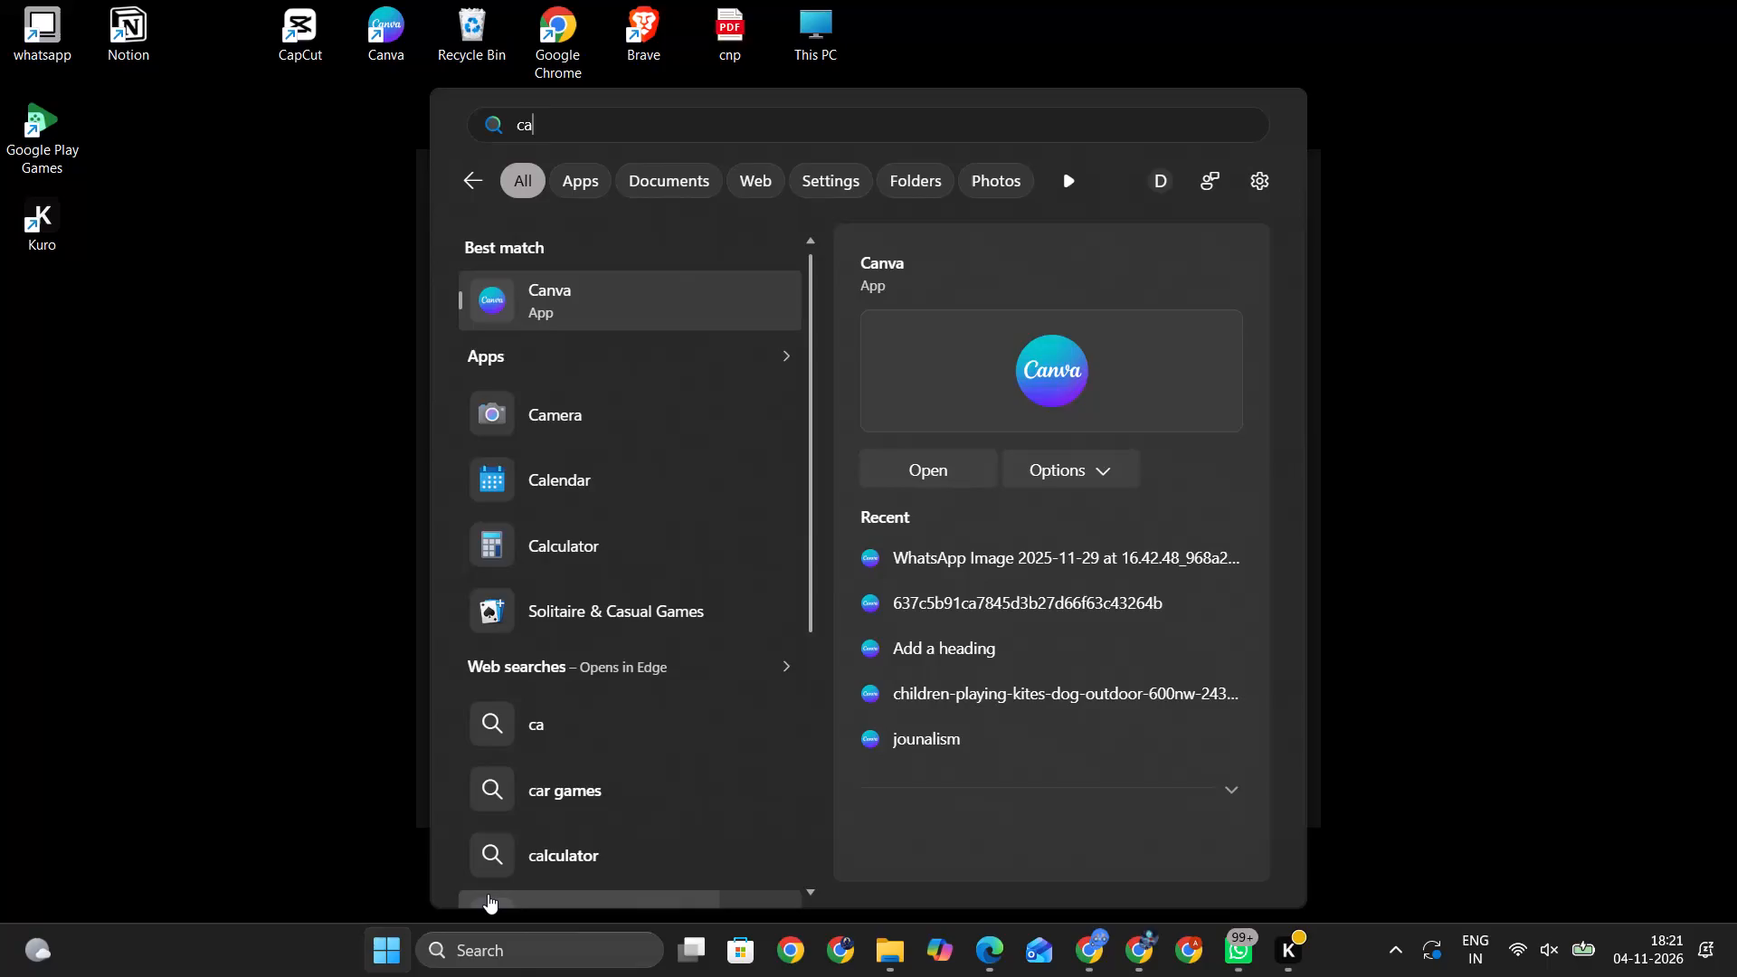
Find and open the Canva app.
type("nva")
key("Return")
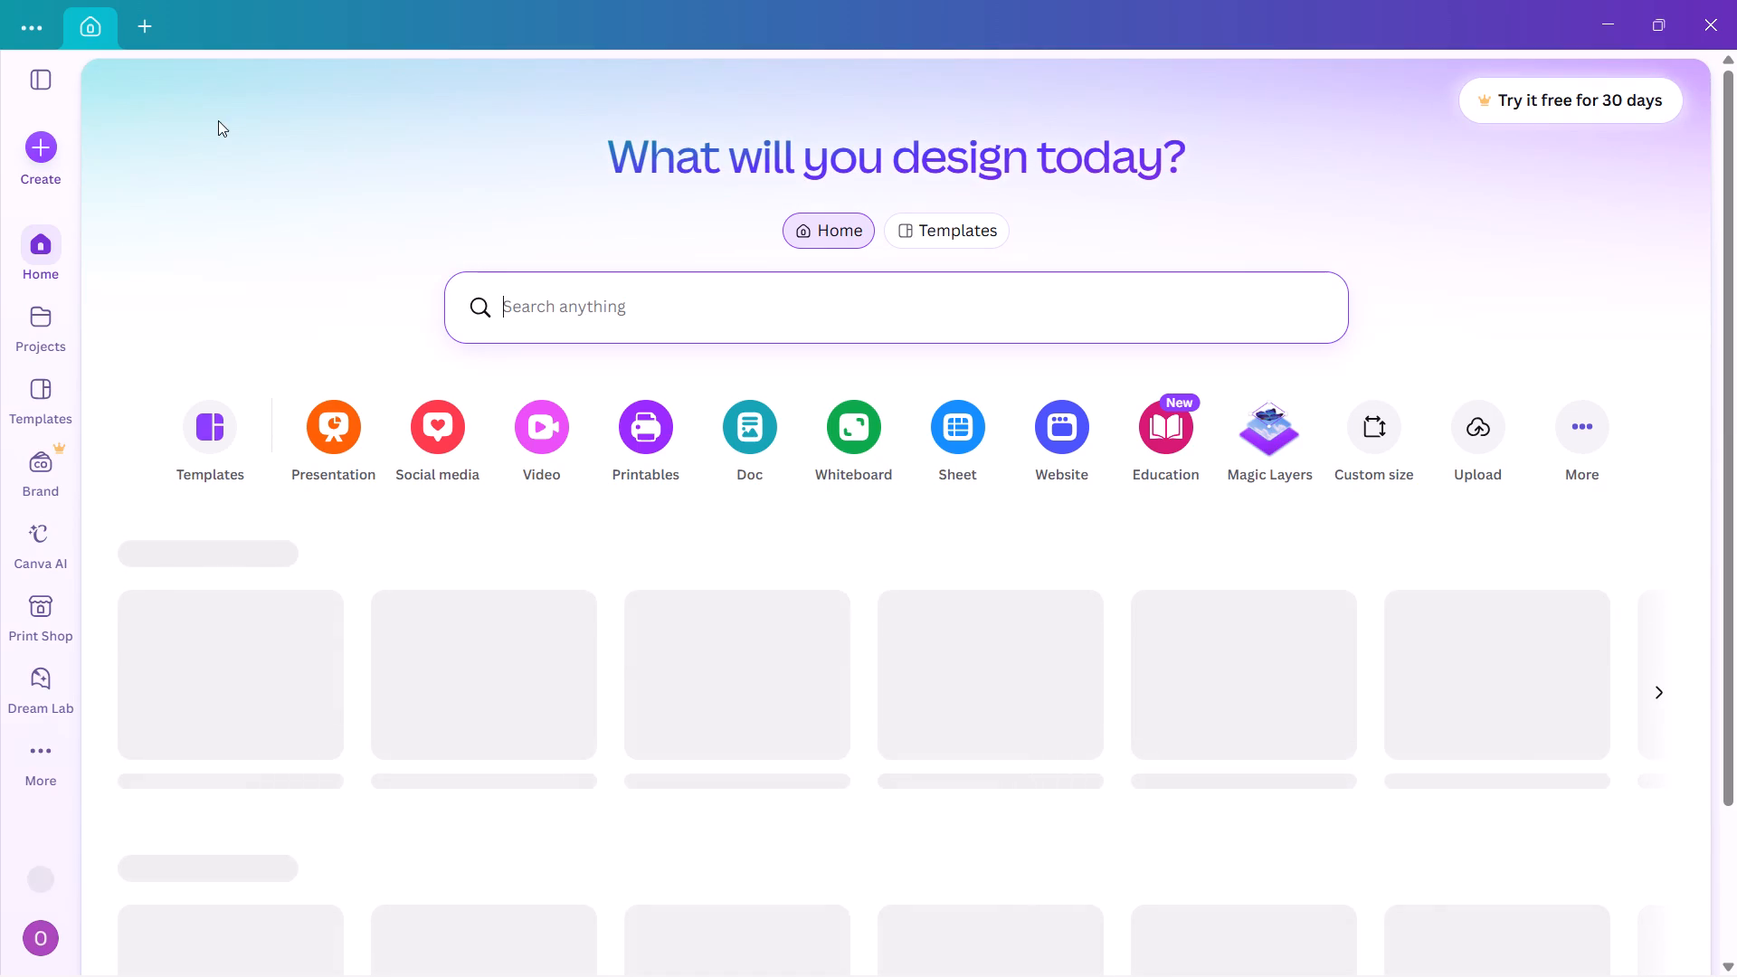
Create a new blank presentation.
scroll(226, 115, "right", 1)
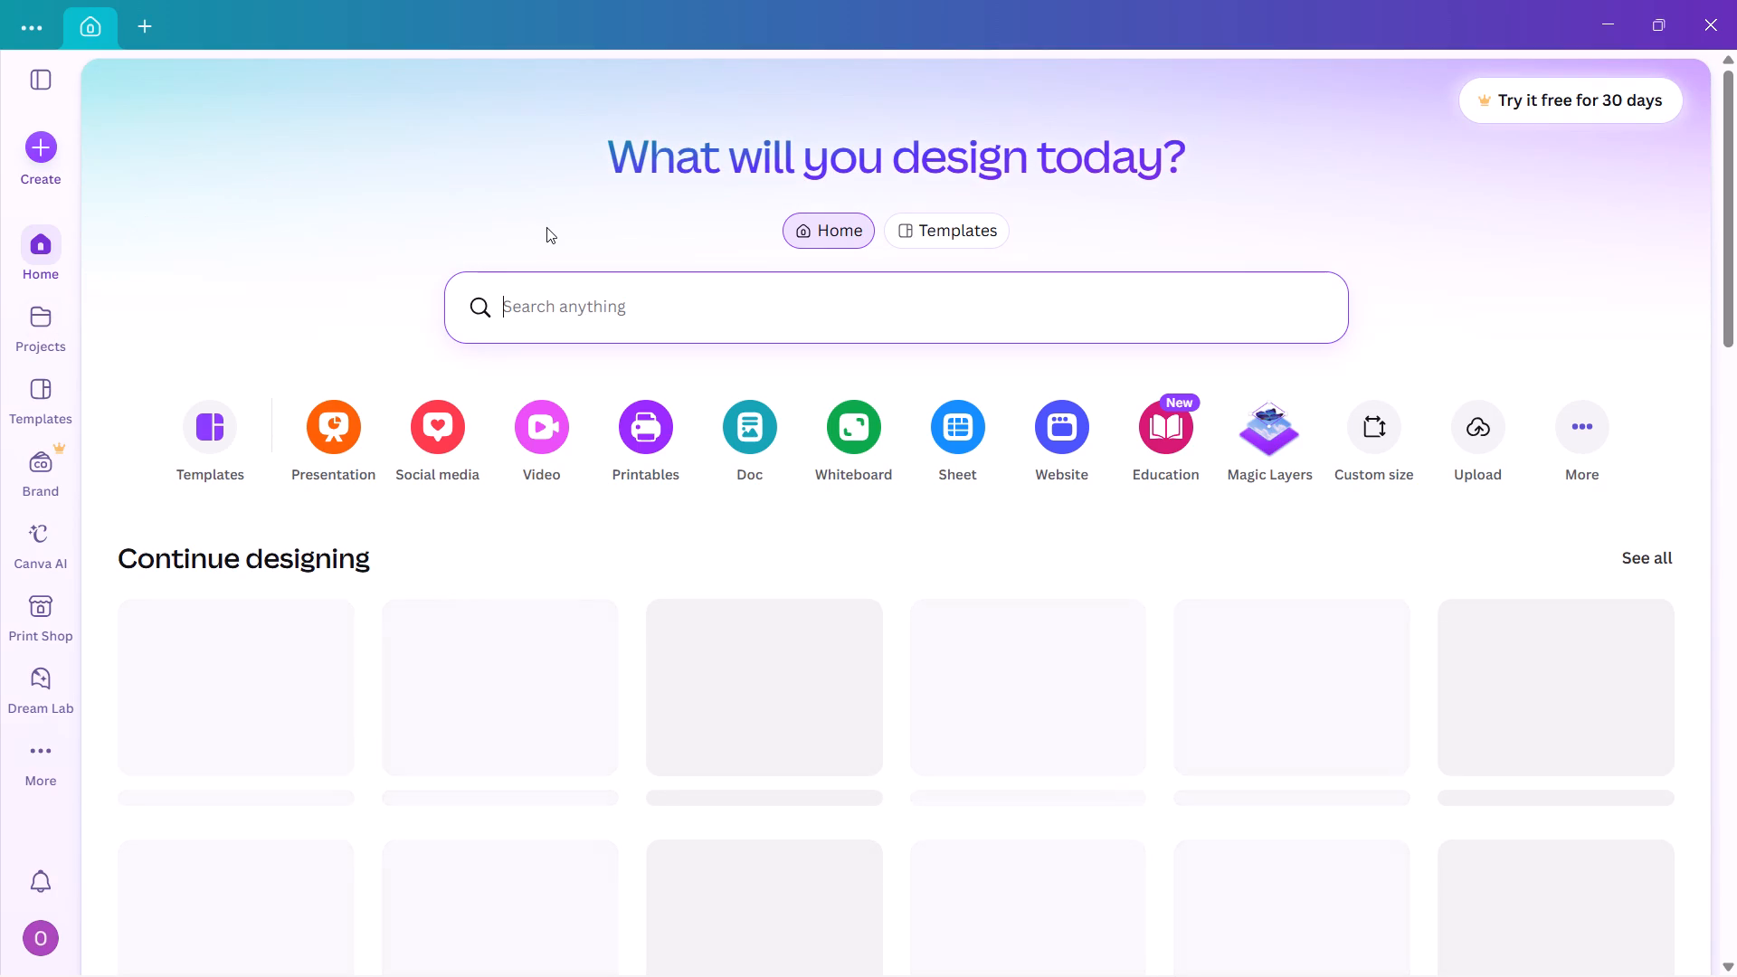
scroll(543, 248, "up", 1)
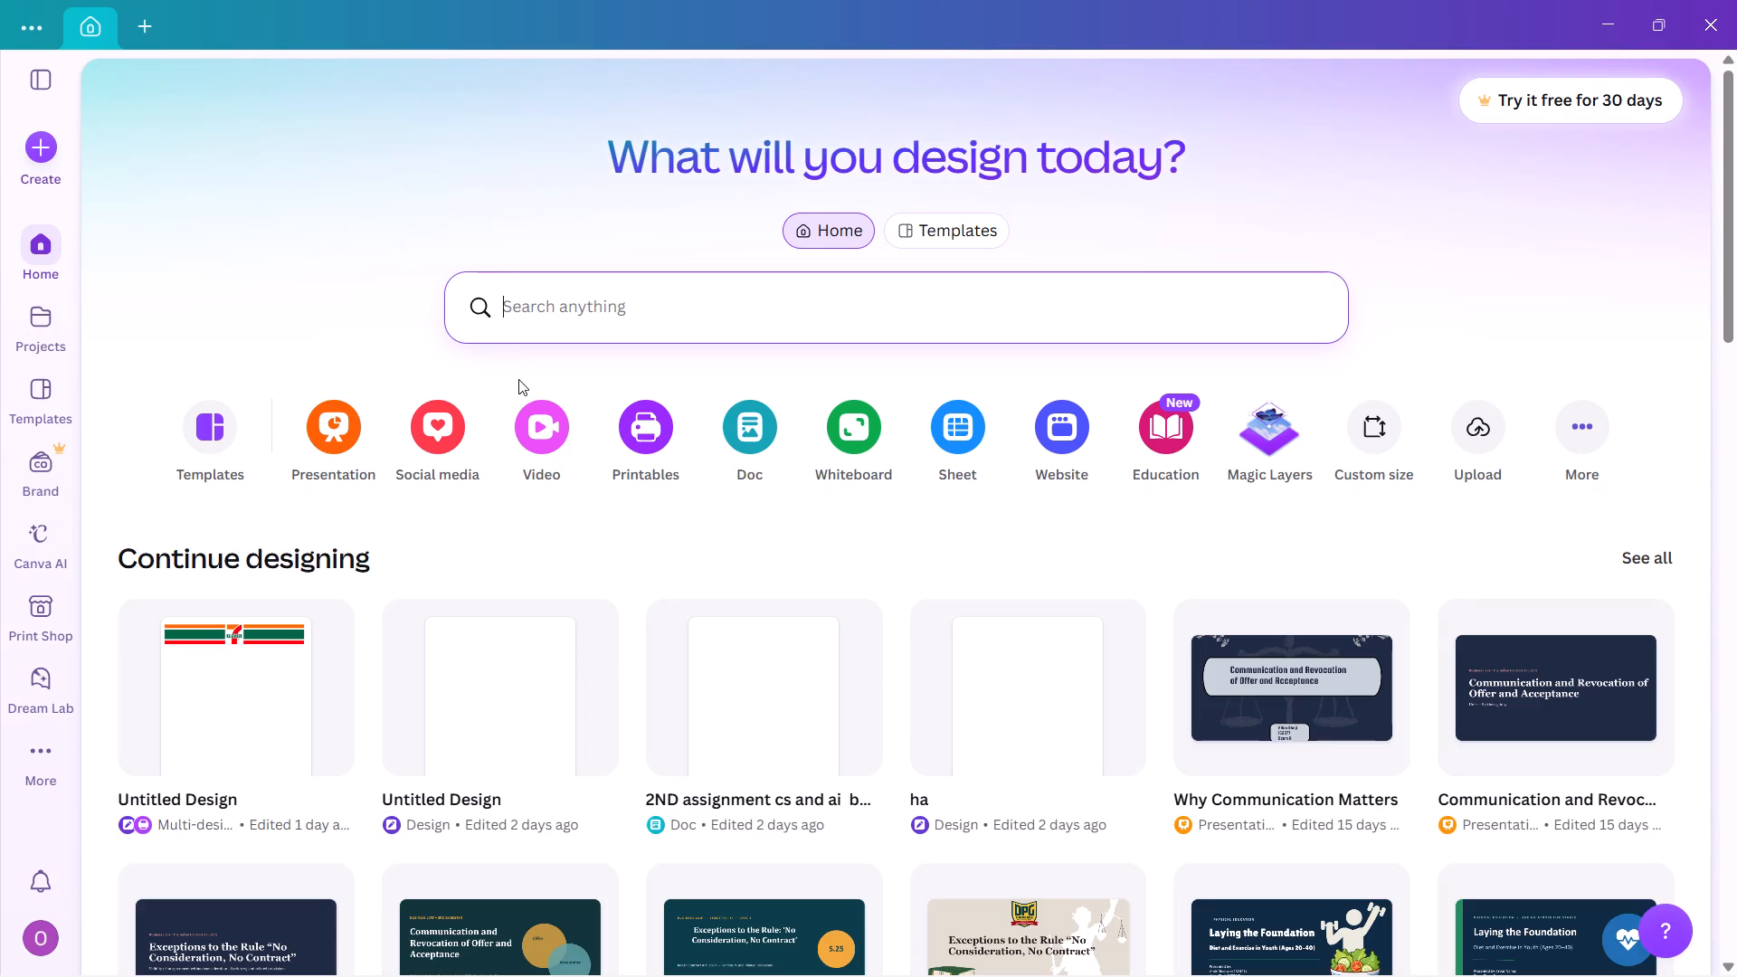
scroll(518, 379, "up", 1)
left_click(315, 445)
scroll(332, 432, "right", 1)
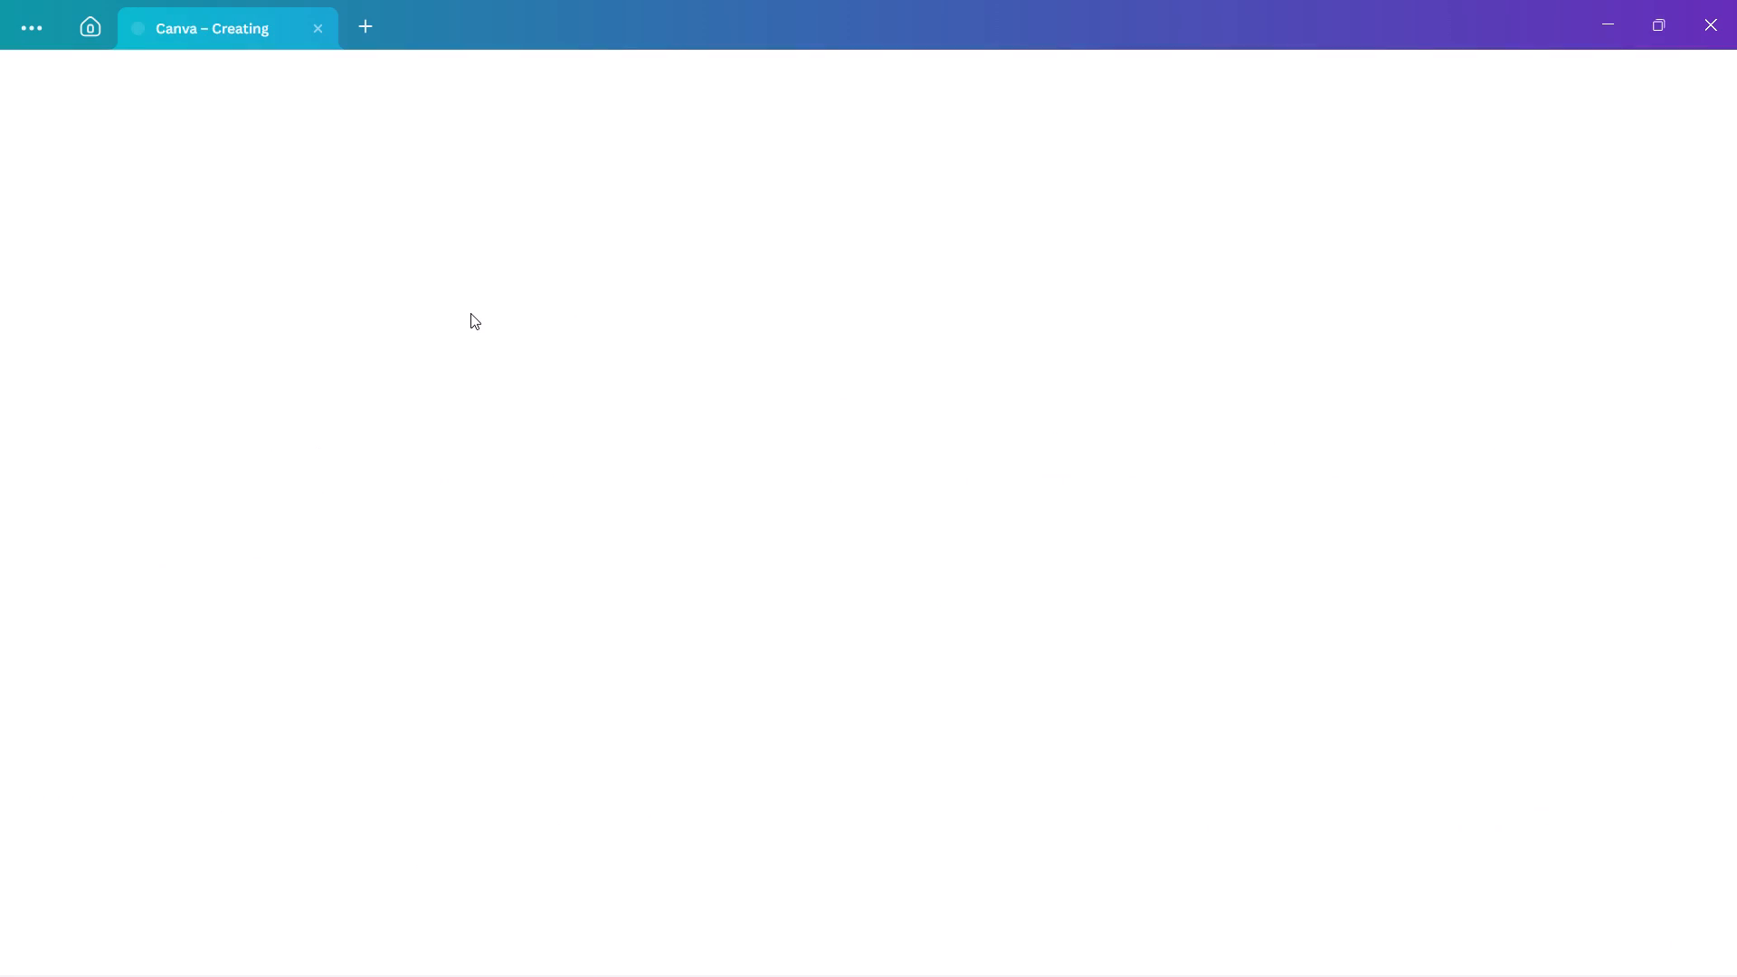
scroll(470, 313, "right", 1)
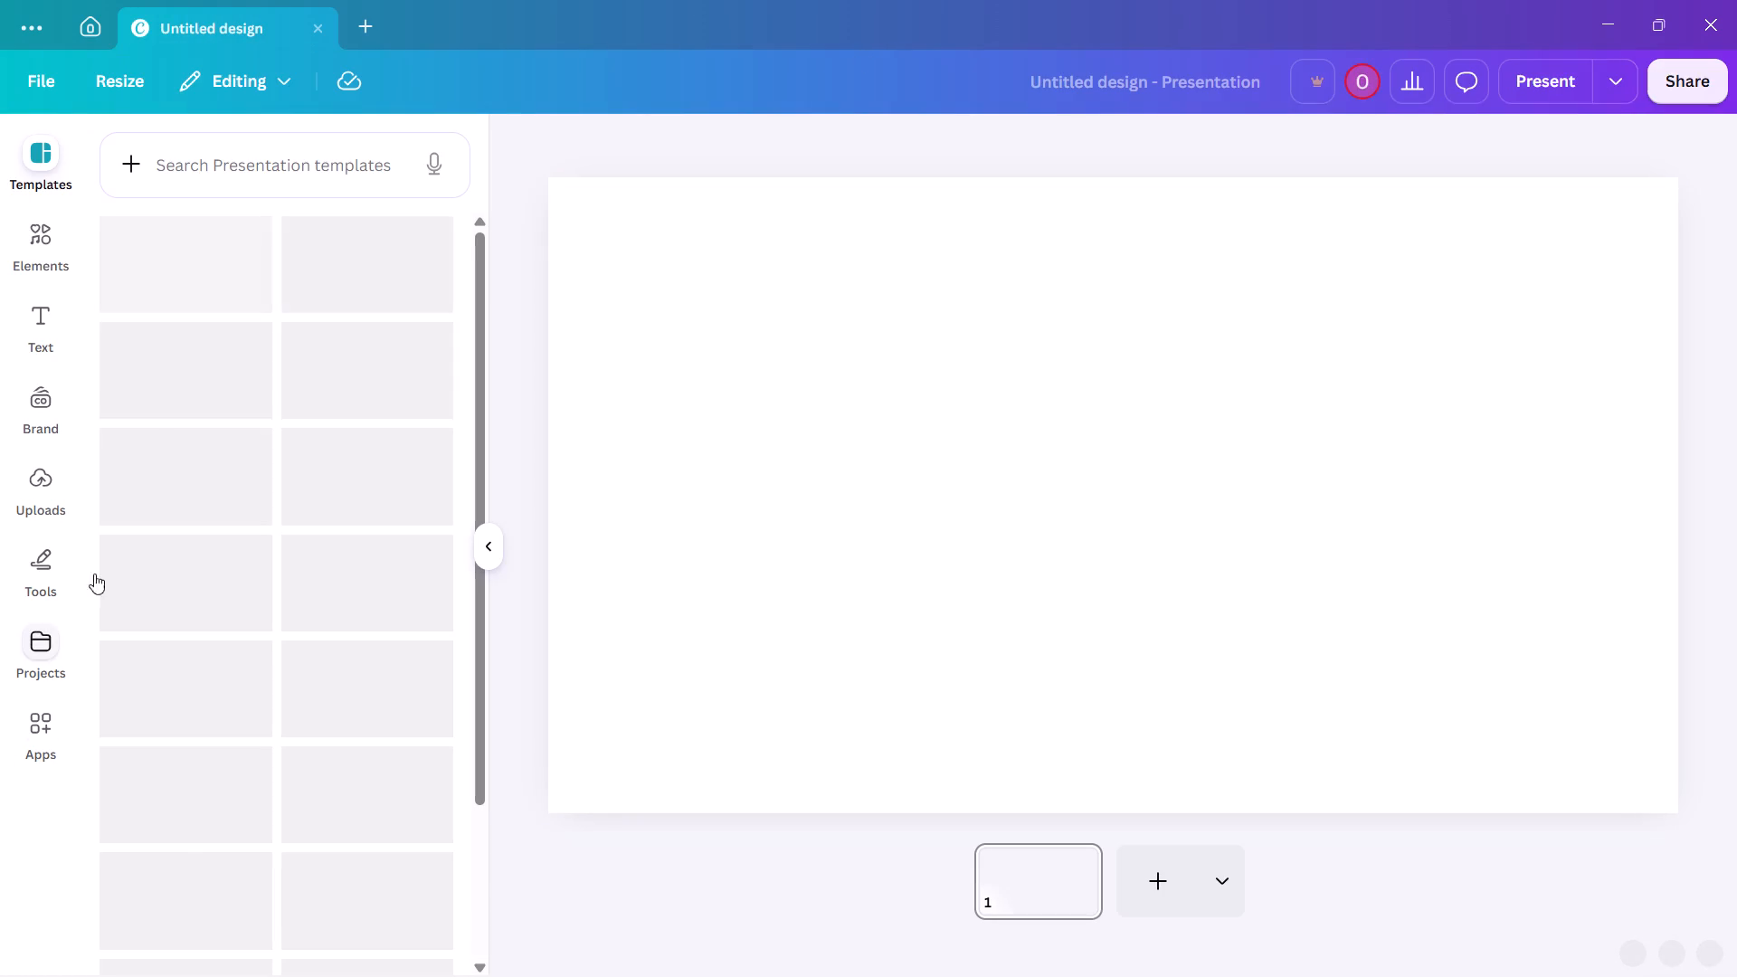
Upload the Syllable_and_Stress.pptx file from the Downloads folder.
left_click(38, 488)
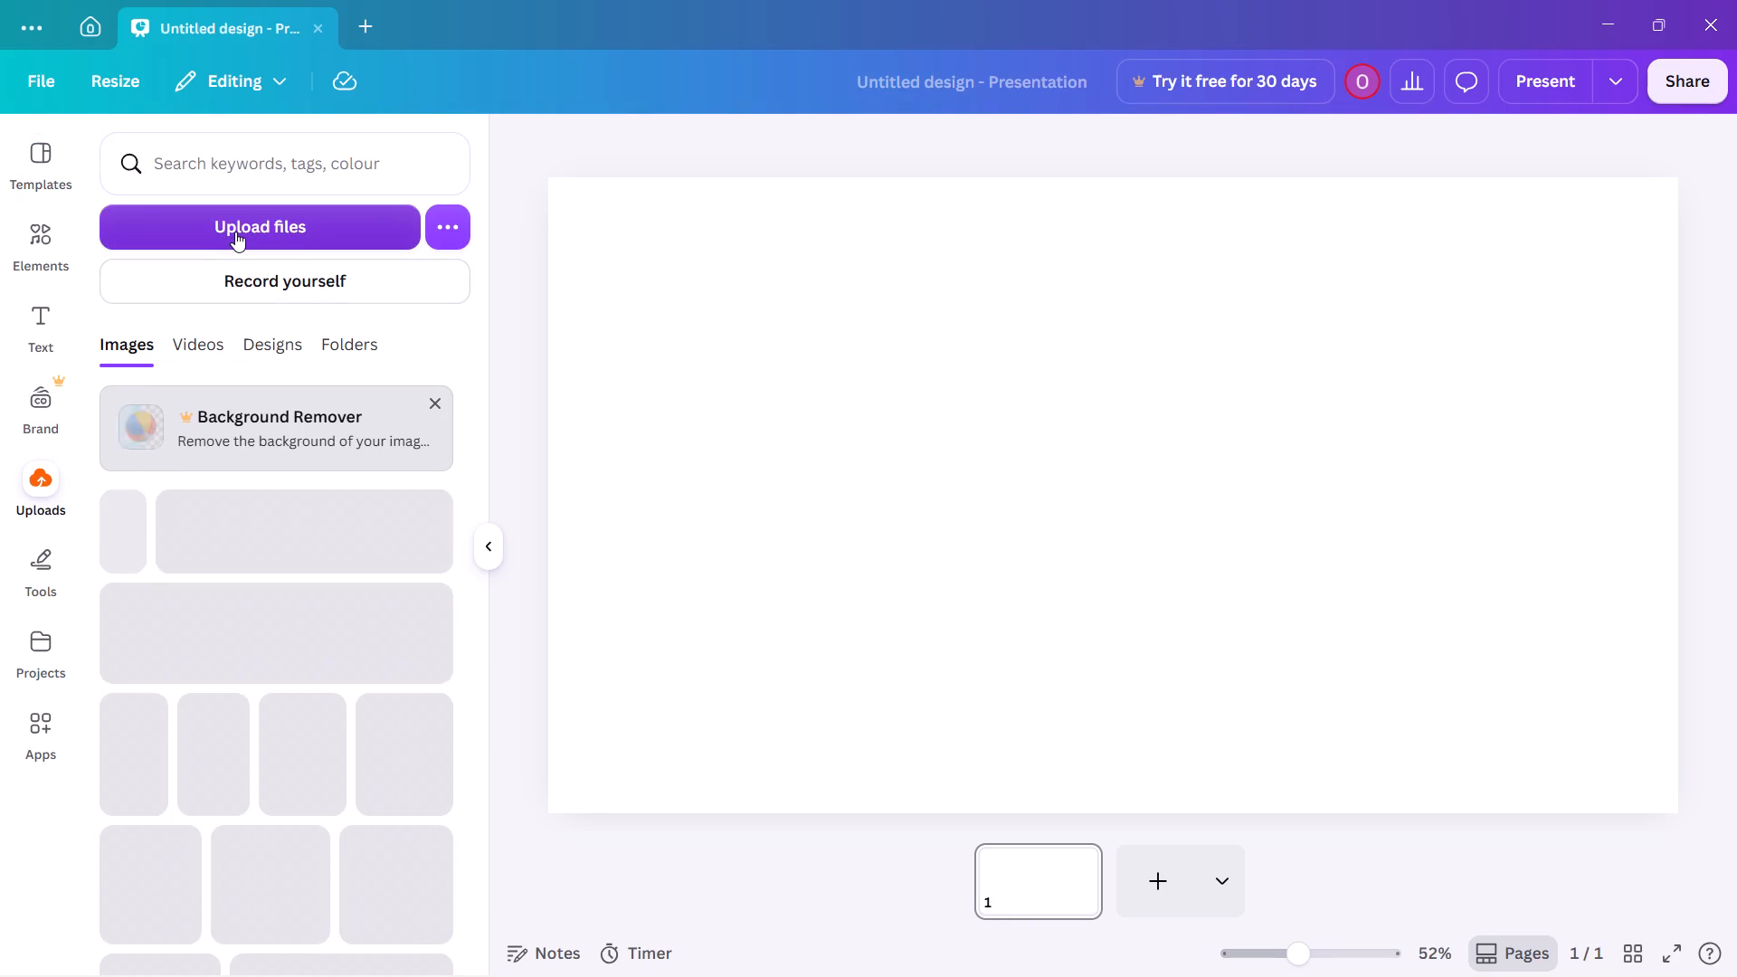
left_click(235, 232)
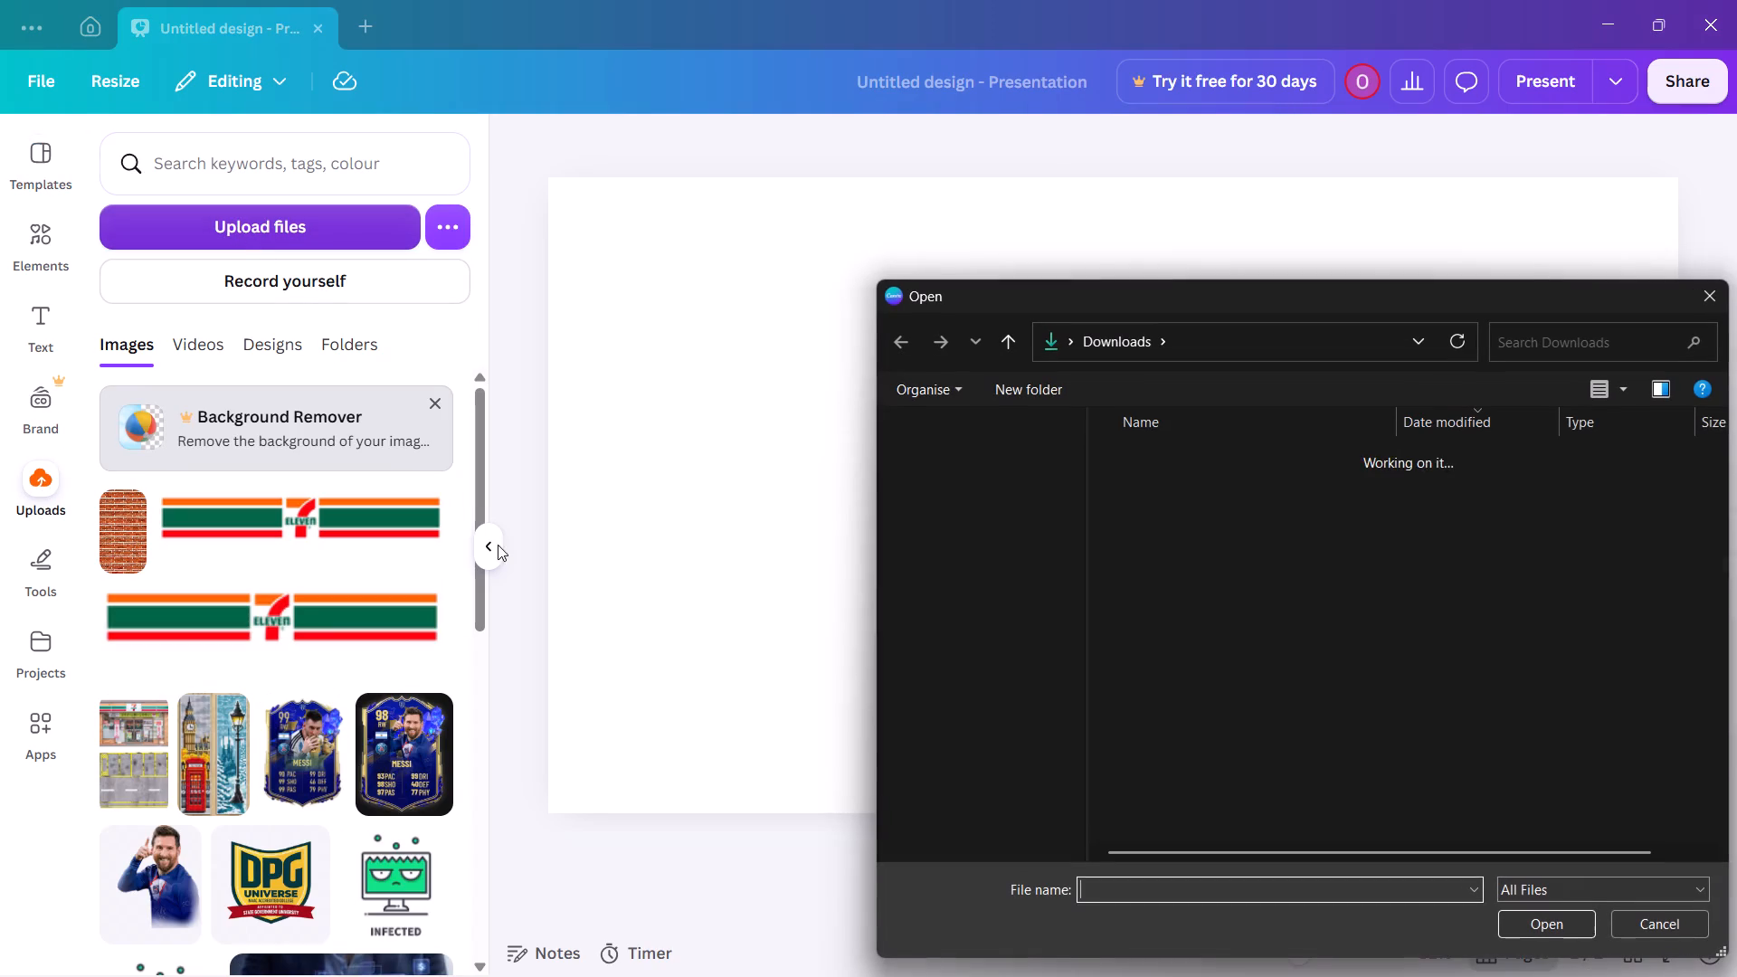
double_click(1204, 494)
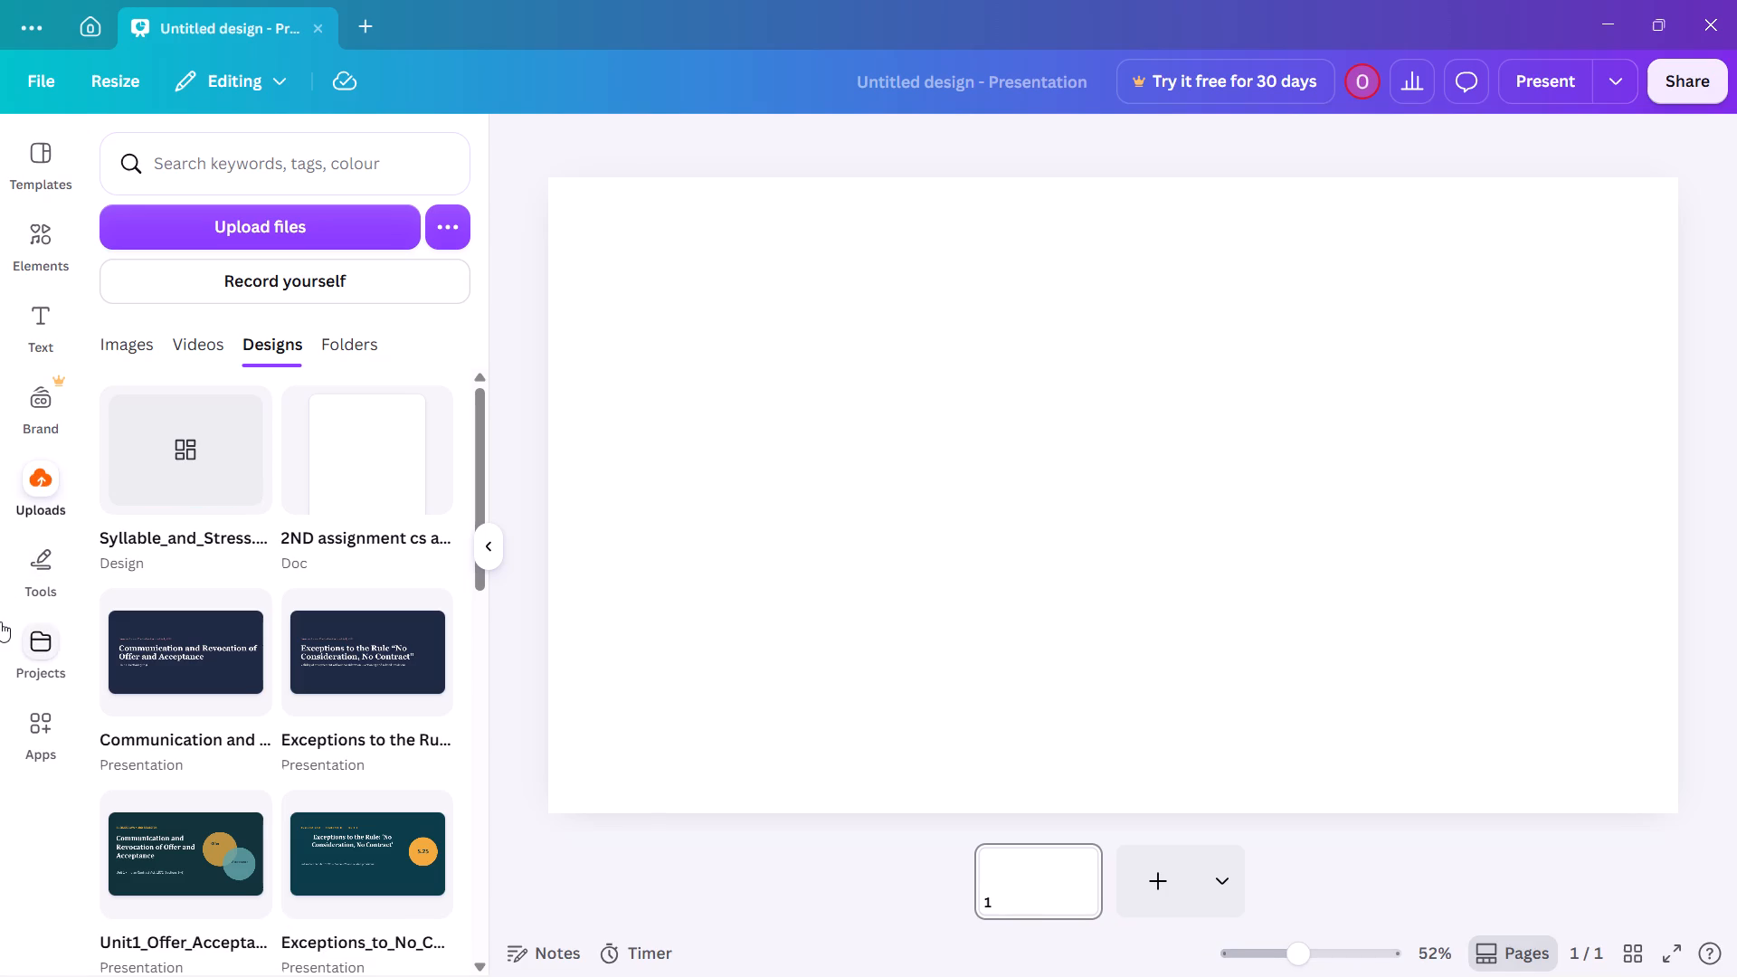
Apply all 10 pages of the uploaded Syllable_and_Stress.pptx to the blank presentation.
left_click(162, 472)
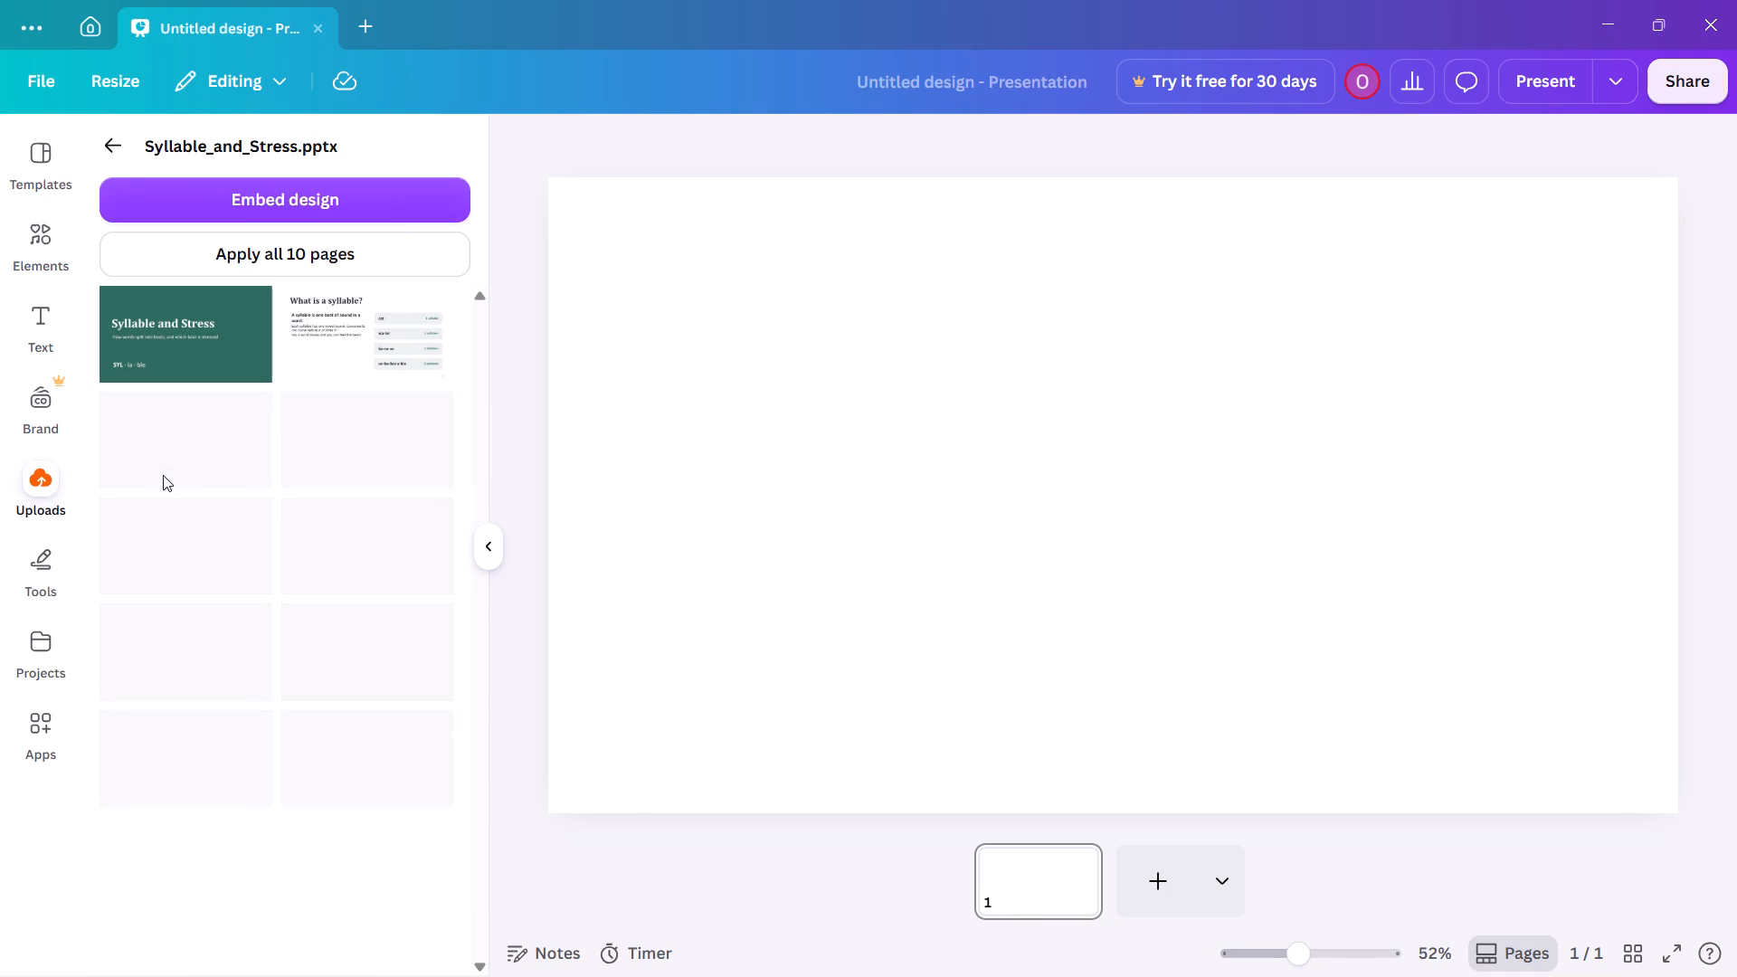
left_click(330, 255)
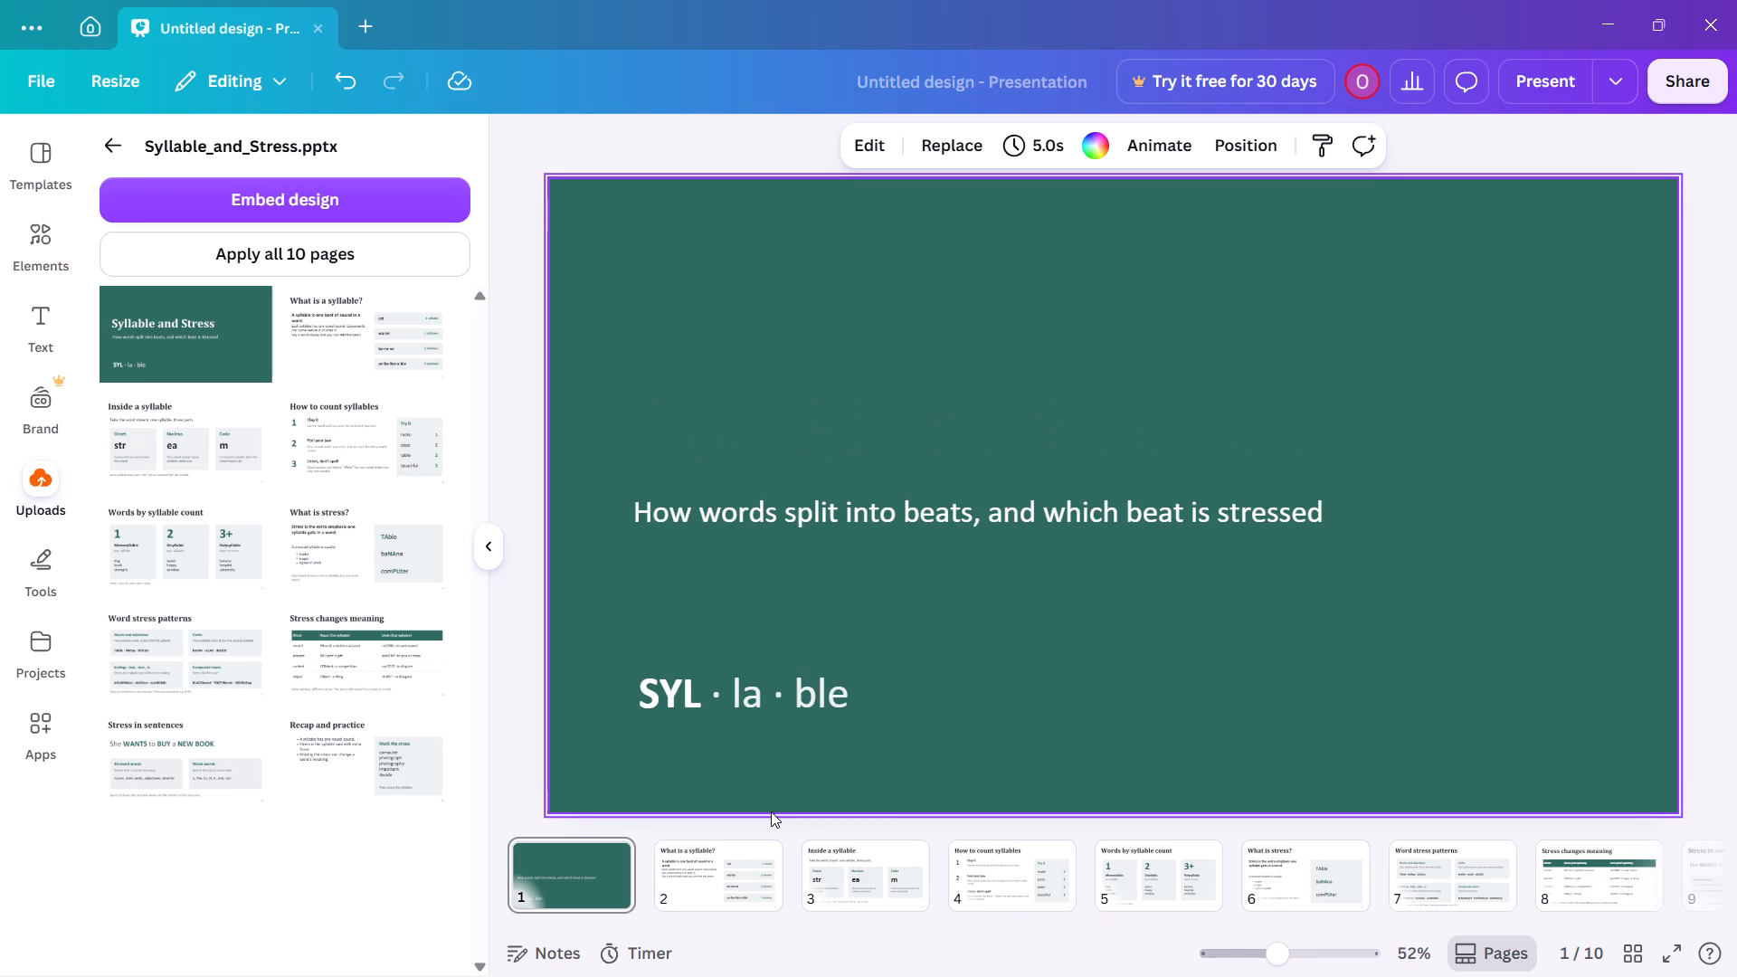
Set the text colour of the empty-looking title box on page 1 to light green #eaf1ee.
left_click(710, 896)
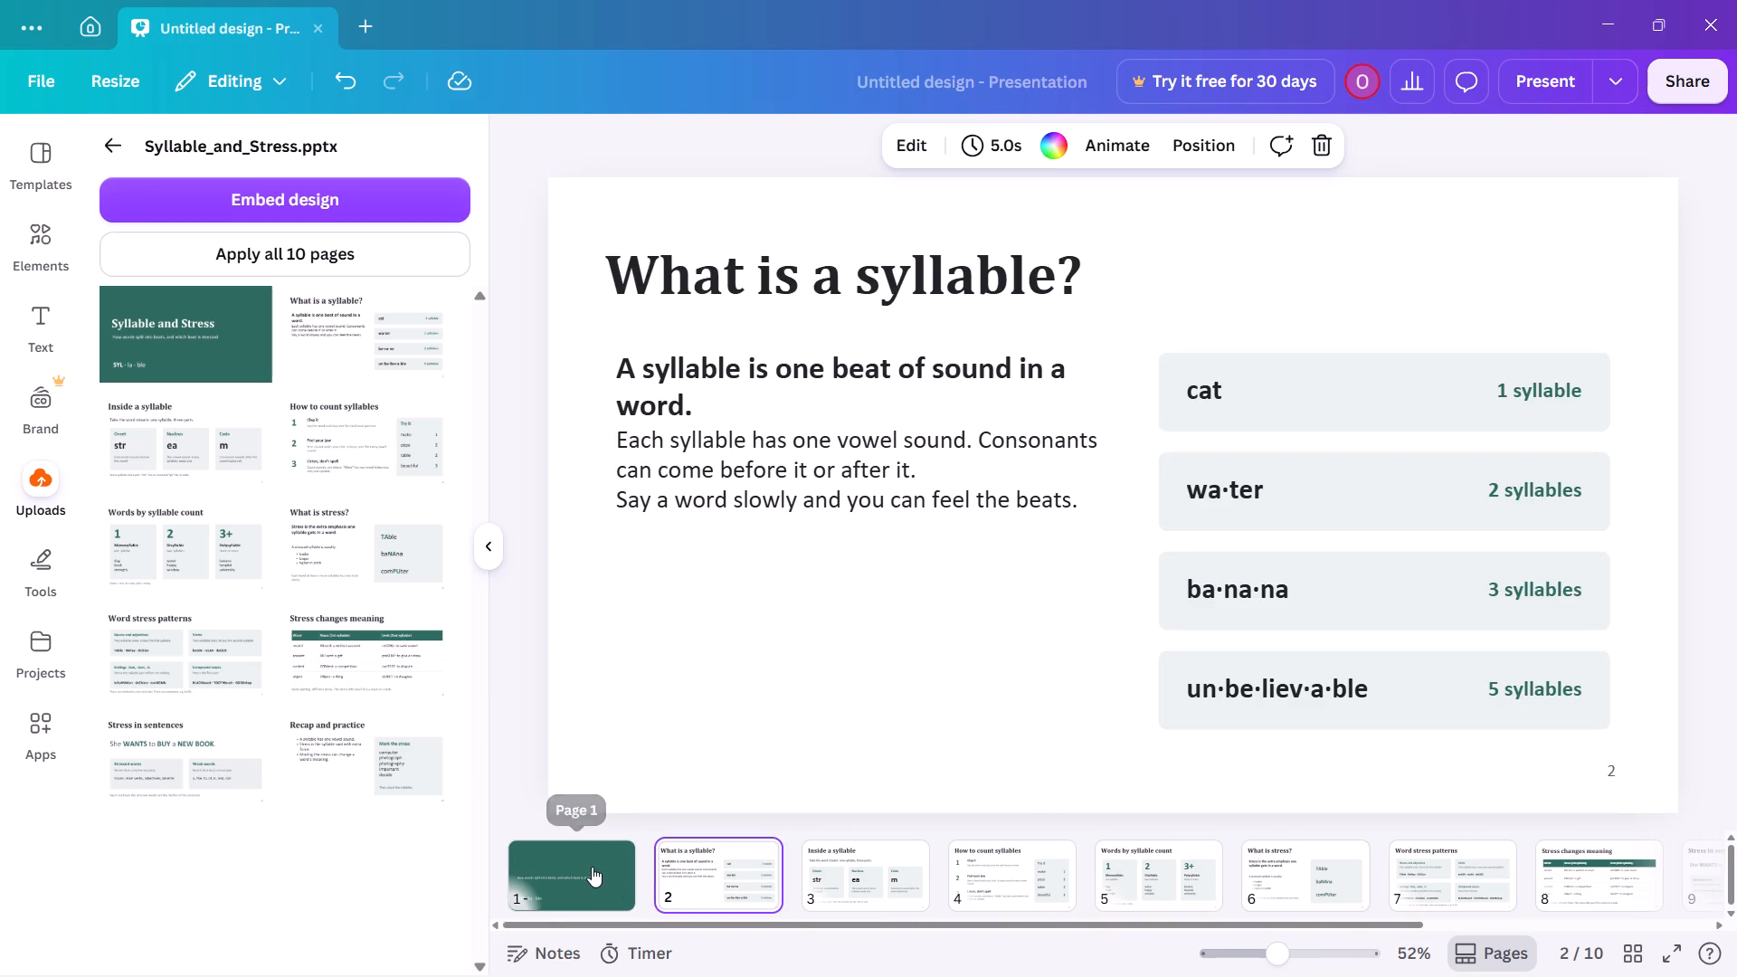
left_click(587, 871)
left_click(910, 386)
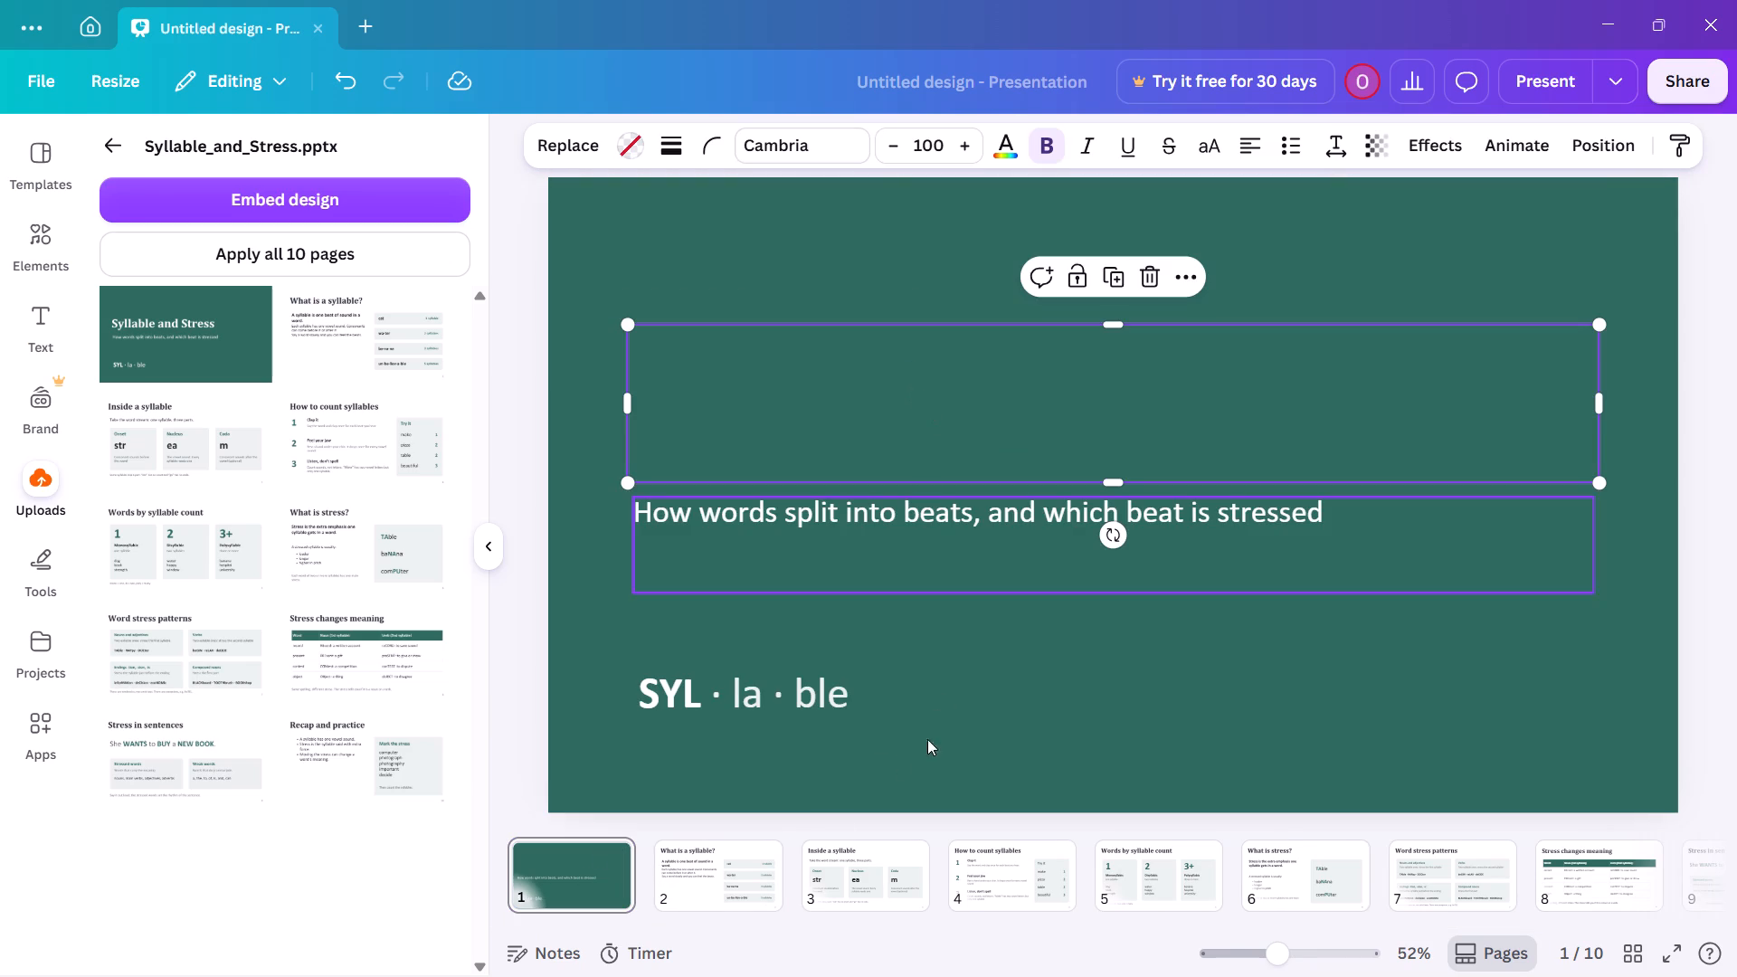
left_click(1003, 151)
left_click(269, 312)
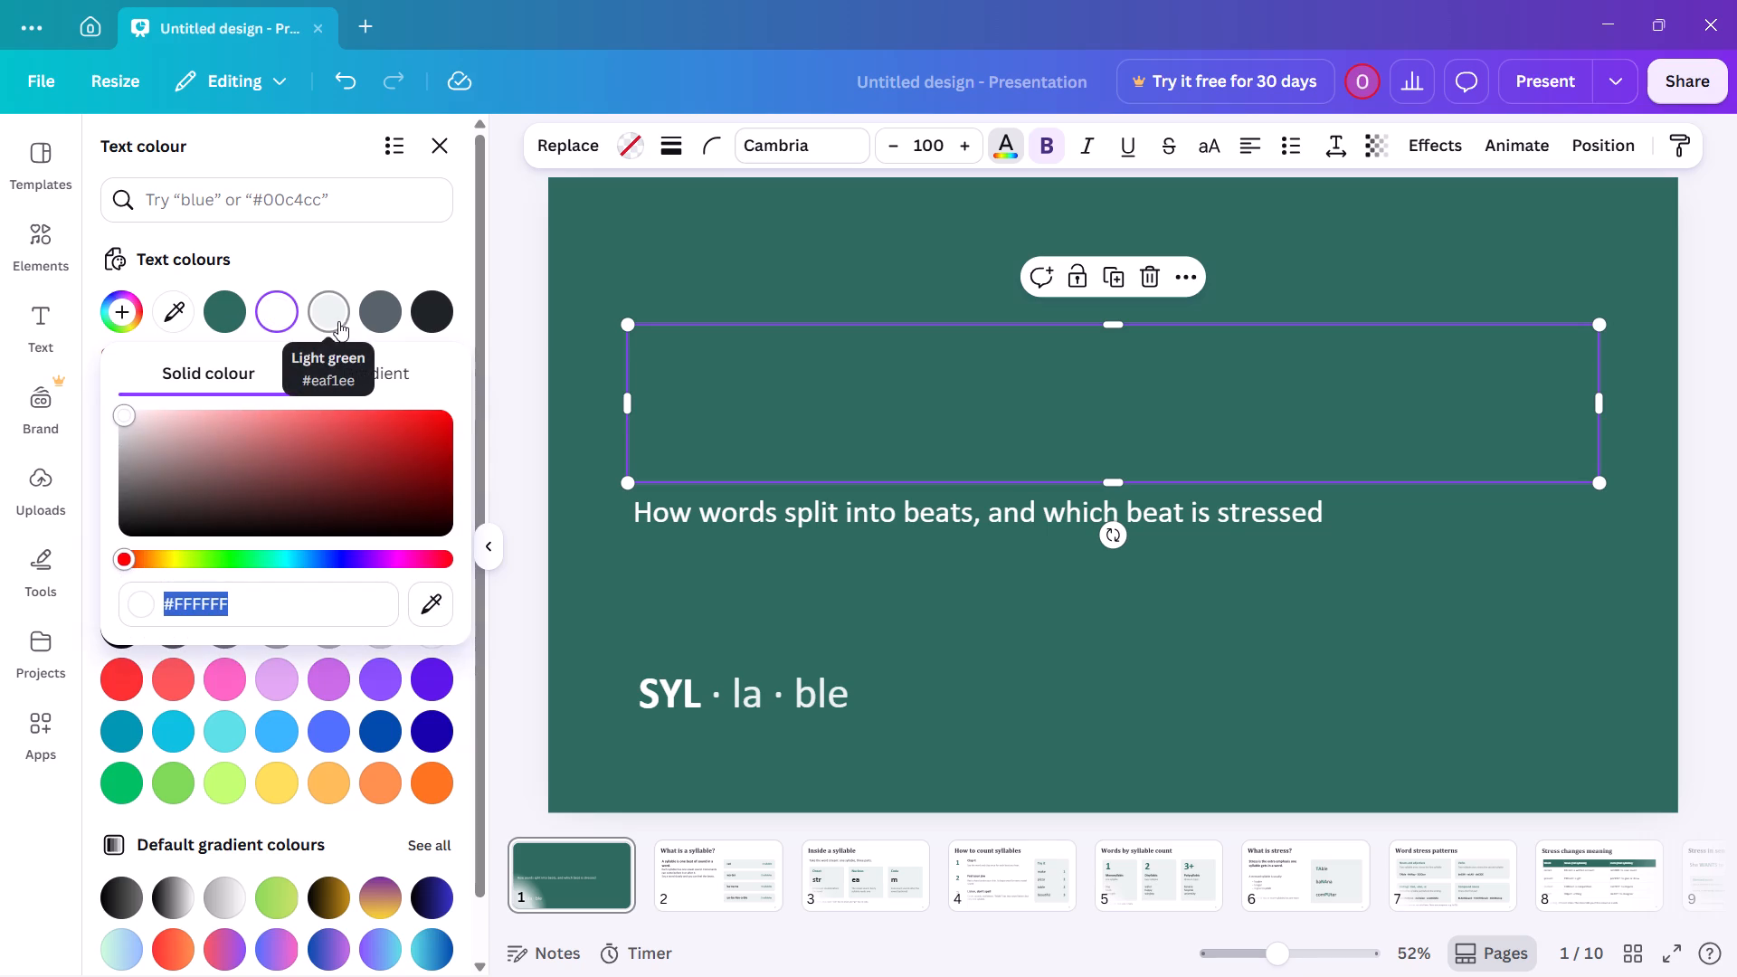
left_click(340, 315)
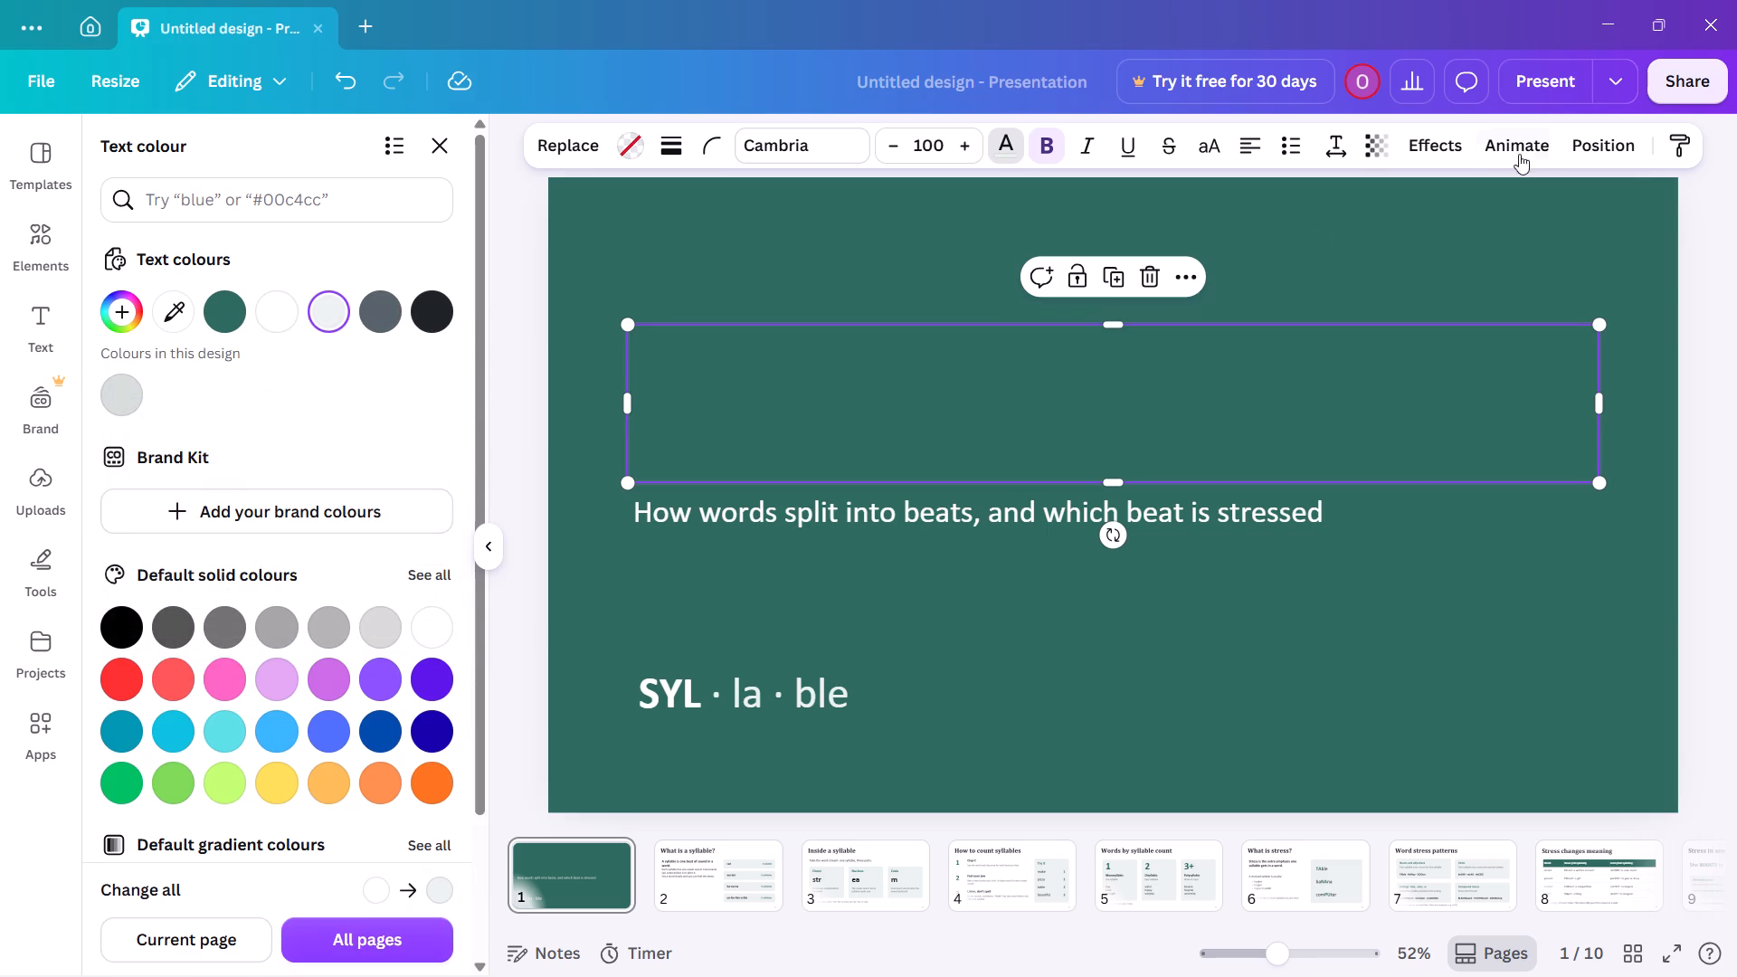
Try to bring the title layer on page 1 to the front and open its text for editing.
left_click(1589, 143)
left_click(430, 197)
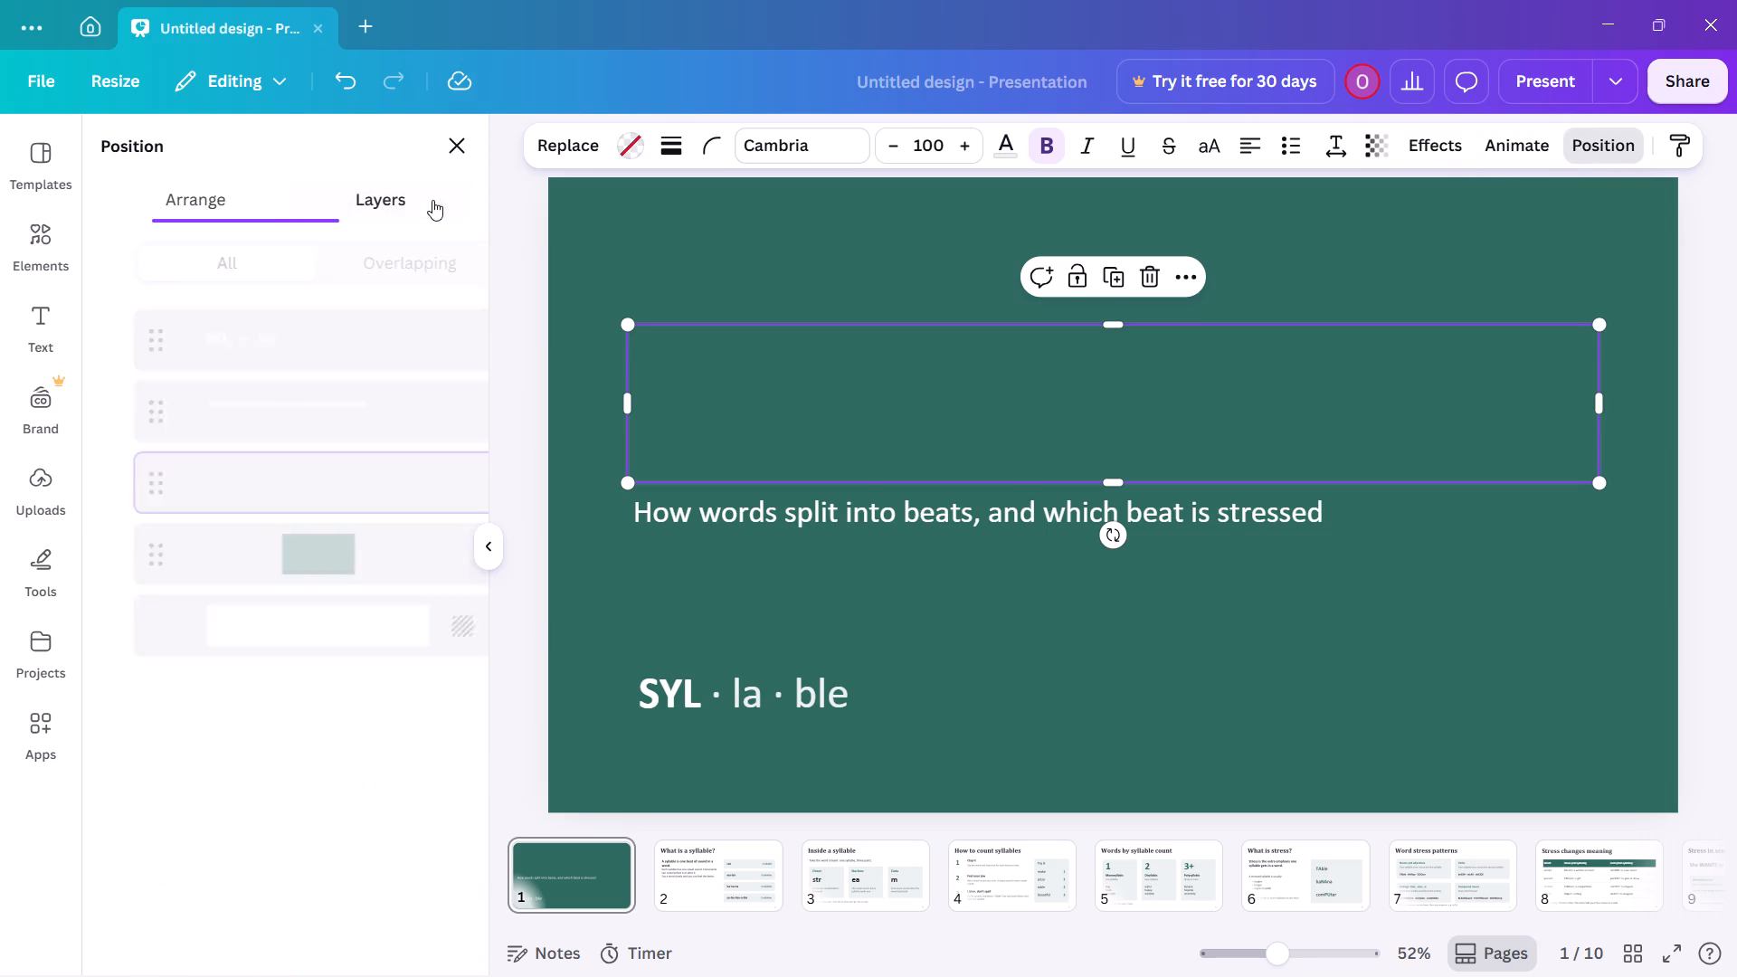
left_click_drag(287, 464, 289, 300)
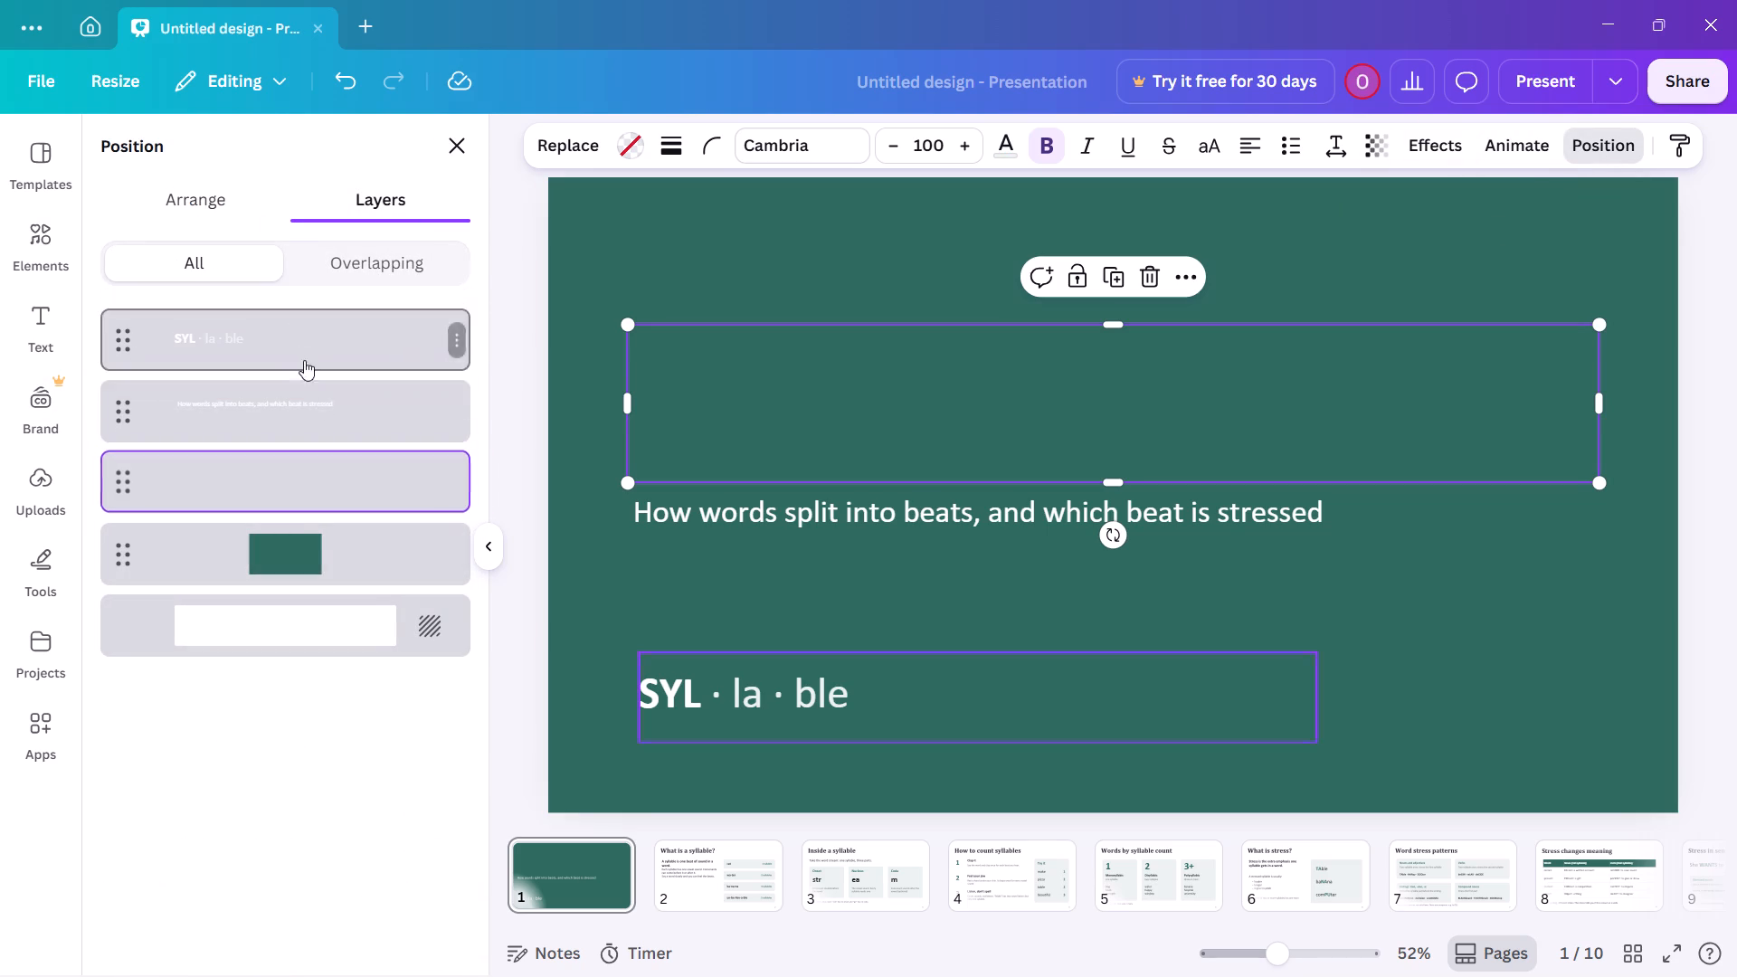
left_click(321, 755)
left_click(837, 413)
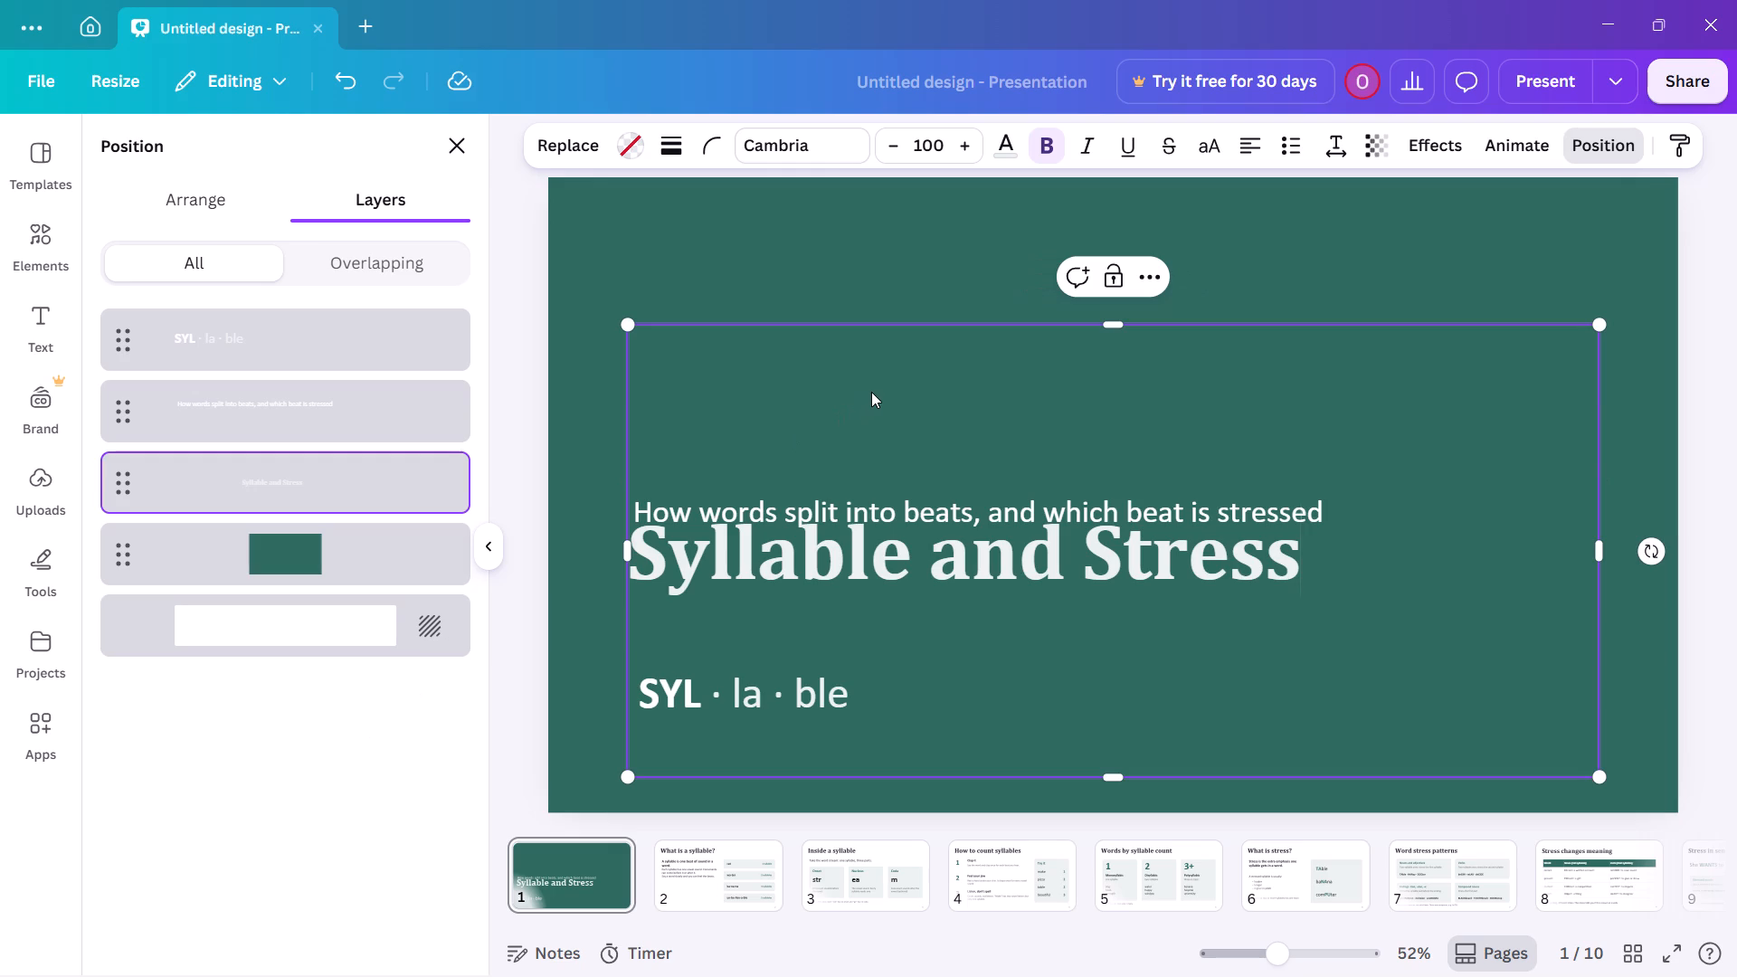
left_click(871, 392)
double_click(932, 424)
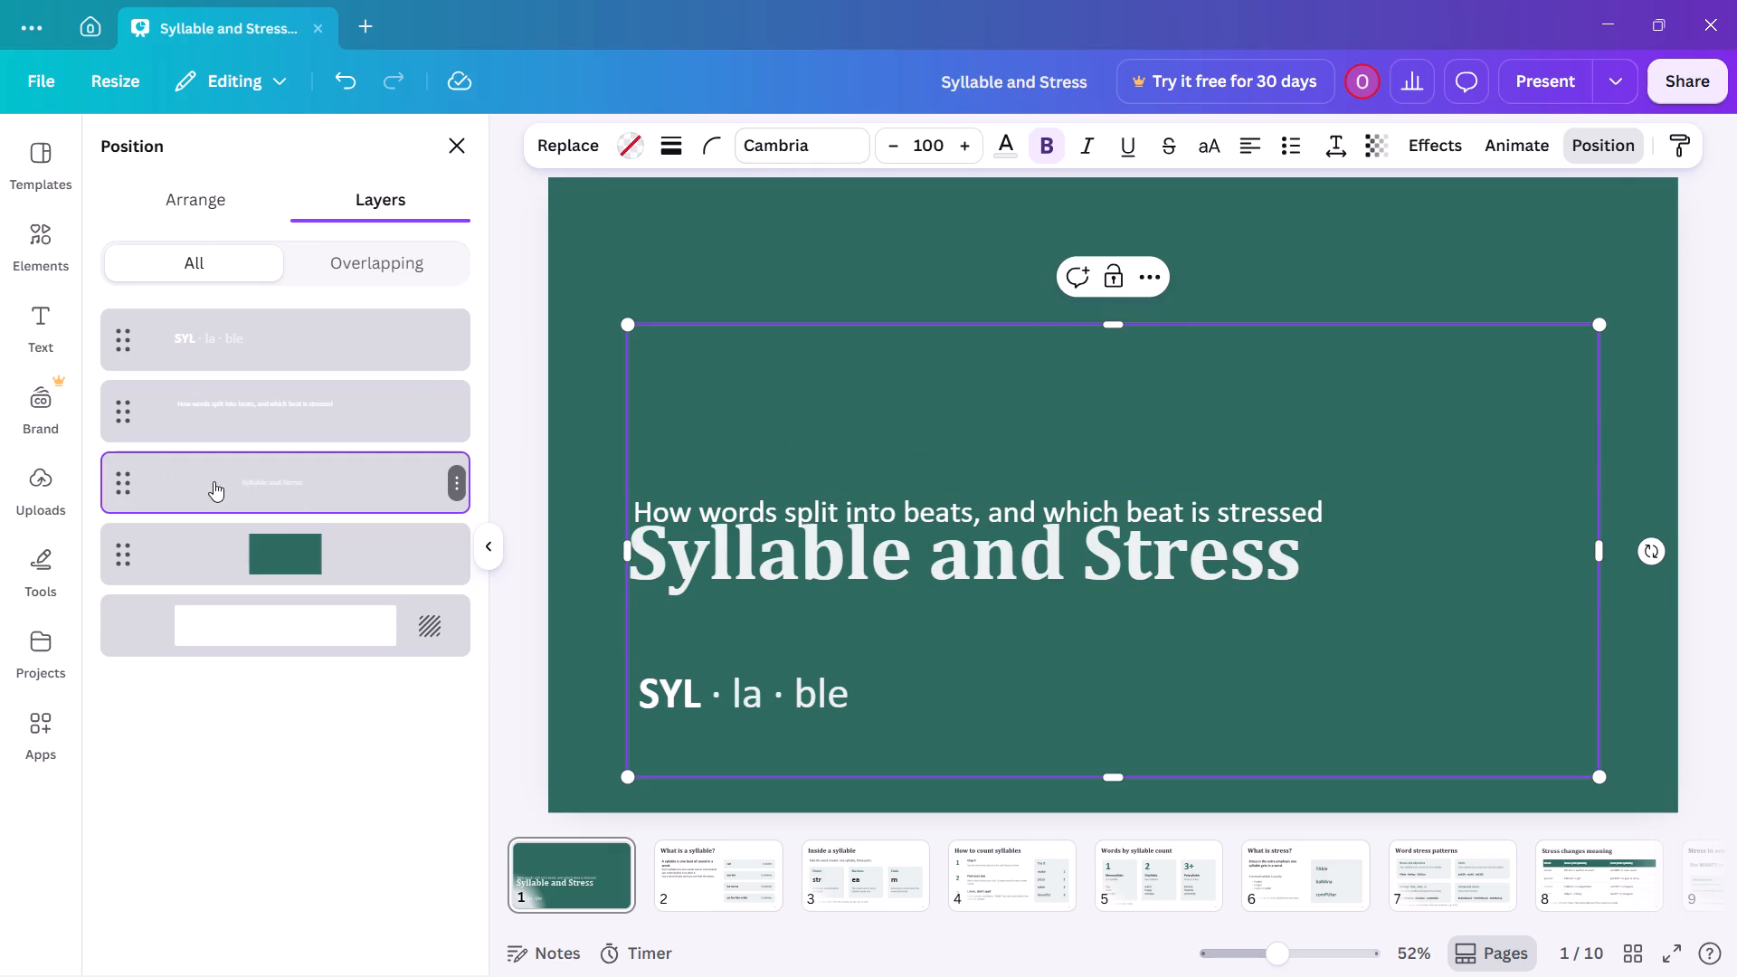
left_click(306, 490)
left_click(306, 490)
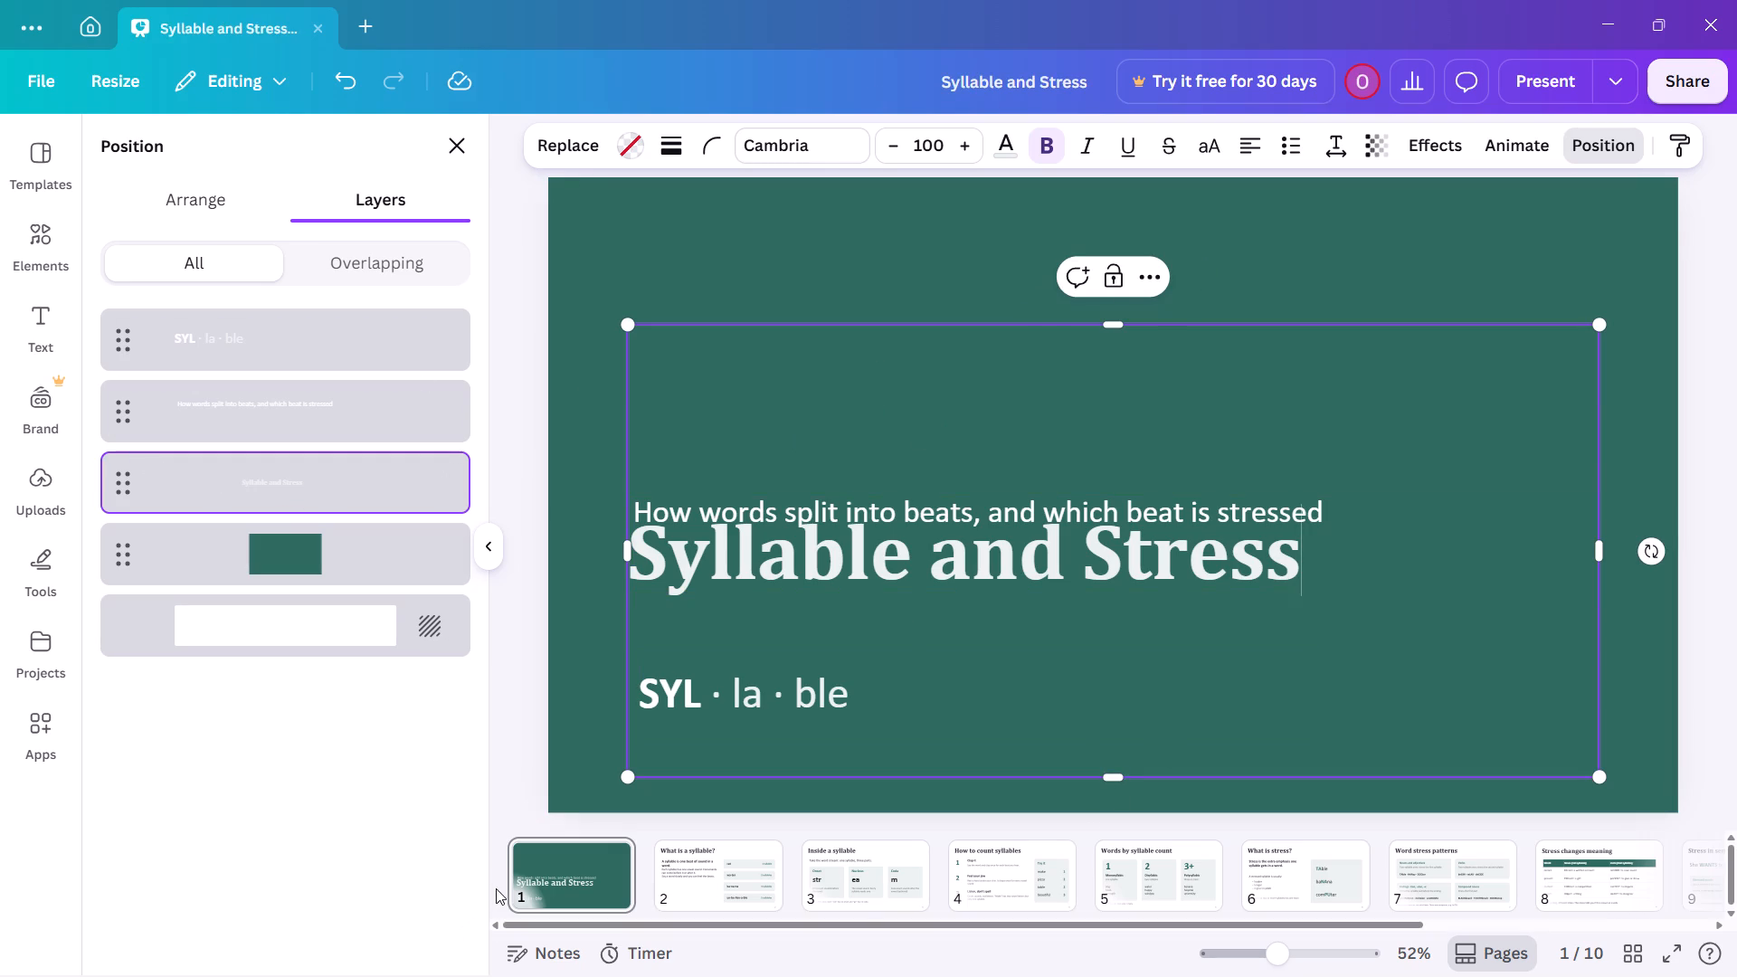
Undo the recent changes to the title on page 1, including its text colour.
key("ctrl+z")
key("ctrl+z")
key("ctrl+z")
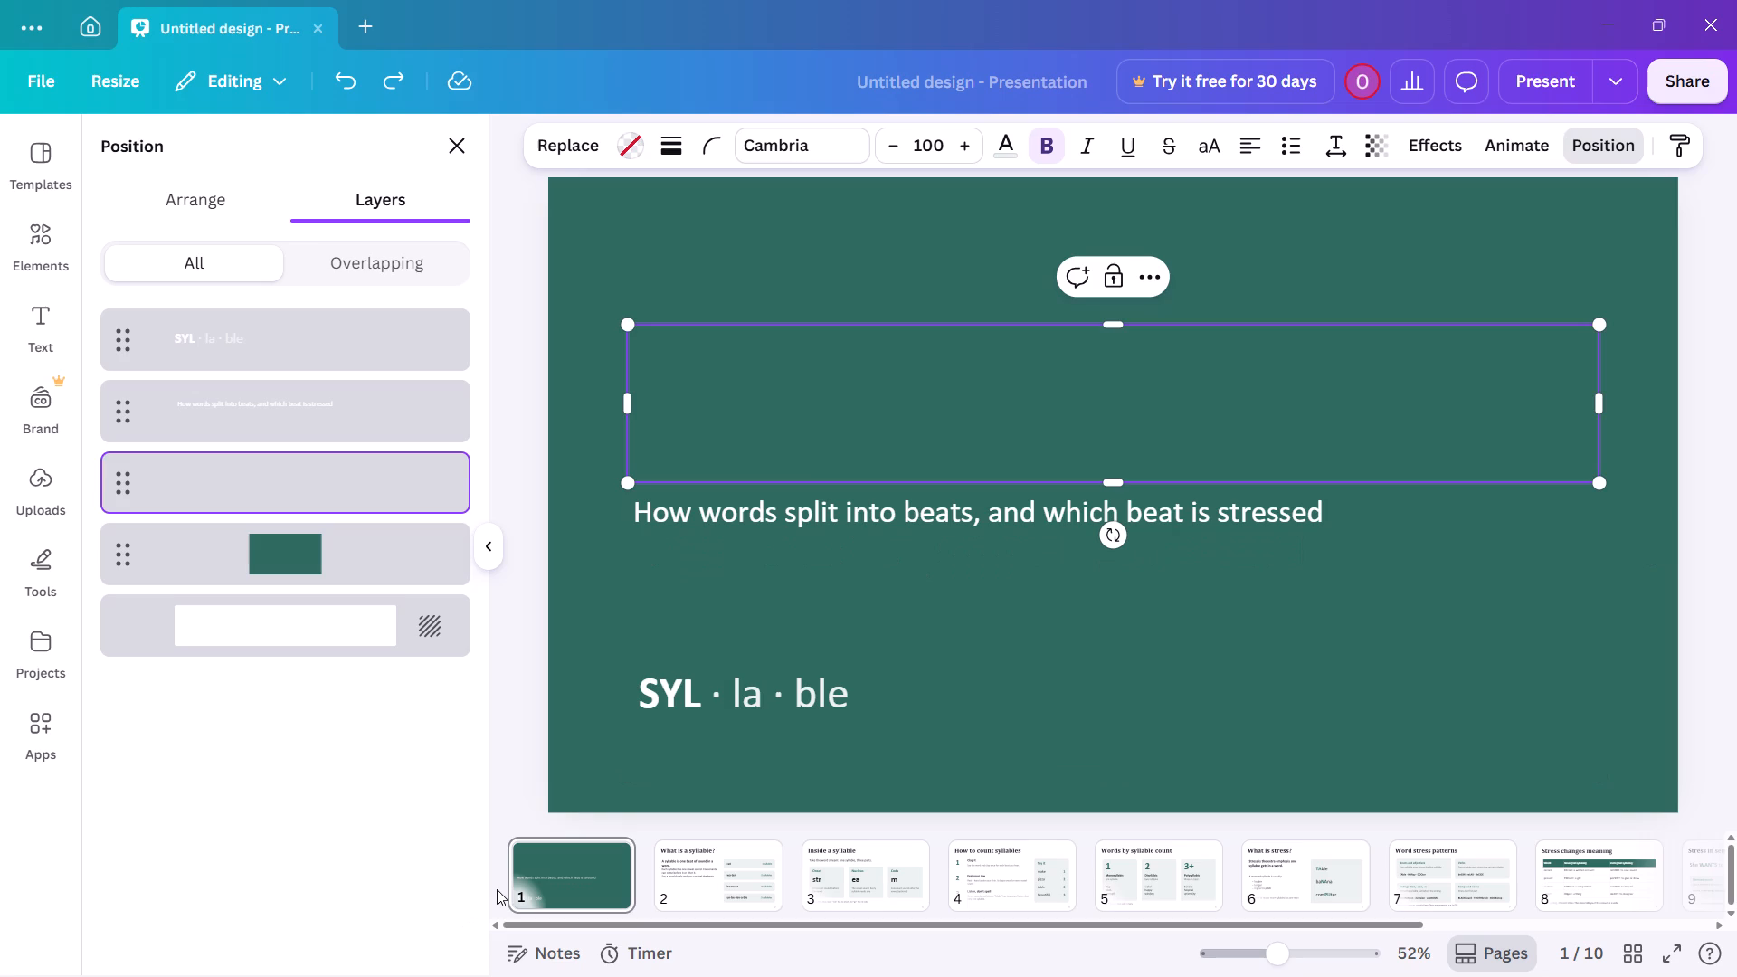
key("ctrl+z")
Move the title layer on page 1 to the top of the layer order.
left_click_drag(285, 495, 297, 370)
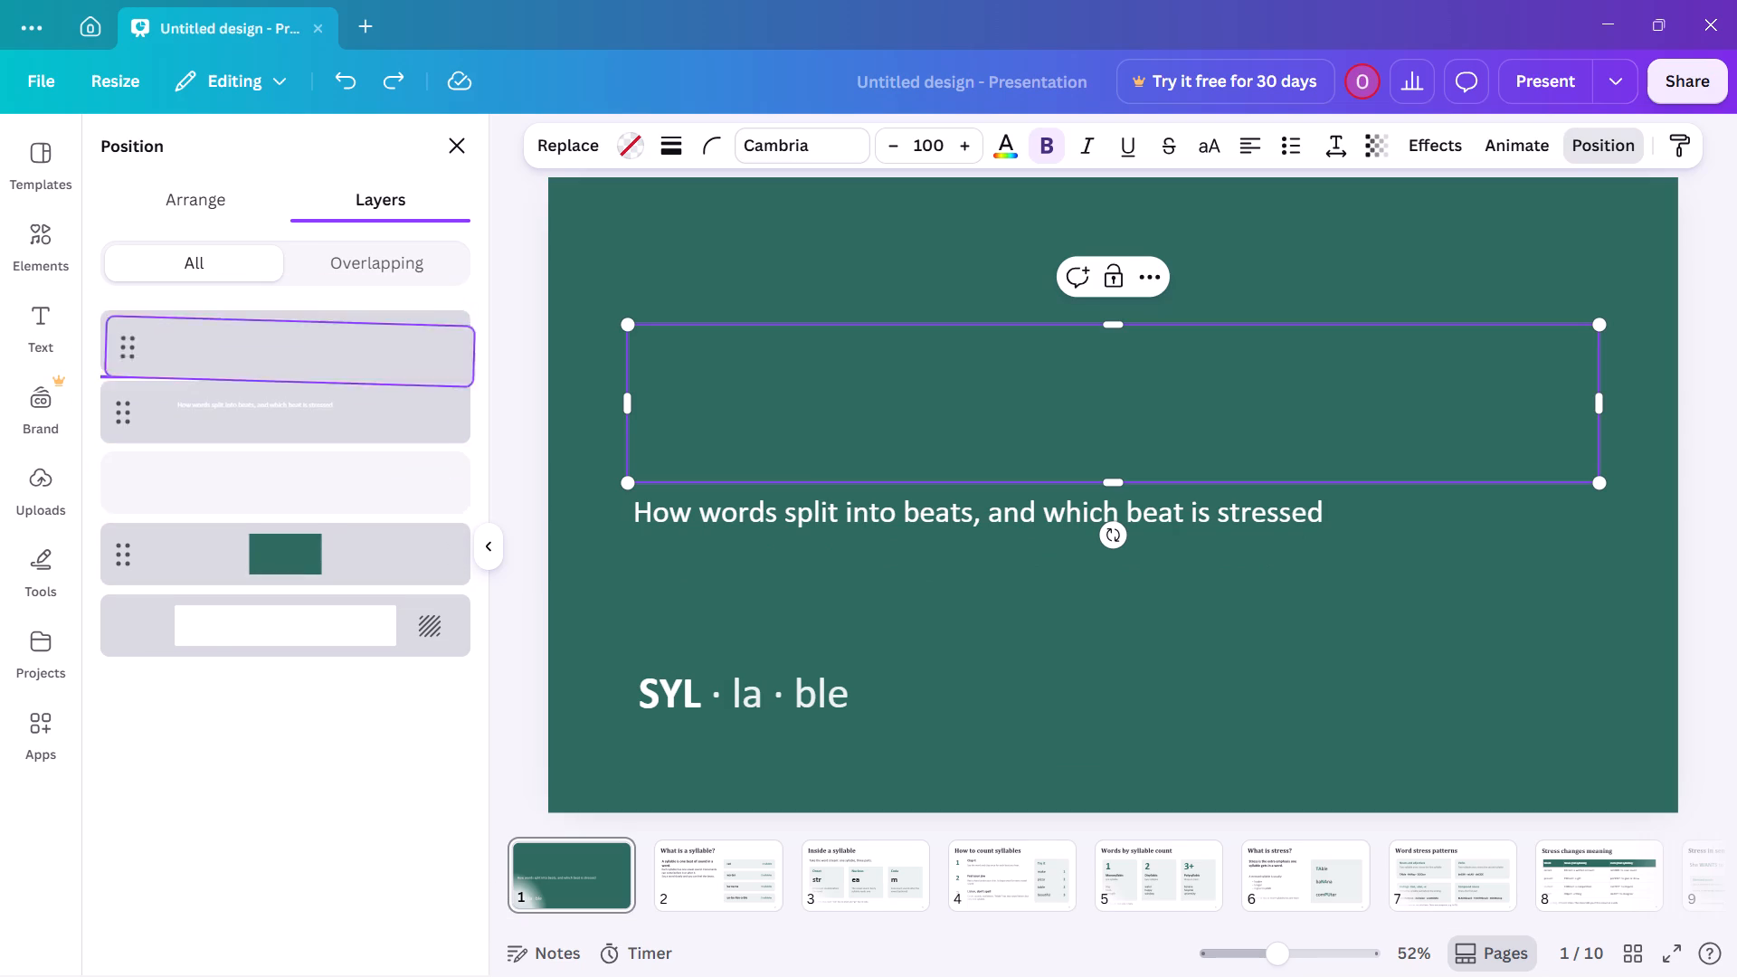
left_click_drag(297, 370, 316, 339)
Narrow the title text box on page 1 slightly, keeping it above the subtitle, and close the layer settings.
left_click(799, 402)
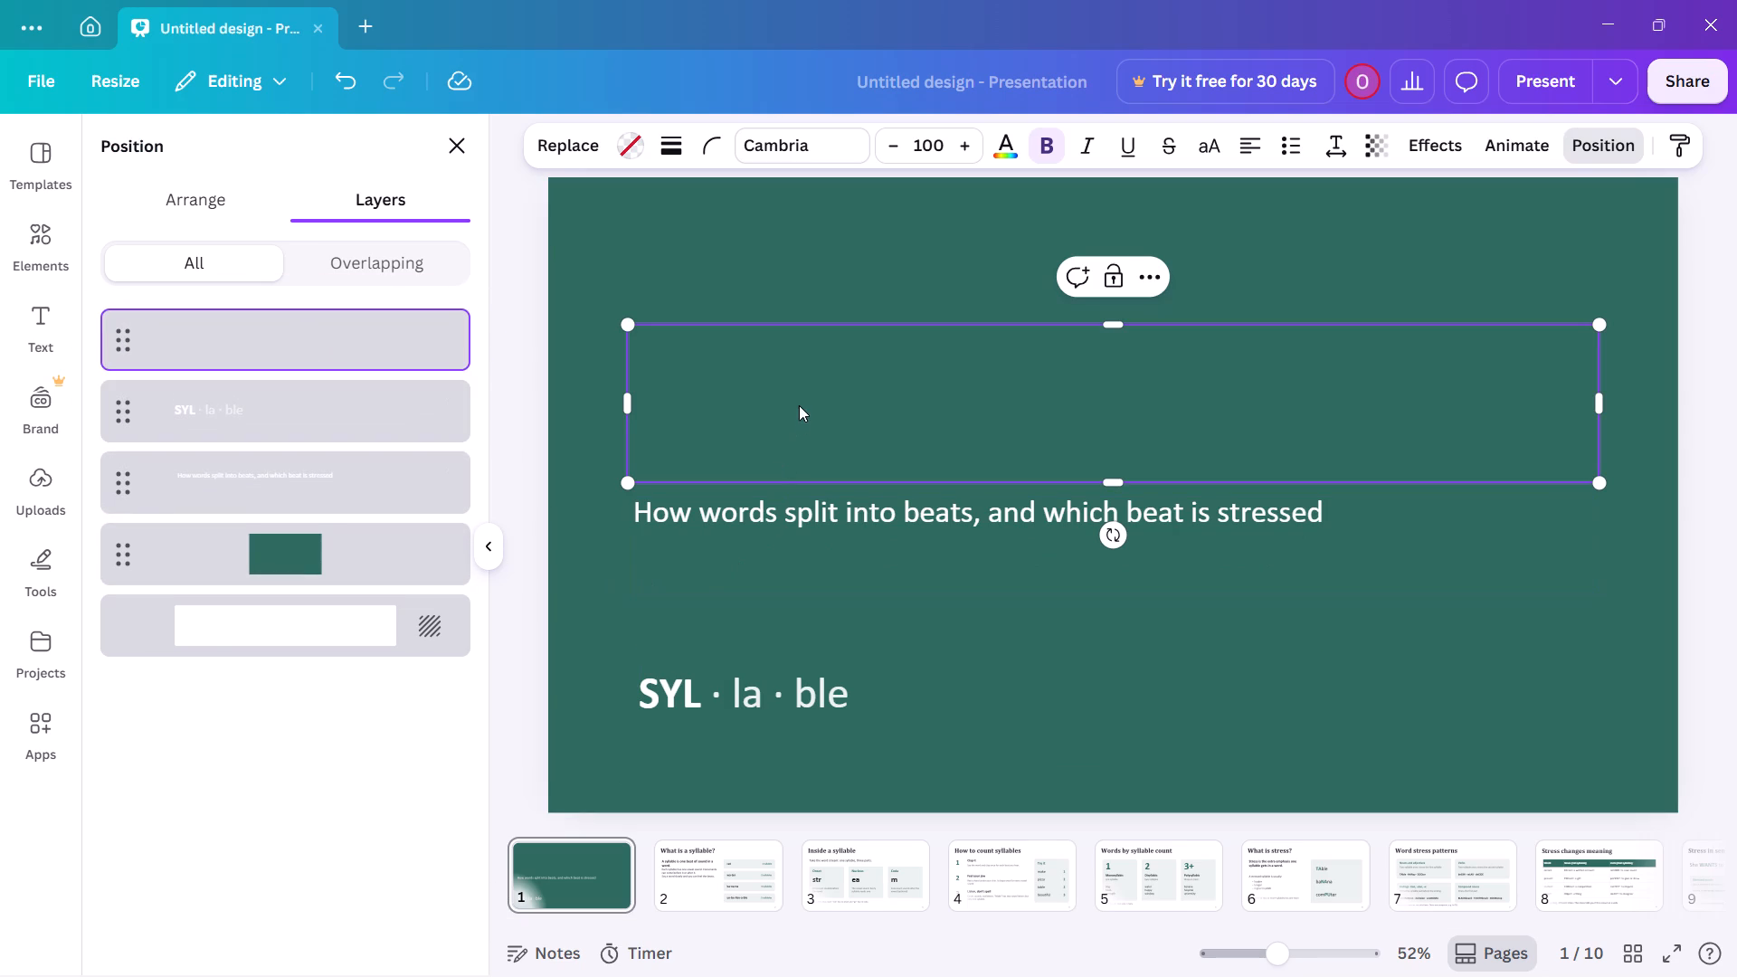
double_click(798, 415)
left_click(1110, 441)
left_click_drag(1608, 403, 1590, 406)
left_click_drag(1267, 361, 1277, 361)
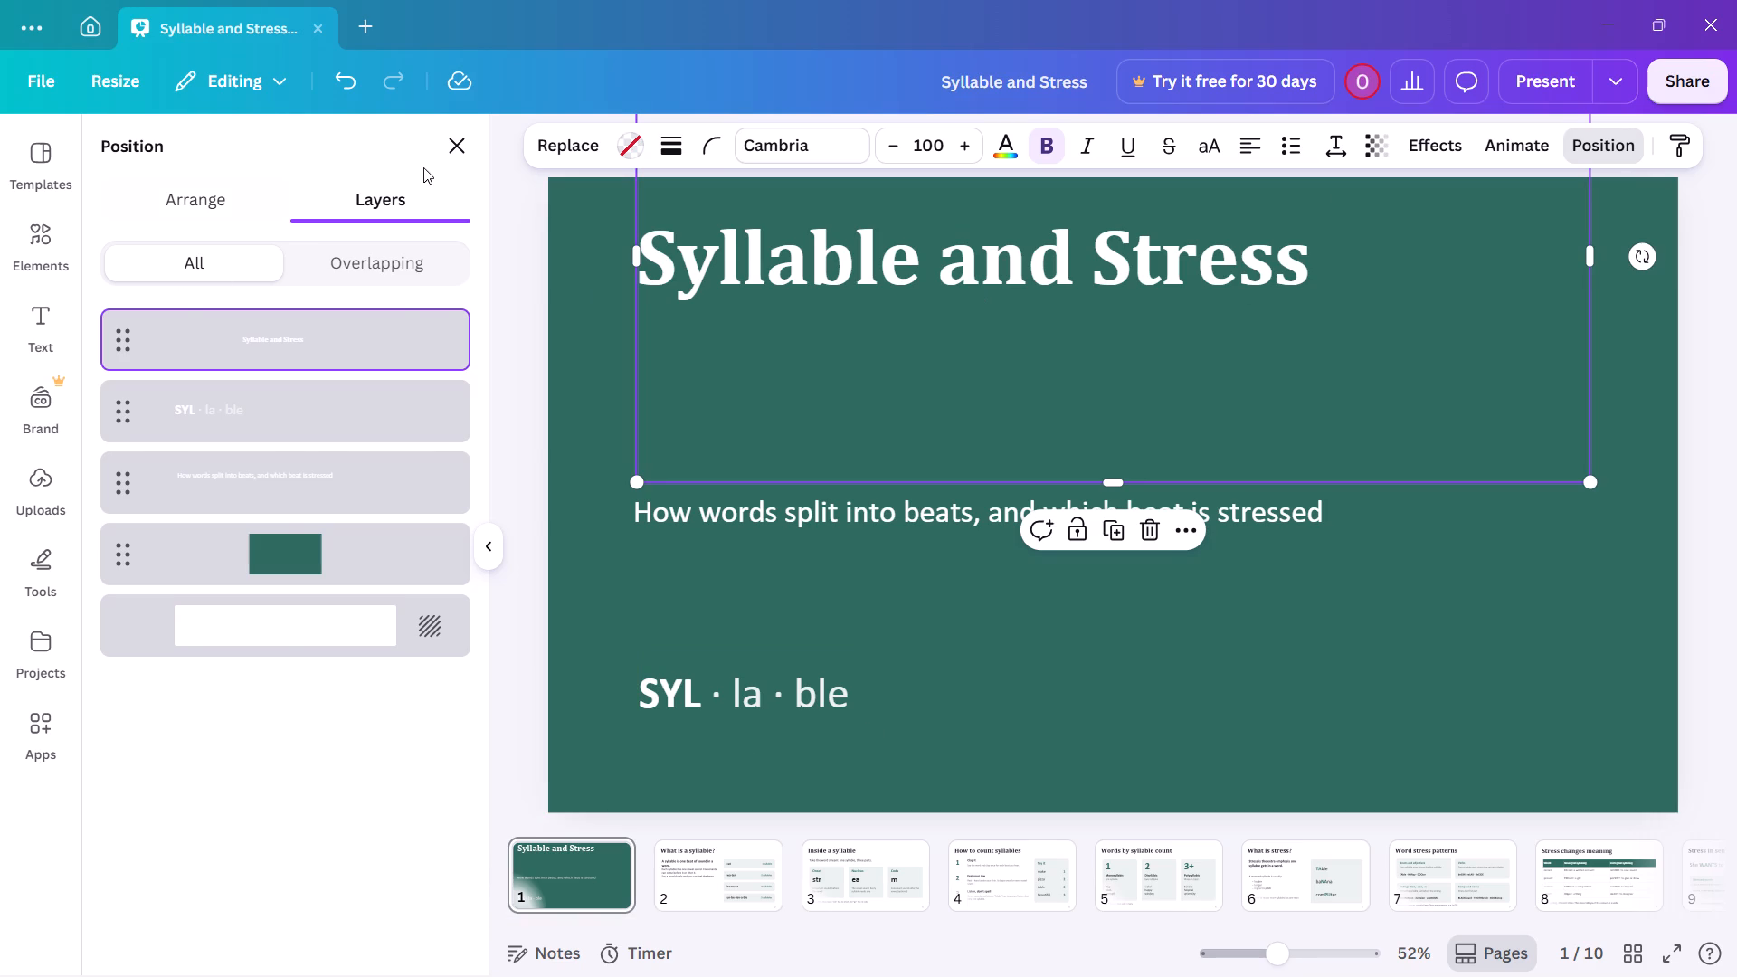
left_click(434, 145)
scroll(910, 593, "up", 2)
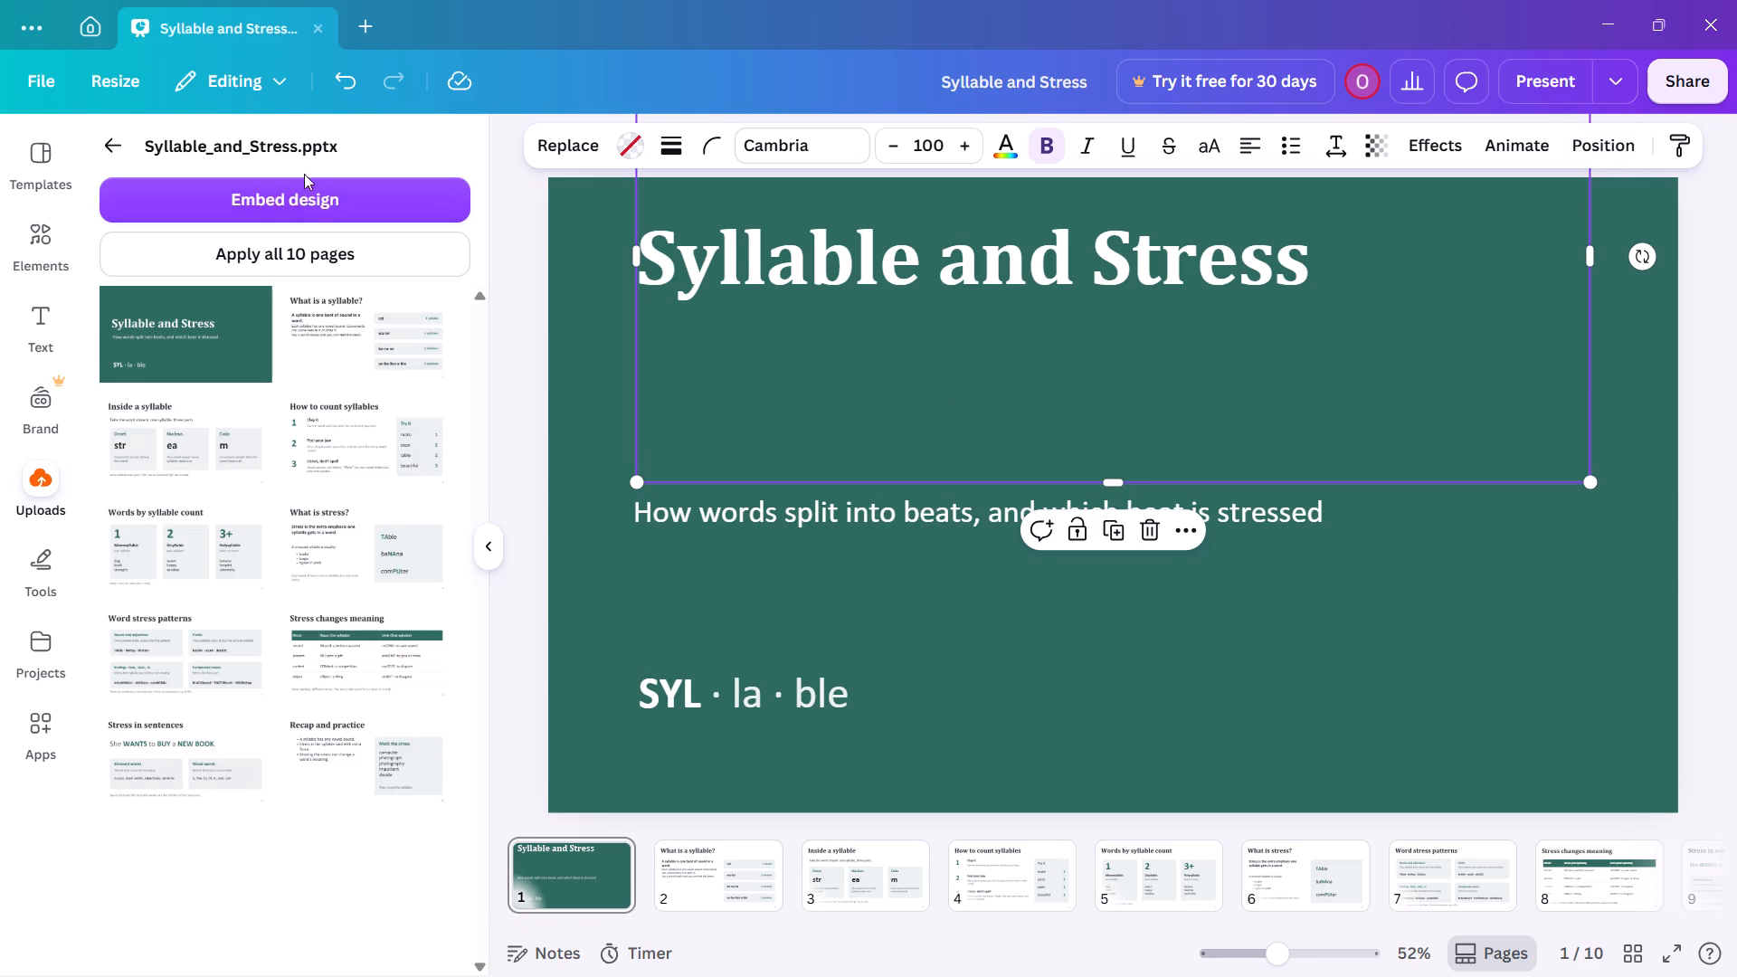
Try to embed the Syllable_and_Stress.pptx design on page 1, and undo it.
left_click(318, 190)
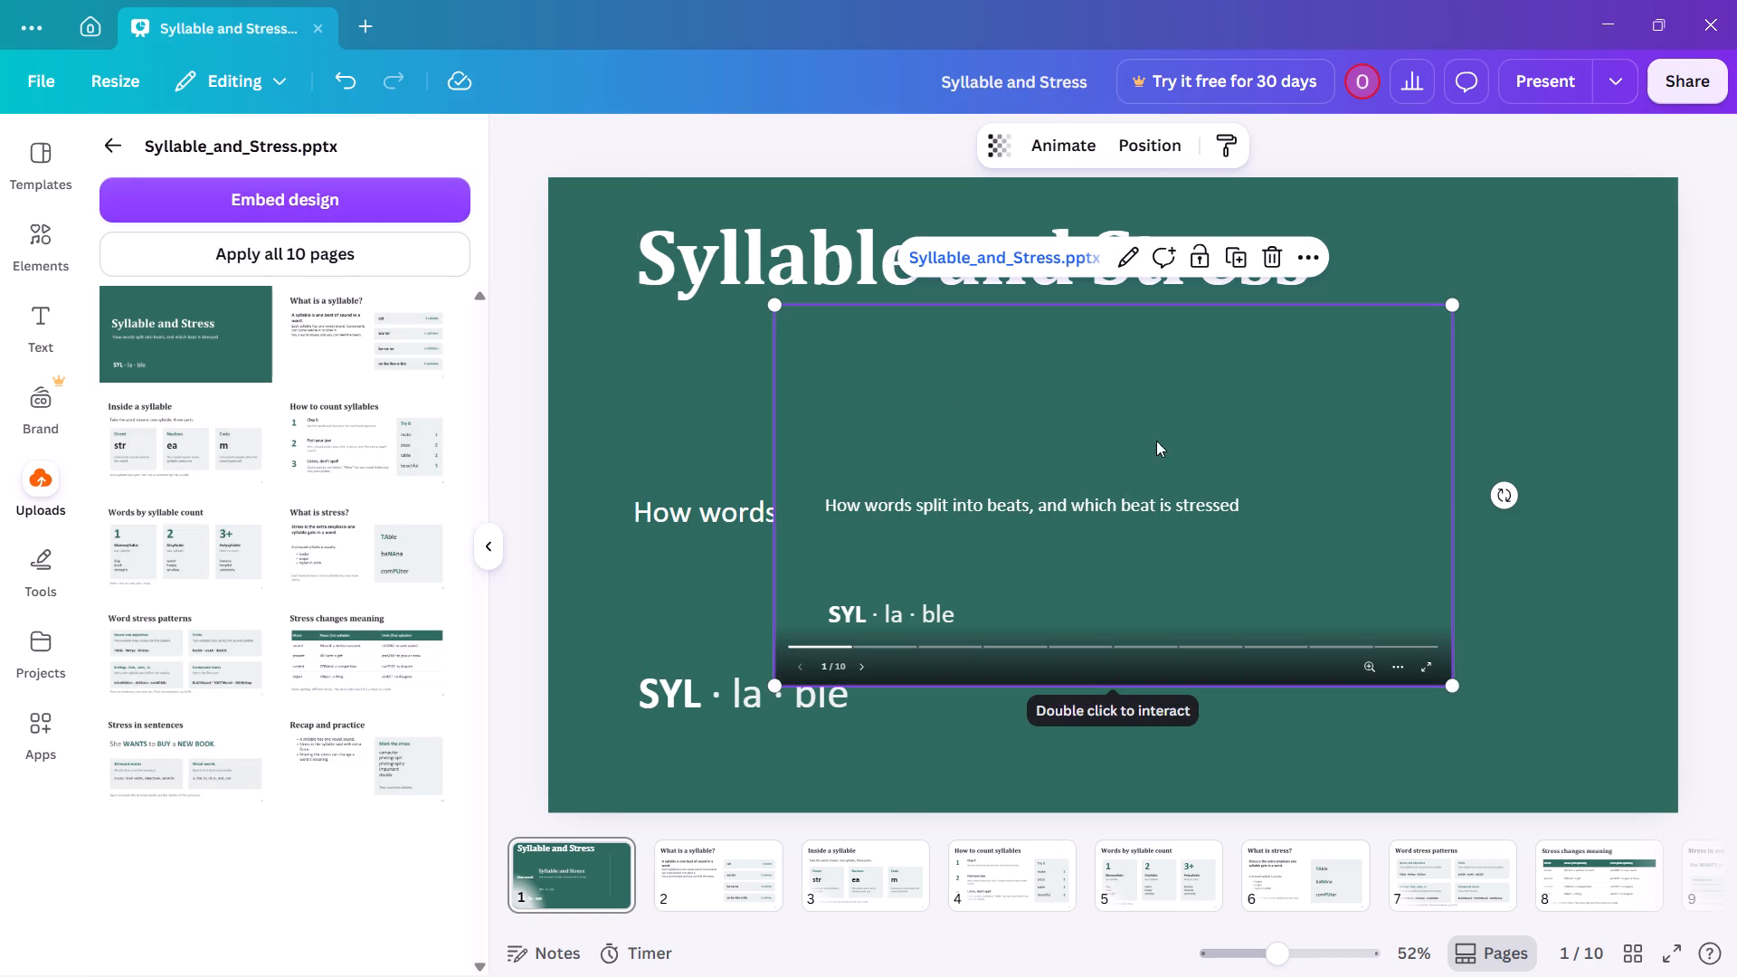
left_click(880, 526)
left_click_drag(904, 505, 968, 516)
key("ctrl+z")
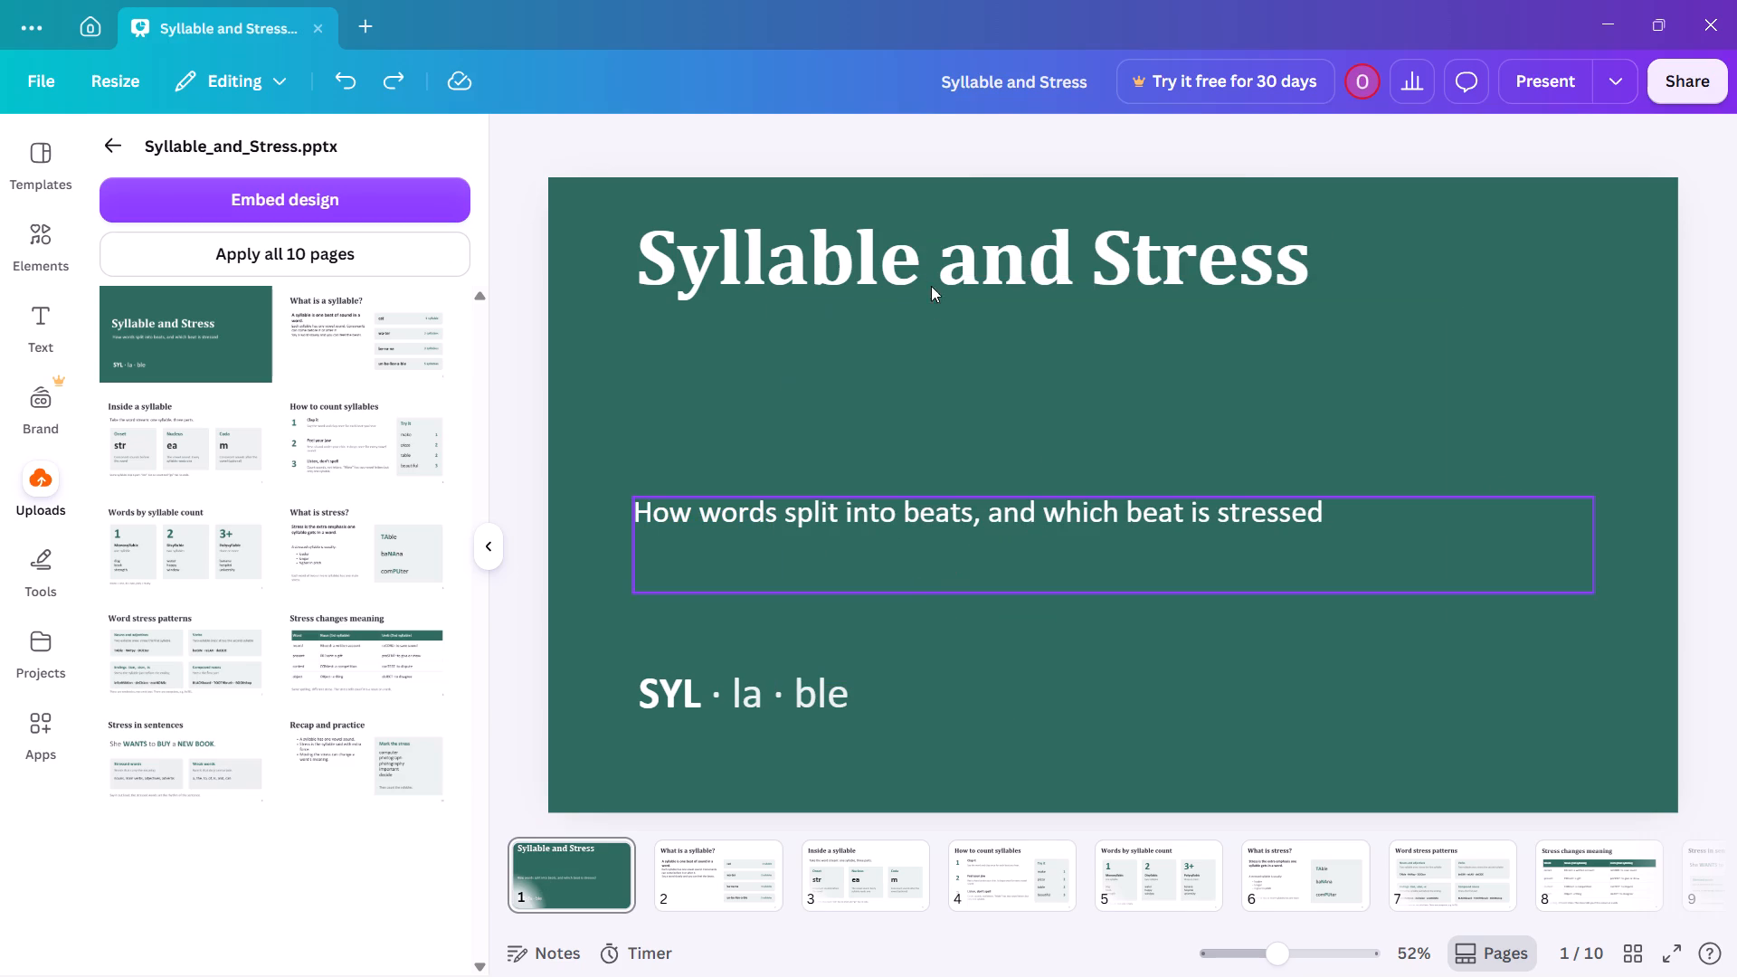
Move the "Syllable and Stress" title down on page 1, closer to the subtitle.
left_click_drag(943, 292, 927, 352)
left_click_drag(688, 848, 688, 836)
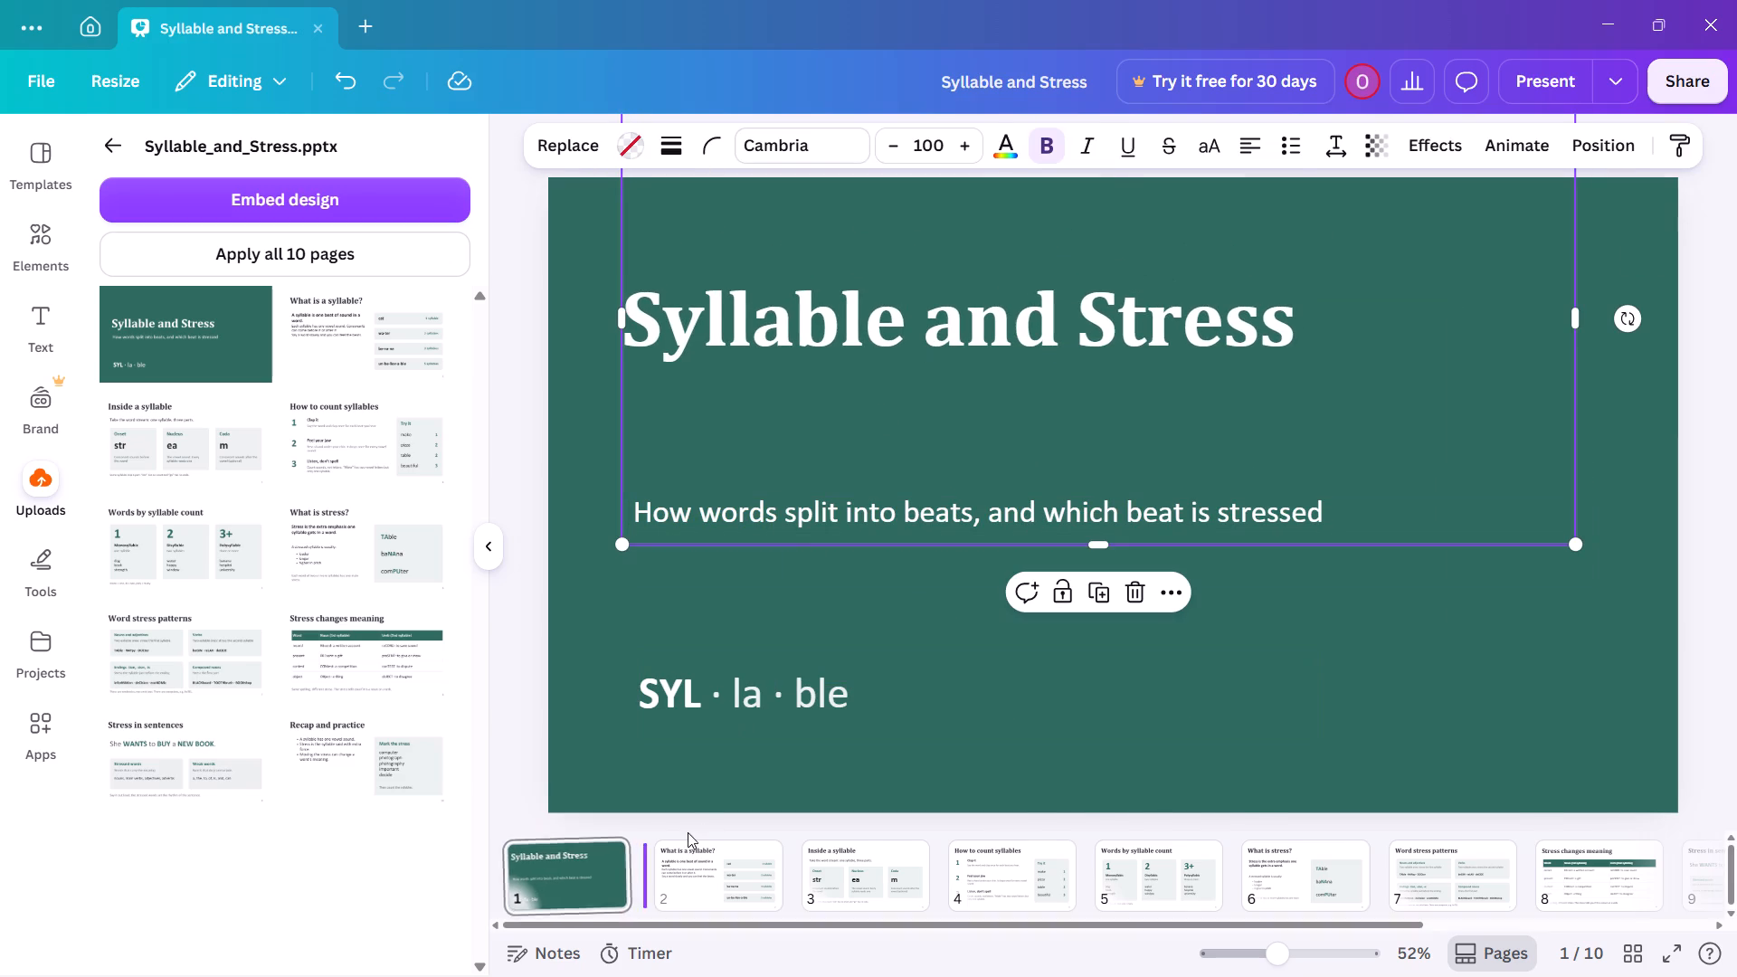
Set the background of page 2, "What is a syllable?", to the design's light tint matching the word cards.
left_click(848, 470)
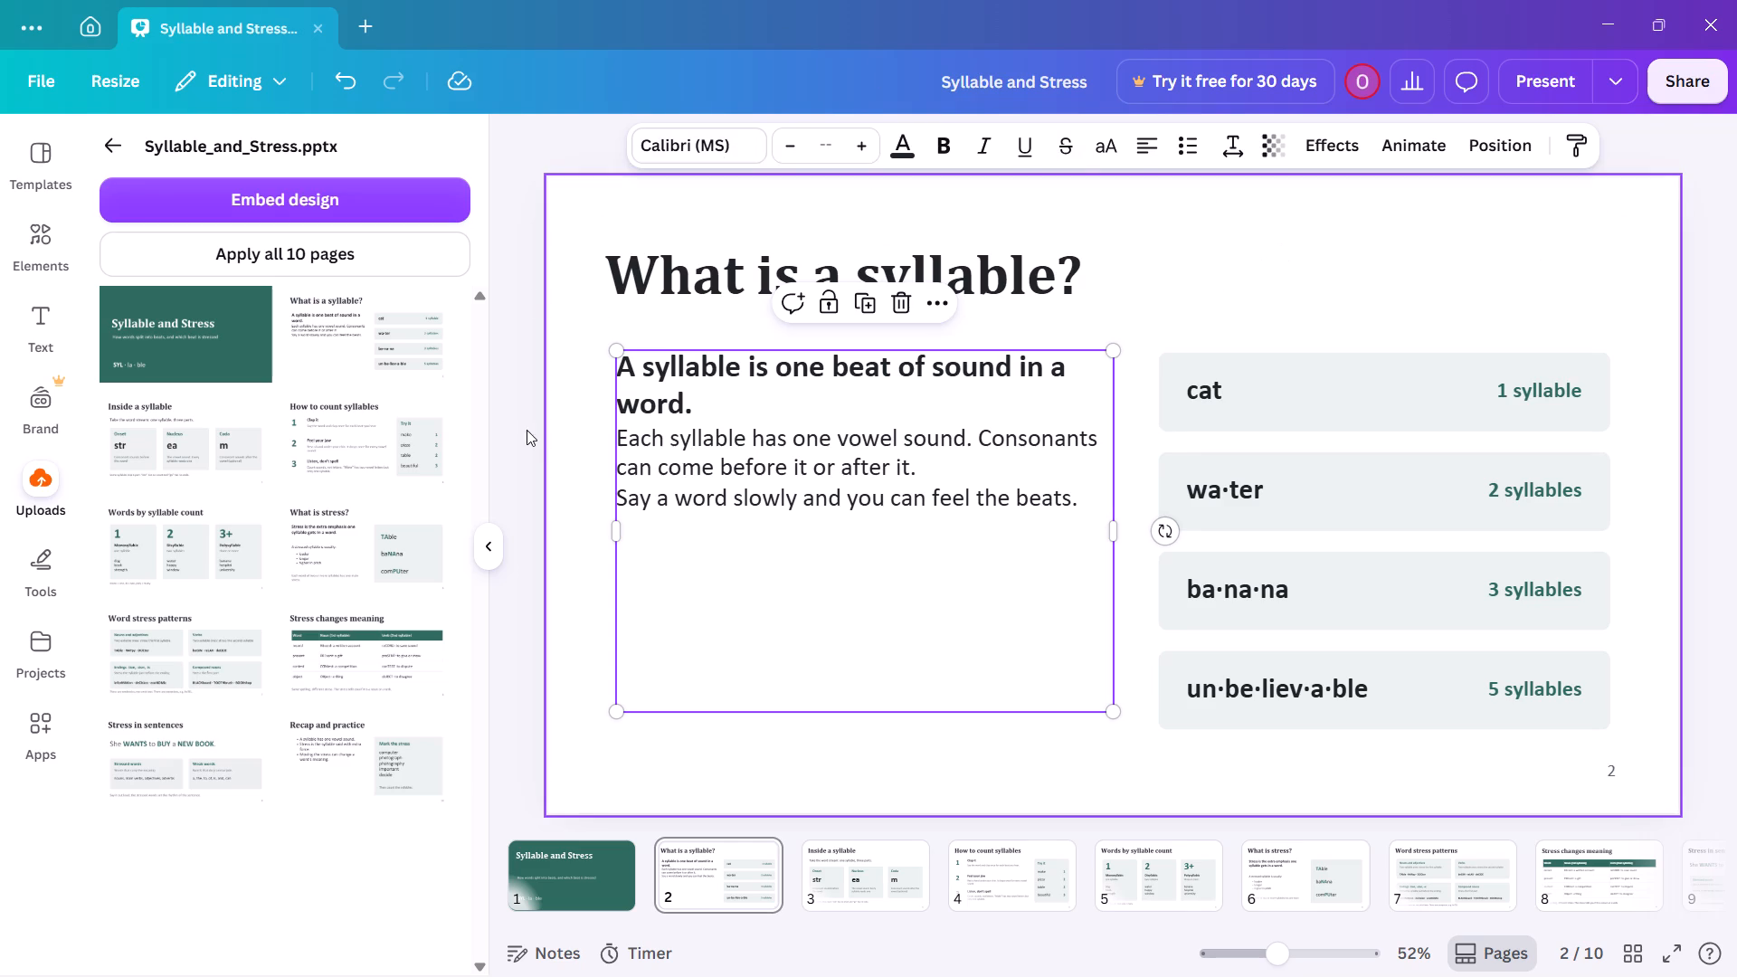
left_click(569, 409)
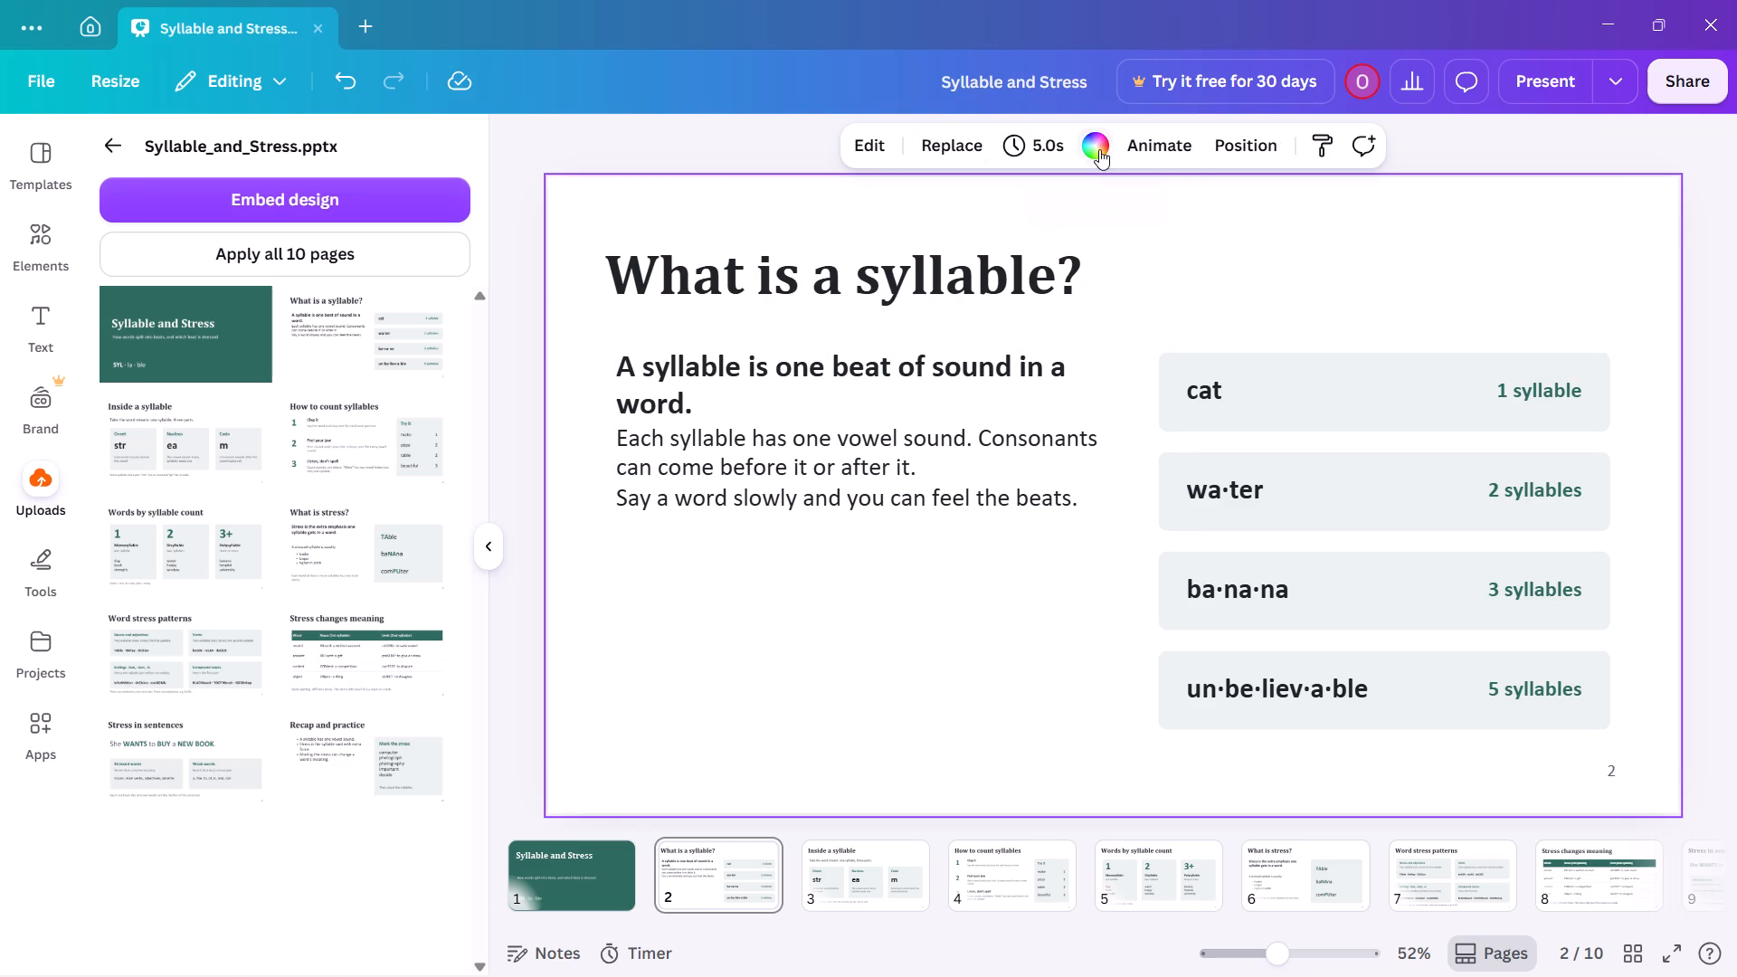
left_click(1097, 147)
left_click(195, 394)
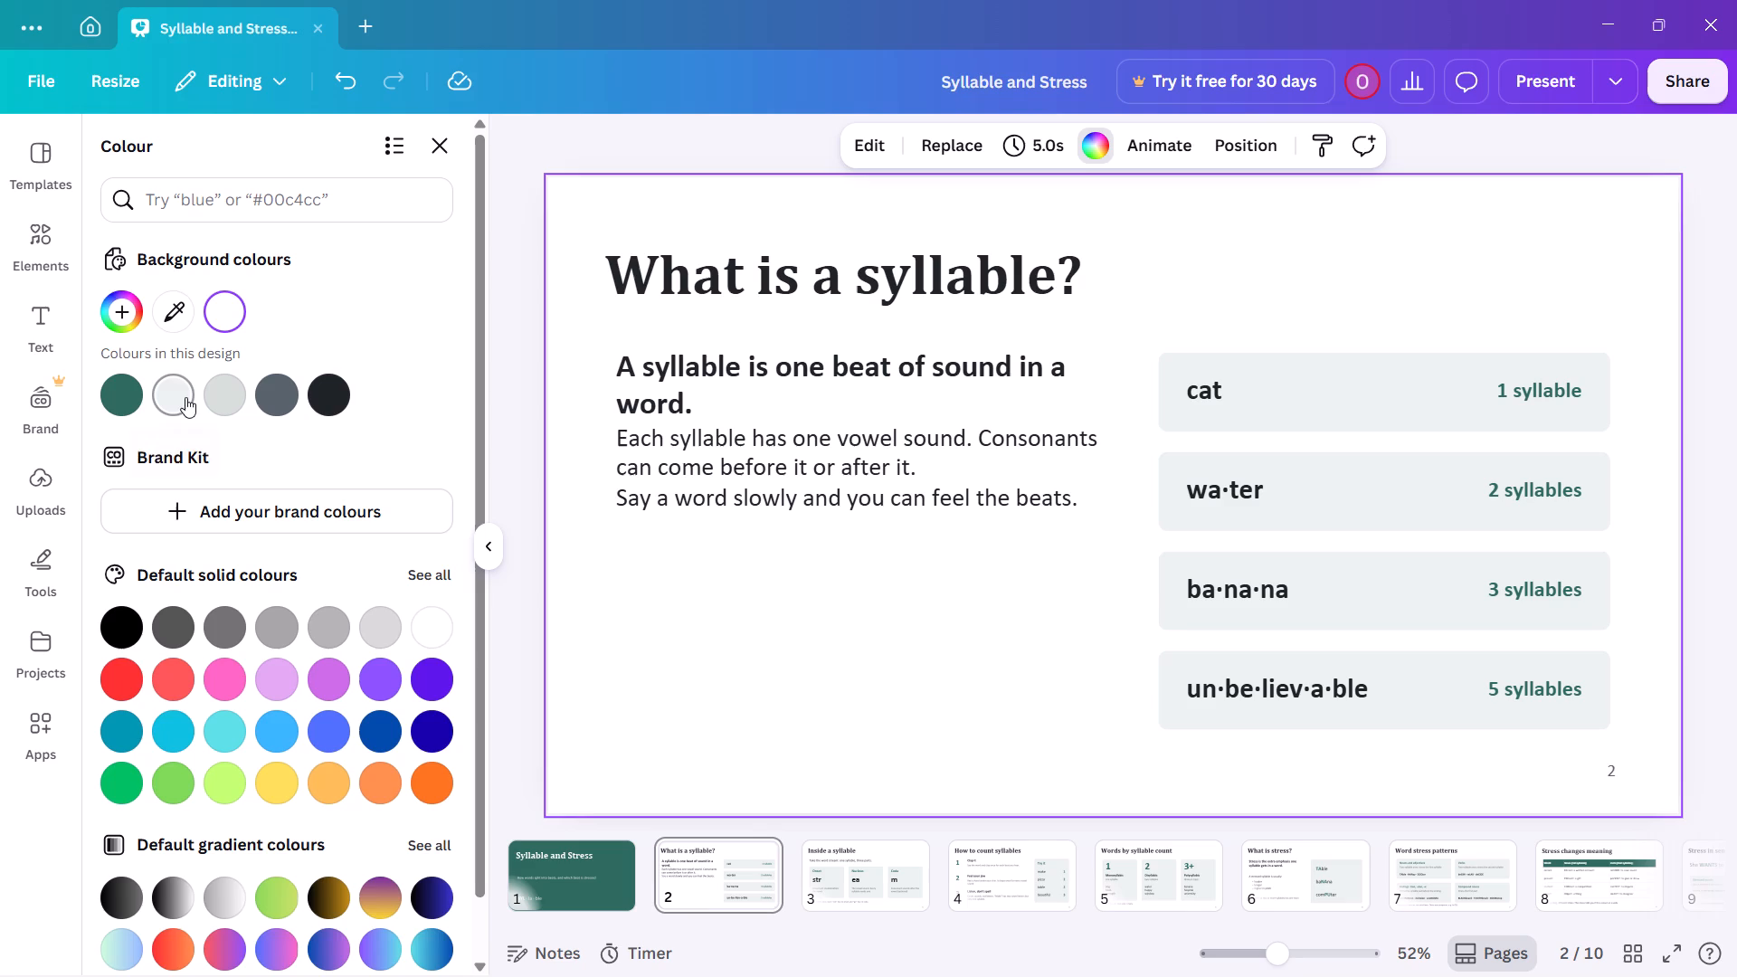
left_click(170, 402)
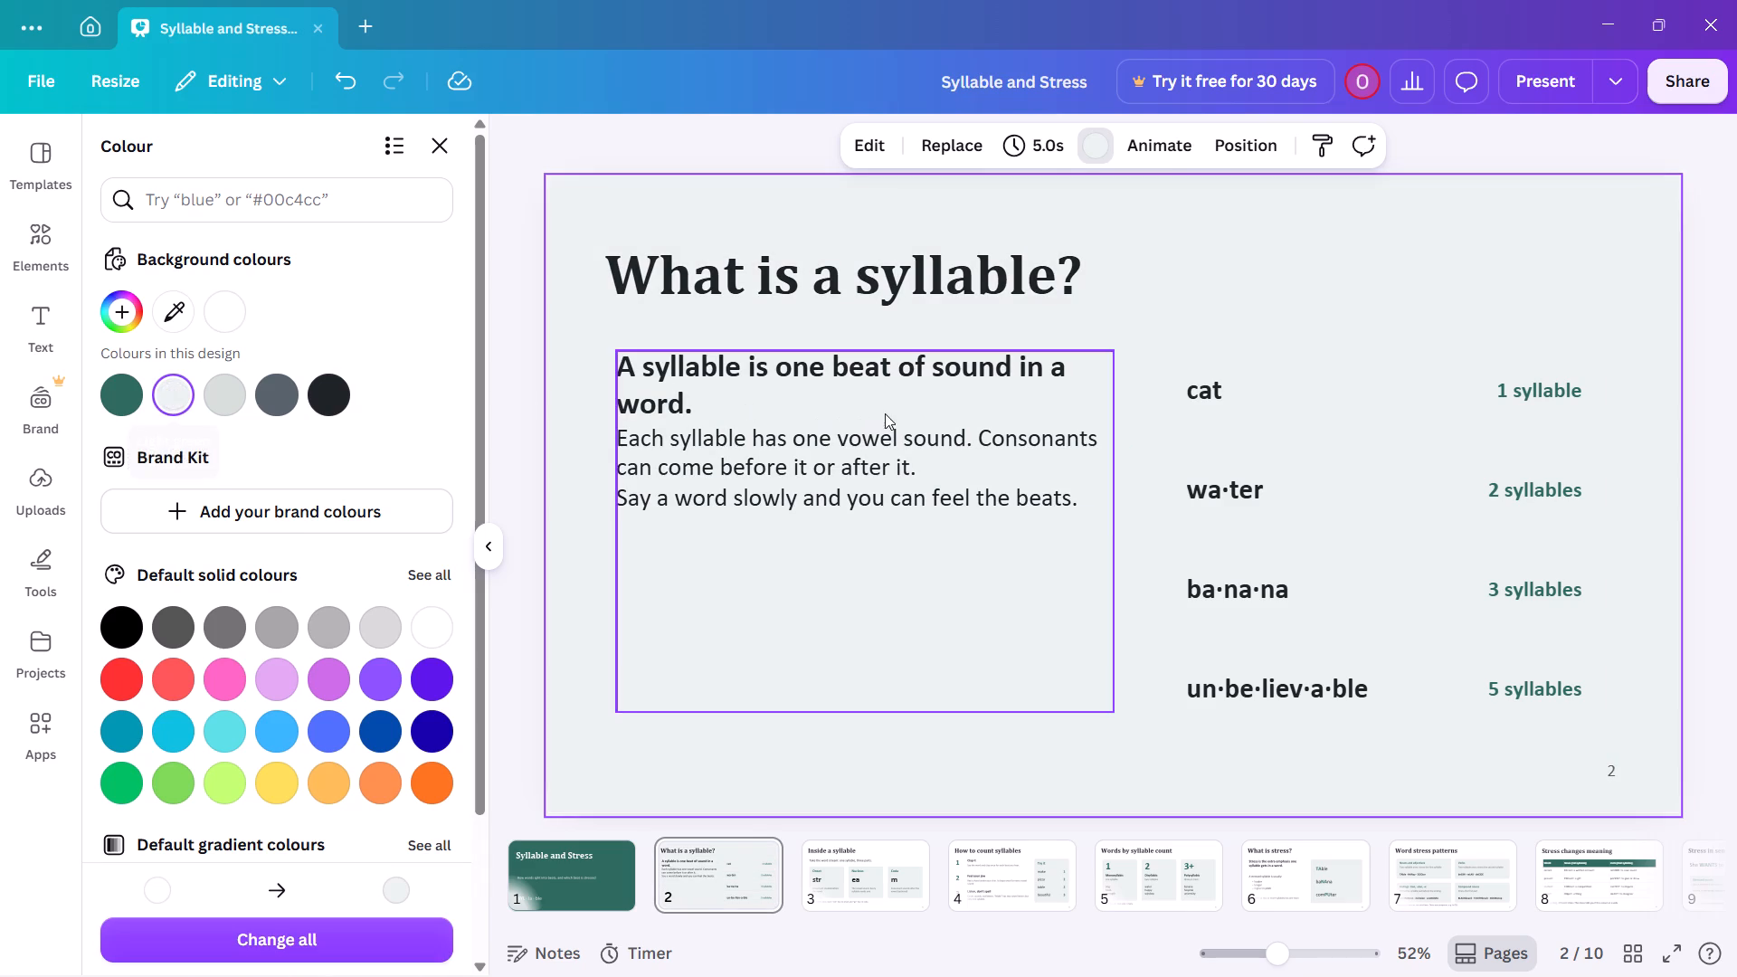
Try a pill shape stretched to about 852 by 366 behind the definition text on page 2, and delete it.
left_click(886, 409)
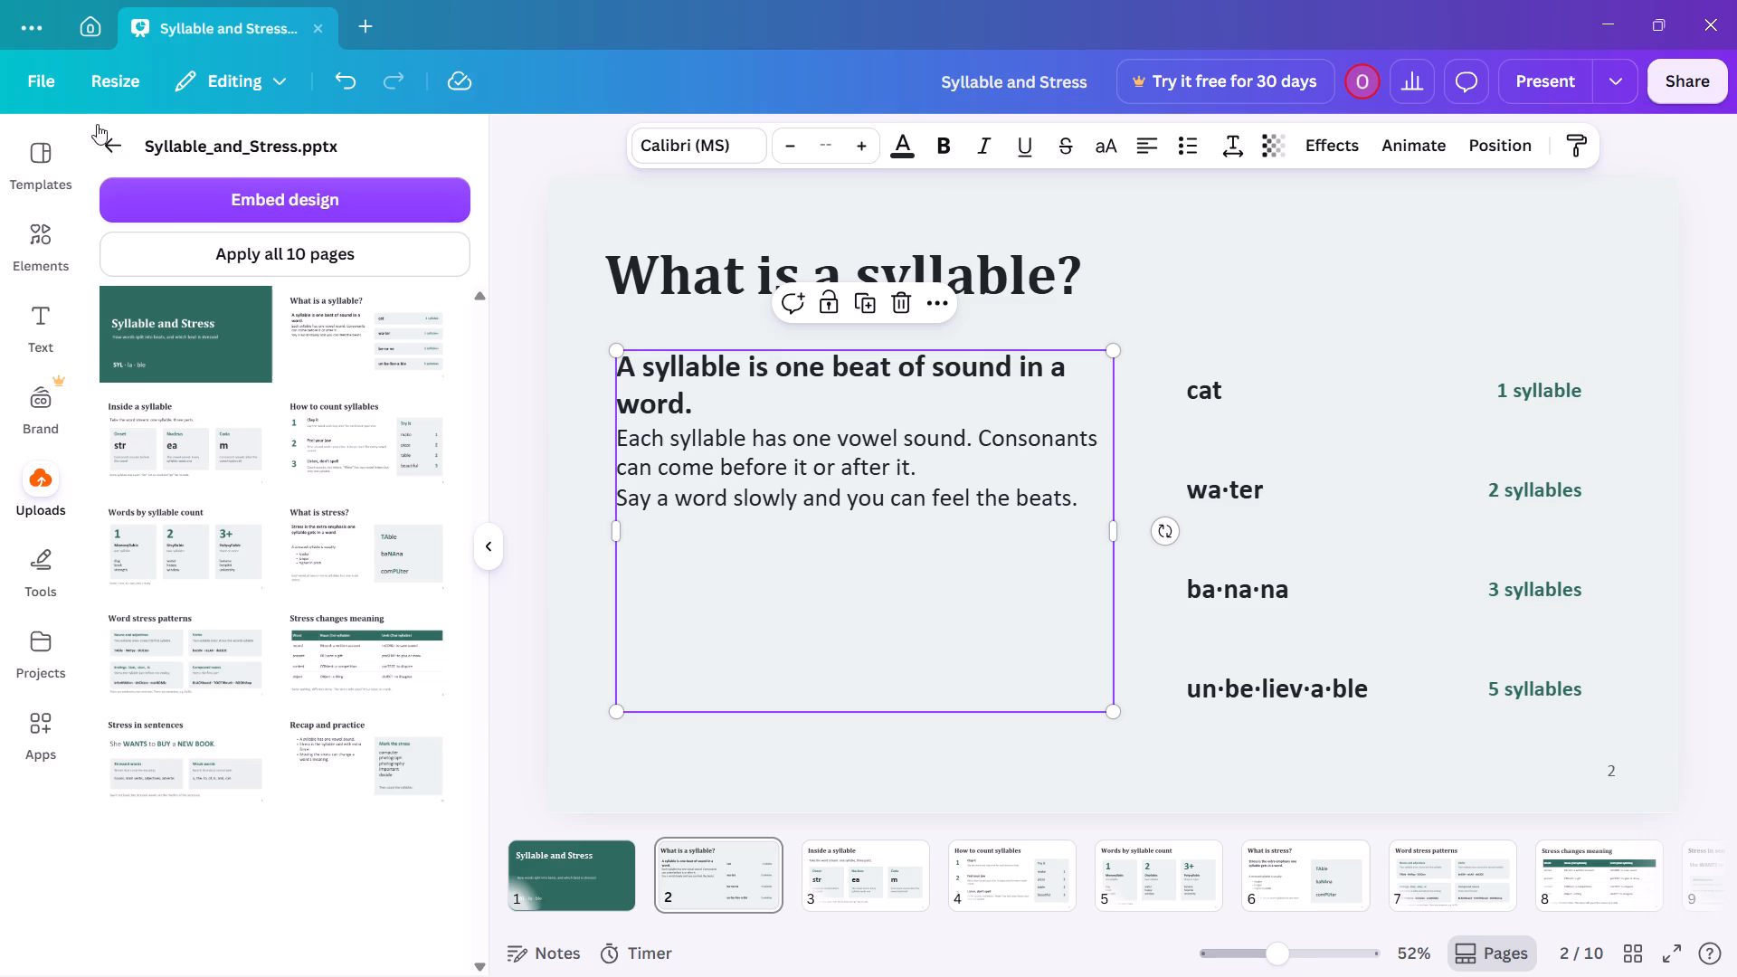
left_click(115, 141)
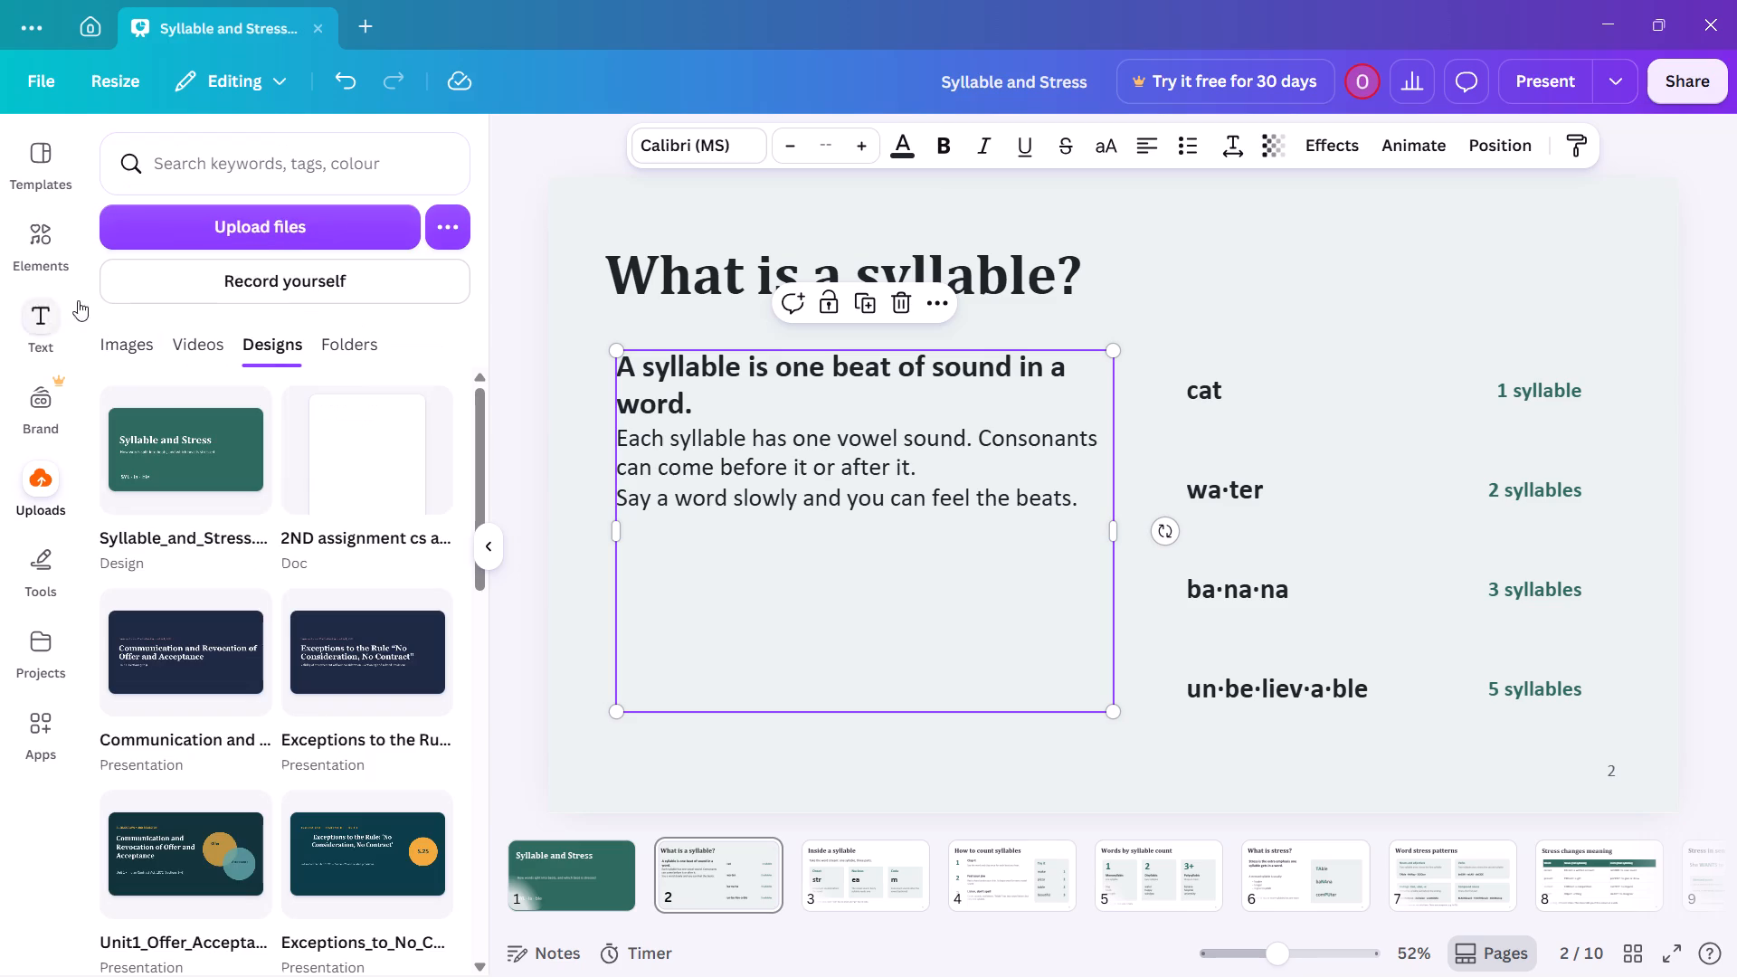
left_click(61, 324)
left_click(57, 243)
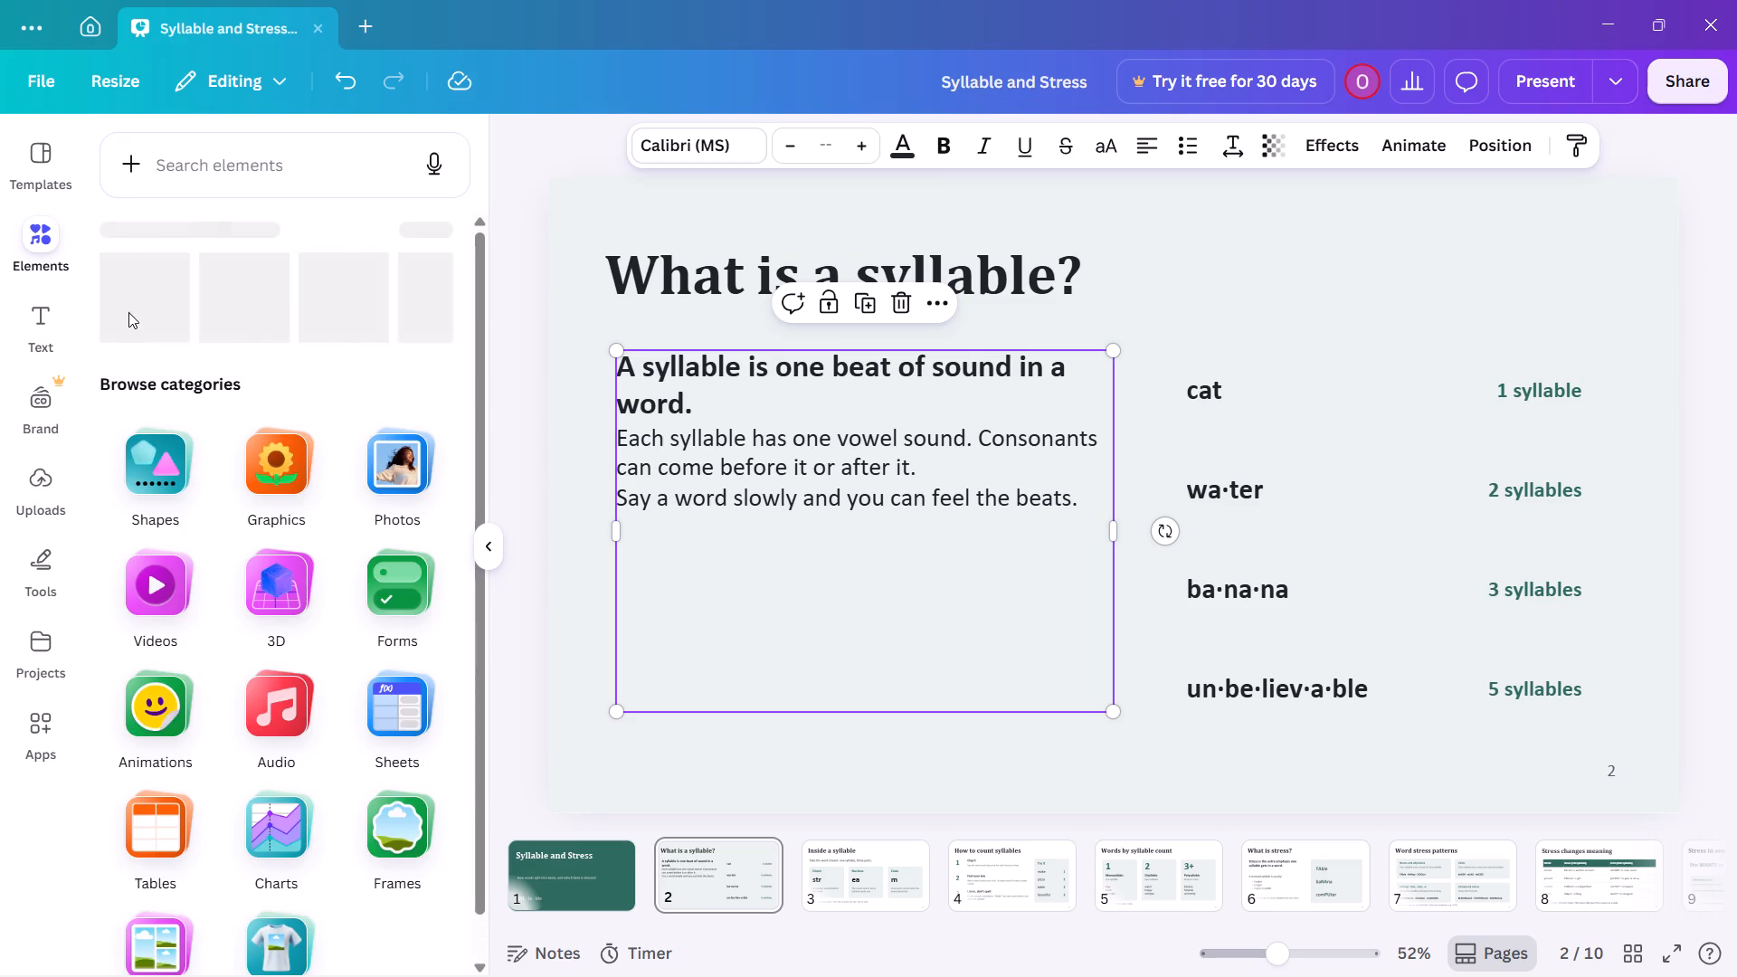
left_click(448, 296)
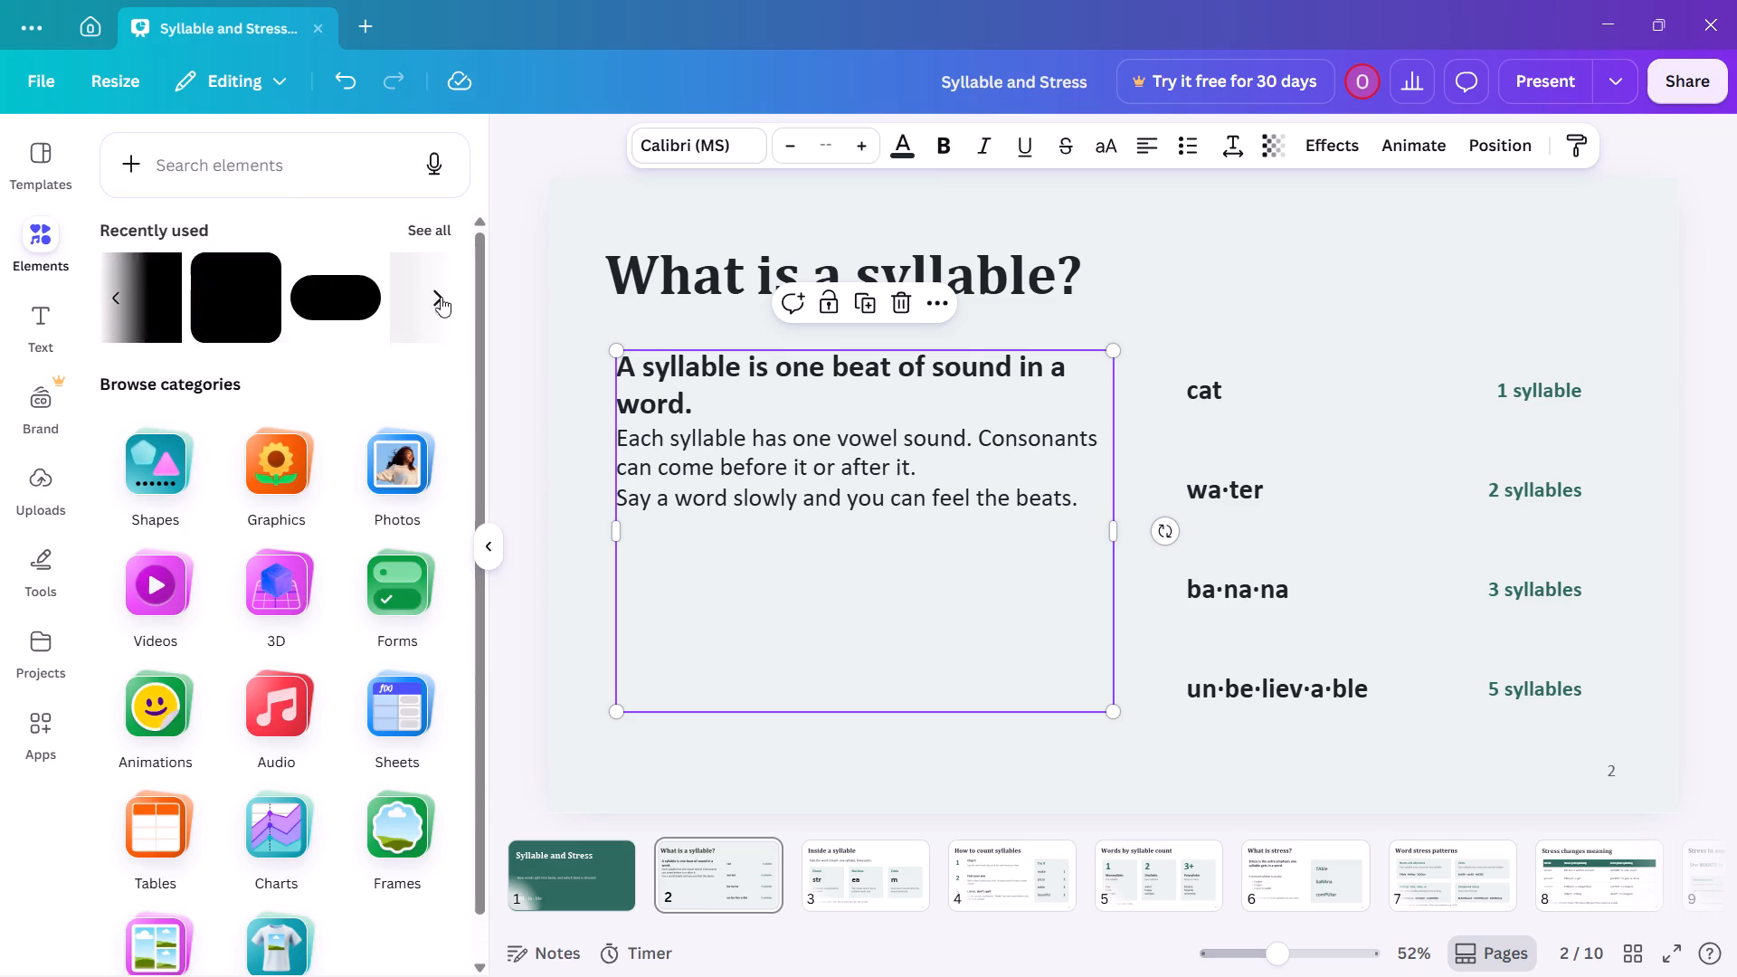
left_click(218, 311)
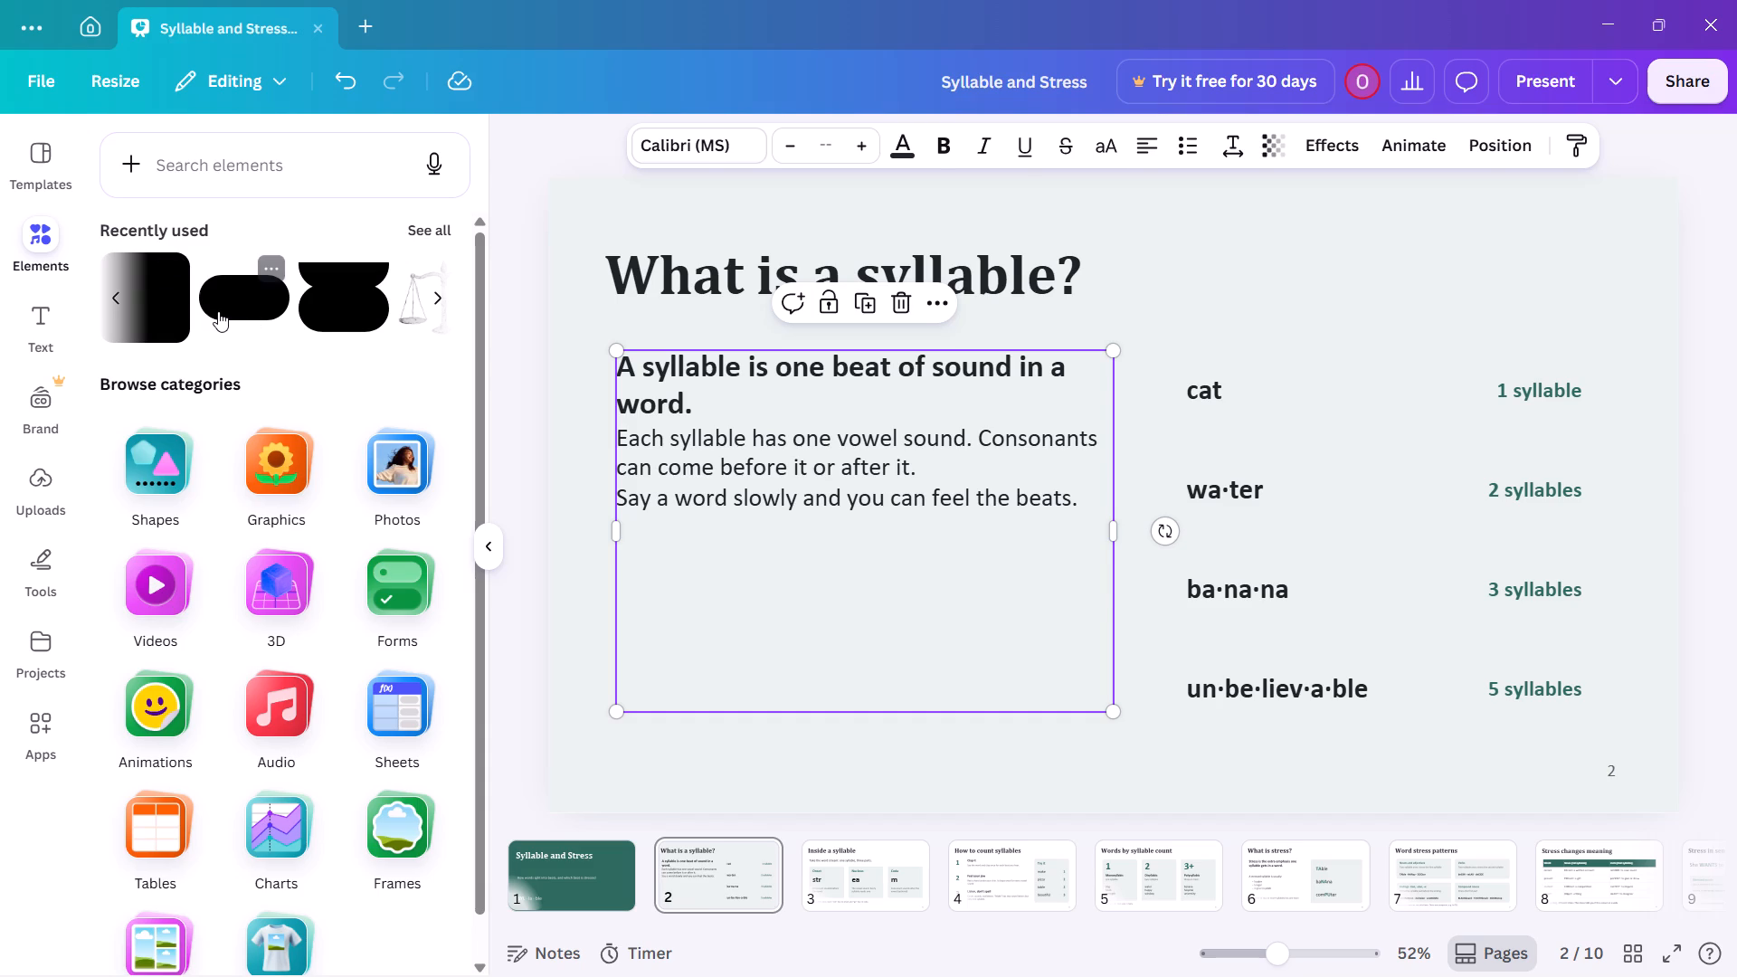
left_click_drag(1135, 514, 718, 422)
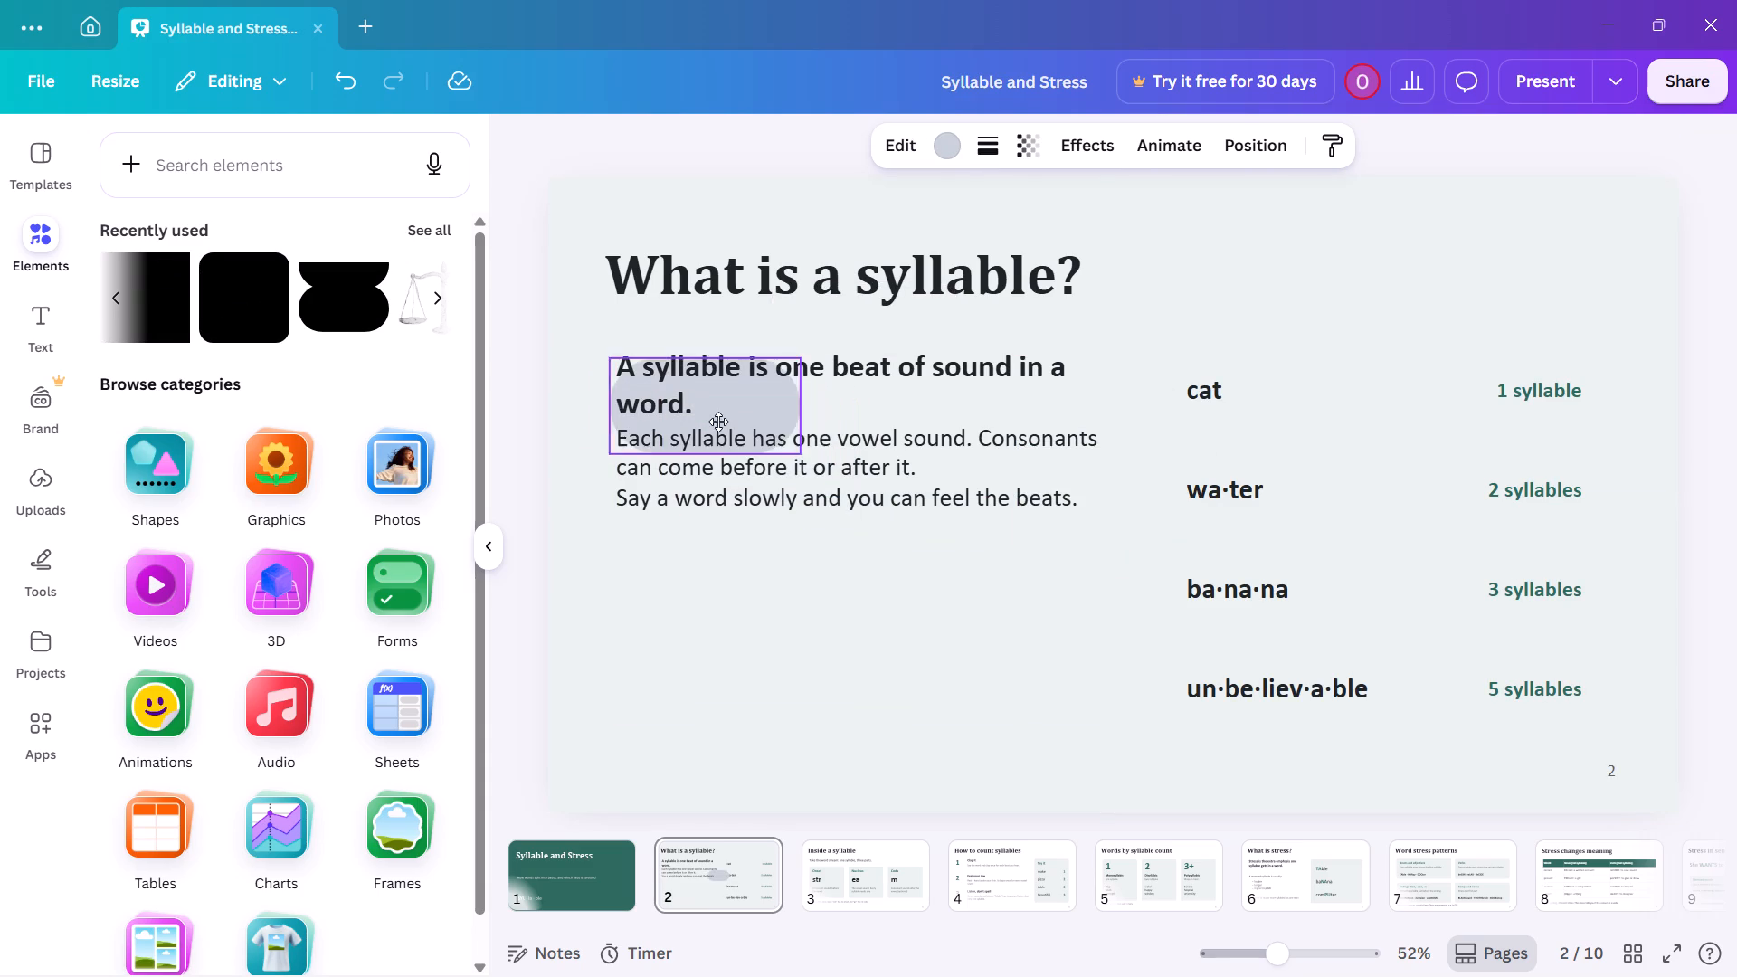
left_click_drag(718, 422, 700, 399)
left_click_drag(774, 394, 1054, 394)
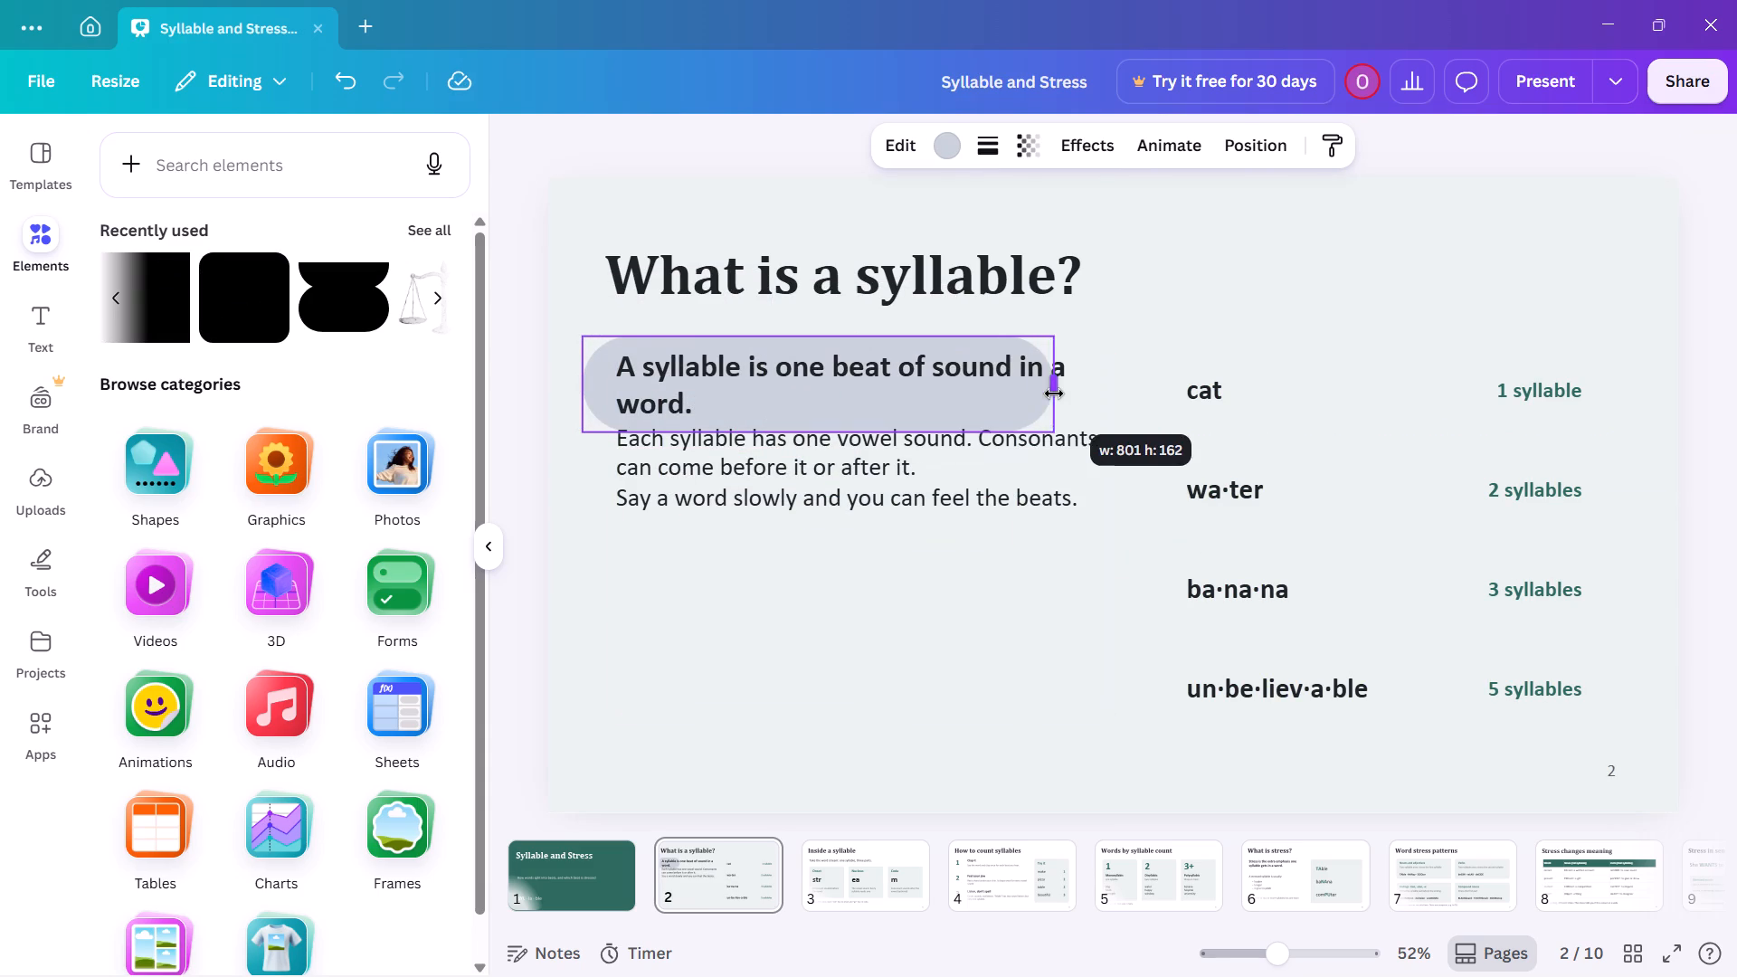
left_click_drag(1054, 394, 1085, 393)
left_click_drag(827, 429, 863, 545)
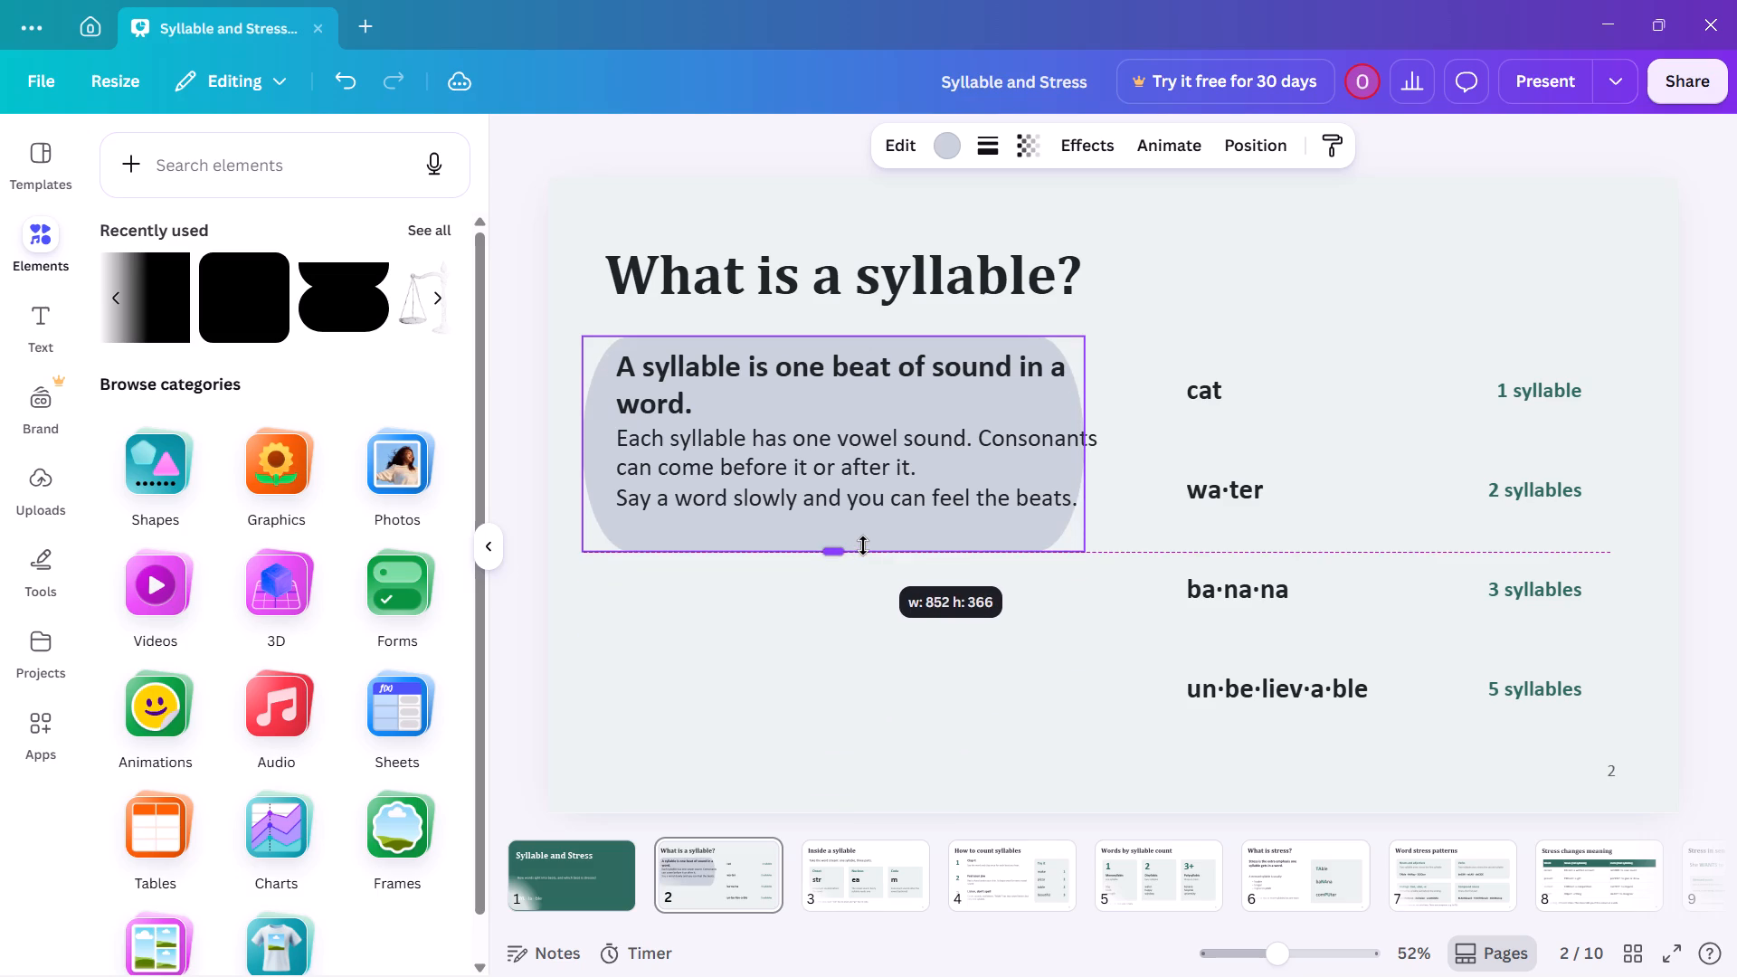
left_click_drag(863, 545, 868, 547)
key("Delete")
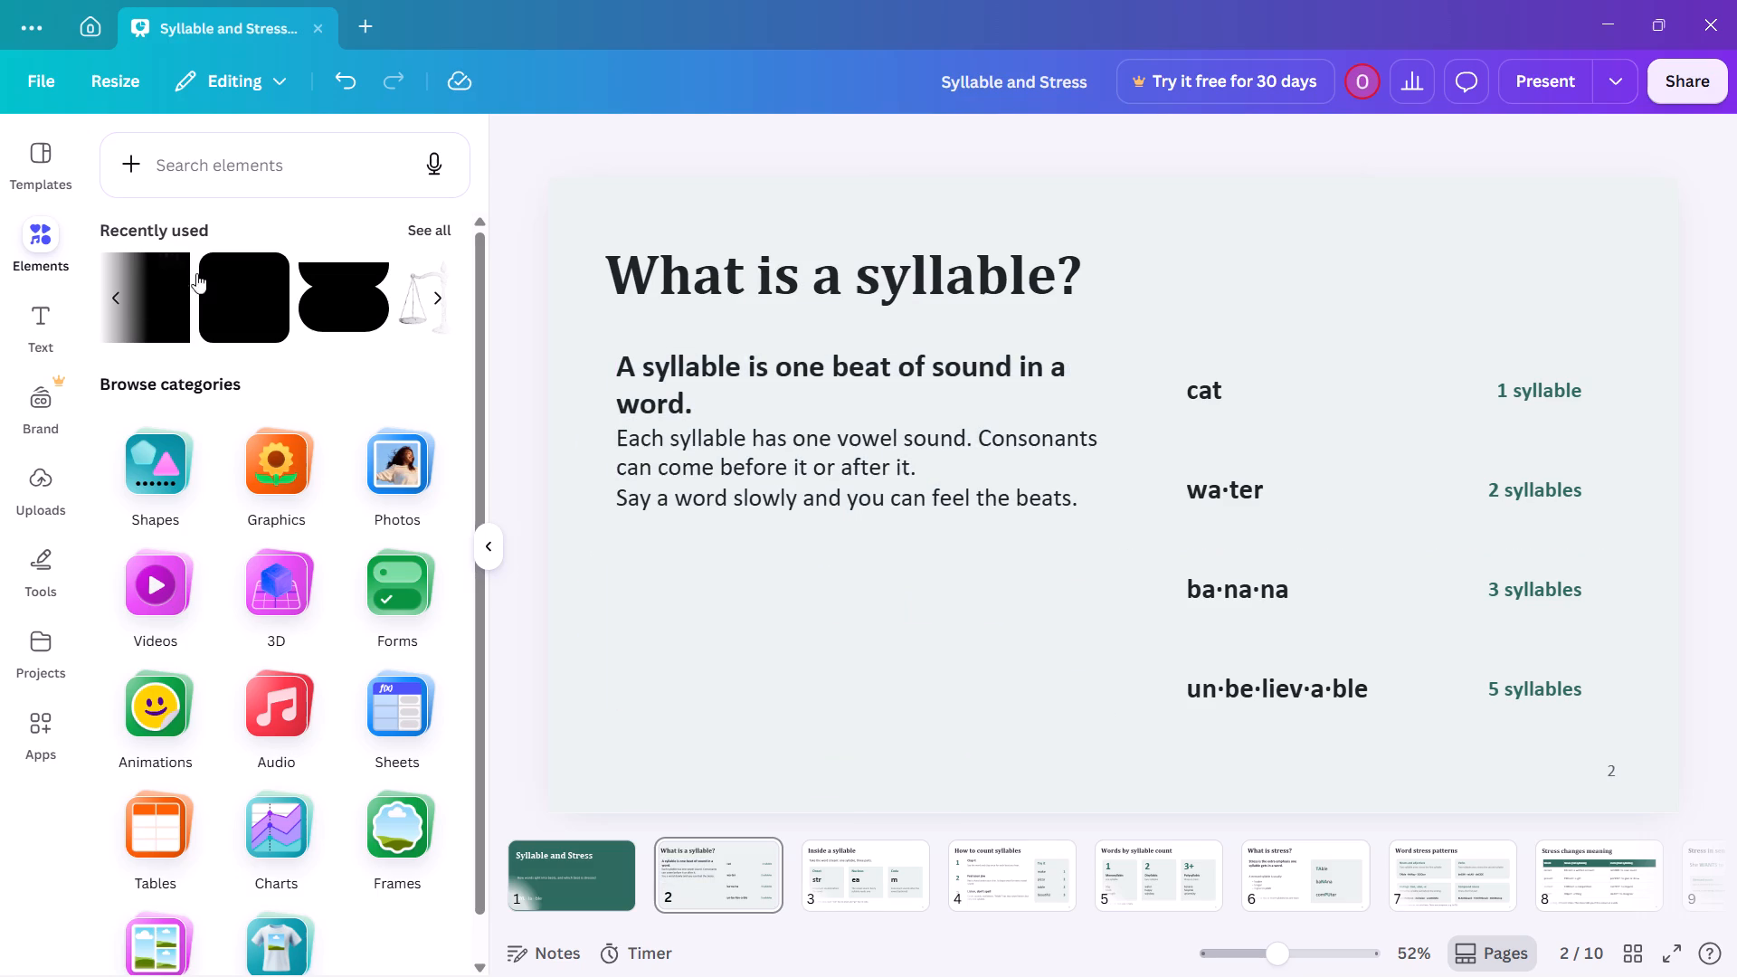
Add a rounded square to page 2 and stretch it to about 833 wide as a tall card behind the definition text.
left_click(252, 272)
left_click_drag(1134, 501, 685, 422)
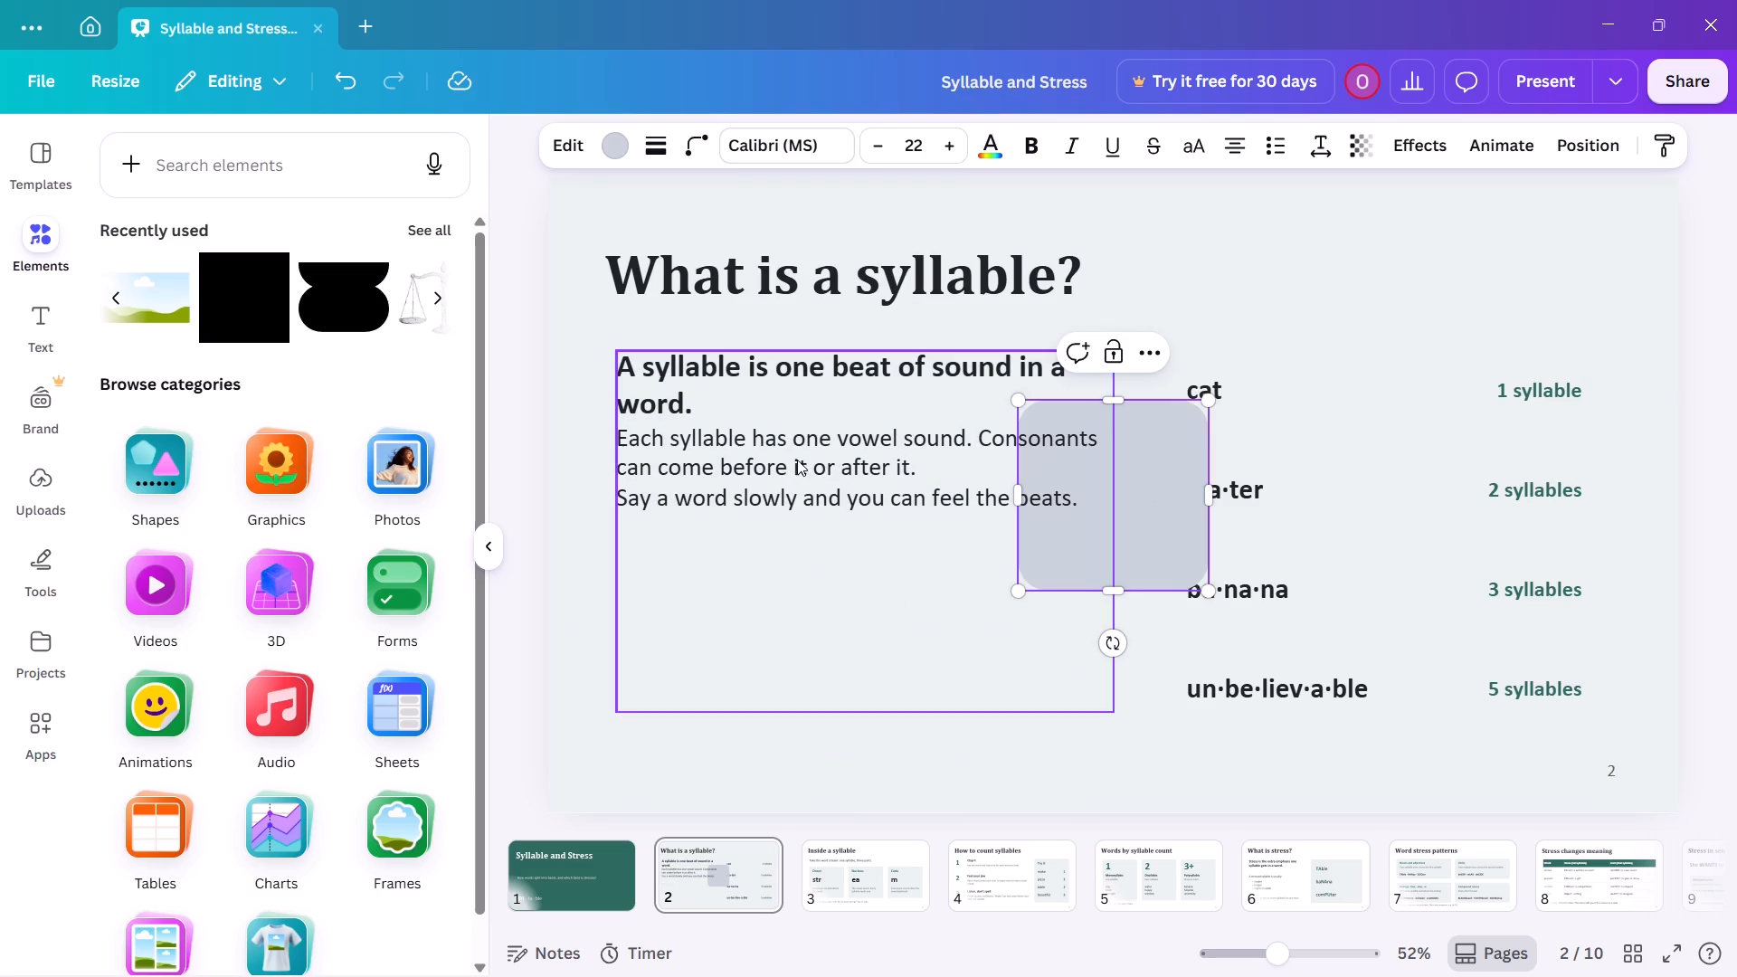
left_click_drag(1151, 547, 726, 478)
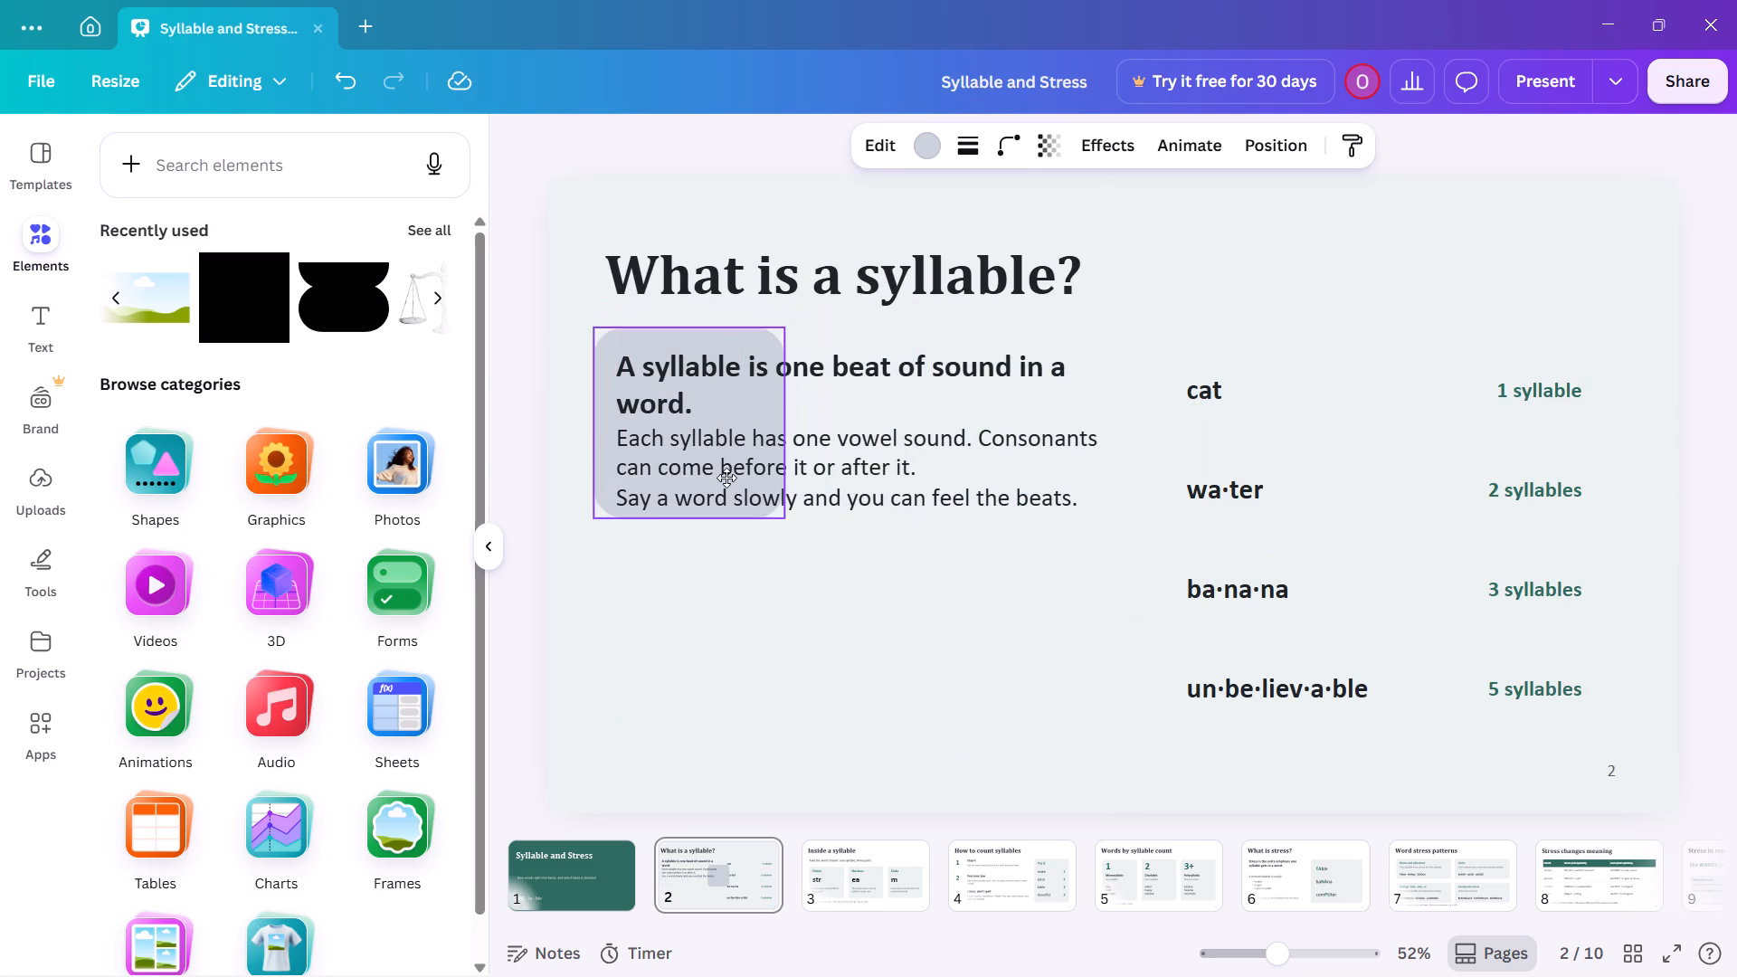
left_click_drag(726, 478, 726, 517)
left_click_drag(779, 473, 954, 483)
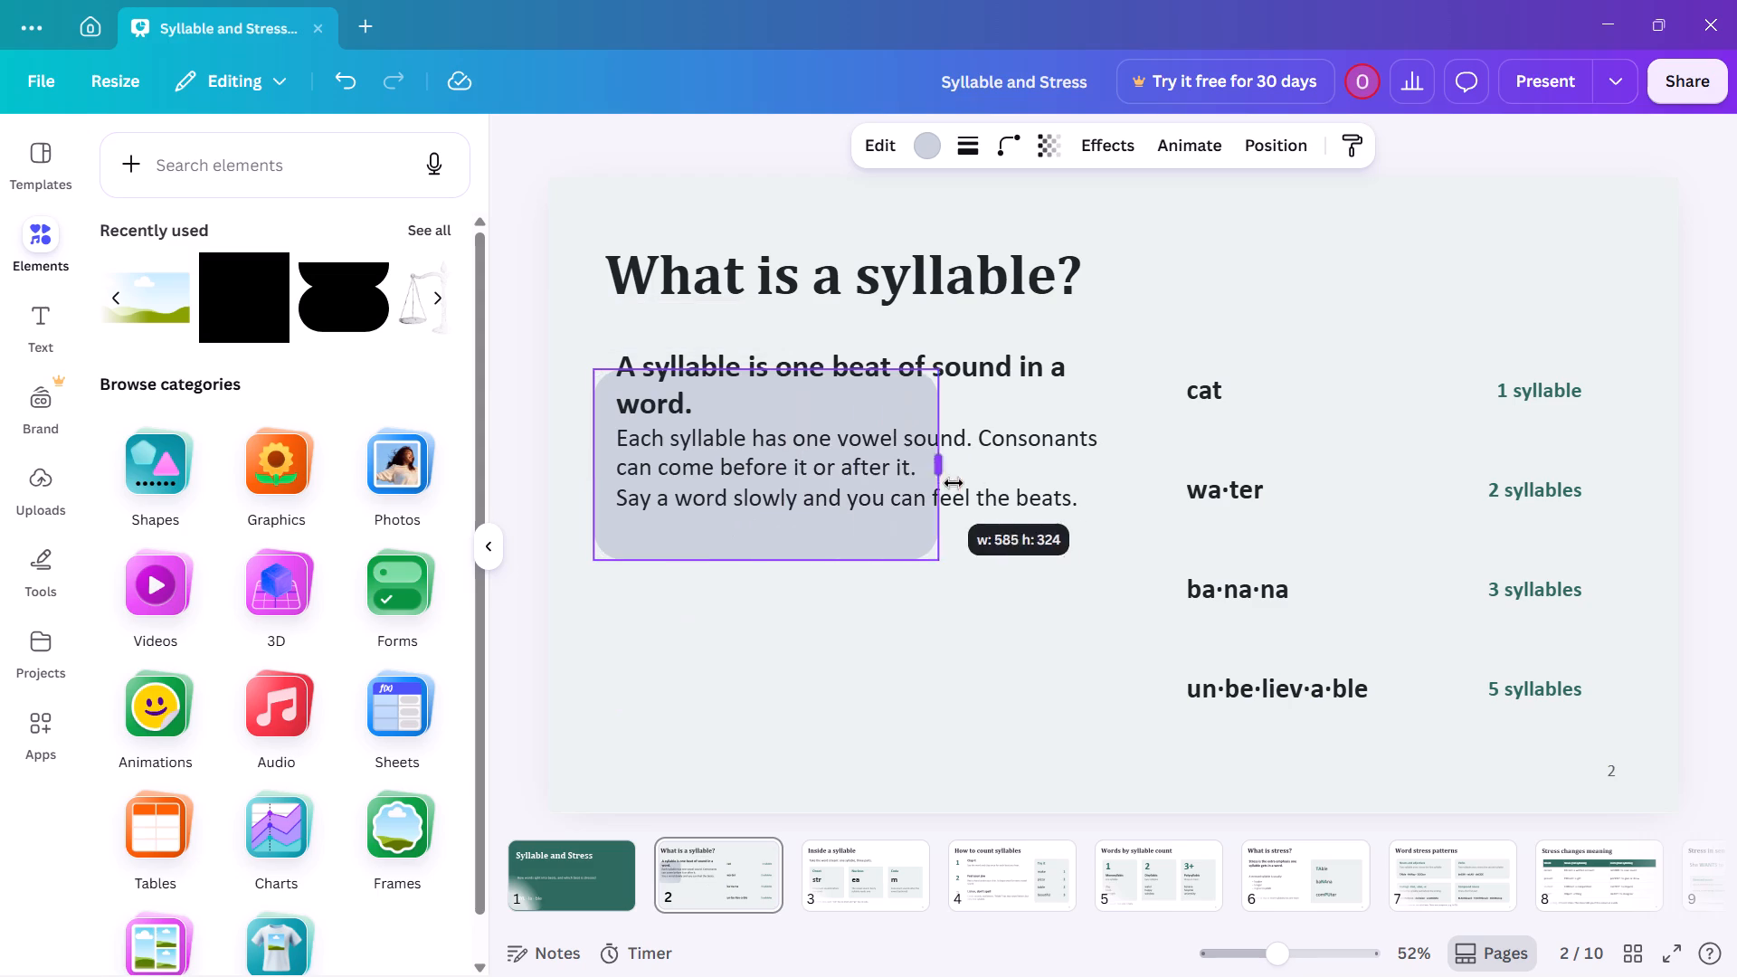
left_click_drag(954, 483, 1078, 487)
left_click_drag(839, 559, 840, 649)
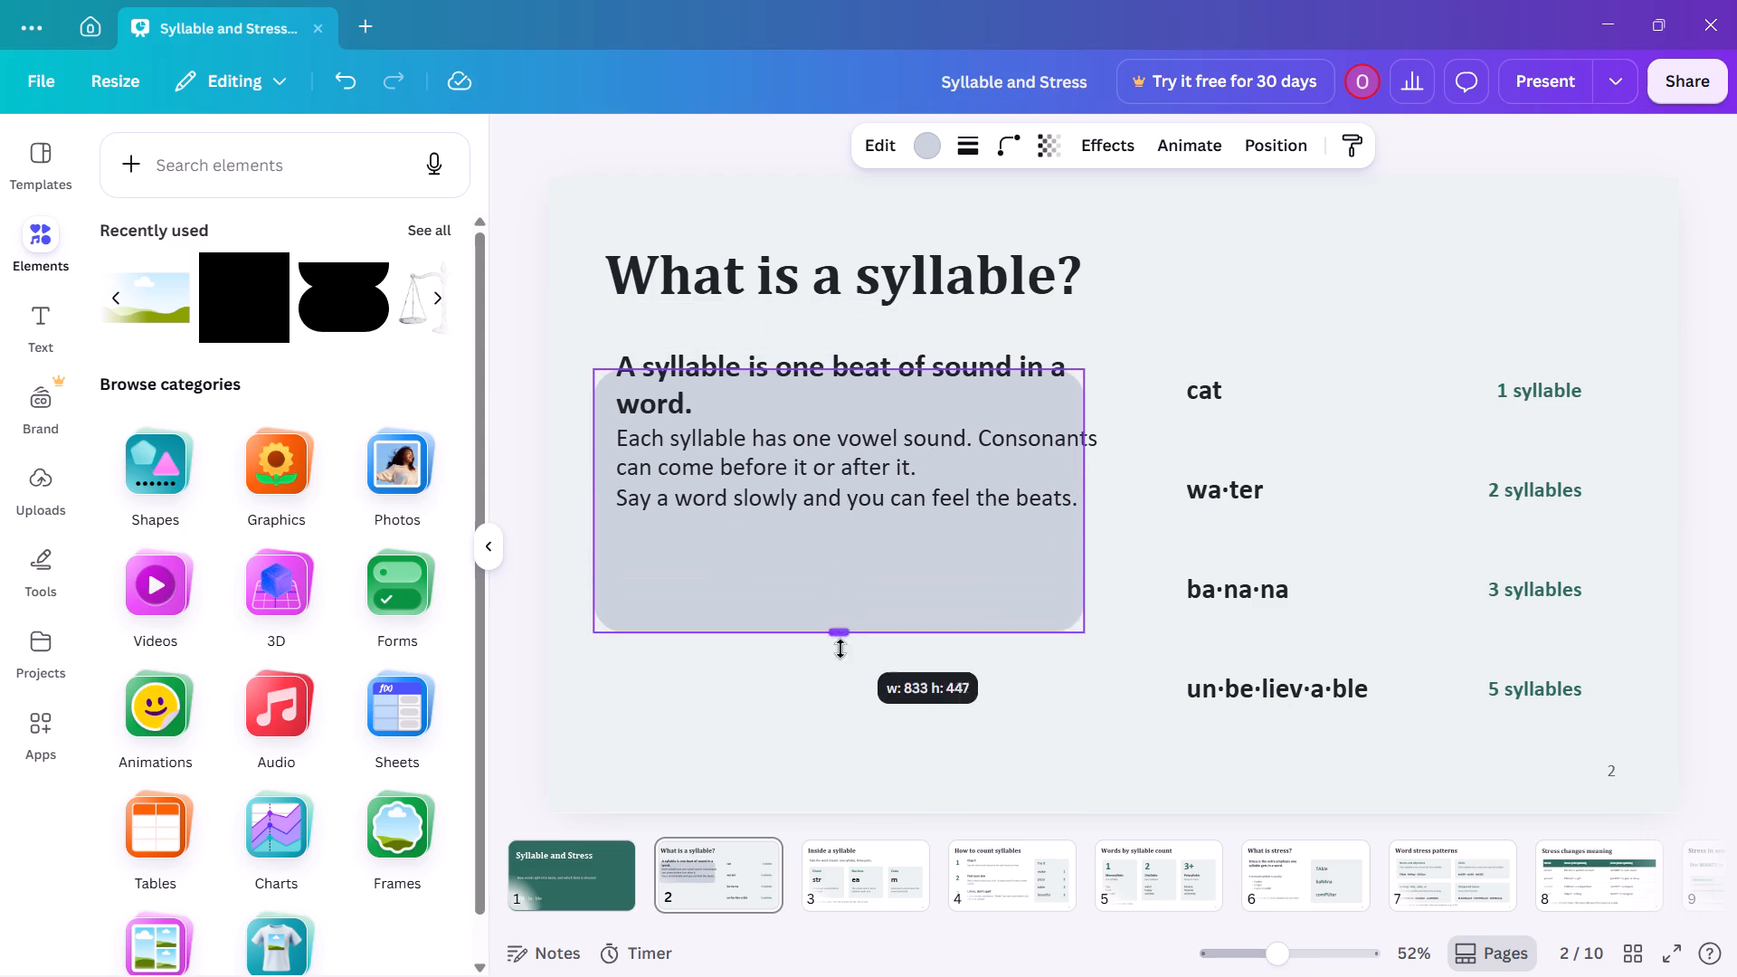
left_click_drag(840, 649, 834, 754)
left_click_drag(837, 660, 837, 650)
Move the syllable definition text down into the rounded card and narrow its text box to fit inside the card's width.
left_click(829, 470)
left_click(827, 463)
left_click(833, 458)
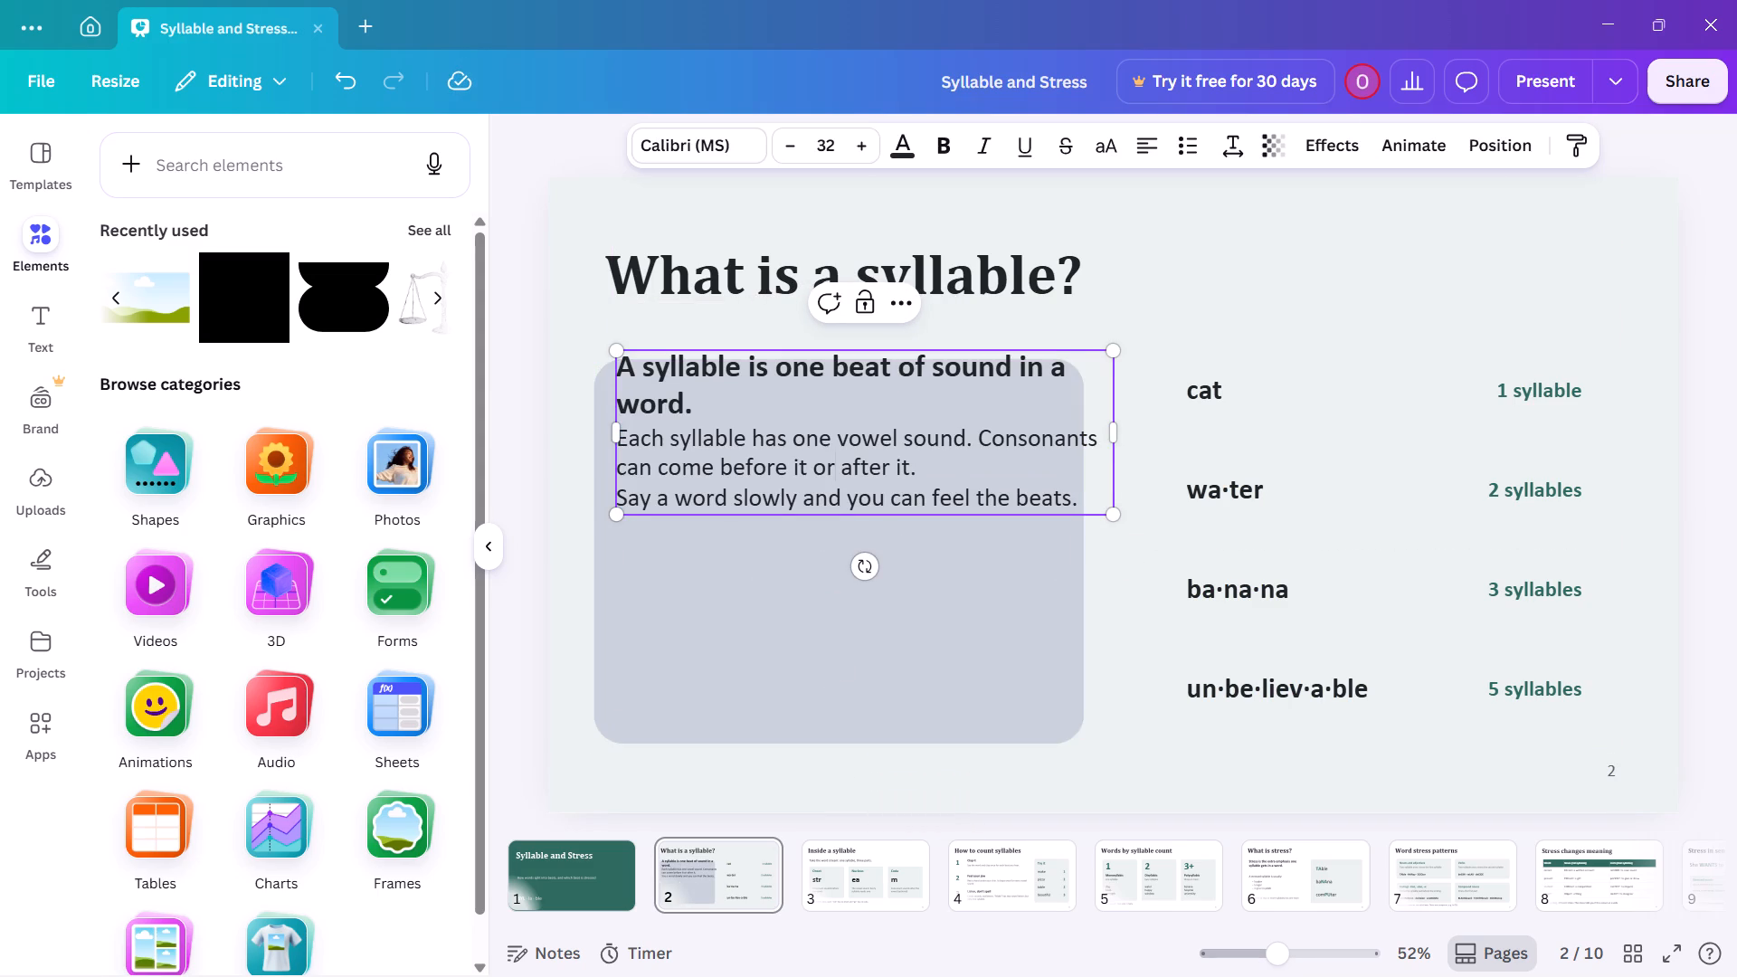
left_click(1021, 478)
left_click_drag(1100, 514, 1099, 589)
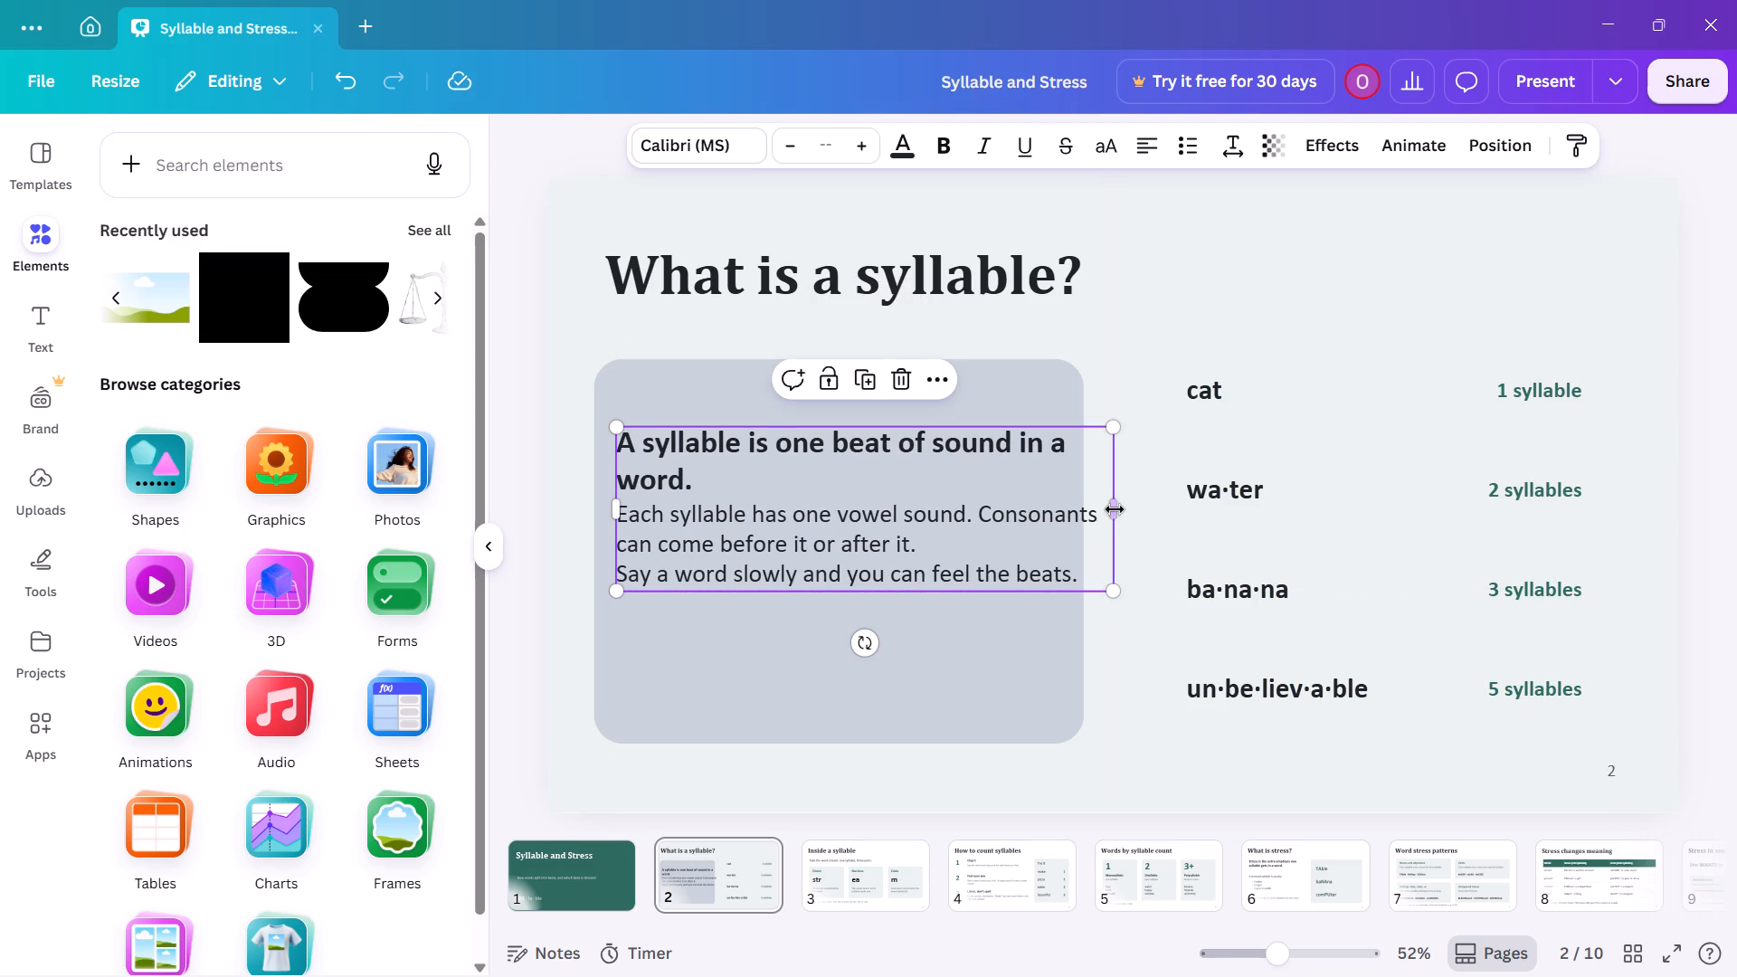
left_click(1115, 509)
left_click_drag(1115, 509, 1003, 515)
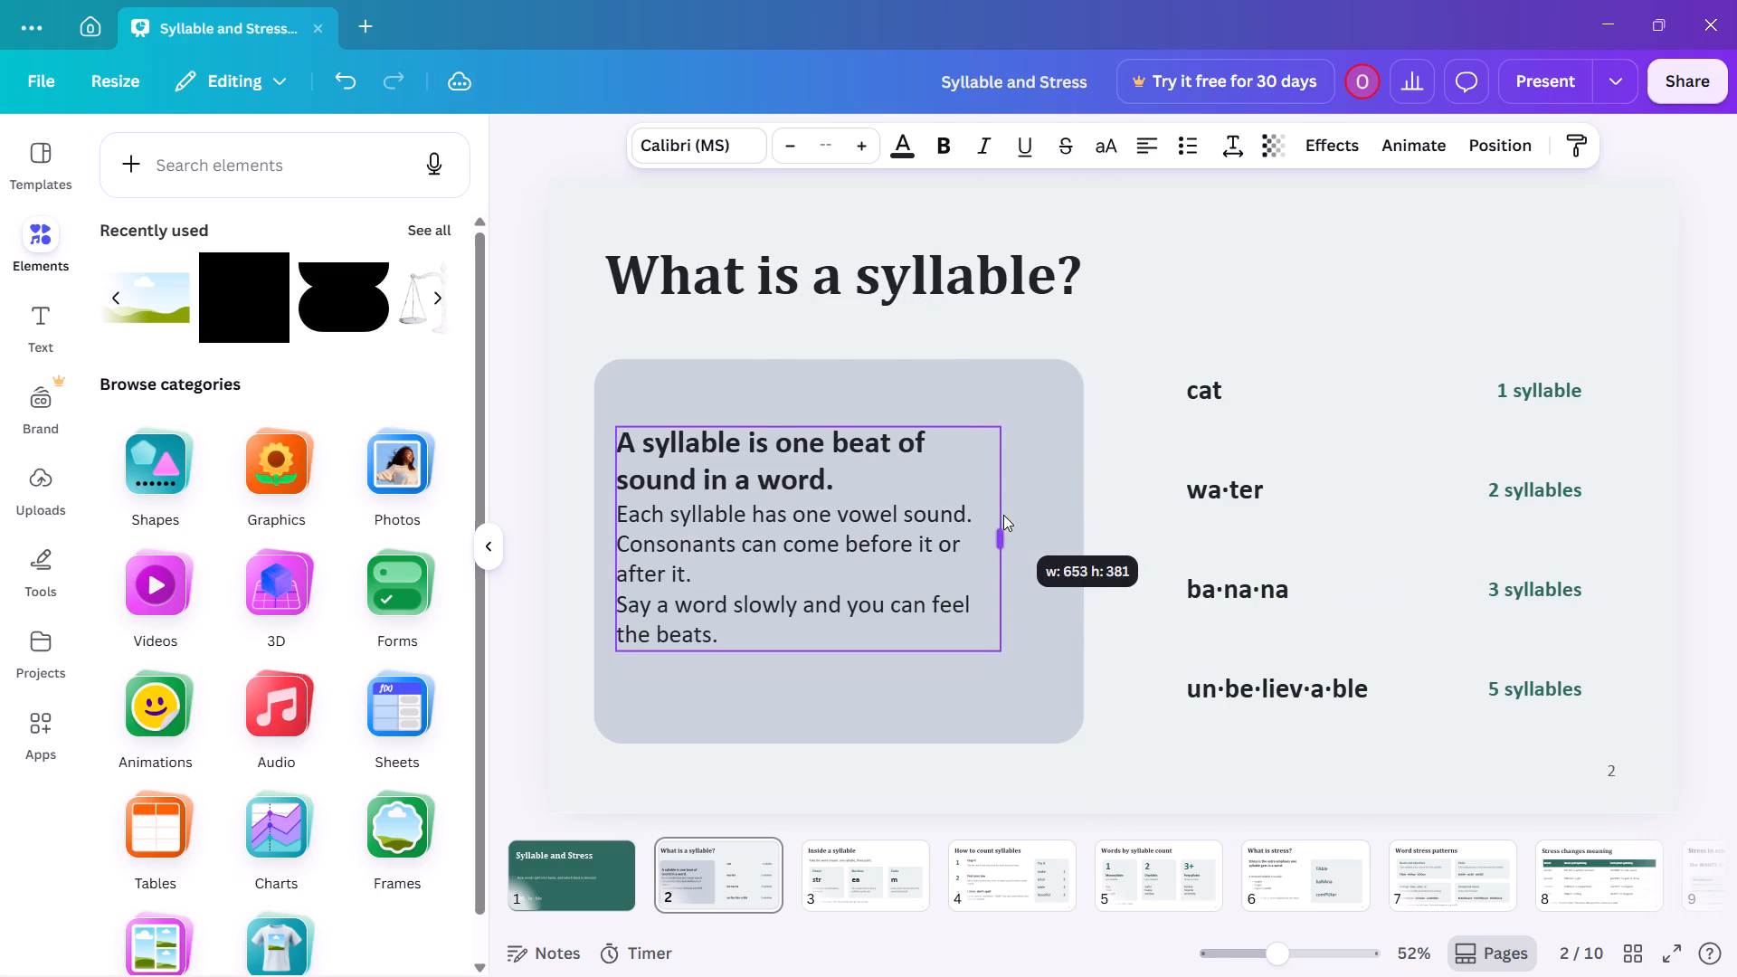
left_click_drag(1003, 515, 1011, 516)
Enlarge the definition text, bringing its bold line to size 49, and reposition it evenly within the card.
triple_click(858, 154)
triple_click(858, 154)
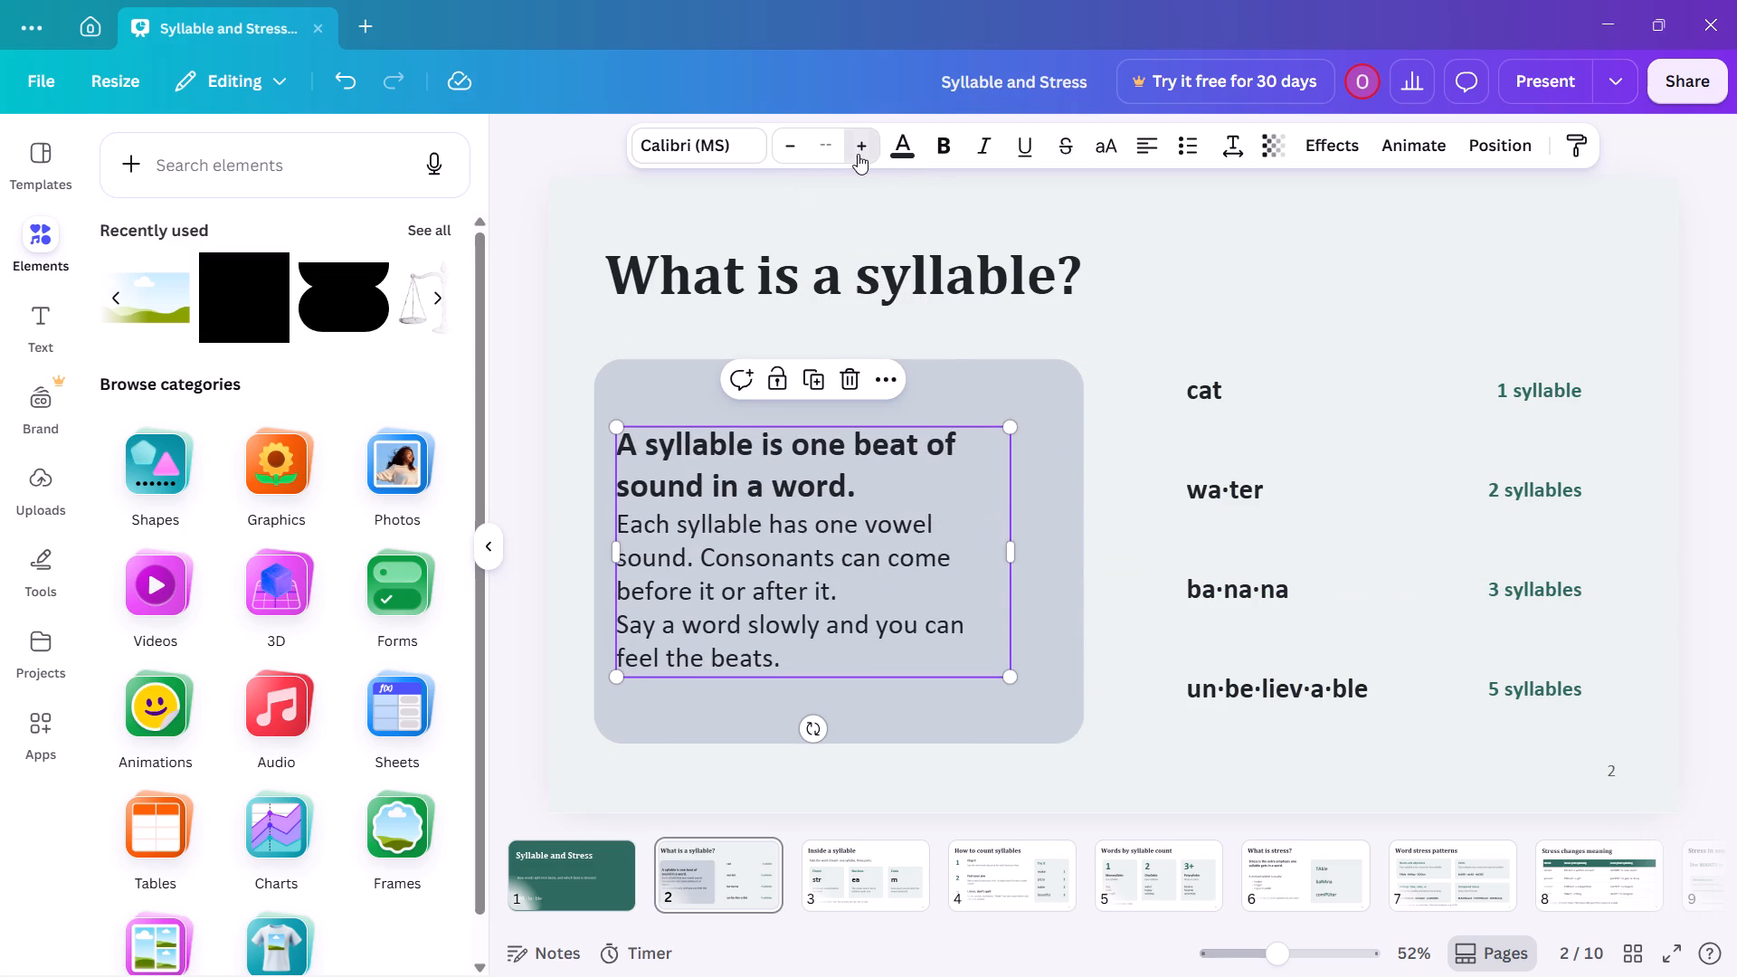
triple_click(858, 154)
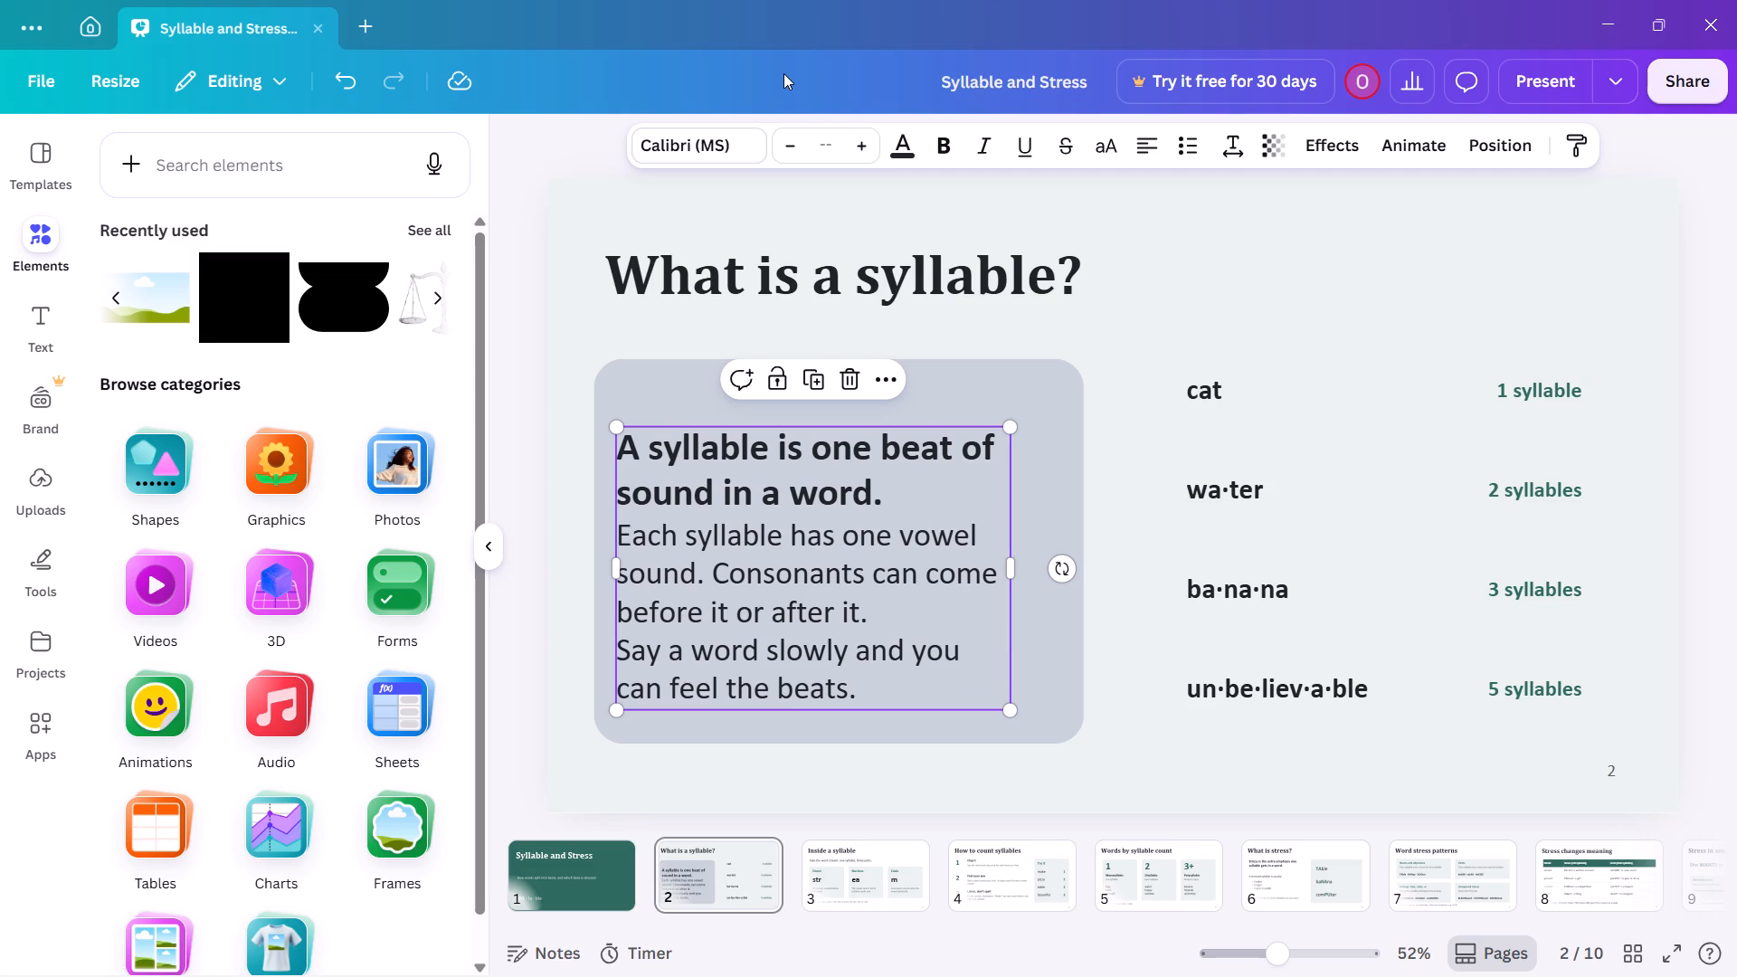
left_click_drag(786, 529, 802, 501)
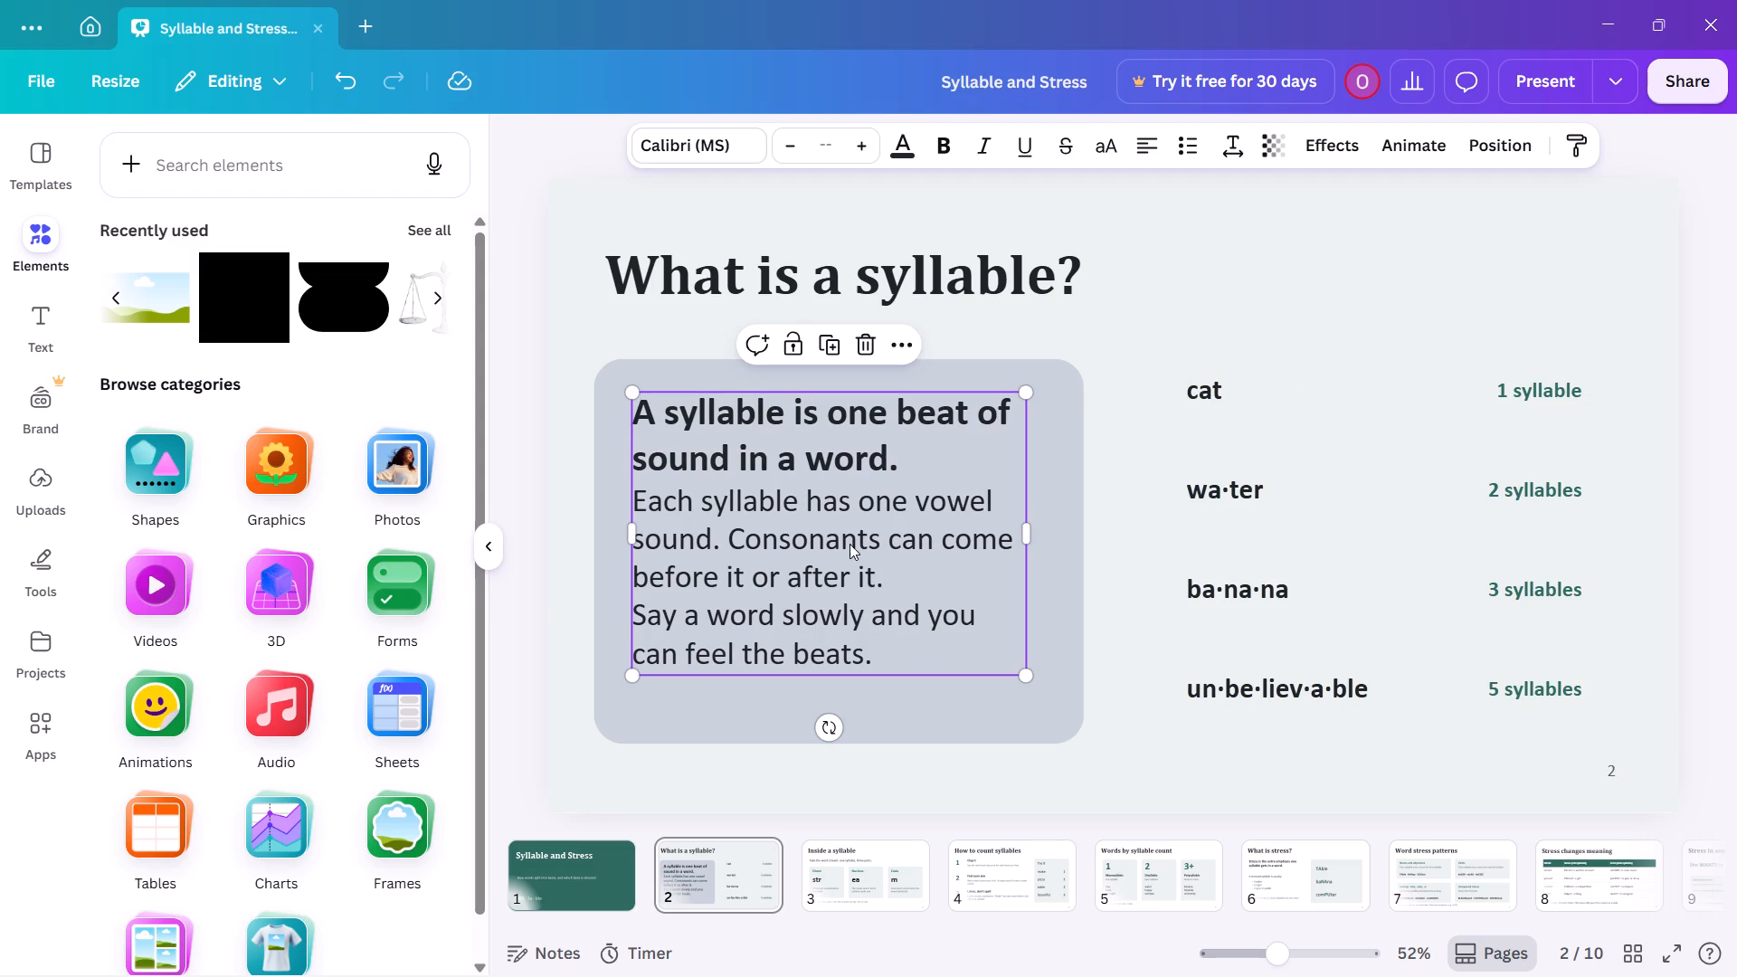
Replace the whole definition text in the card with "A syllable is aunit of pronunciation".
left_click(933, 659)
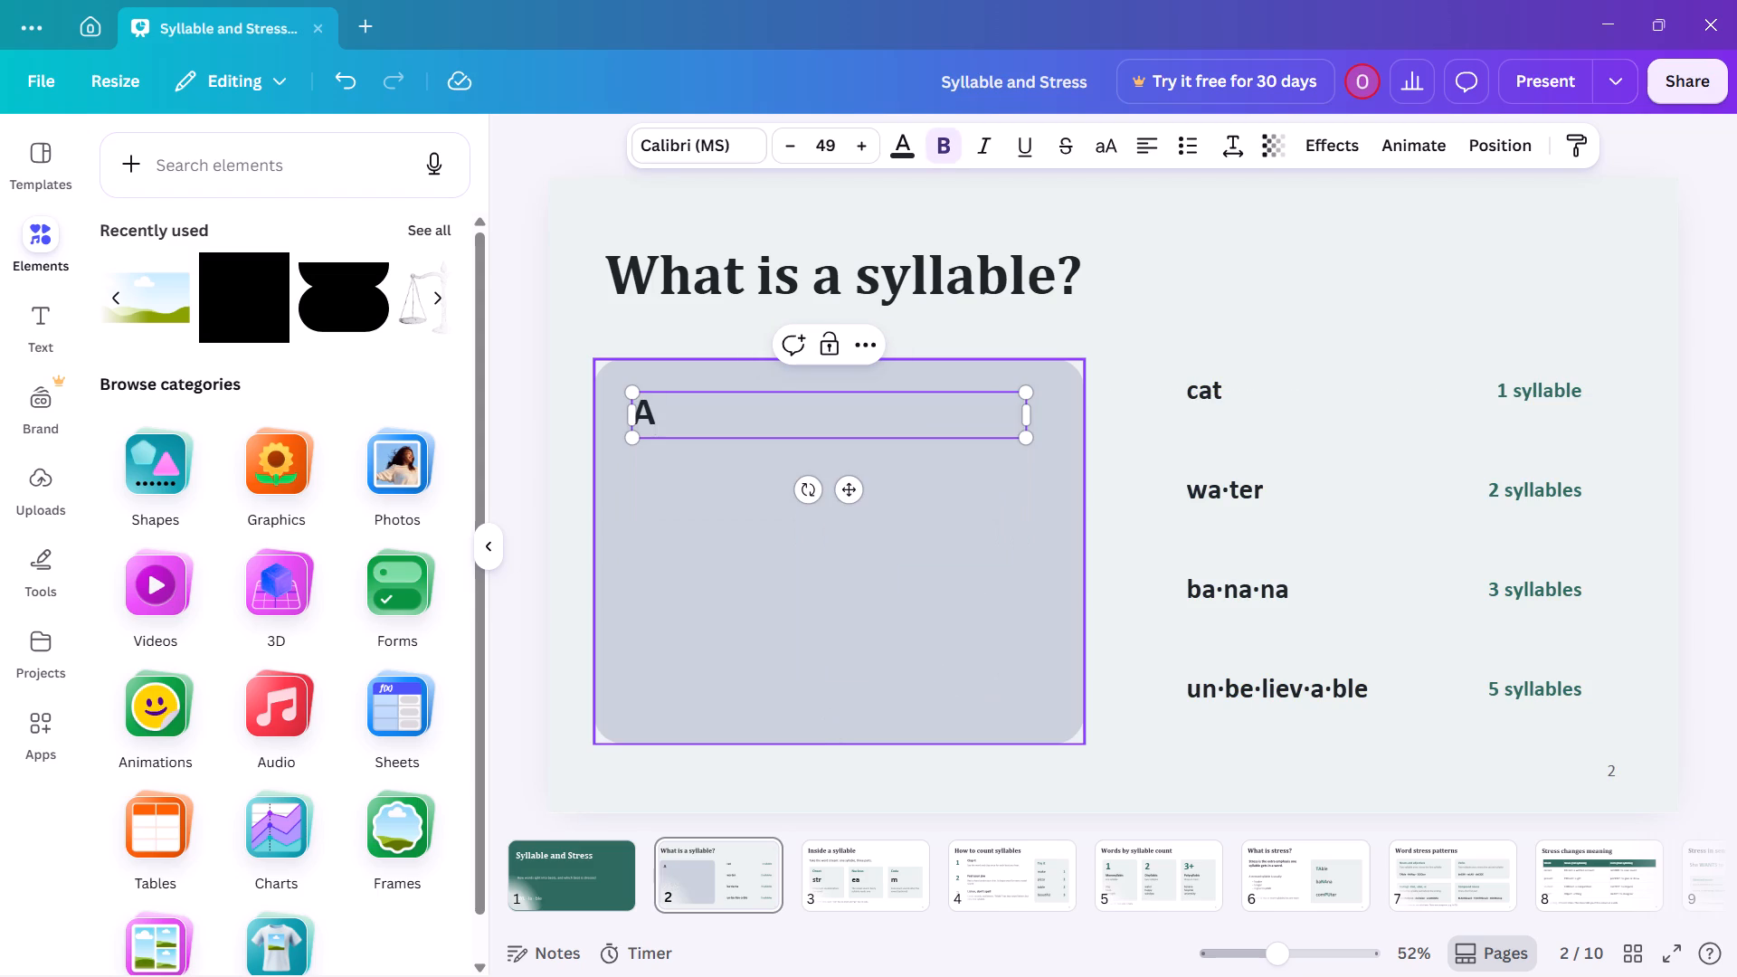
key("space")
type("sy")
key("a")
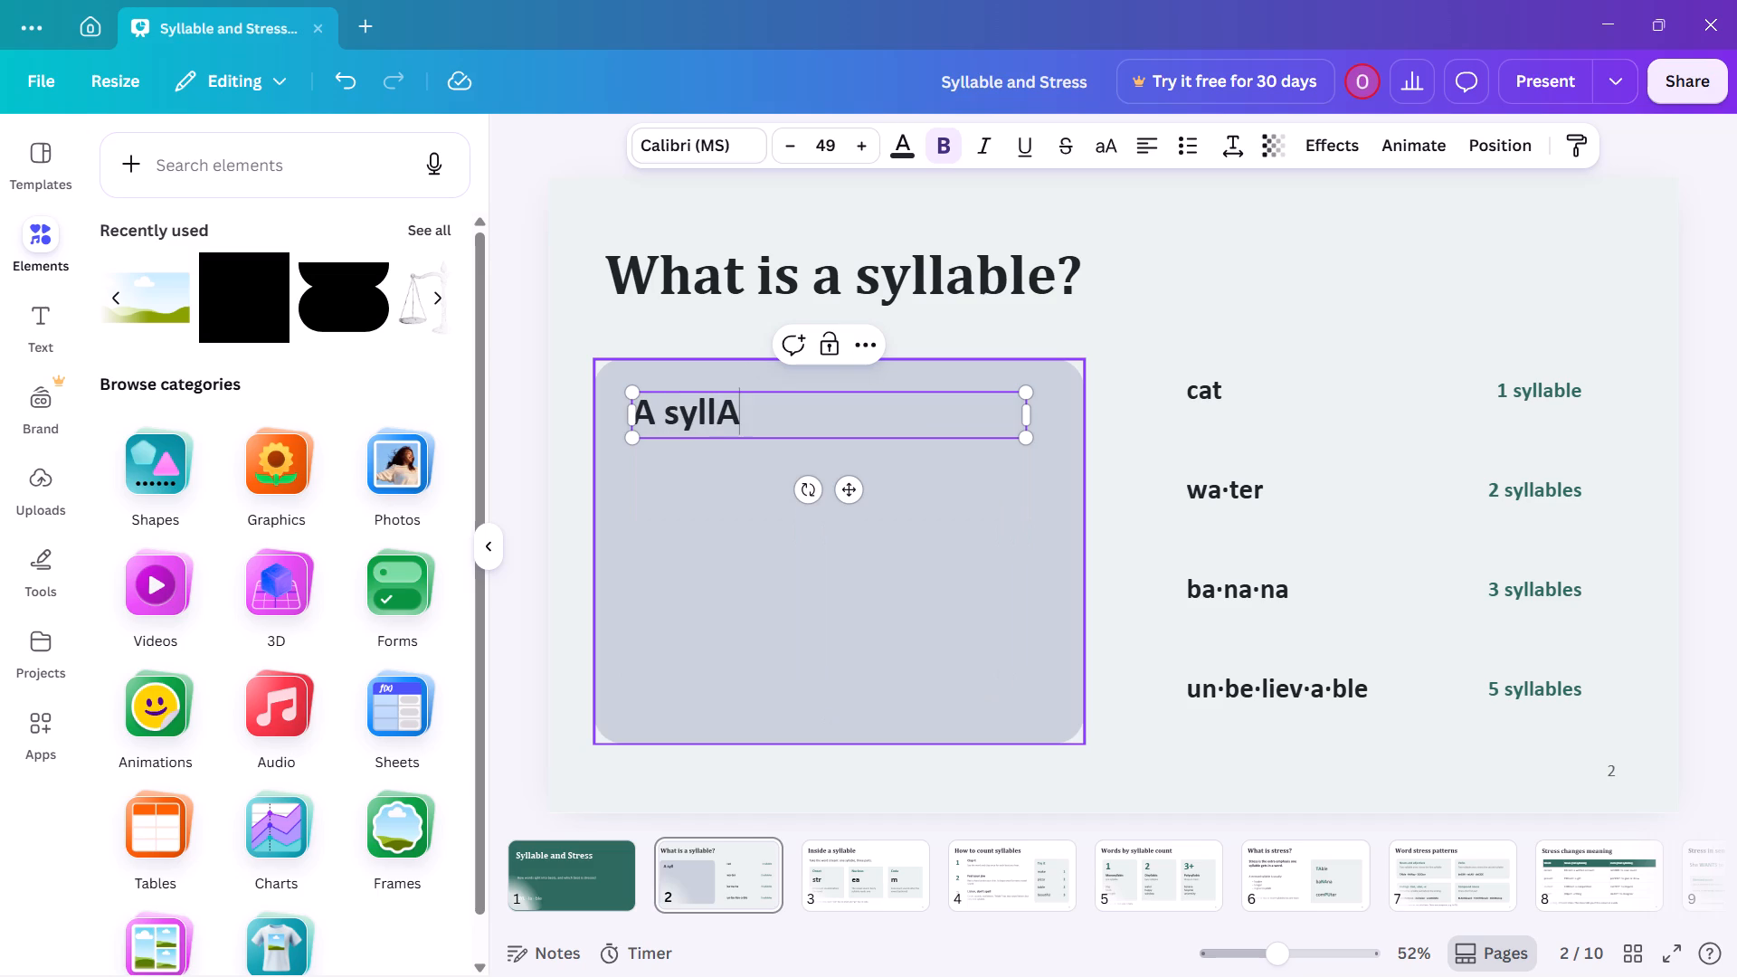
key("BackSpace")
type("able")
key("space")
type("is aunit")
key("space")
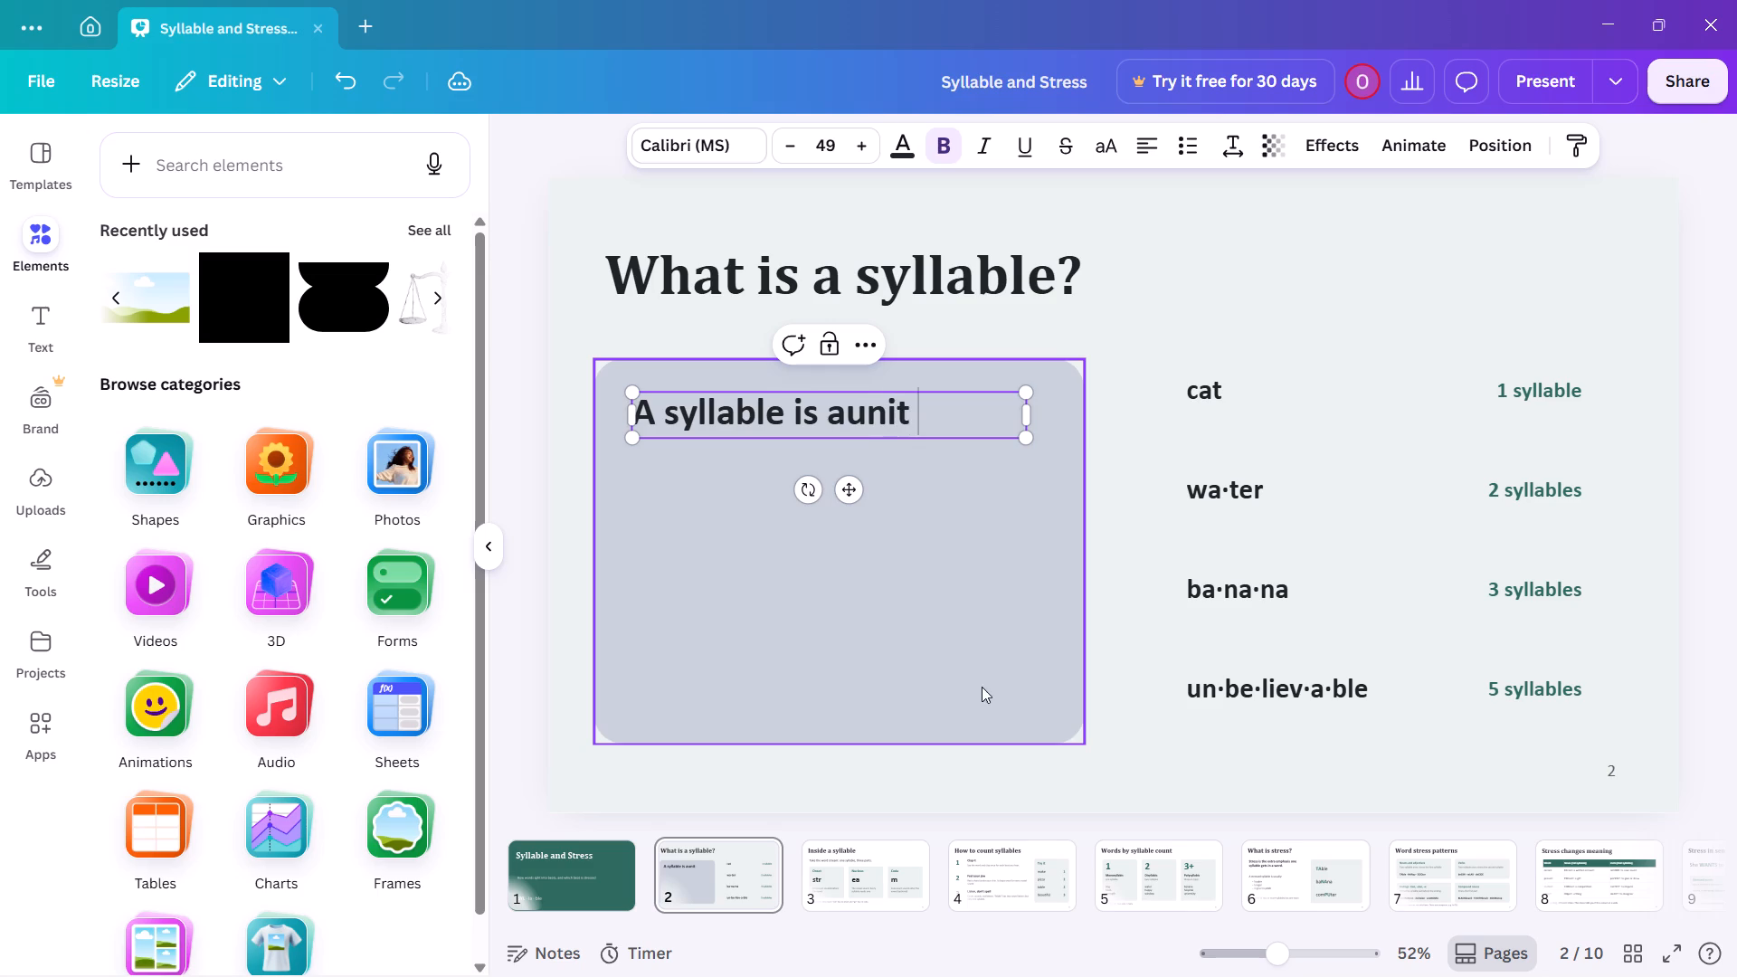
type("of")
key("space")
type("pro")
type("nunic")
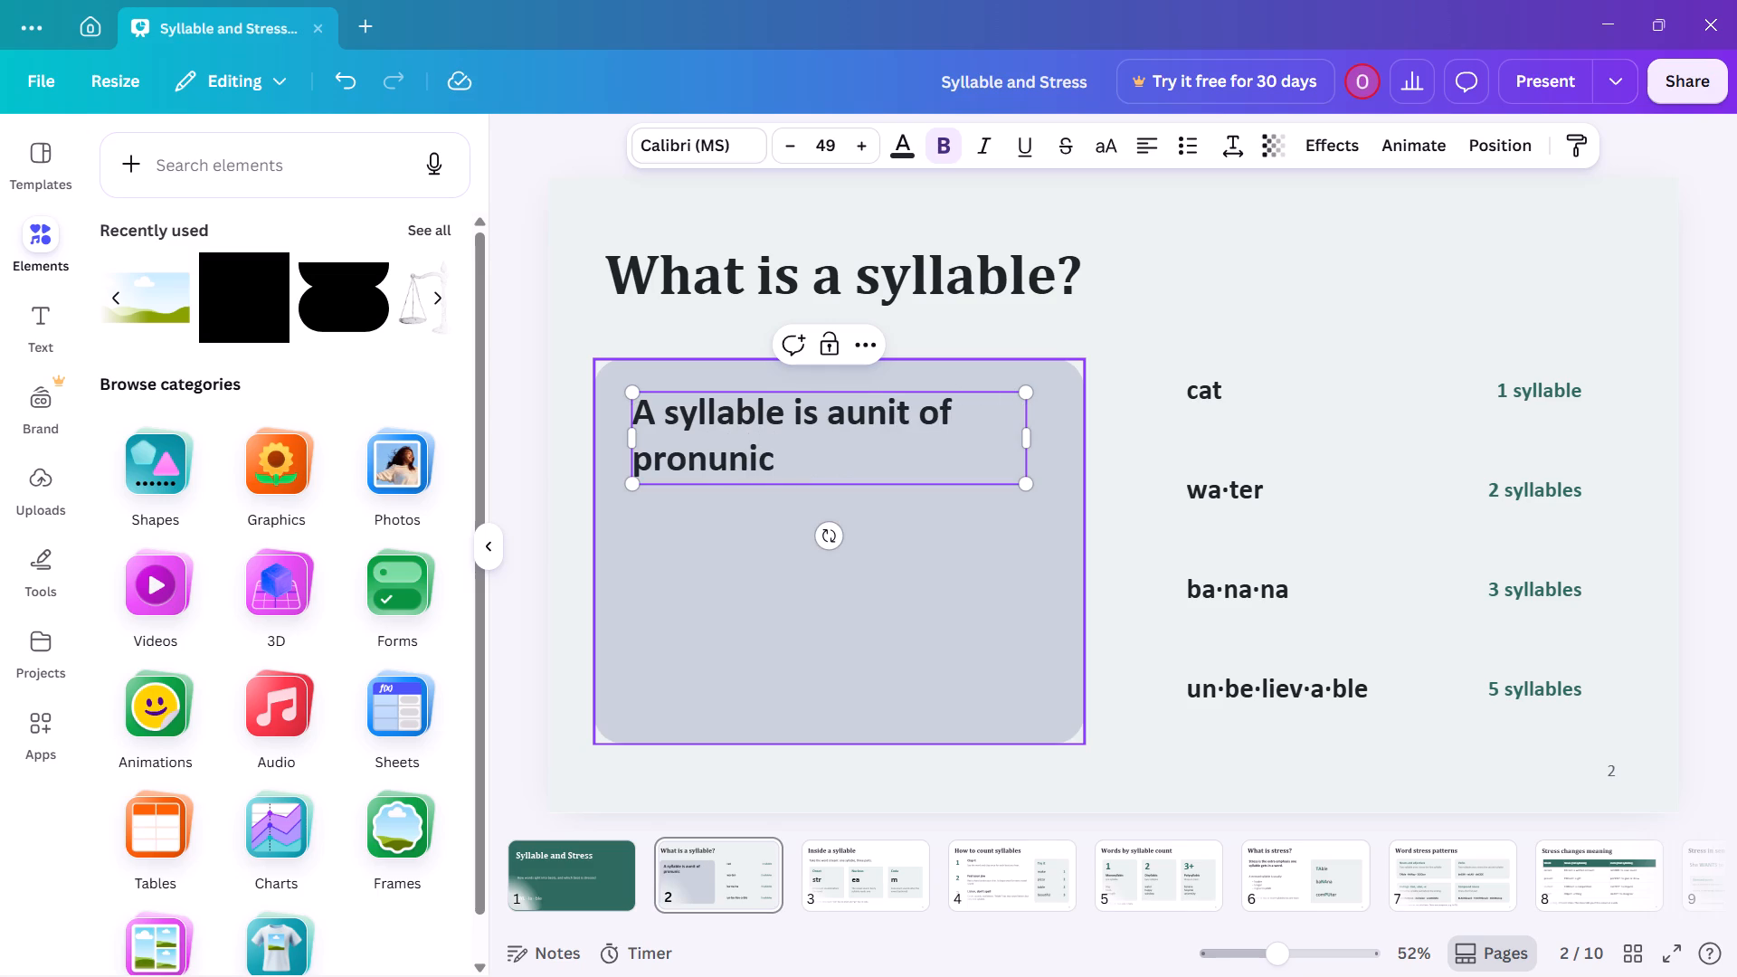
key("BackSpace")
key("BackSpace")
type("cia")
type("tion")
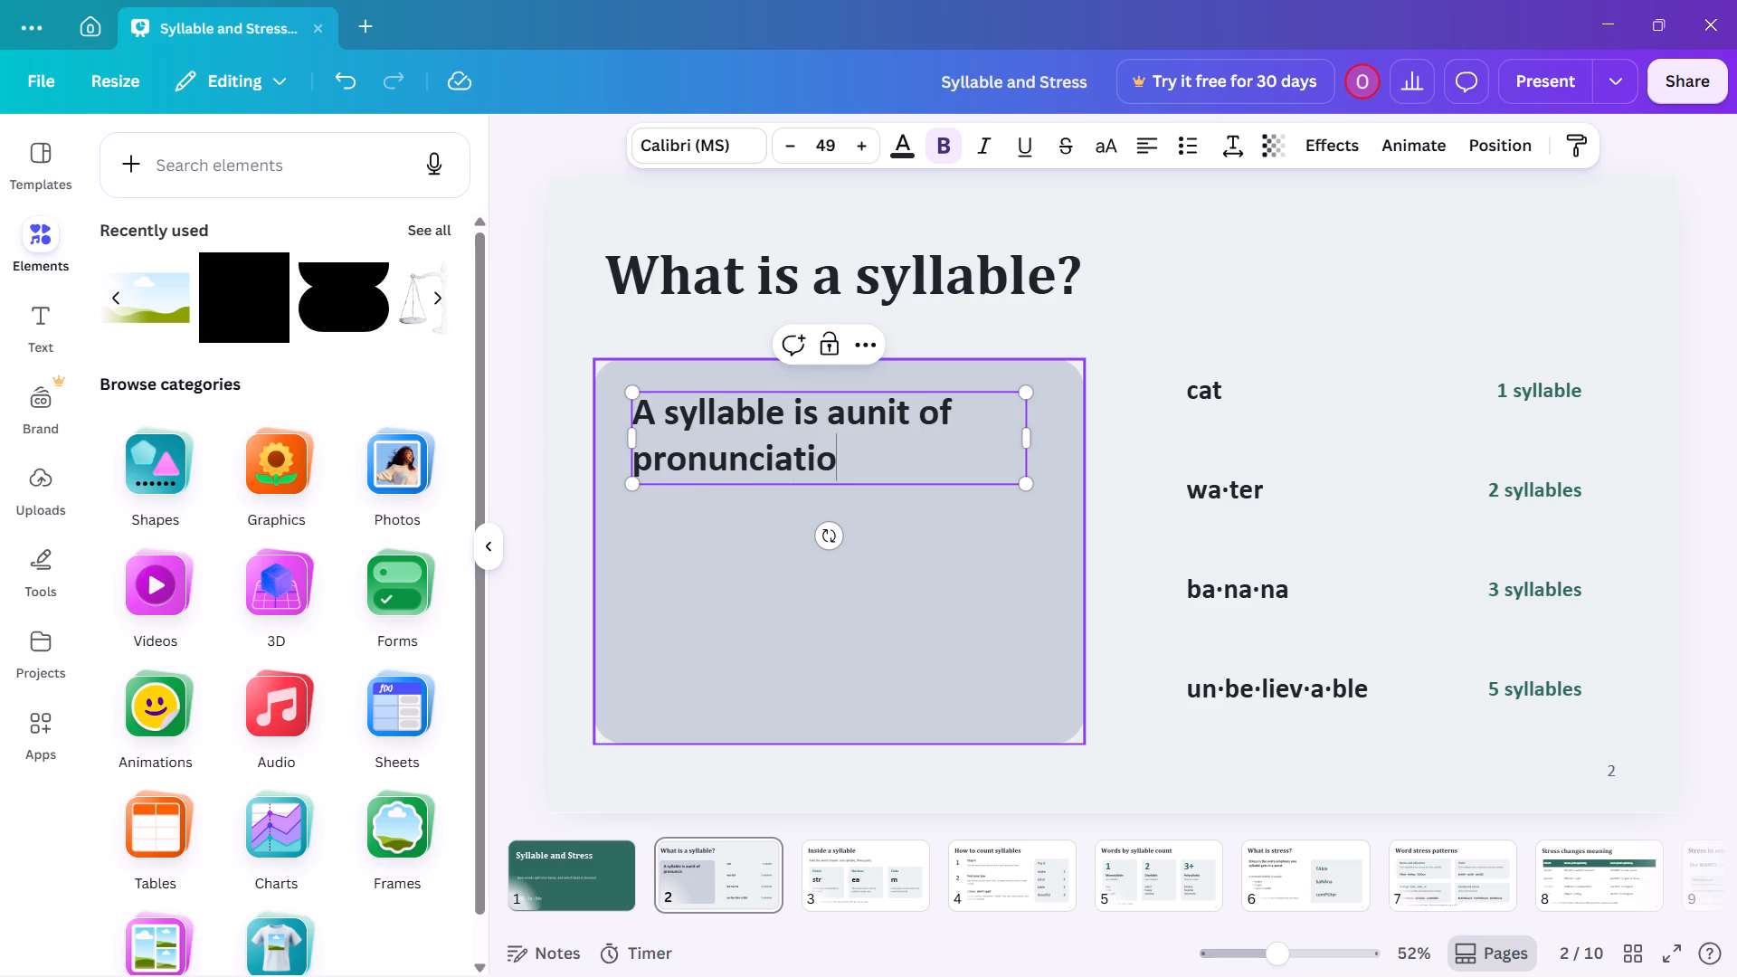
Continue the definition in the card with "that contains a single vowel sound,".
key("space")
type("that cn")
key("BackSpace")
type("ontain")
type("s a singl")
key("space")
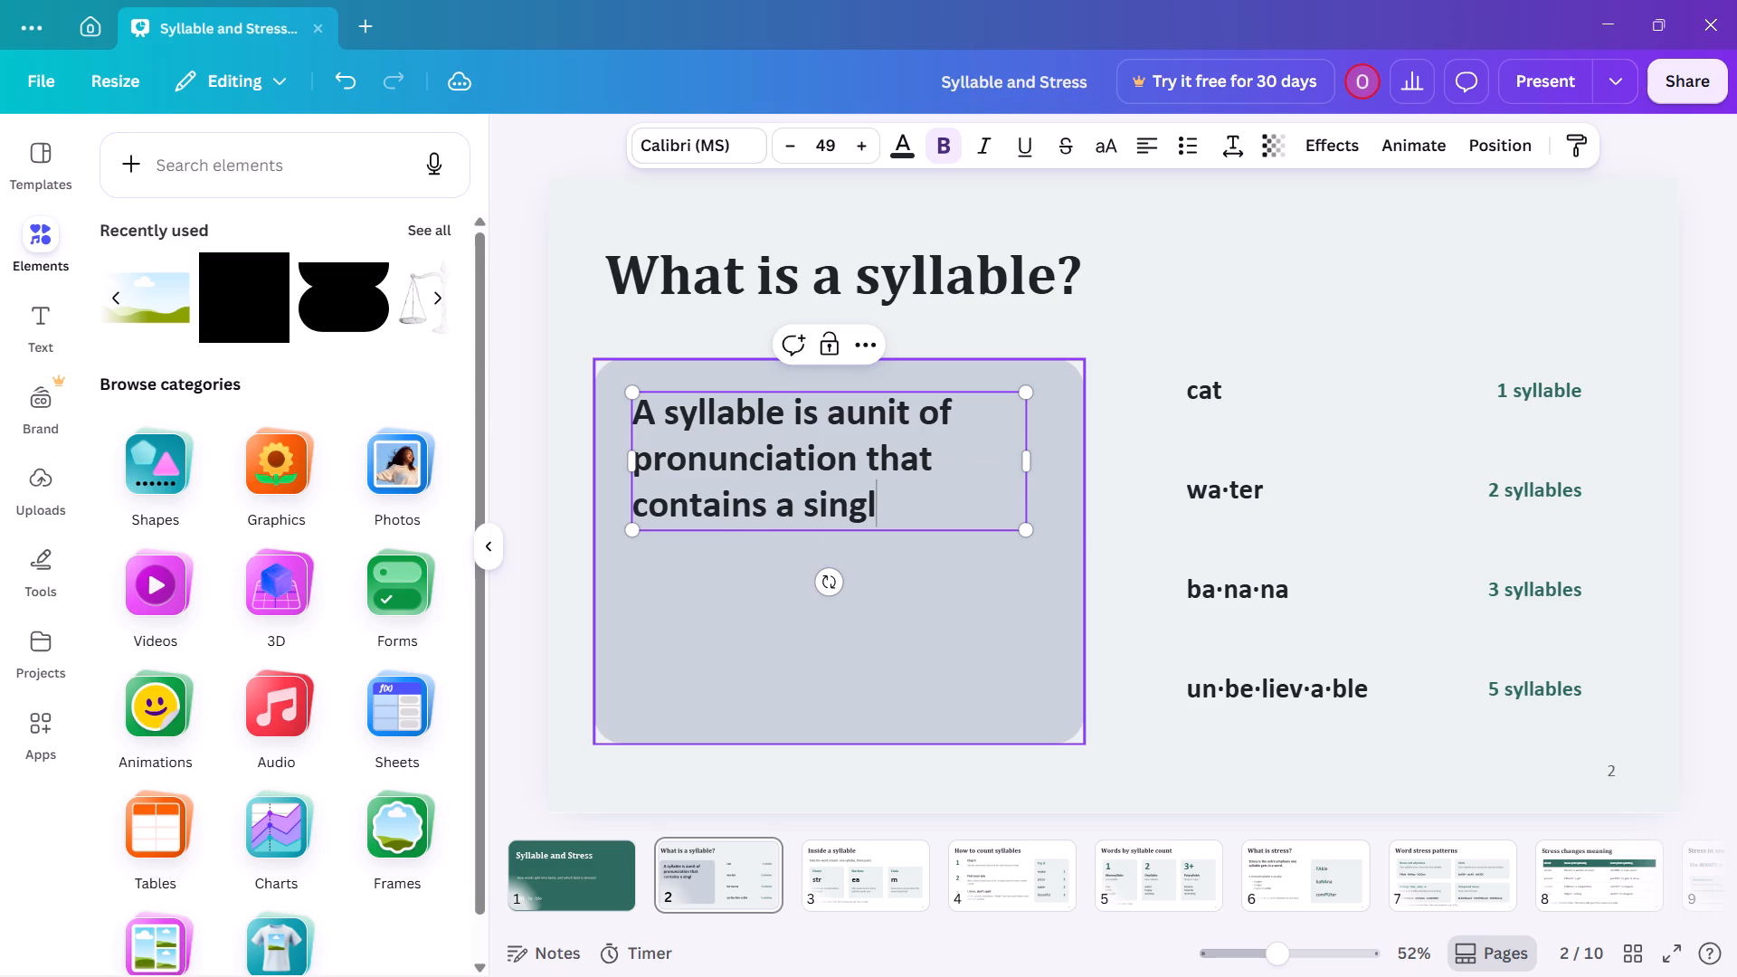
key("BackSpace")
type("e word")
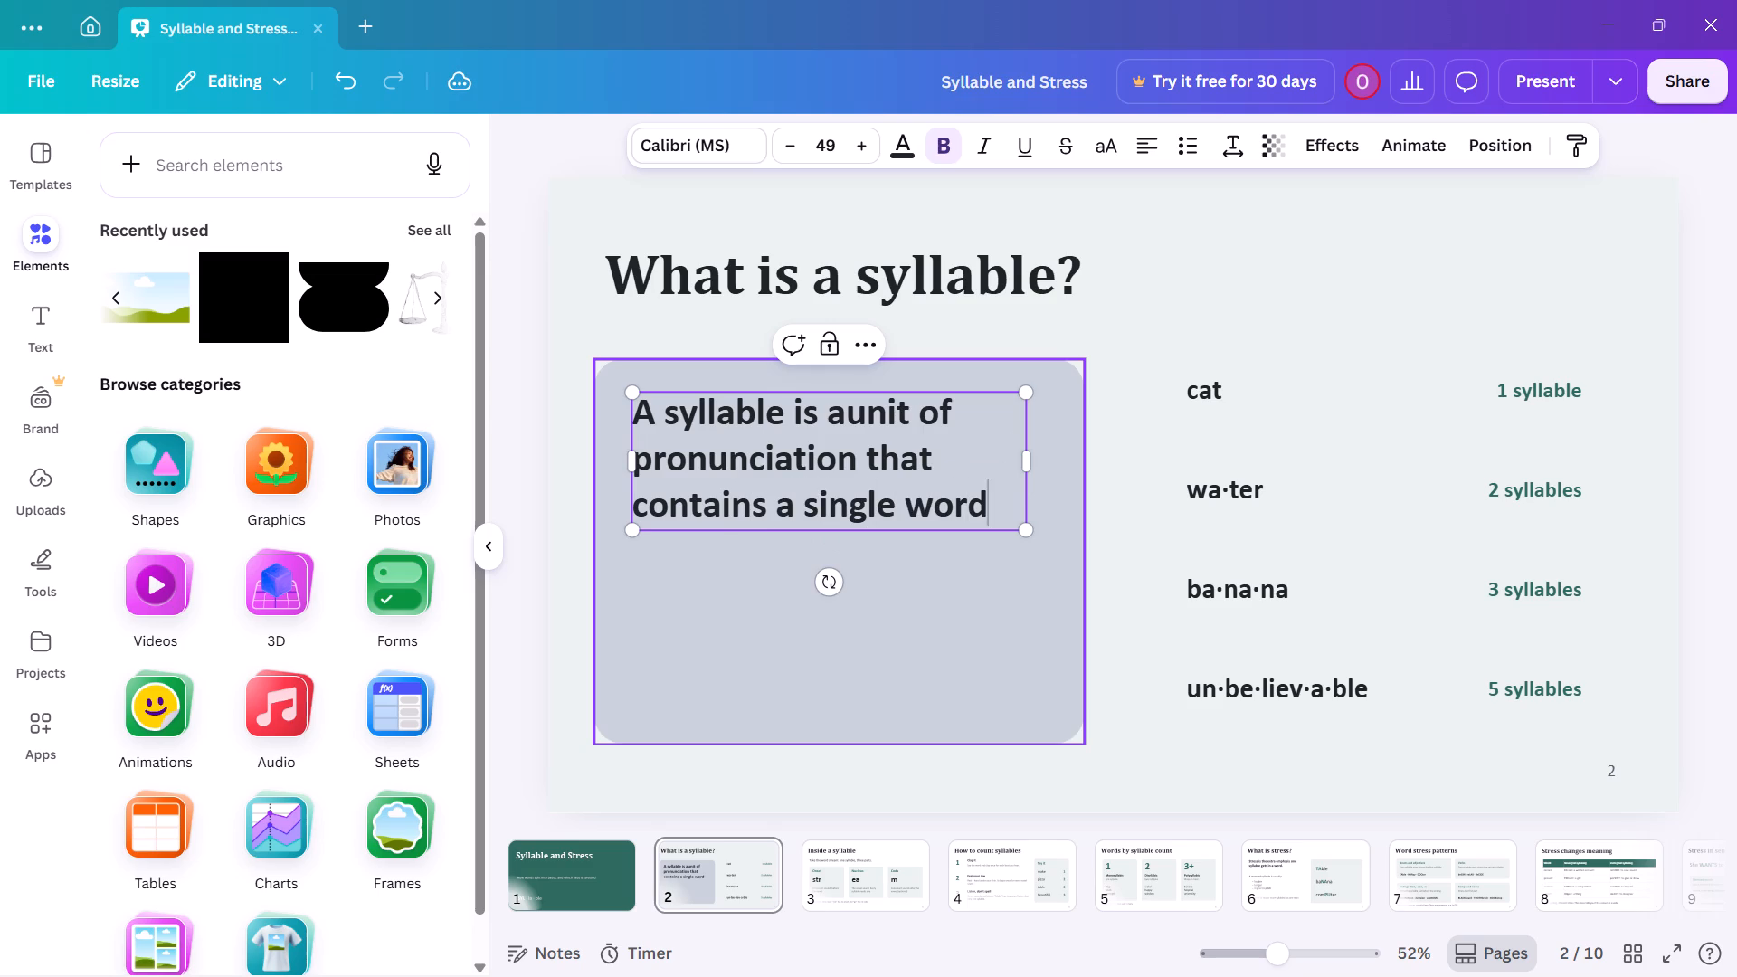
key("space")
key("BackSpace")
key("BackSpace")
key("BackSpace")
key("BackSpace")
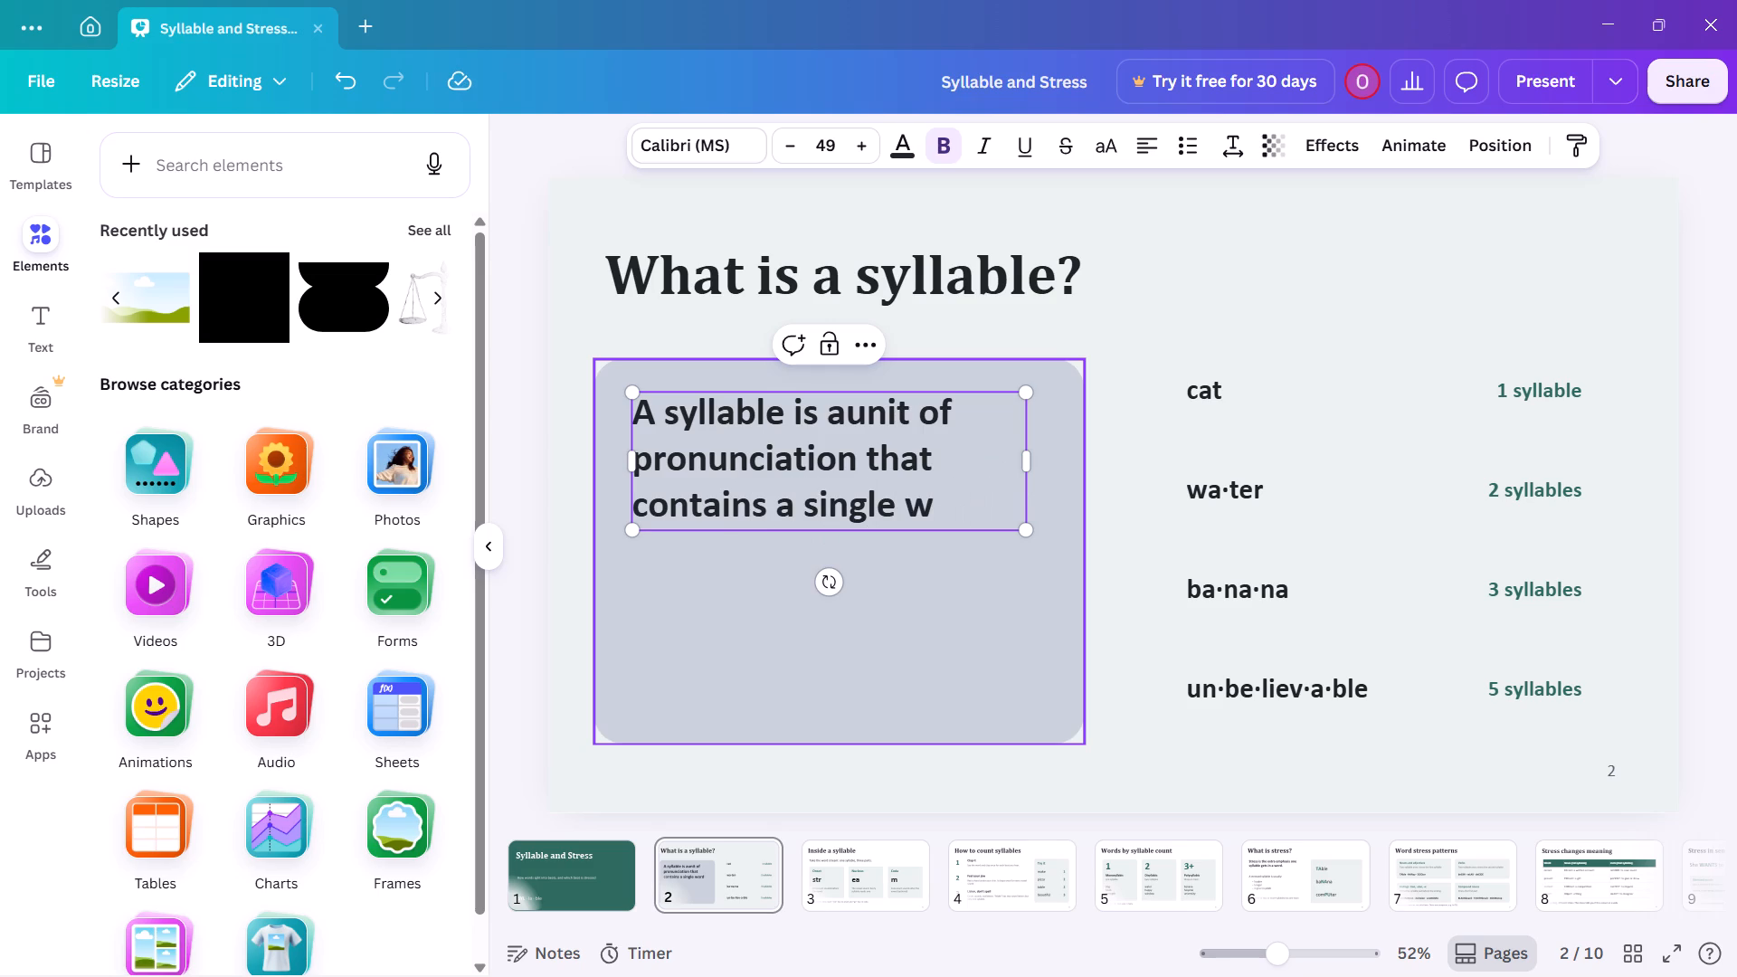
key("BackSpace")
type("vowel sound")
key("space")
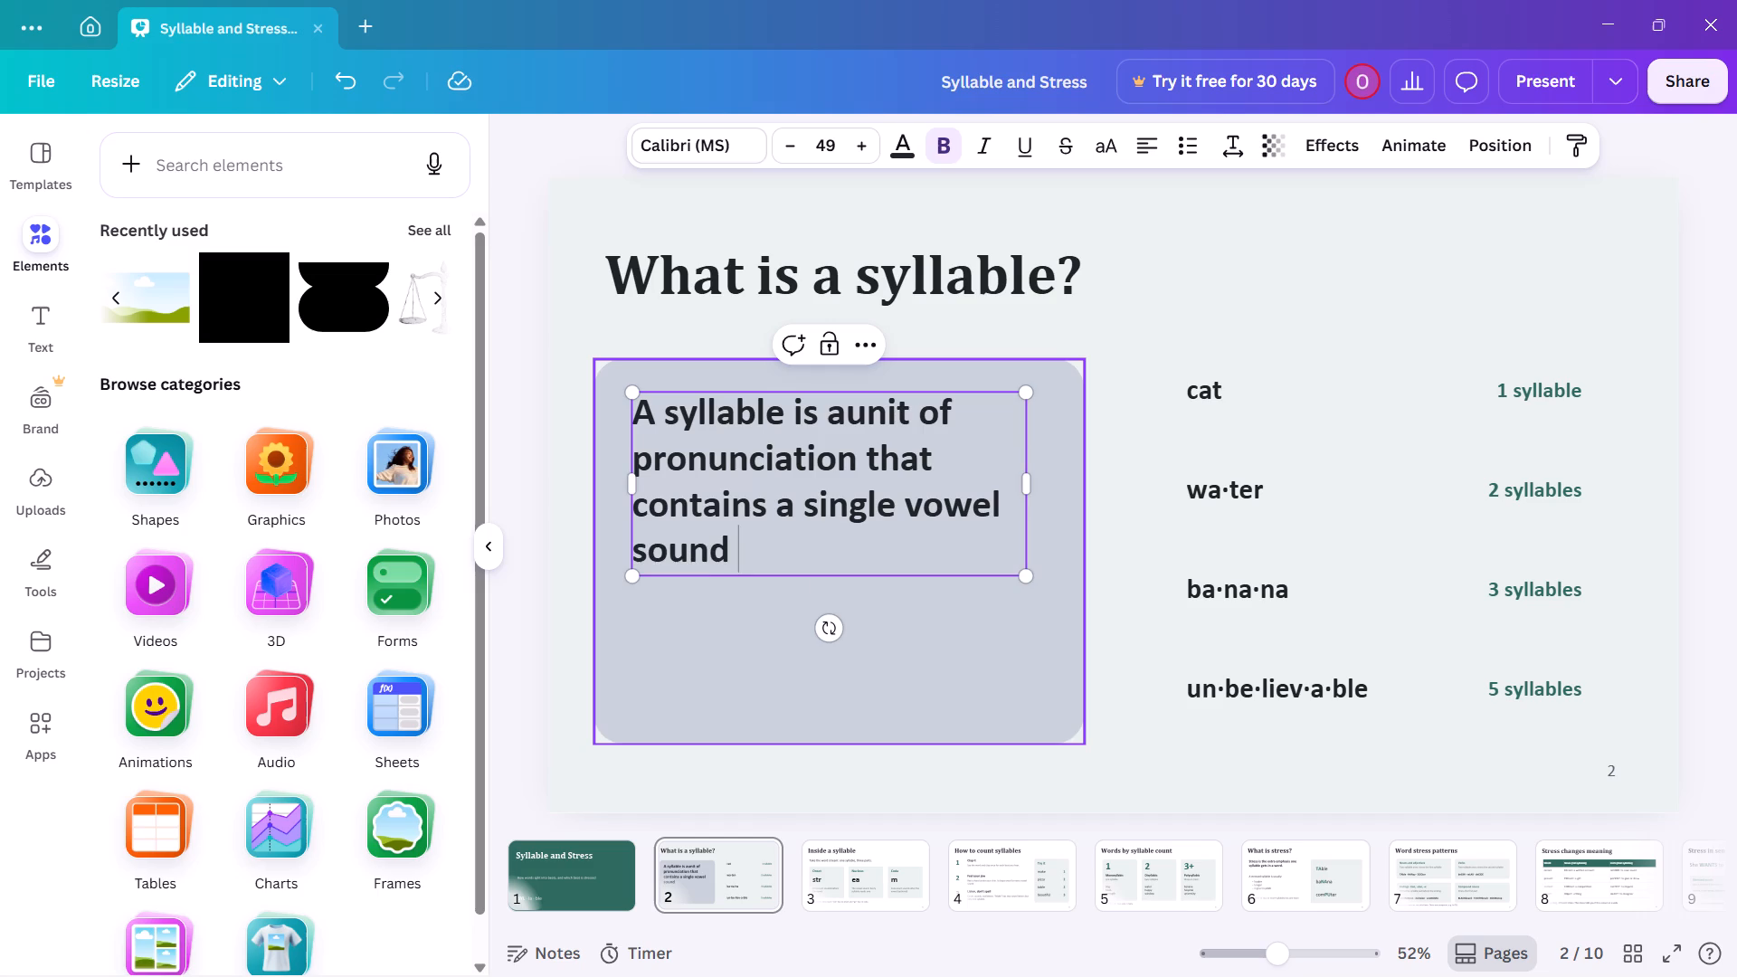
key("BackSpace")
key("comma")
Continue the definition in the card with "with or without surrounding consonant sounds.".
type("with o")
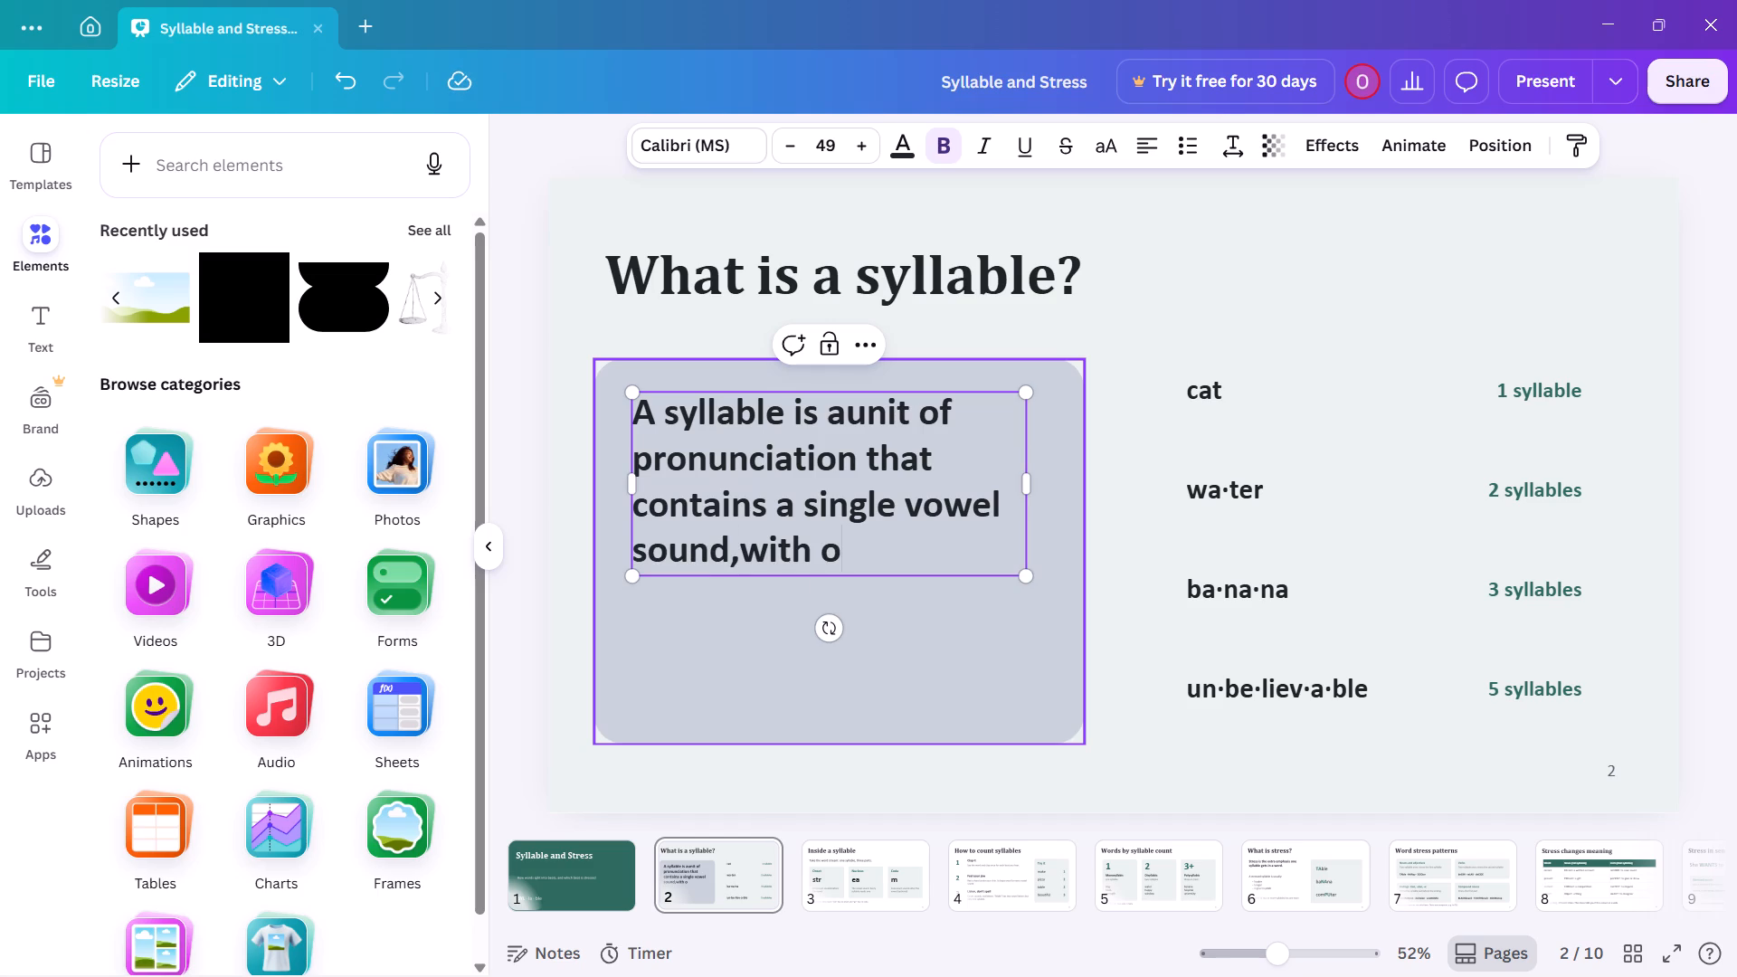
type("r wo")
key("BackSpace")
type("ithout surrou")
type("nding")
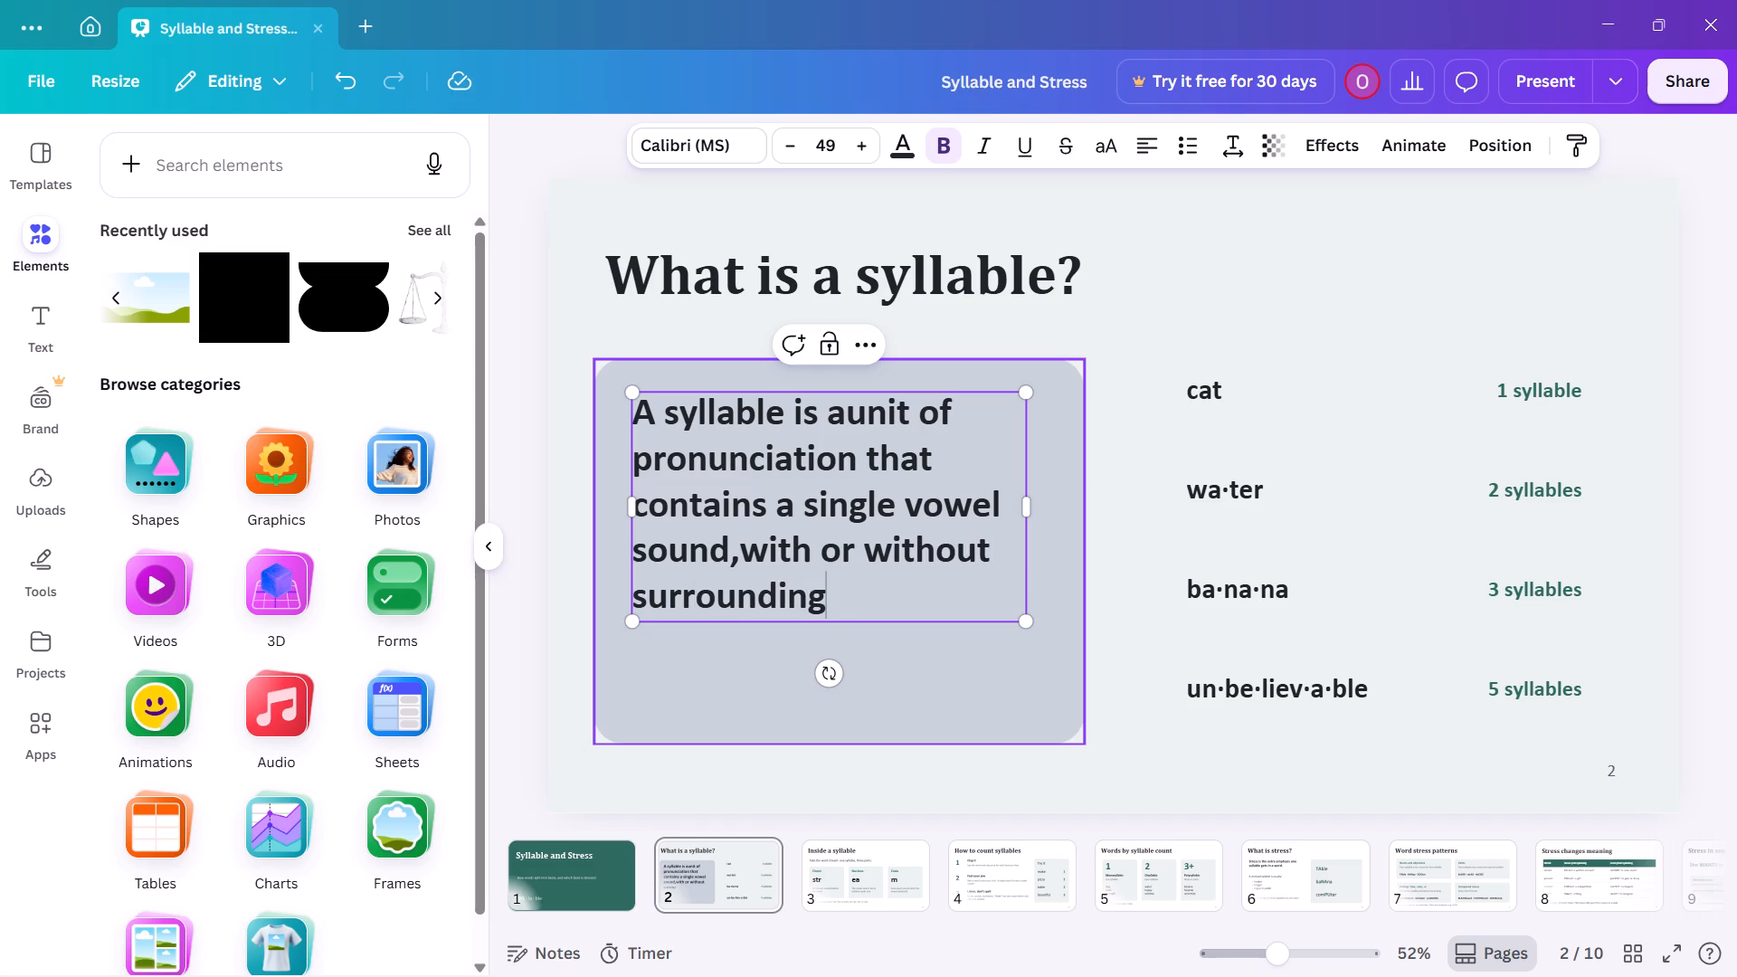
key("space")
type("cono")
key("BackSpace")
key("c")
key("BackSpace")
key("s")
key("o")
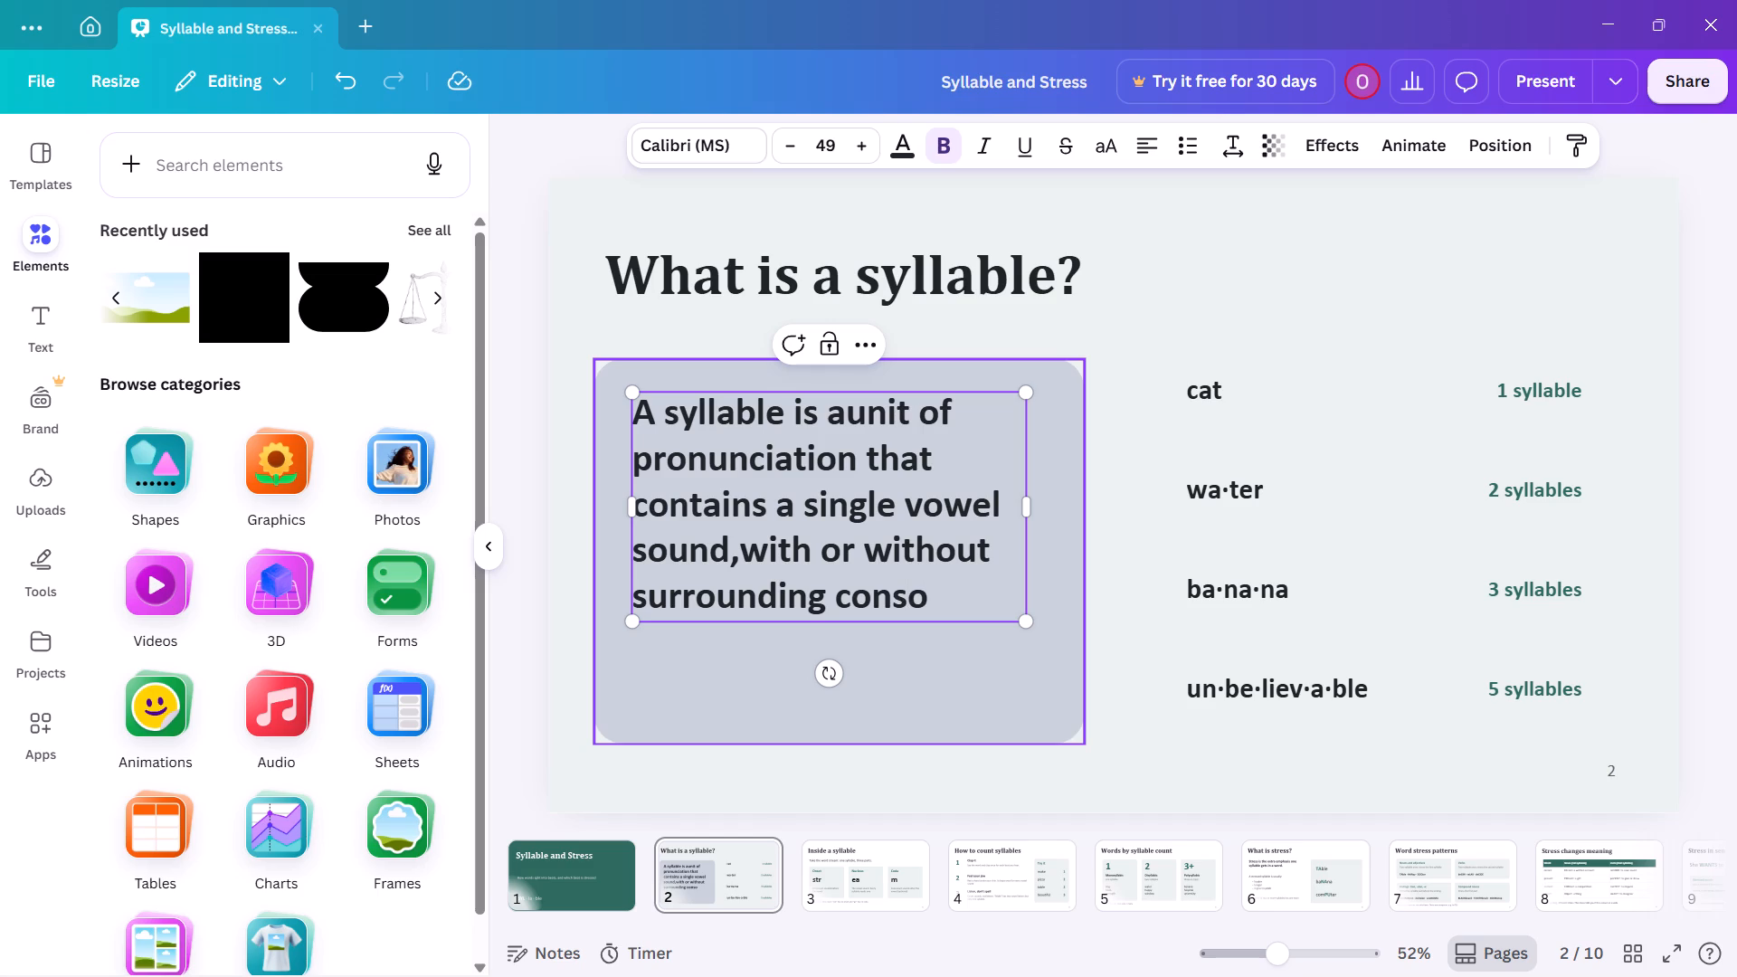
type("nan")
type("t sound")
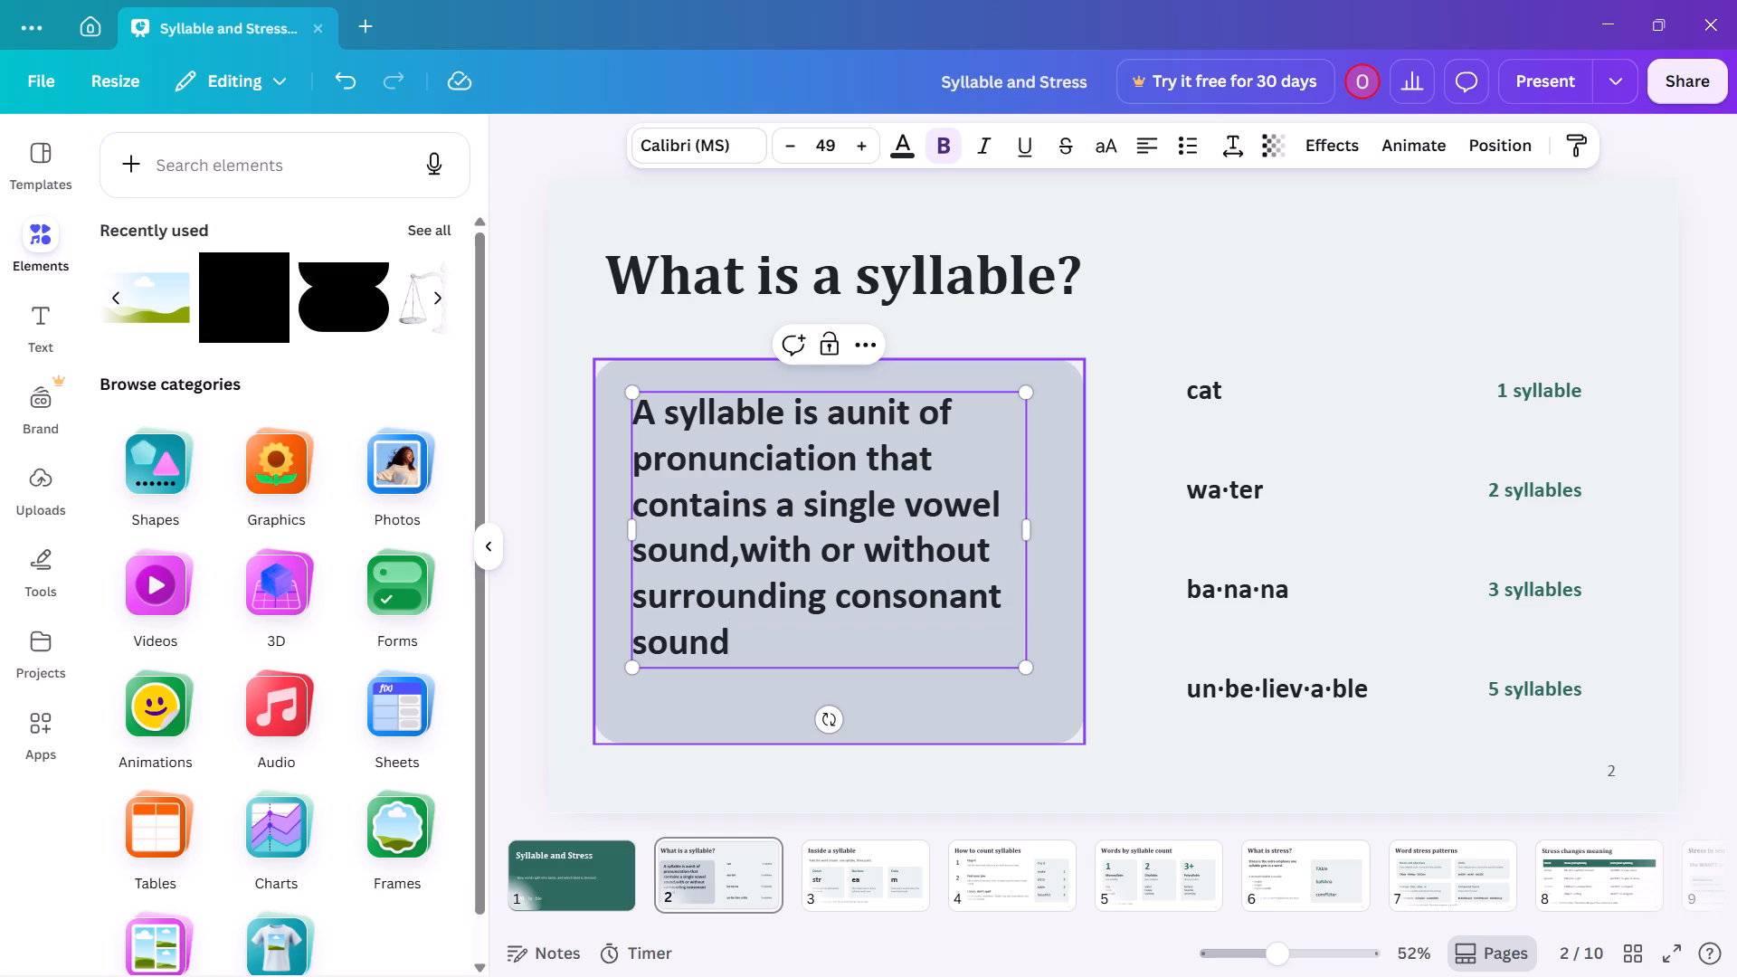
key("s")
key("period")
Finish the definition in the card with "it forms the basic building block of spoken words.".
type("it forms")
key("space")
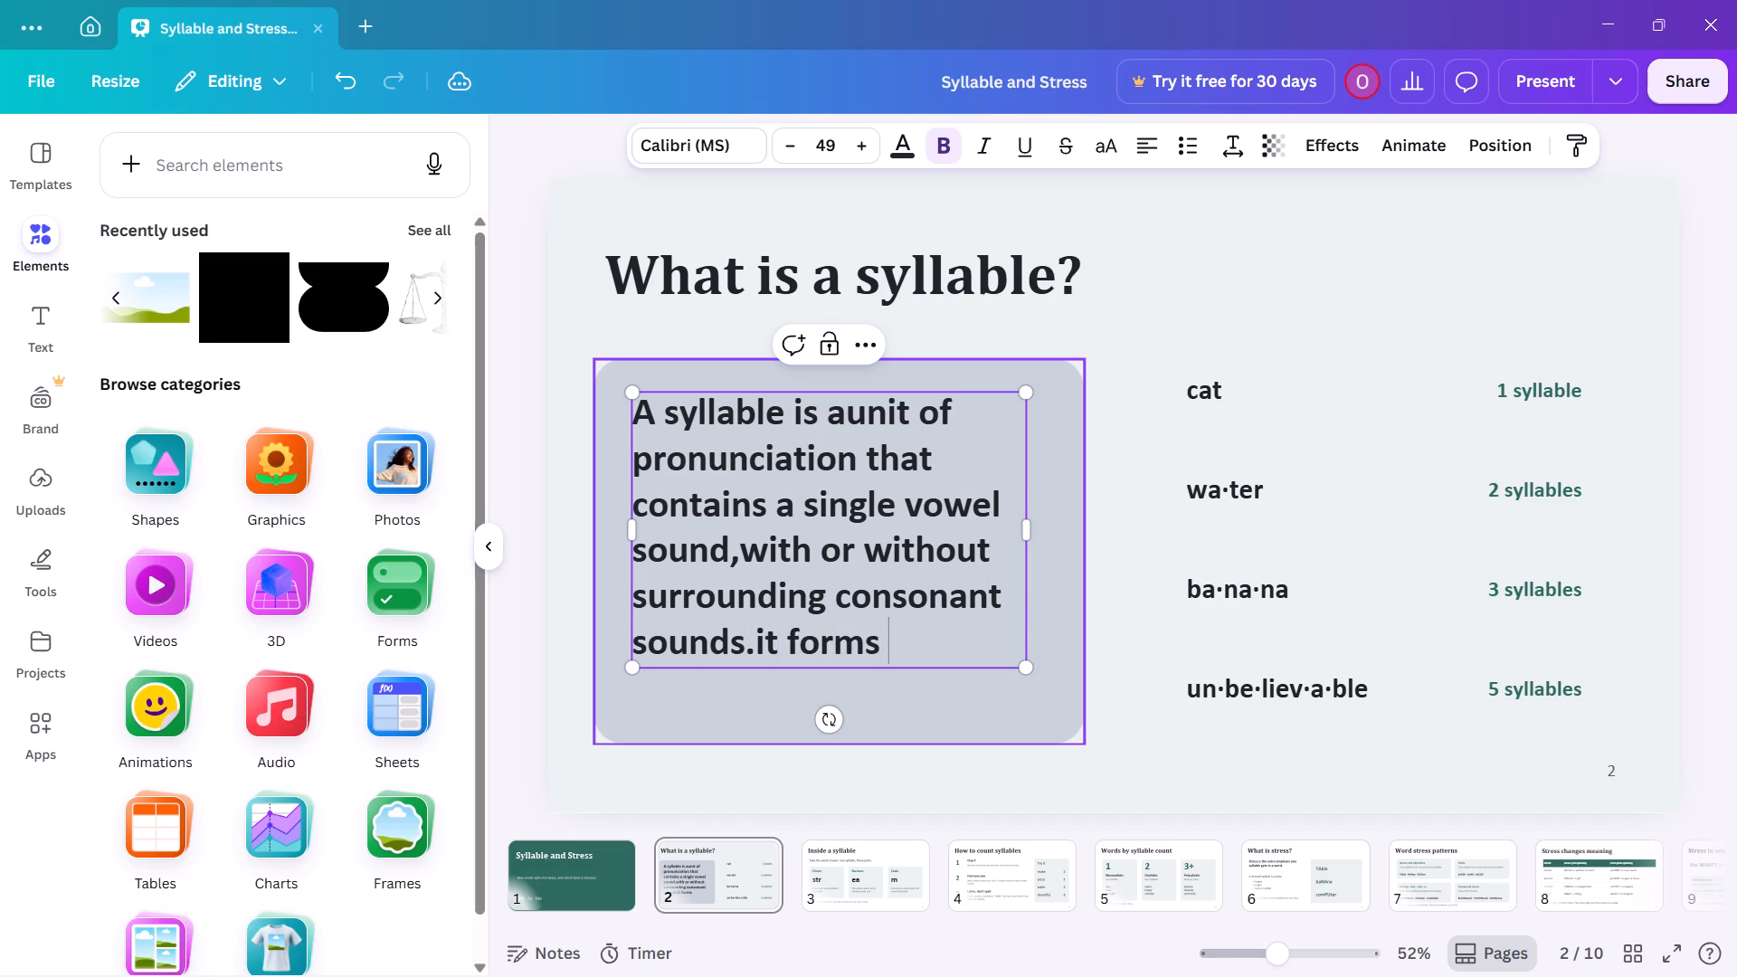
type("the basicn")
key("BackSpace")
key("space")
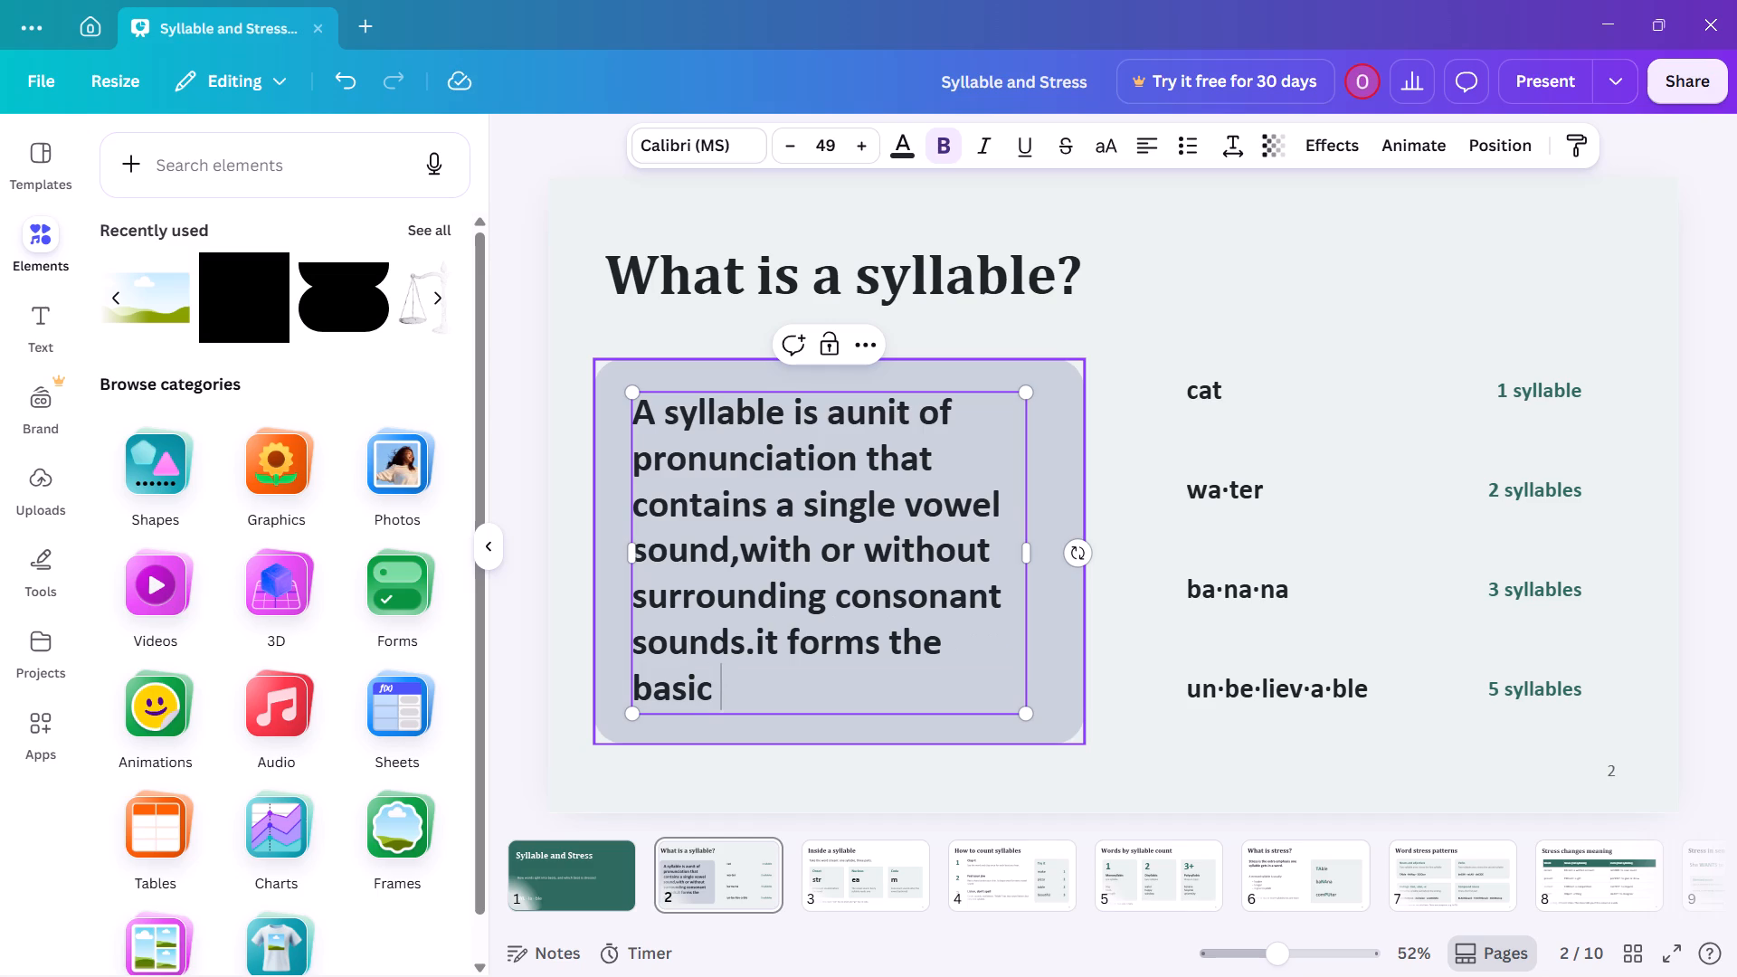
type("builfing")
key("space")
key("BackSpace")
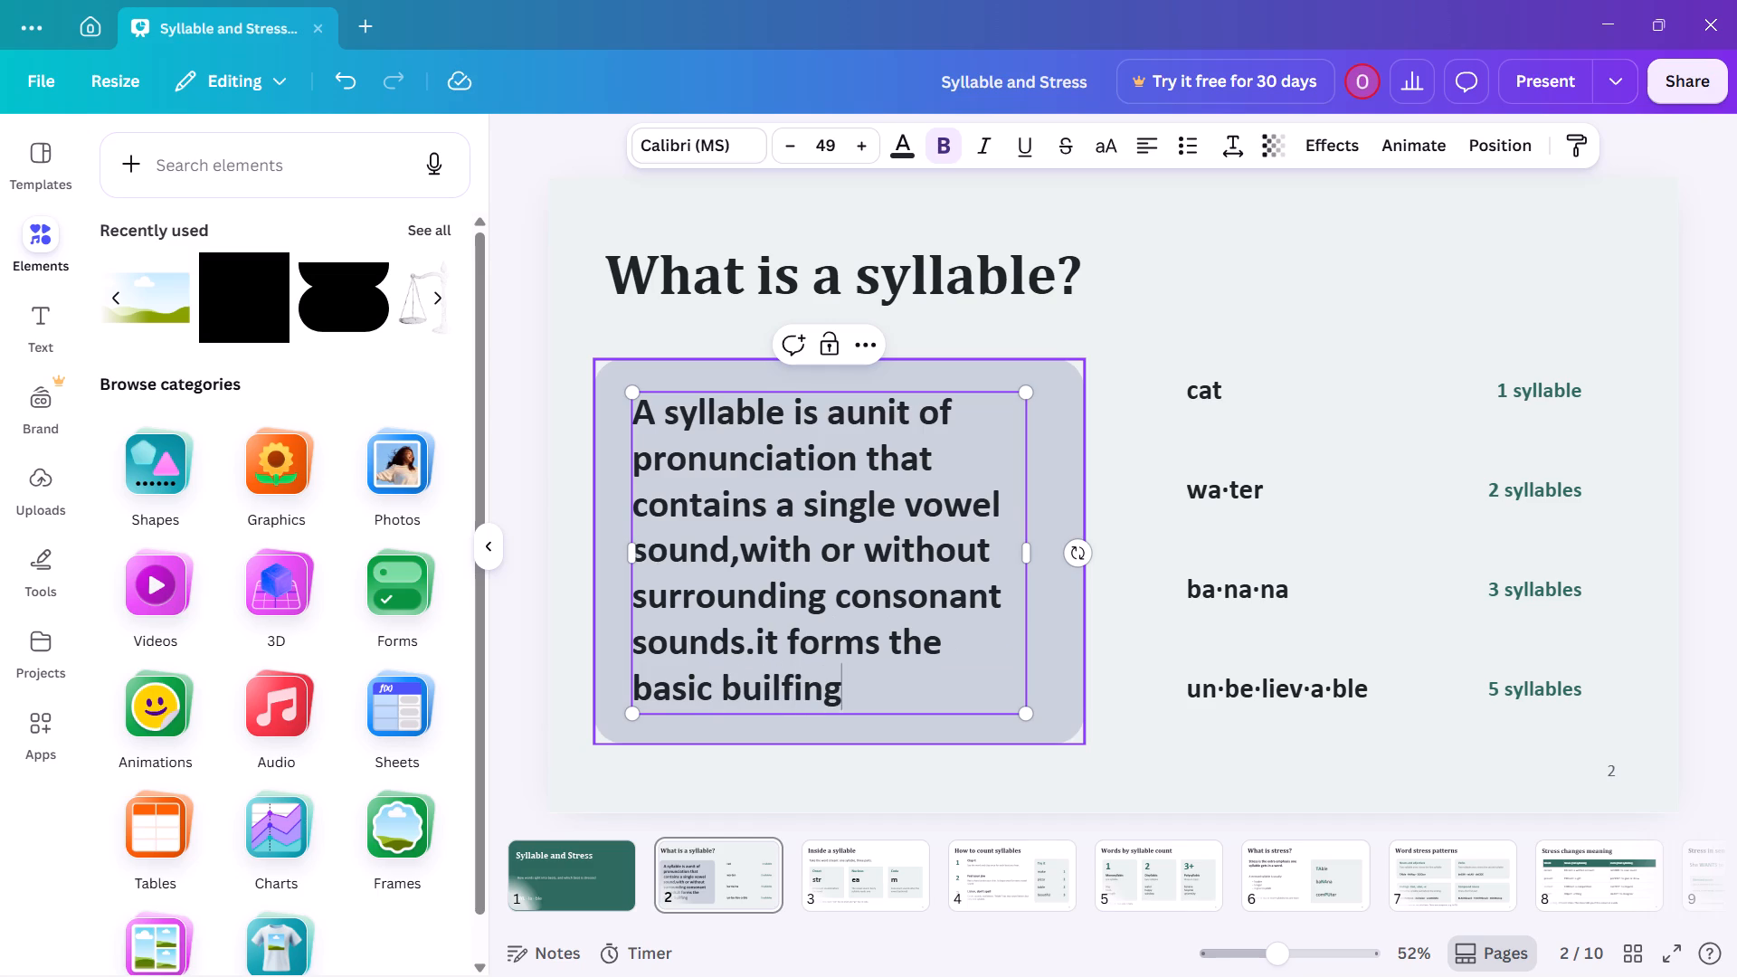
key("BackSpace")
key("BackSpace")
key("BackSpace")
key("BackSpace")
type("ding block")
key("space")
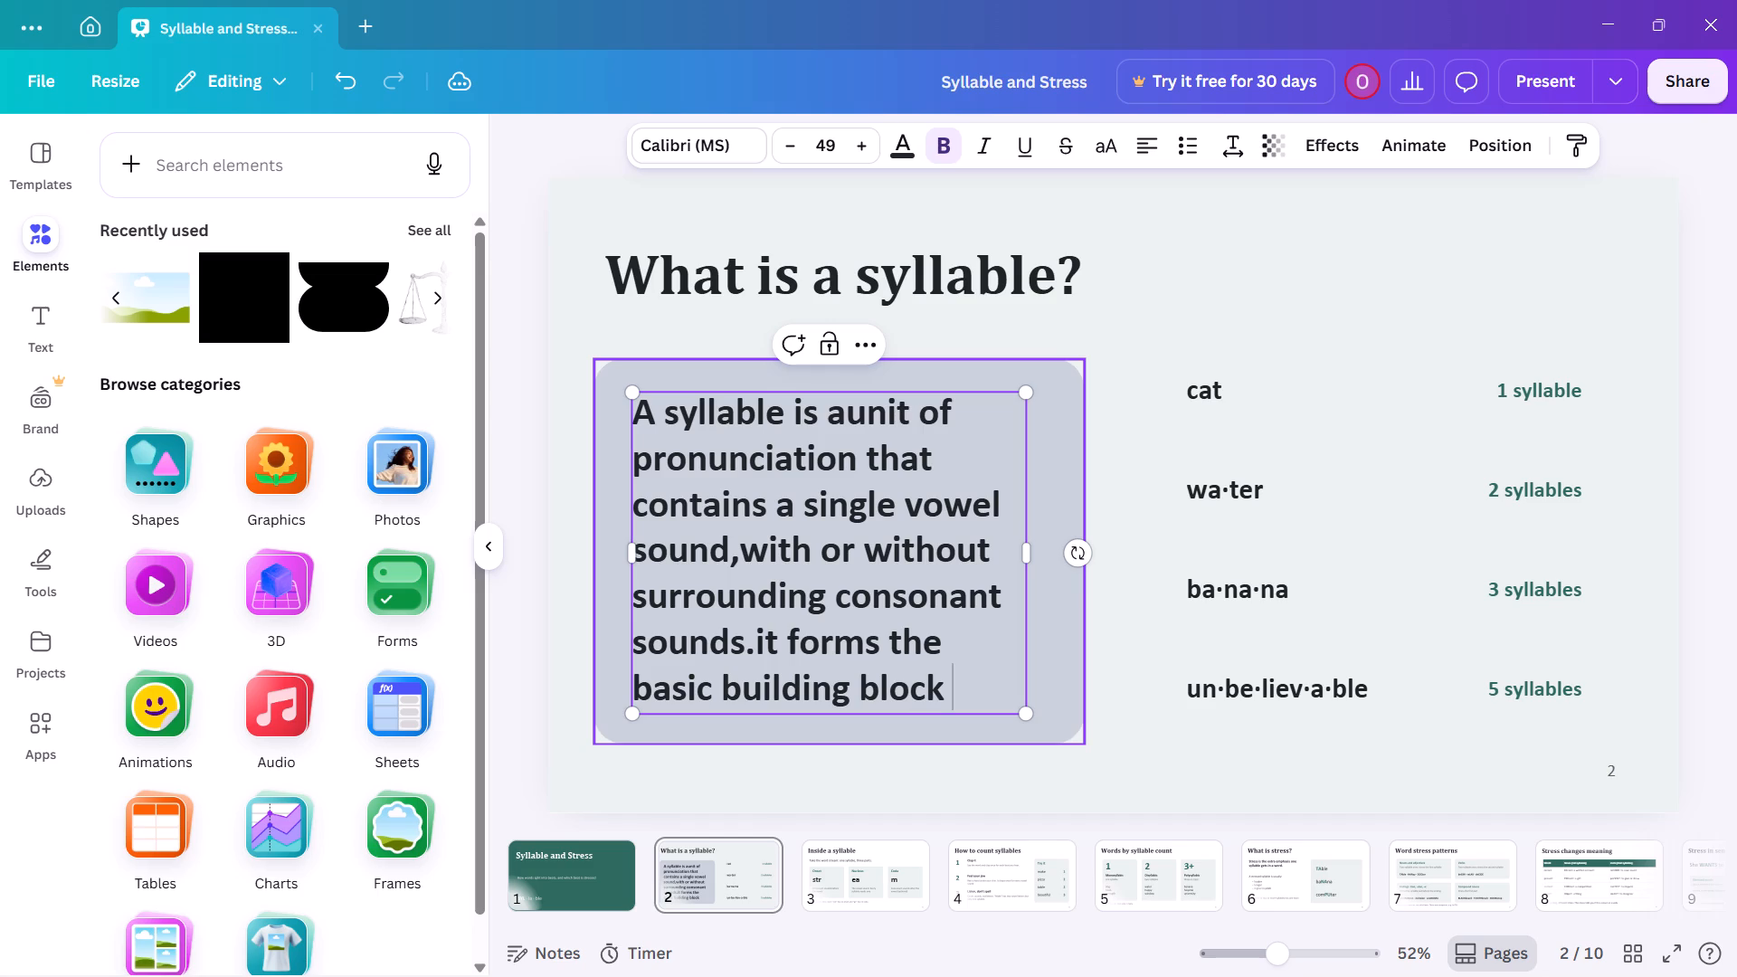
type("of spoken")
key("space")
type("words")
key("period")
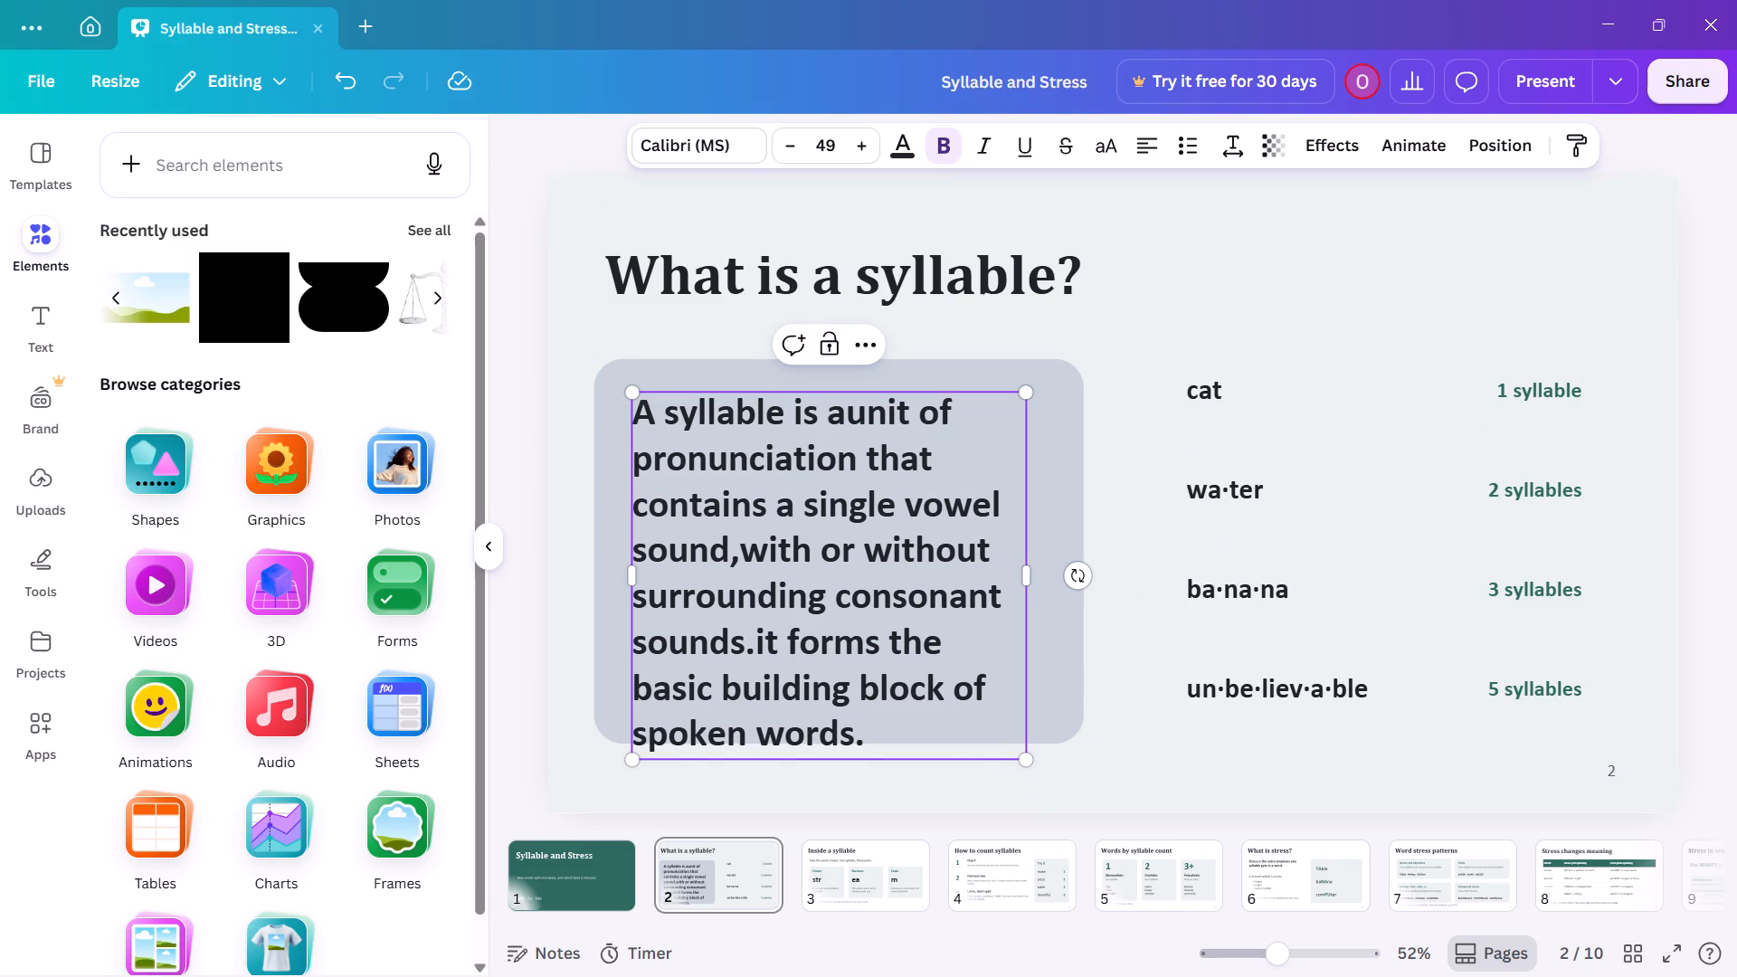
Widen the definition text box to about 762 and reposition it so all the text sits evenly inside the card.
left_click_drag(985, 764, 988, 735)
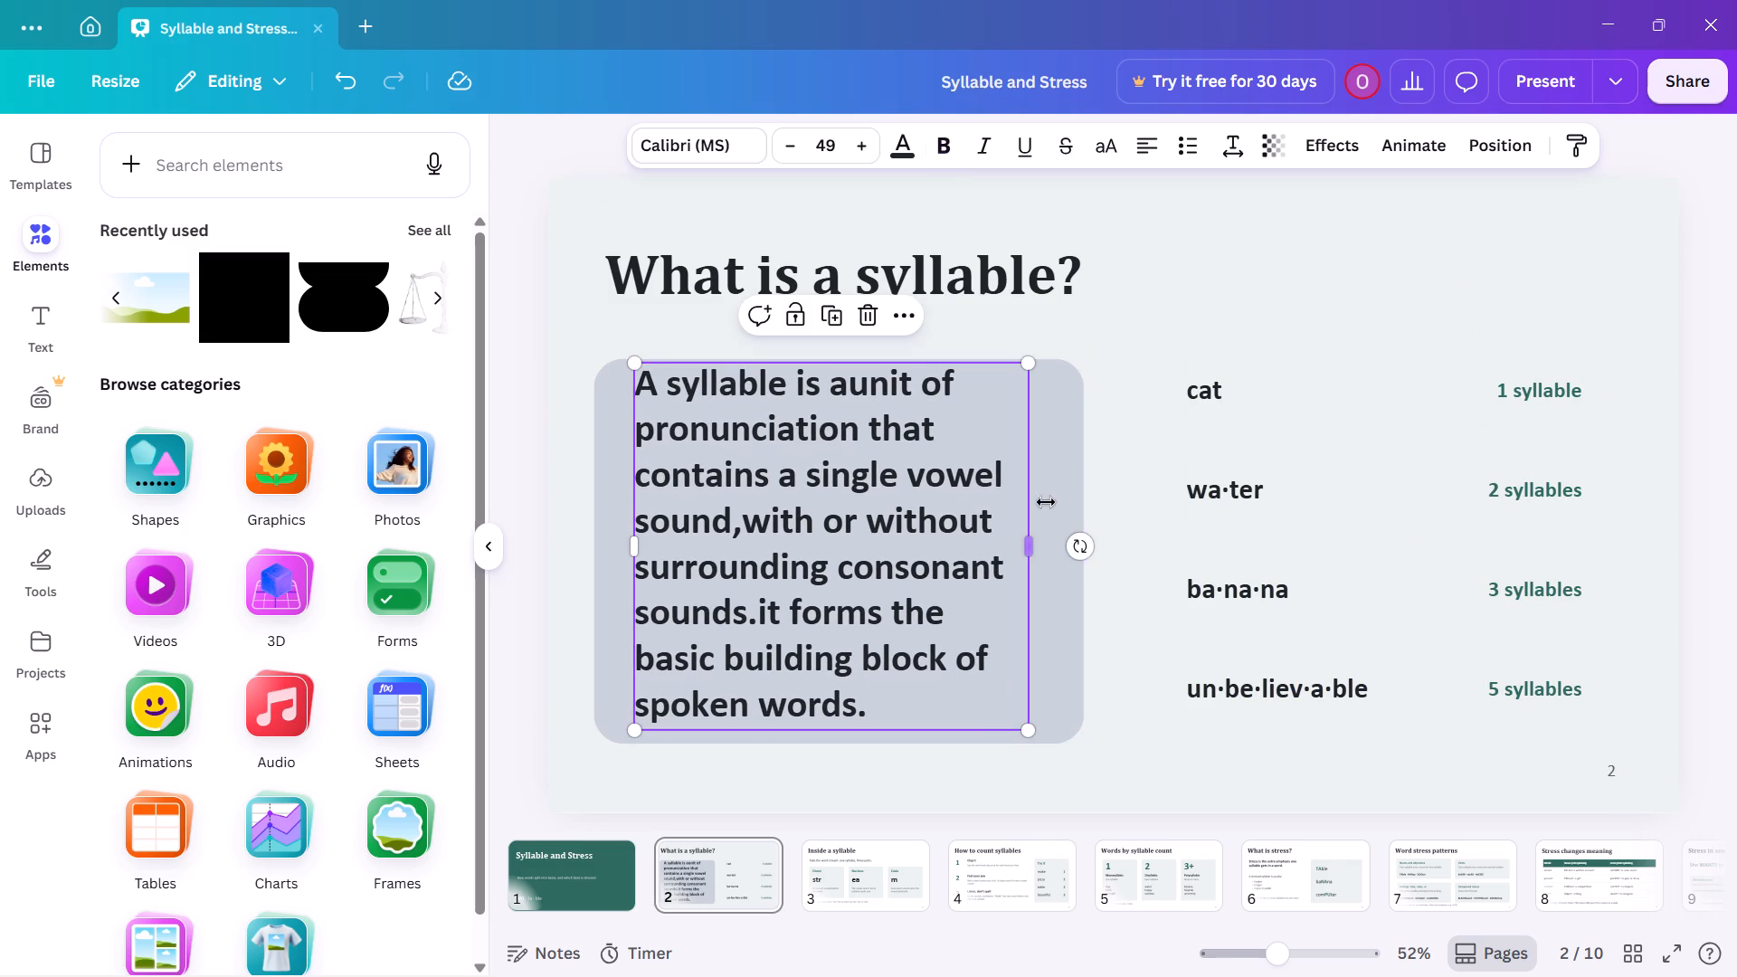
left_click_drag(1030, 545, 1086, 556)
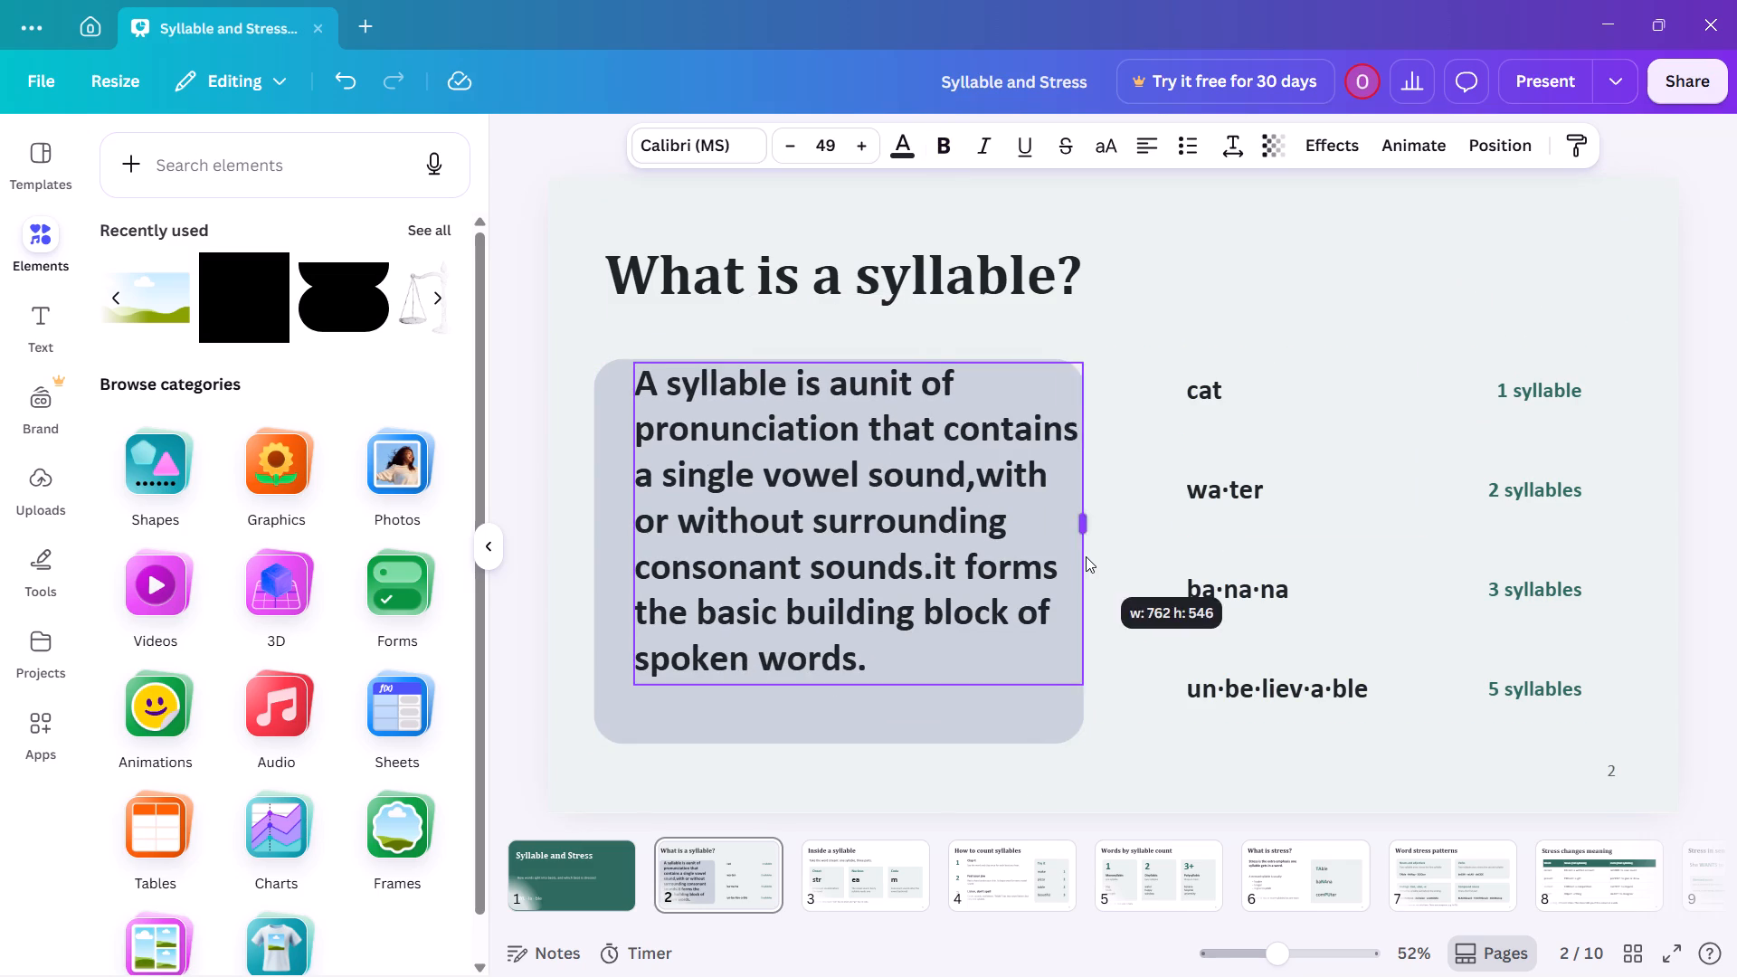
left_click_drag(1086, 556, 1087, 556)
left_click_drag(1047, 550, 1035, 576)
left_click(967, 765)
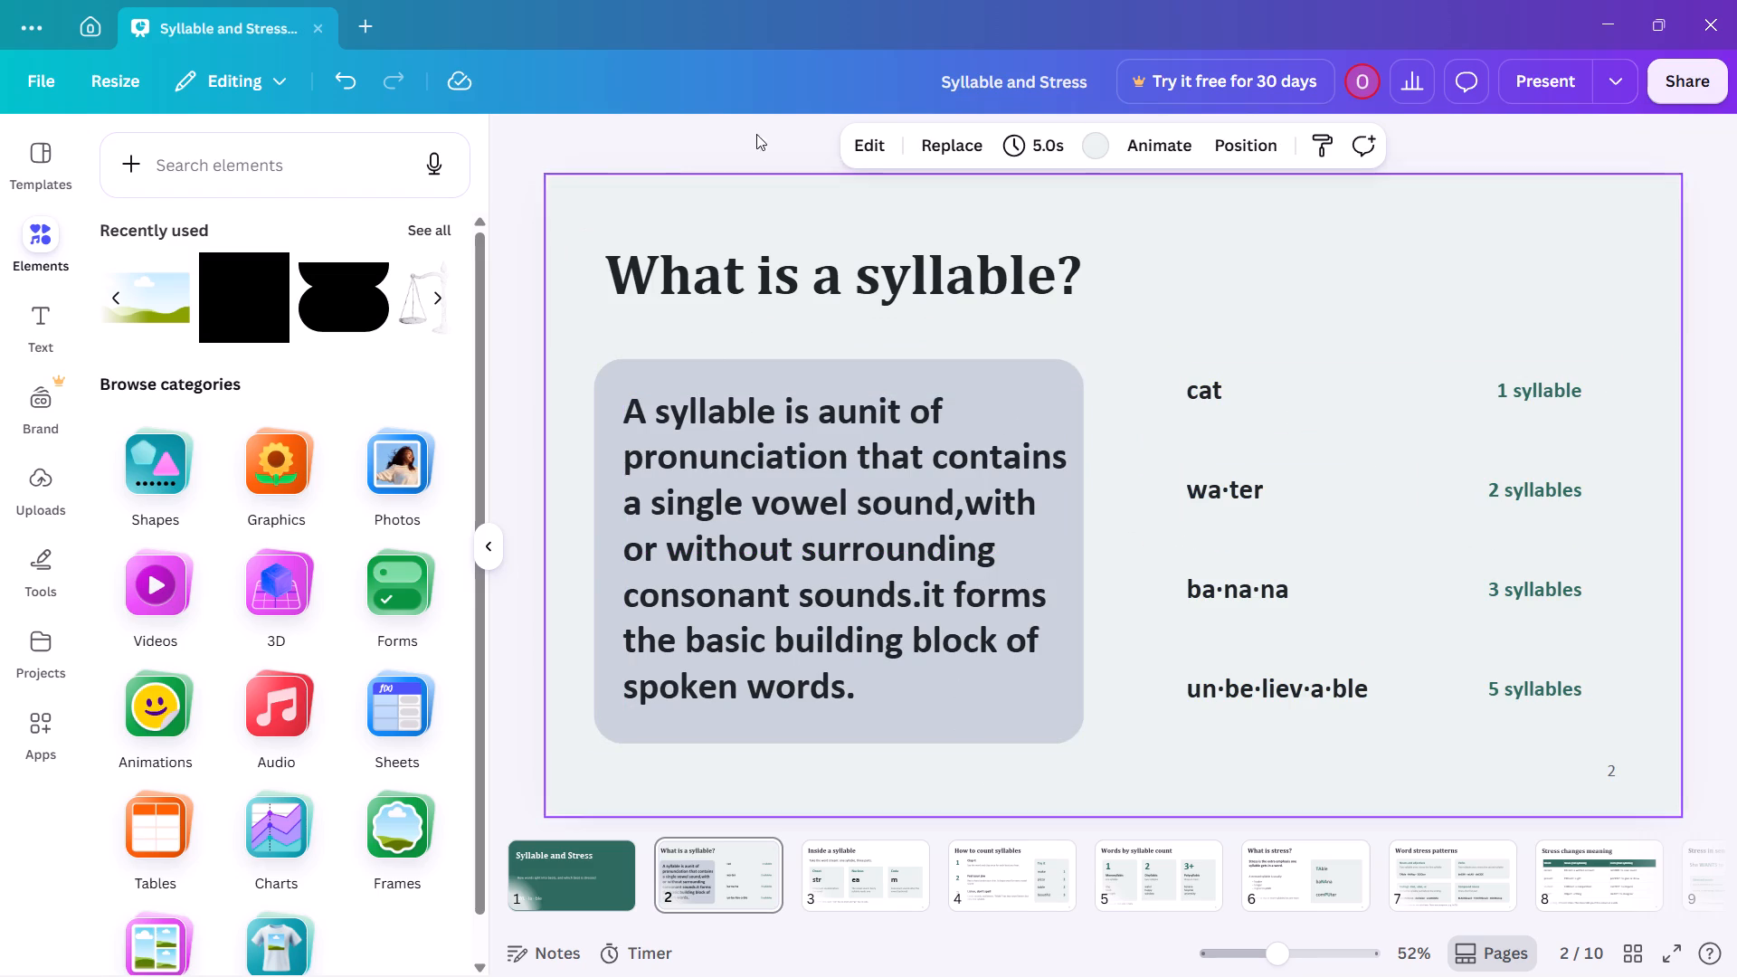
Duplicate the rounded card, shorten the copy to a one-row bar, and place it over the "cat" row.
left_click(1043, 375)
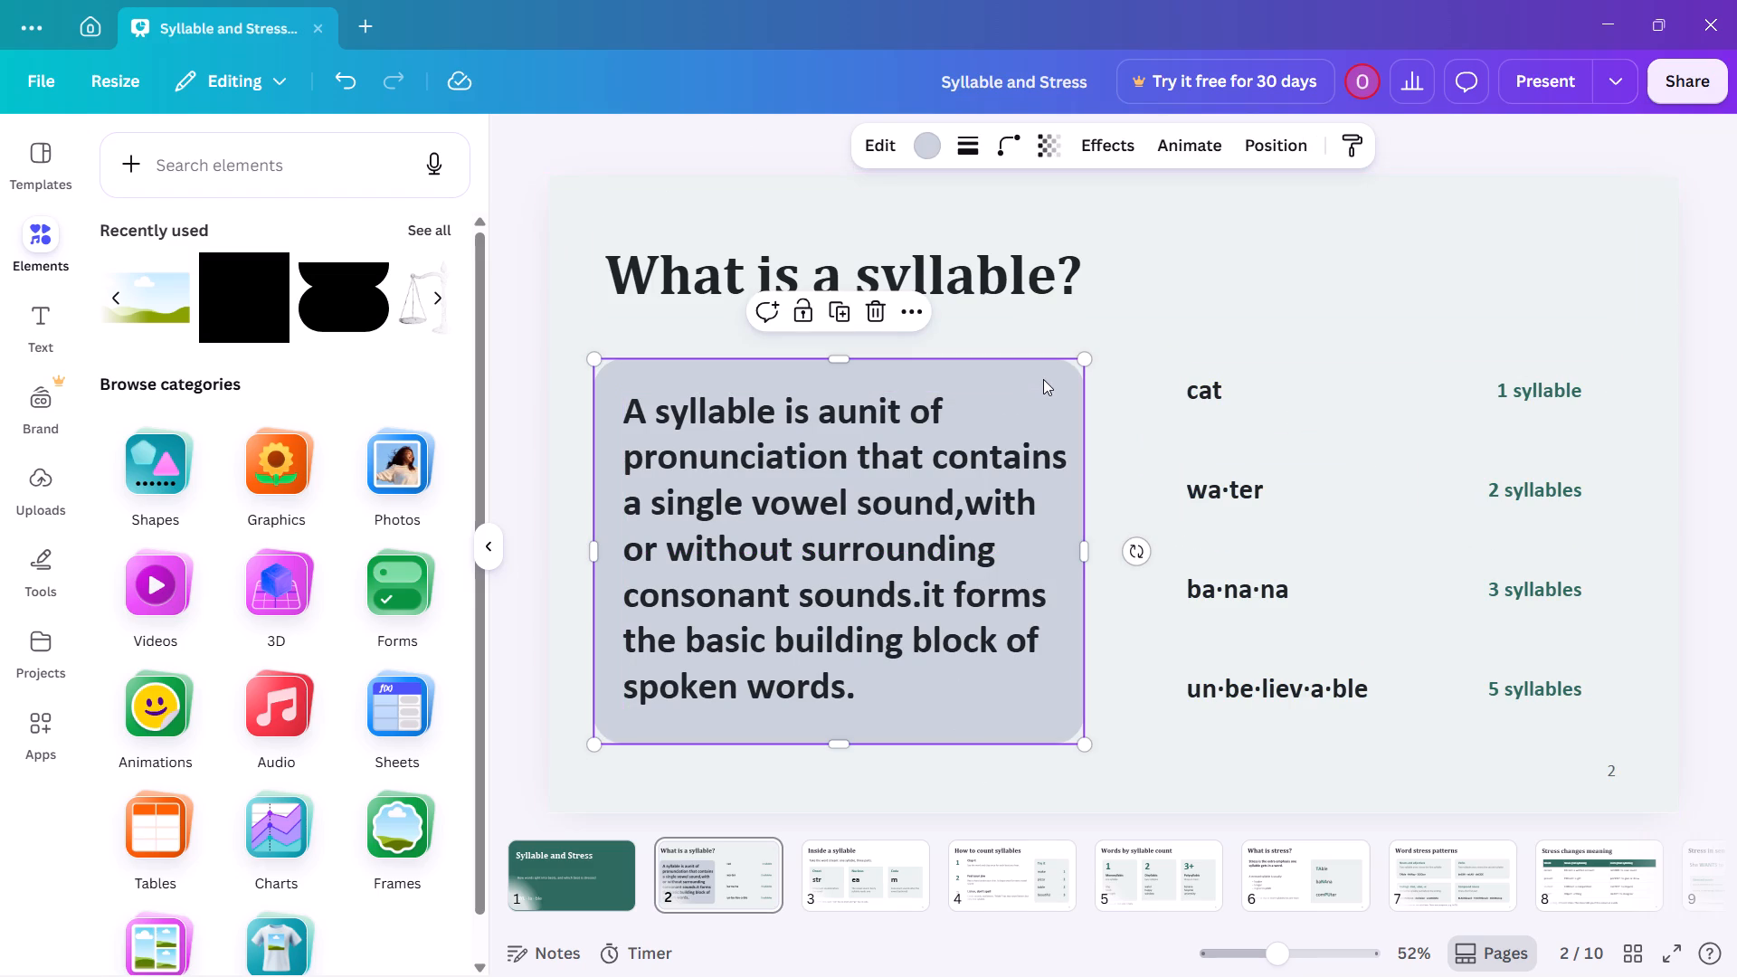
key("ctrl+d")
left_click_drag(850, 750, 879, 569)
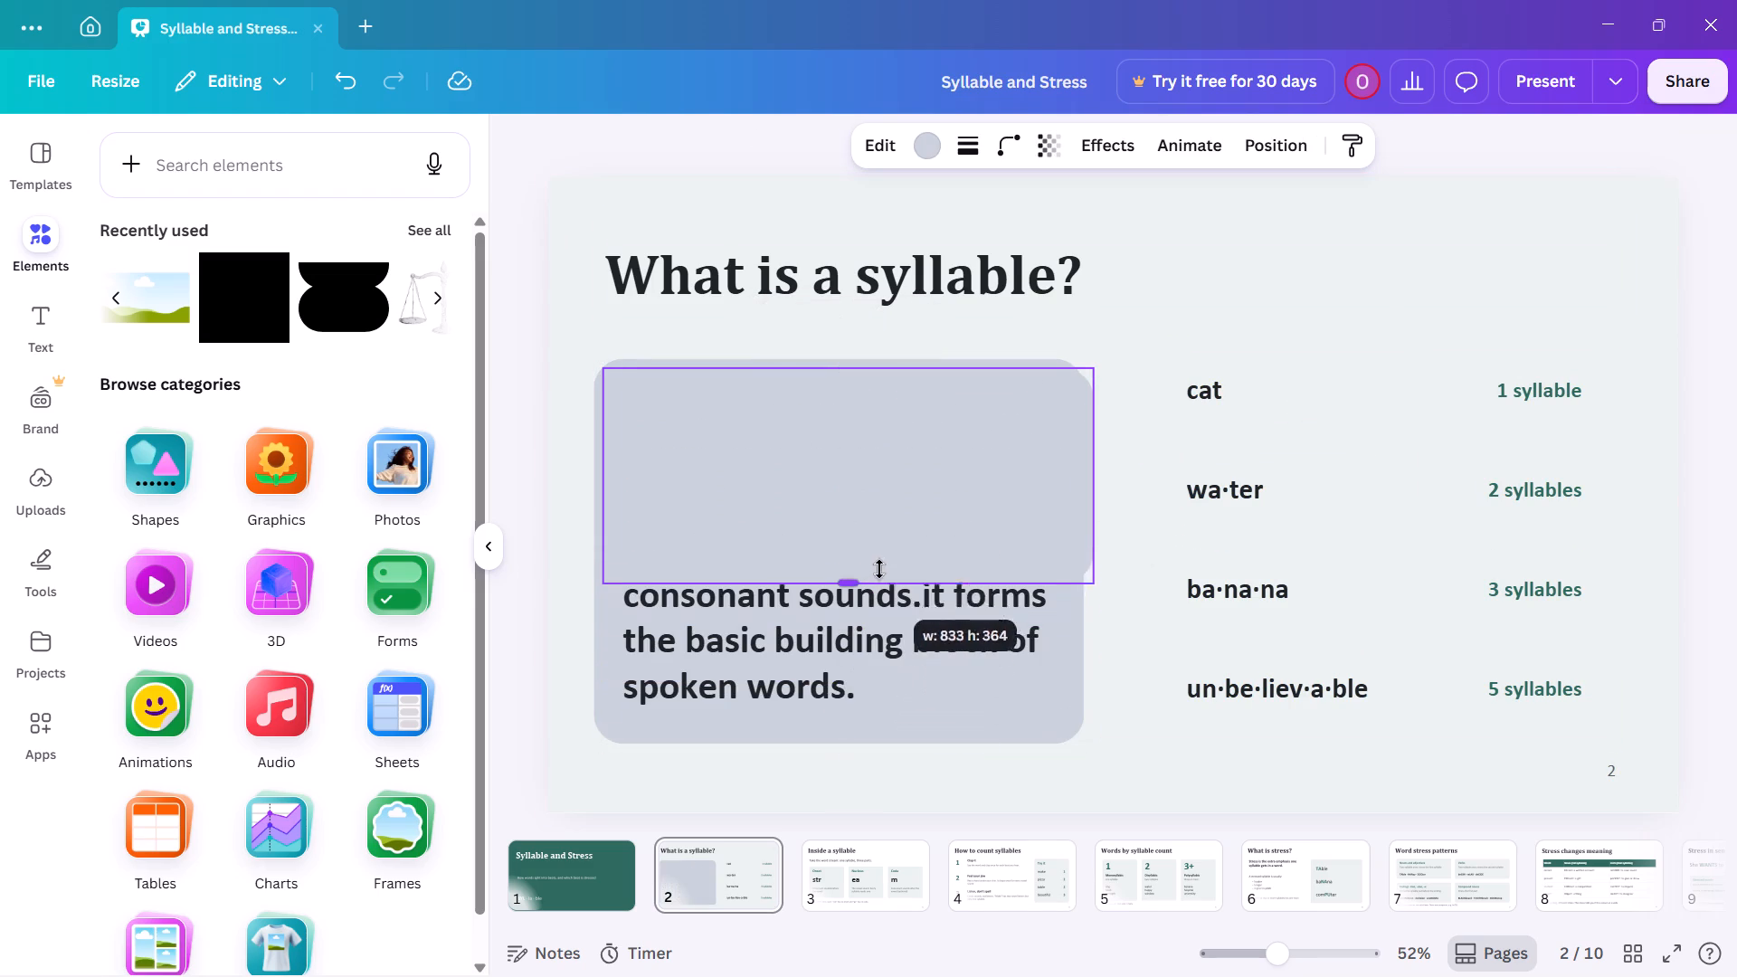
left_click_drag(879, 569, 903, 453)
left_click_drag(882, 413, 1381, 401)
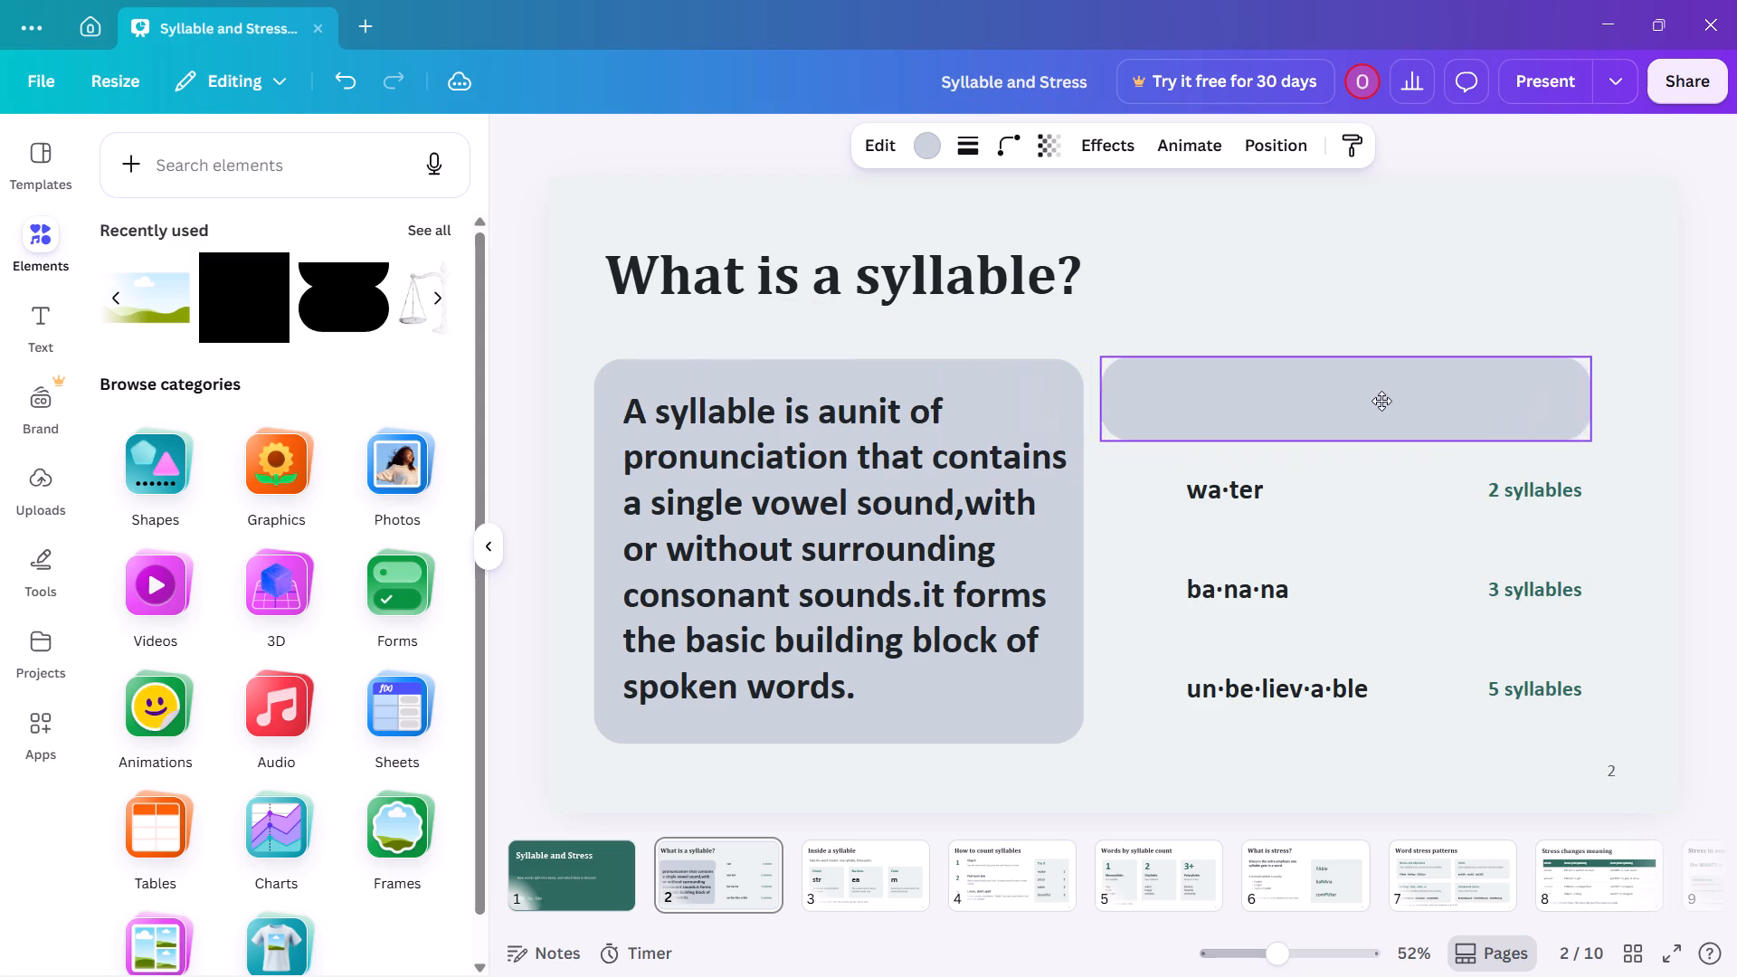
left_click_drag(1381, 401, 1427, 405)
Duplicate the bar three times, placing the evenly spaced copies over the wa·ter, ba·na·na and un·be·liev·a·ble rows.
key("ctrl+d")
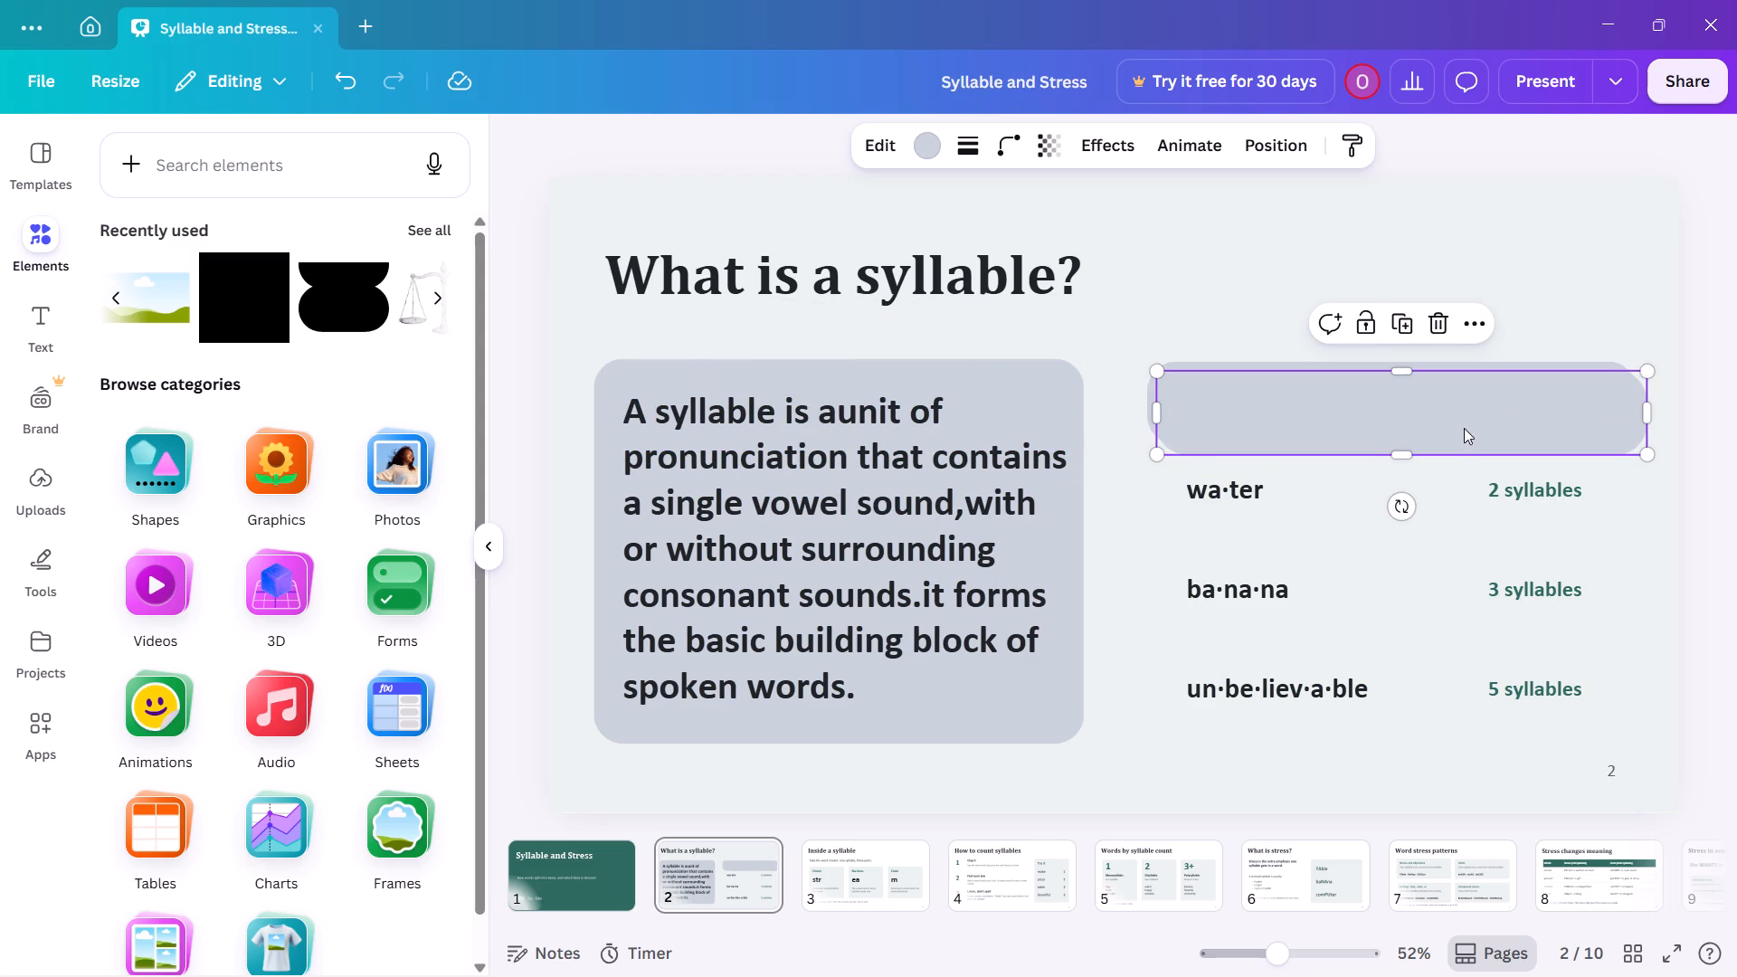
left_click_drag(1462, 421, 1453, 509)
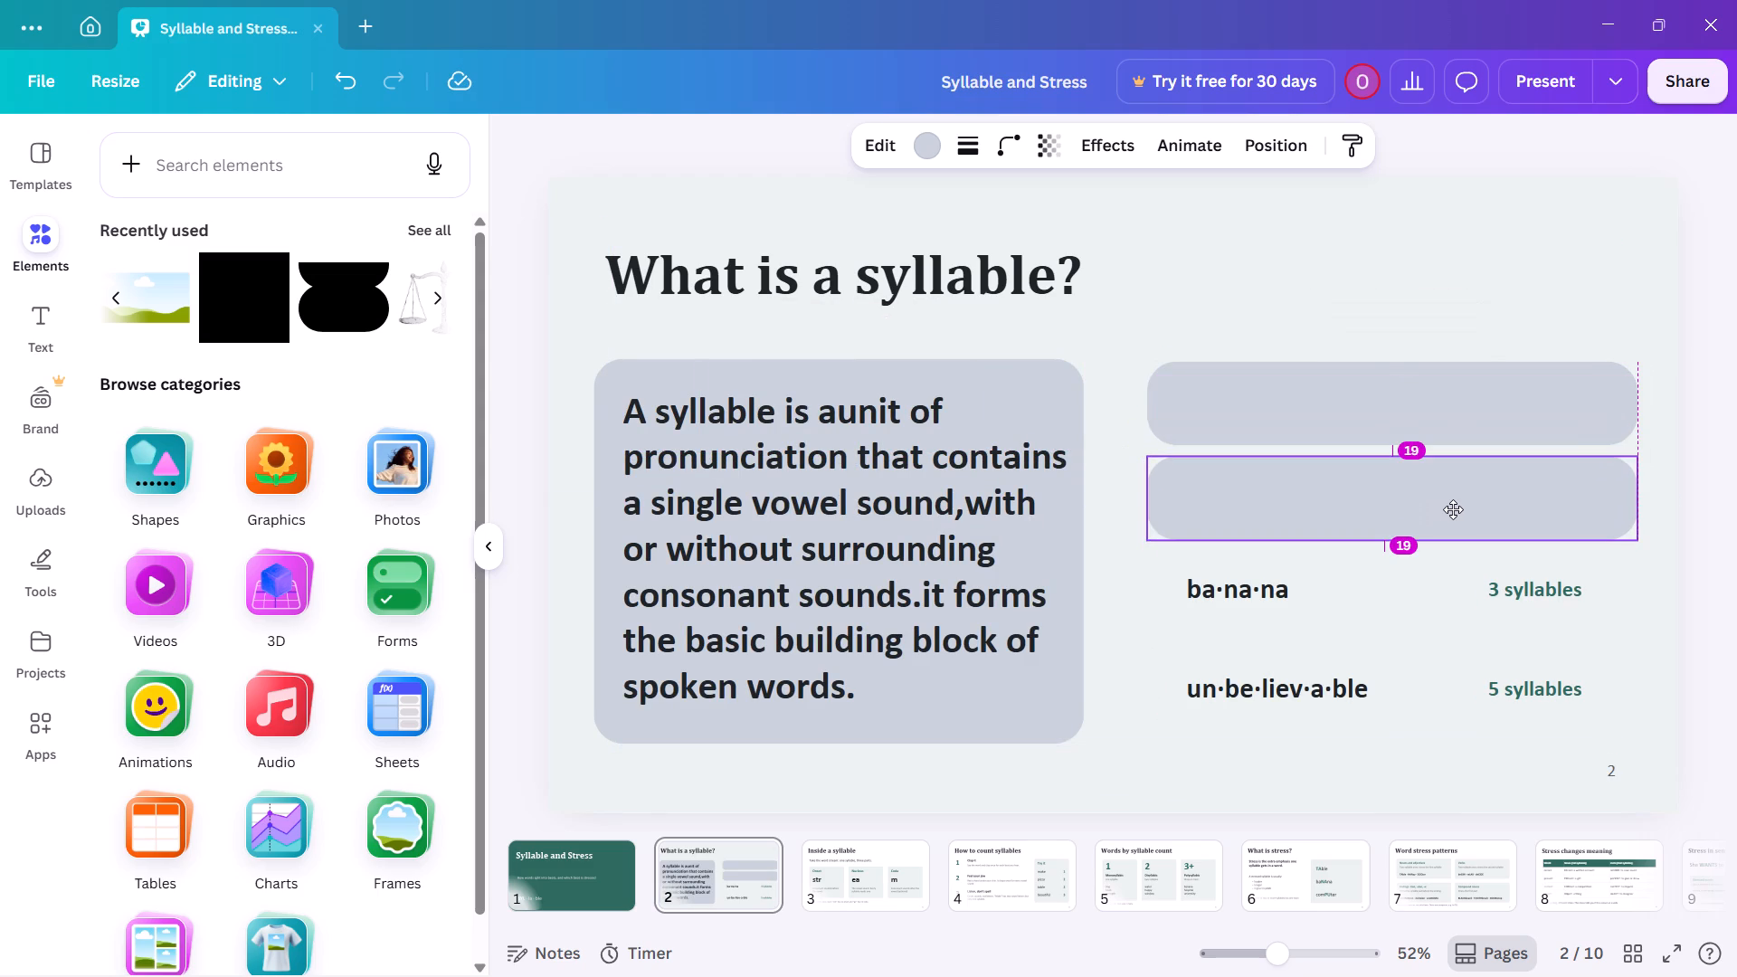
left_click_drag(1453, 509, 1454, 509)
key("ctrl+d")
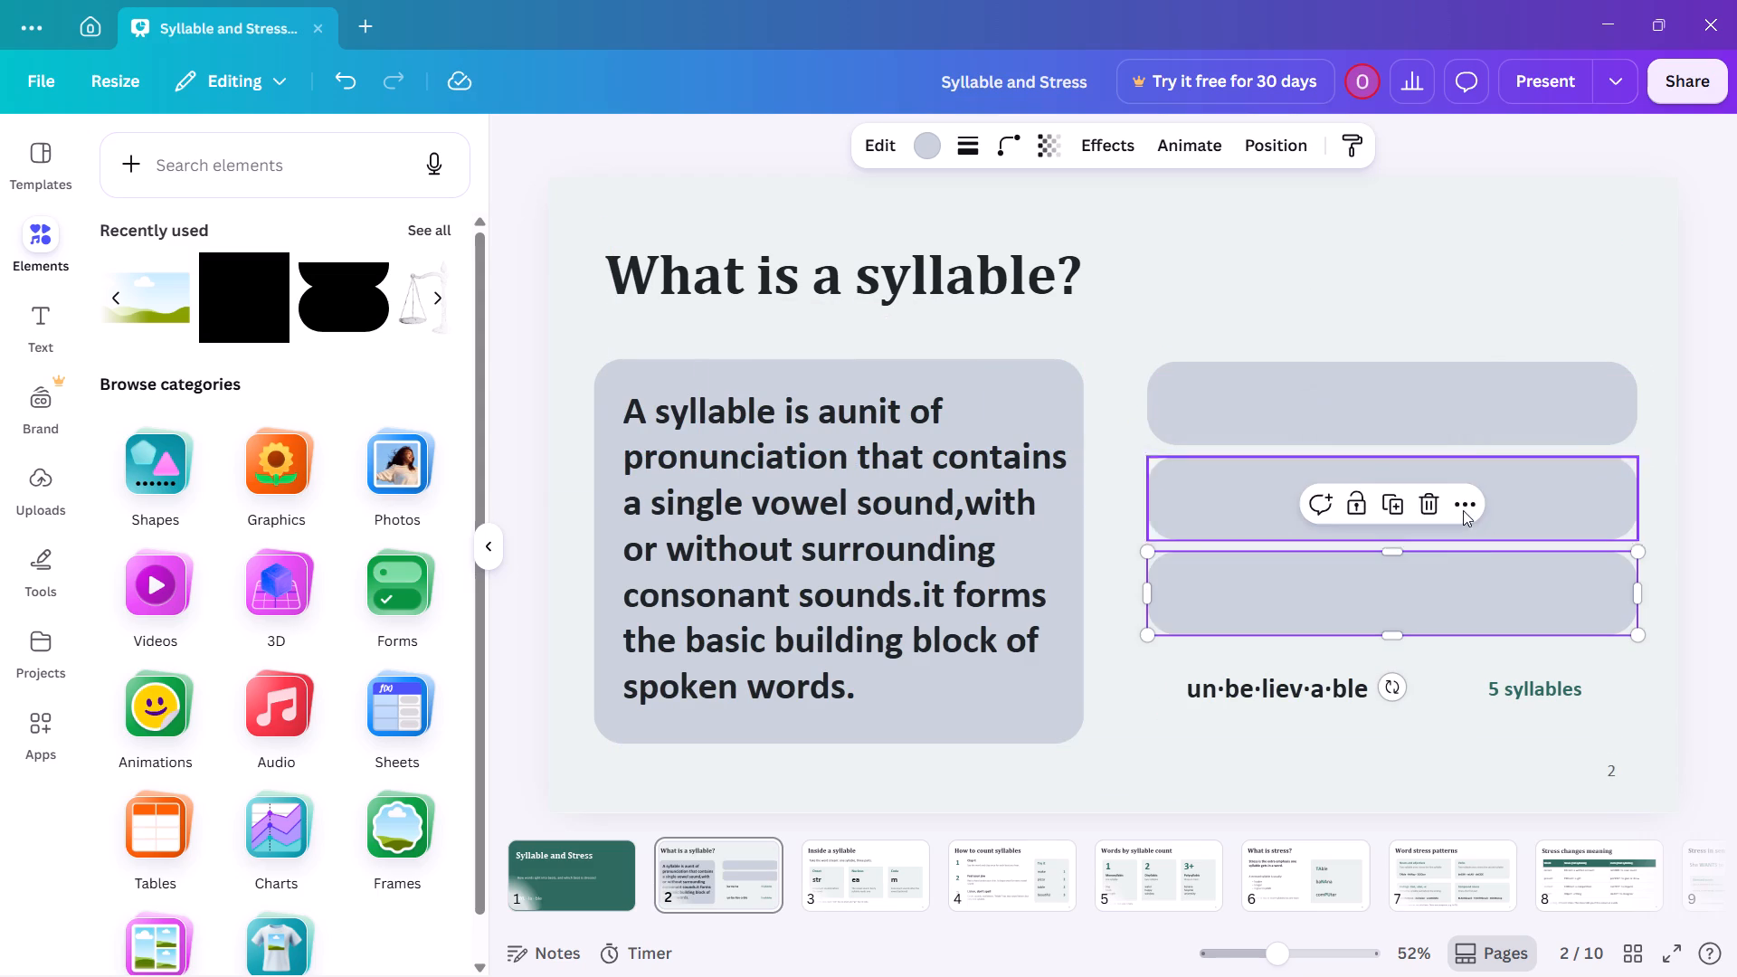
key("ctrl+d")
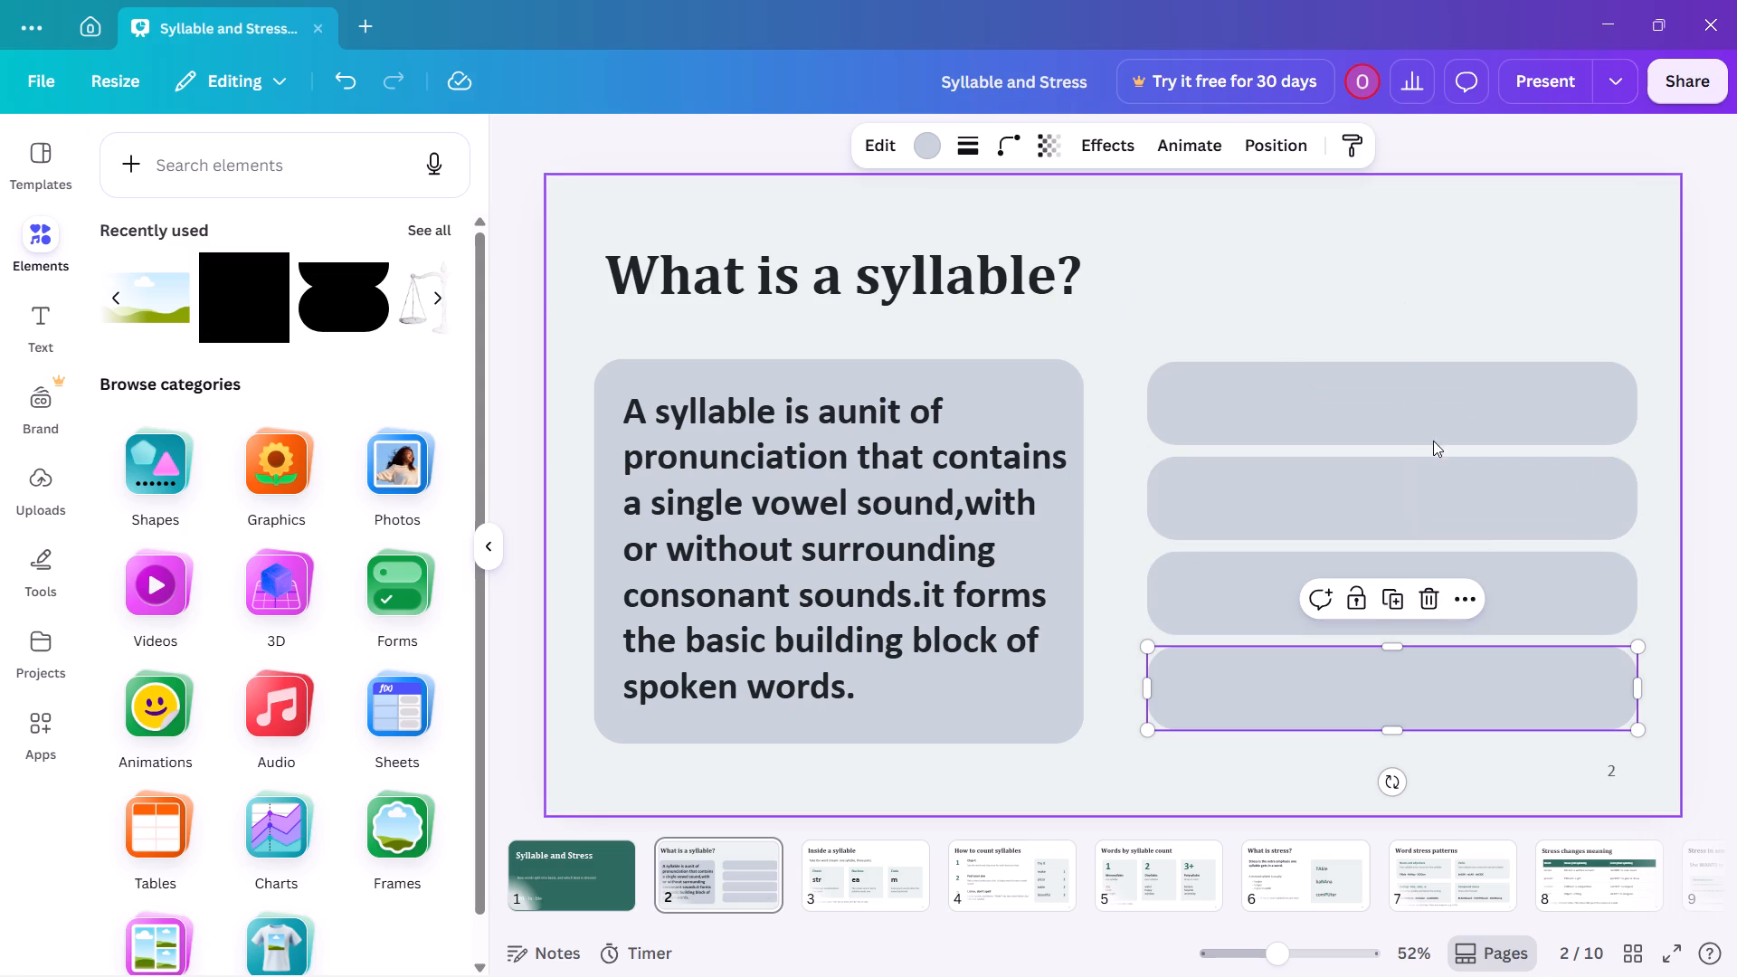
Move the bar over the "cat" row down the layer order to just below the un·be·liev·a·ble text.
left_click(1429, 400)
left_click(1303, 151)
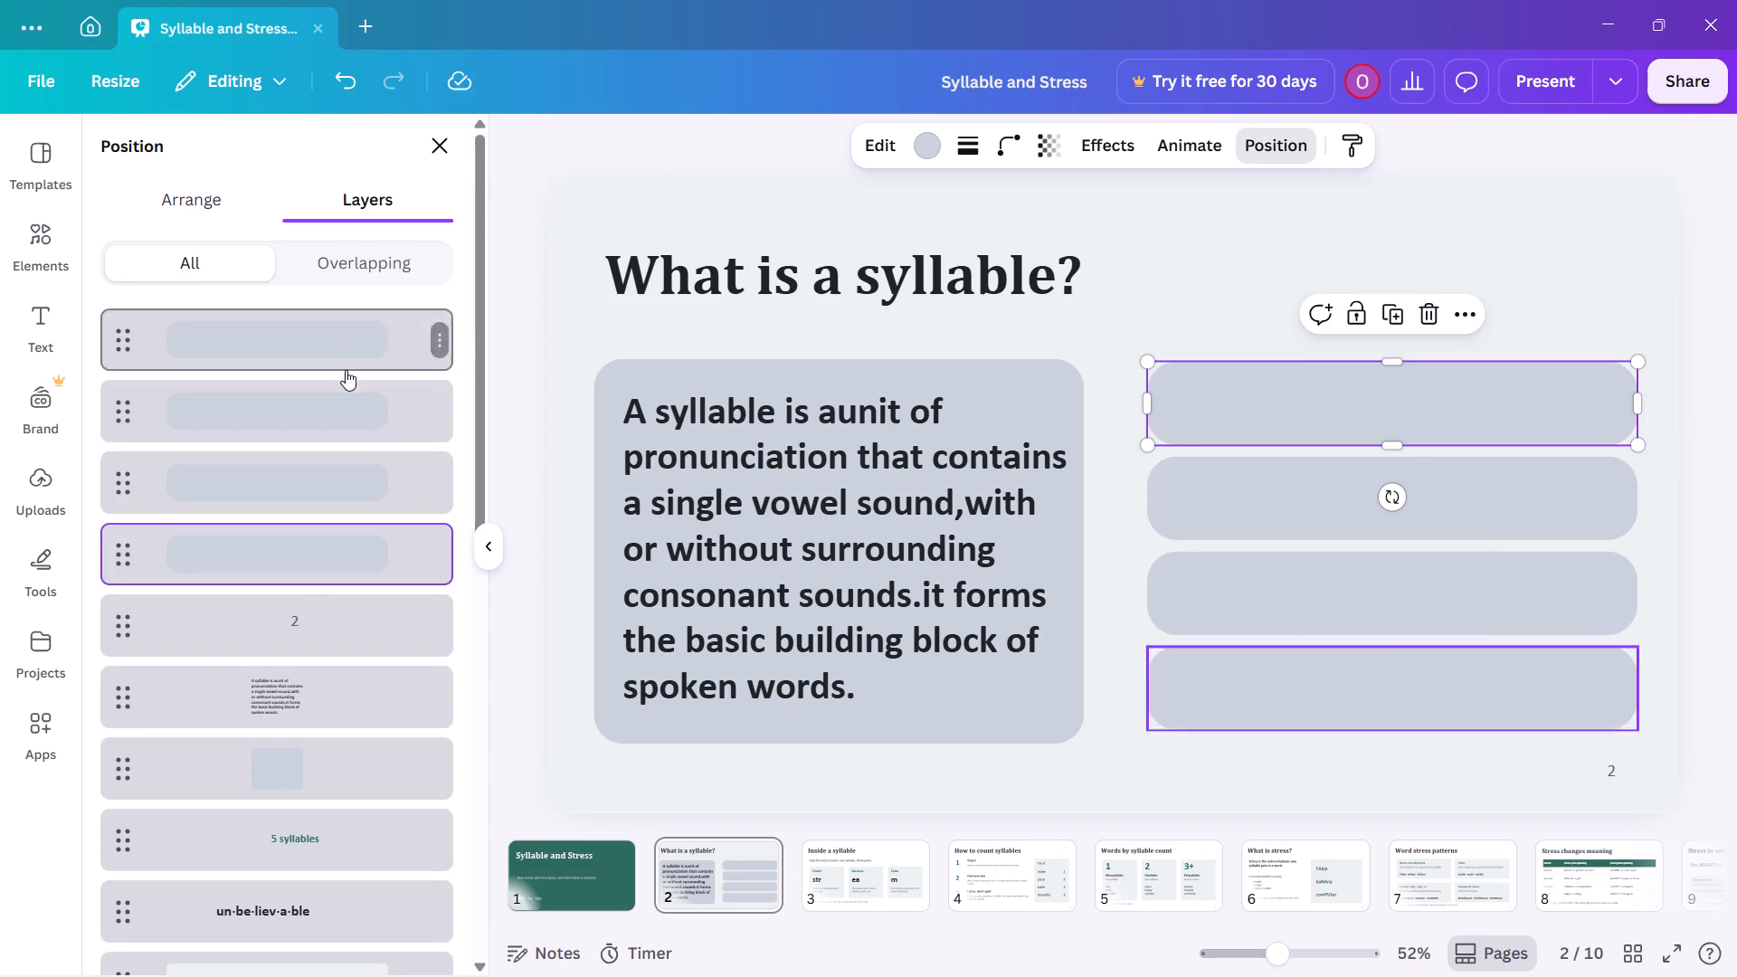
scroll(314, 554, "down", 3)
left_click_drag(335, 224, 327, 308)
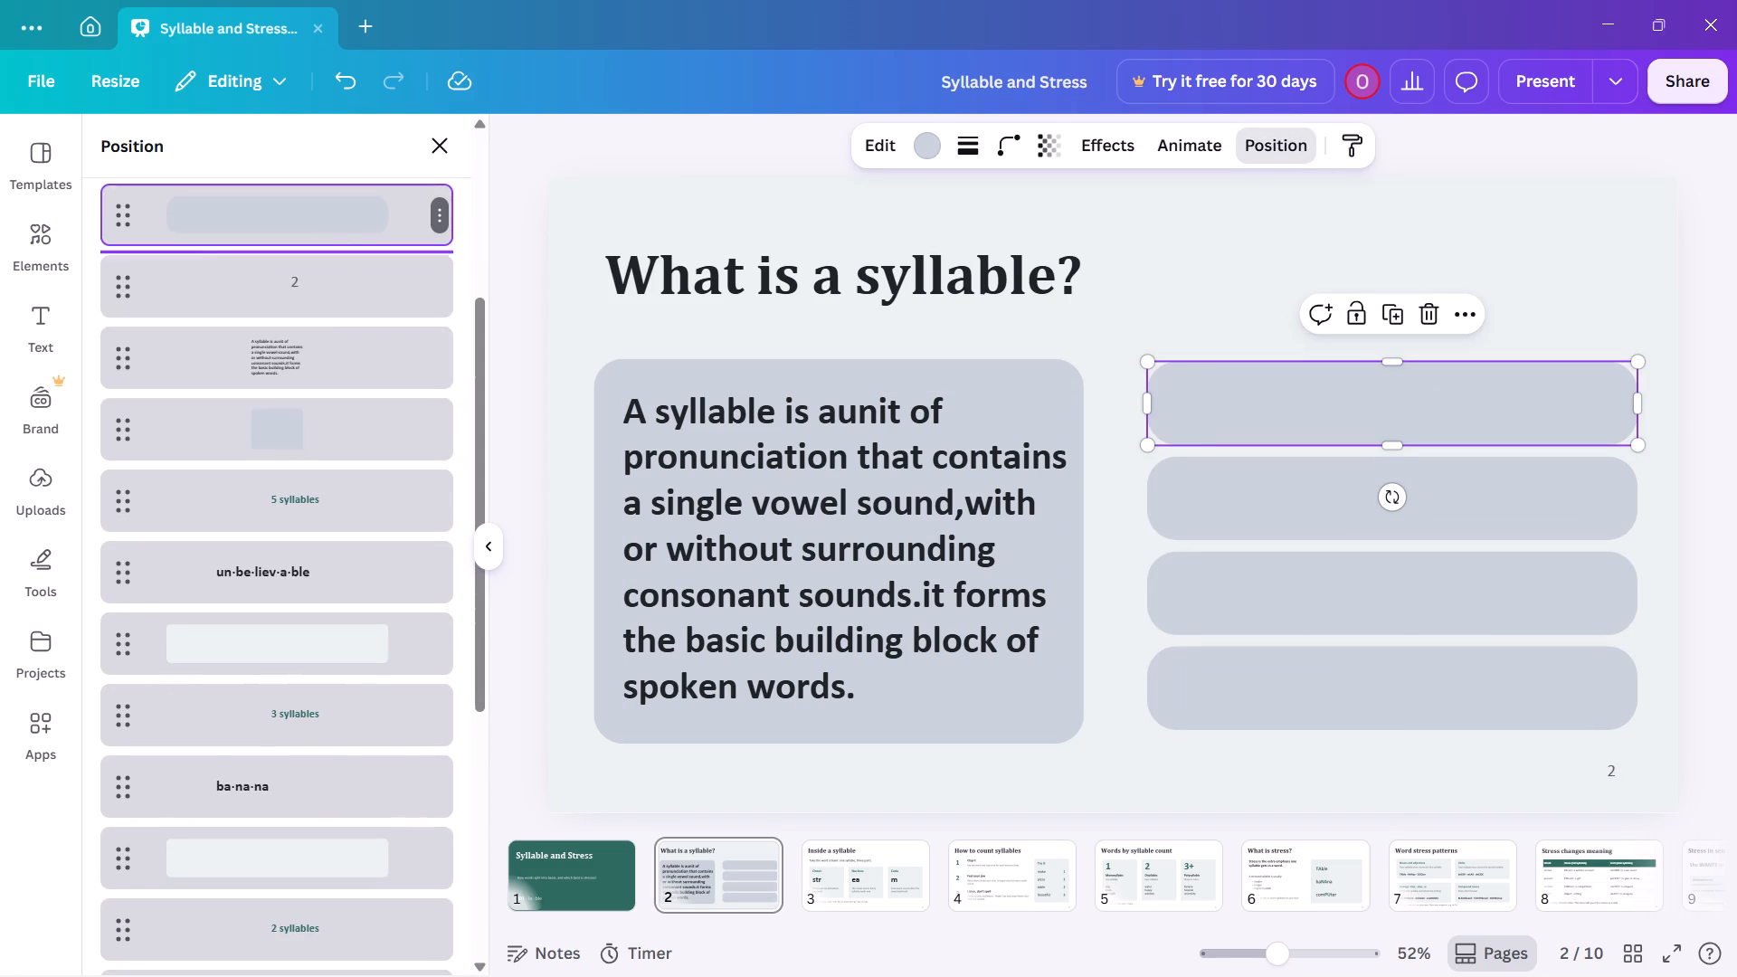
left_click_drag(327, 308, 389, 650)
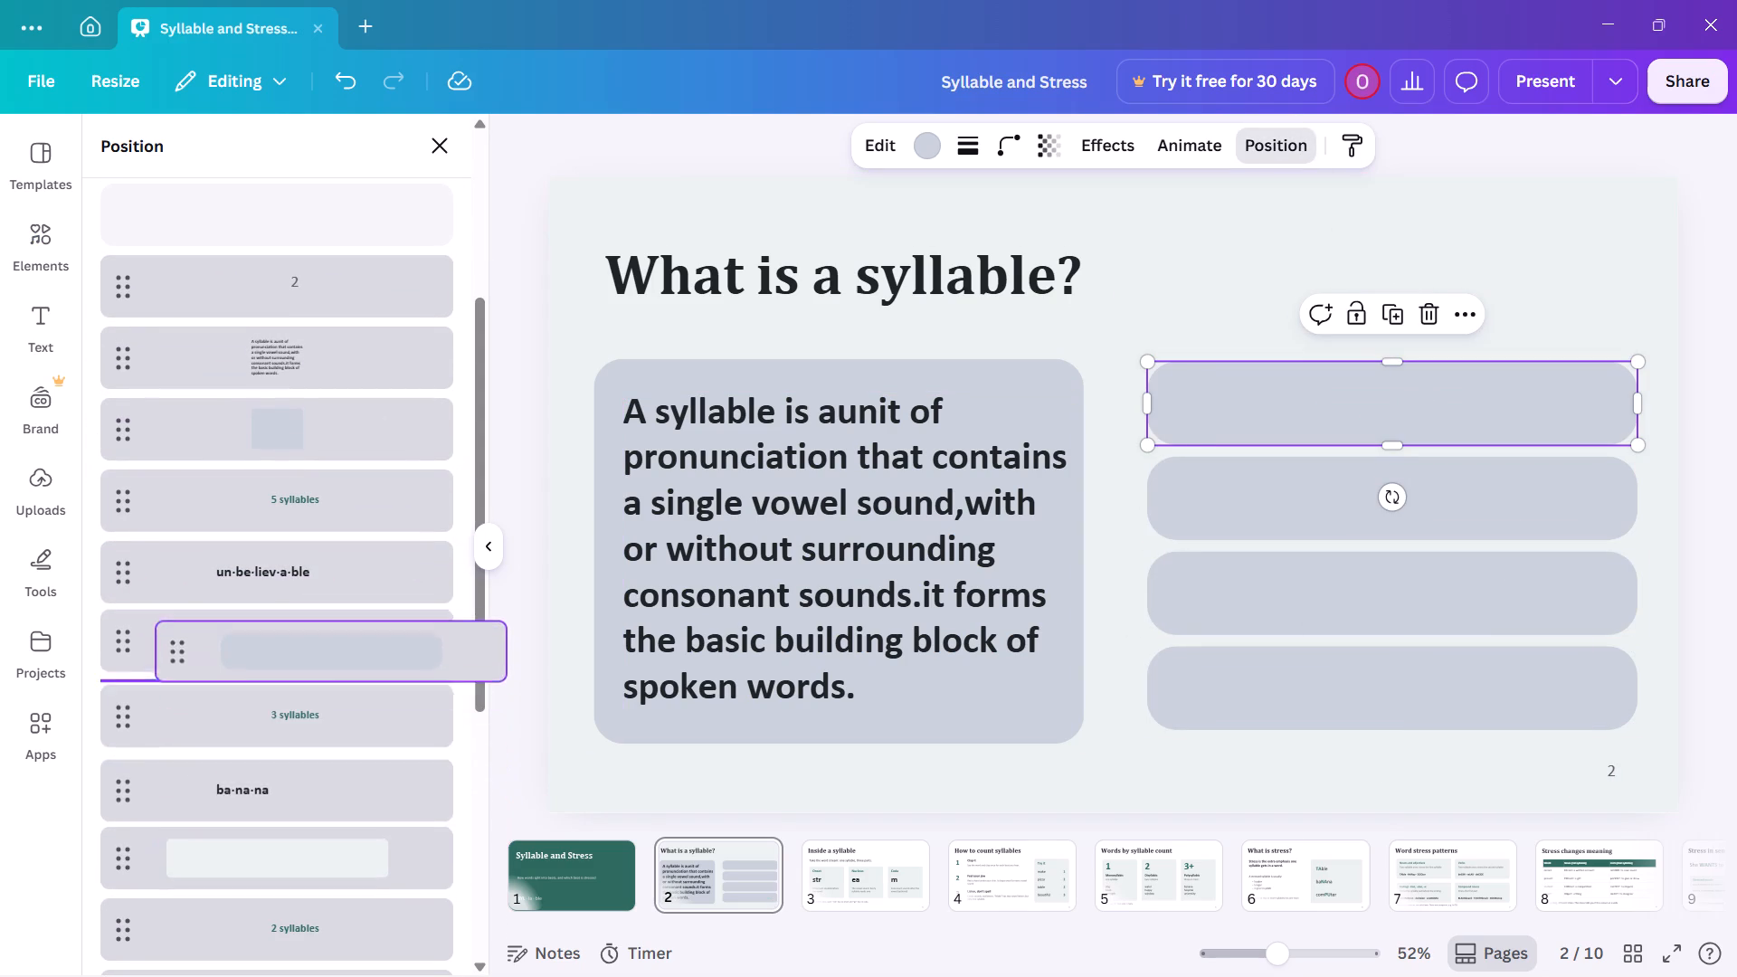
left_click_drag(389, 650, 384, 631)
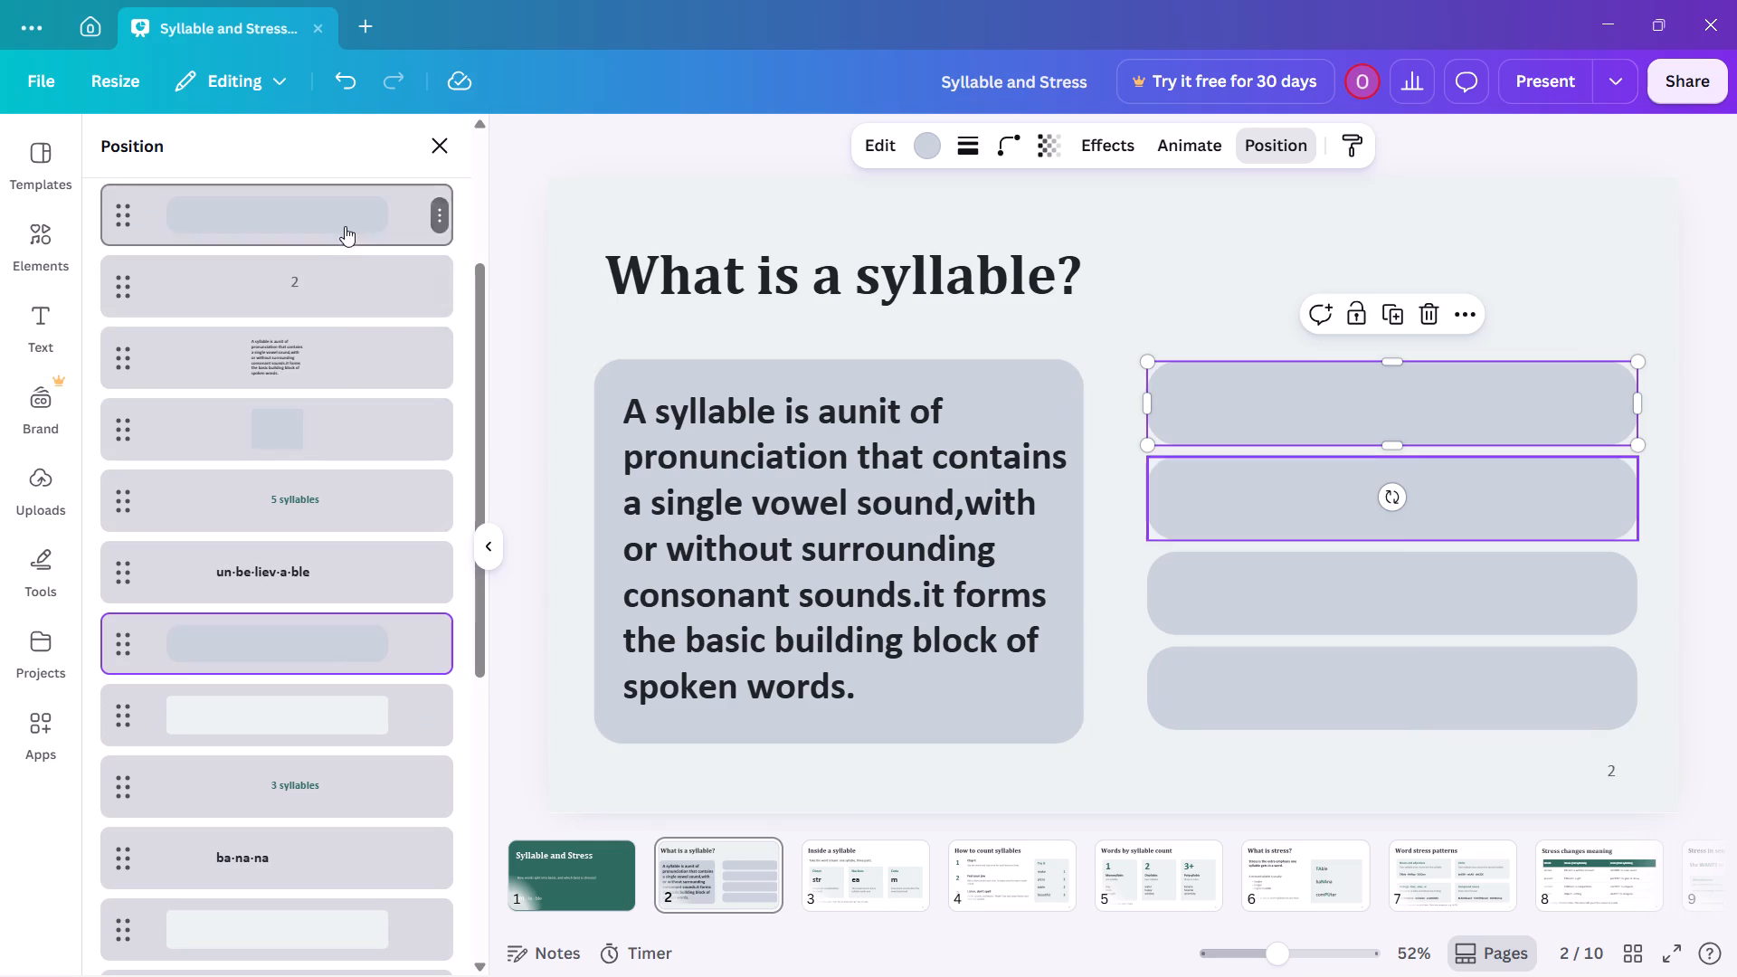
Send the bar over the wa·ter row to just below the page title in the layer order, behind the row's text.
left_click_drag(345, 226, 367, 908)
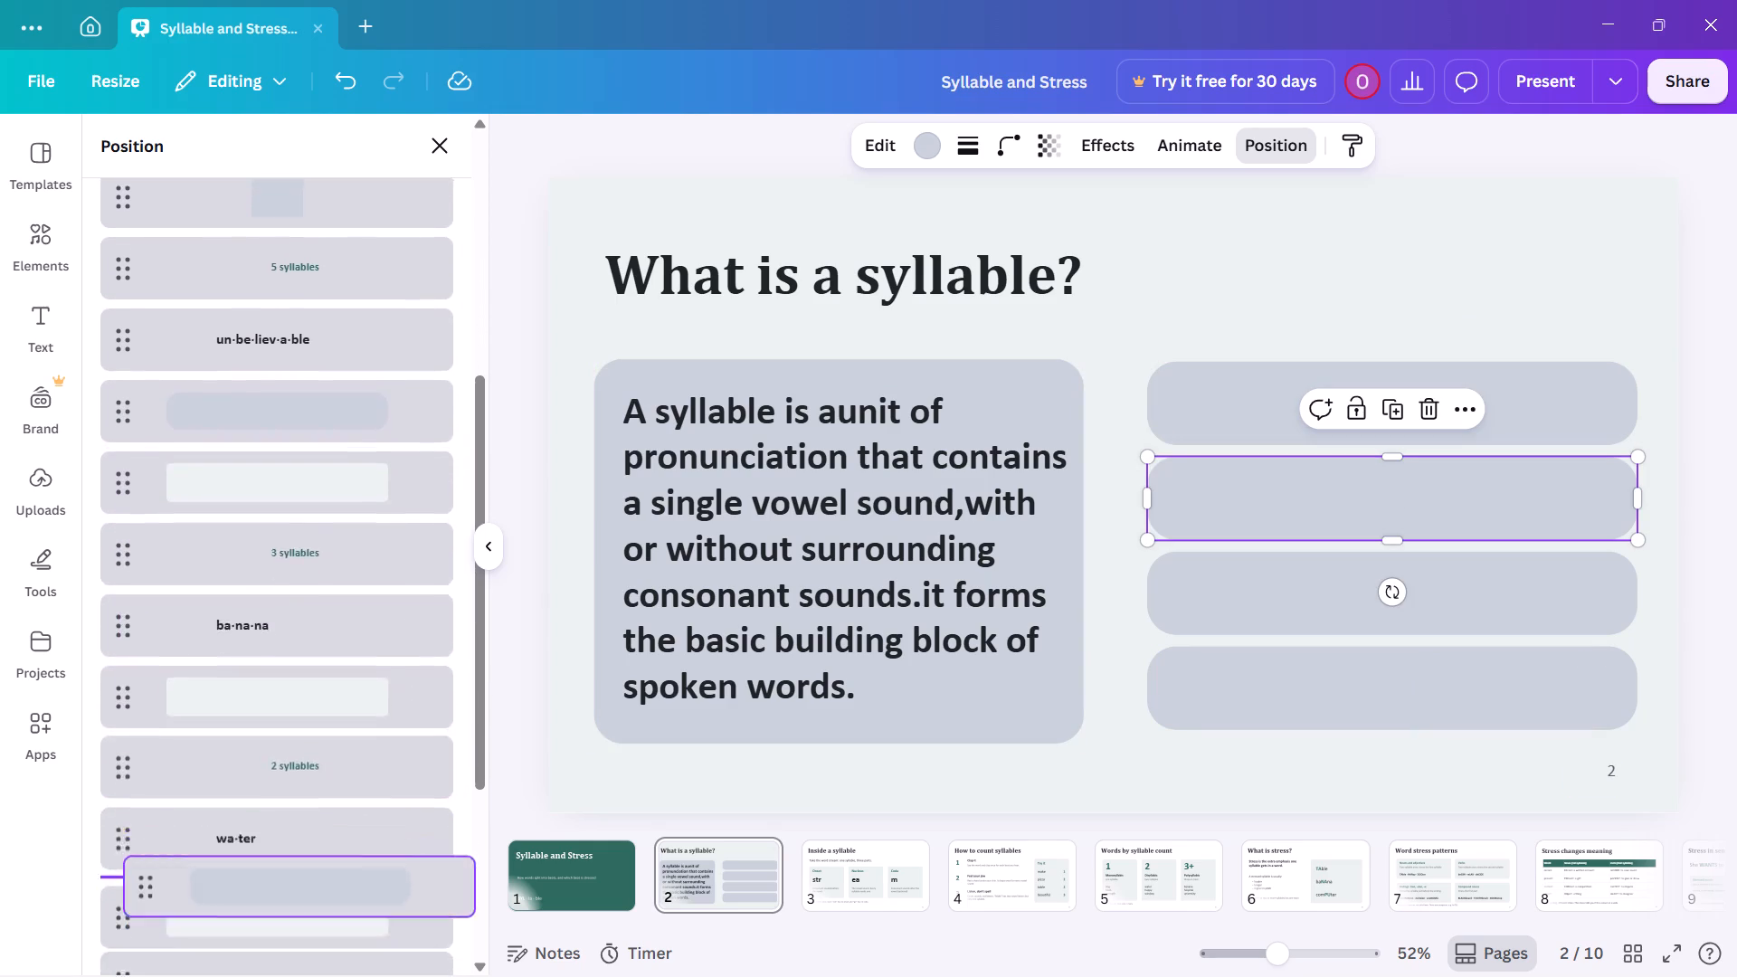
left_click_drag(367, 908, 383, 901)
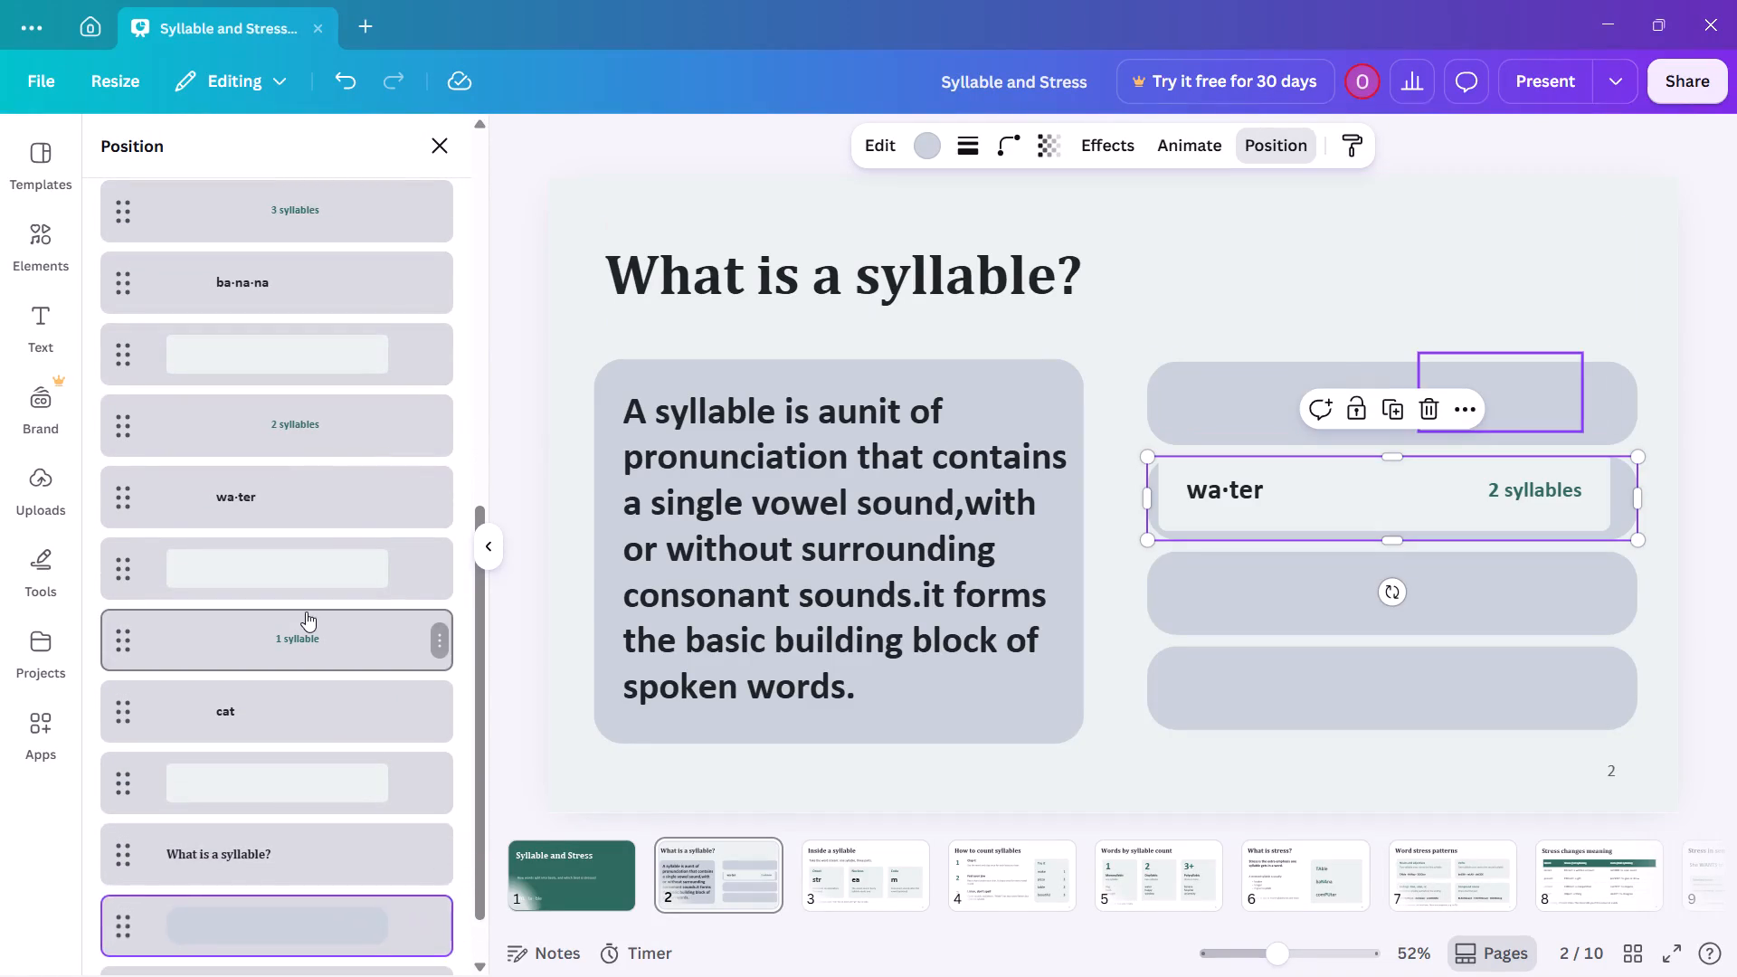
Delete the four original pale rectangles behind the wa·ter, un·be·liev·a·ble, ba·na·na and cat rows.
scroll(306, 612, "up", 4)
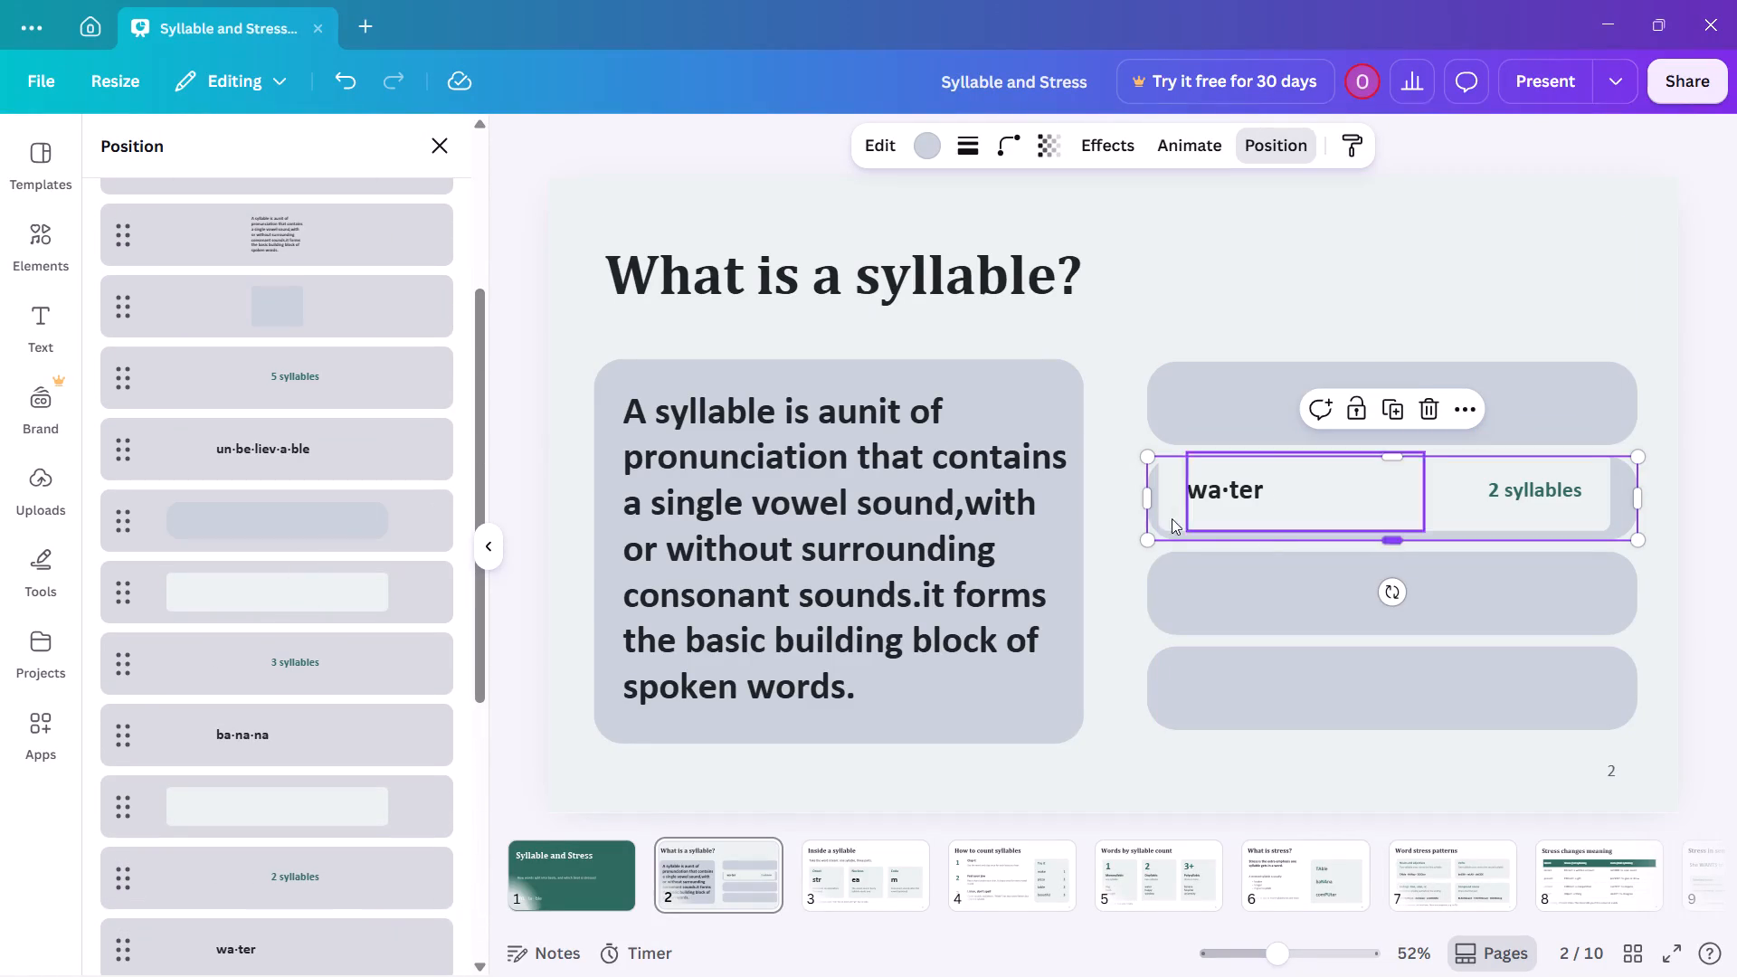
left_click(1163, 508)
key("Delete")
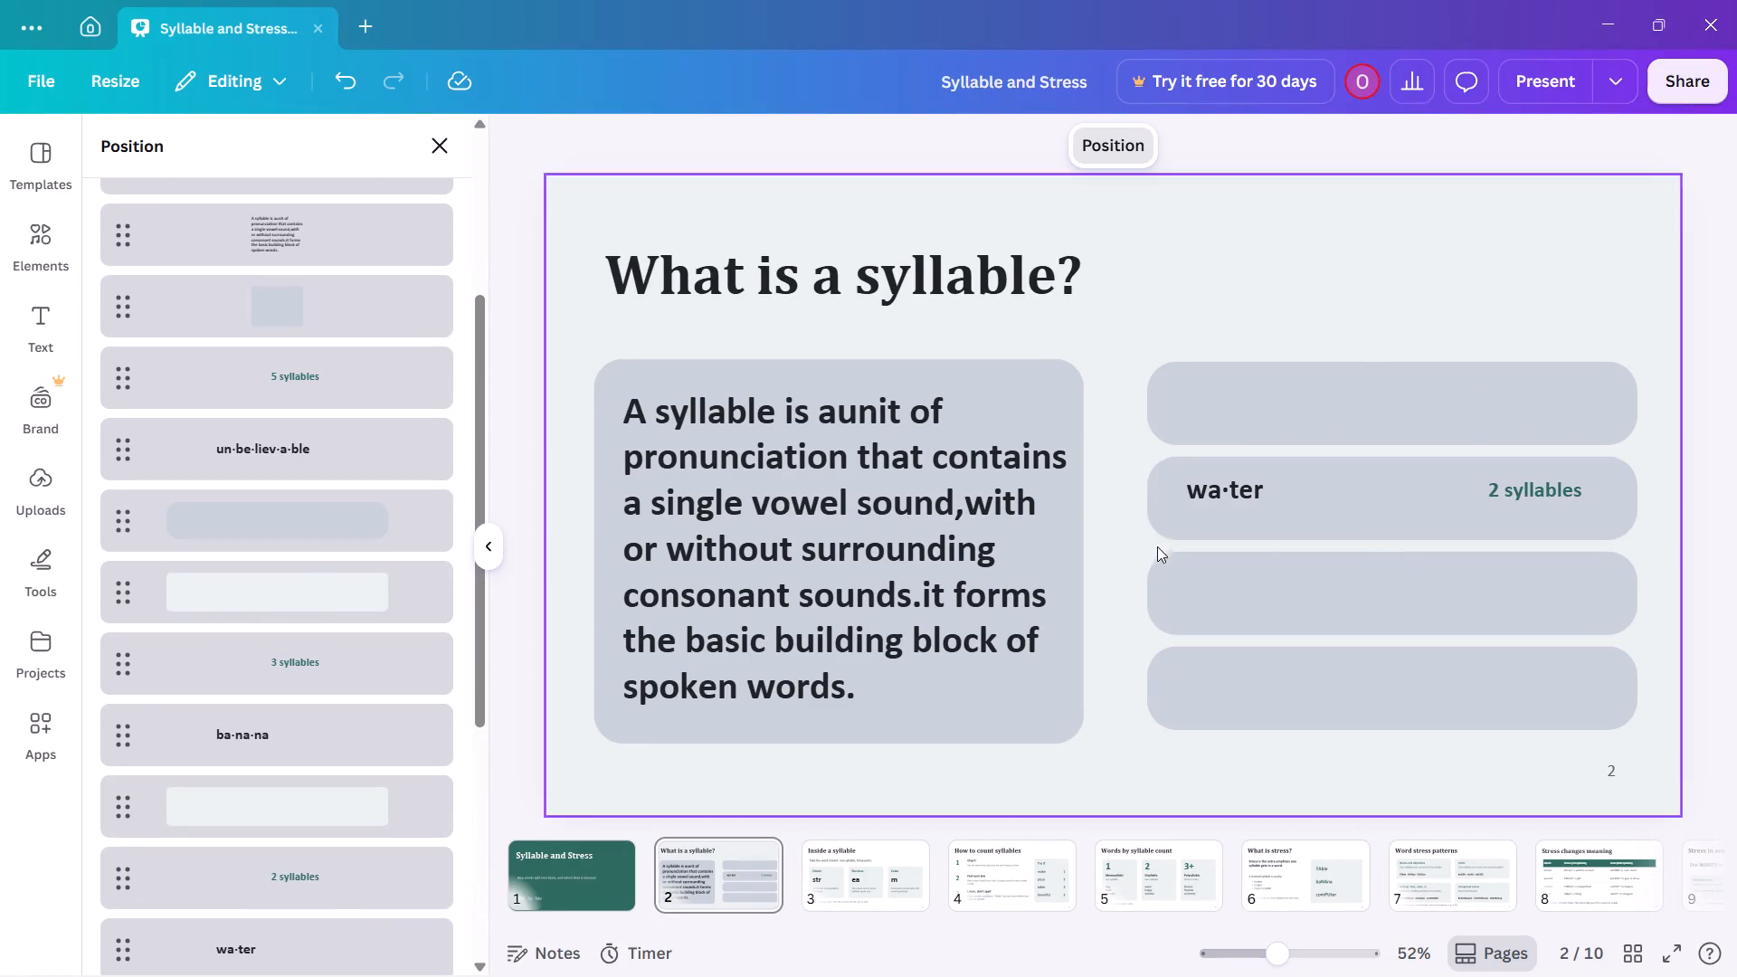
scroll(345, 498, "down", 1)
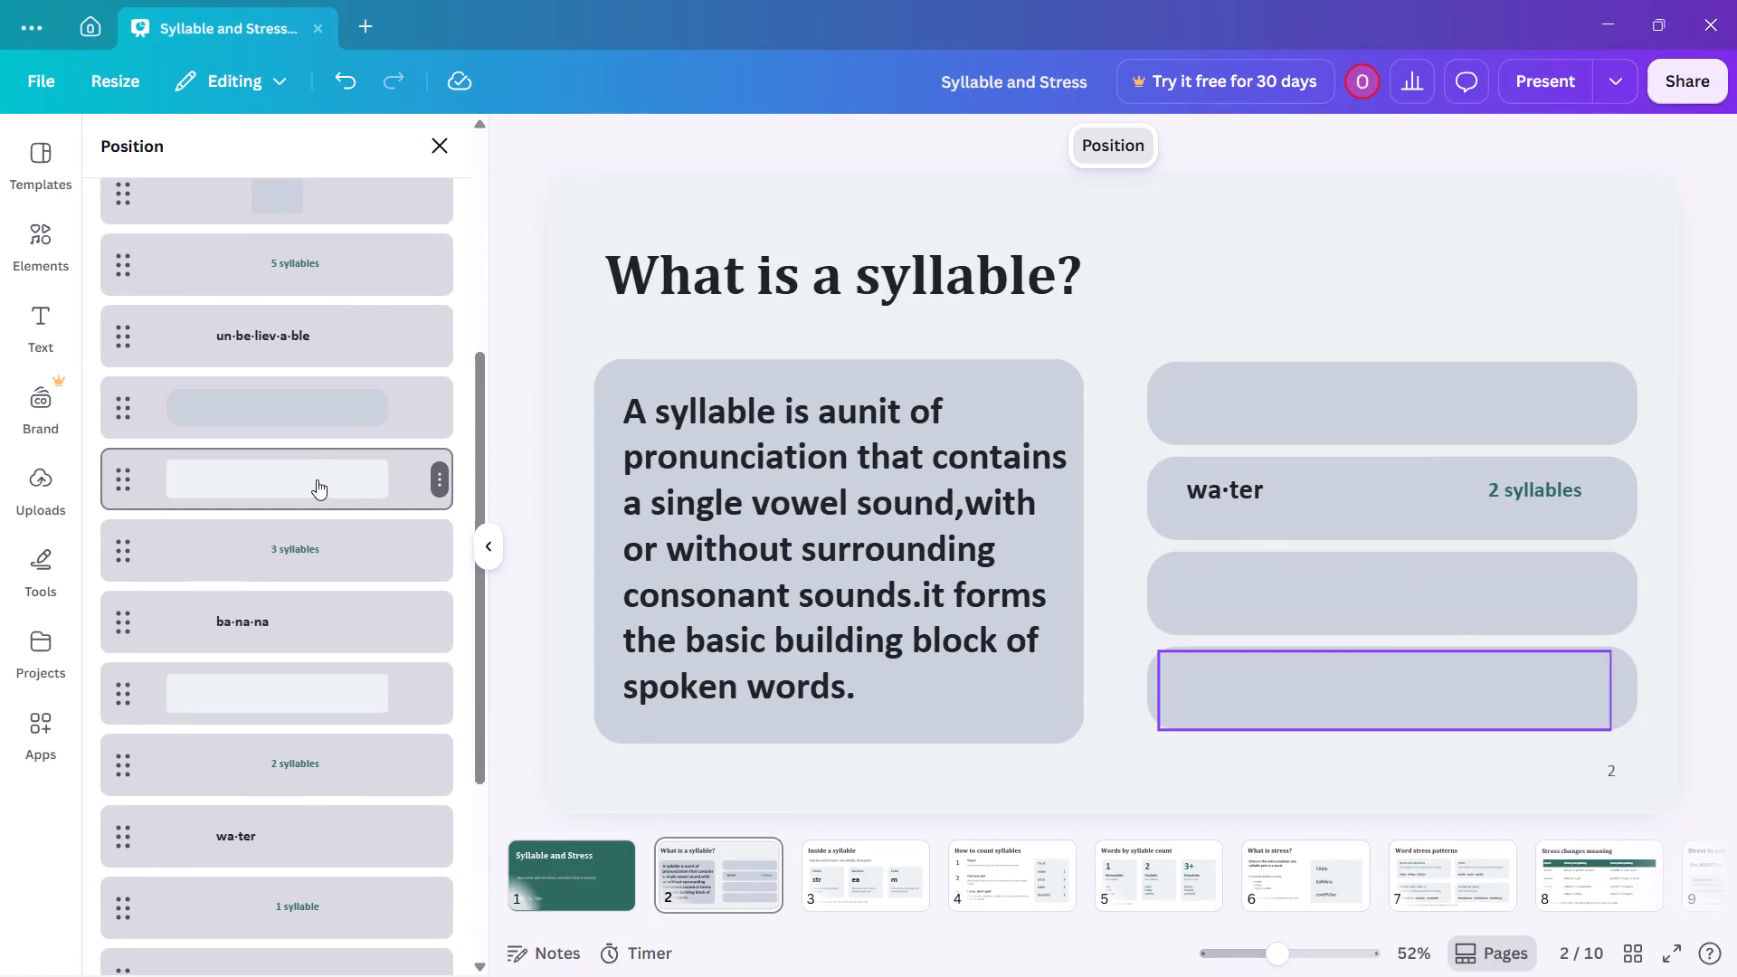
left_click(317, 480)
key("Delete")
left_click(292, 618)
key("Delete")
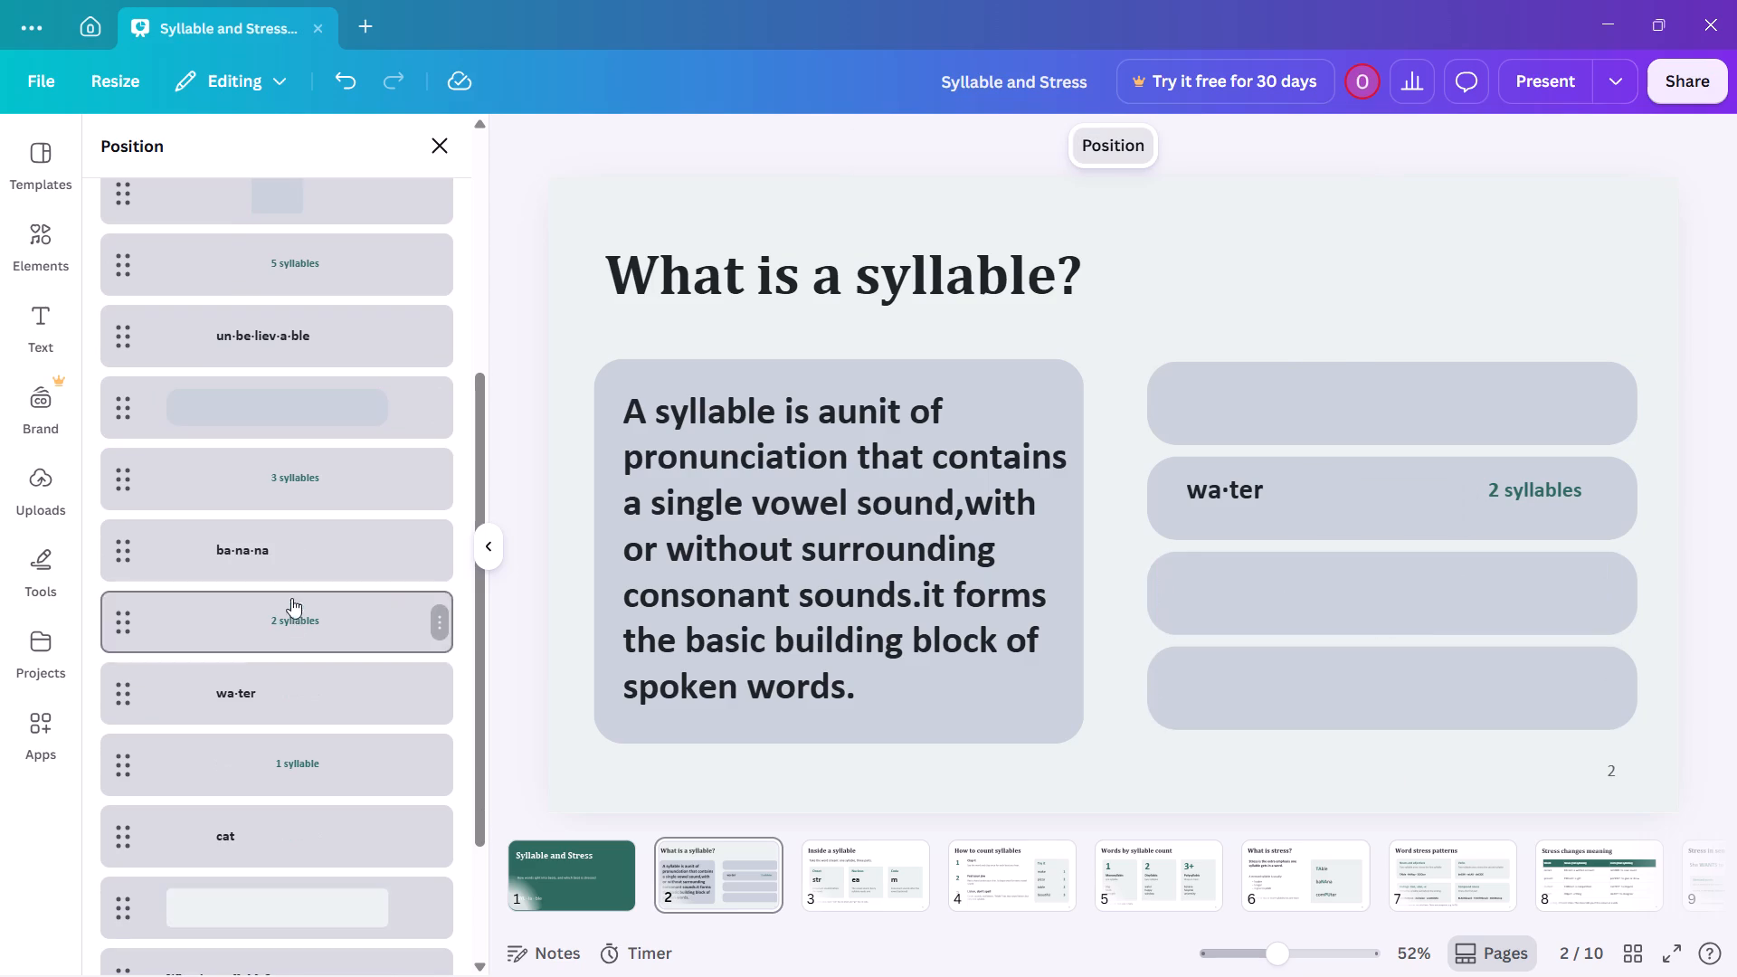
scroll(285, 545, "up", 7)
scroll(285, 545, "down", 10)
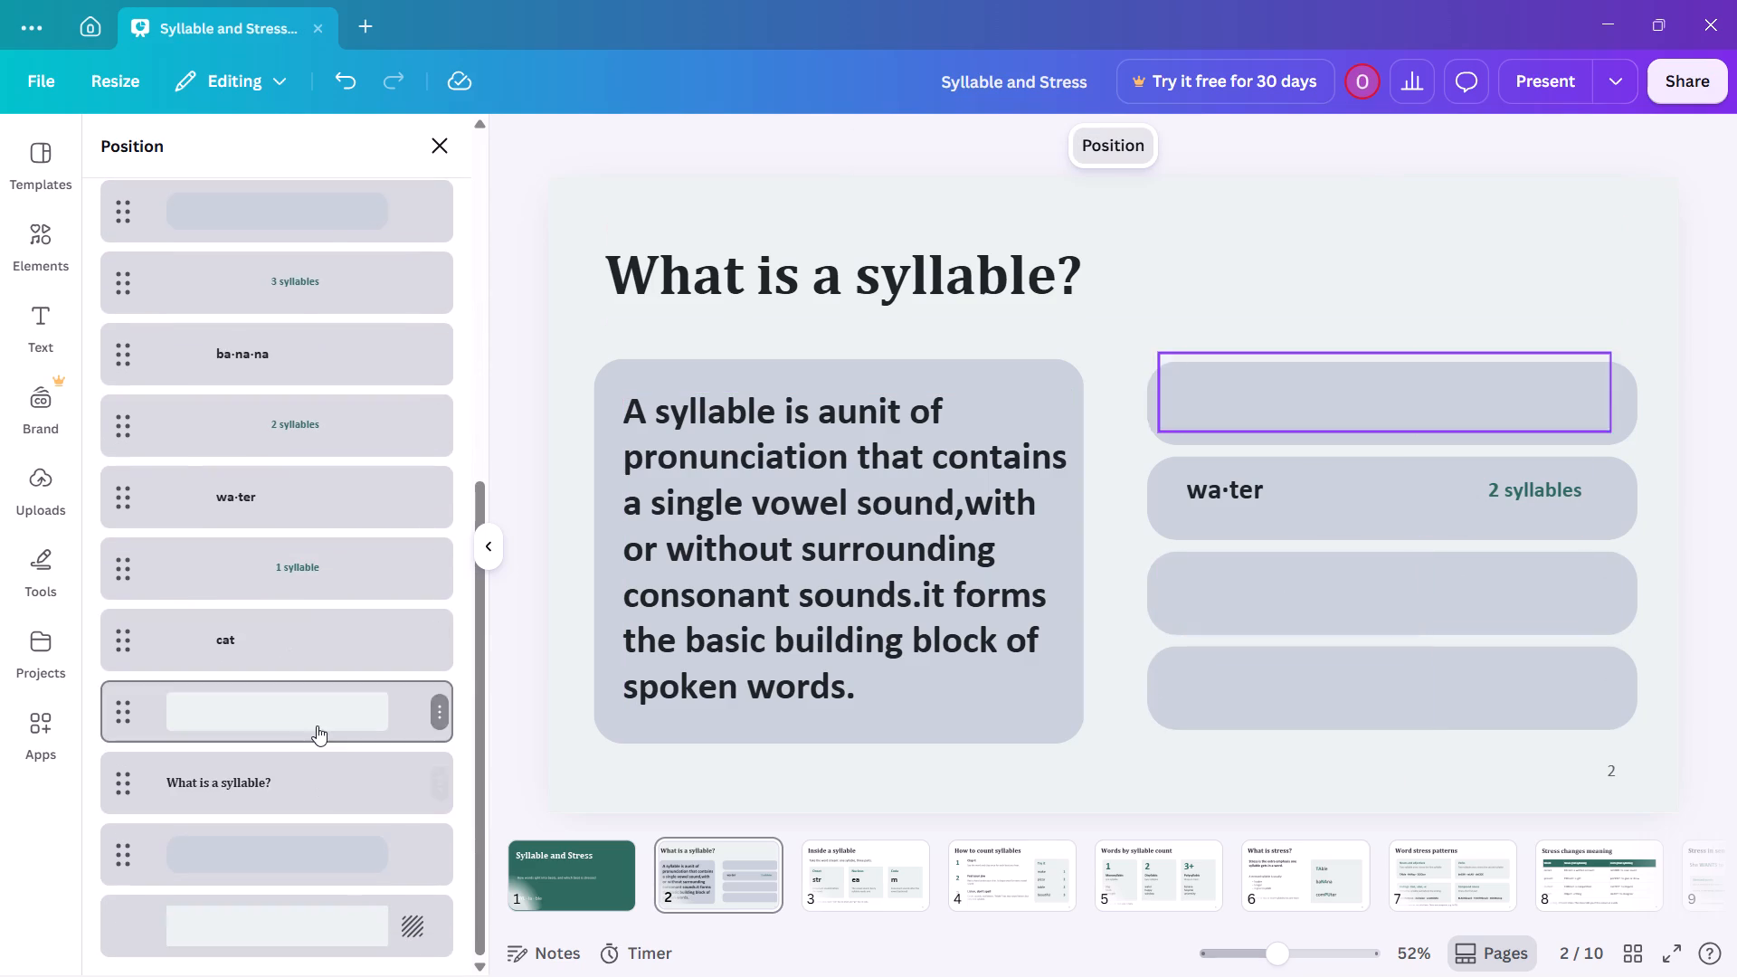
left_click(317, 726)
key("Delete")
Send the bar over the ba·na·na row toward the bottom of the layer order, behind the row's text.
scroll(304, 621, "up", 8)
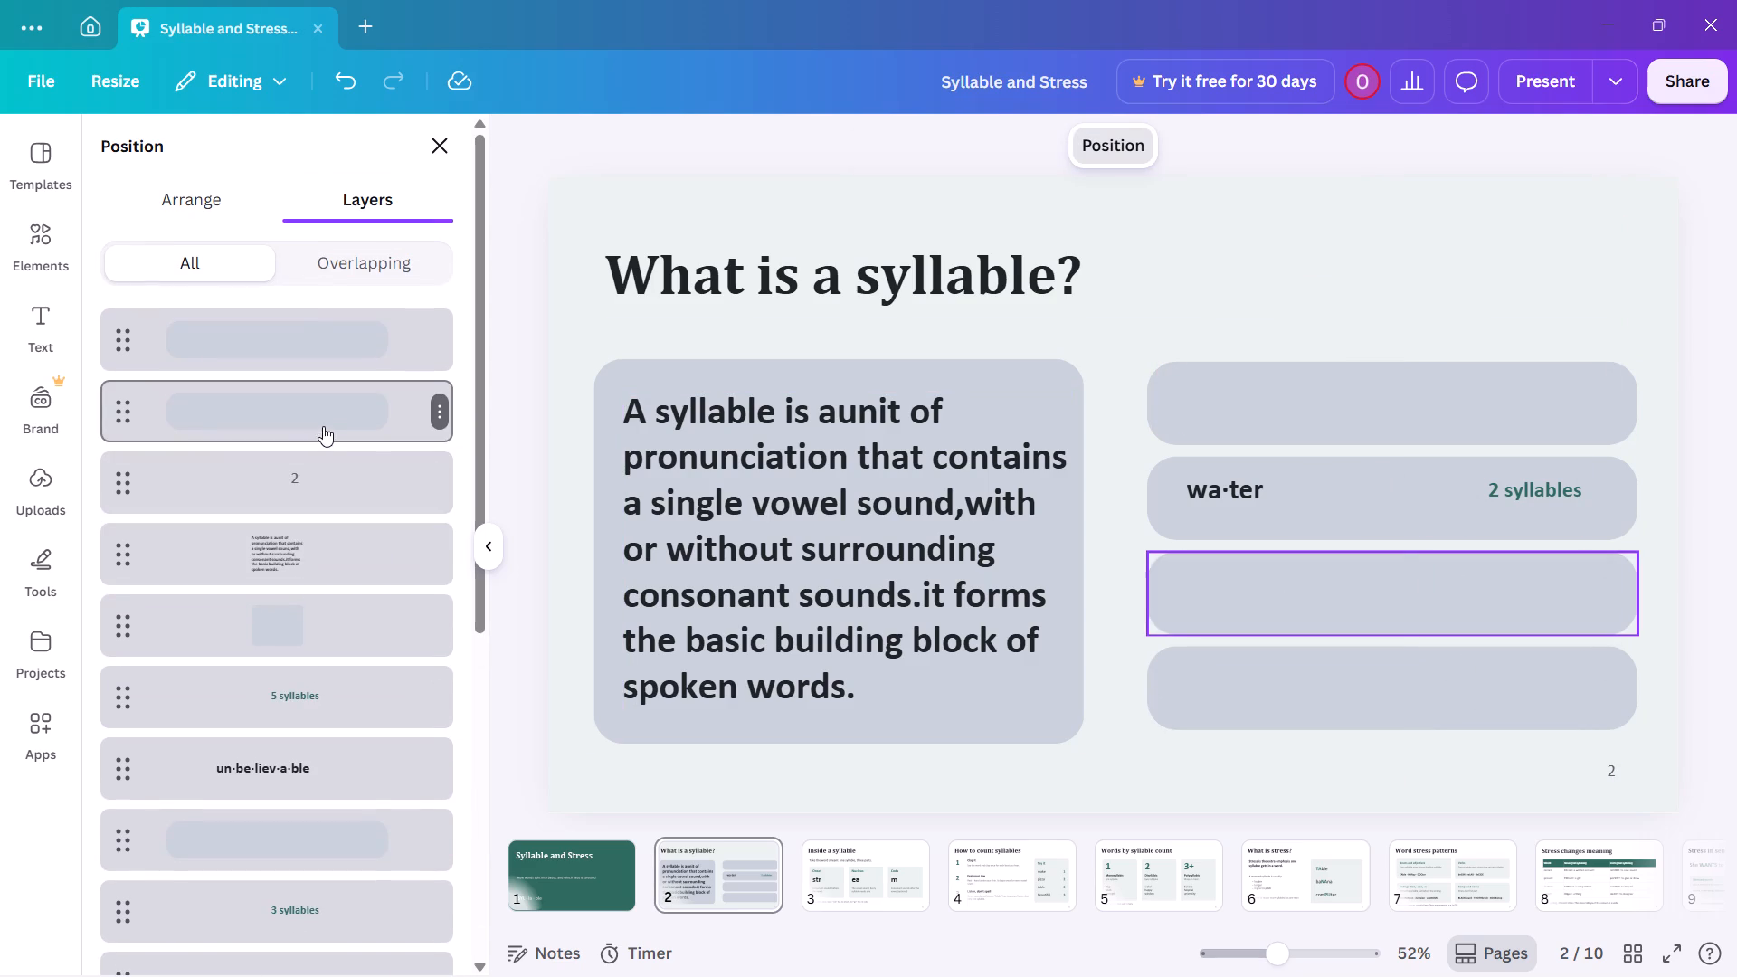
left_click_drag(323, 426, 344, 900)
scroll(297, 647, "up", 4)
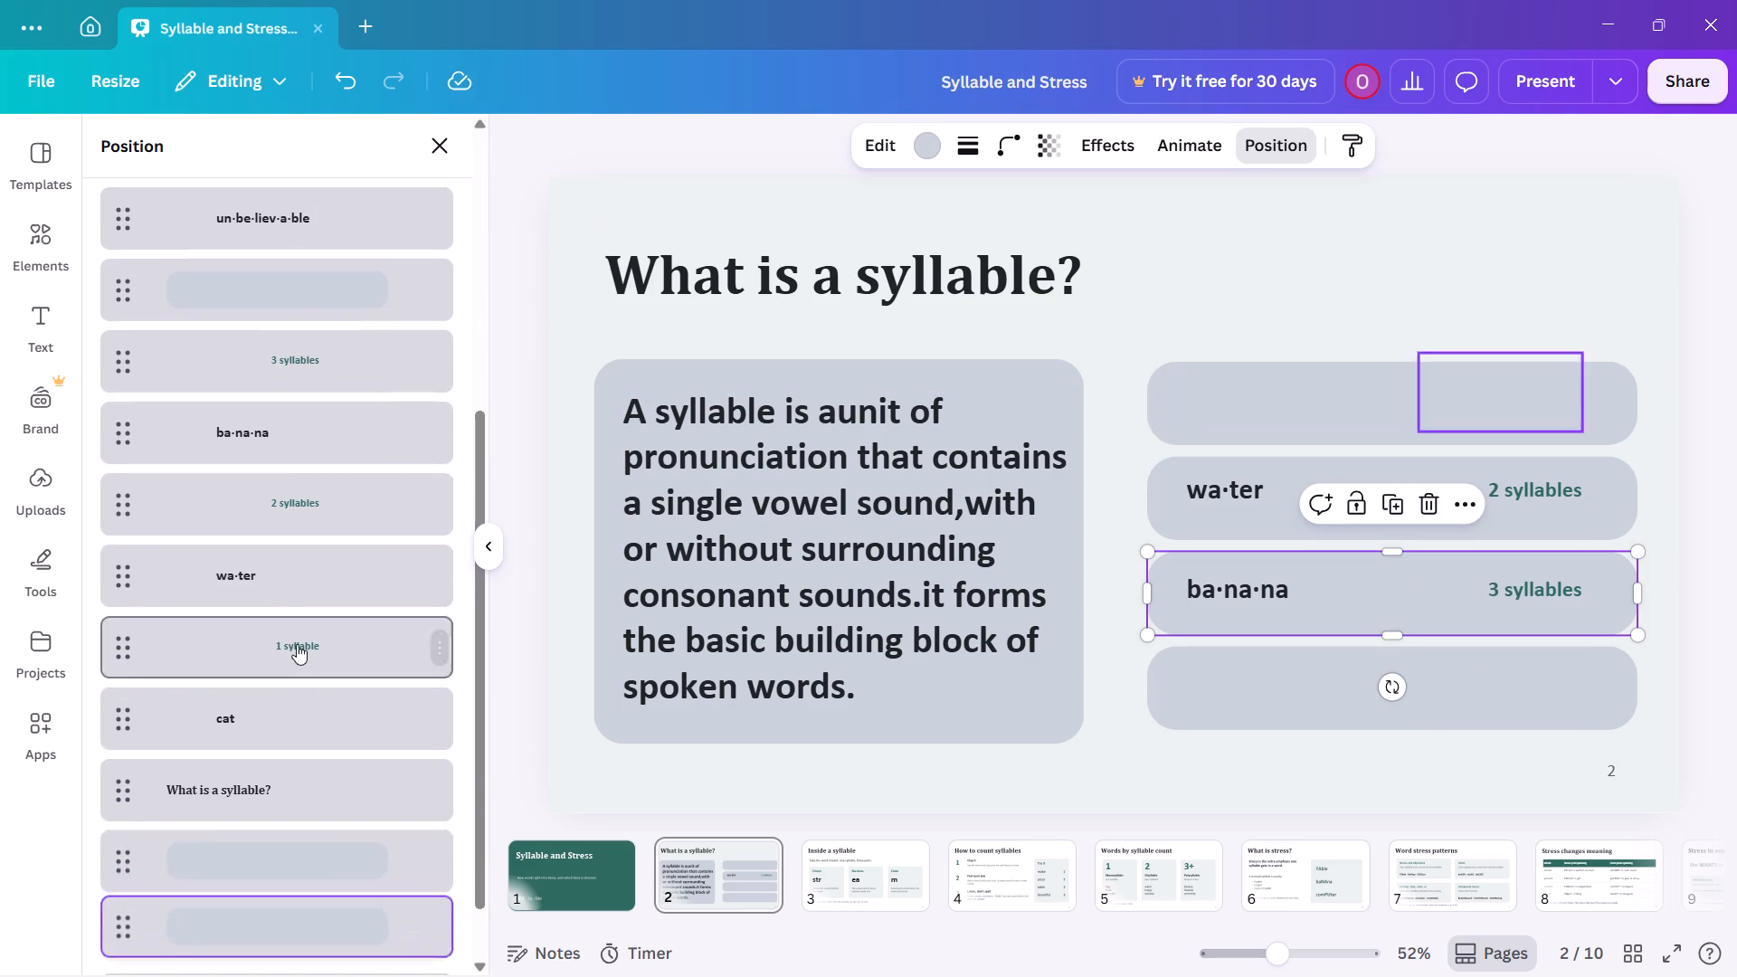
Send the bar over the un·be·liev·a·ble row toward the bottom of the layer order, behind the row's text.
scroll(297, 644, "up", 2)
scroll(299, 499, "up", 4)
left_click_drag(301, 357, 290, 919)
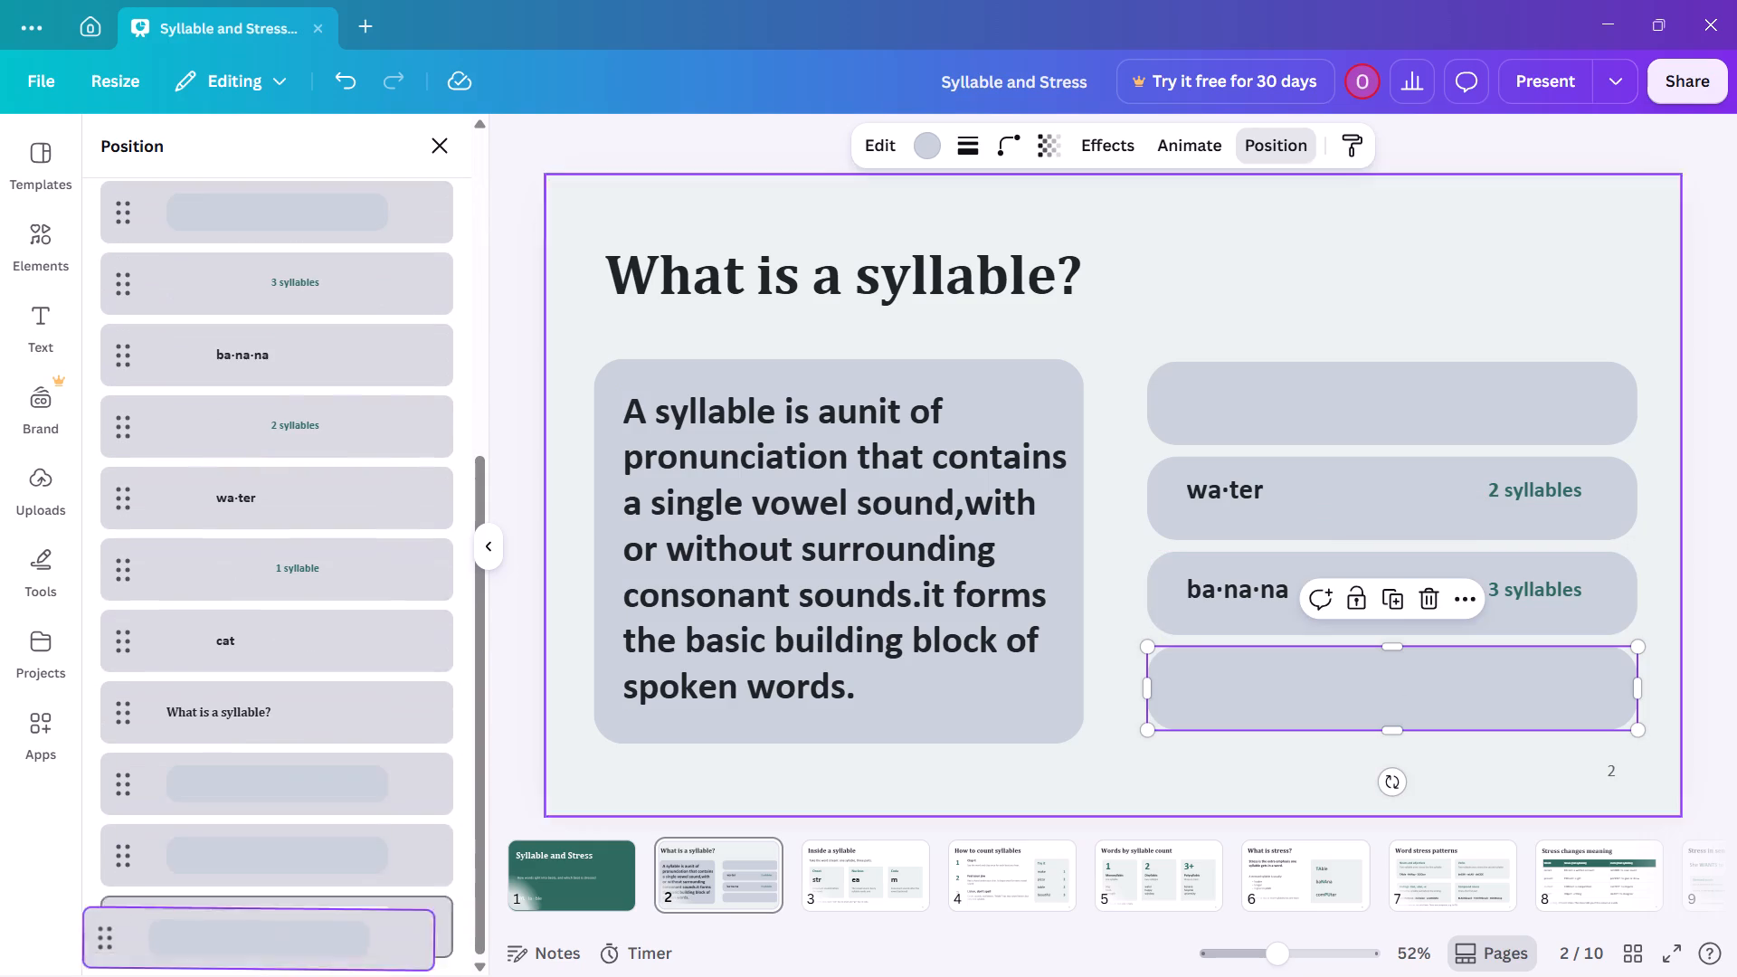
left_click_drag(290, 919, 322, 848)
Send the bar over the "cat" row down the layer order, behind the row's text.
scroll(324, 841, "up", 5)
scroll(329, 507, "down", 1)
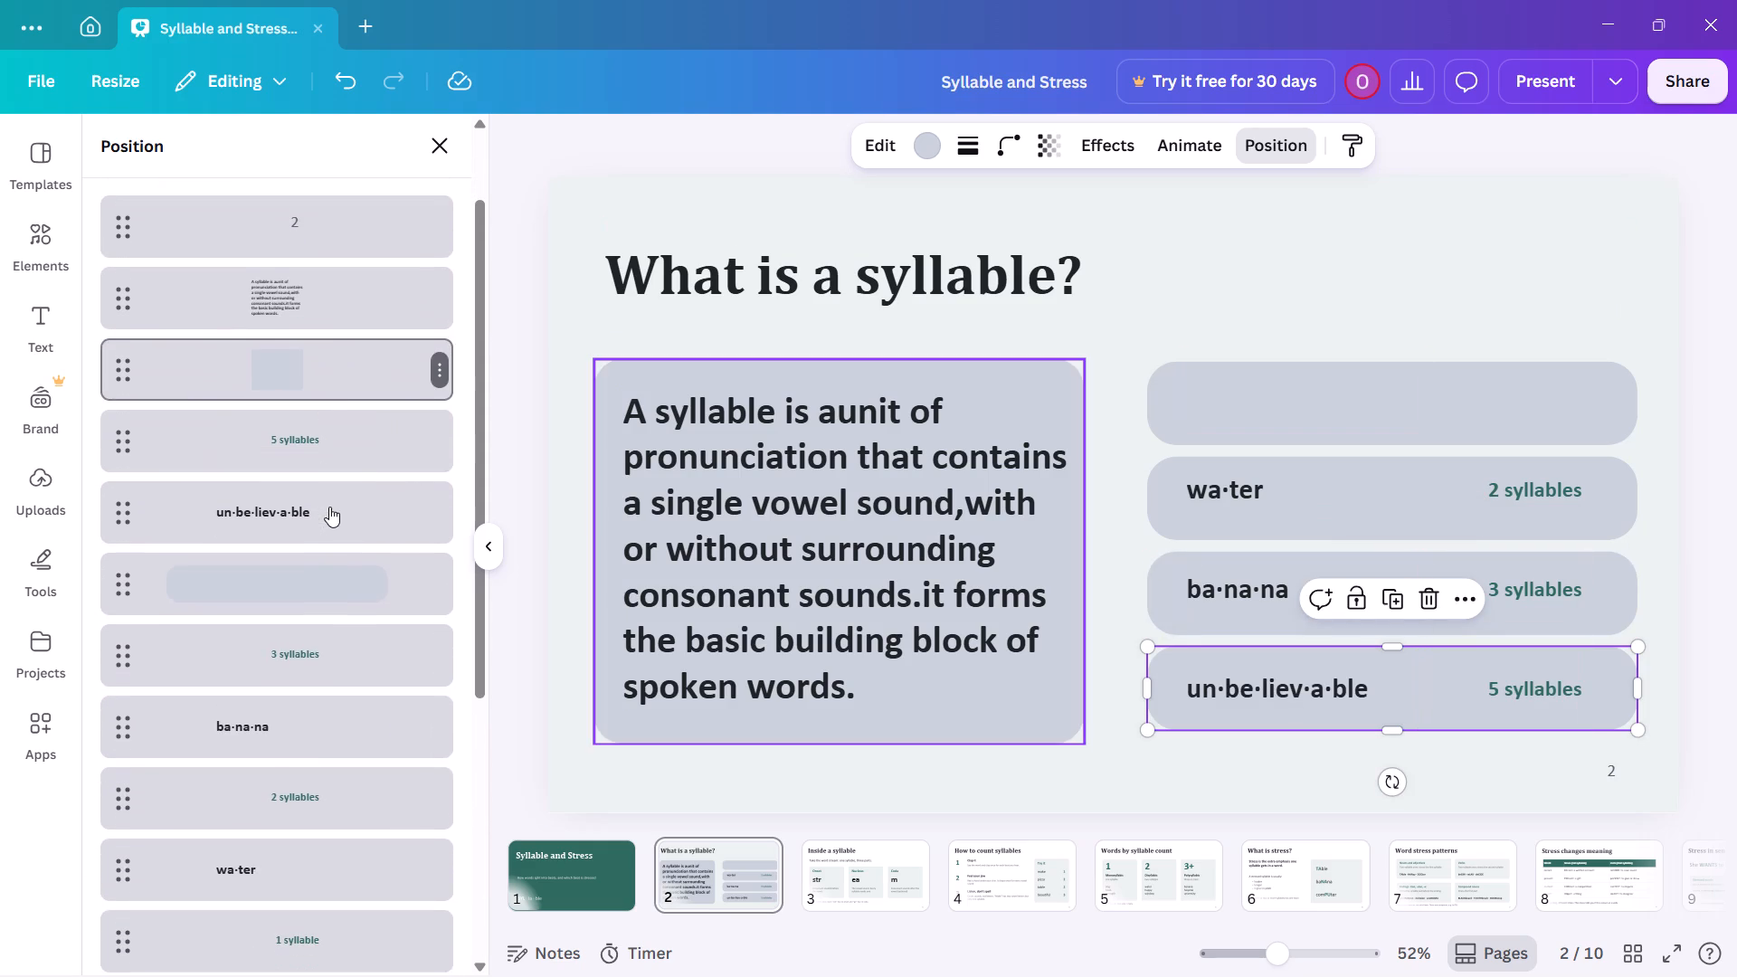
left_click_drag(309, 574, 321, 828)
left_click(1716, 659)
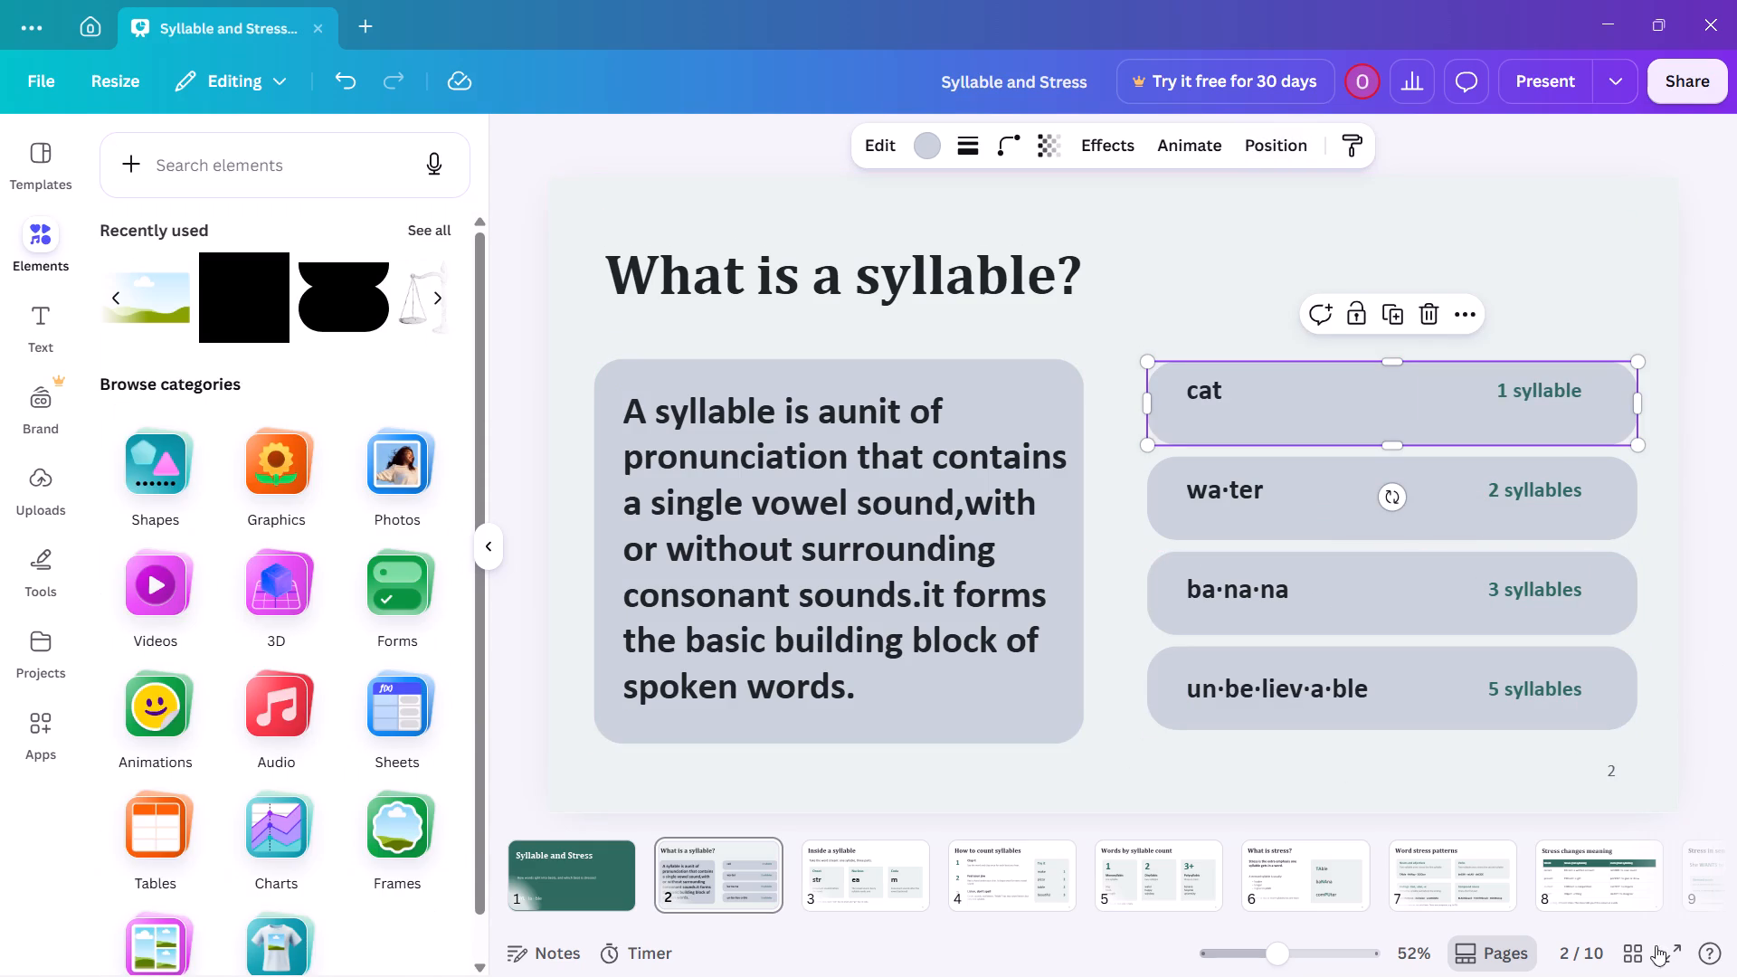
left_click(1736, 846)
left_click(1736, 691)
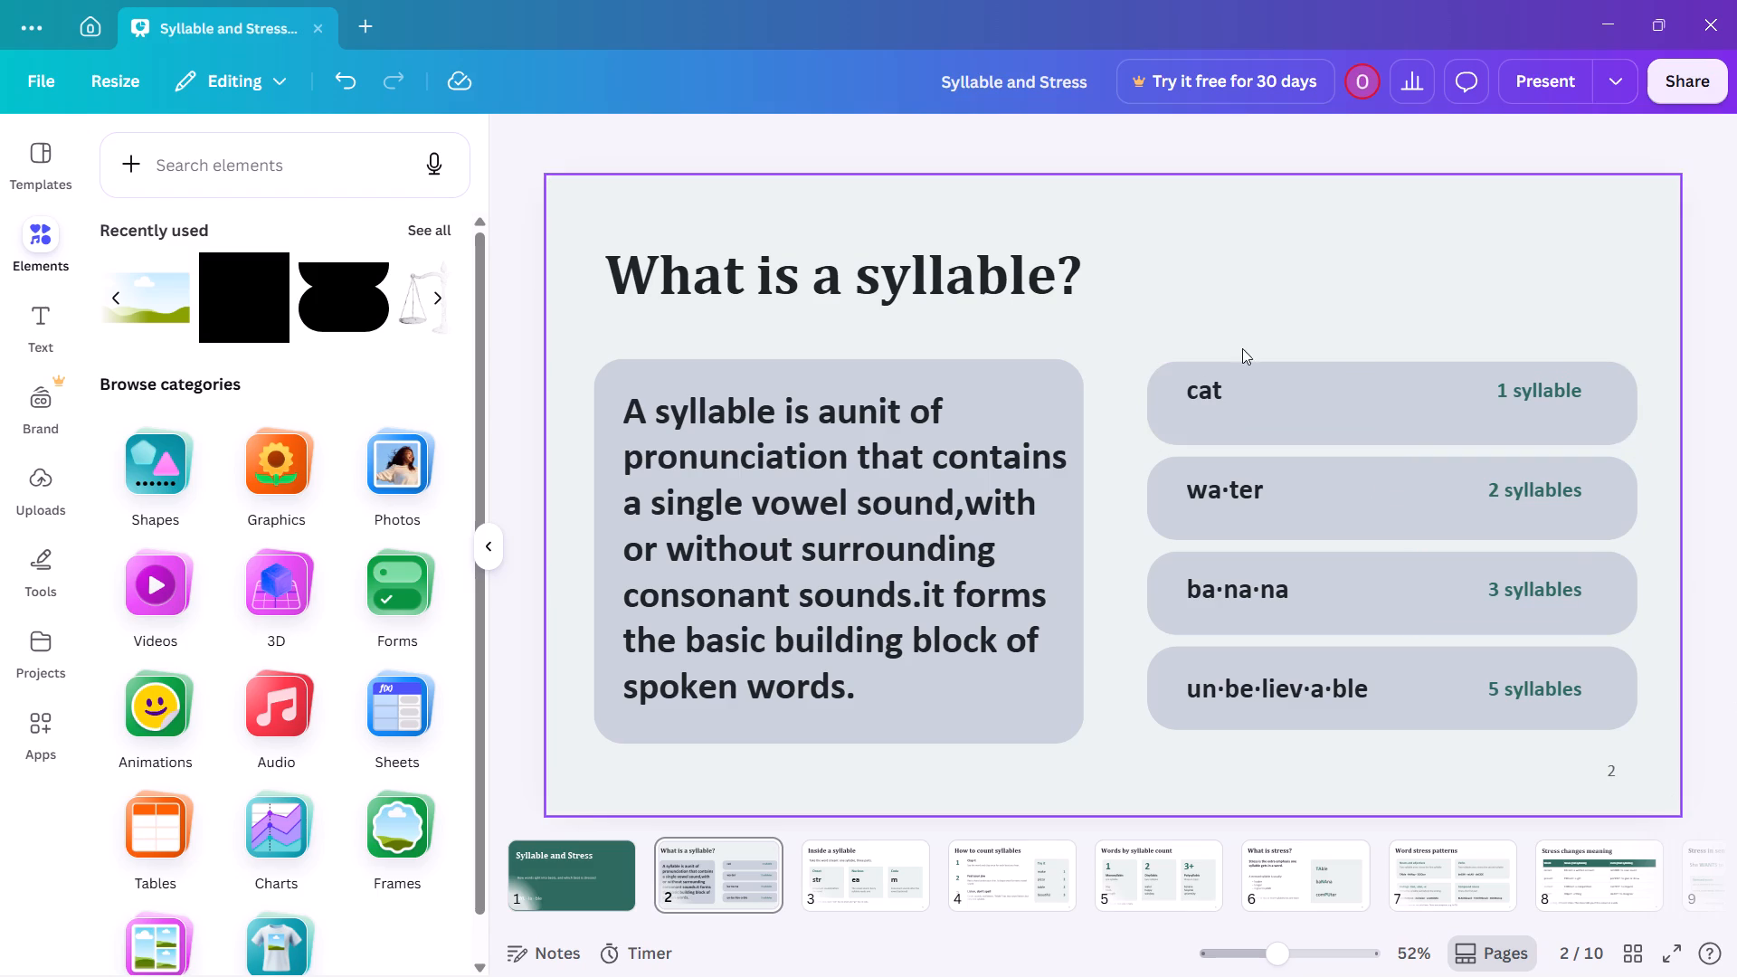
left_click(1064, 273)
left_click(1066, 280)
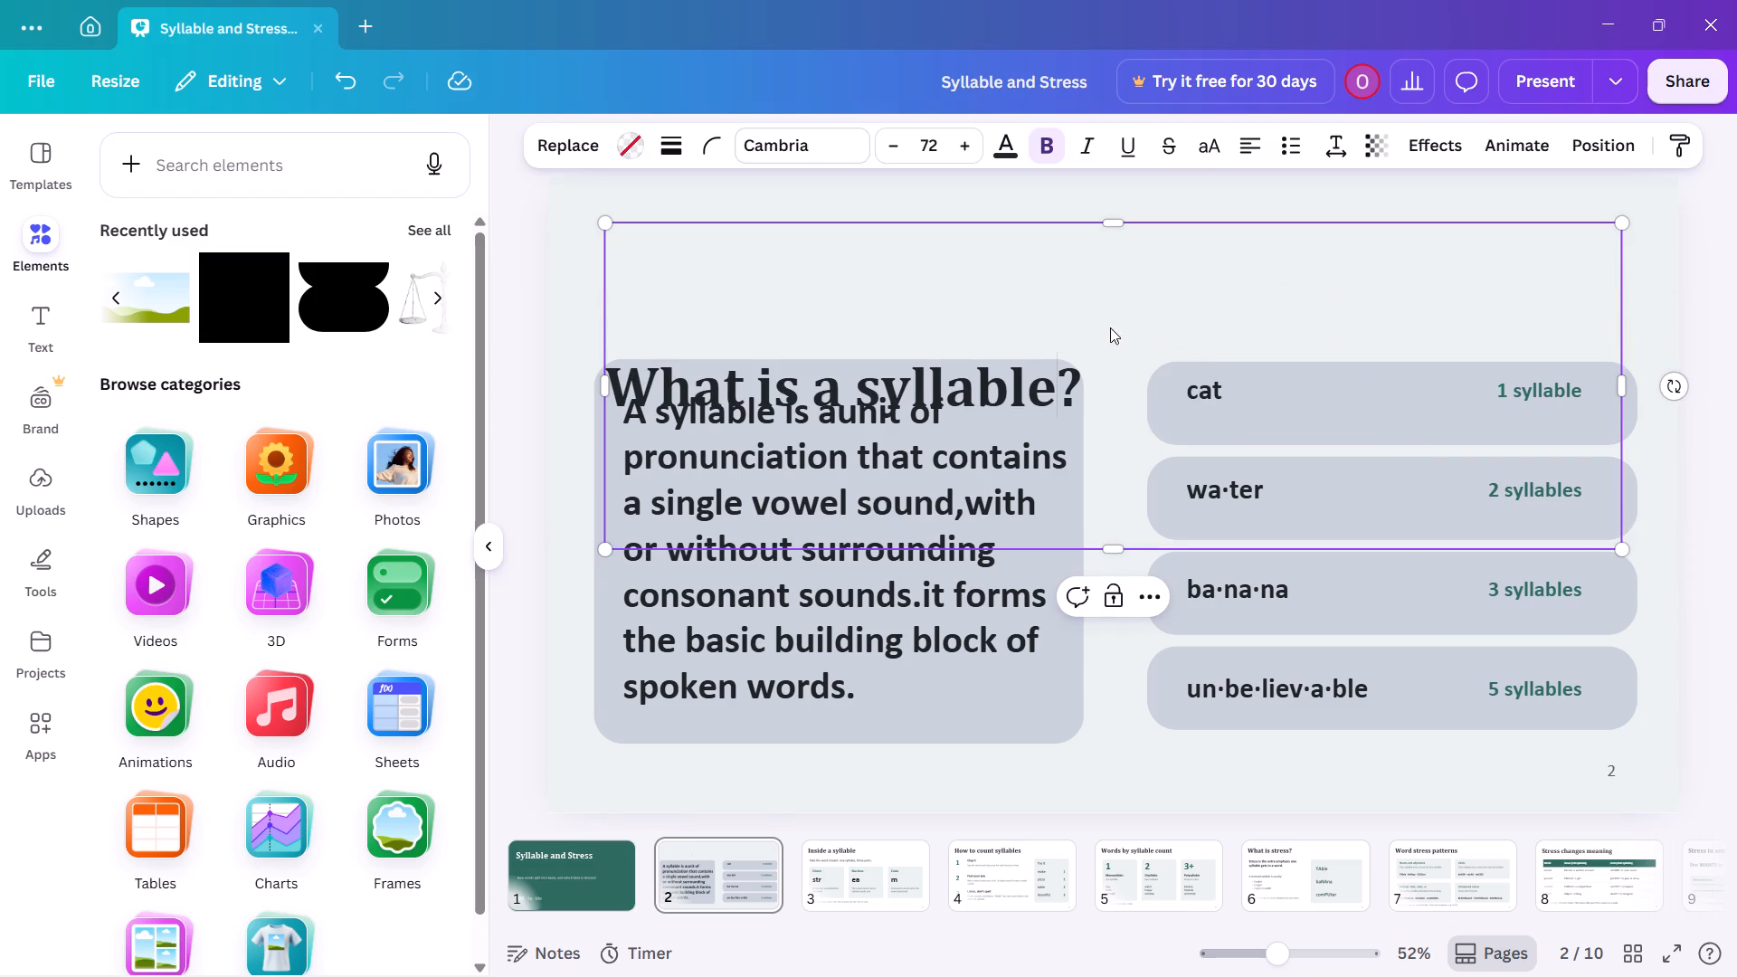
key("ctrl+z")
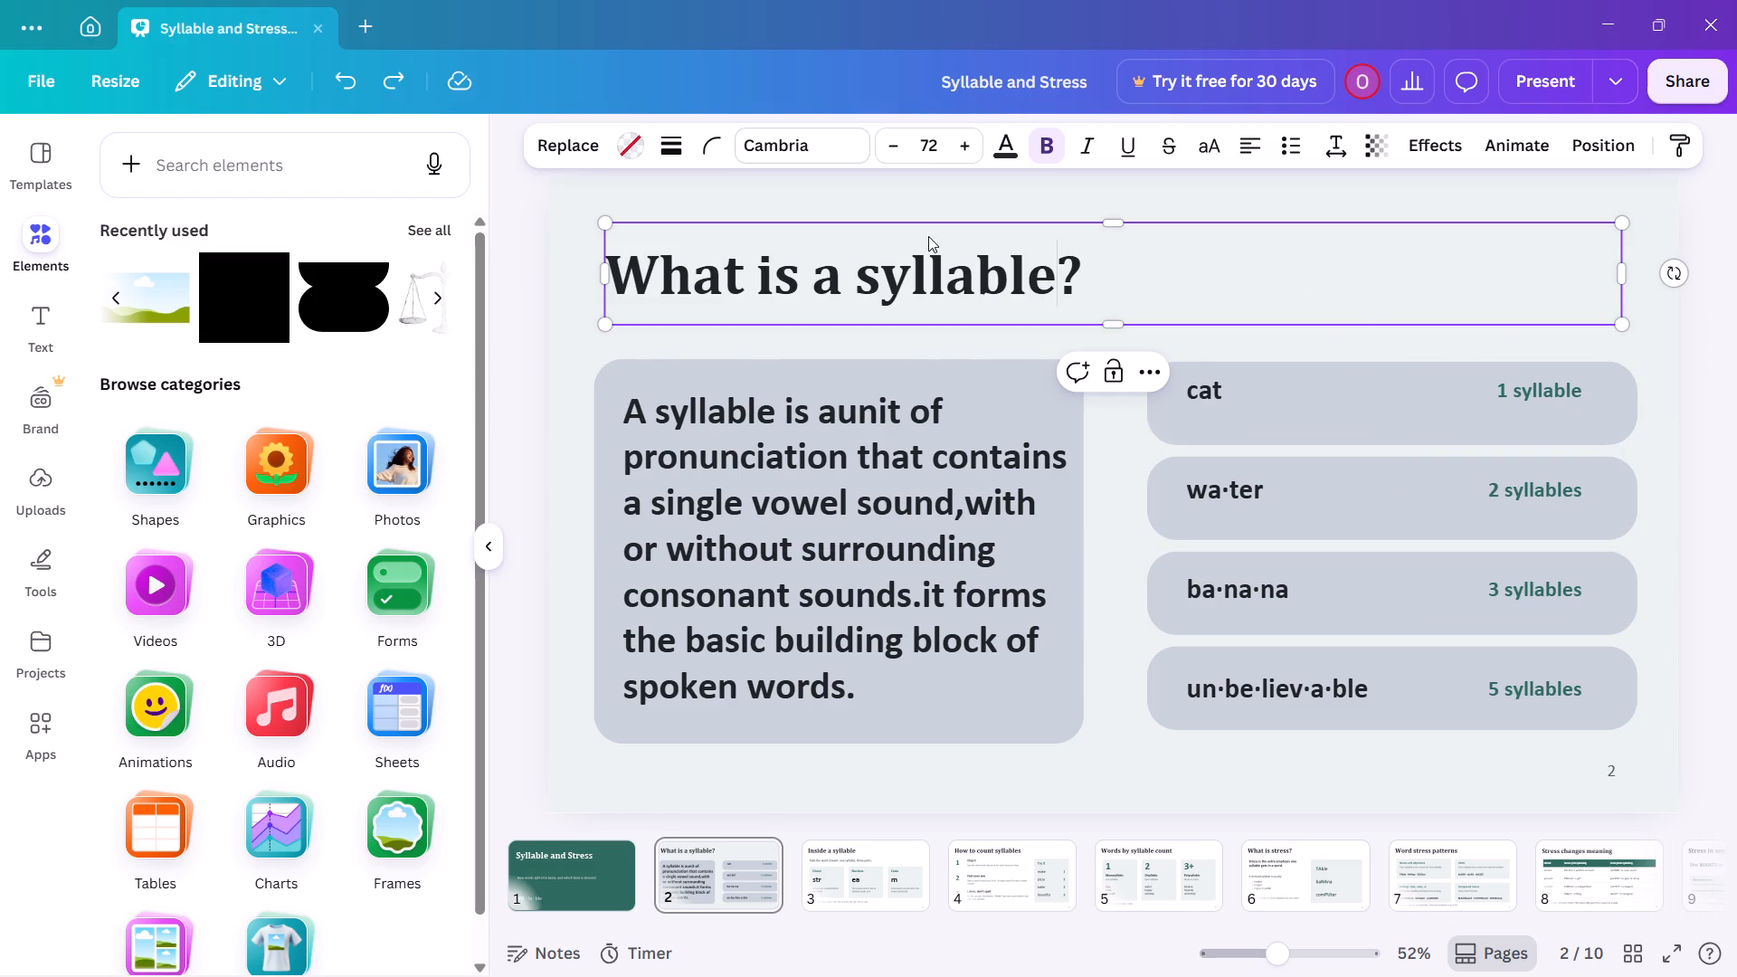
Increase the font size of the page title "What is a syllable?" to 79.
left_click_drag(1091, 278, 623, 284)
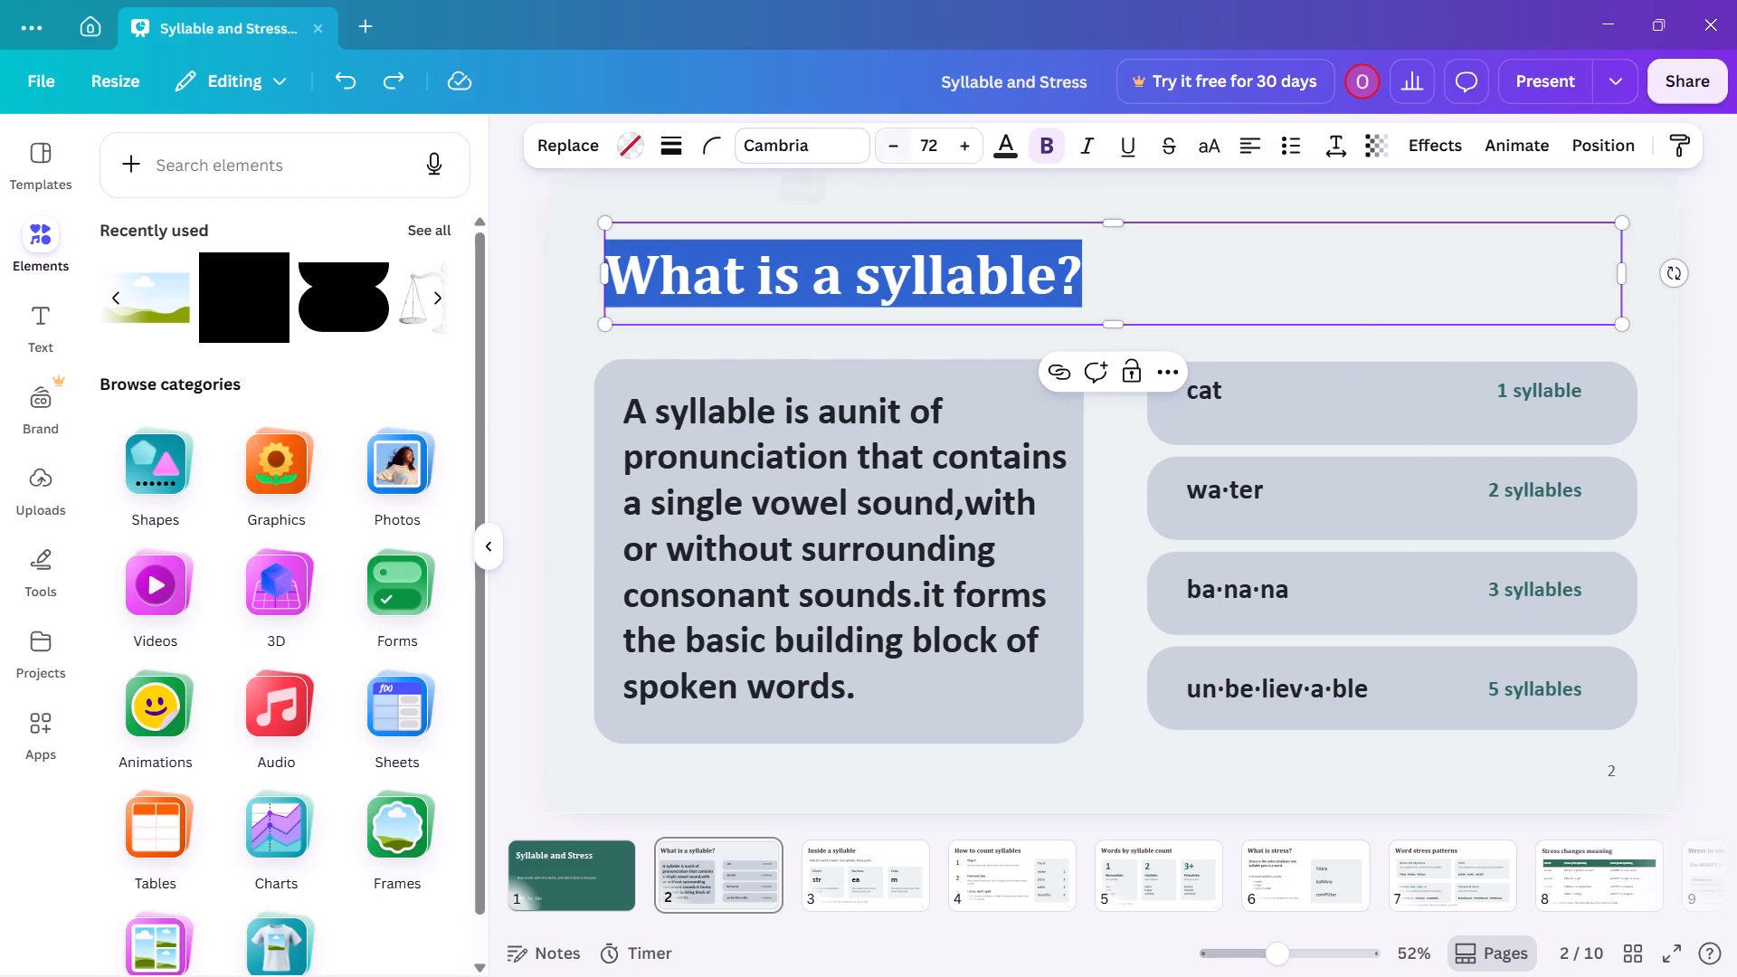
left_click(960, 148)
left_click(962, 151)
triple_click(963, 151)
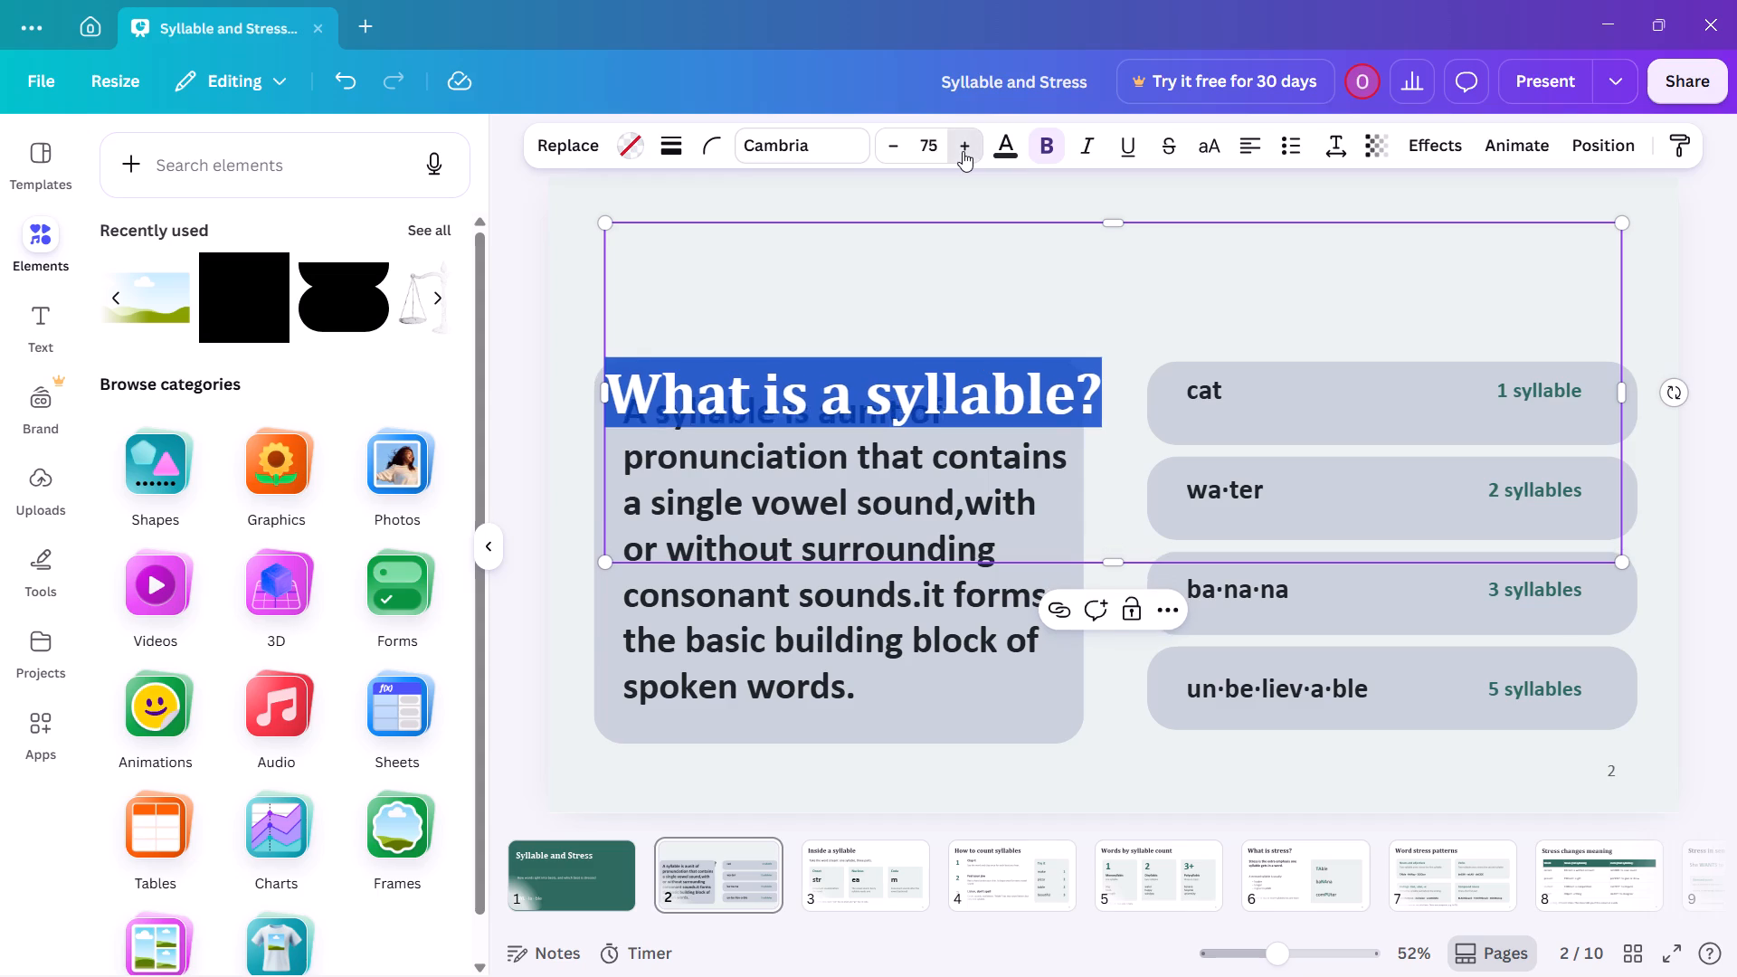
triple_click(963, 151)
left_click(893, 542)
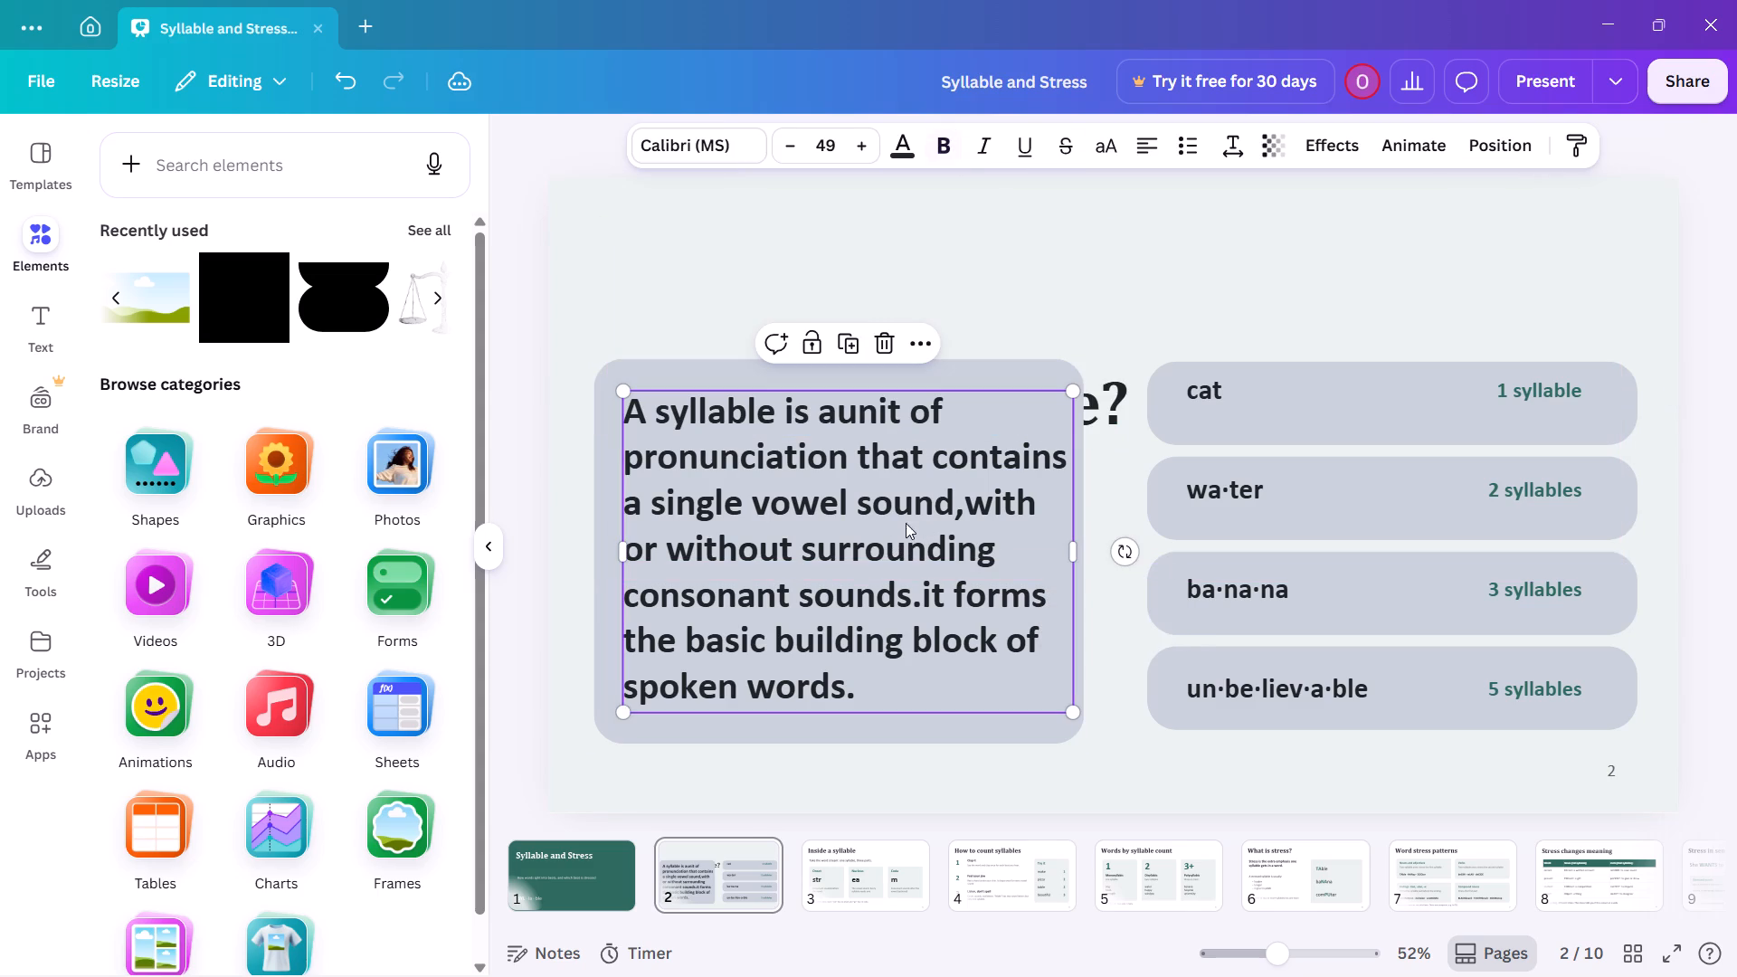
Move the page title up clear of the definition box and narrow its text box to just past the wording.
left_click(1125, 415)
left_click_drag(1106, 414, 1119, 342)
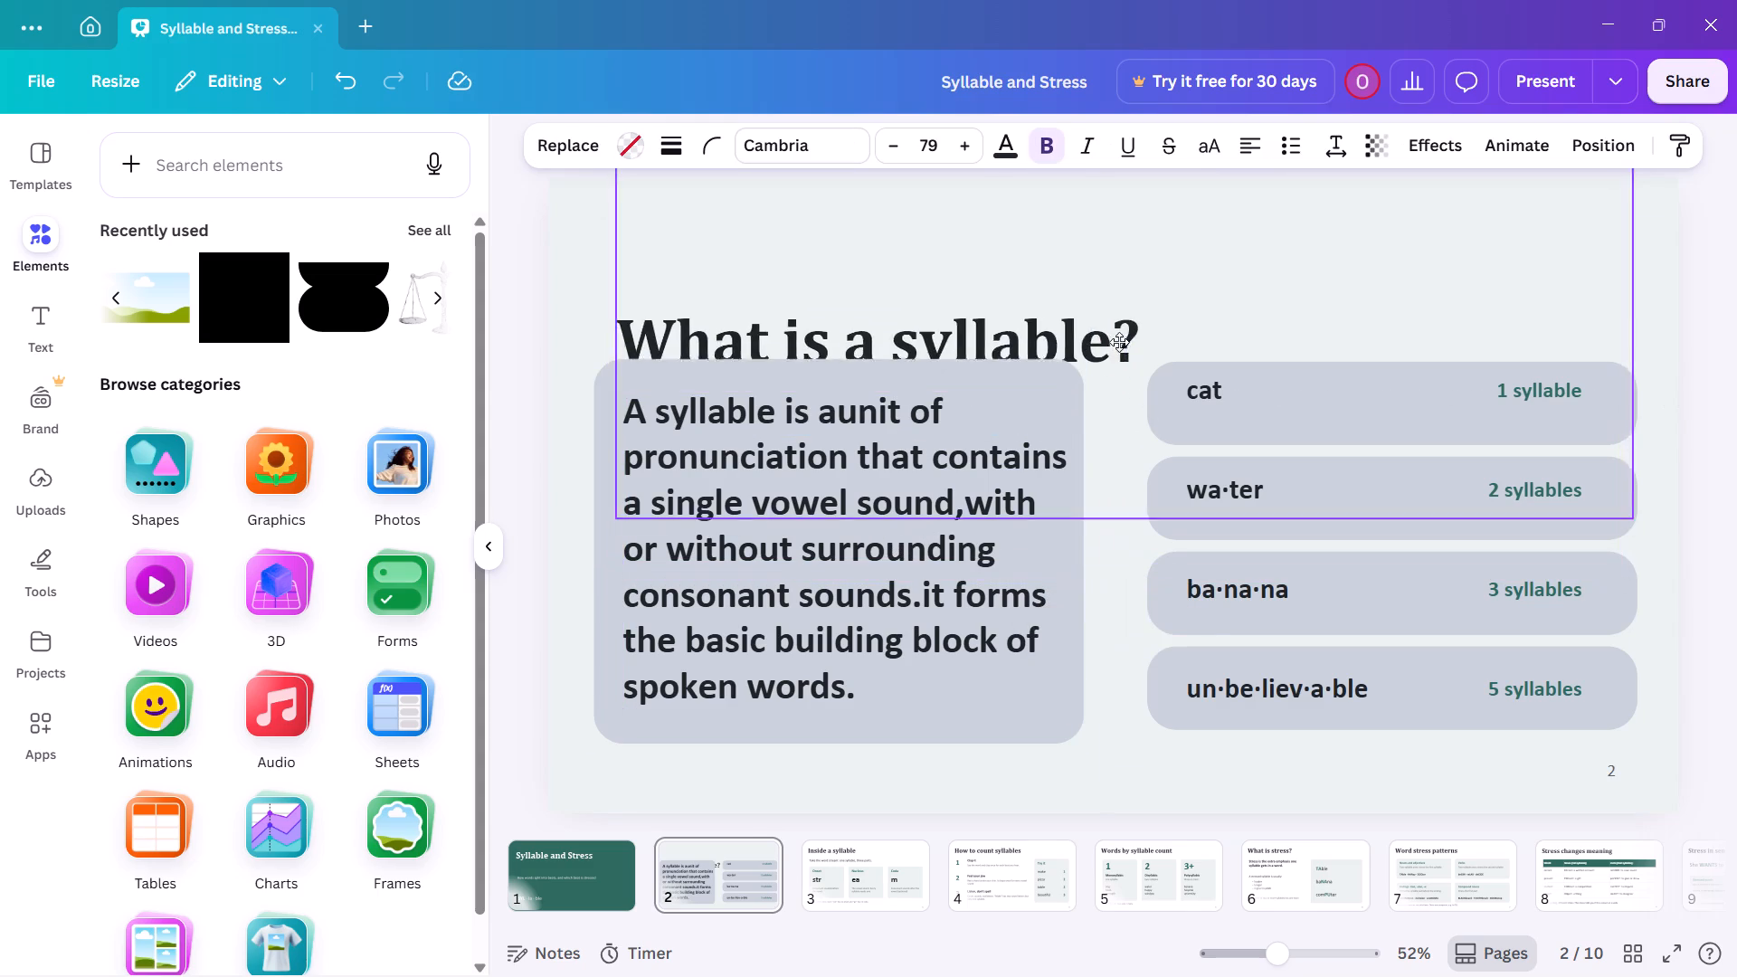
left_click_drag(1119, 342, 1113, 314)
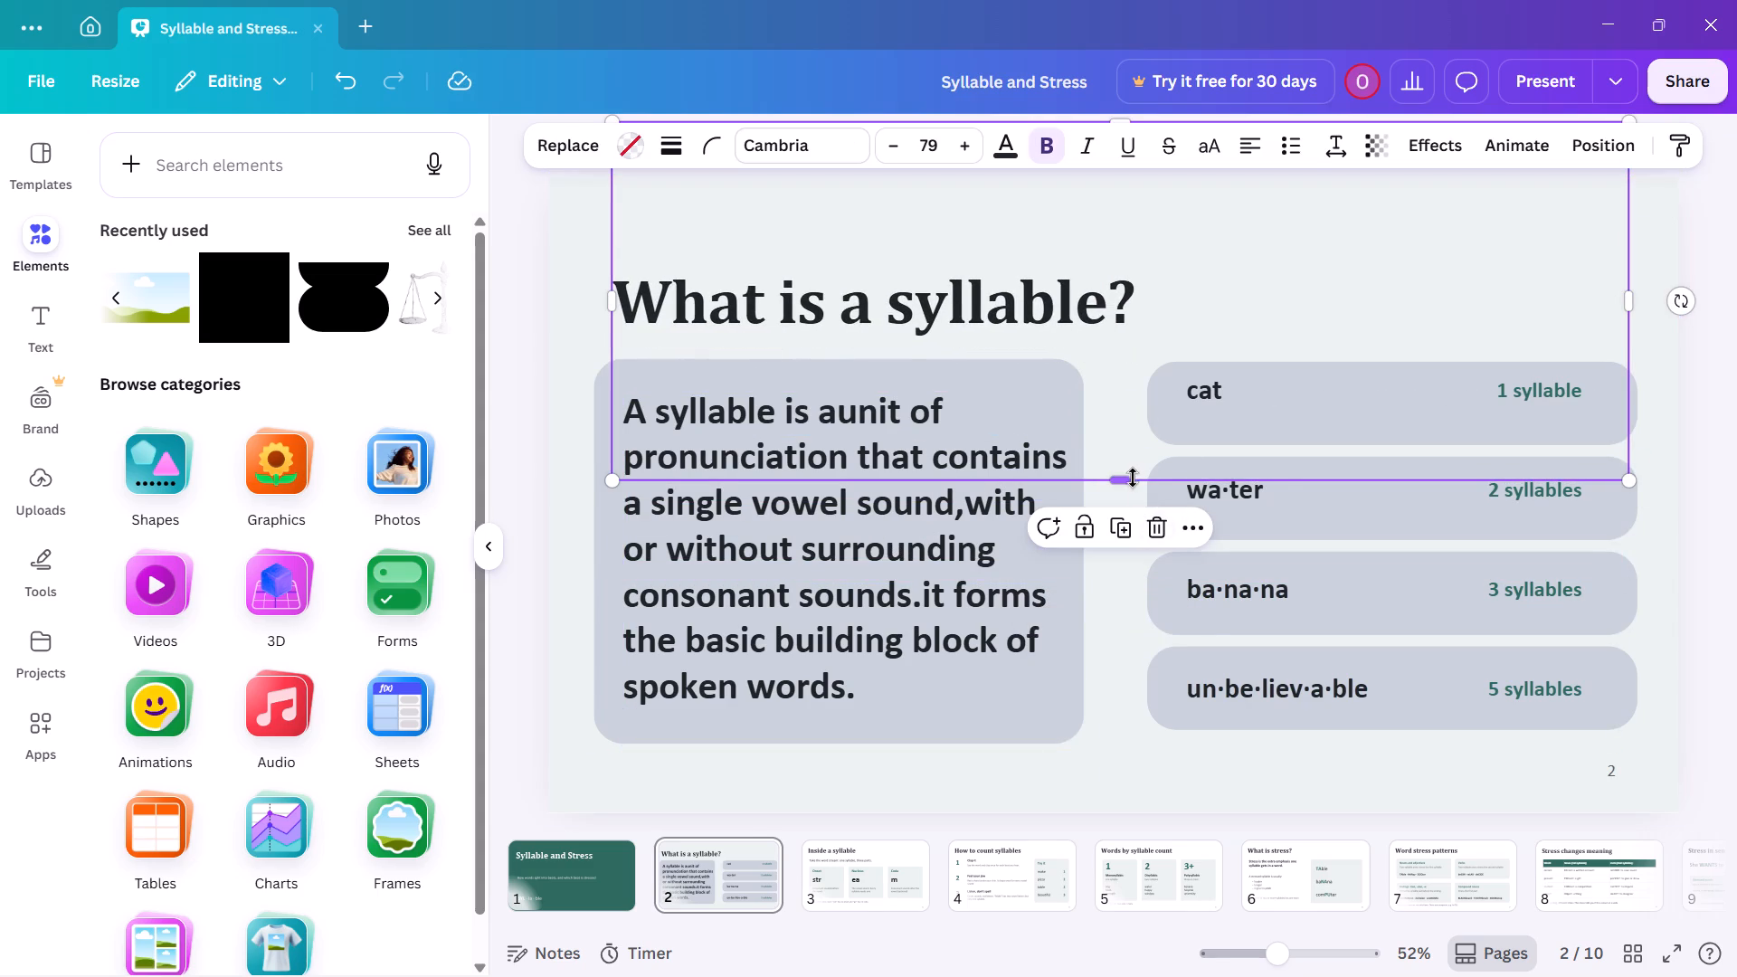
left_click_drag(1133, 478, 1147, 385)
left_click_drag(1128, 482, 1137, 433)
left_click_drag(1628, 312, 1187, 333)
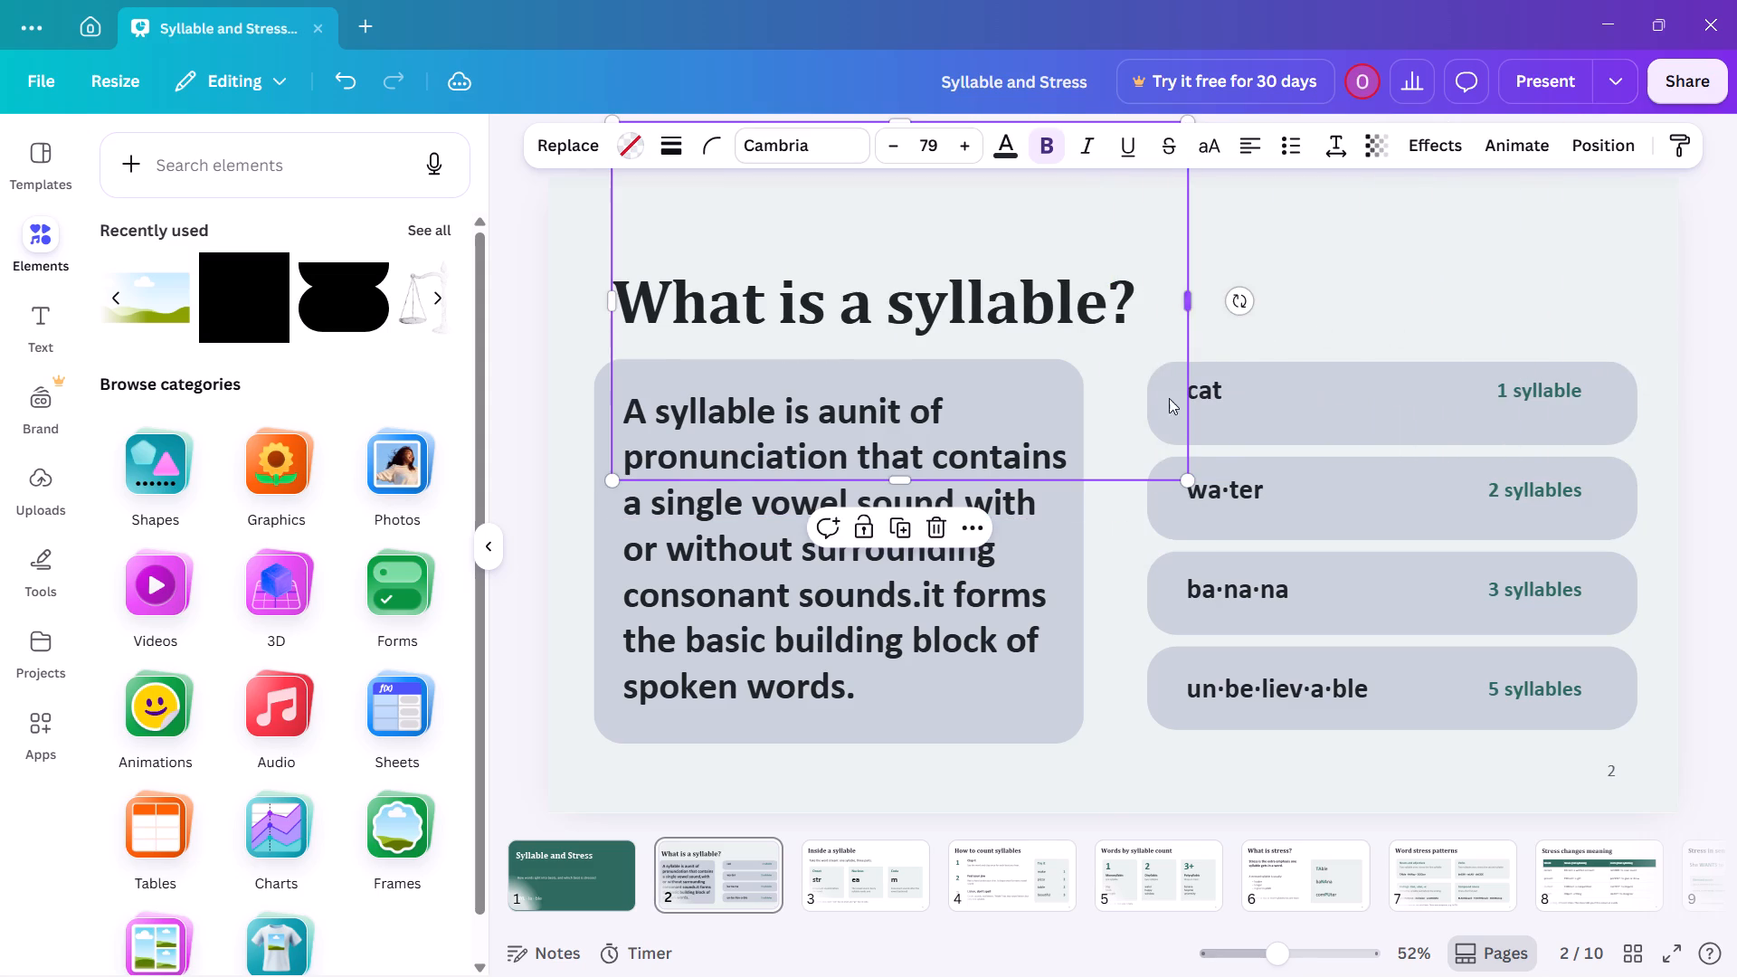
scroll(1172, 427, "up", 1)
scroll(1172, 427, "down", 2)
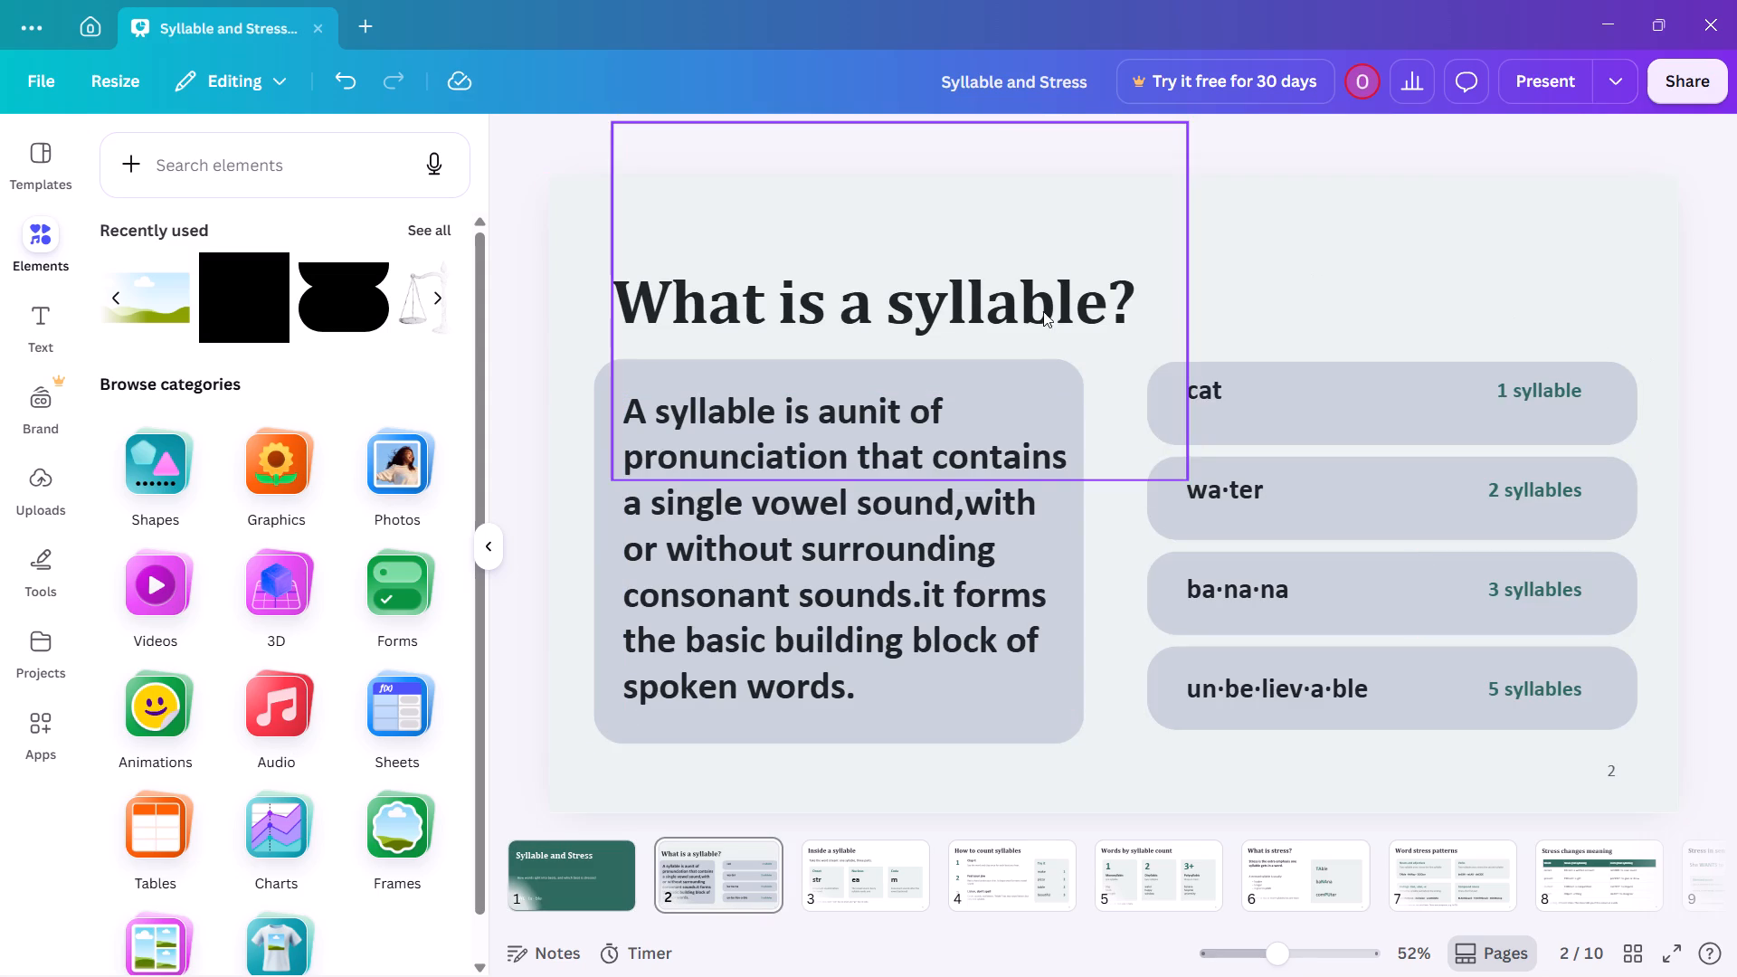
left_click_drag(1022, 308, 1029, 292)
left_click(1736, 528)
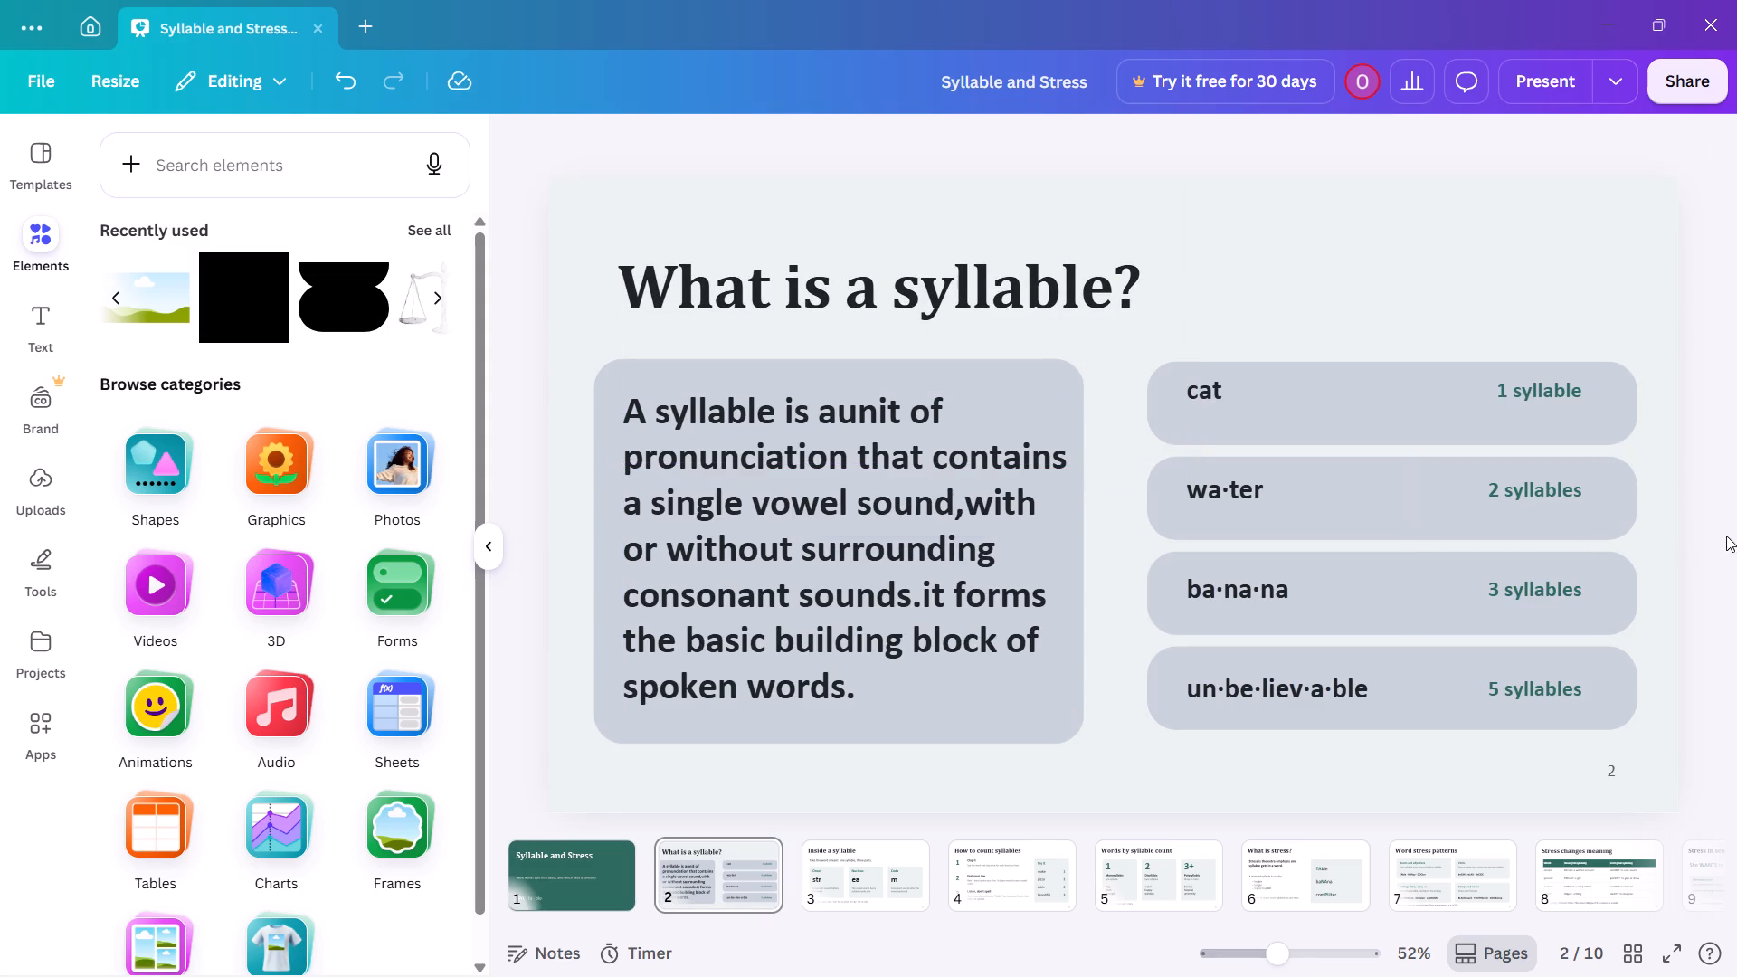
Change the page title's font to Squada One.
left_click(930, 324)
left_click(774, 147)
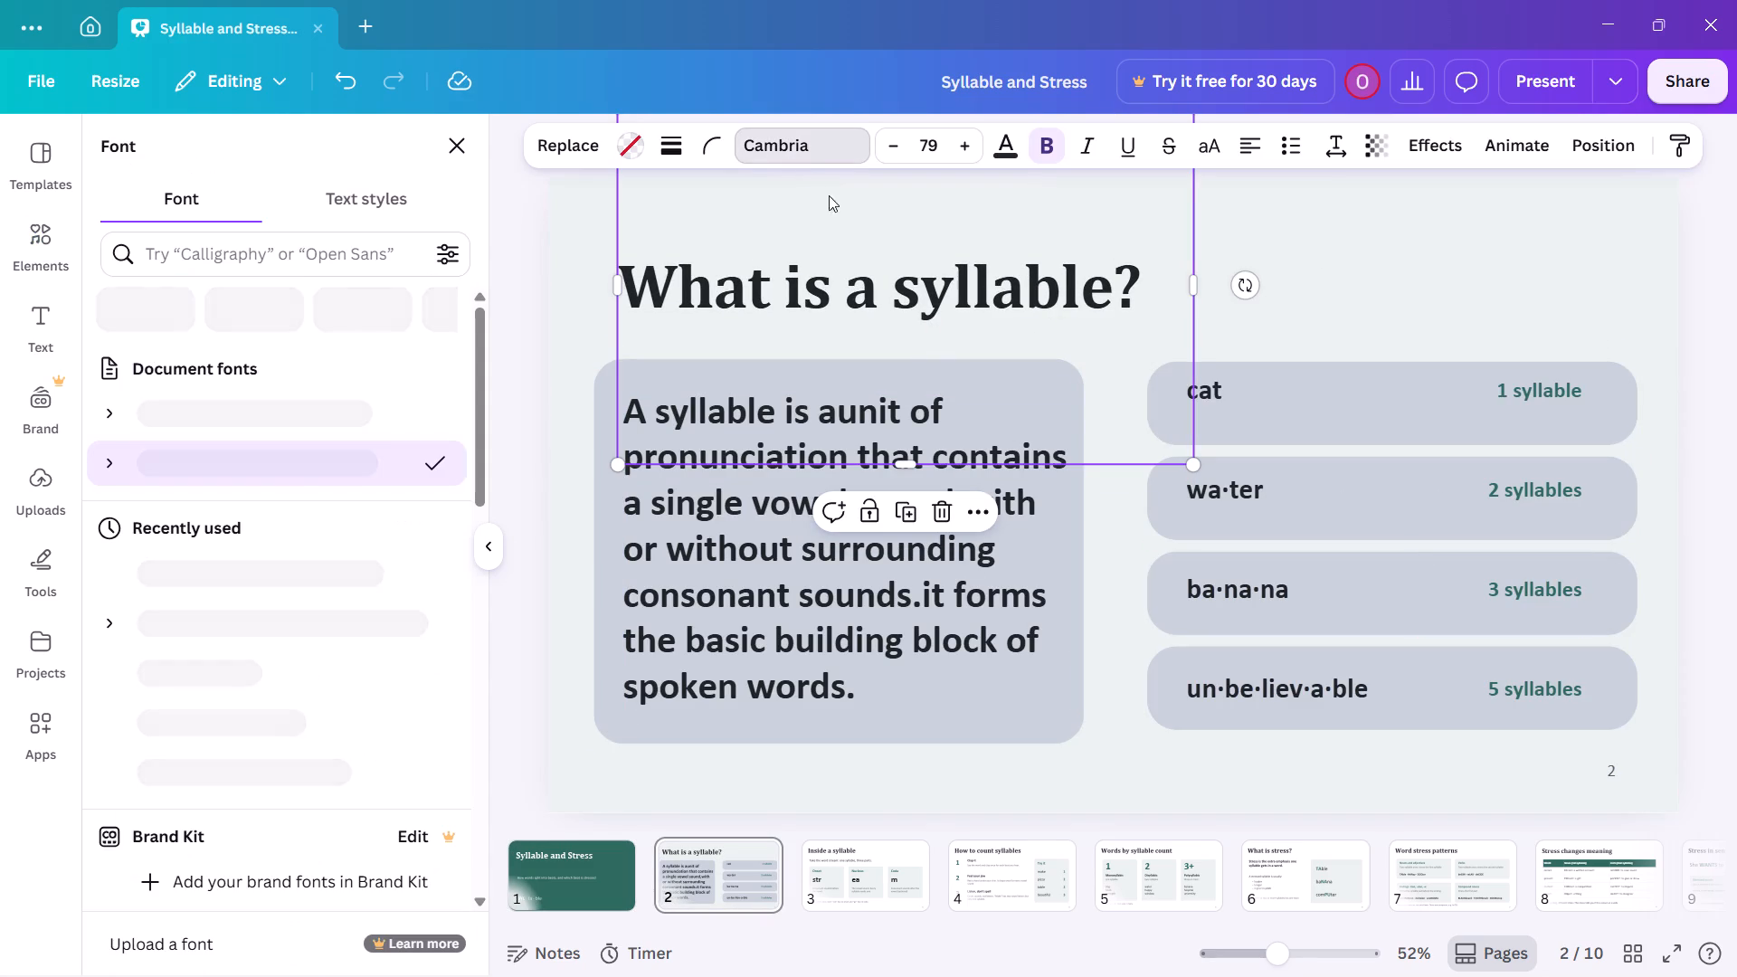
left_click(213, 570)
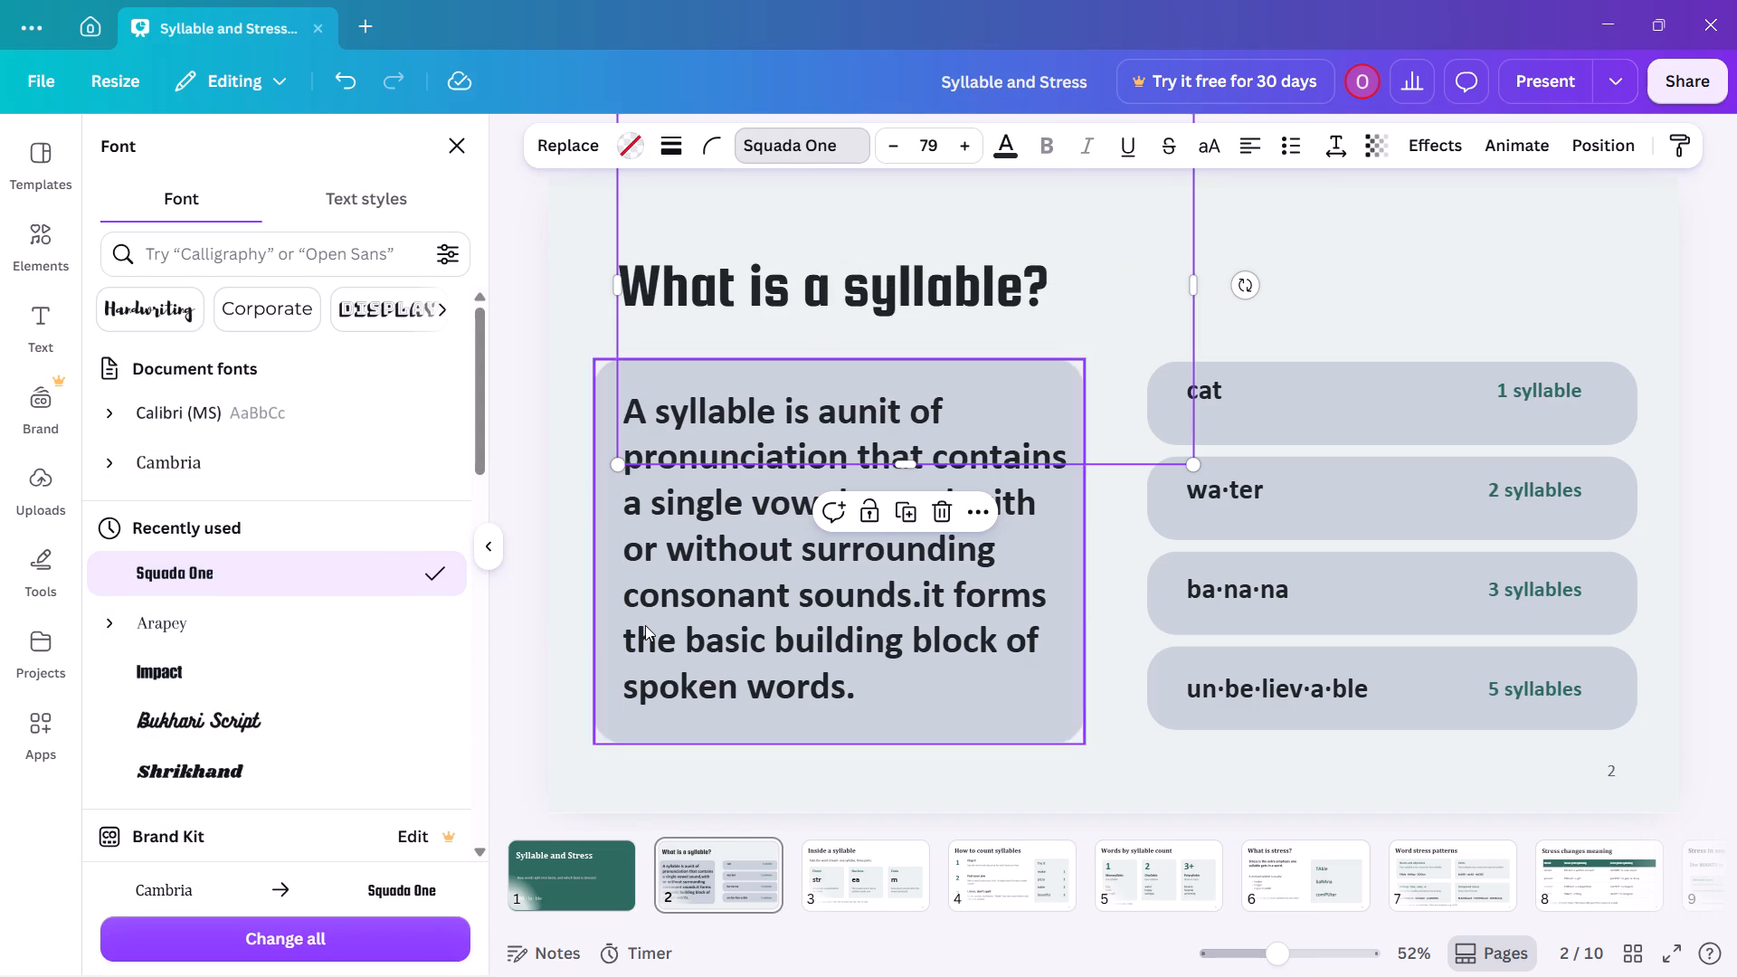
Change the definition paragraph's font to Squada One.
left_click(737, 605)
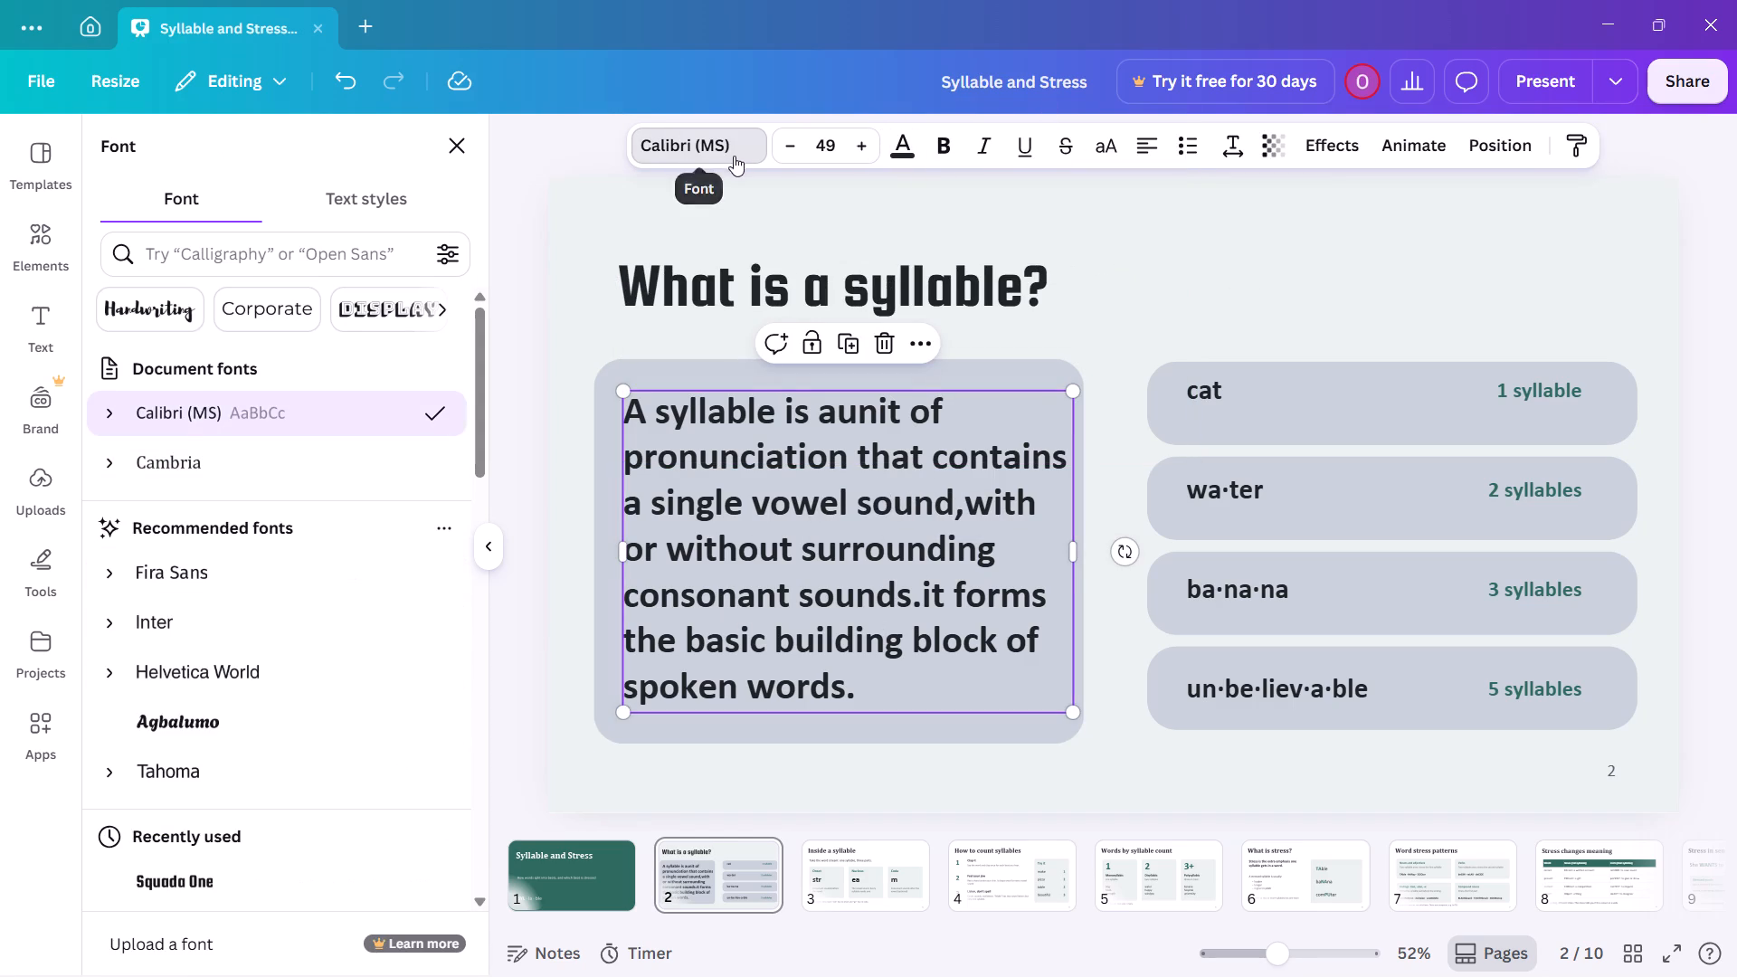
left_click(737, 154)
left_click(722, 152)
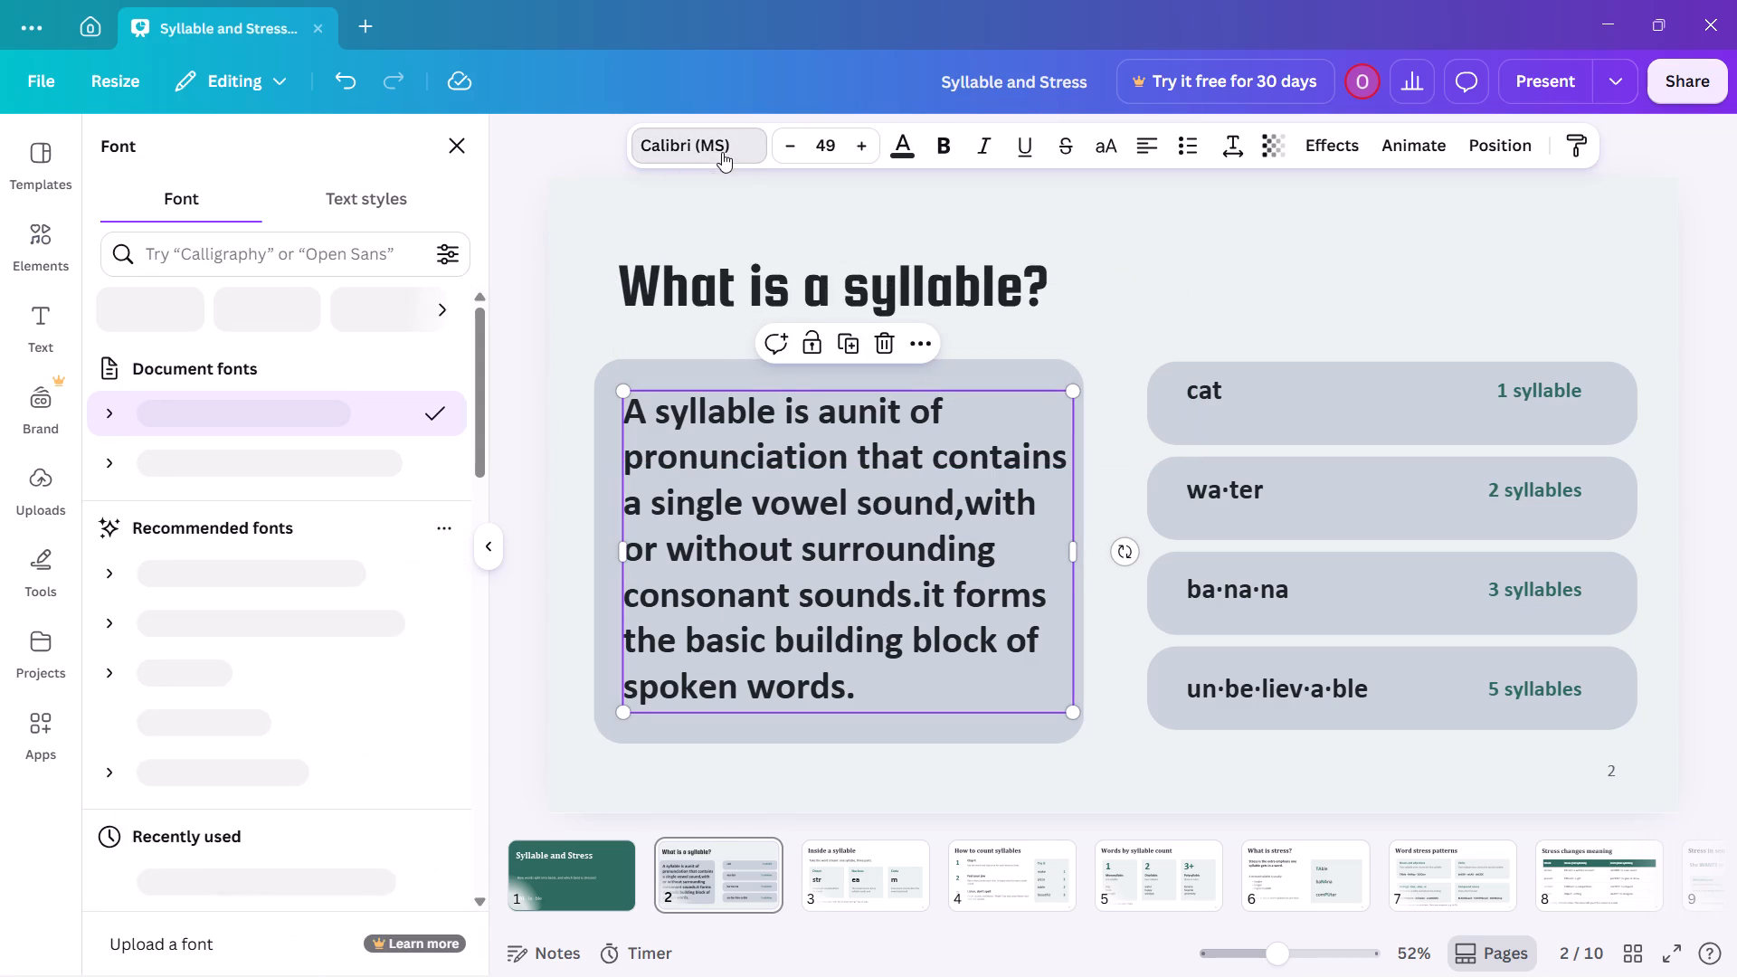
left_click(293, 528)
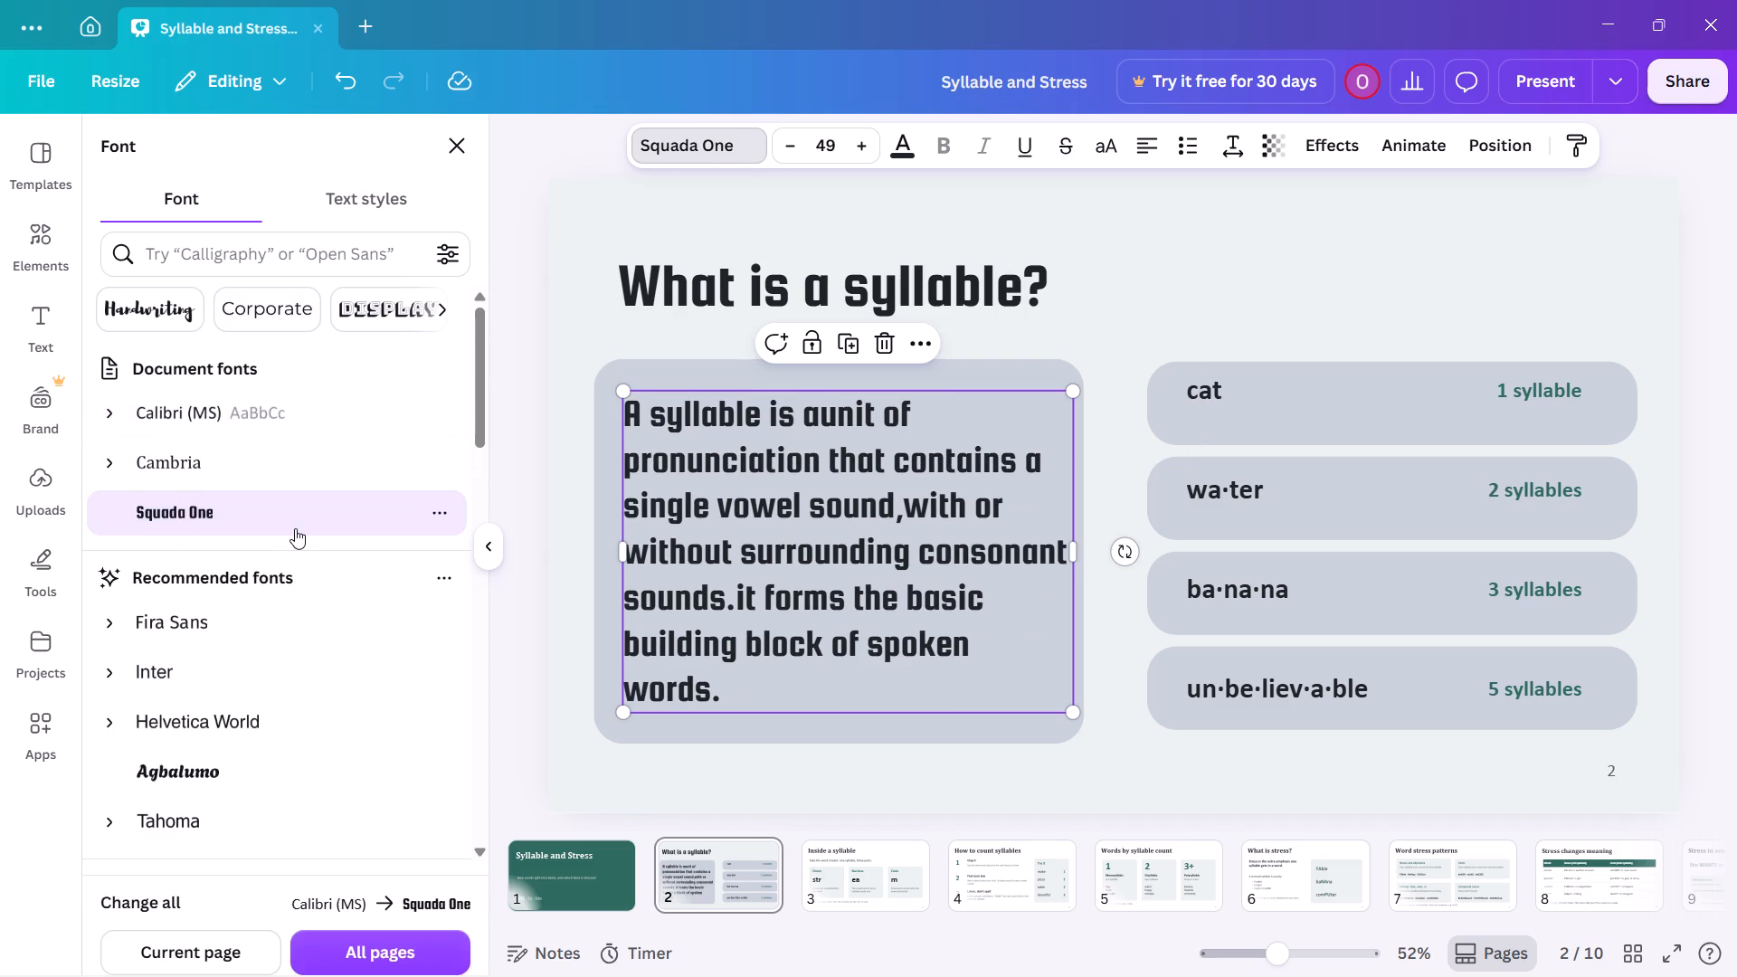
Select everything on page 2 and apply the Squada One font, so the example rows and page number match.
left_click(1291, 416)
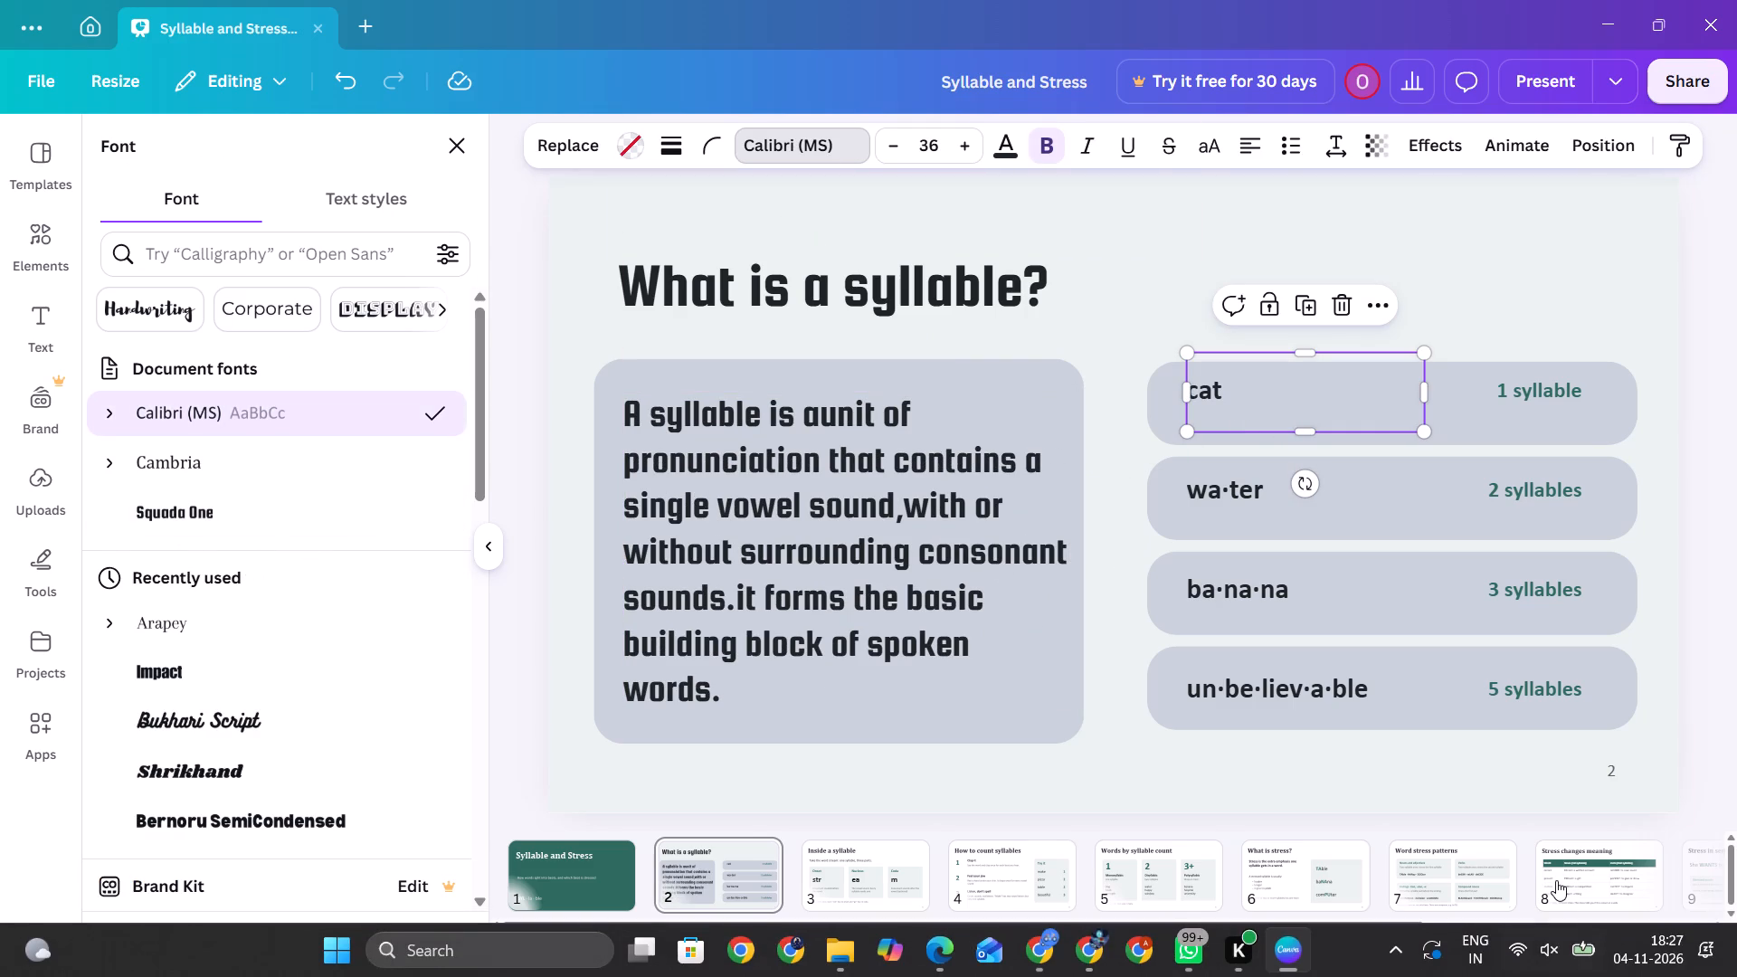
key("ctrl+a")
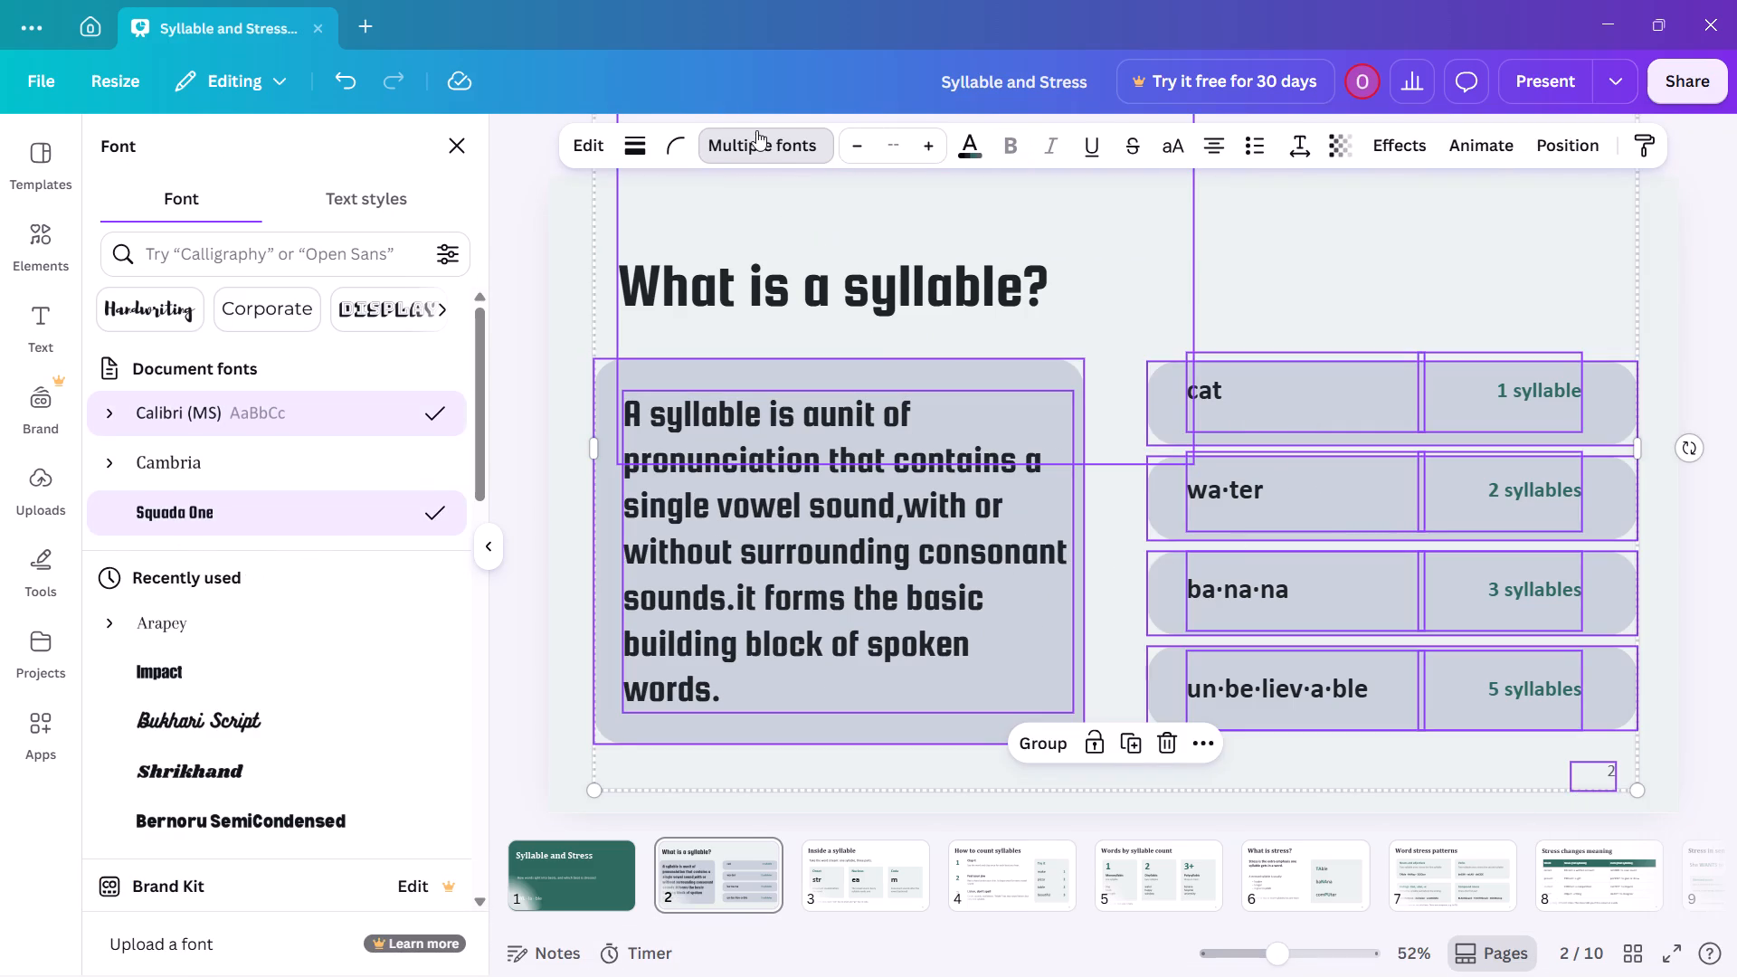
left_click(762, 138)
left_click(777, 147)
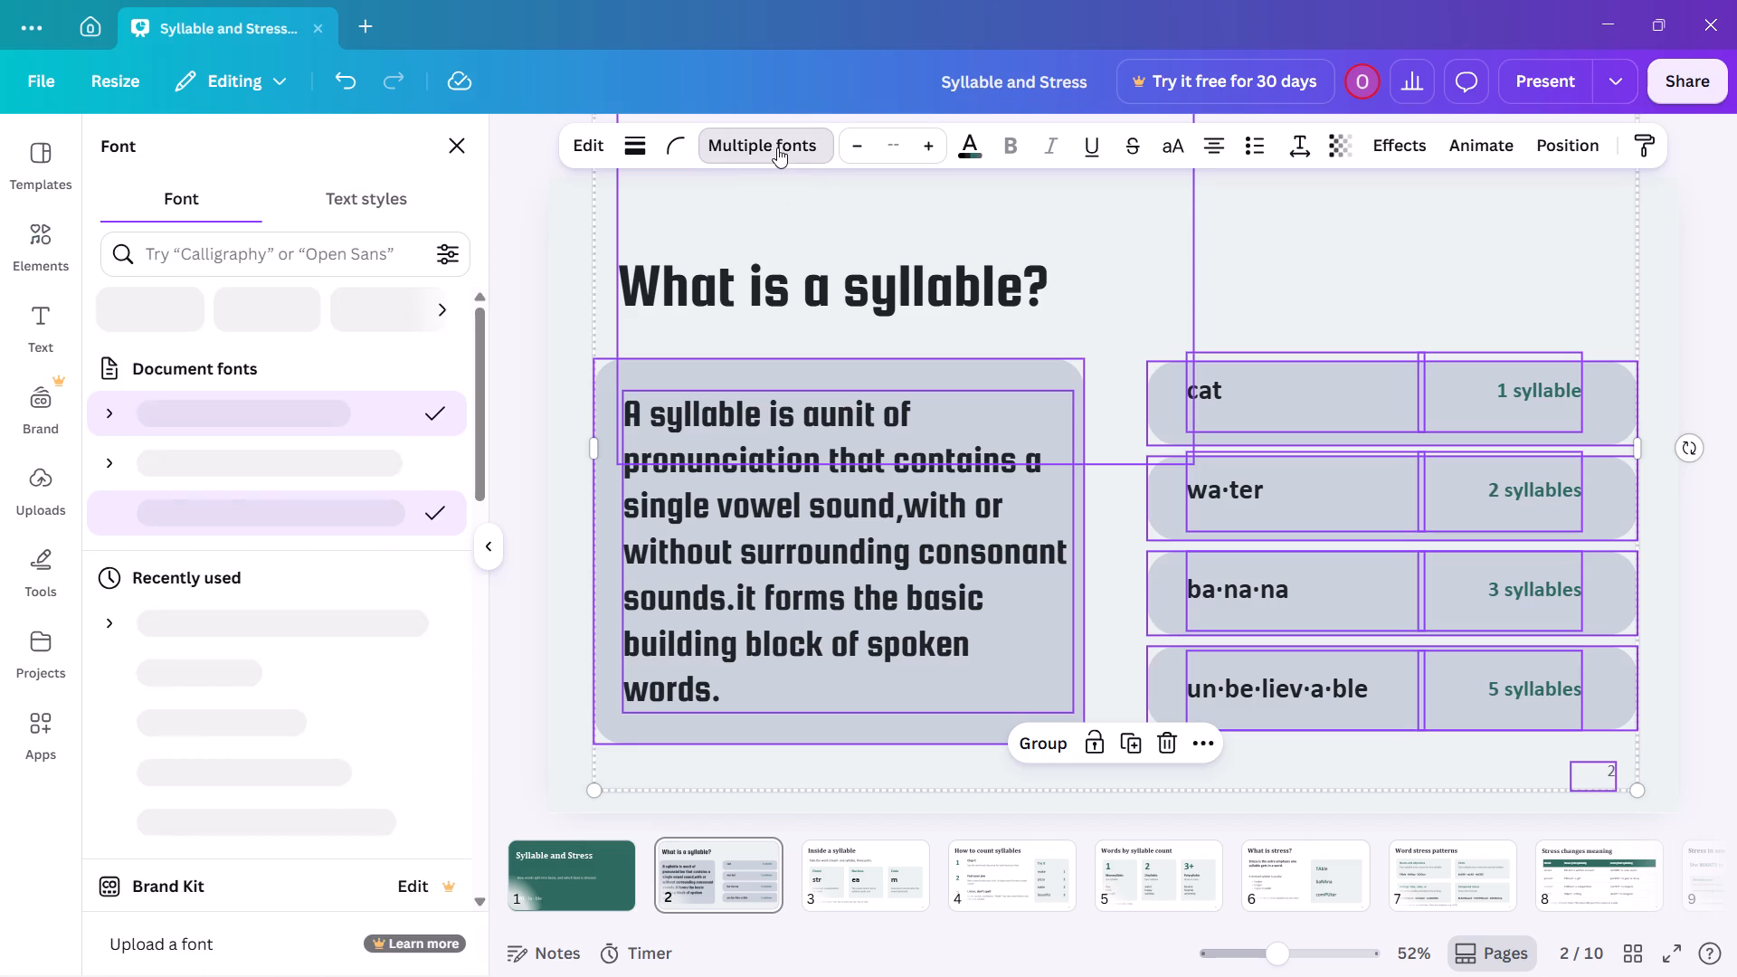
left_click(229, 517)
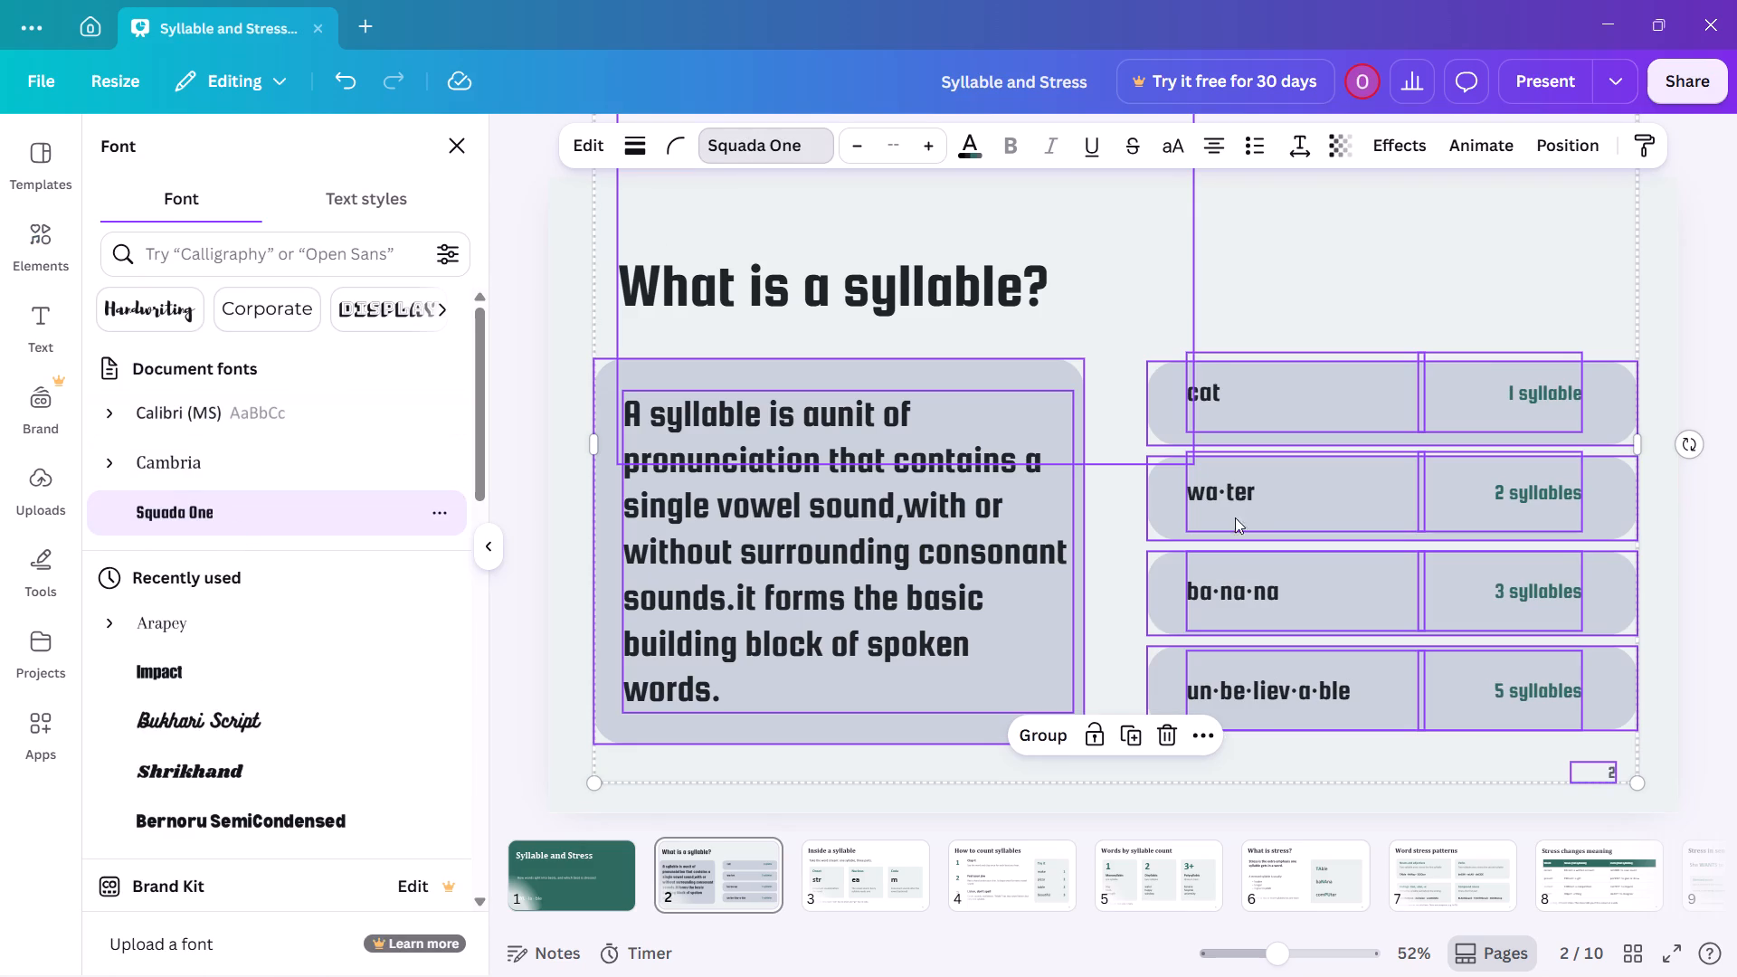
double_click(1713, 585)
left_click(1715, 589)
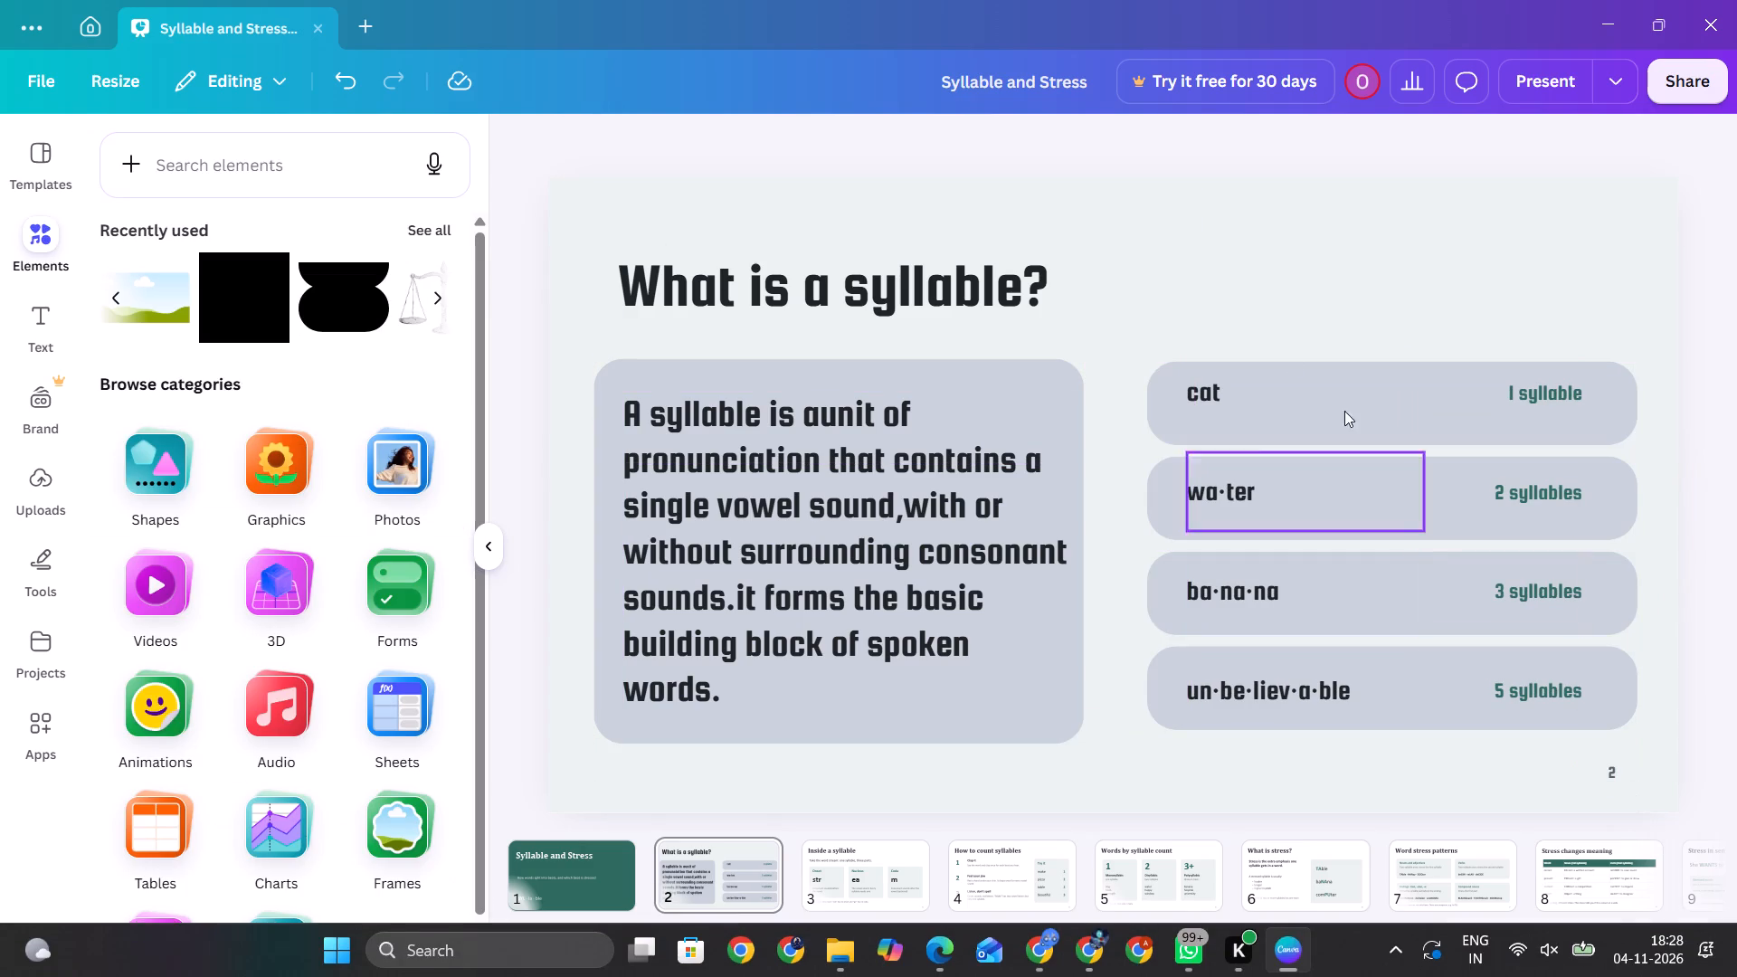
Narrow the page title's text box further while keeping "What is a syllable?" on a single line.
left_click(1035, 281)
left_click(1028, 282)
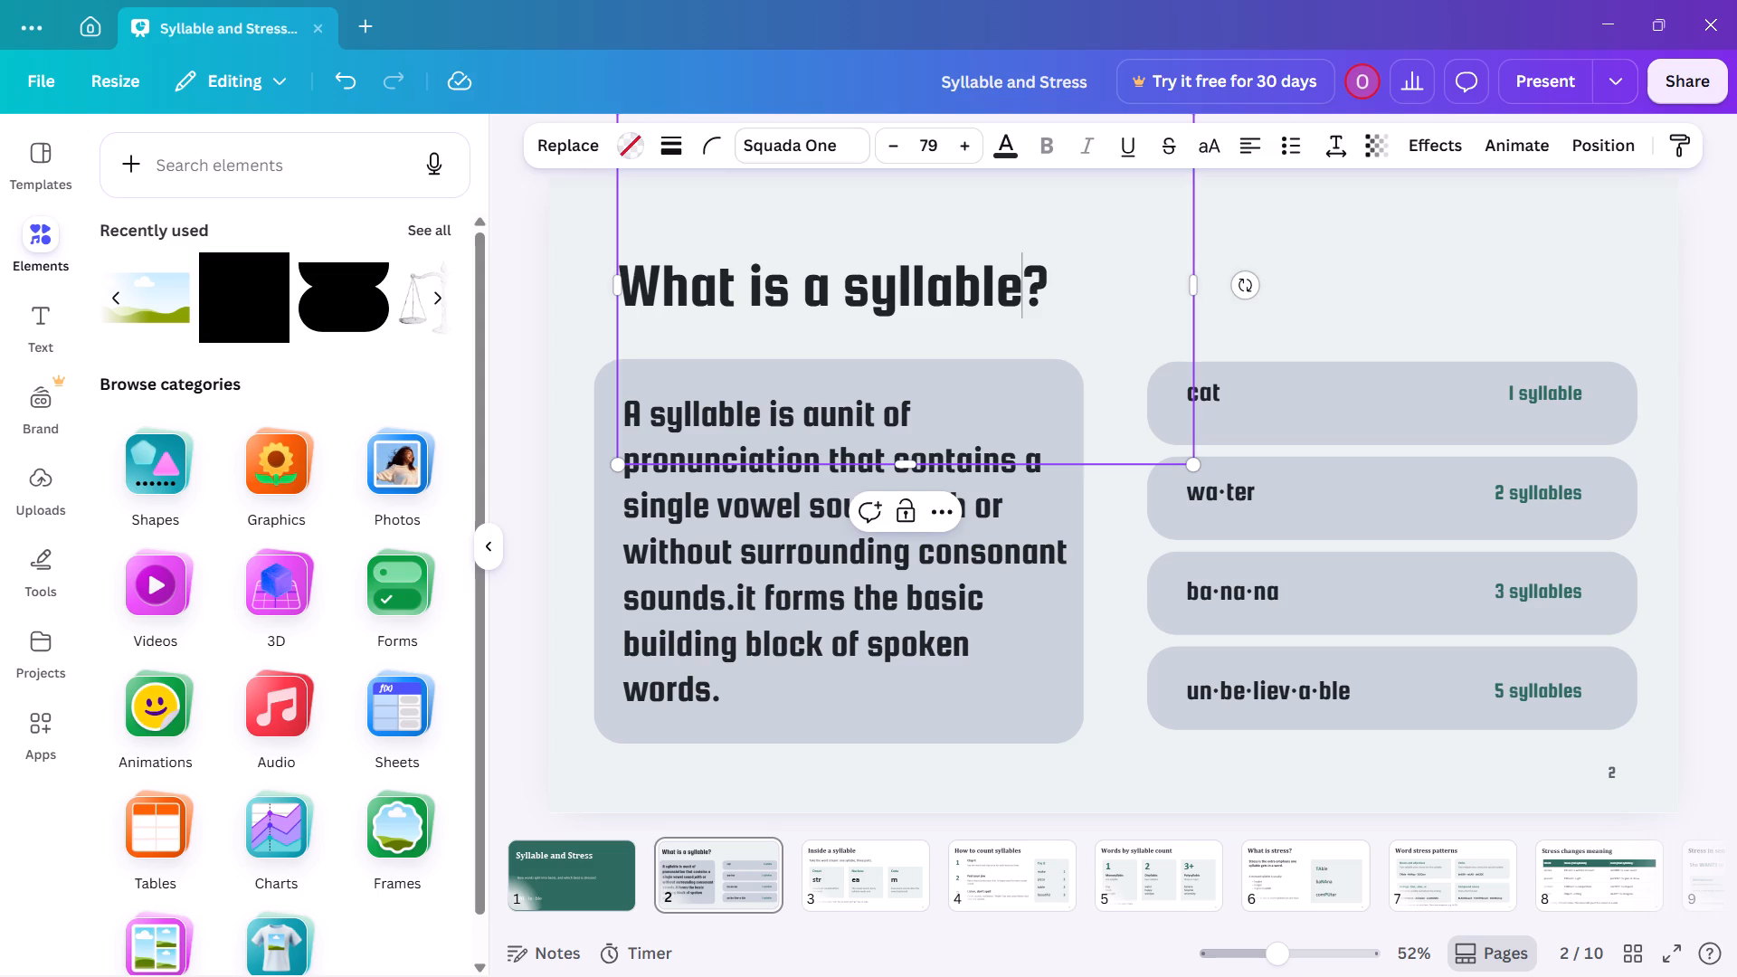
left_click_drag(1198, 291, 1037, 283)
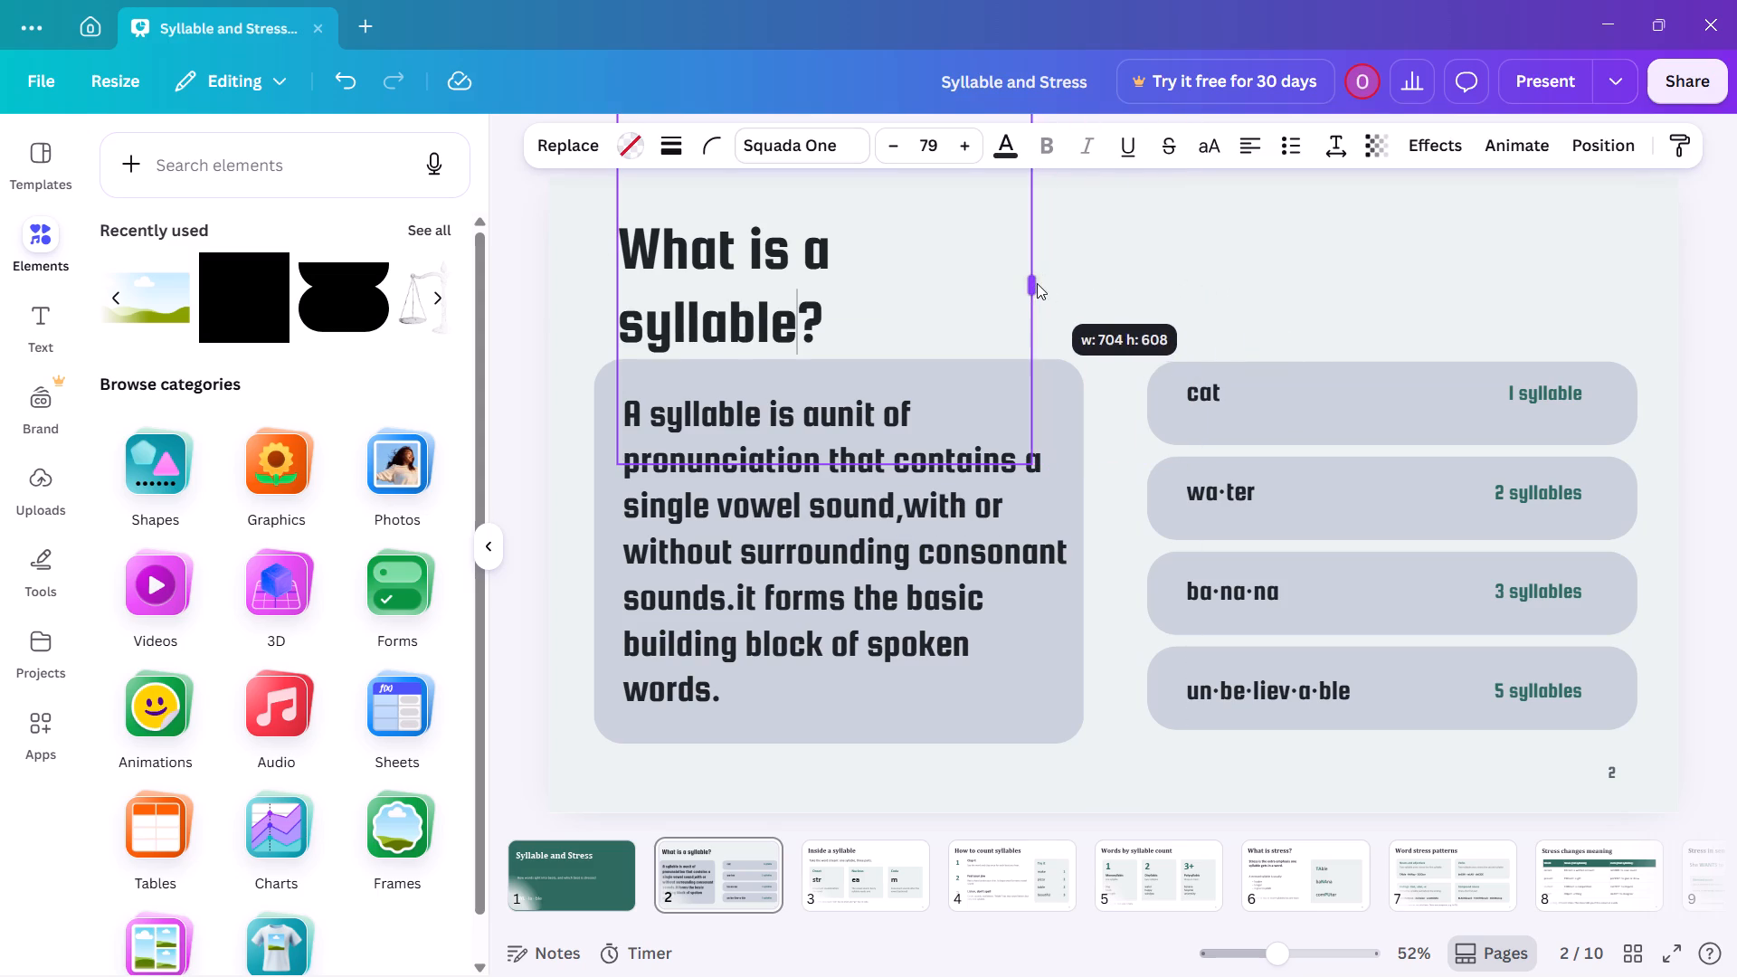
left_click_drag(1037, 283, 1130, 281)
Increase the page title's font size to 93.
left_click_drag(1026, 274, 1043, 277)
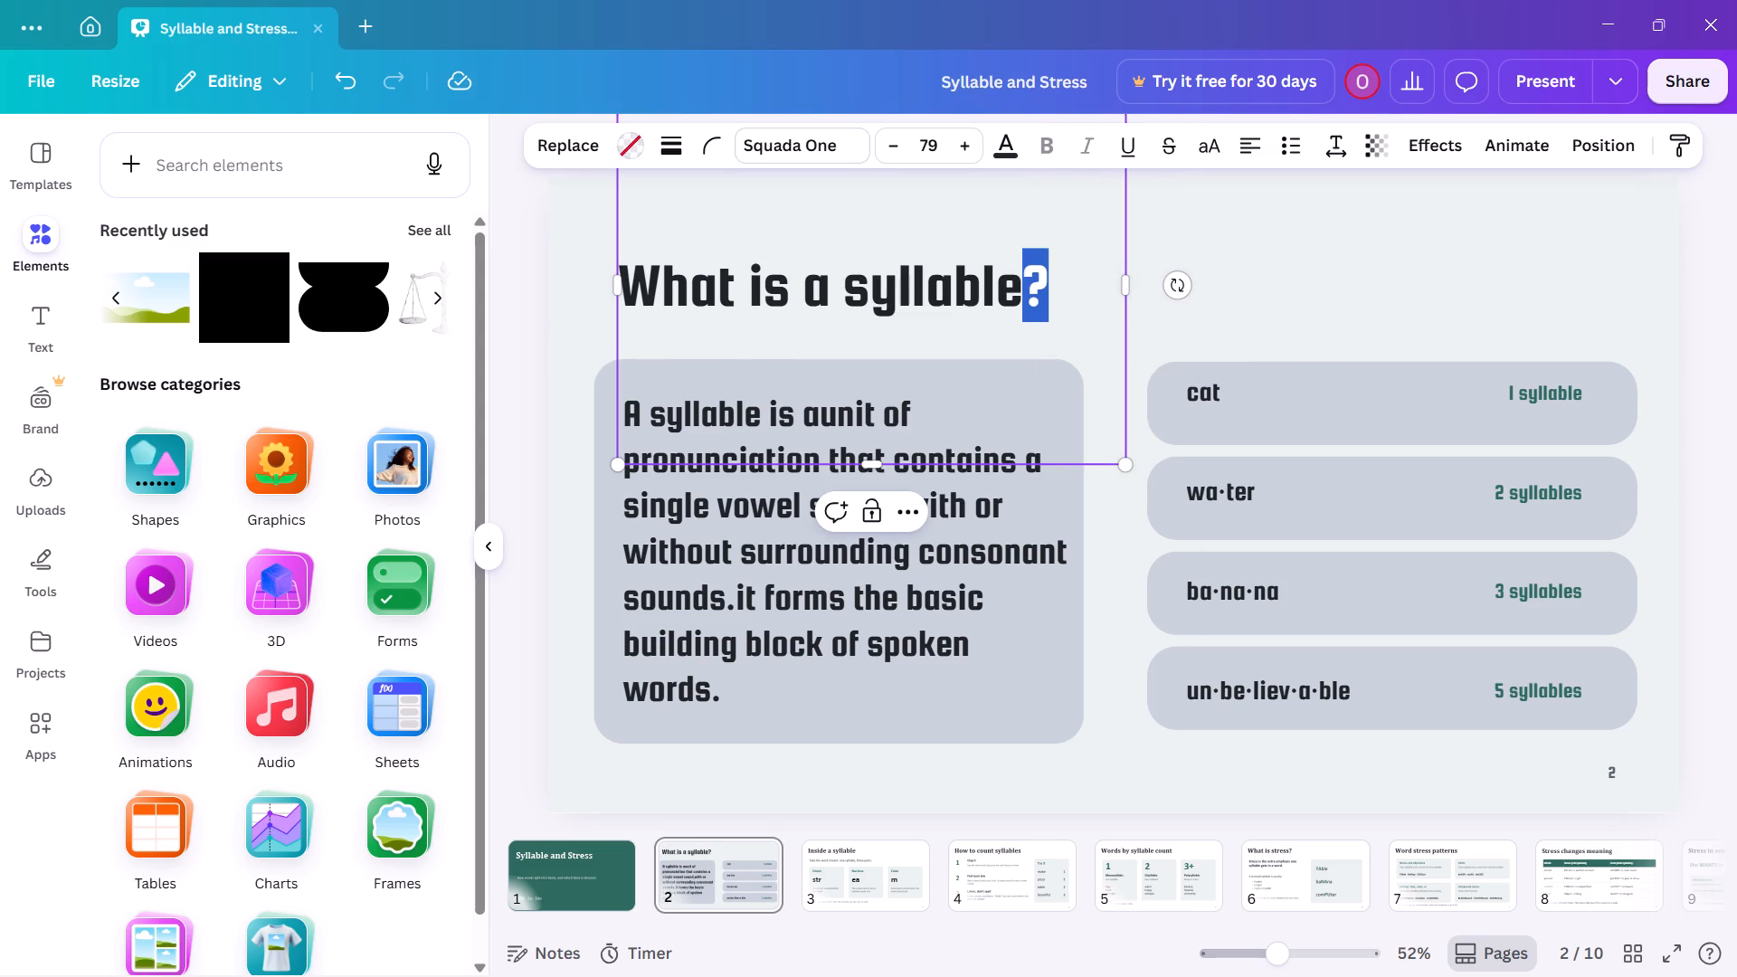
left_click_drag(1043, 277, 1054, 280)
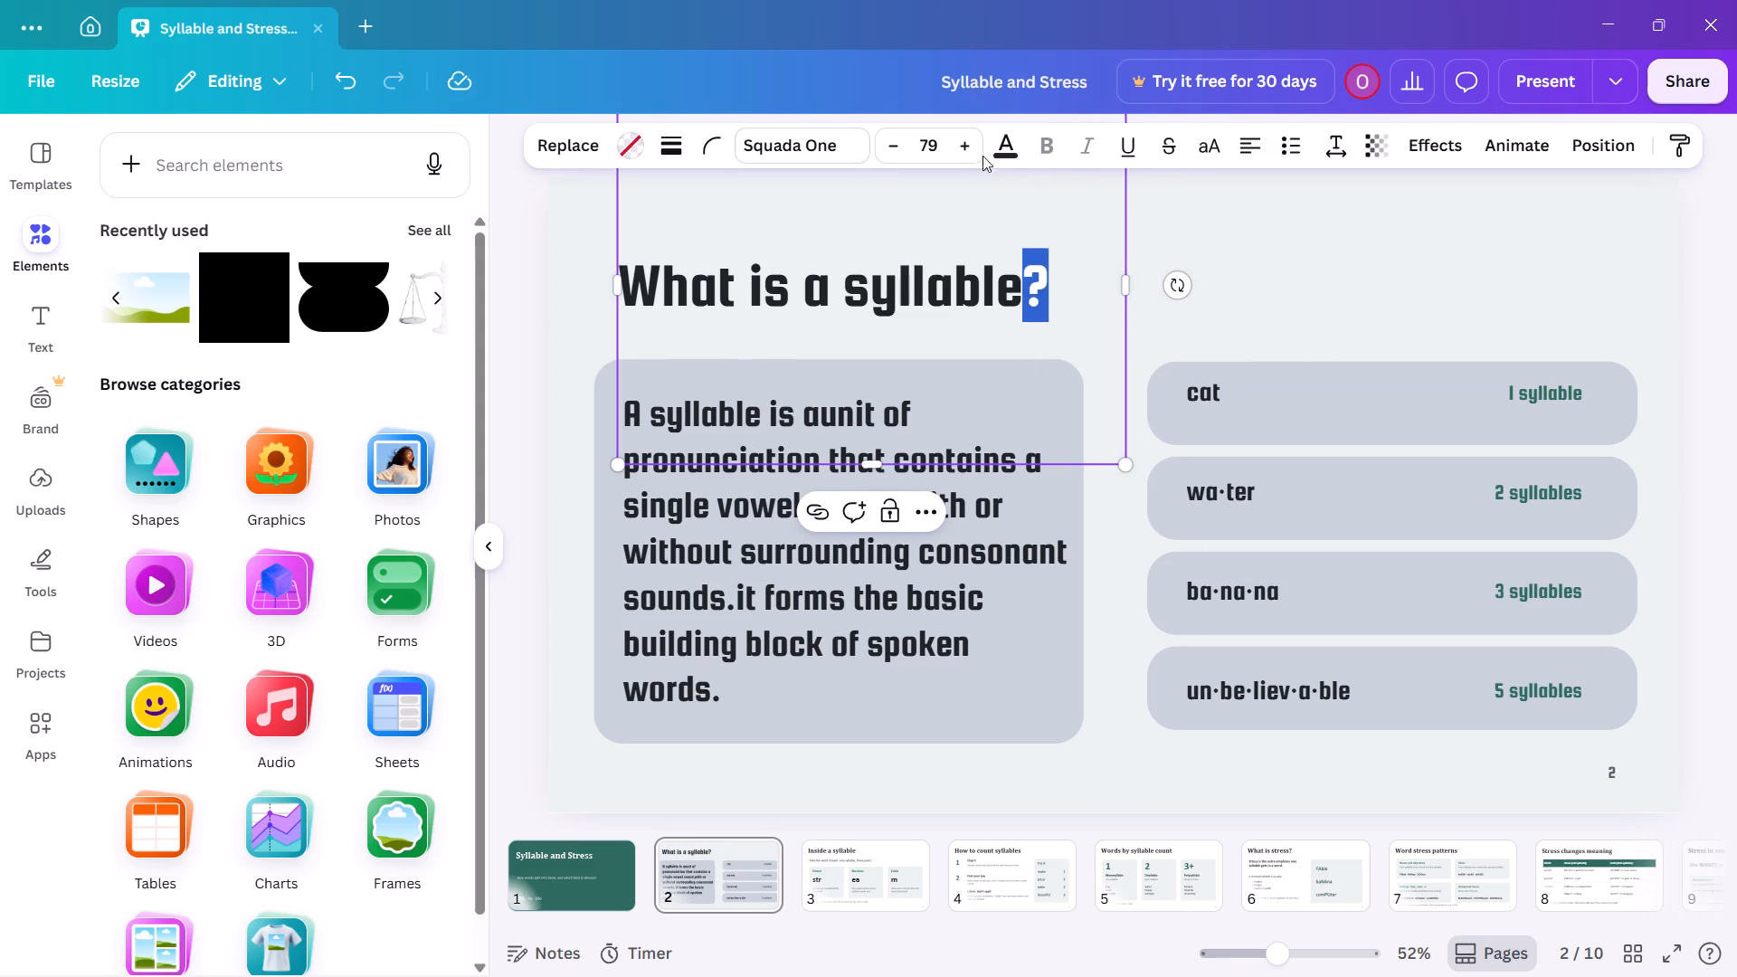
left_click(969, 149, "ctrl")
triple_click(969, 147, "ctrl")
triple_click(969, 147, "ctrl")
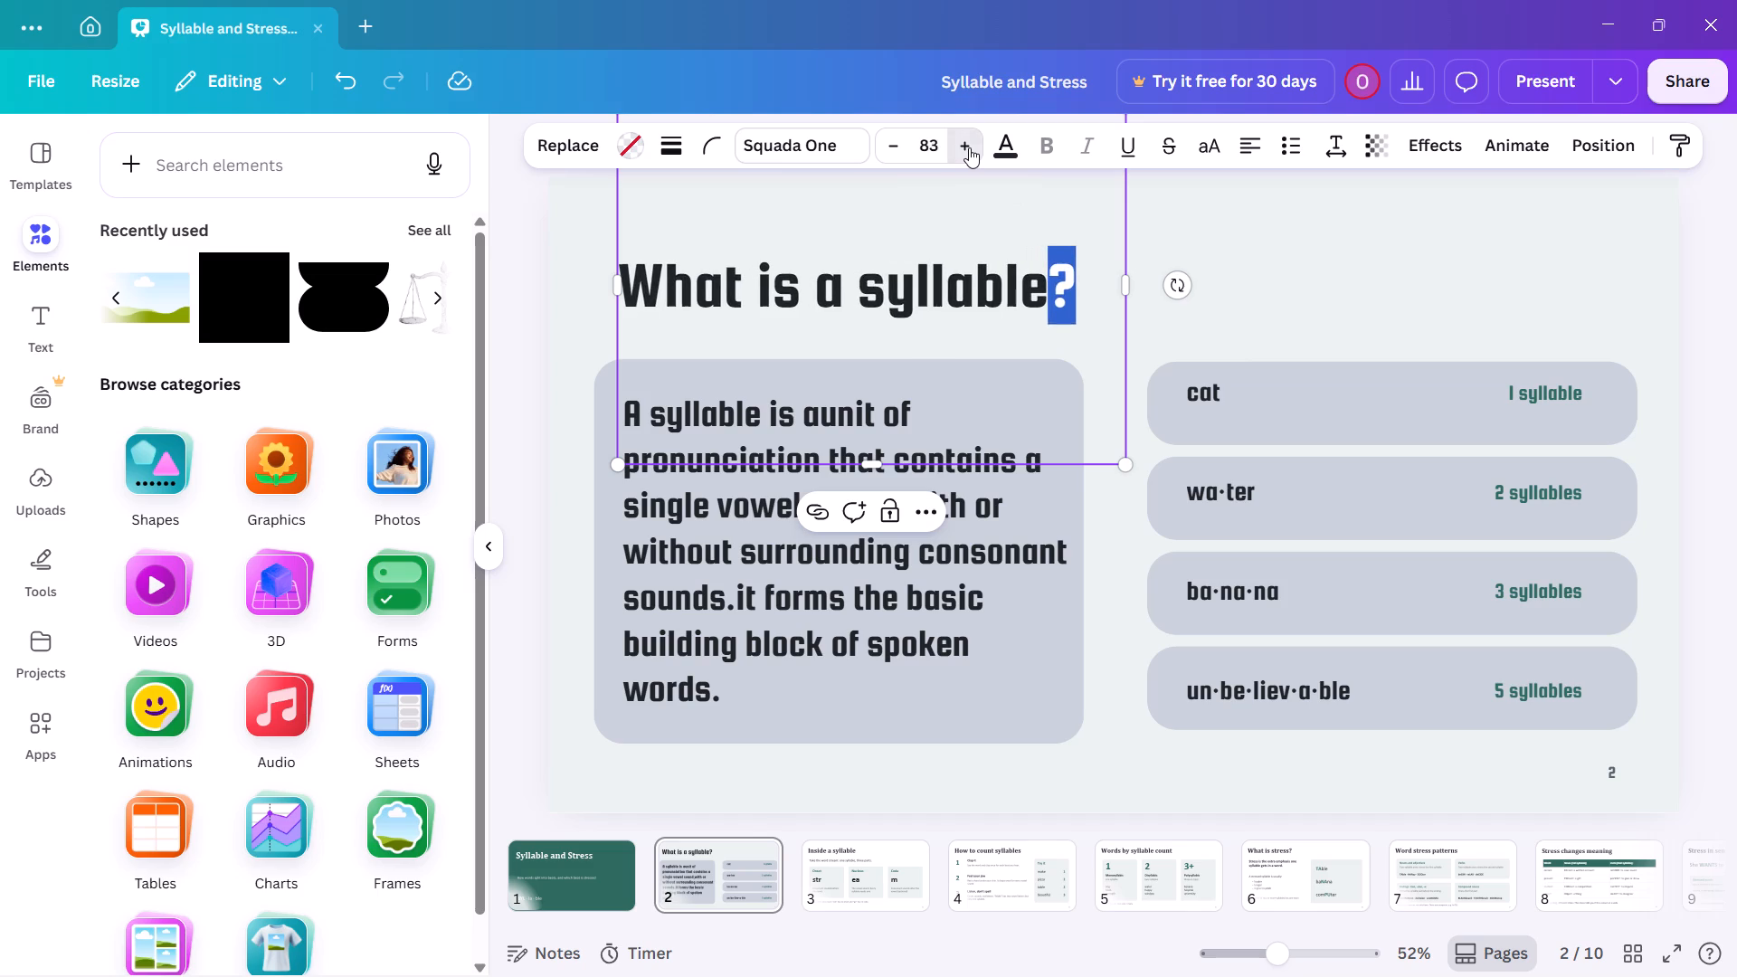
triple_click(969, 147, "ctrl")
triple_click(969, 147, "ctrl")
left_click(969, 147, "ctrl")
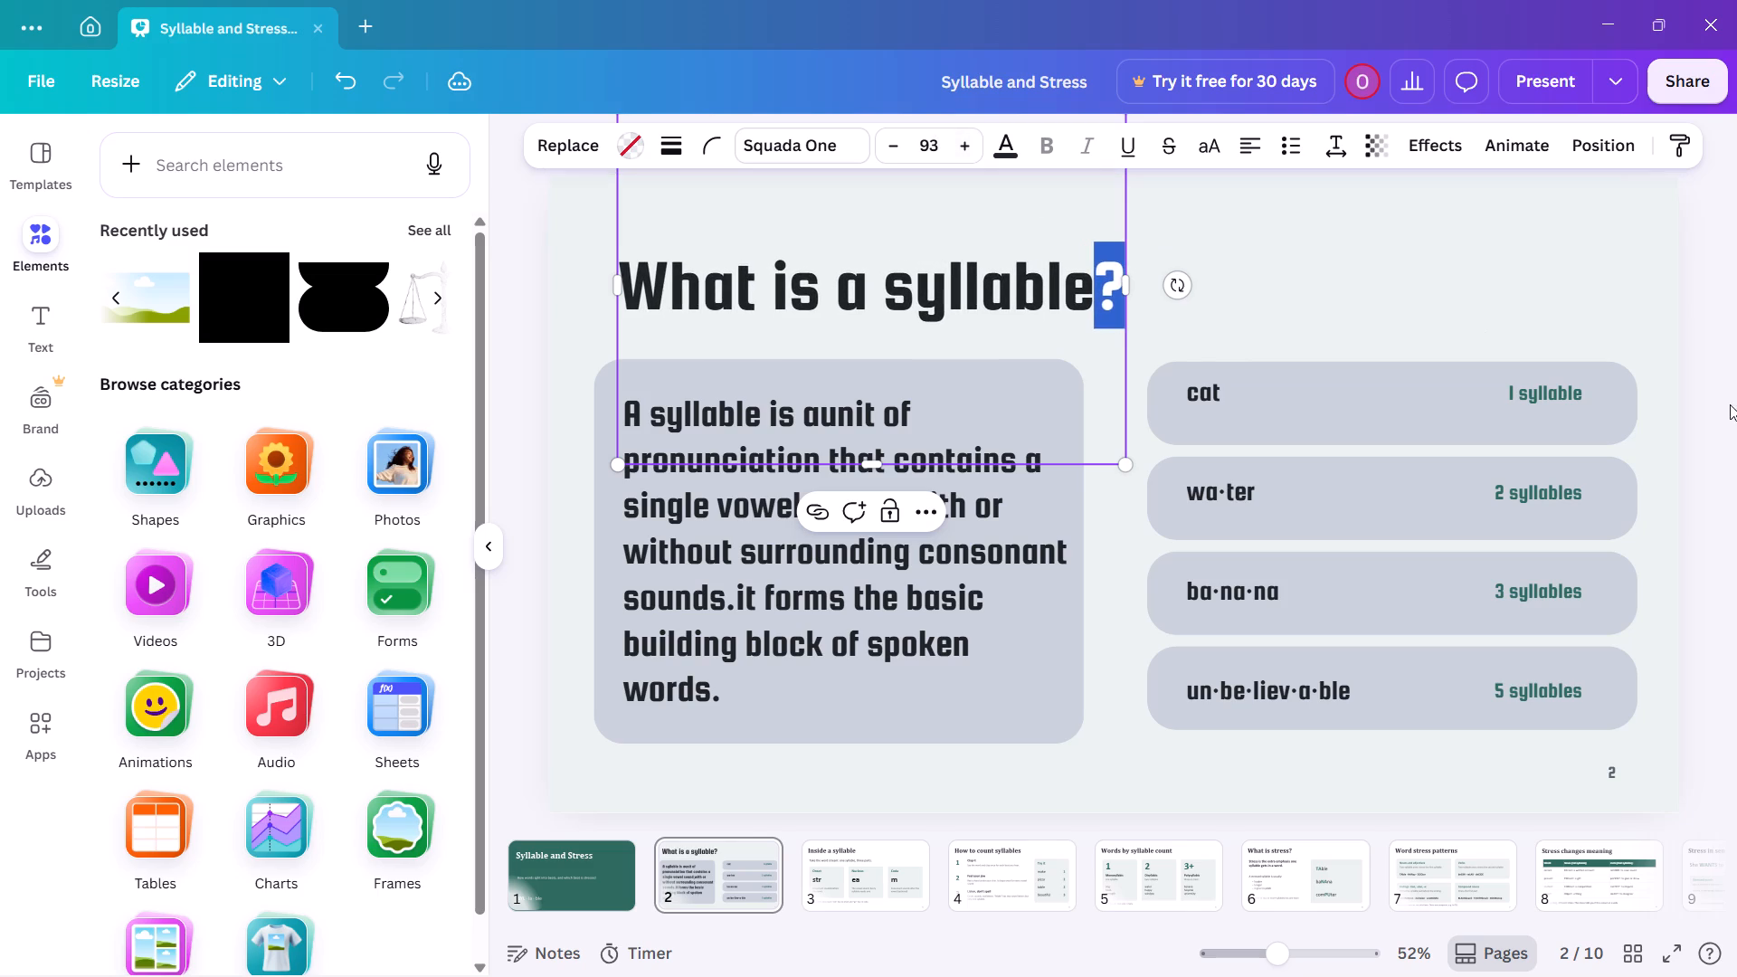
left_click(1734, 404)
left_click(1726, 416)
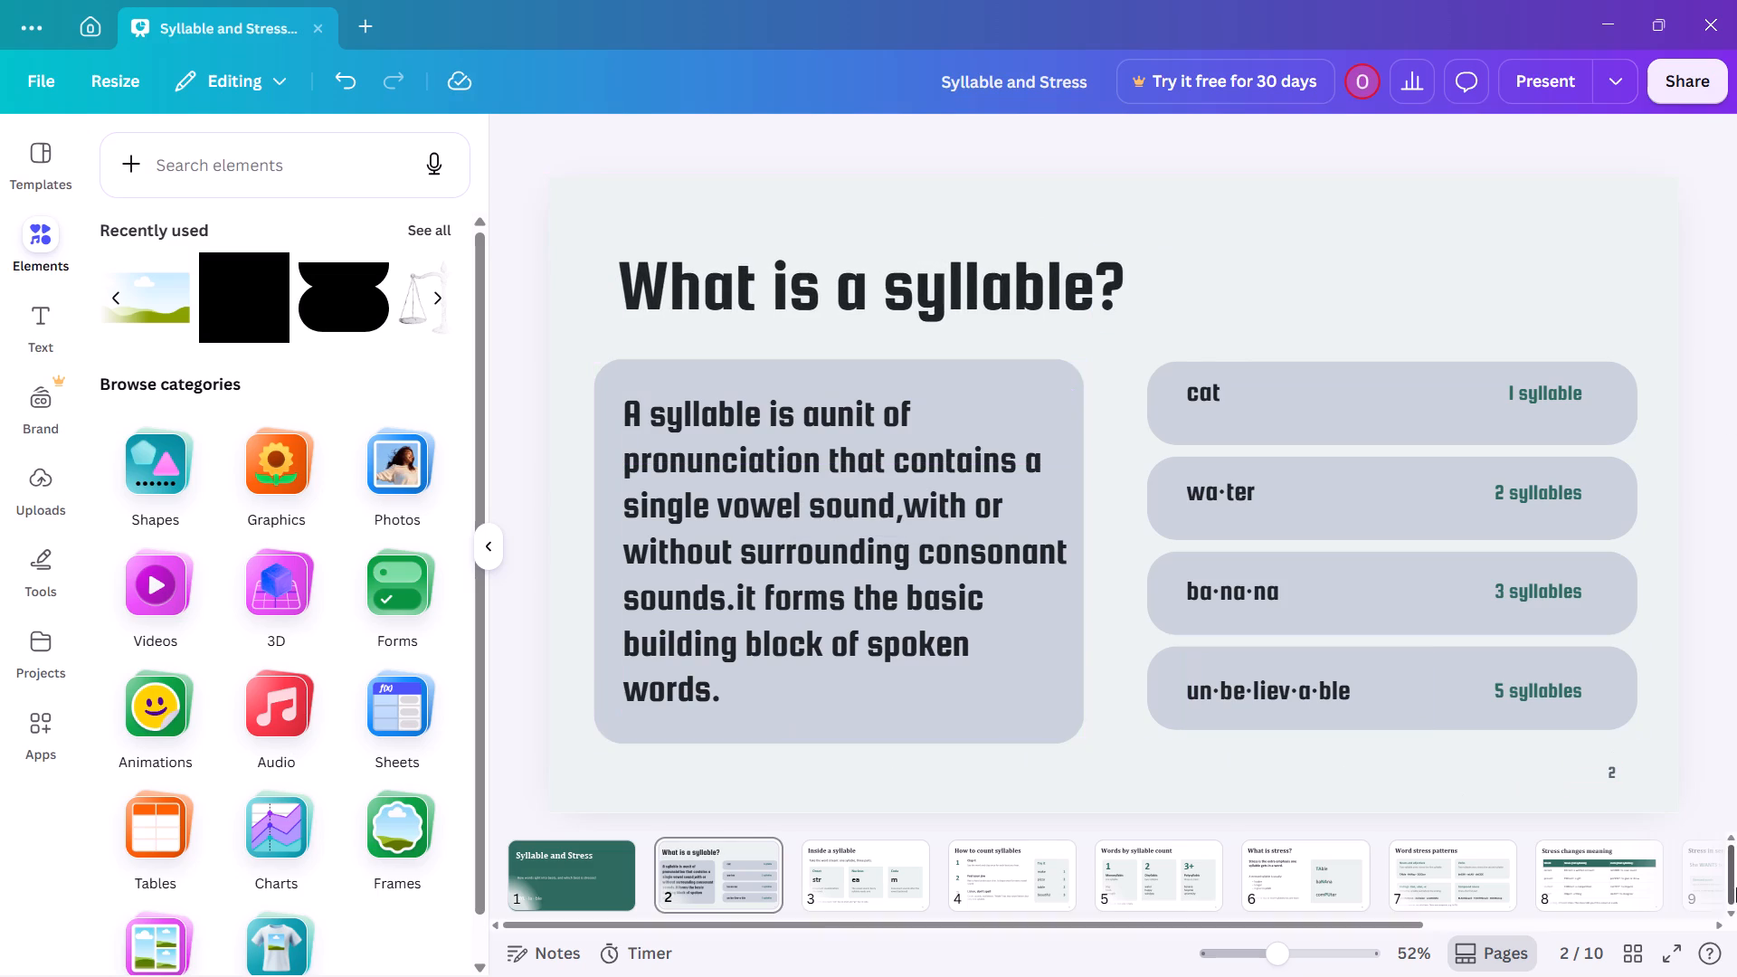
Search the graphics for "syllable" and add the black graphic of curved brush strokes to page 2.
left_click(268, 179)
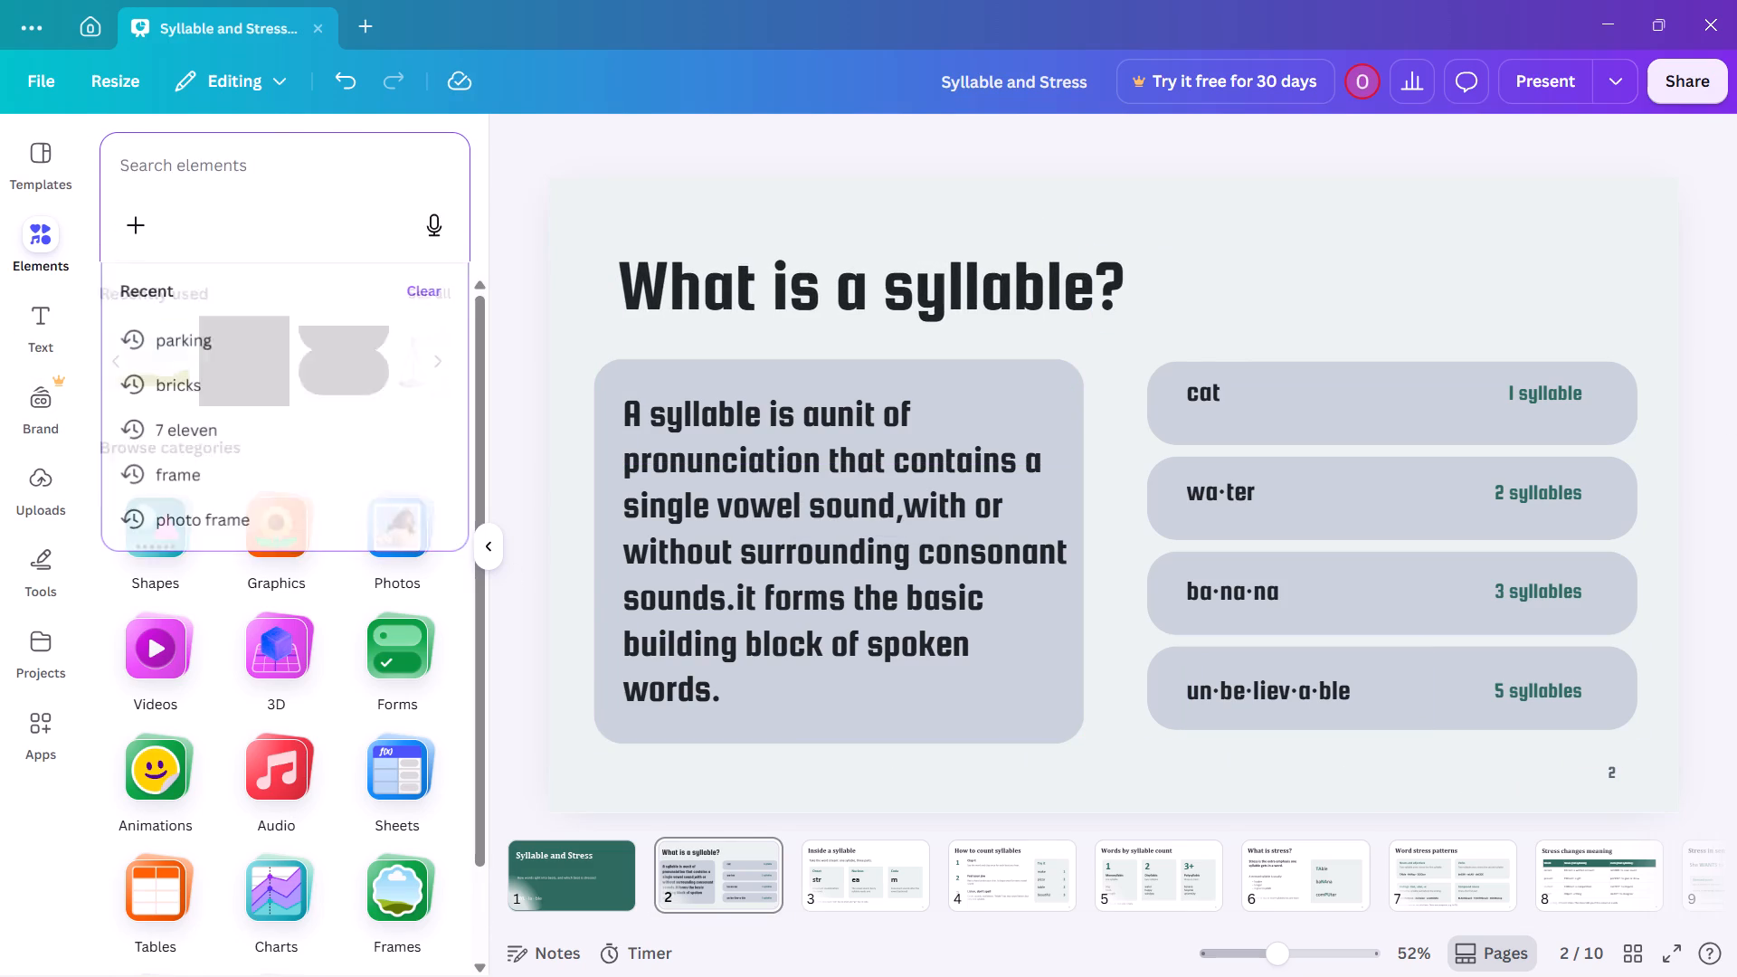
type("syllable")
key("Return")
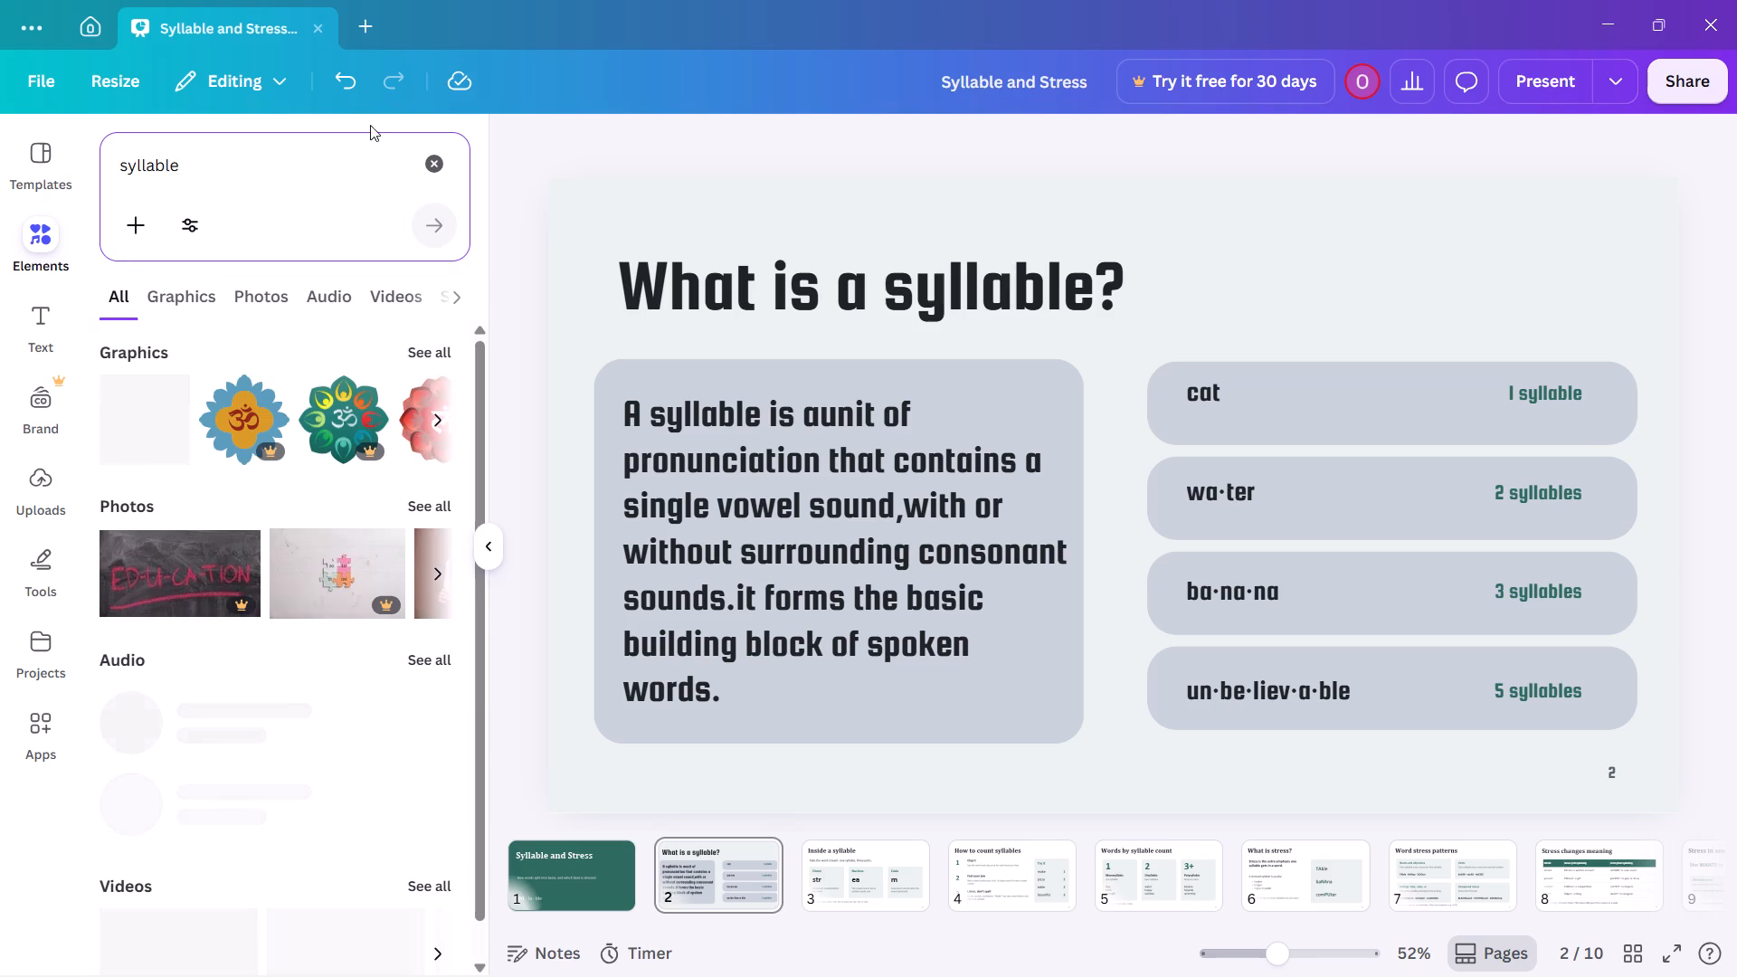
left_click(200, 297)
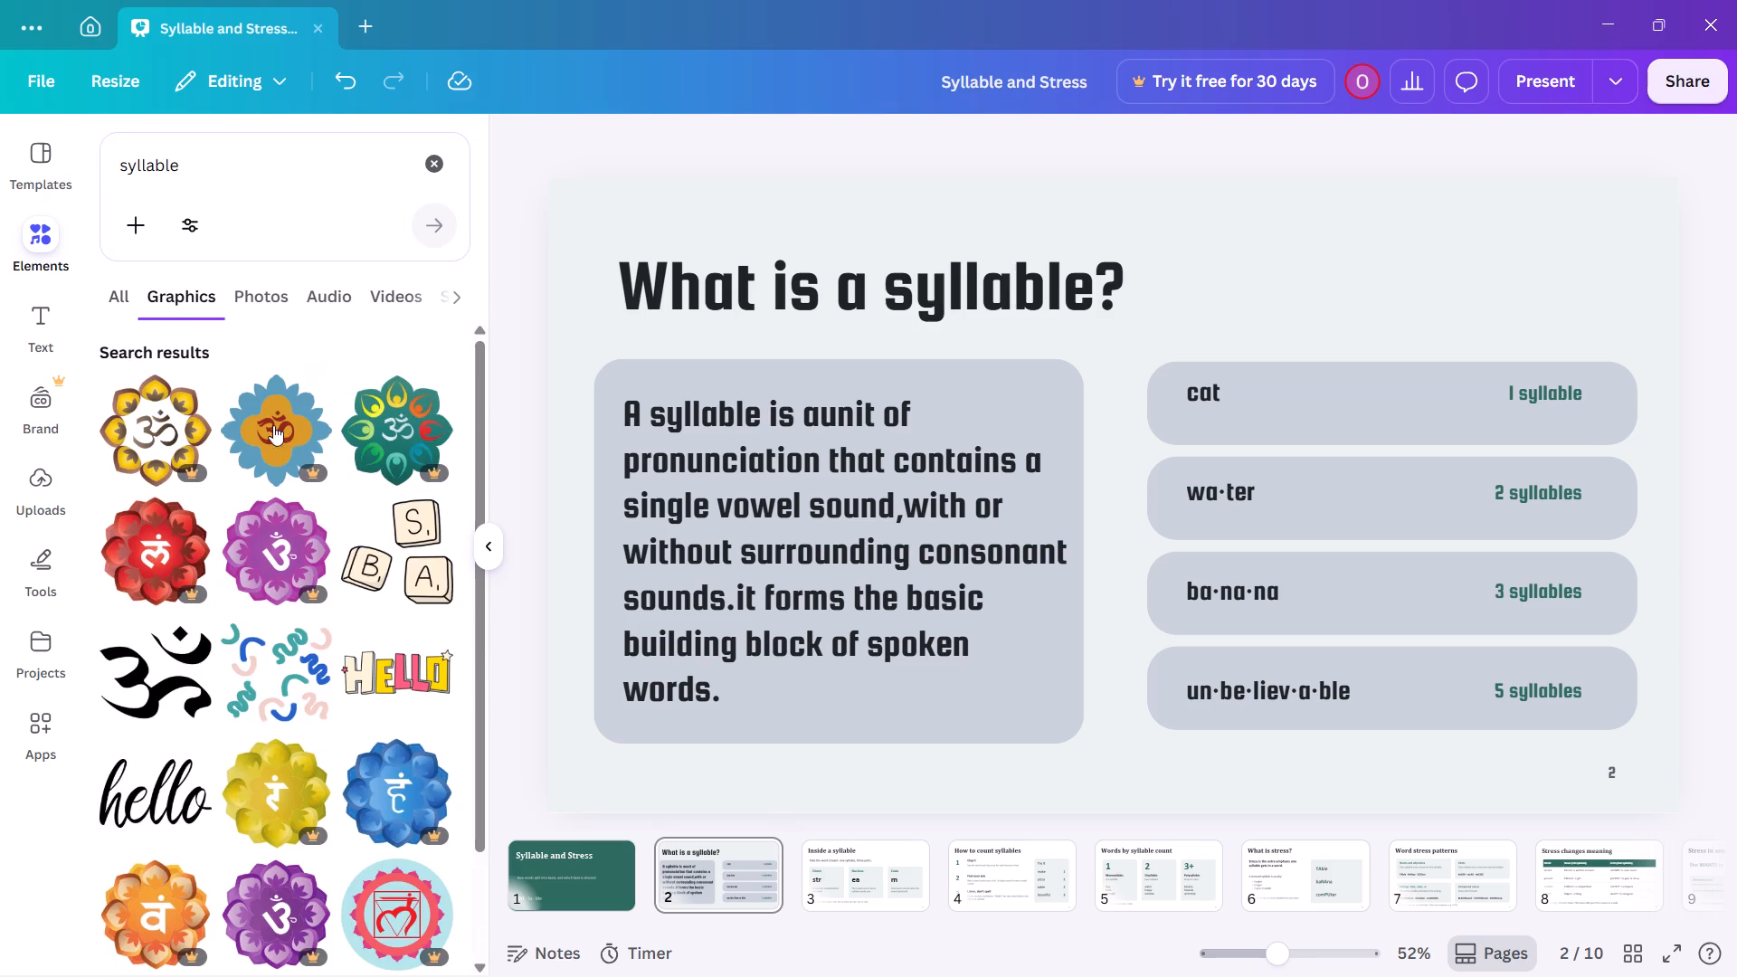
scroll(349, 544, "down", 6)
scroll(343, 526, "up", 1)
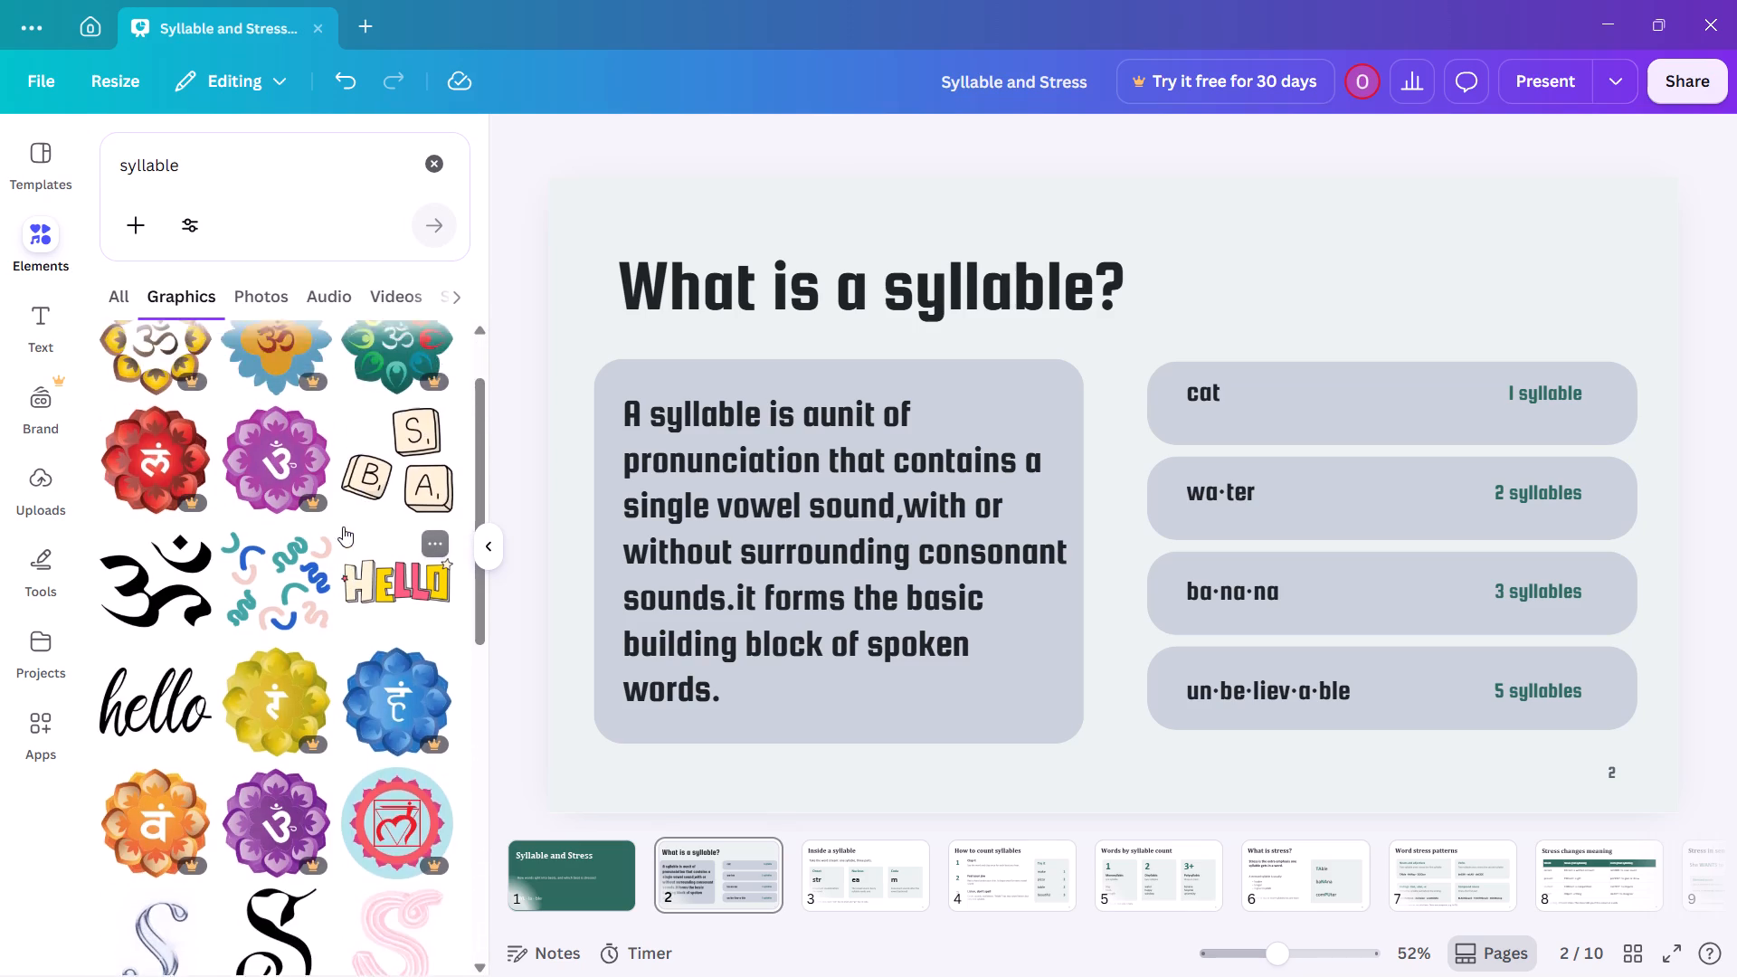
scroll(343, 526, "down", 7)
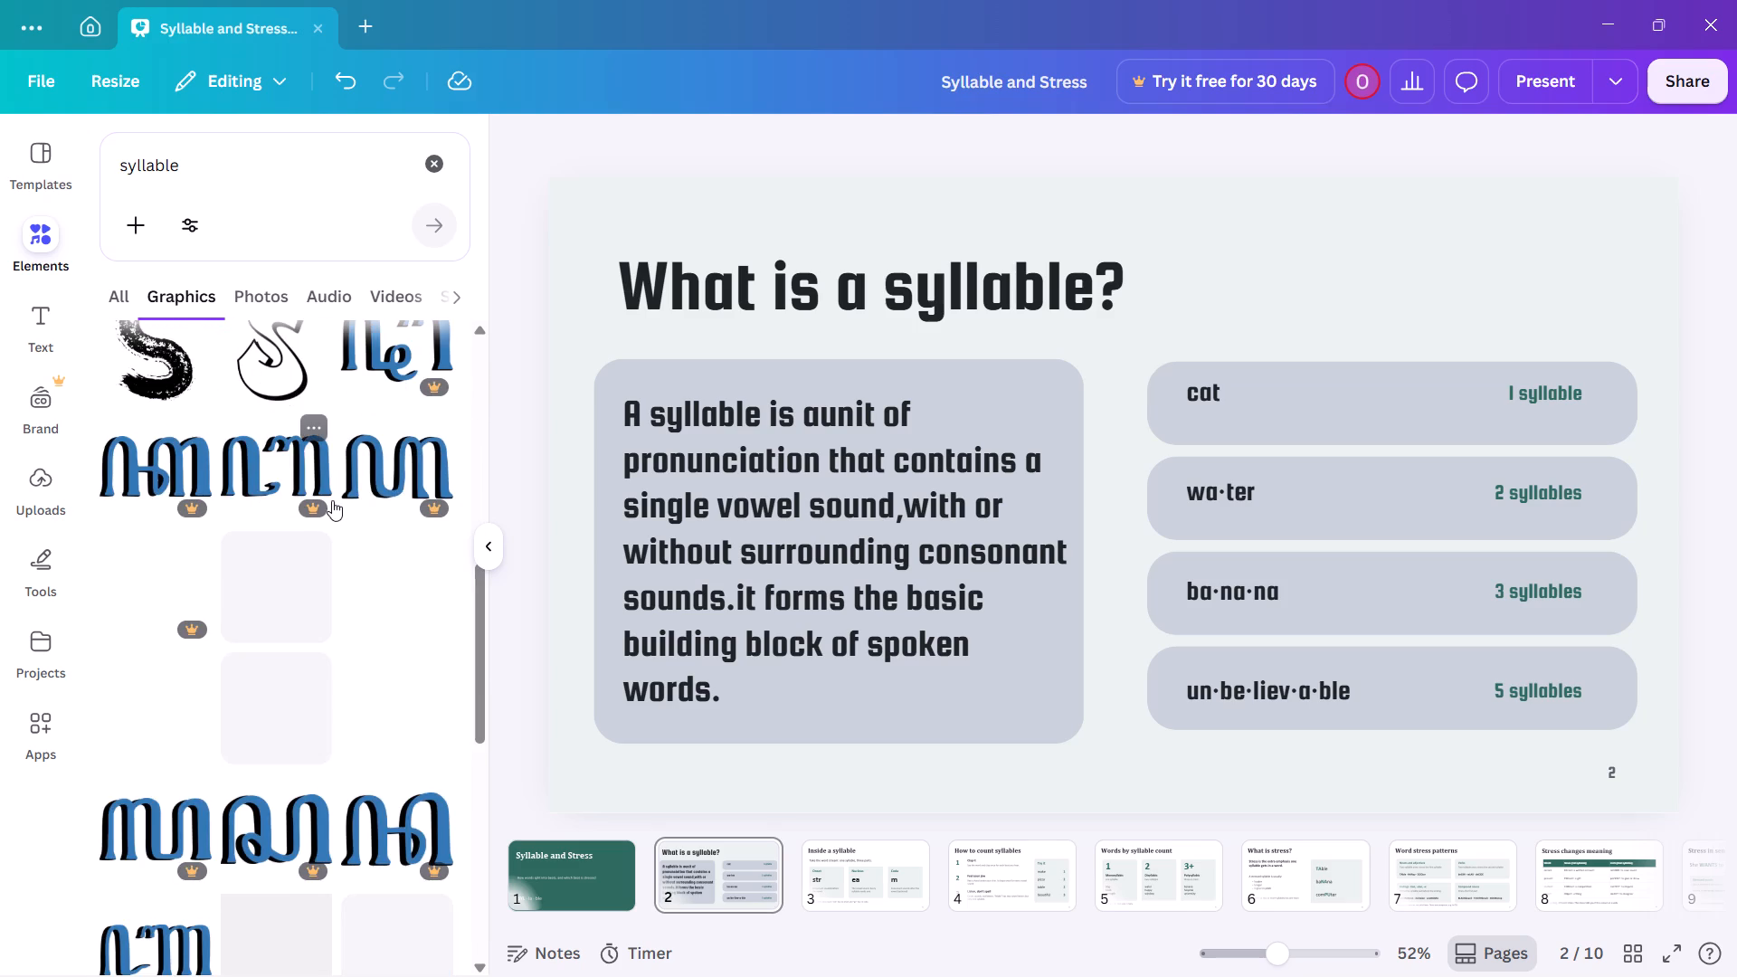
scroll(332, 493, "down", 3)
scroll(332, 493, "up", 2)
left_click(147, 638)
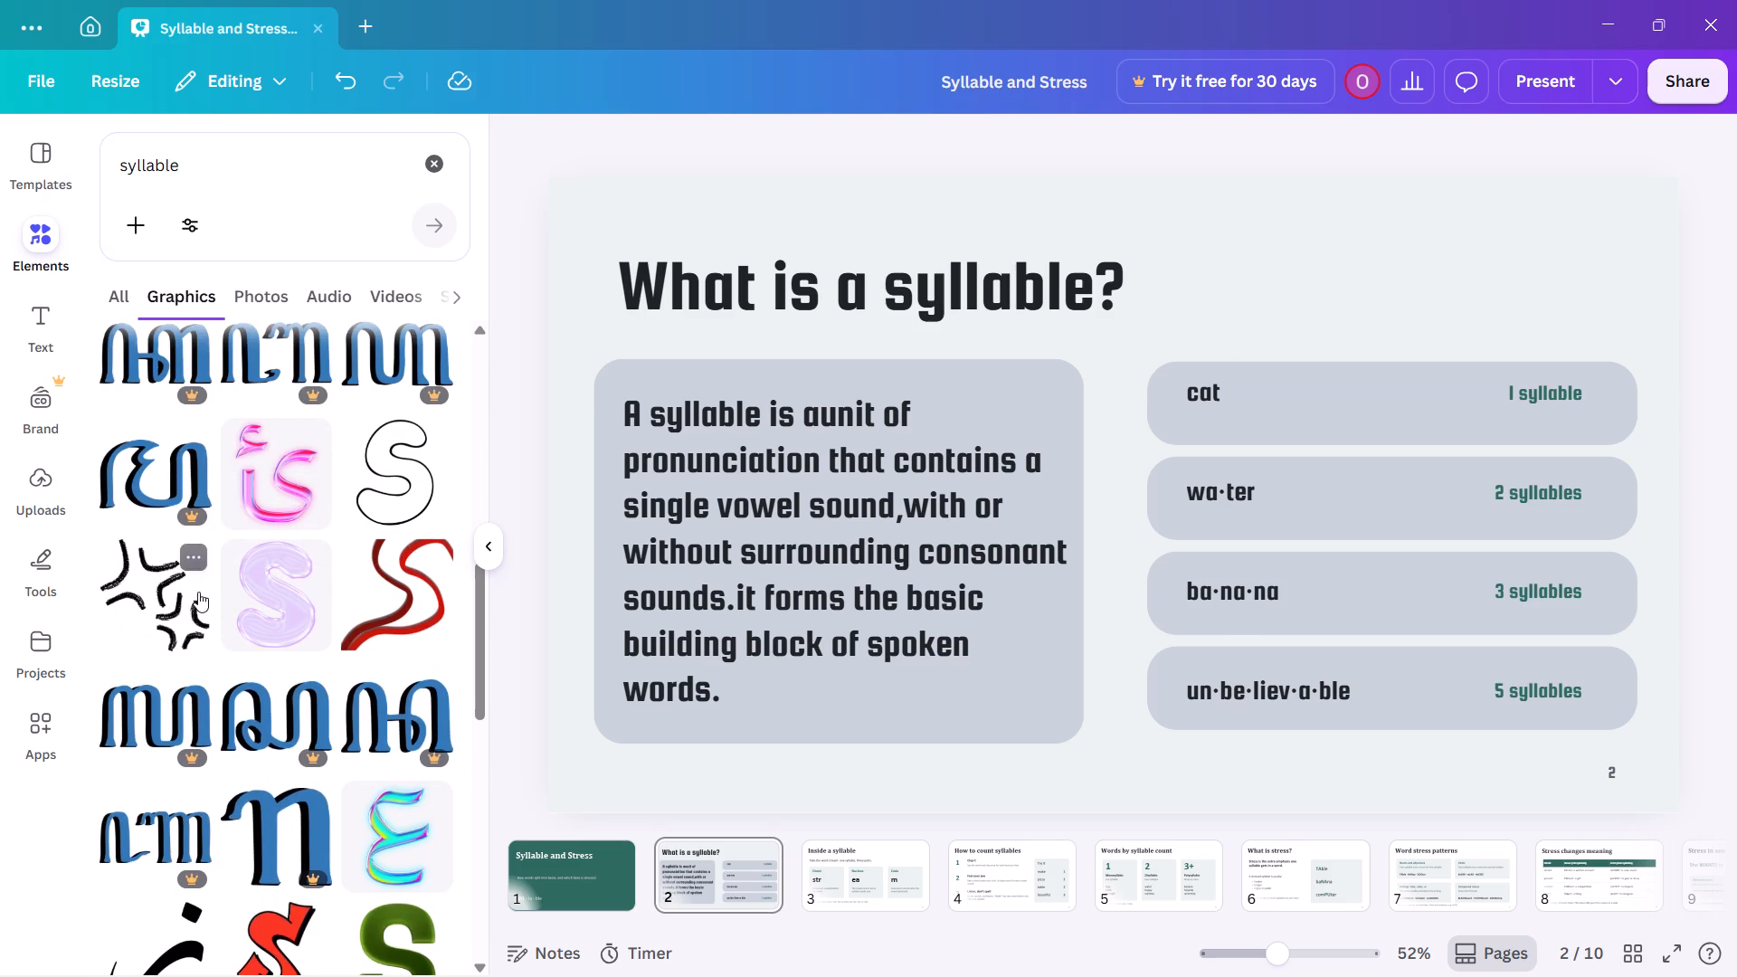
Move the brush-stroke graphic to the end of the "What is a syllable?" title, above the example rows.
left_click_drag(1237, 366, 1144, 509)
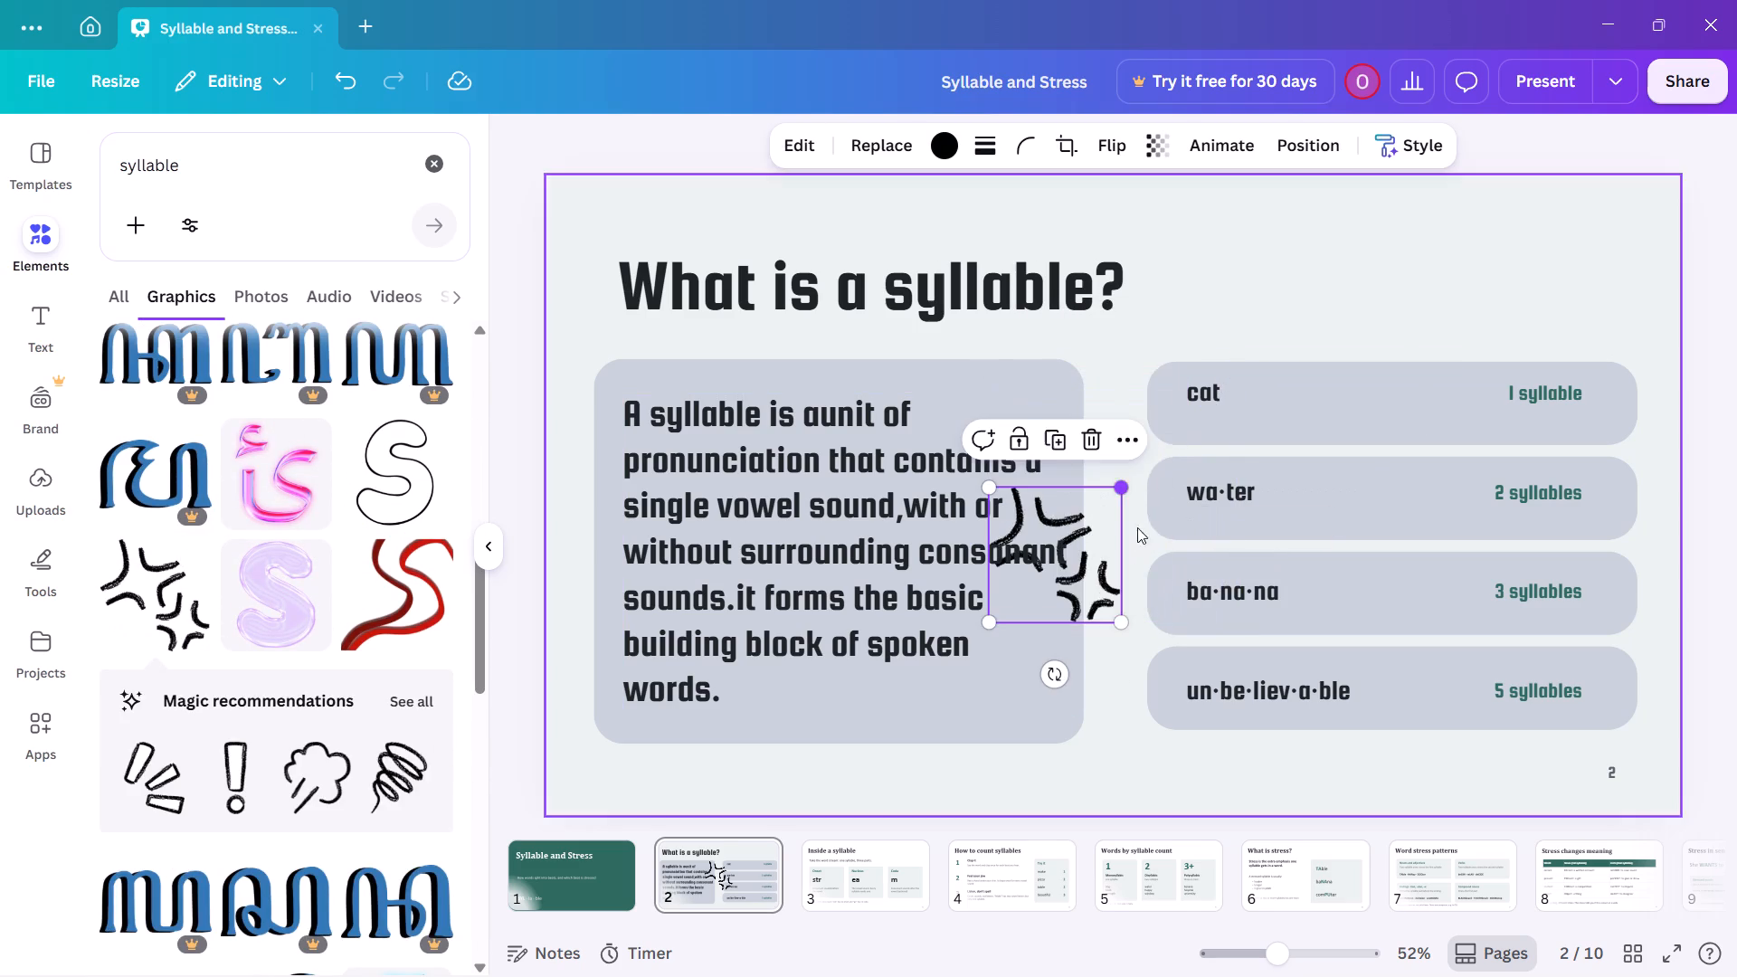
left_click_drag(1077, 561, 1221, 257)
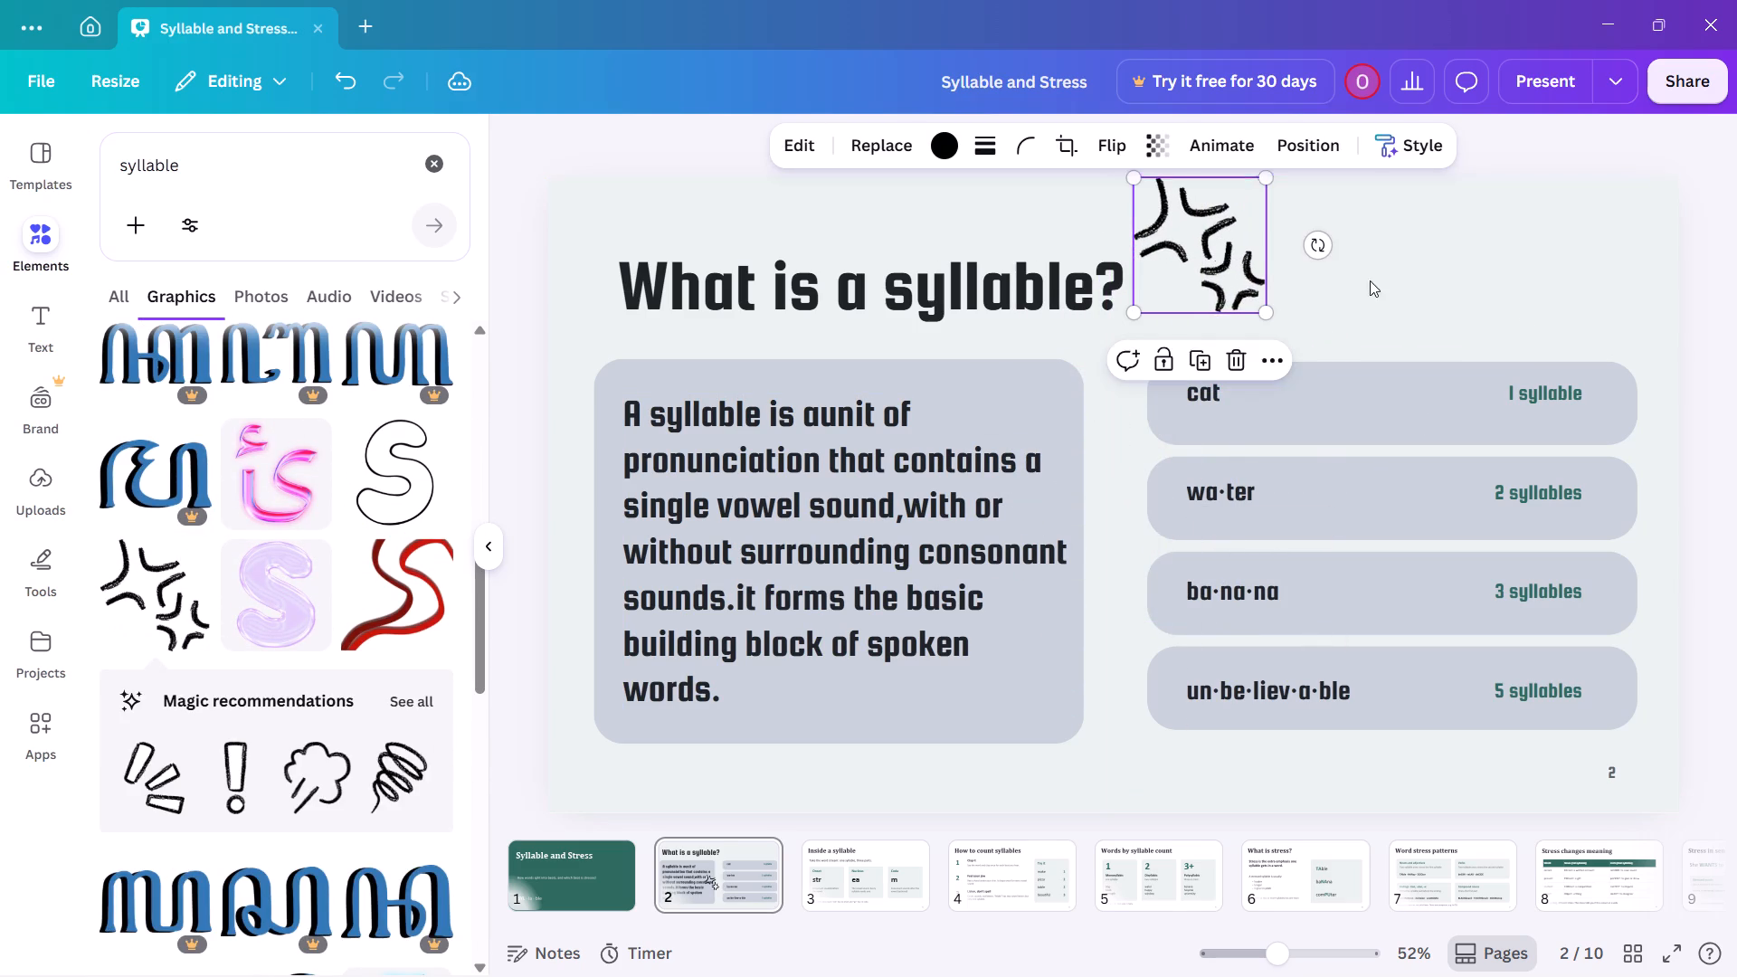
left_click(1711, 330)
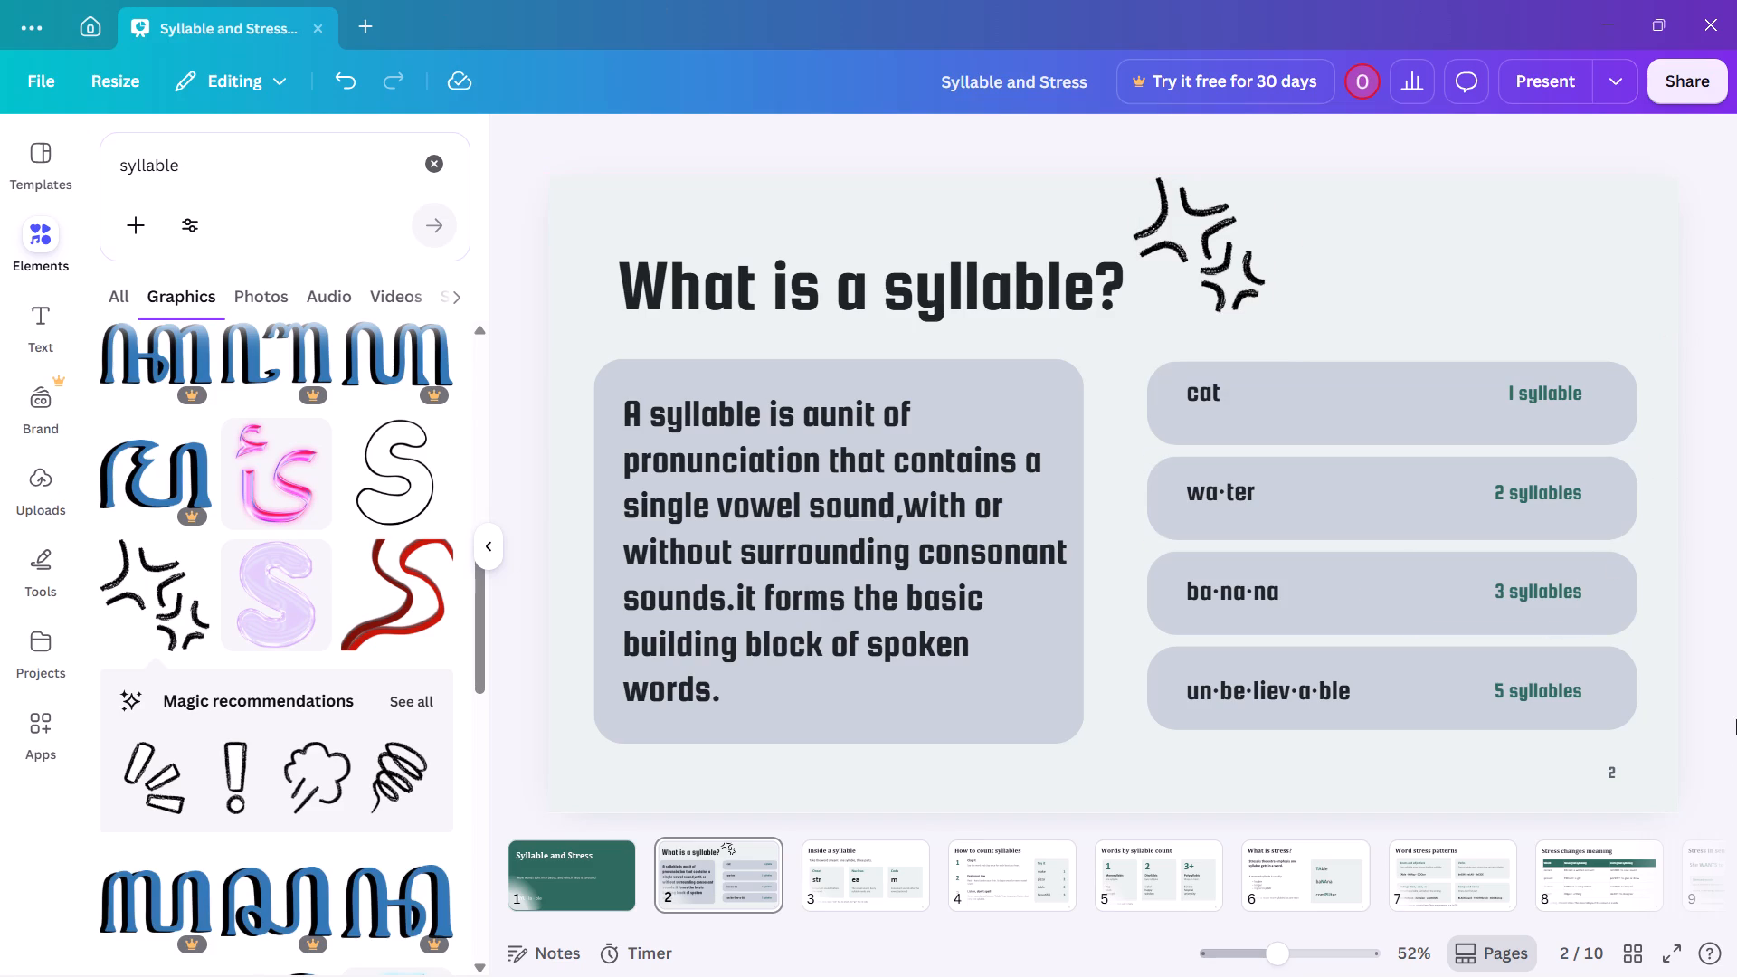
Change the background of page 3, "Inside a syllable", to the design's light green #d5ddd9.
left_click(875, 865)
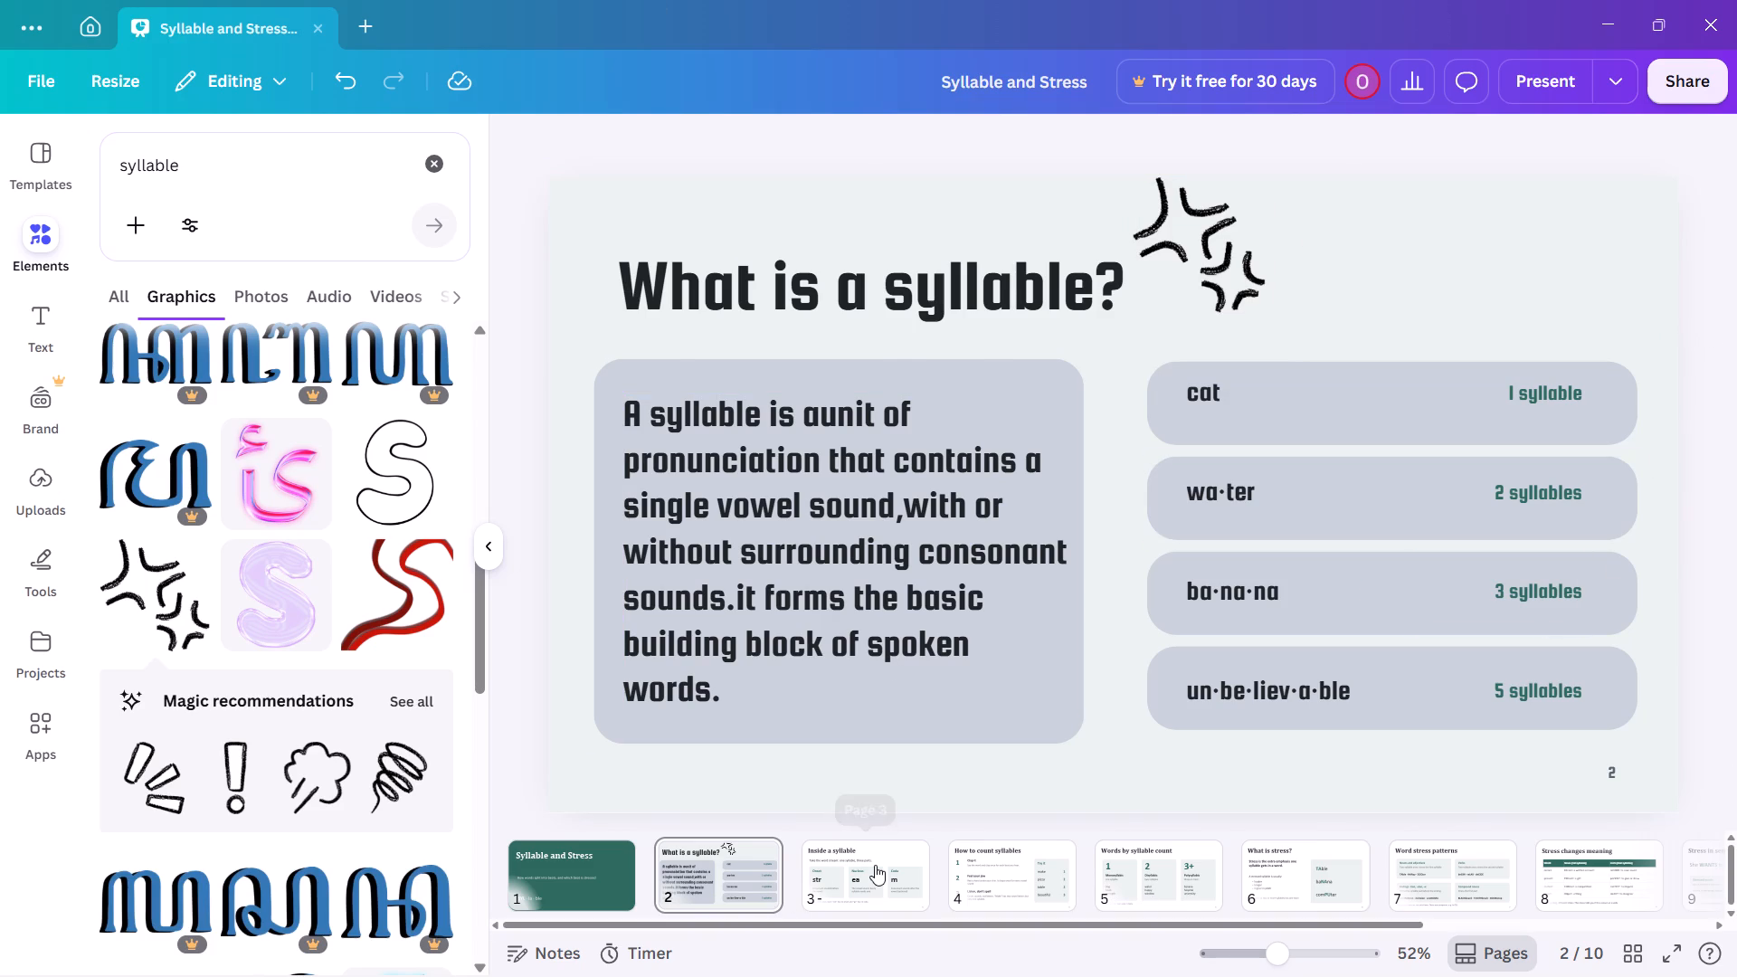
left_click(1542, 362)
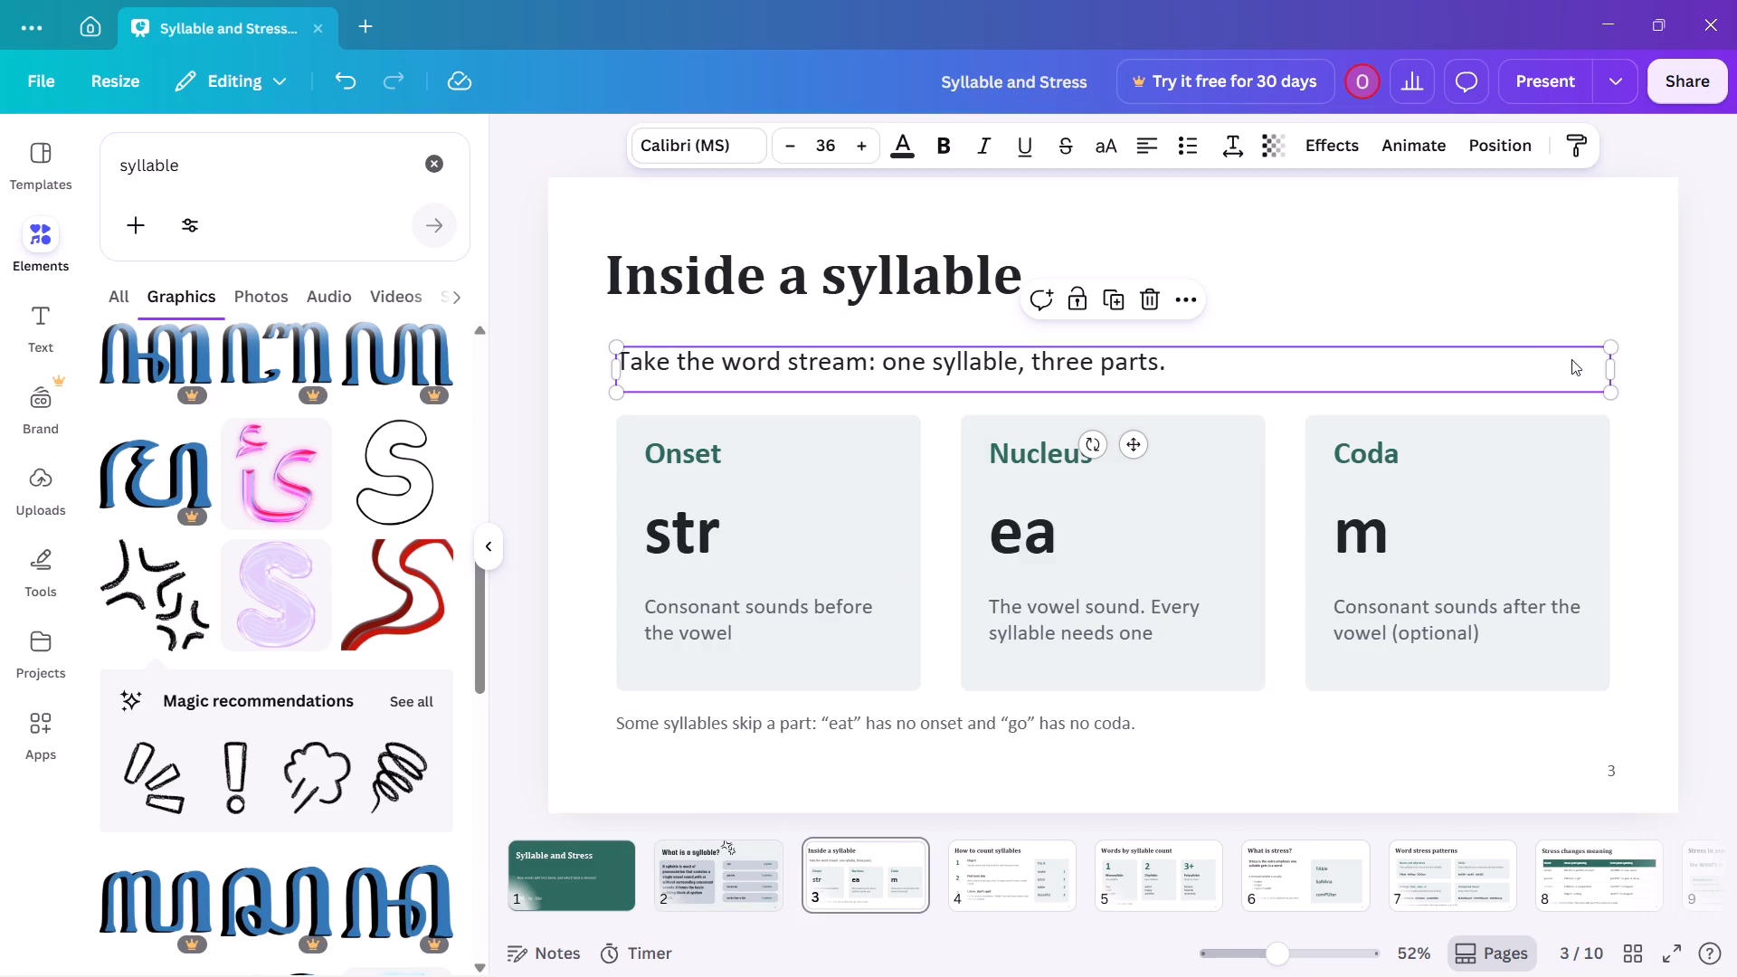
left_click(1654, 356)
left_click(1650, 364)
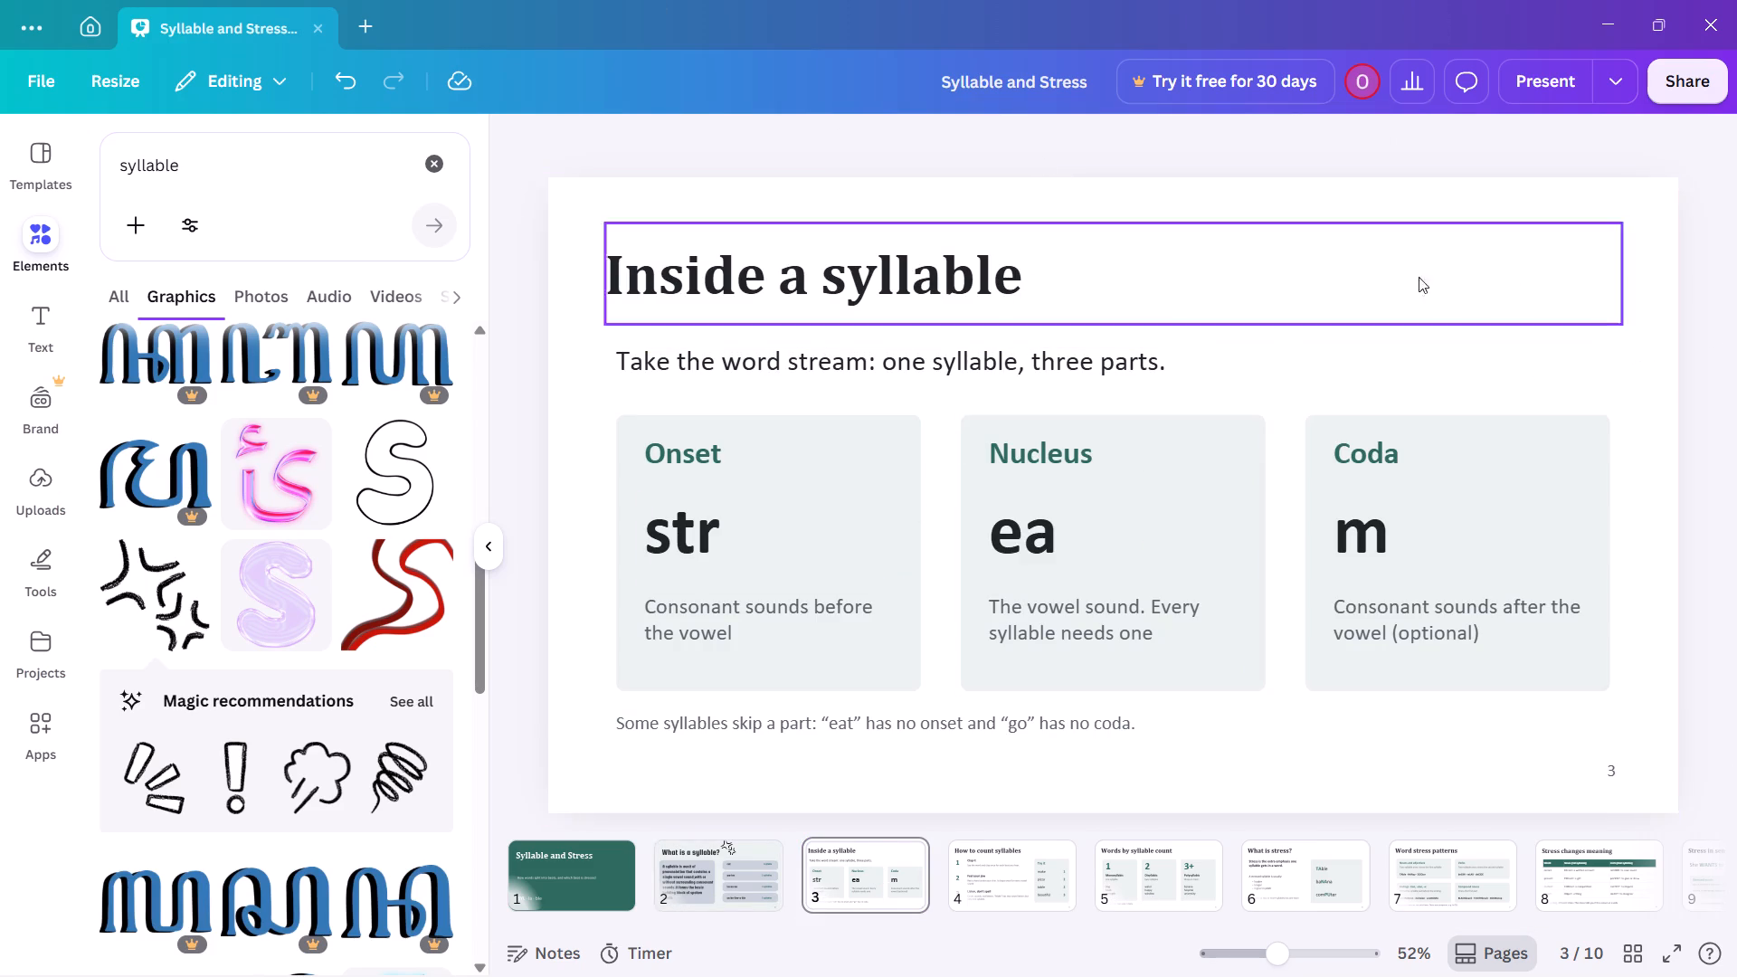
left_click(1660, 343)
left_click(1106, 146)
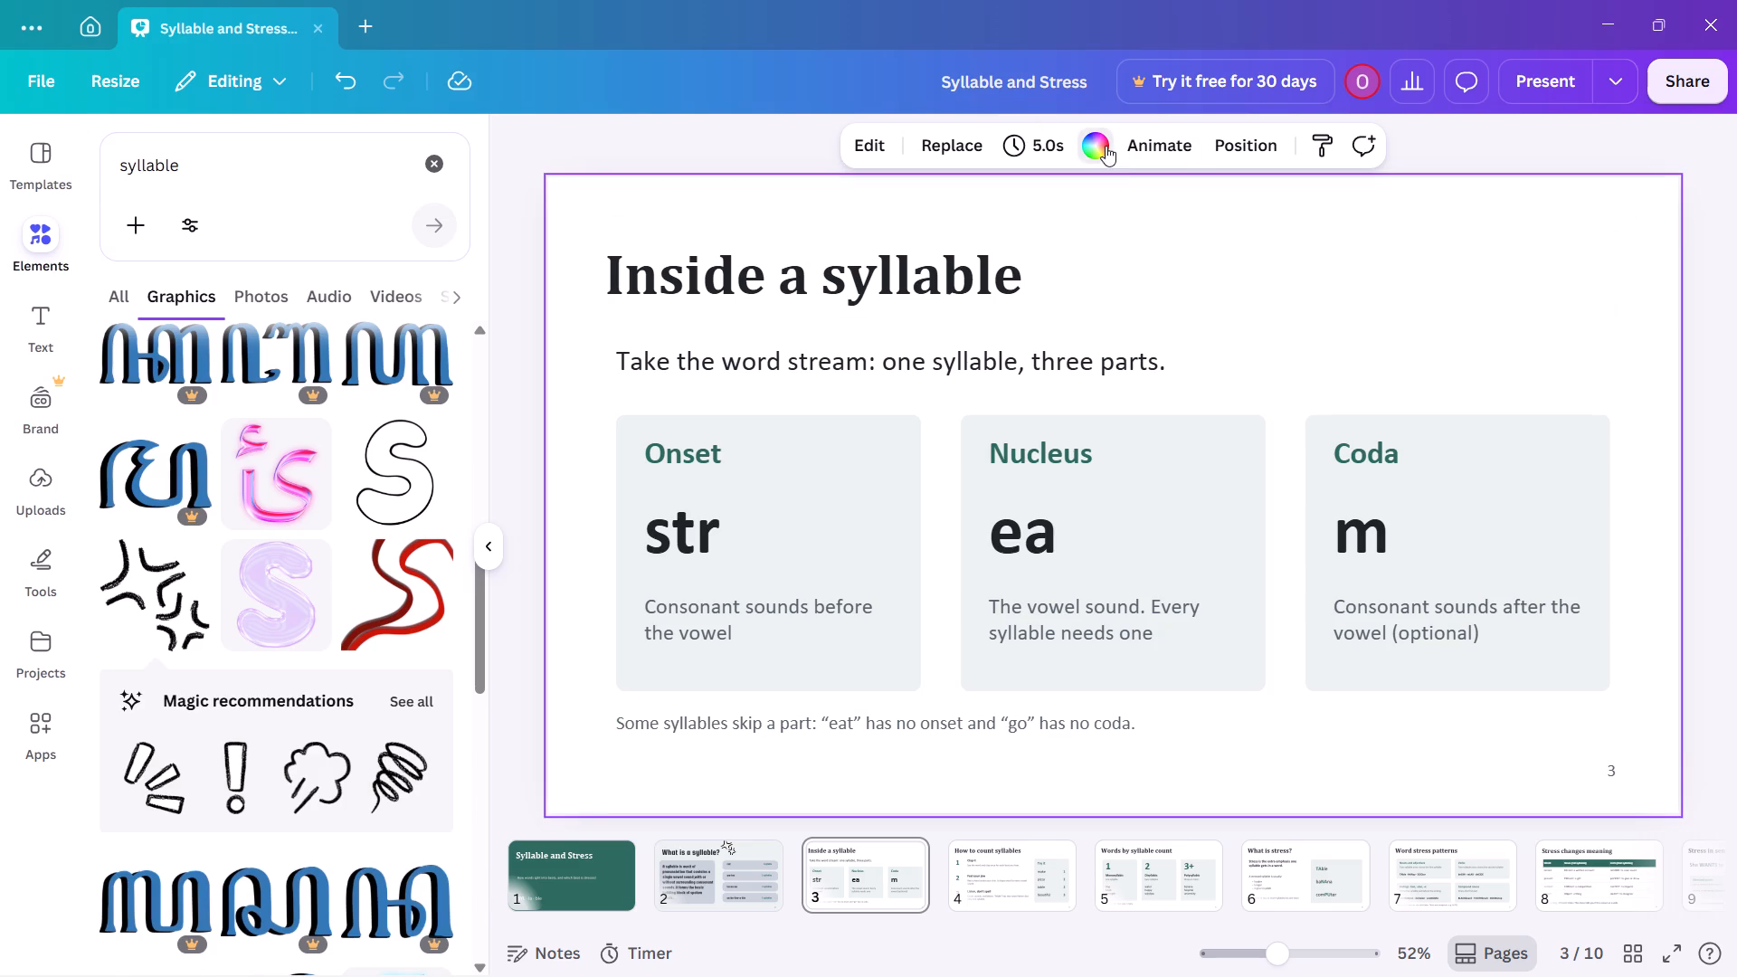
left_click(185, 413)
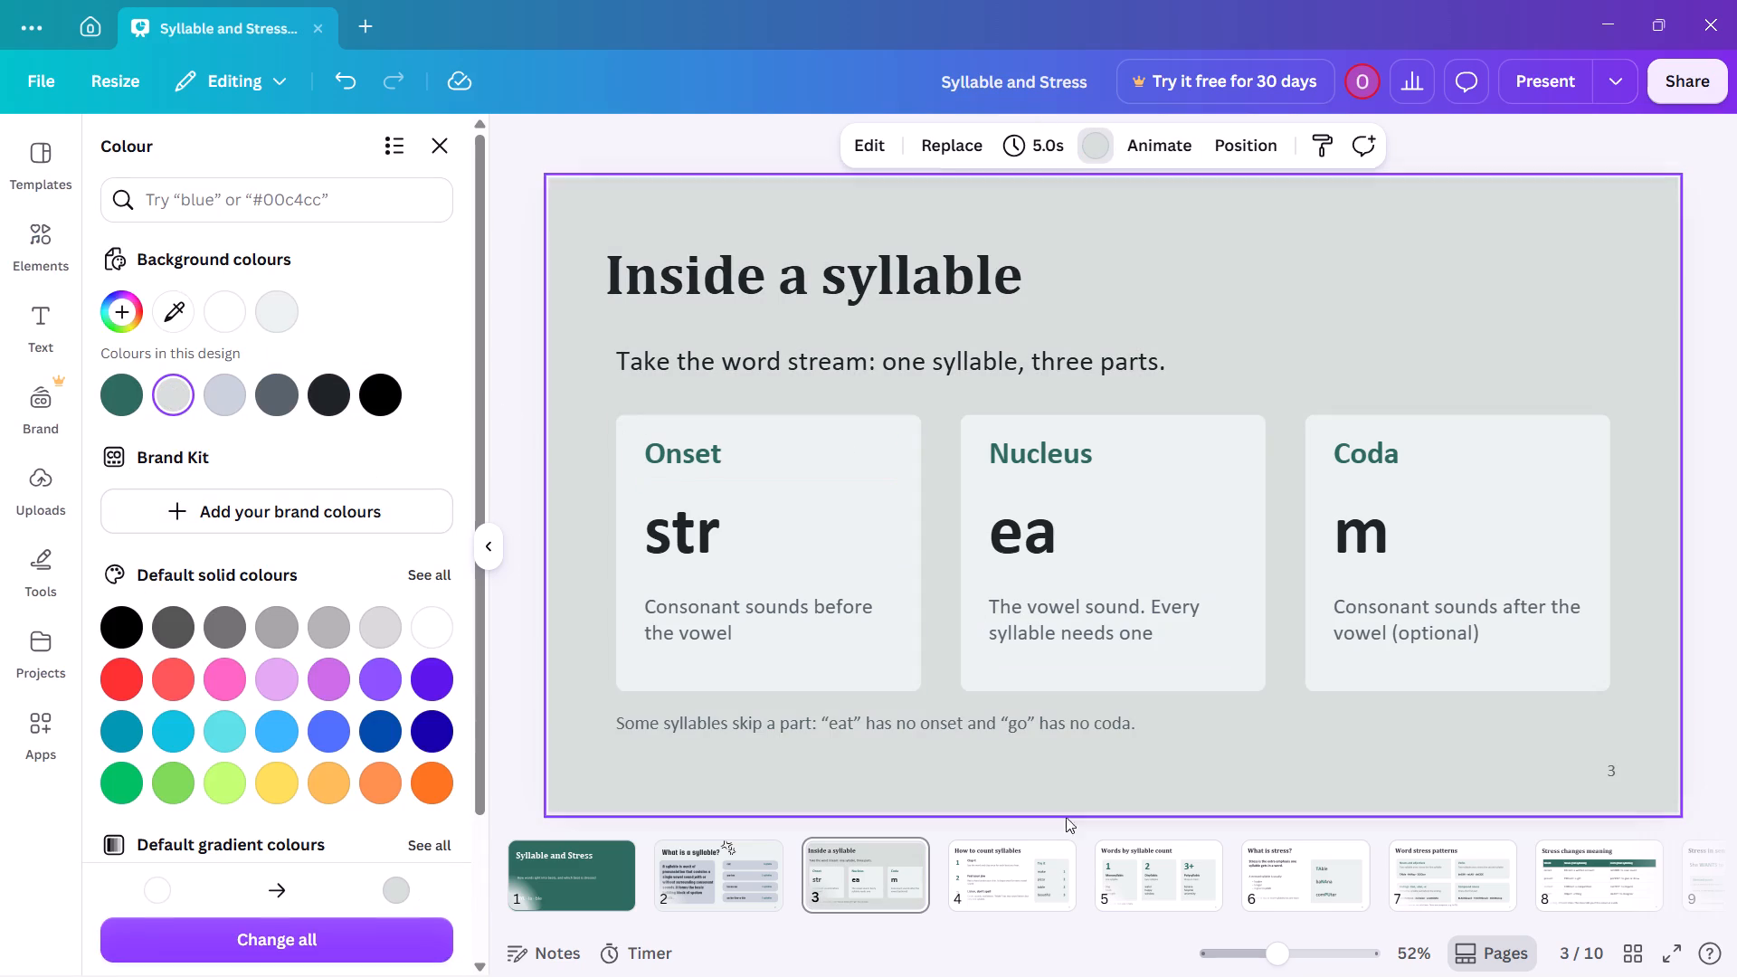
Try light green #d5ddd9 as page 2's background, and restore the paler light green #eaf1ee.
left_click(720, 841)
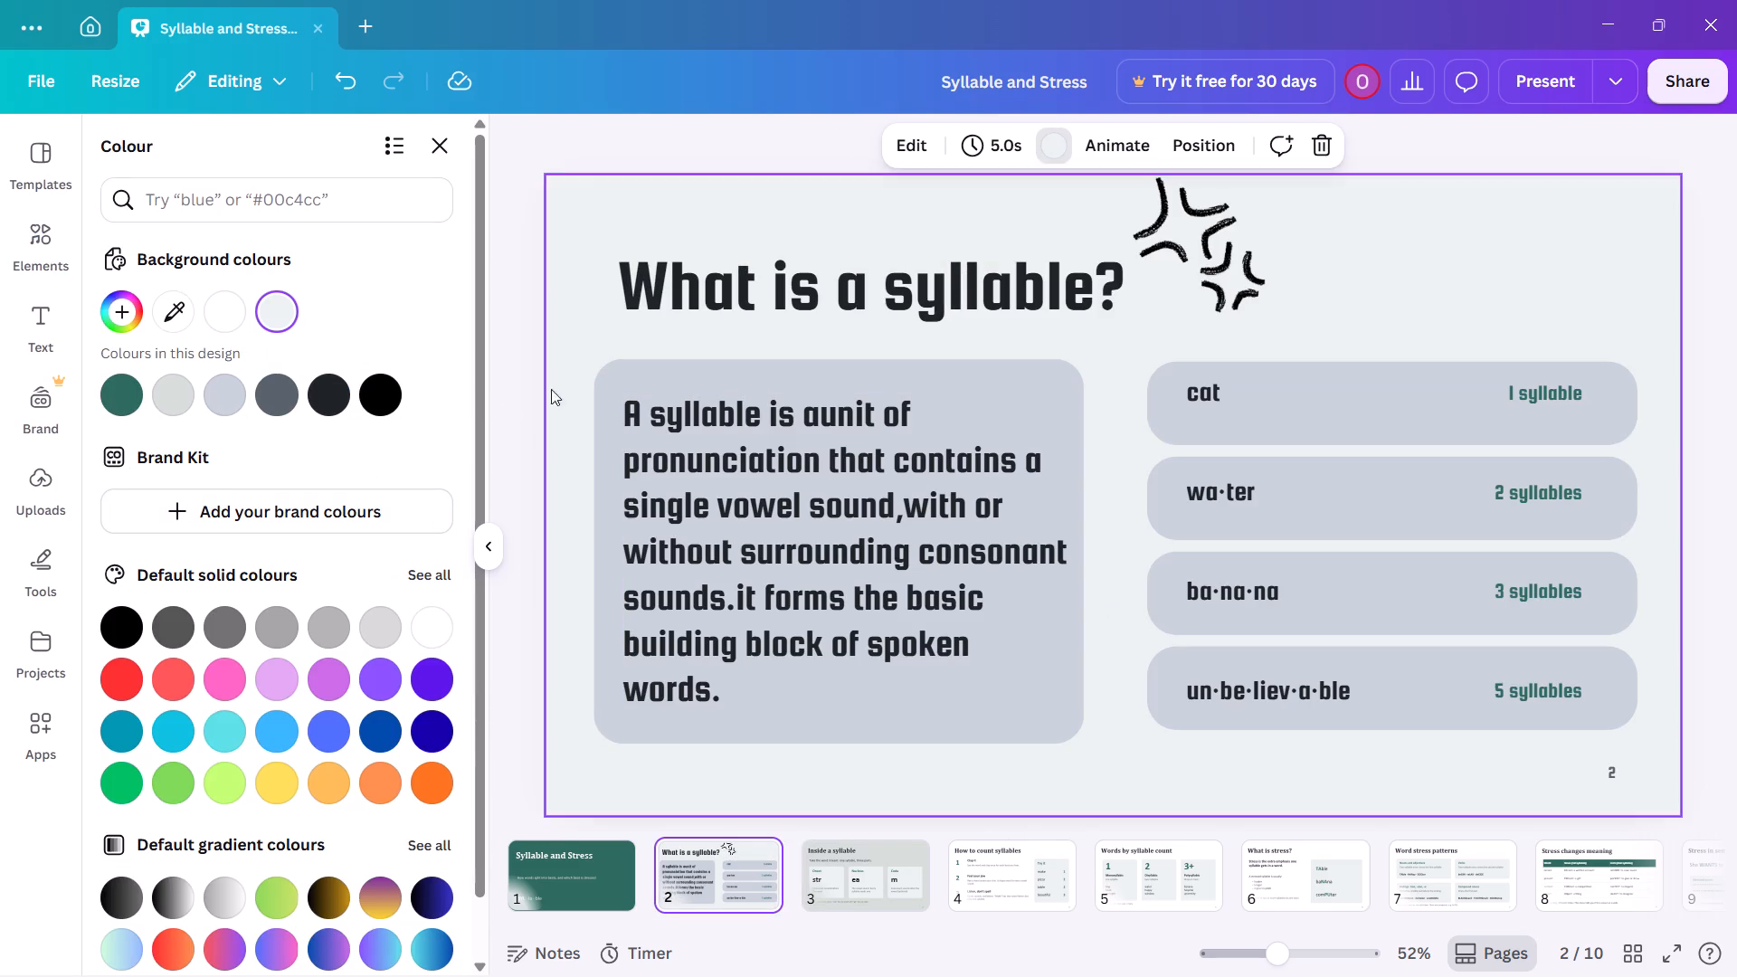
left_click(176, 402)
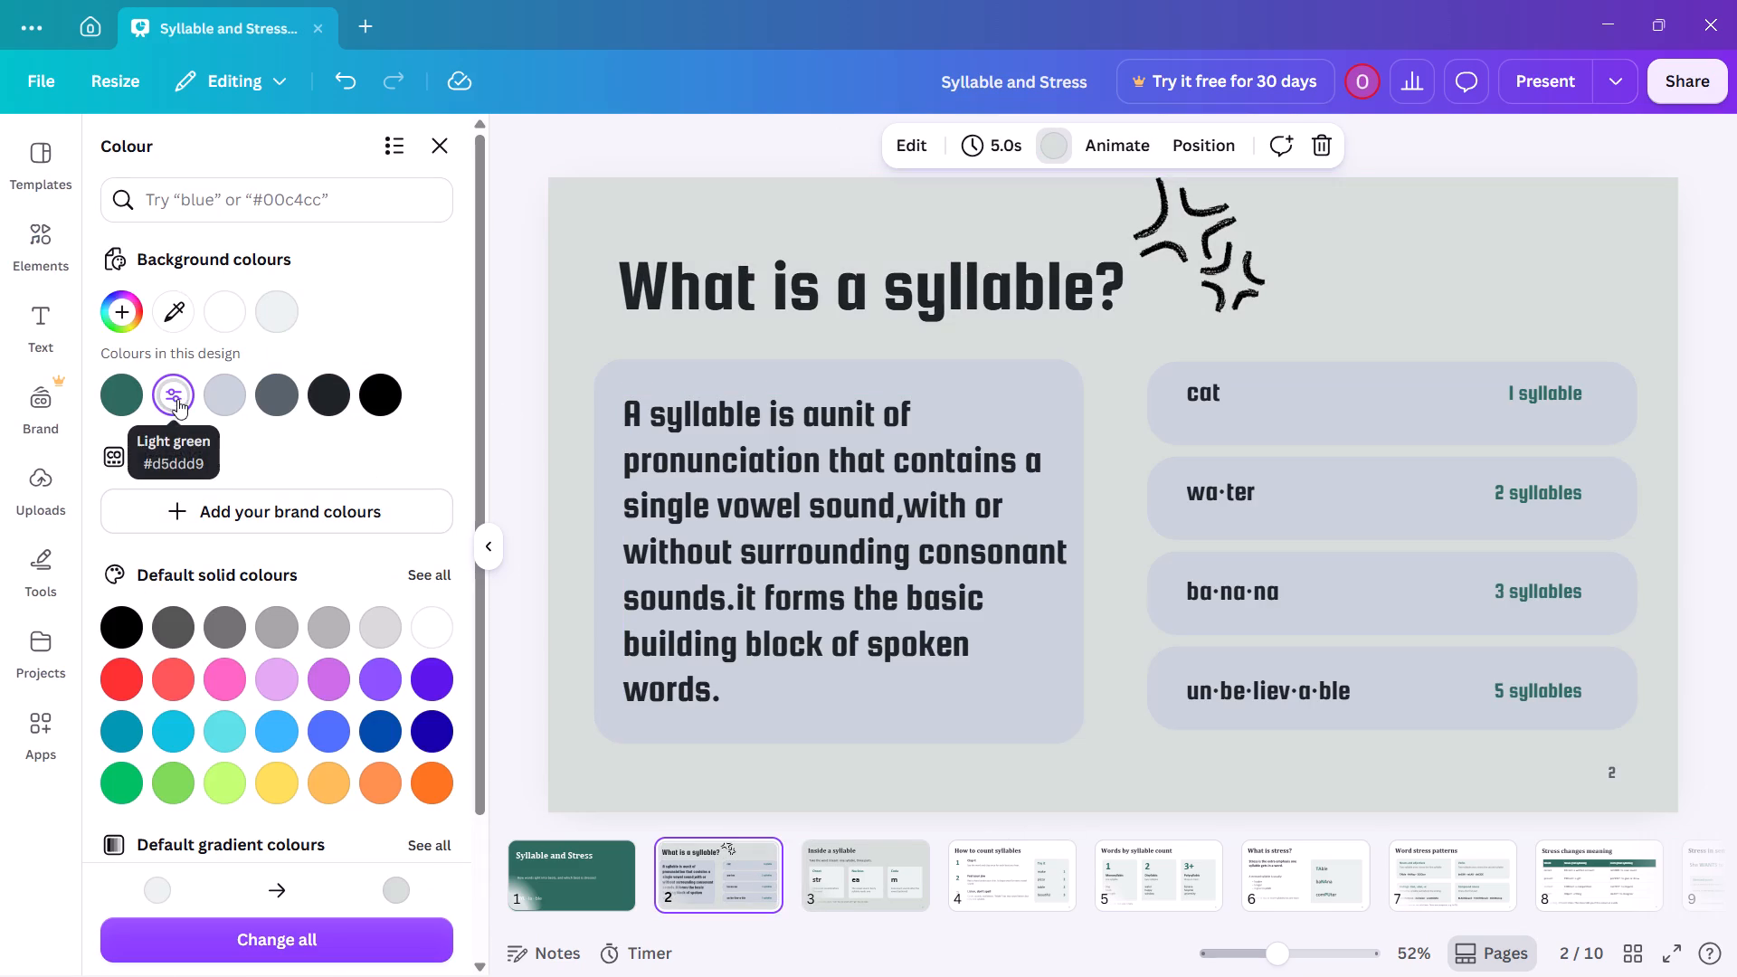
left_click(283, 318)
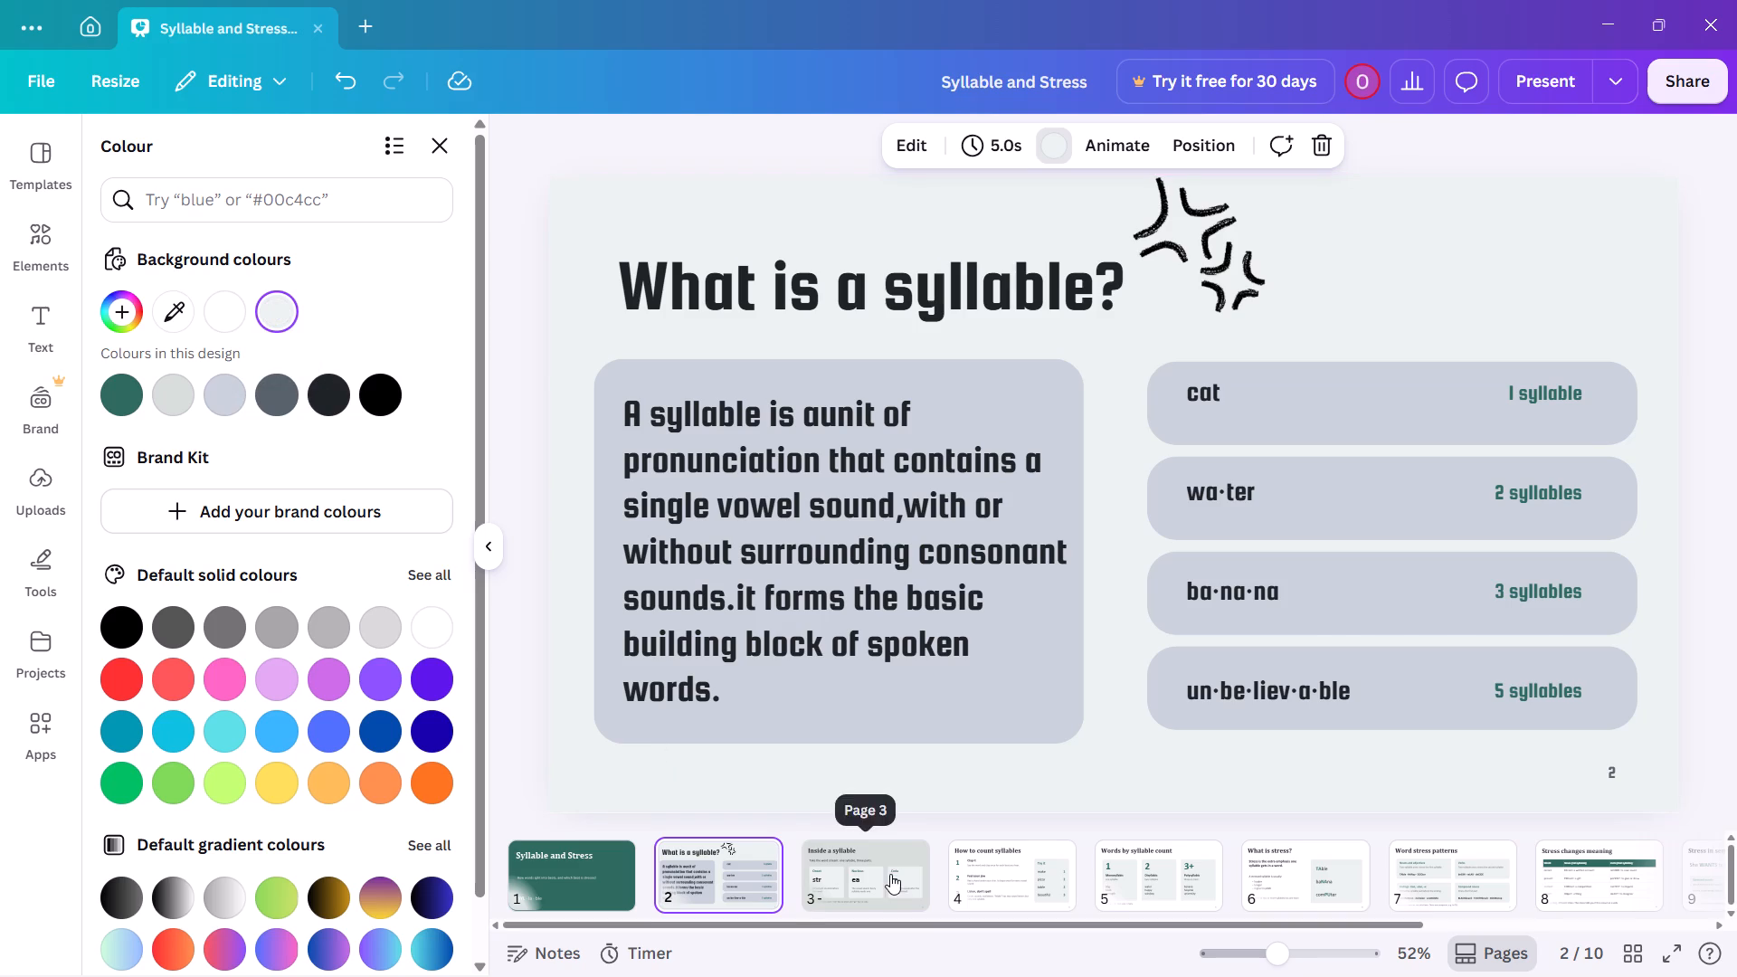
Set page 3's background to light green #eaf1ee to match page 2.
left_click(890, 874)
left_click(1061, 138)
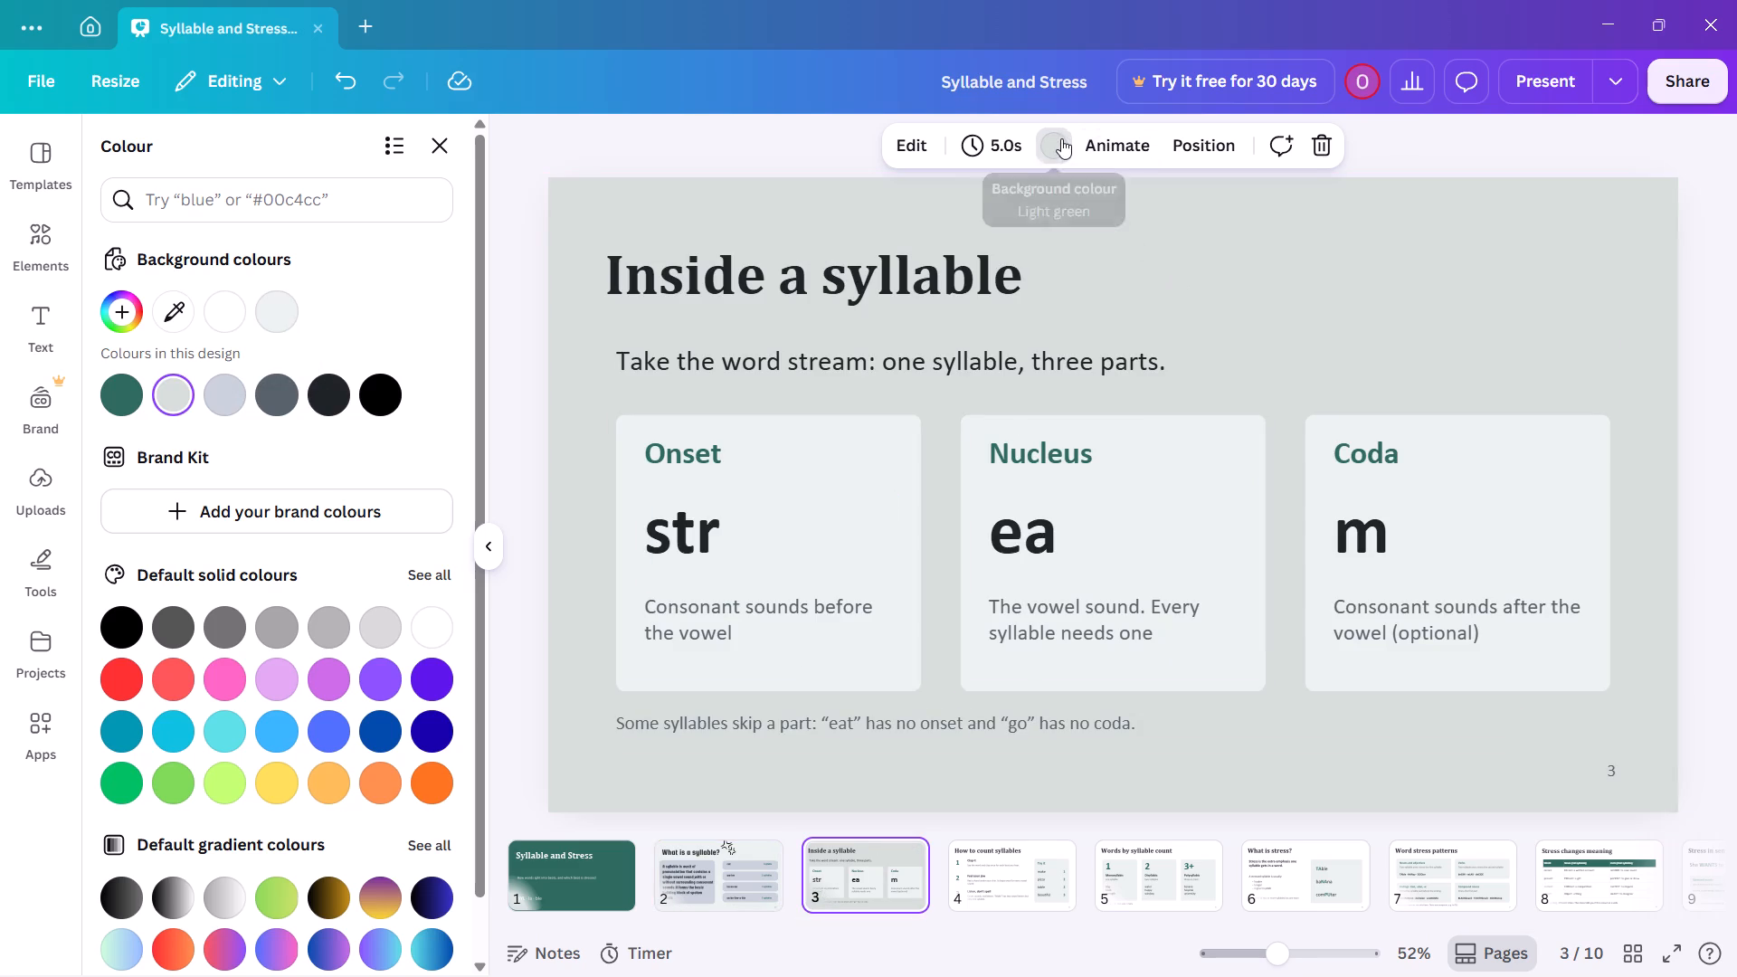
left_click(1052, 151)
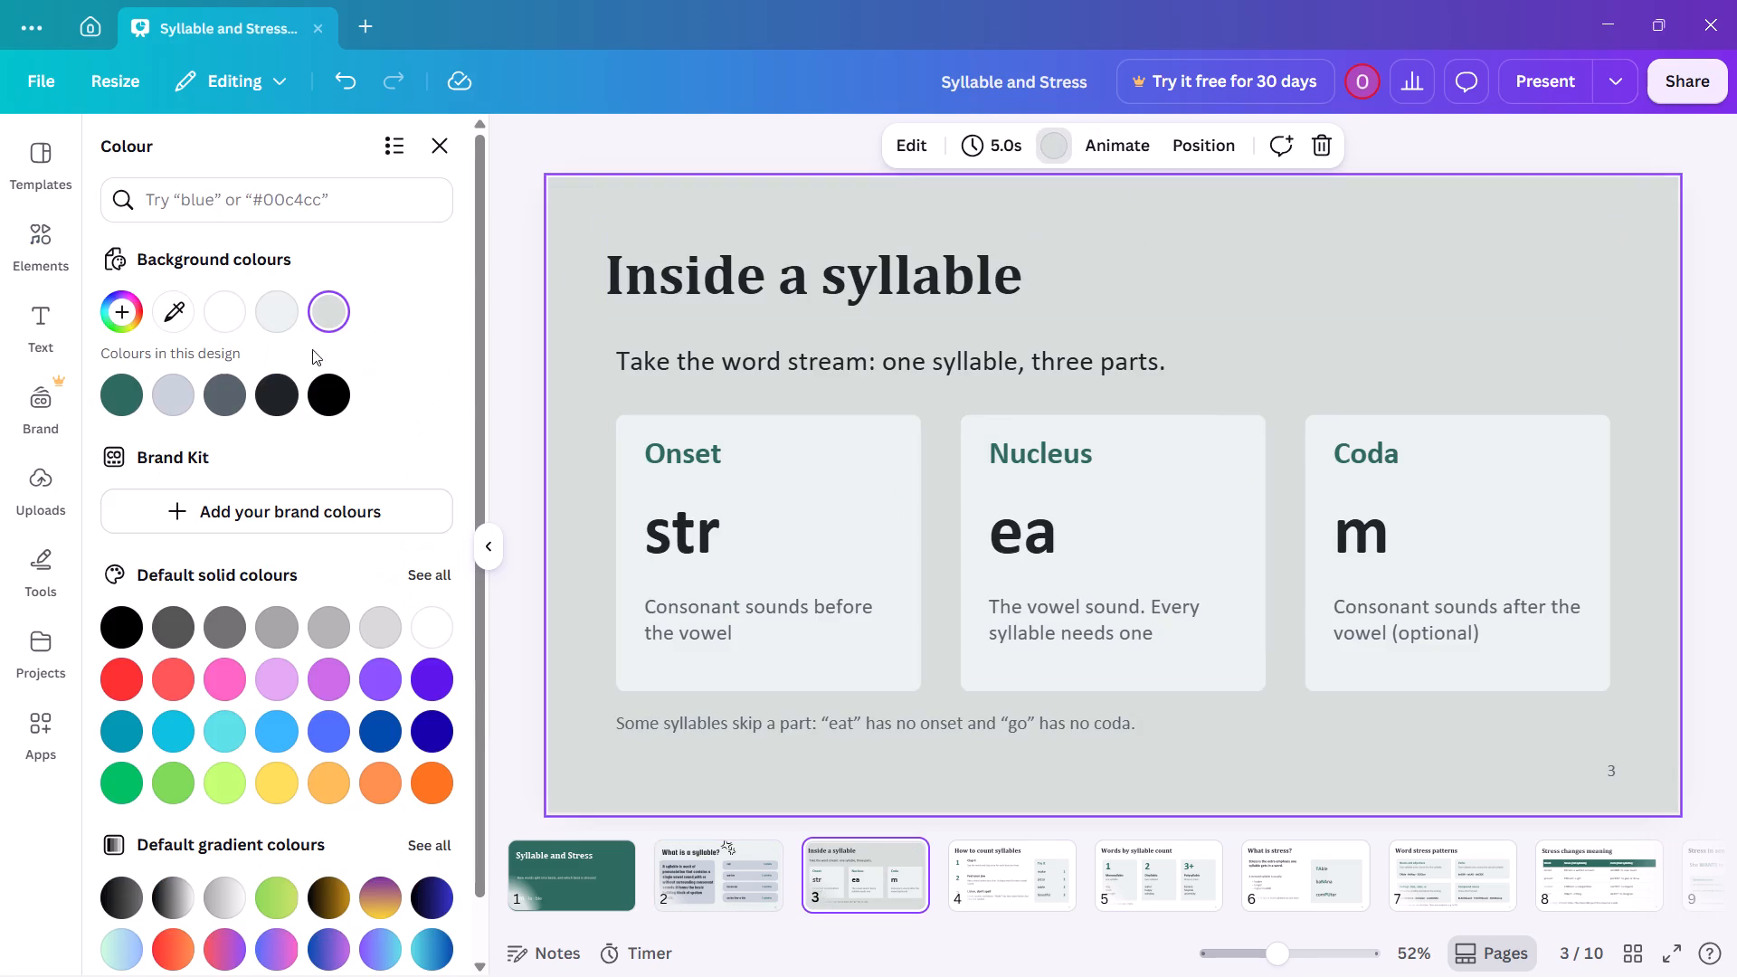
left_click(264, 312)
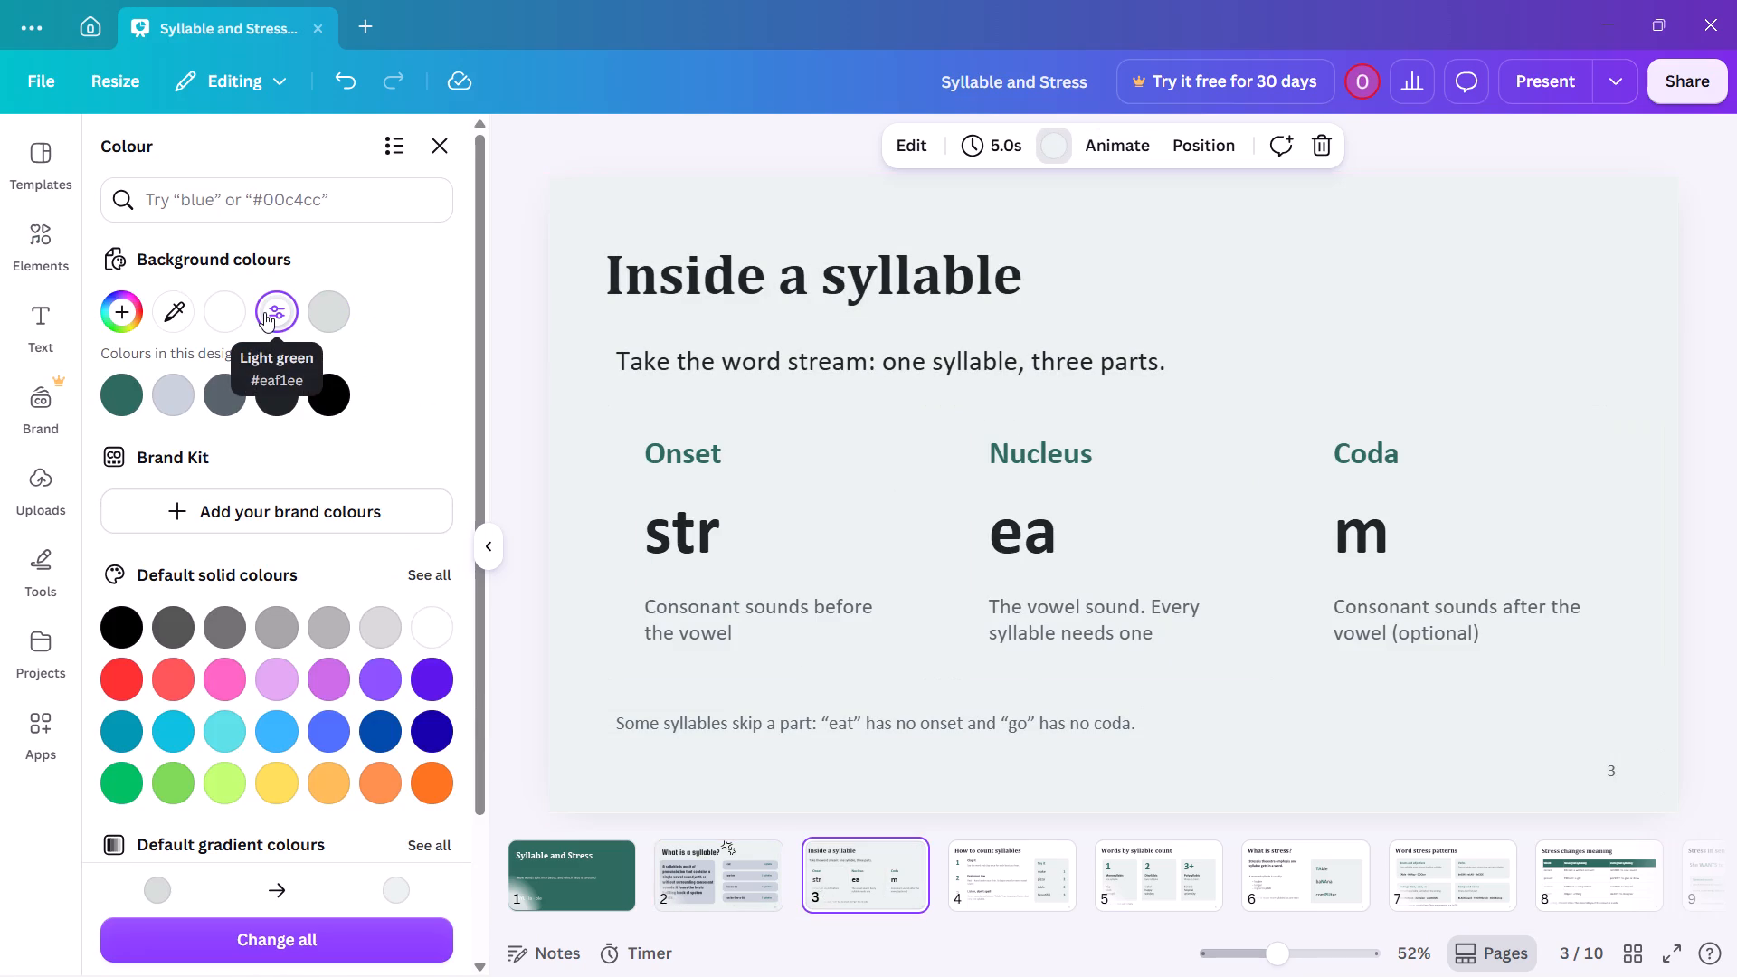
left_click(569, 748)
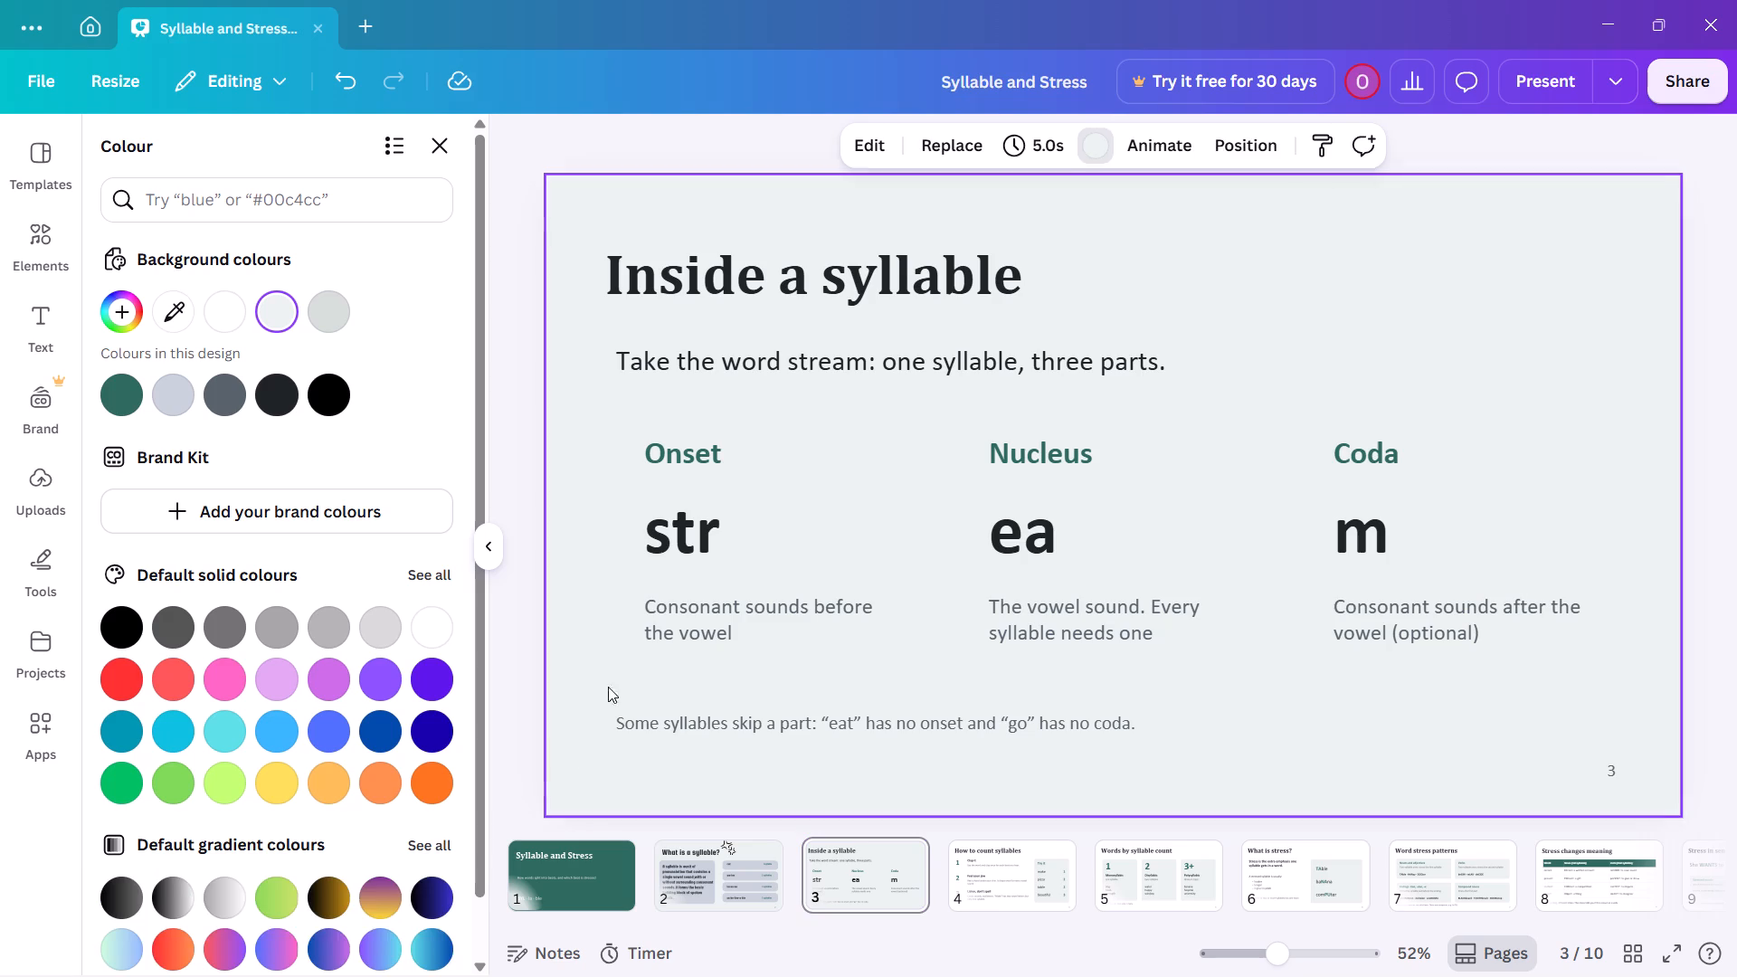
Fill the Onset, Nucleus and Coda cards on page 3 with the light azure used for page 2's boxes.
left_click(847, 564)
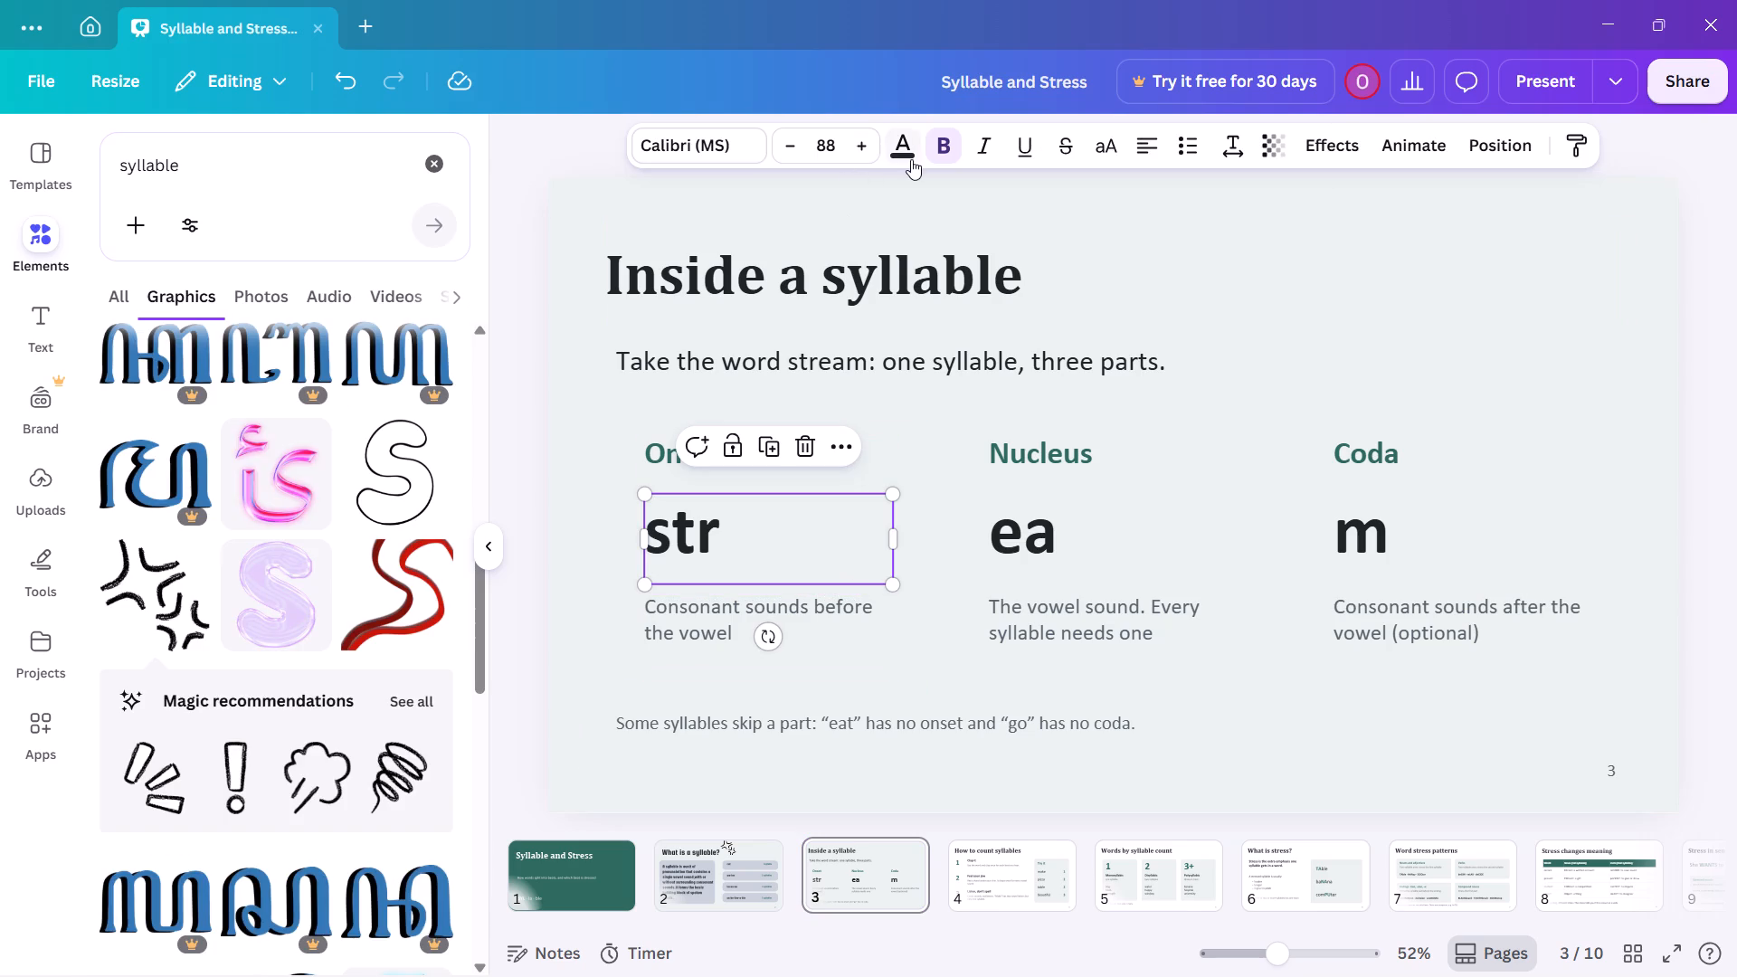
left_click(866, 669)
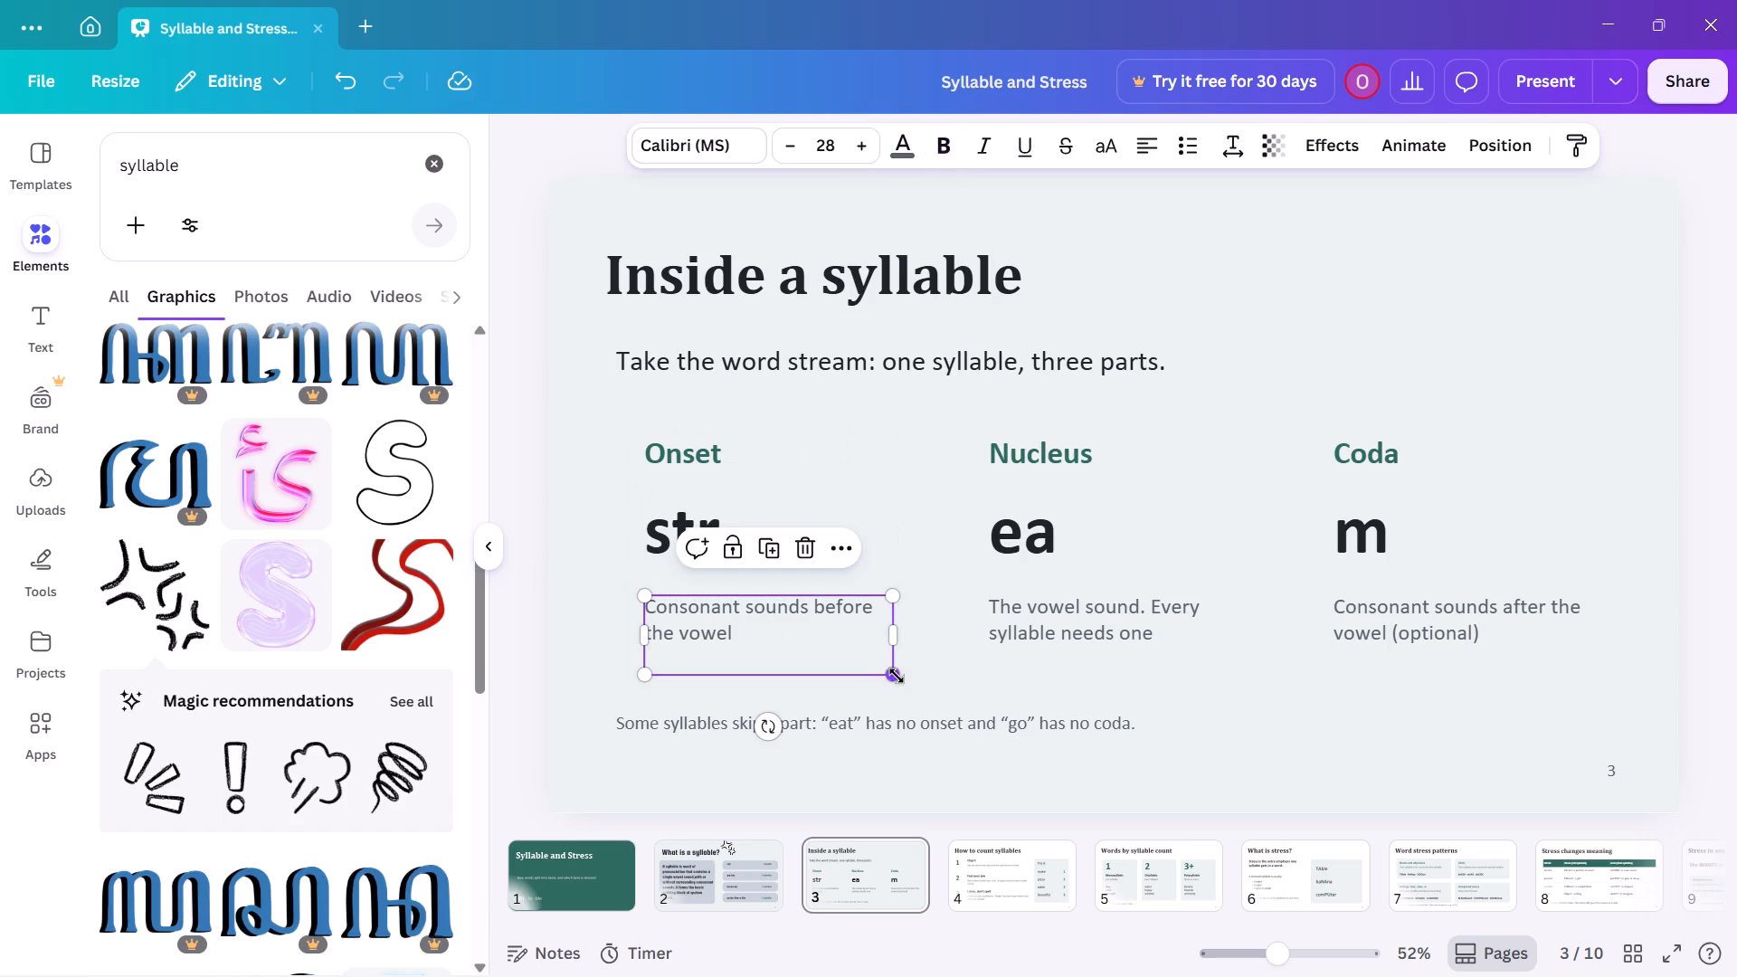
left_click(914, 661)
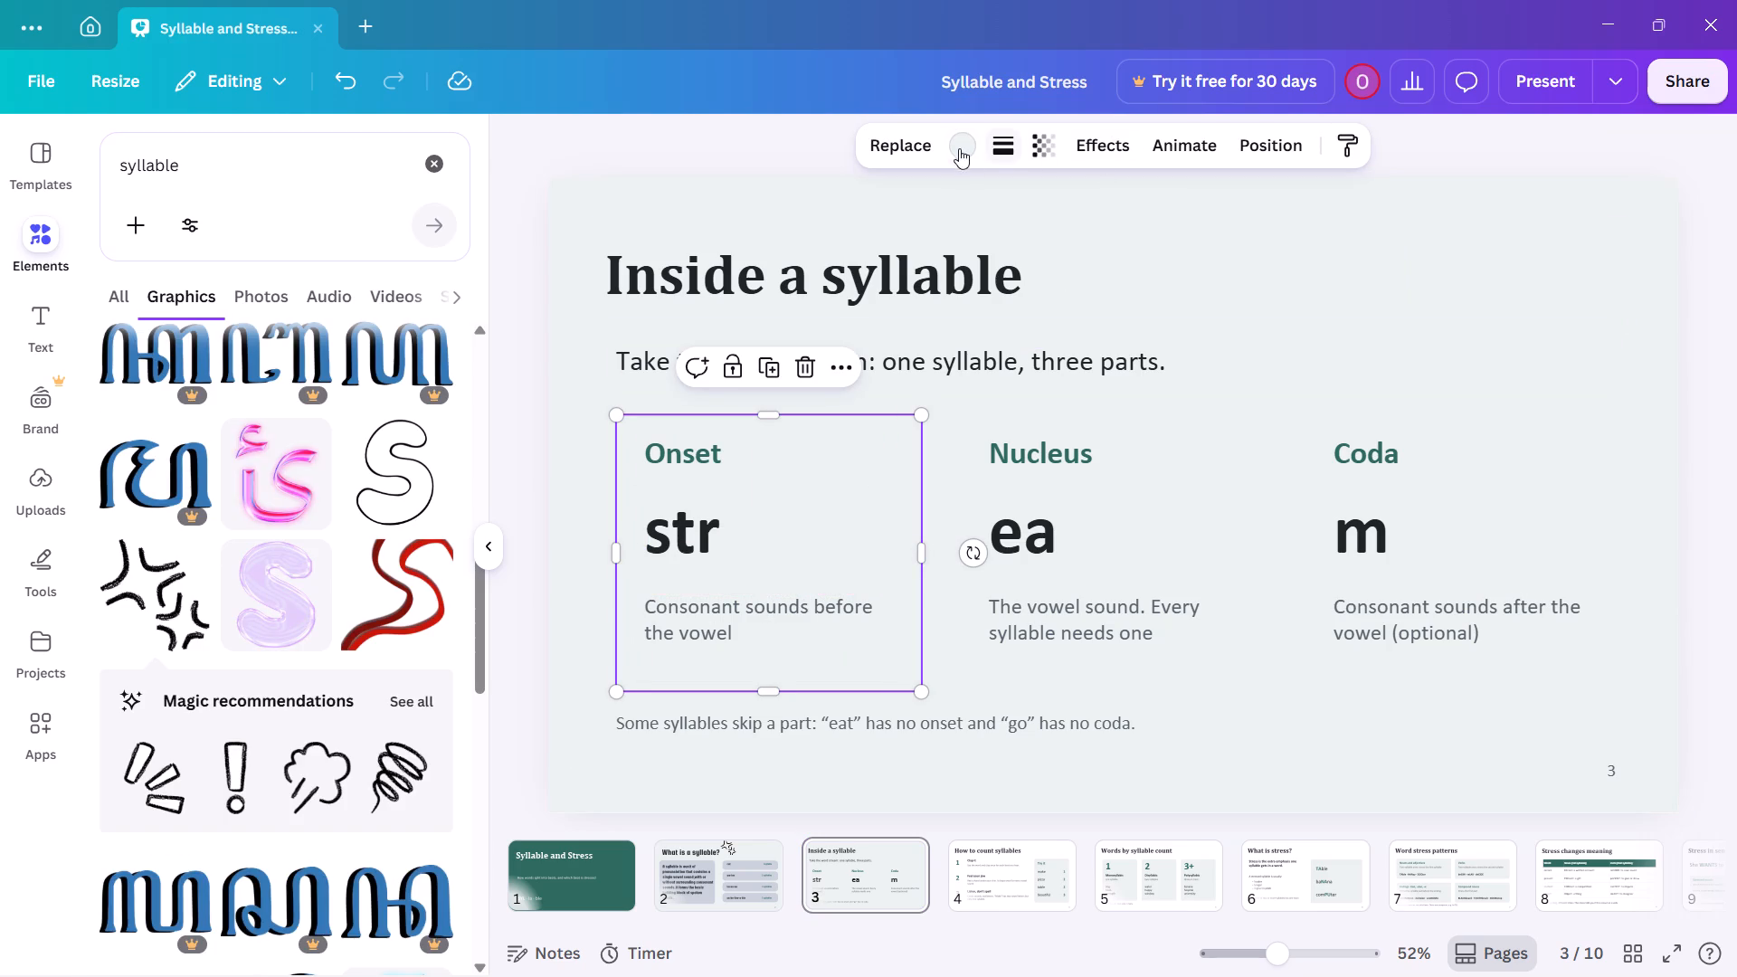
left_click(957, 146)
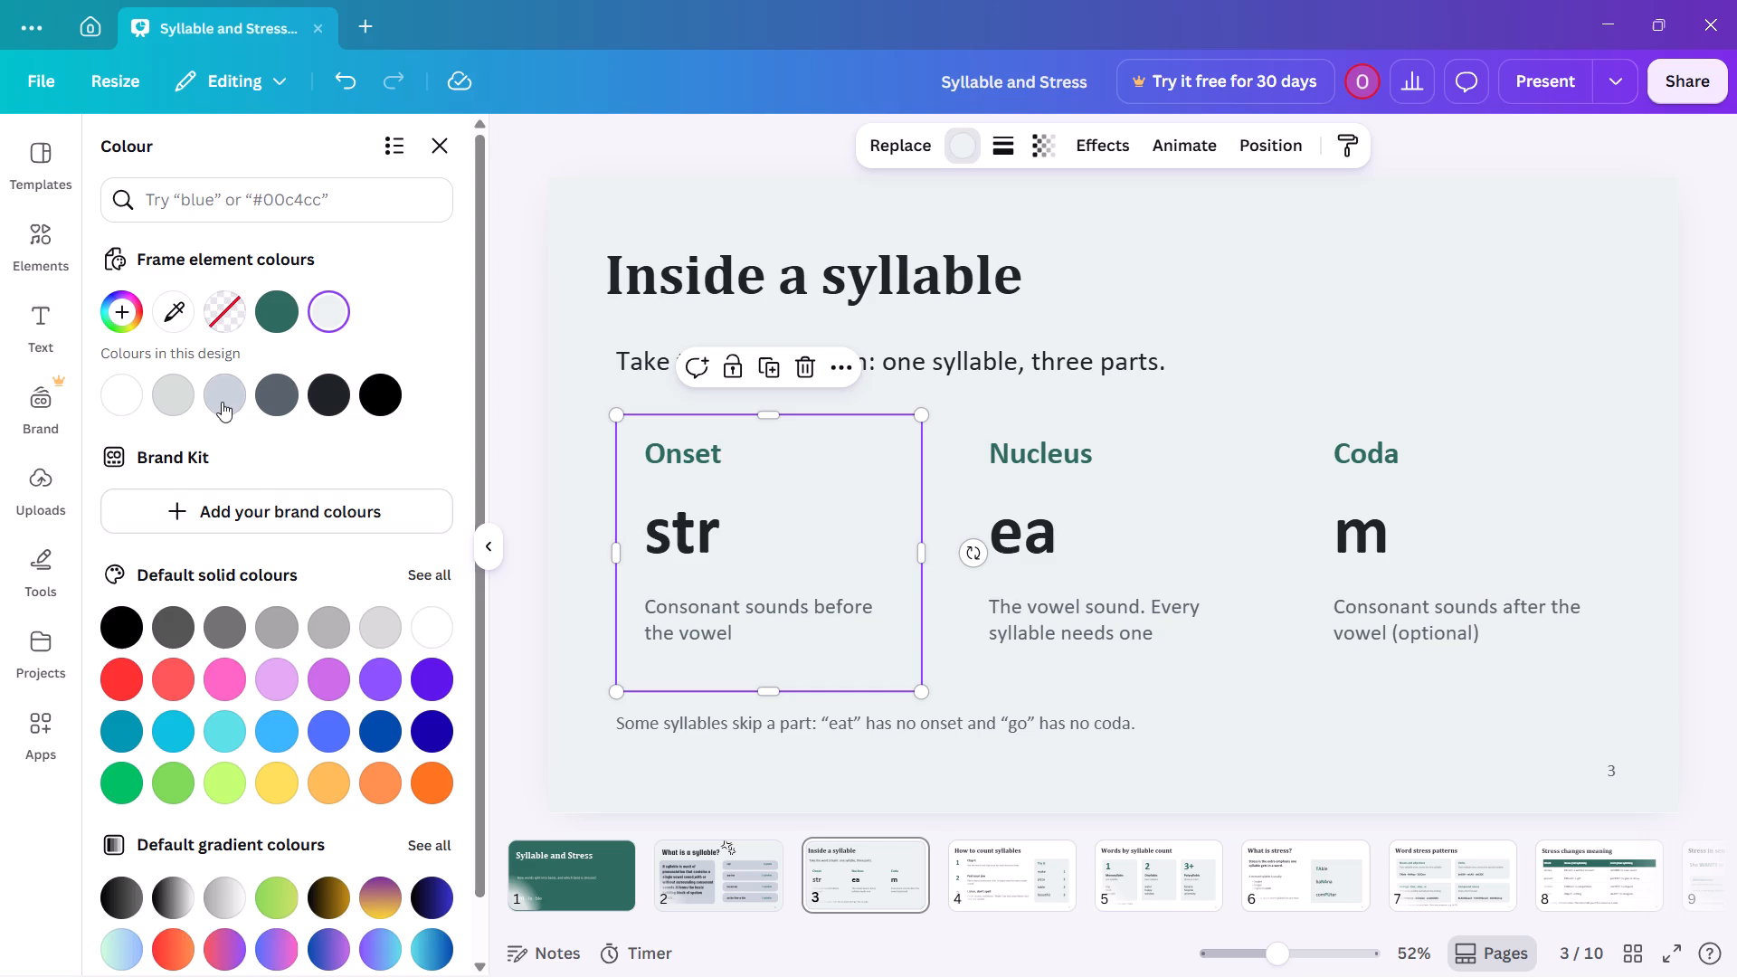
left_click(226, 398)
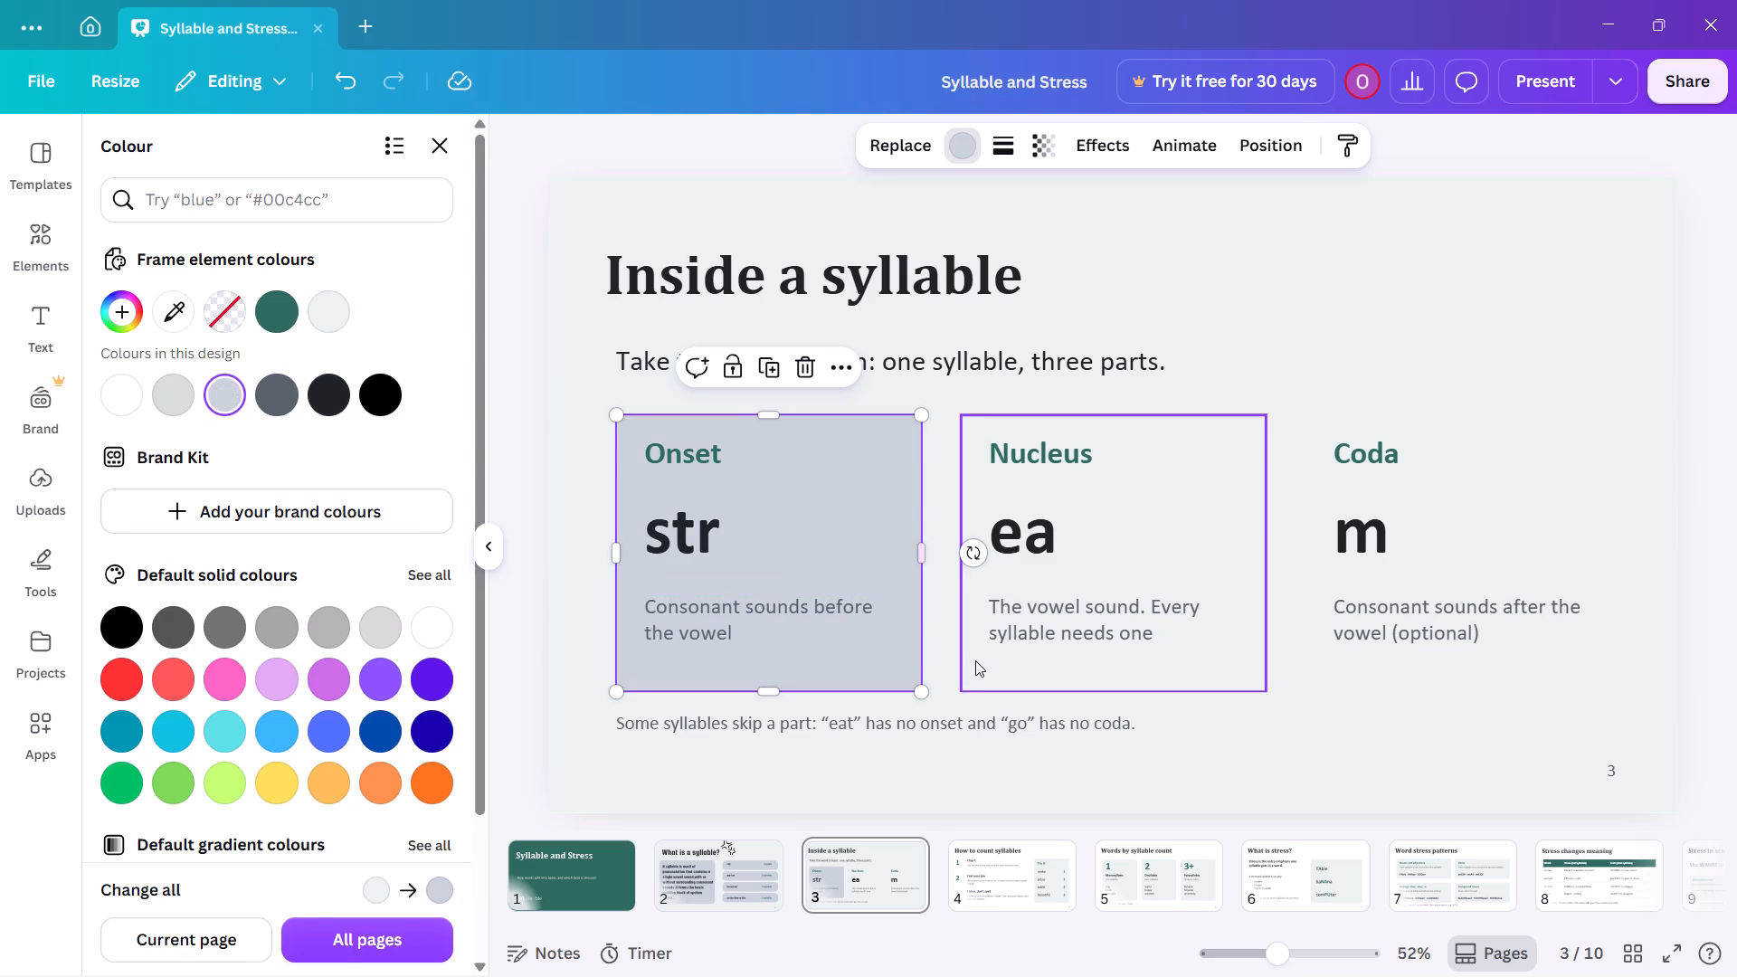
left_click(975, 660)
left_click(233, 404)
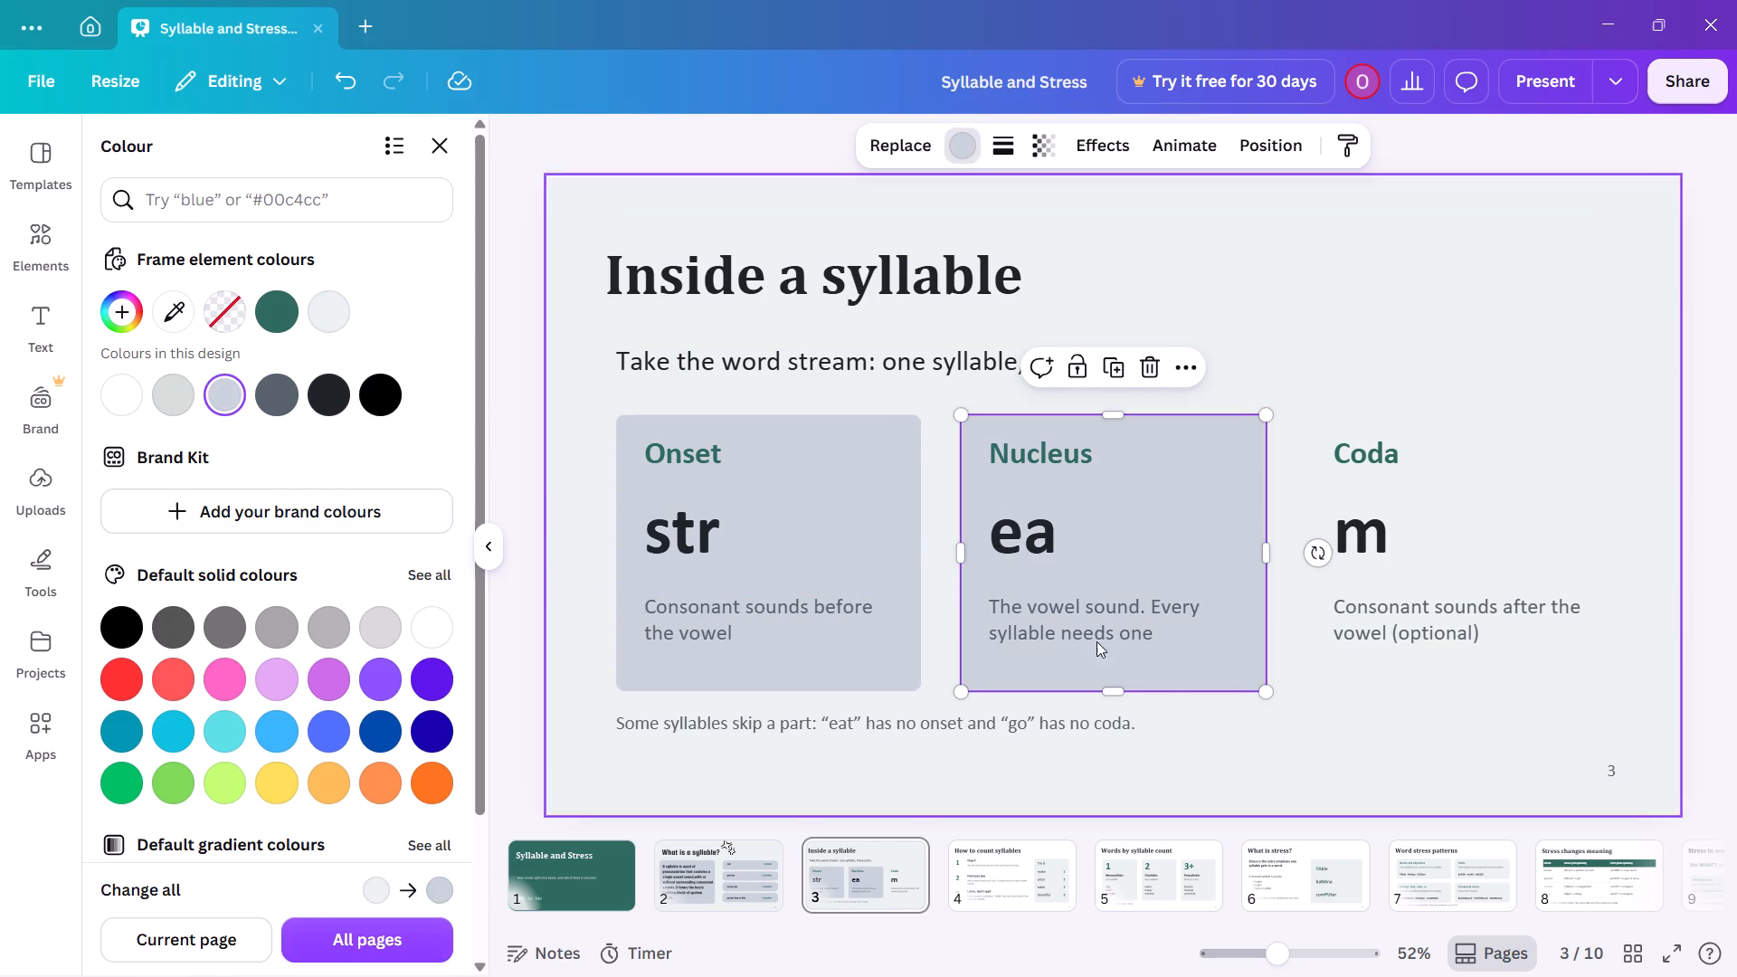
left_click(1298, 663)
left_click(1319, 671)
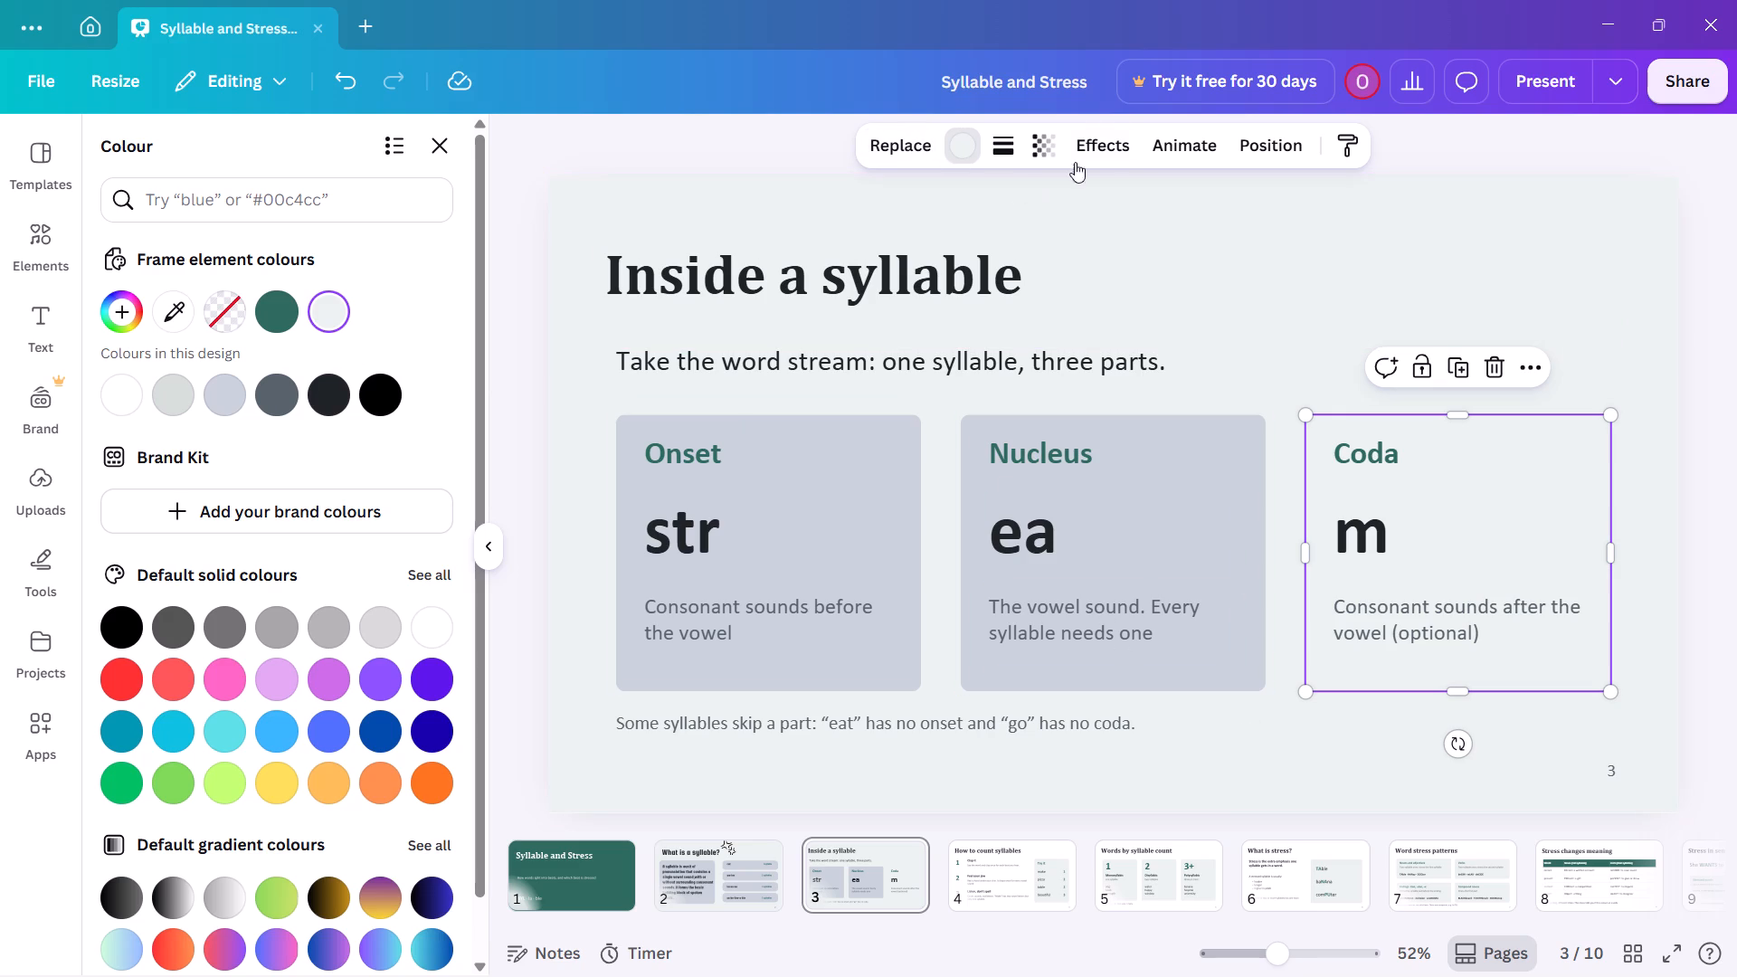
left_click(973, 148)
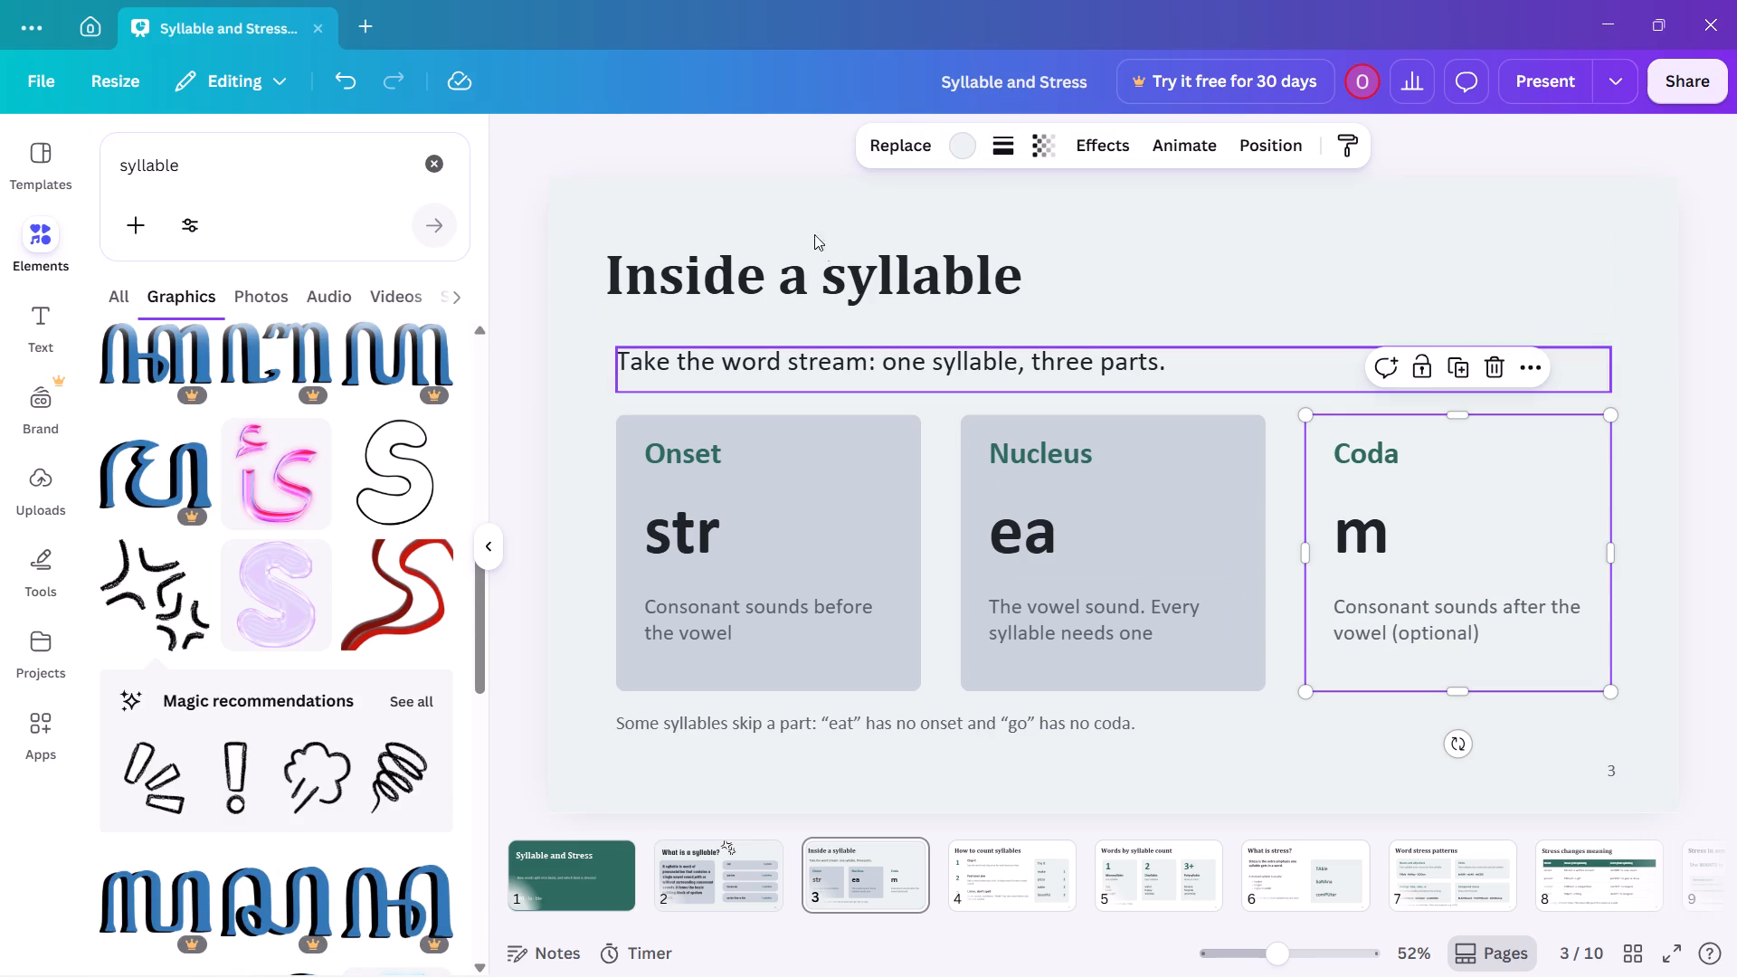
left_click(966, 152)
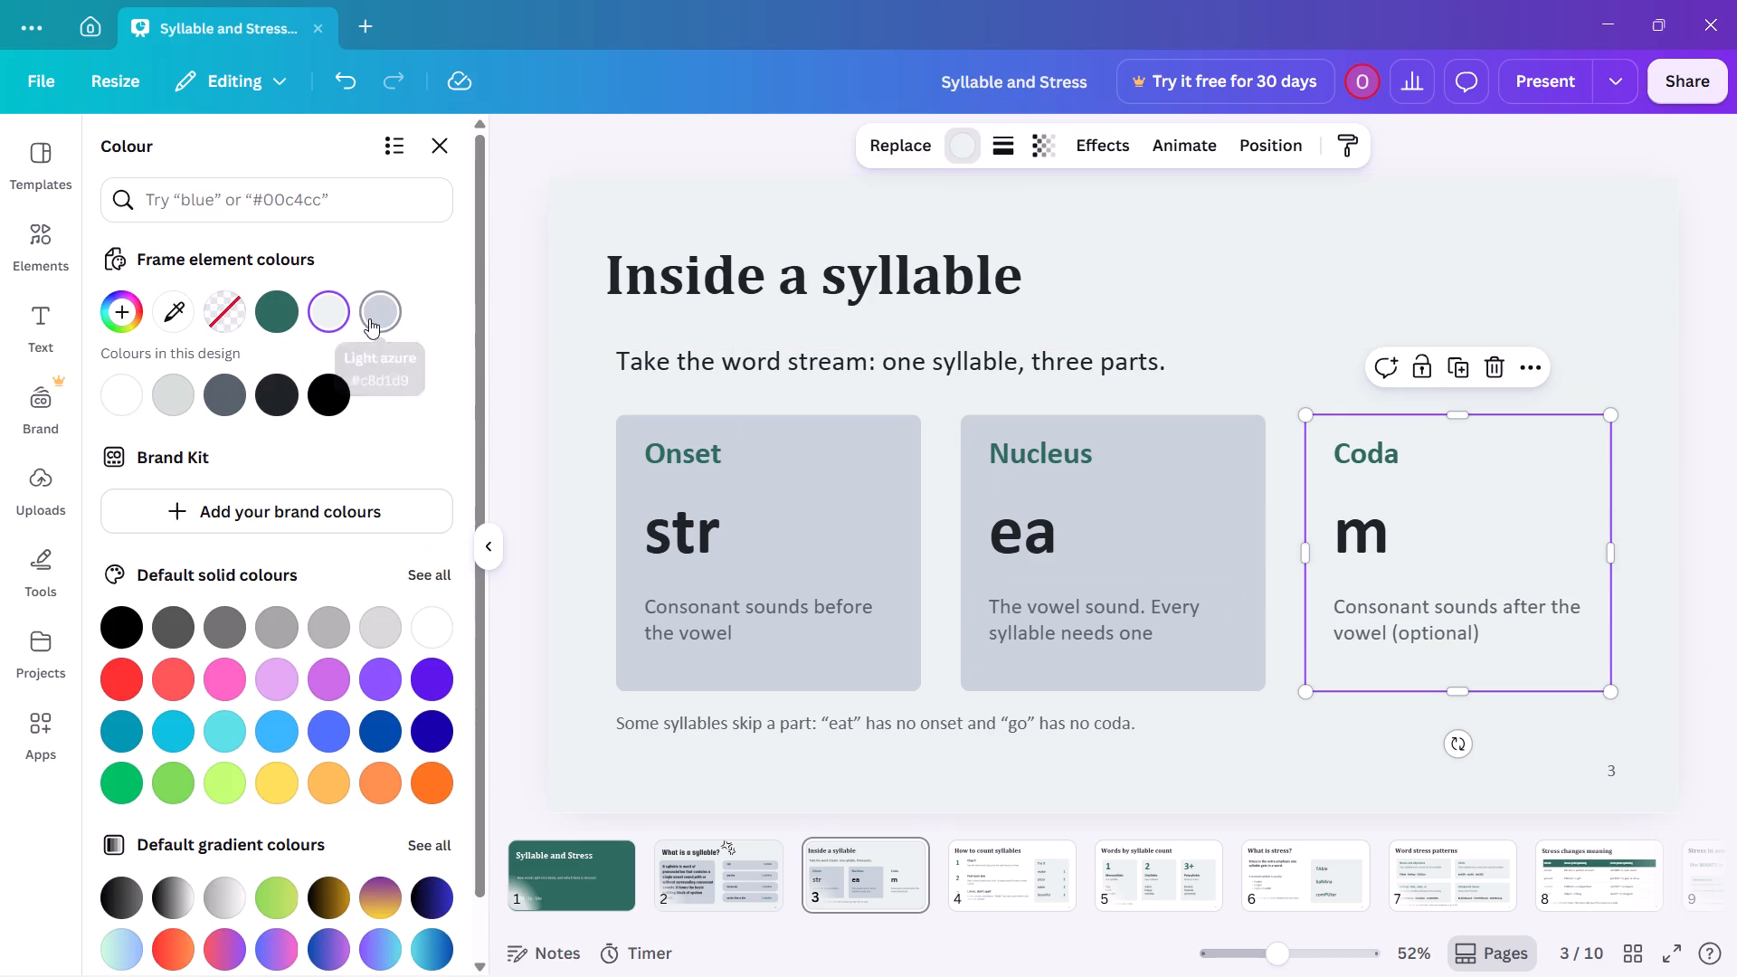
left_click(369, 318)
left_click(1718, 612)
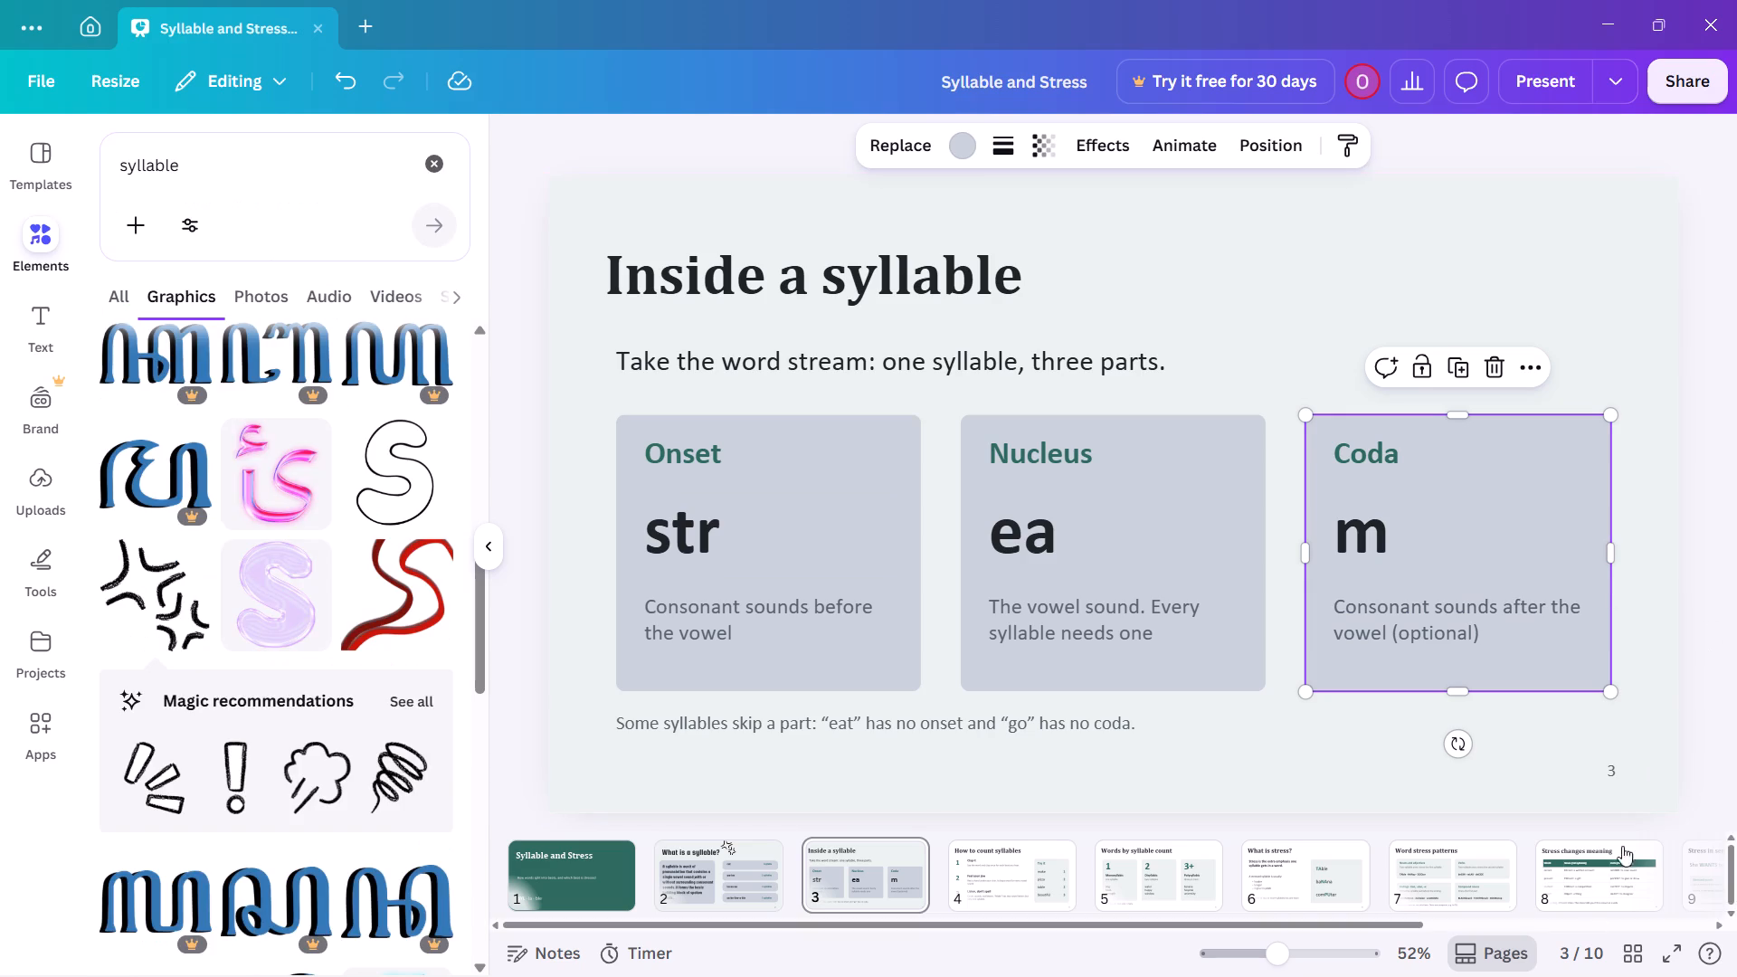
Delete the page number from page 2.
left_click(741, 887)
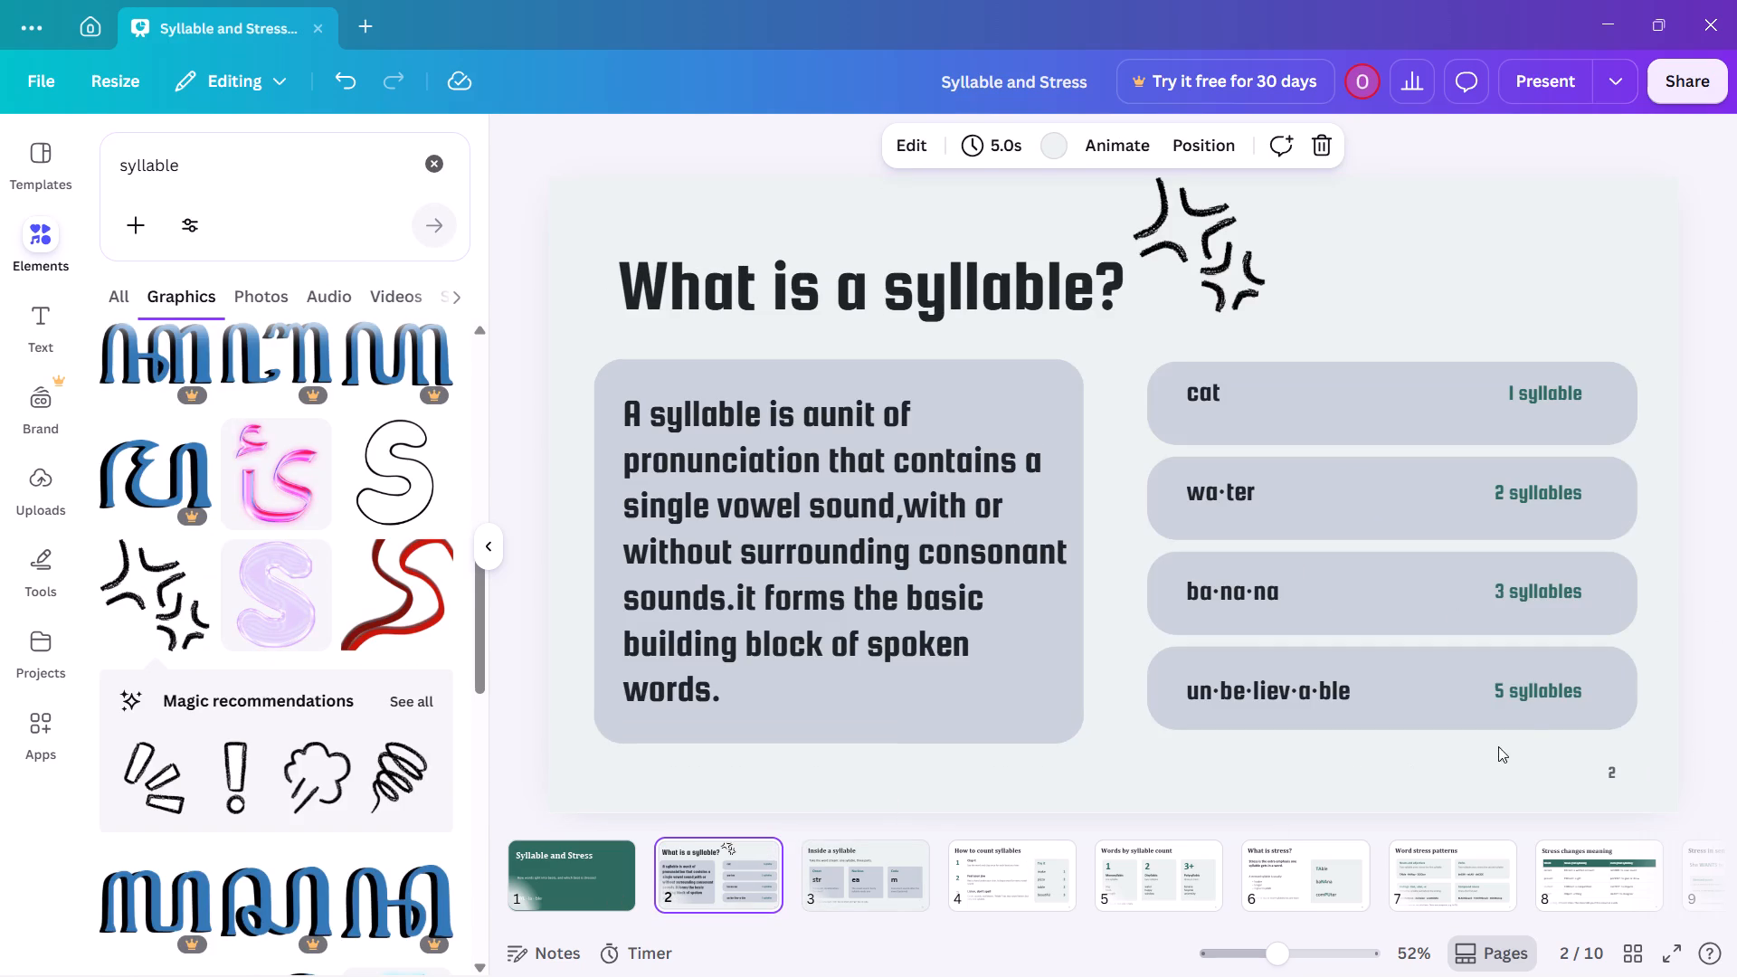
left_click(1590, 764)
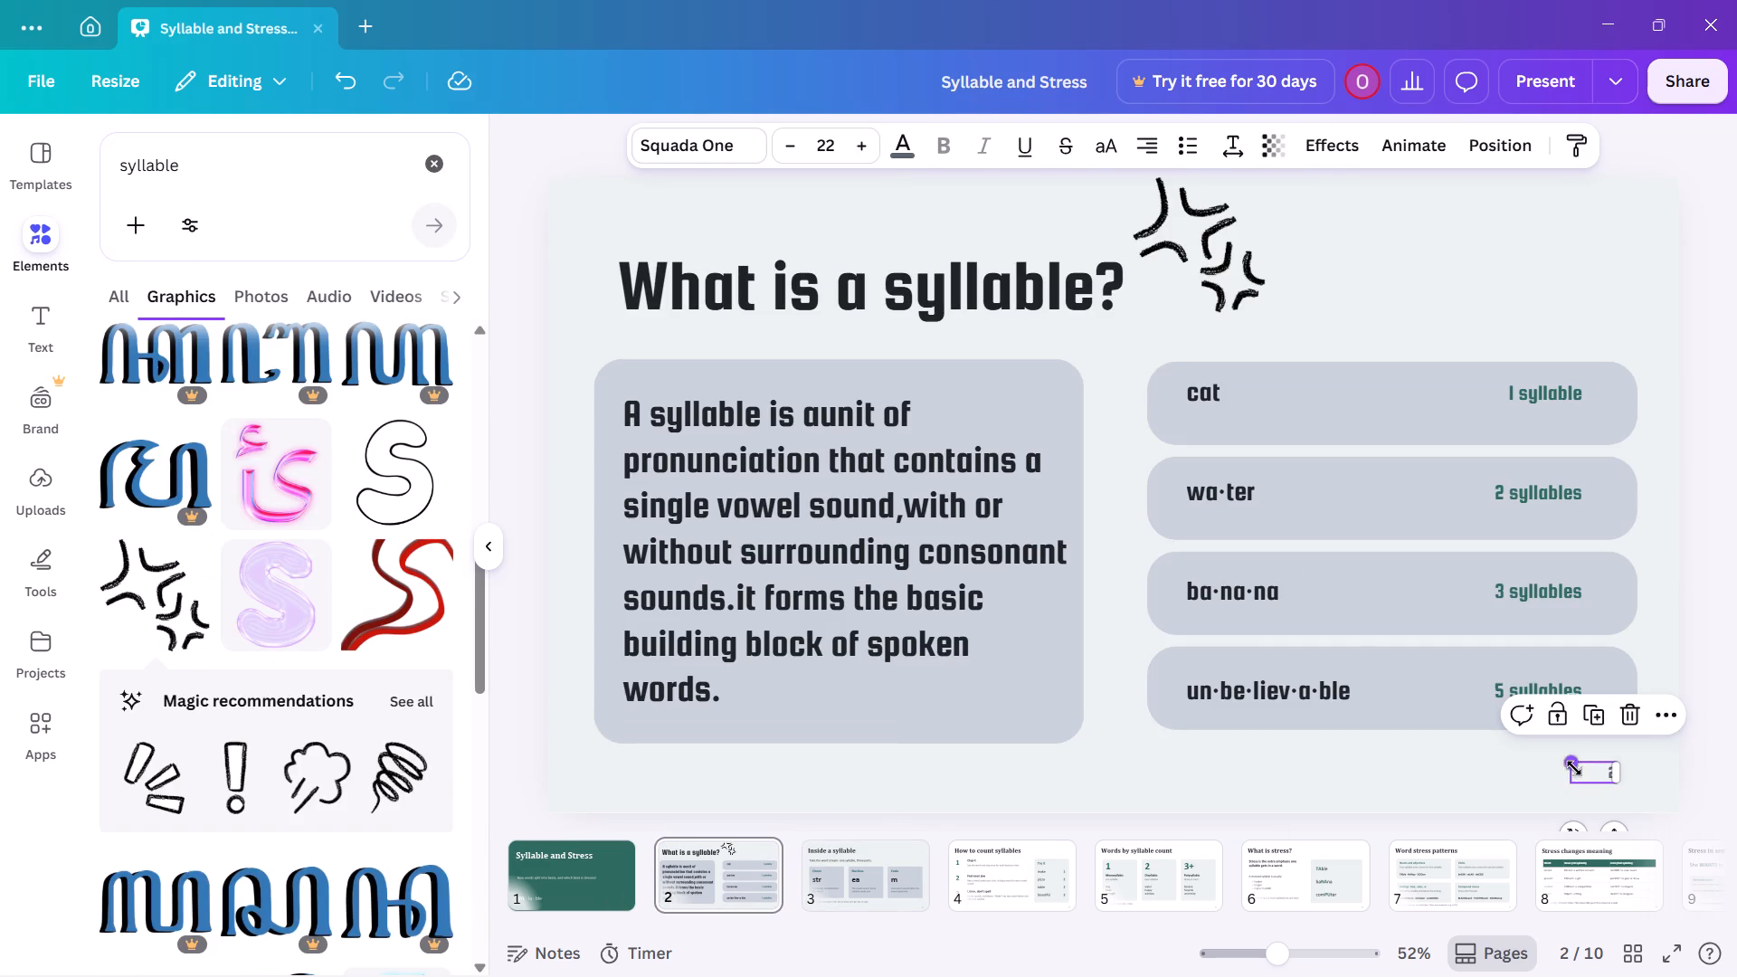
key("Delete")
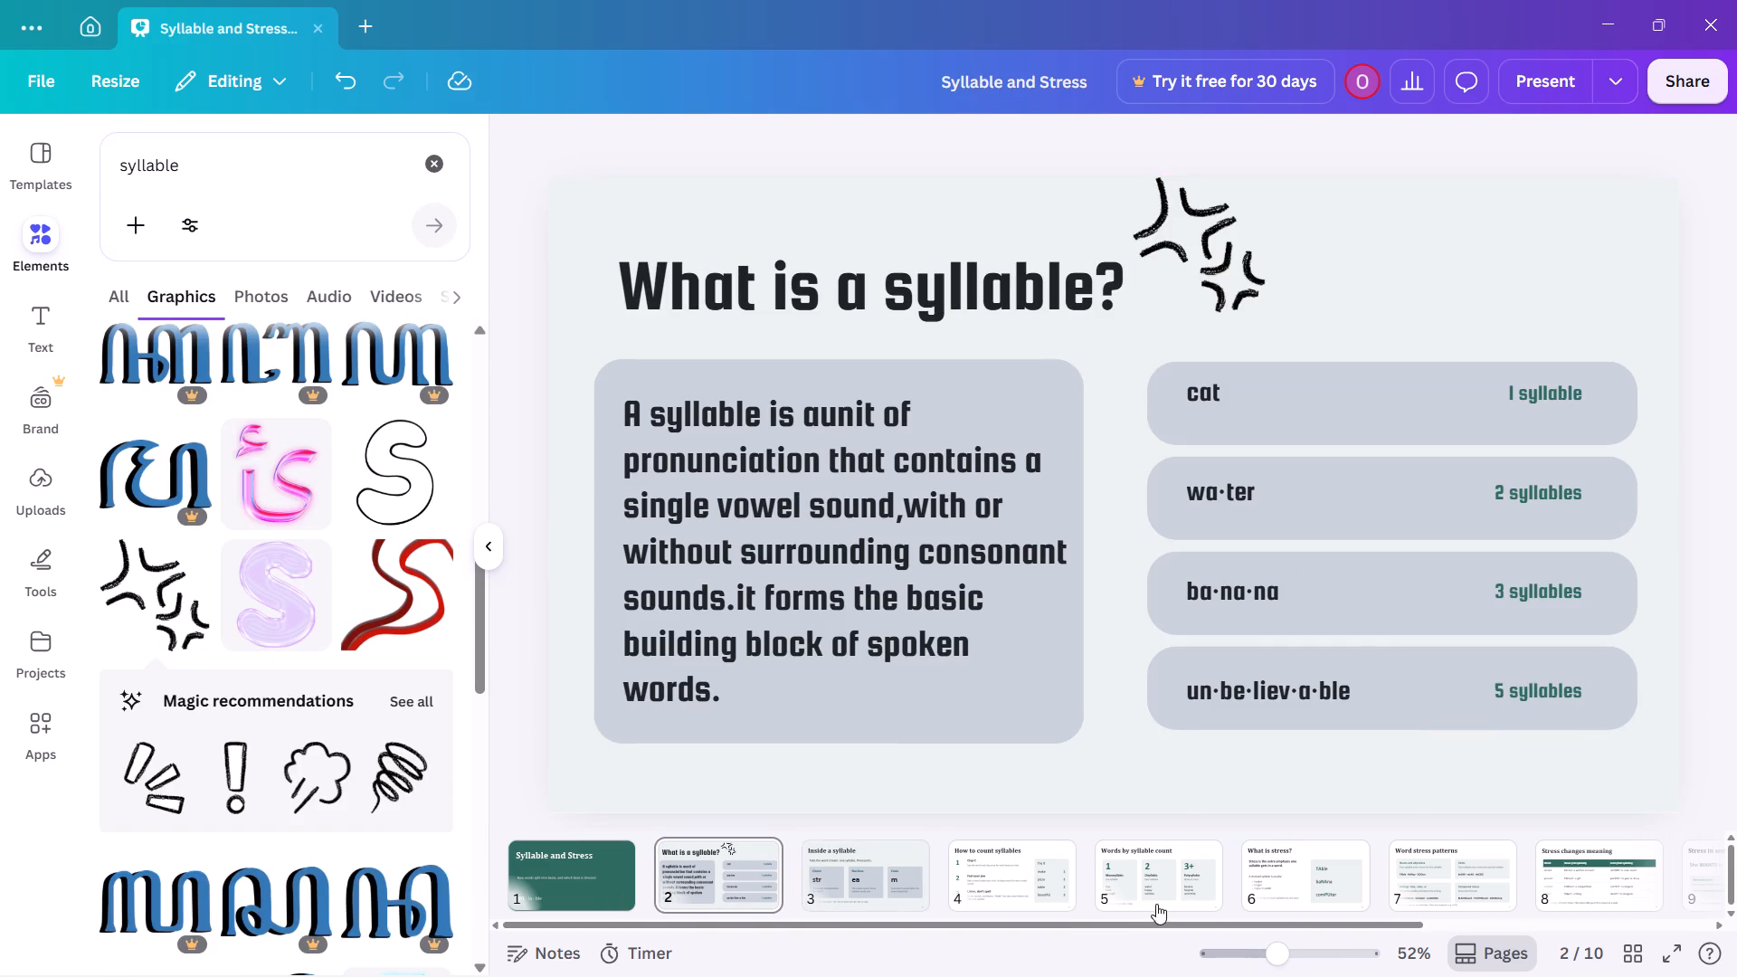
Delete the note about syllables that skip a part from below the cards on page 3.
left_click(851, 872)
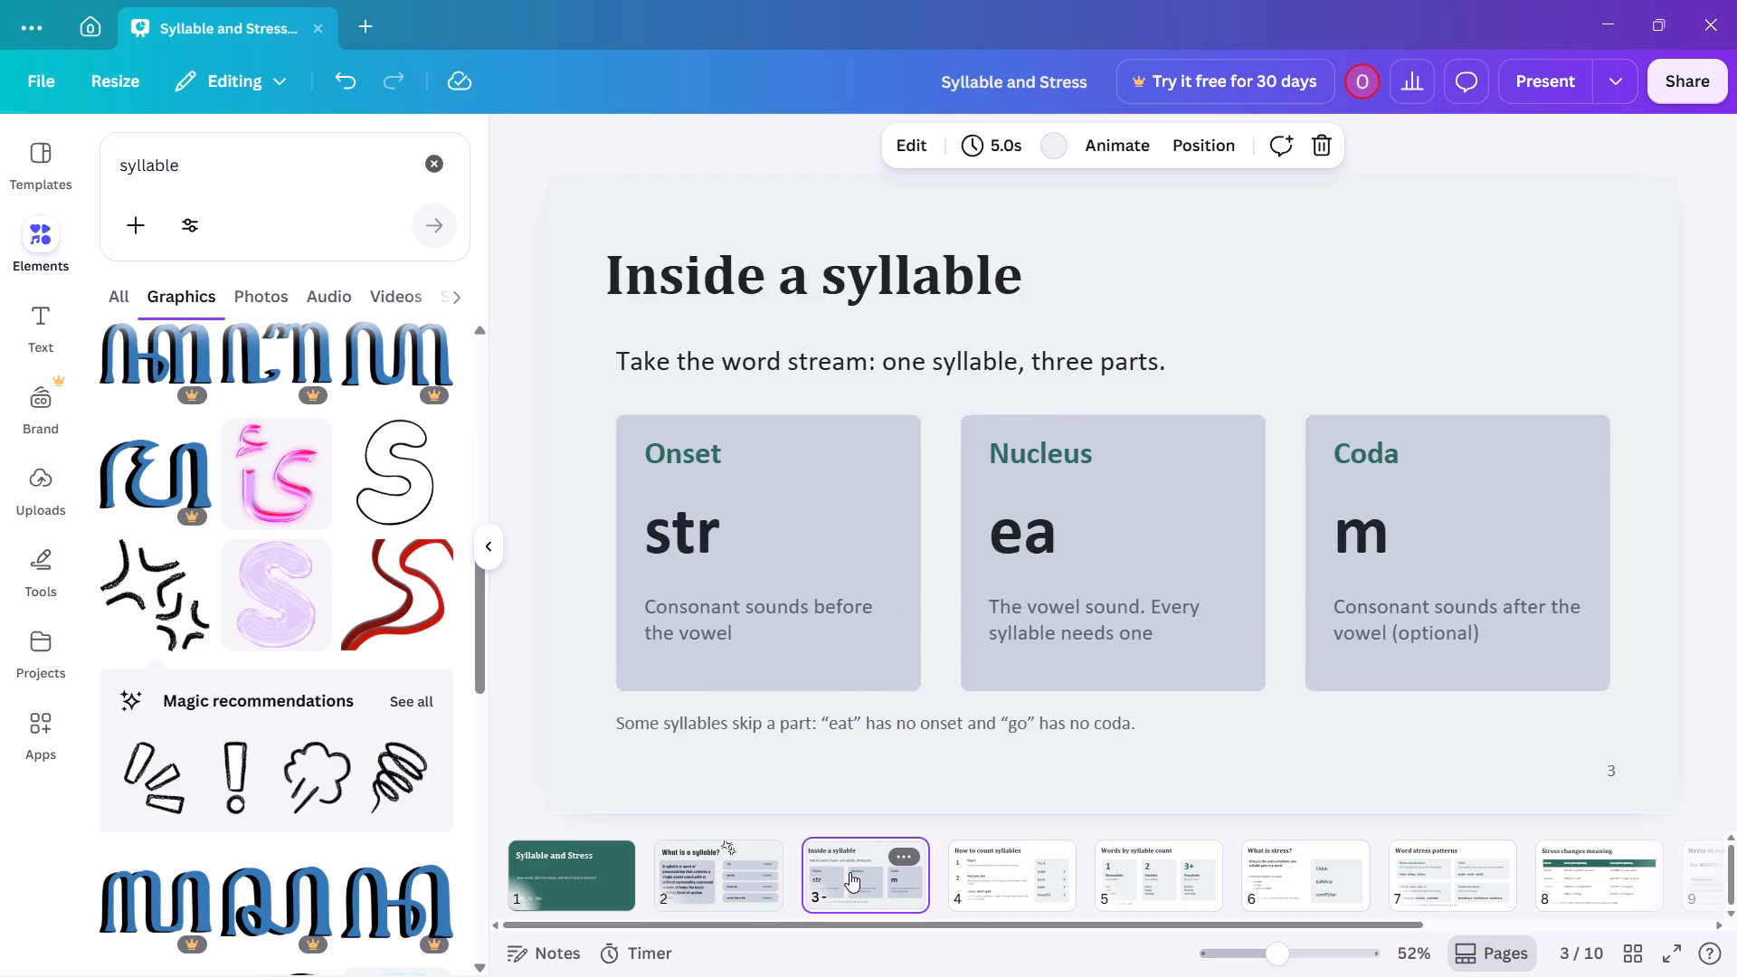
left_click(839, 736)
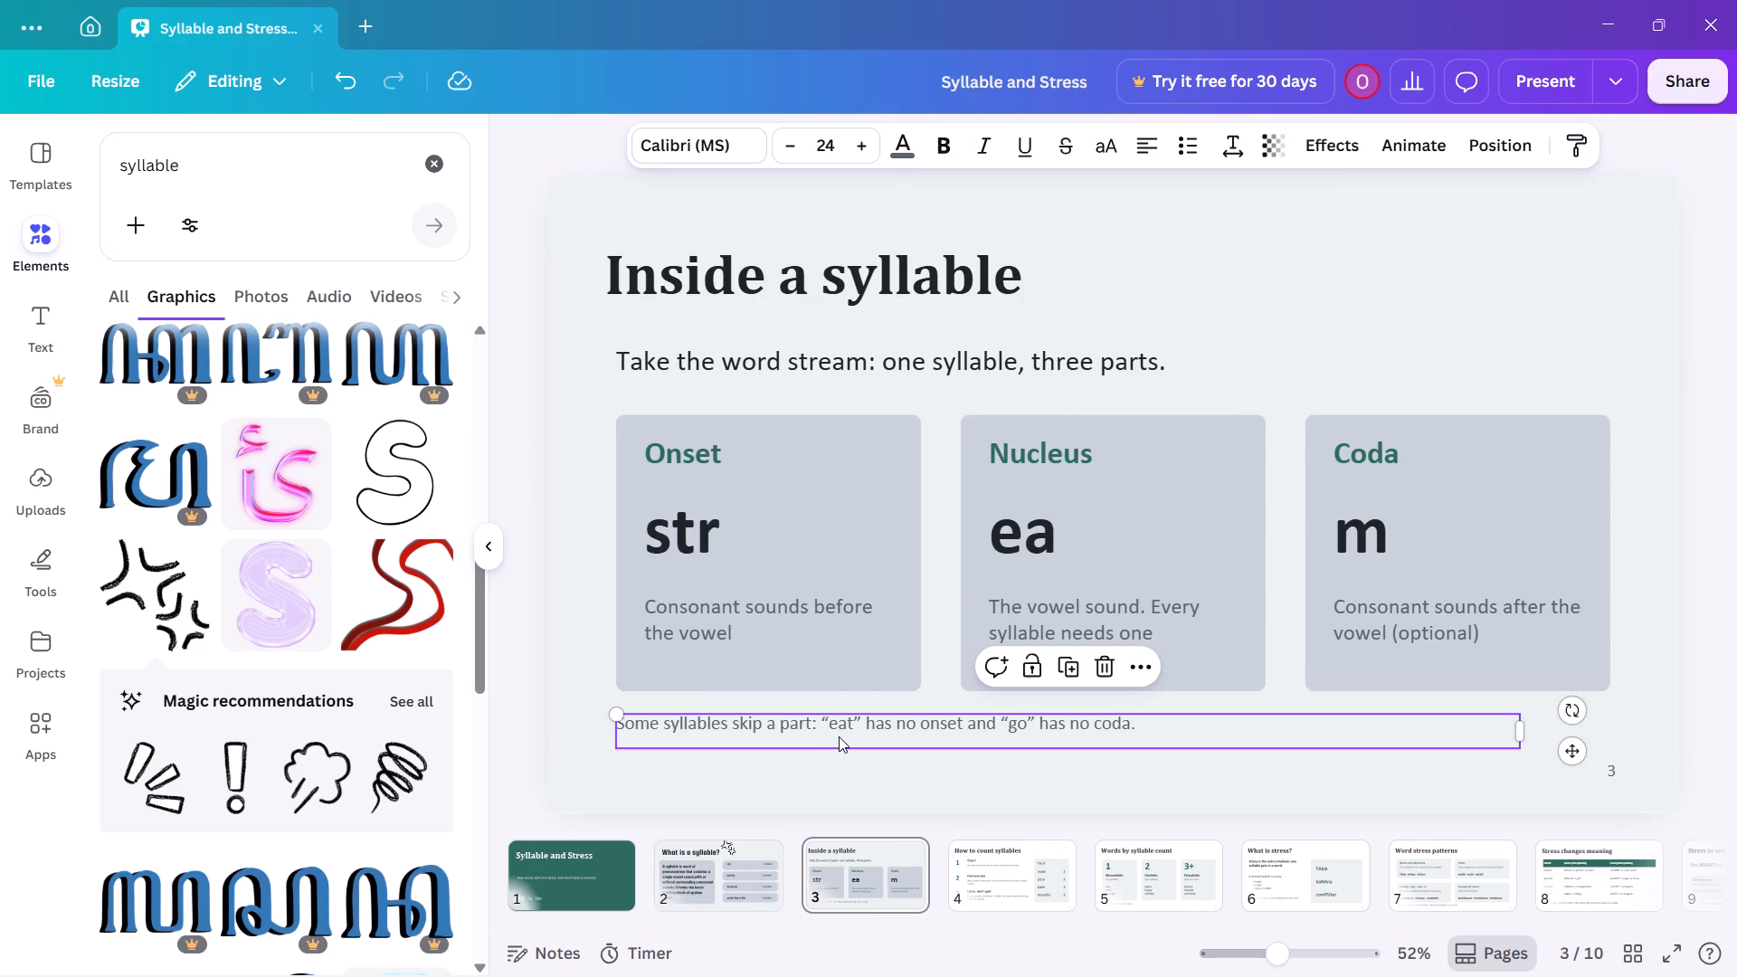
key("Delete")
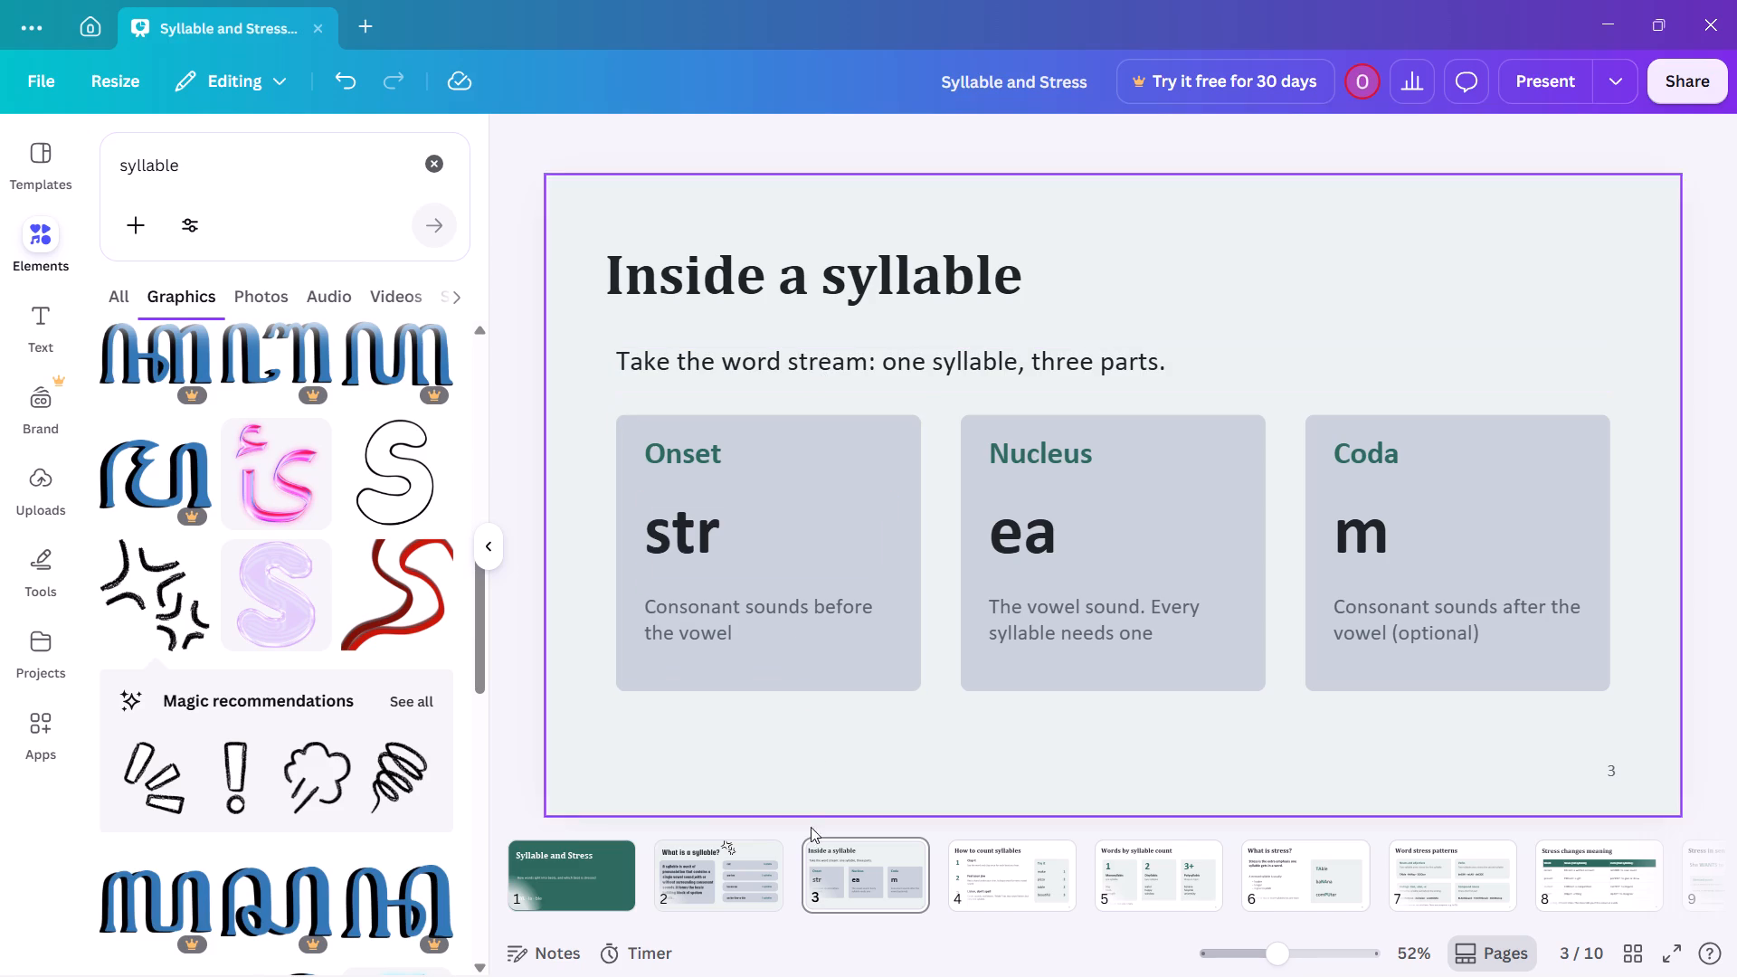
Set all the text on page 3 to the Squada One font used on page 2.
left_click(771, 873)
left_click(853, 870)
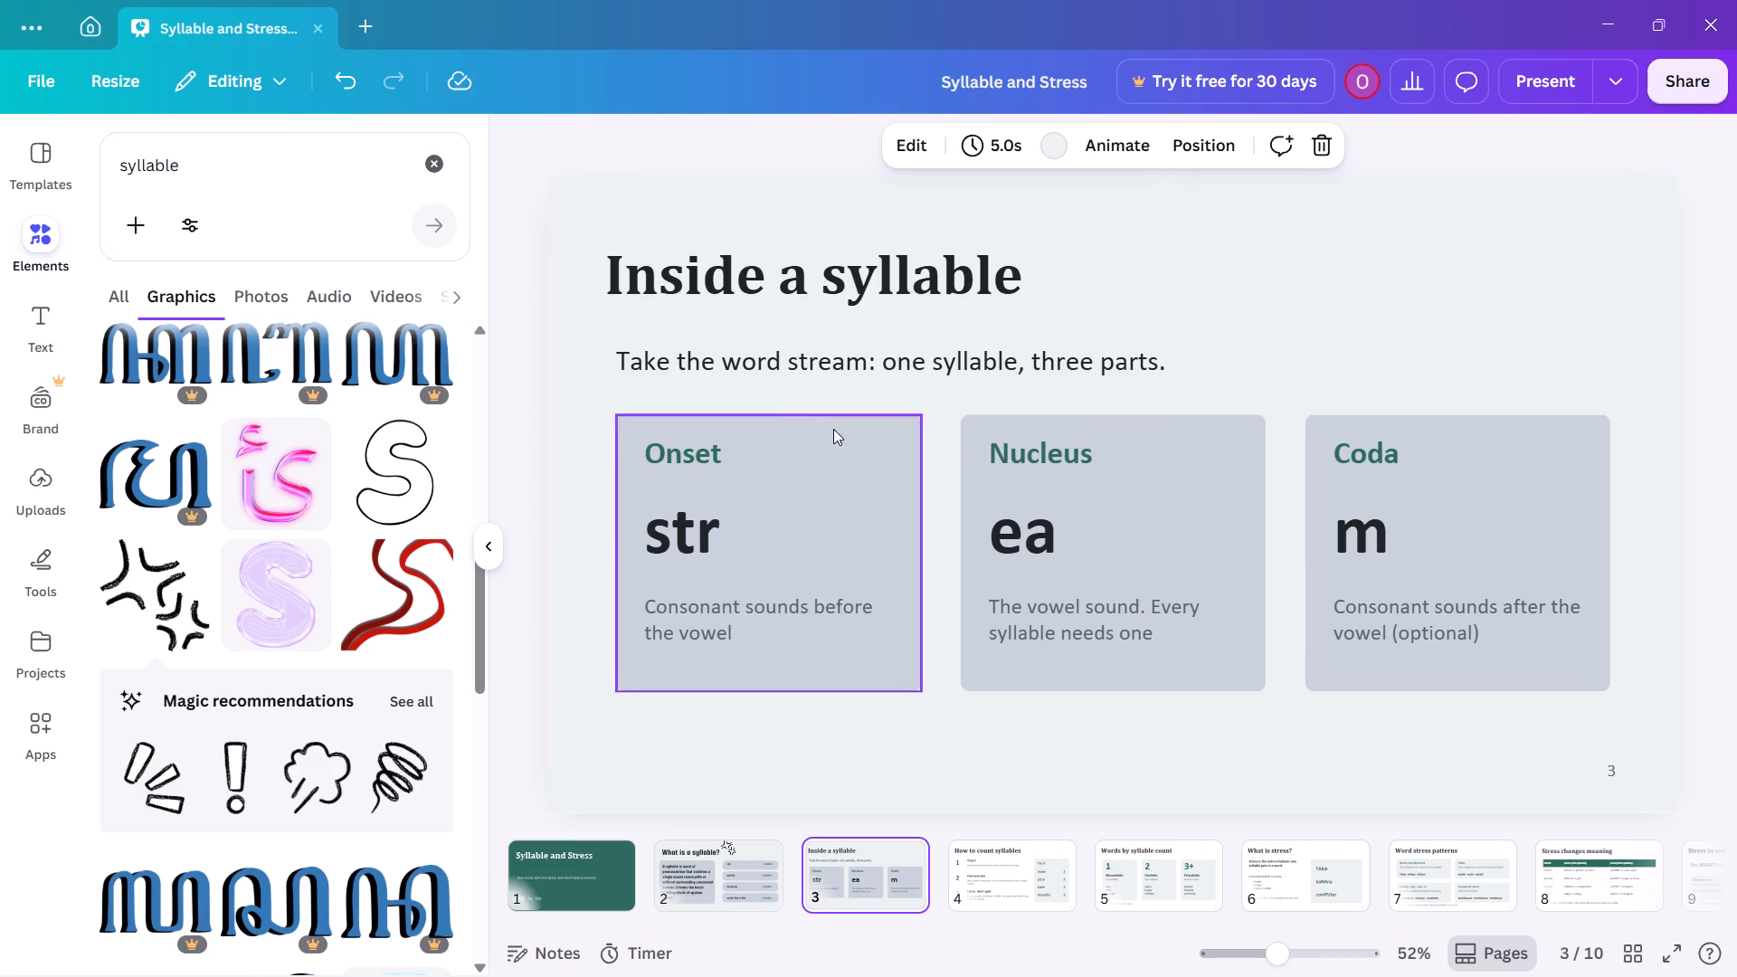
left_click(838, 273)
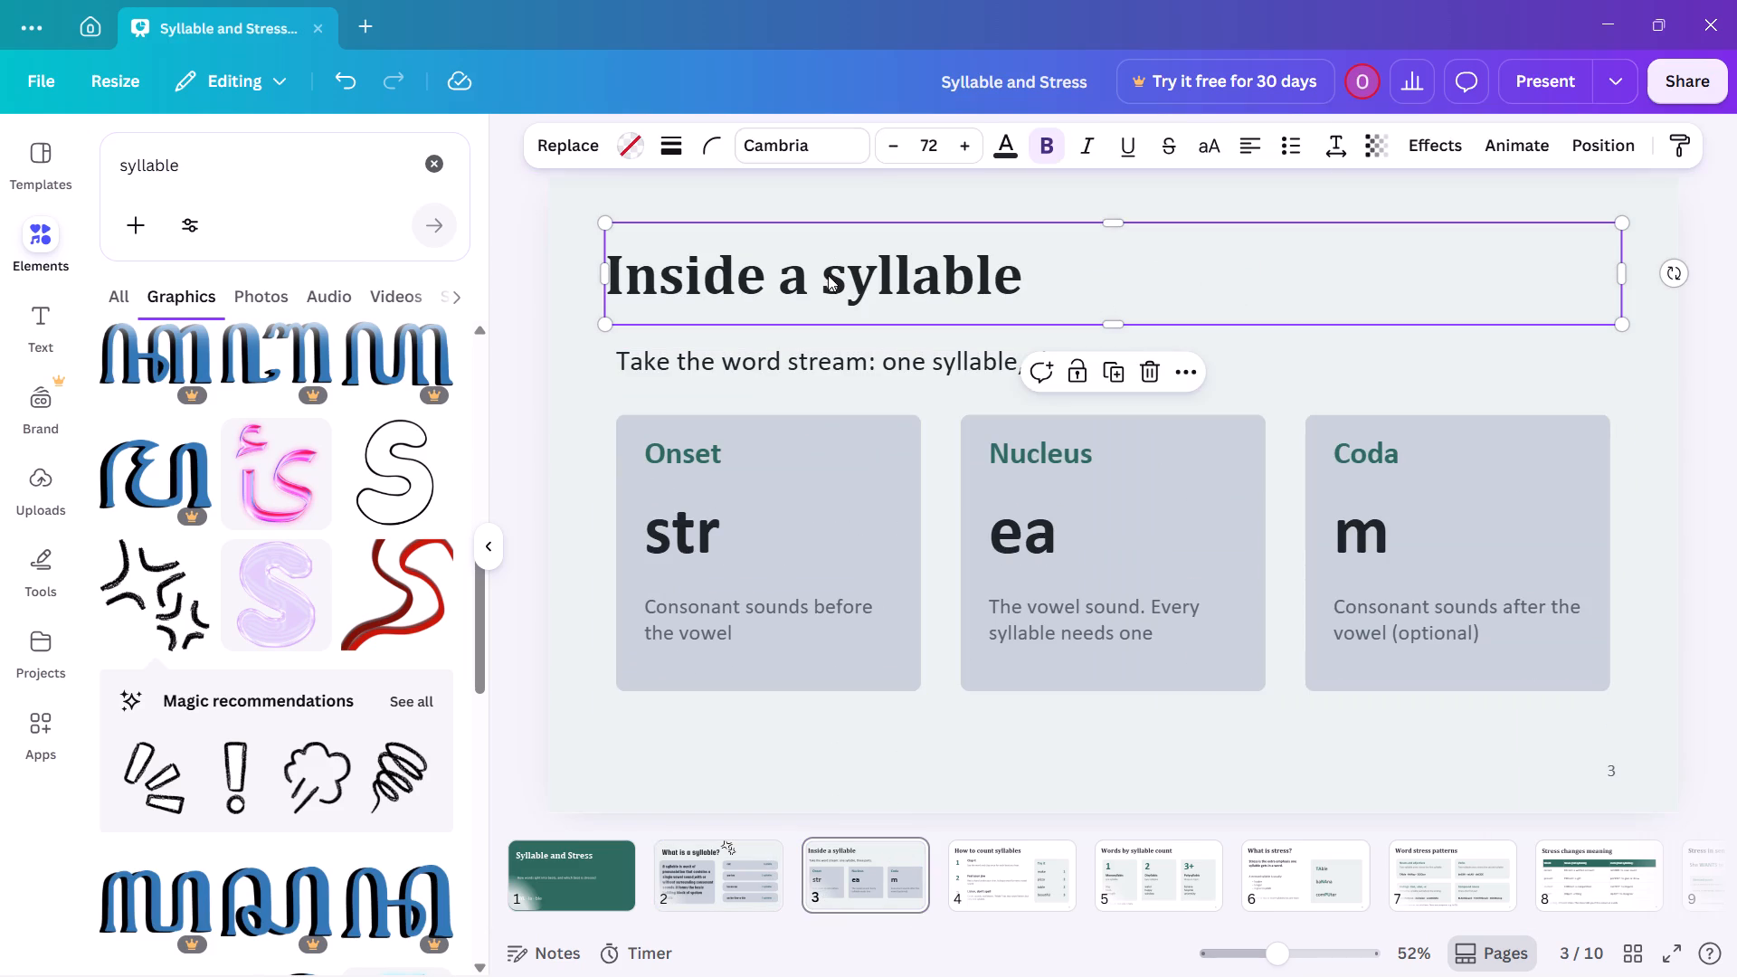
key("ctrl+a")
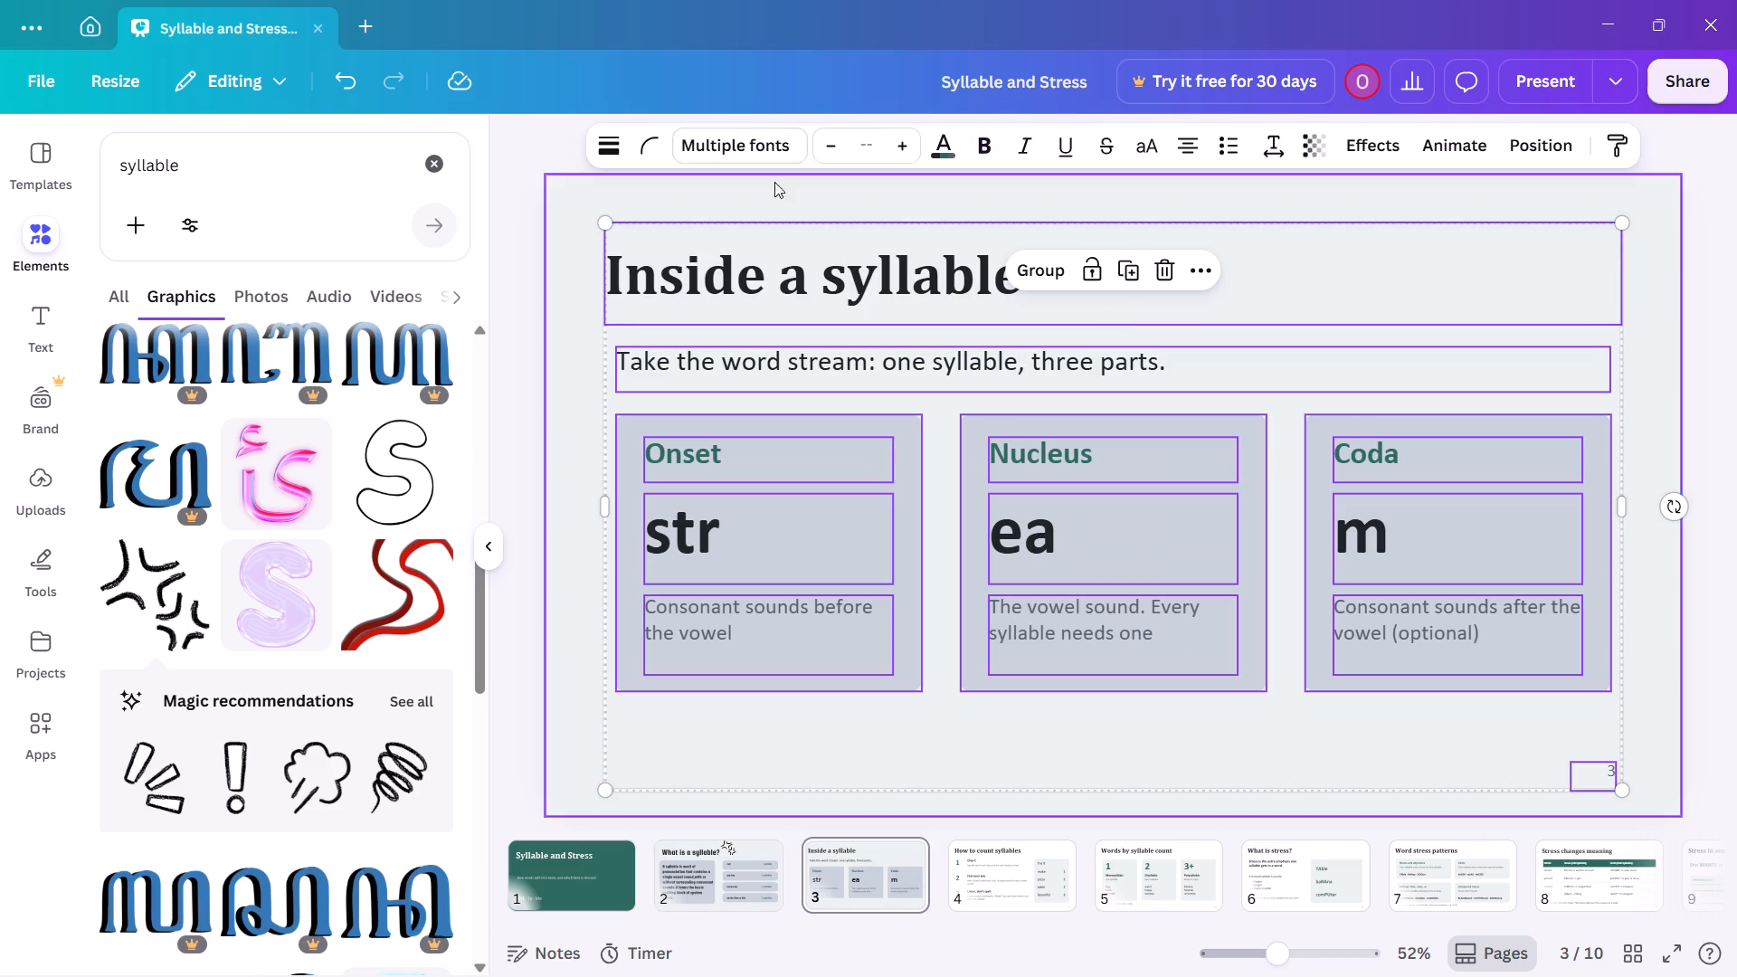
left_click(771, 138)
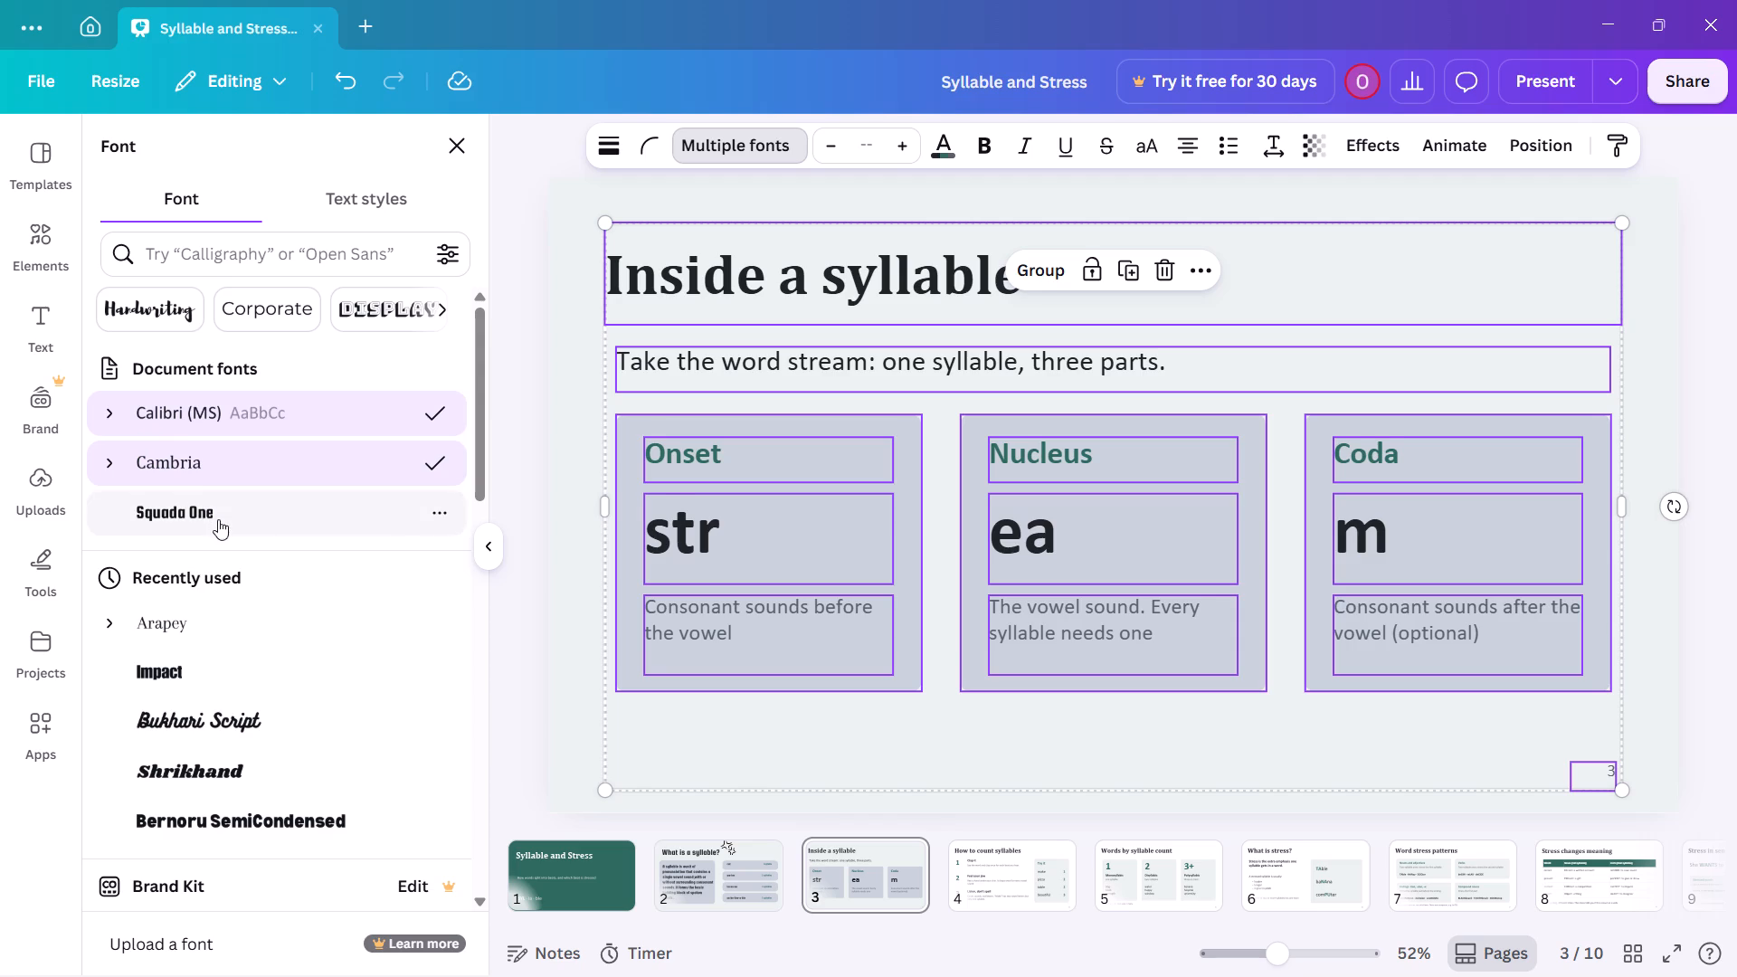
left_click(218, 519)
left_click(1706, 604)
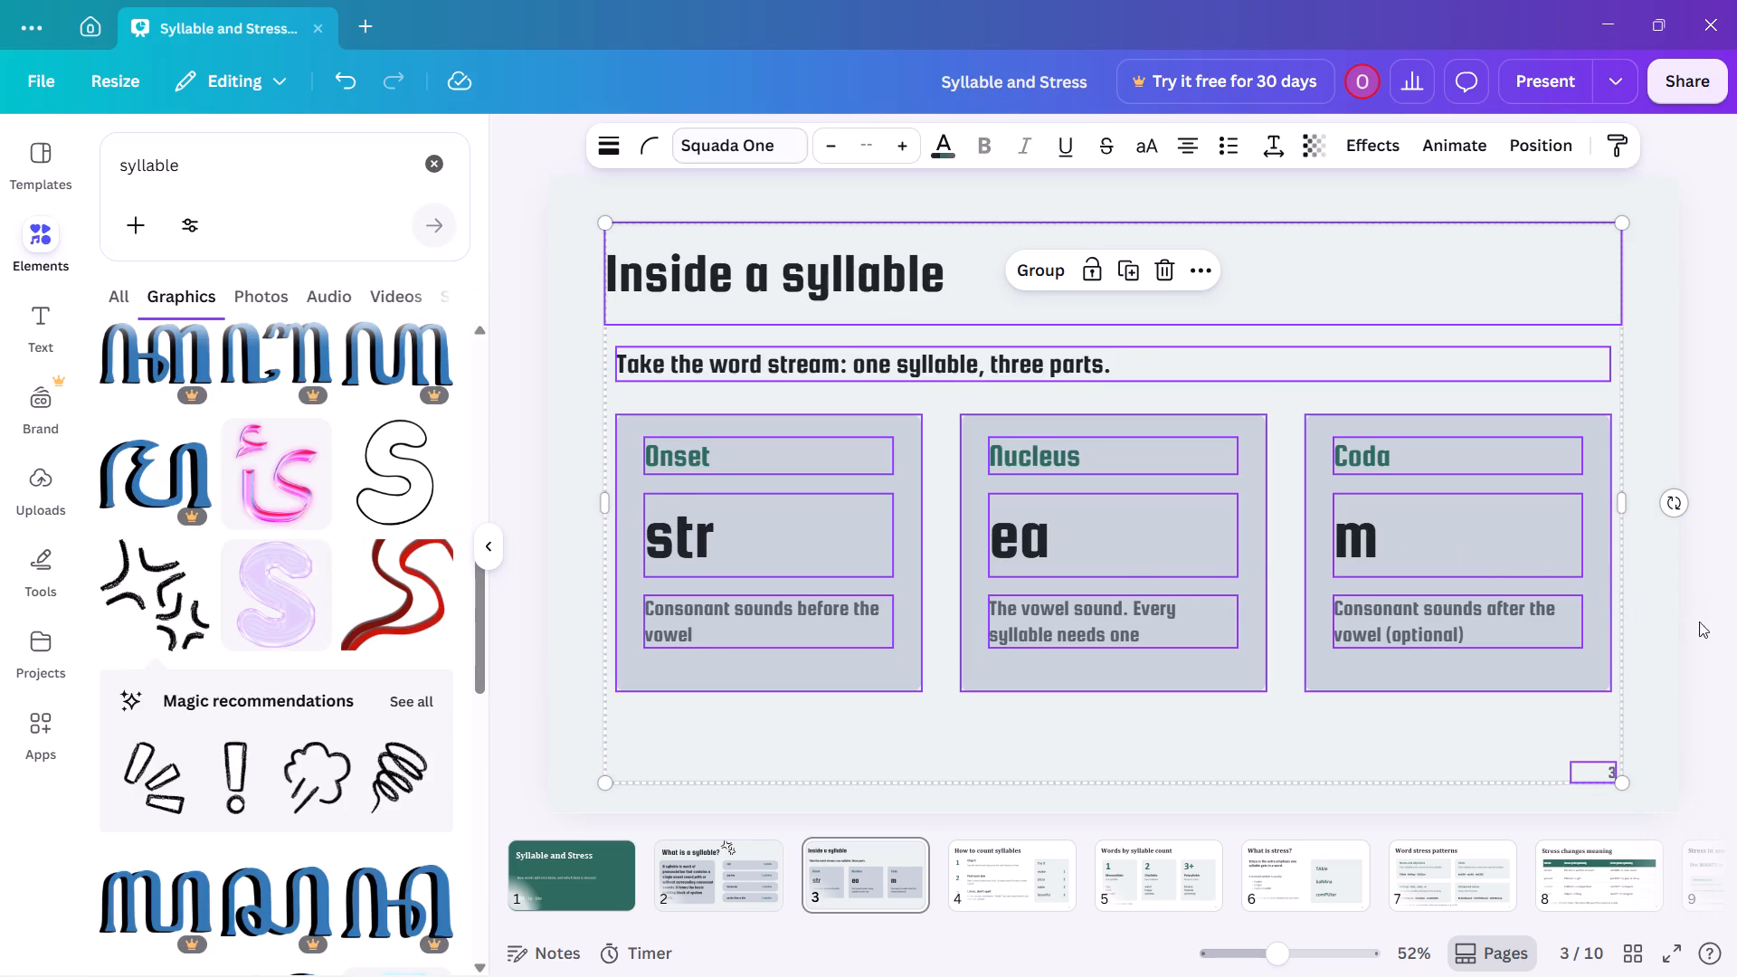
left_click(1688, 697)
Delete the page number from page 3.
left_click(1614, 780)
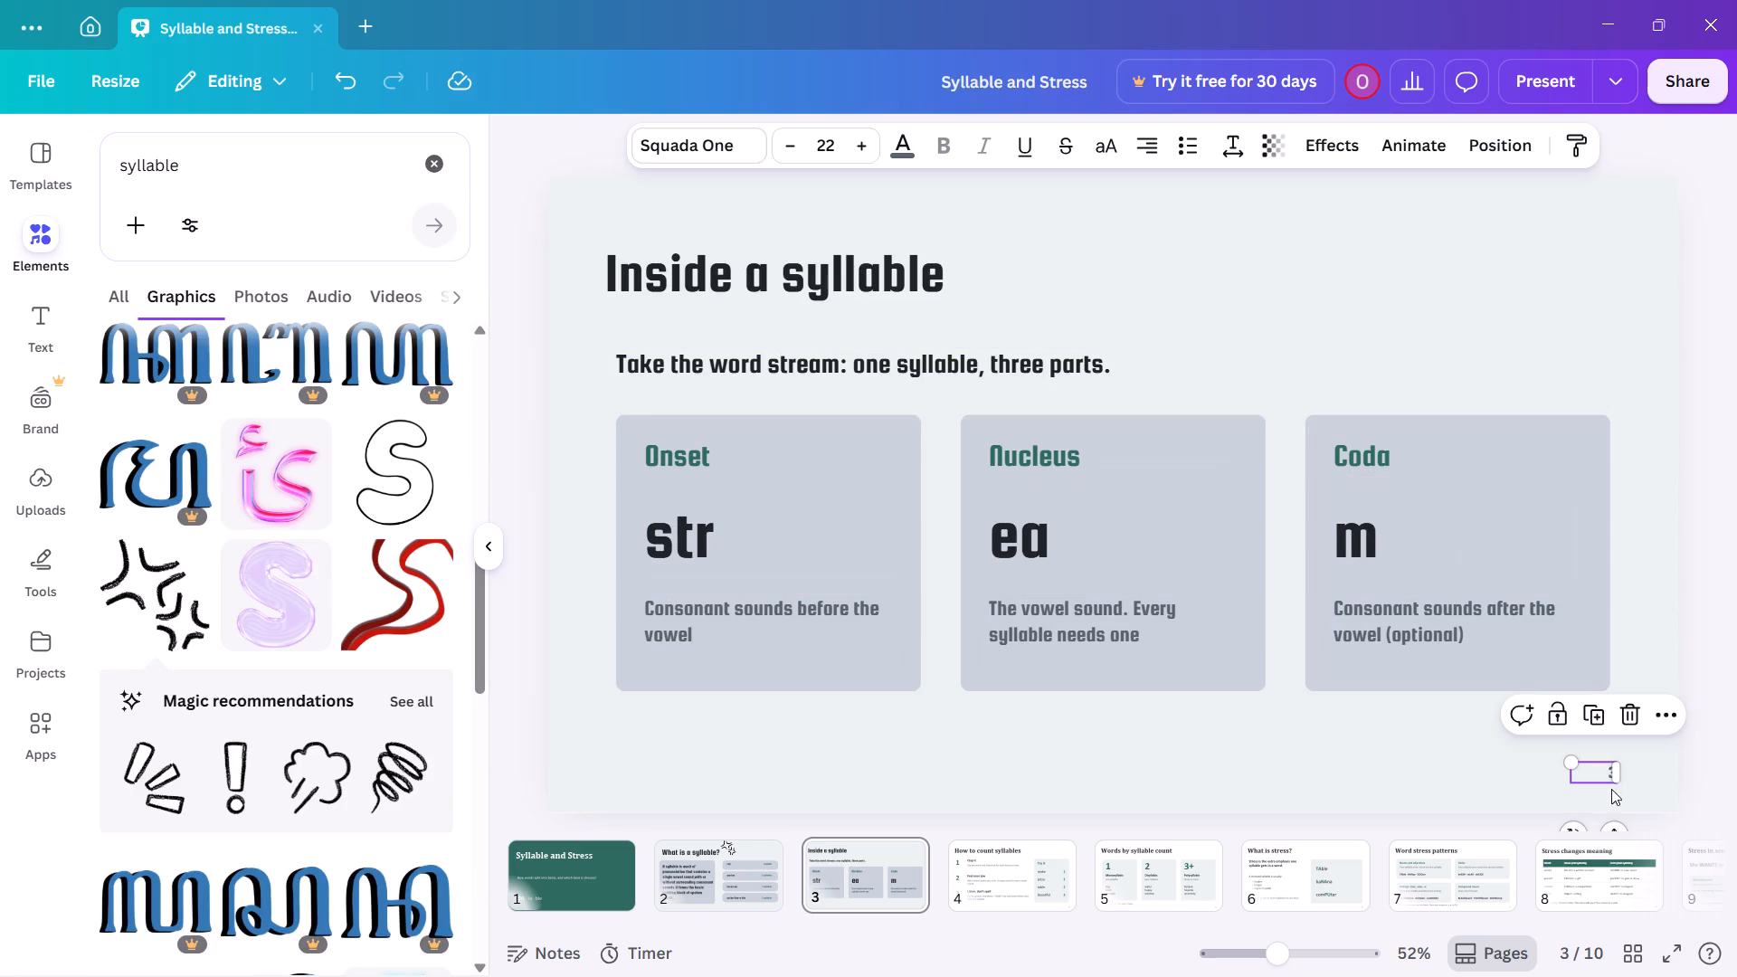
key("Delete")
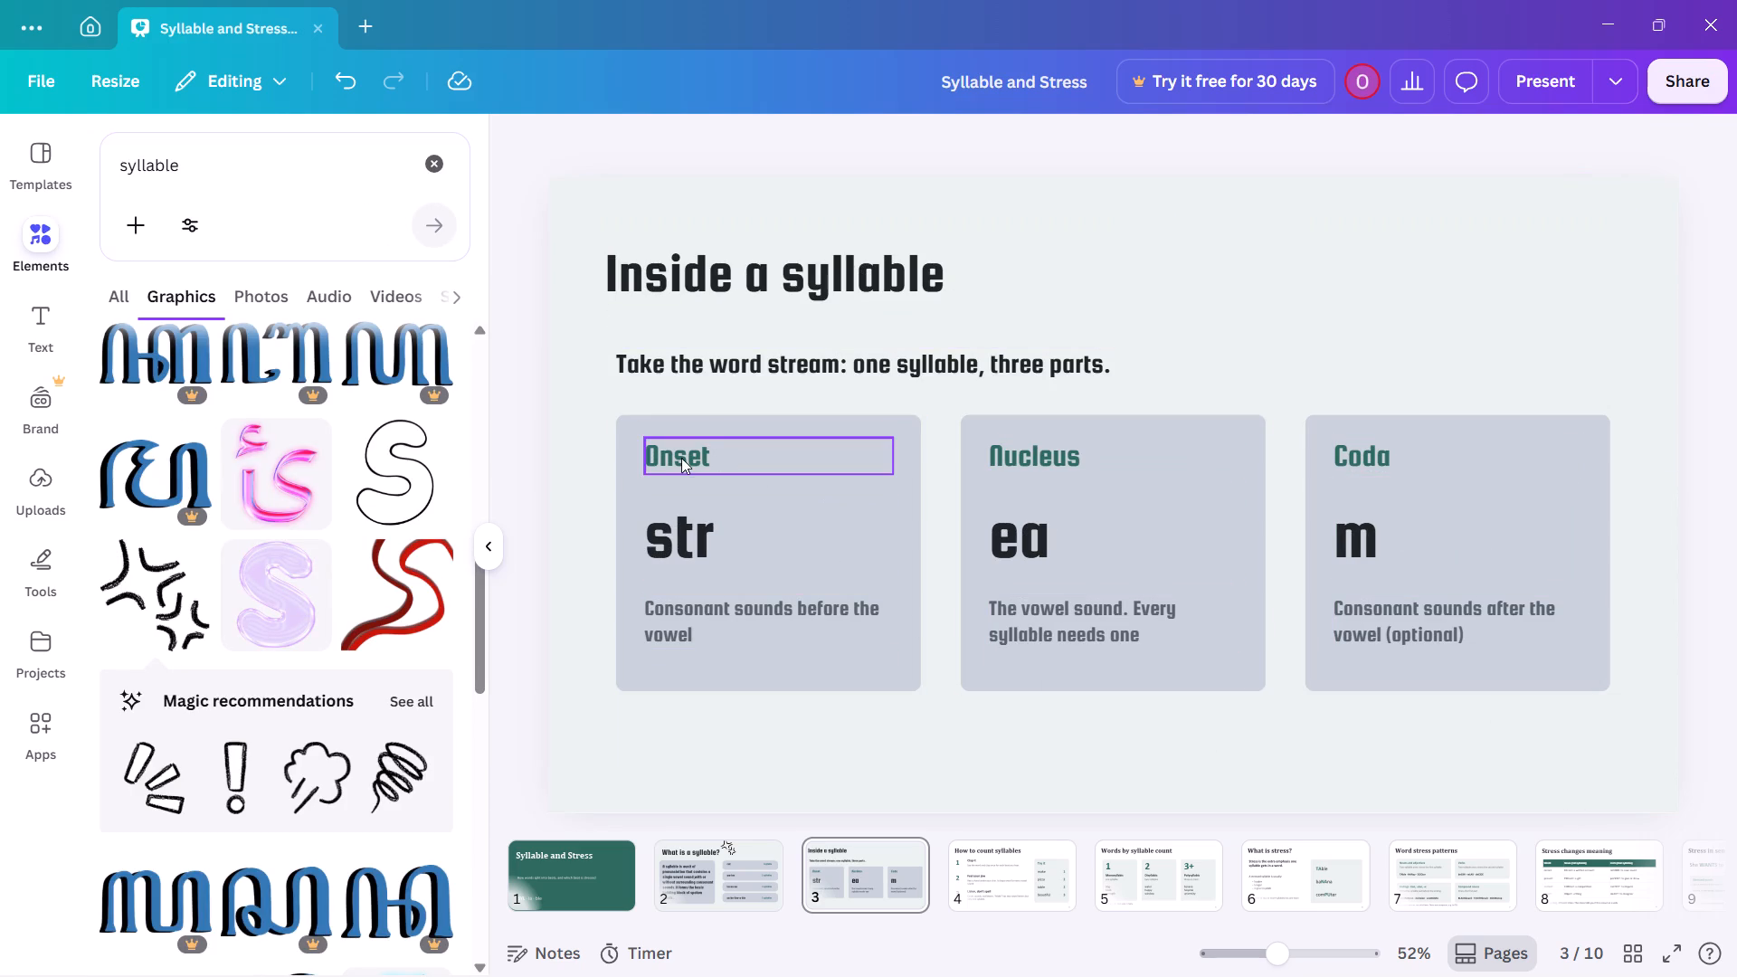
Try bright green on the Onset, Nucleus and Coda headings together, and settle on dark navy blue for all three.
left_click(681, 458)
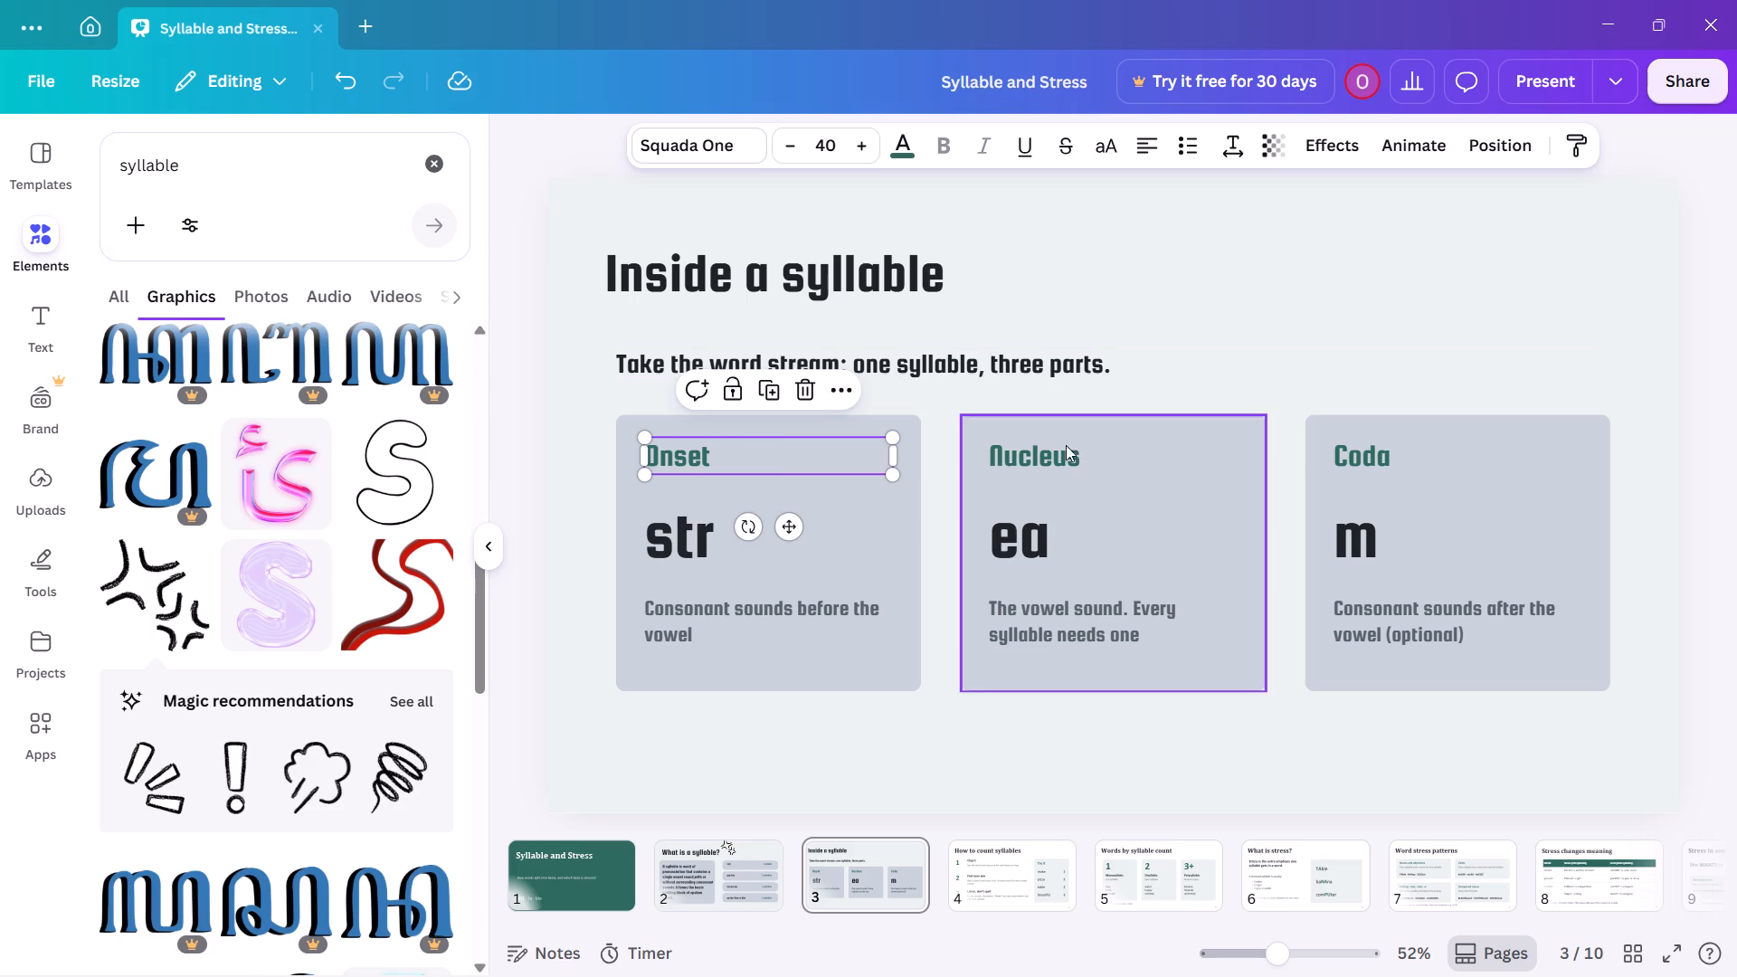
left_click(1062, 458, "shift")
left_click(1357, 454, "shift")
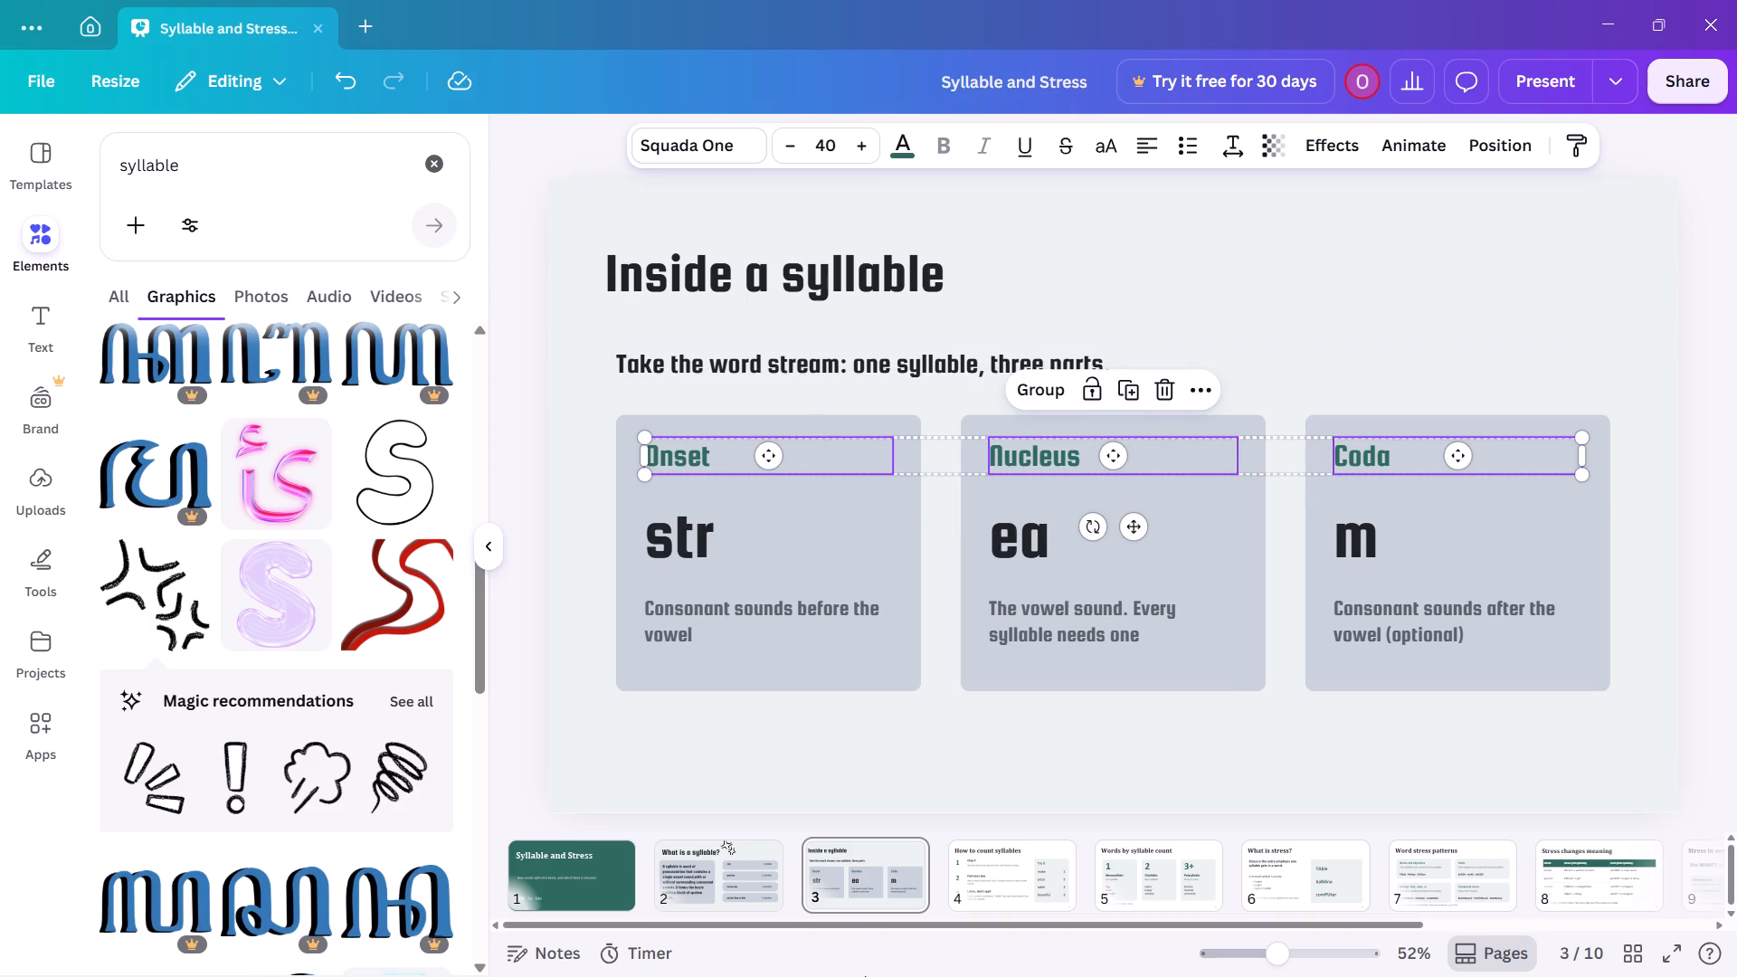
left_click(904, 139)
scroll(268, 743, "down", 1)
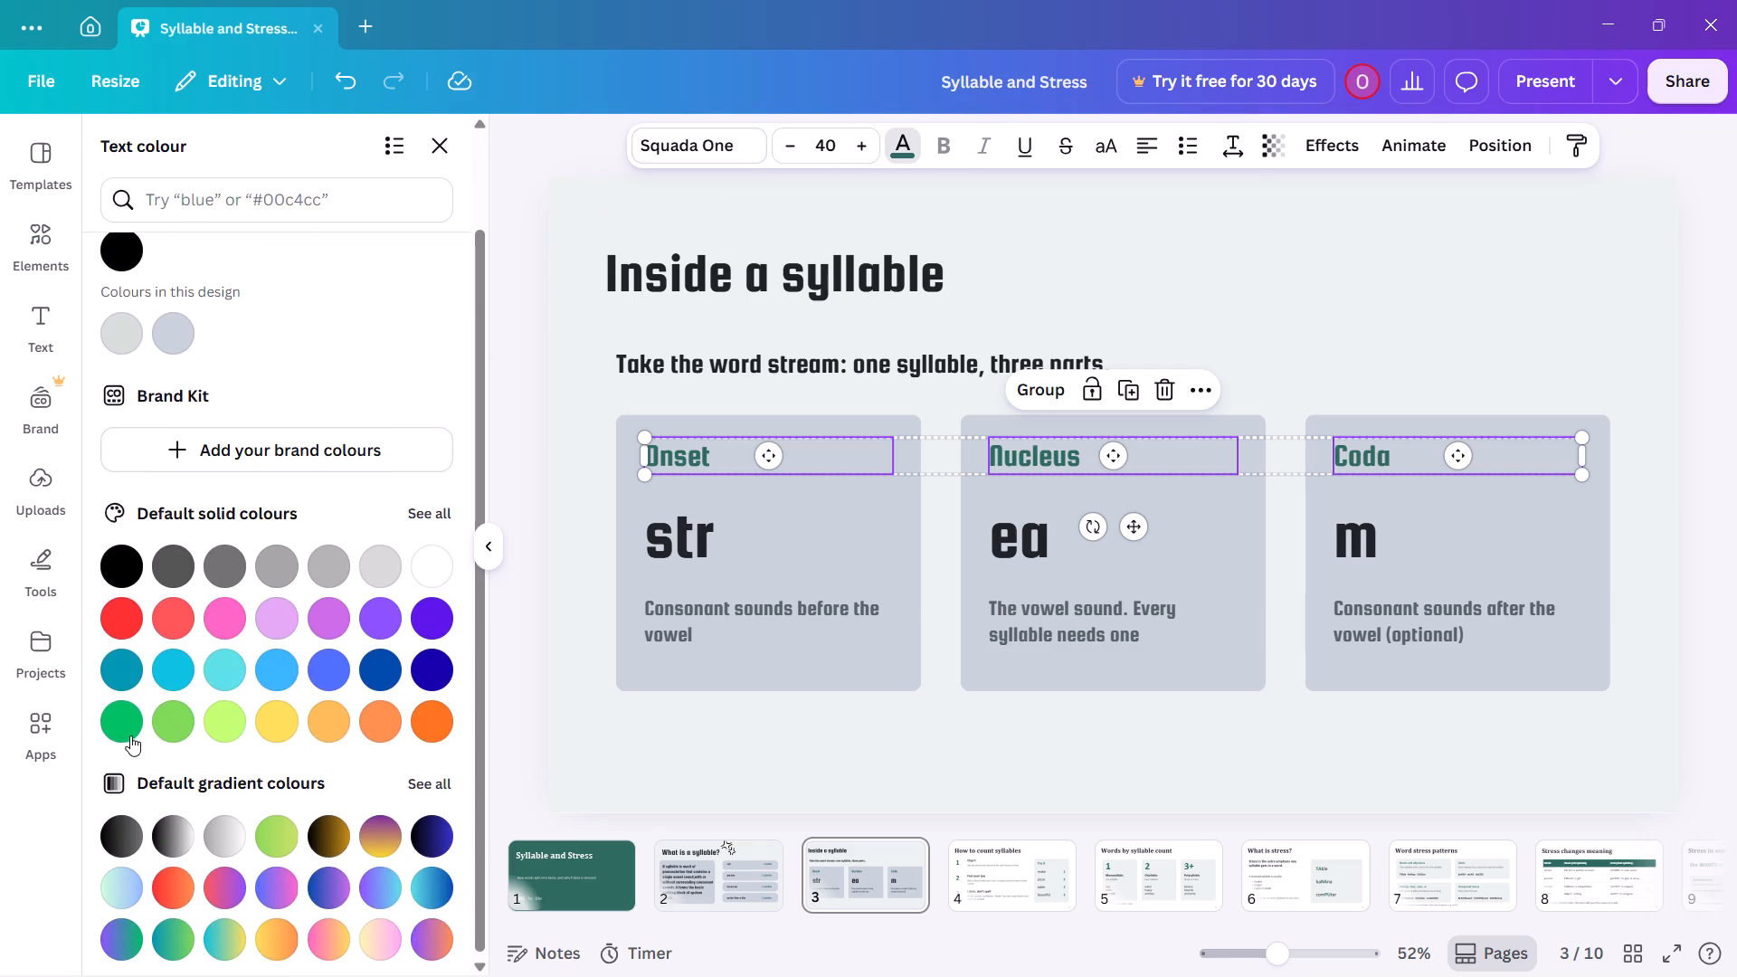
left_click(129, 719)
scroll(297, 687, "down", 4)
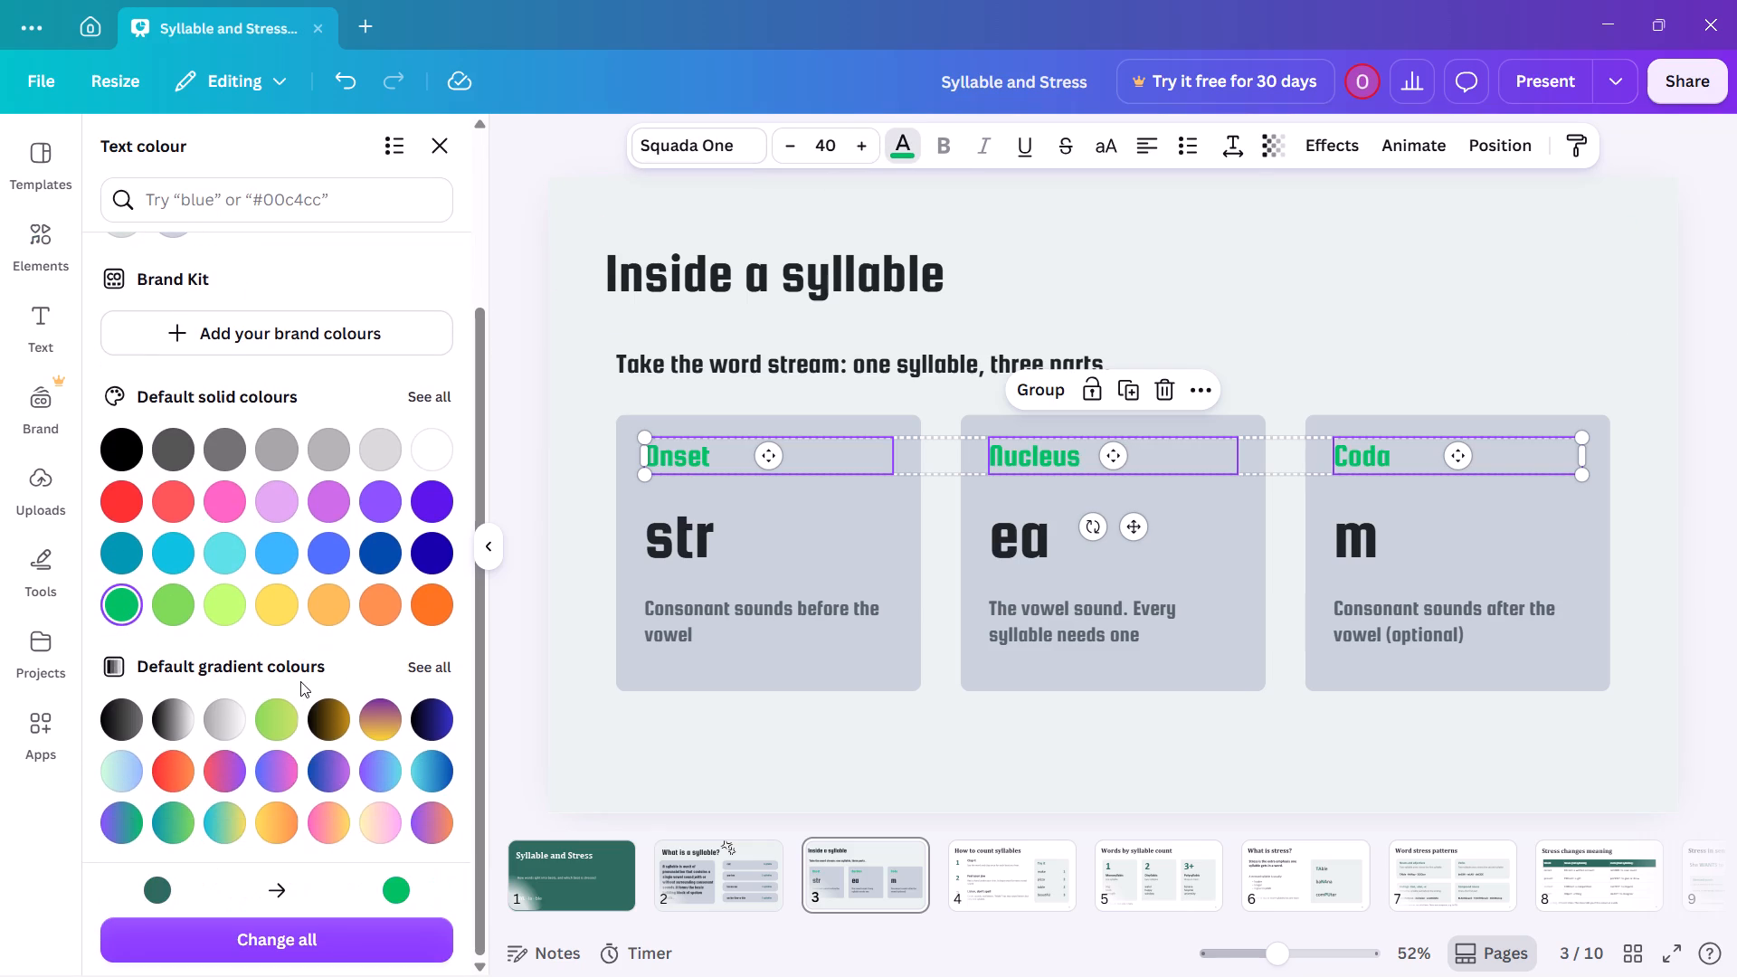
scroll(302, 677, "down", 3)
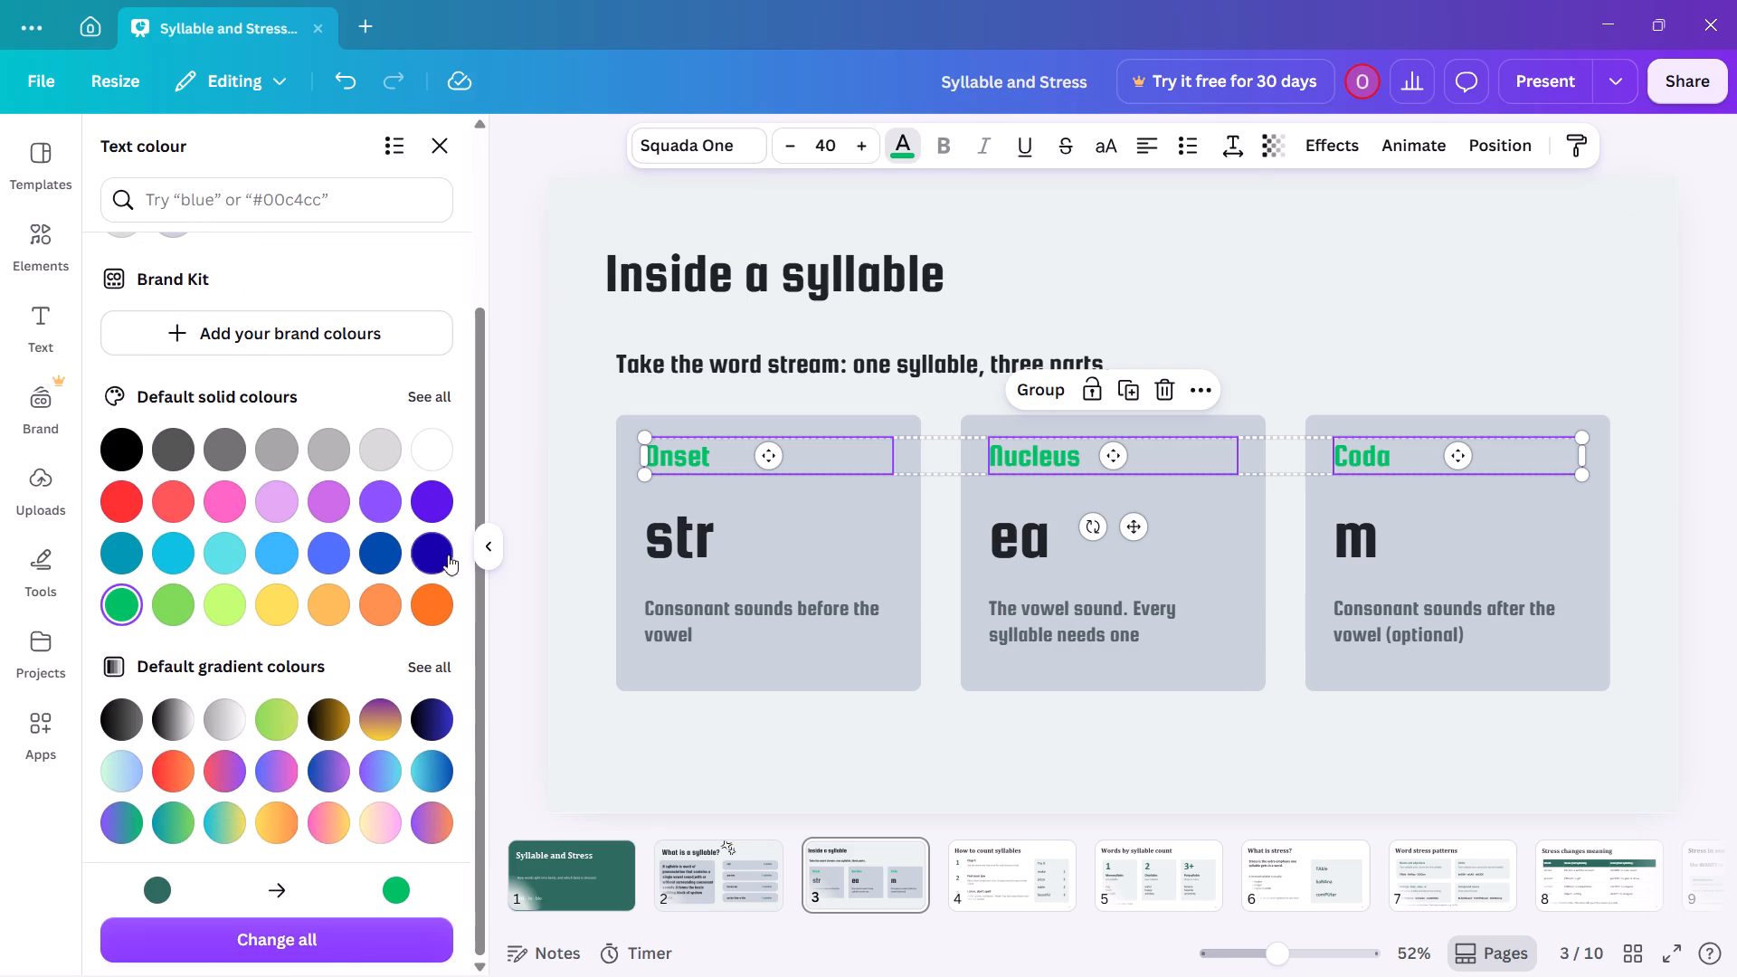
left_click(464, 545)
left_click(445, 548)
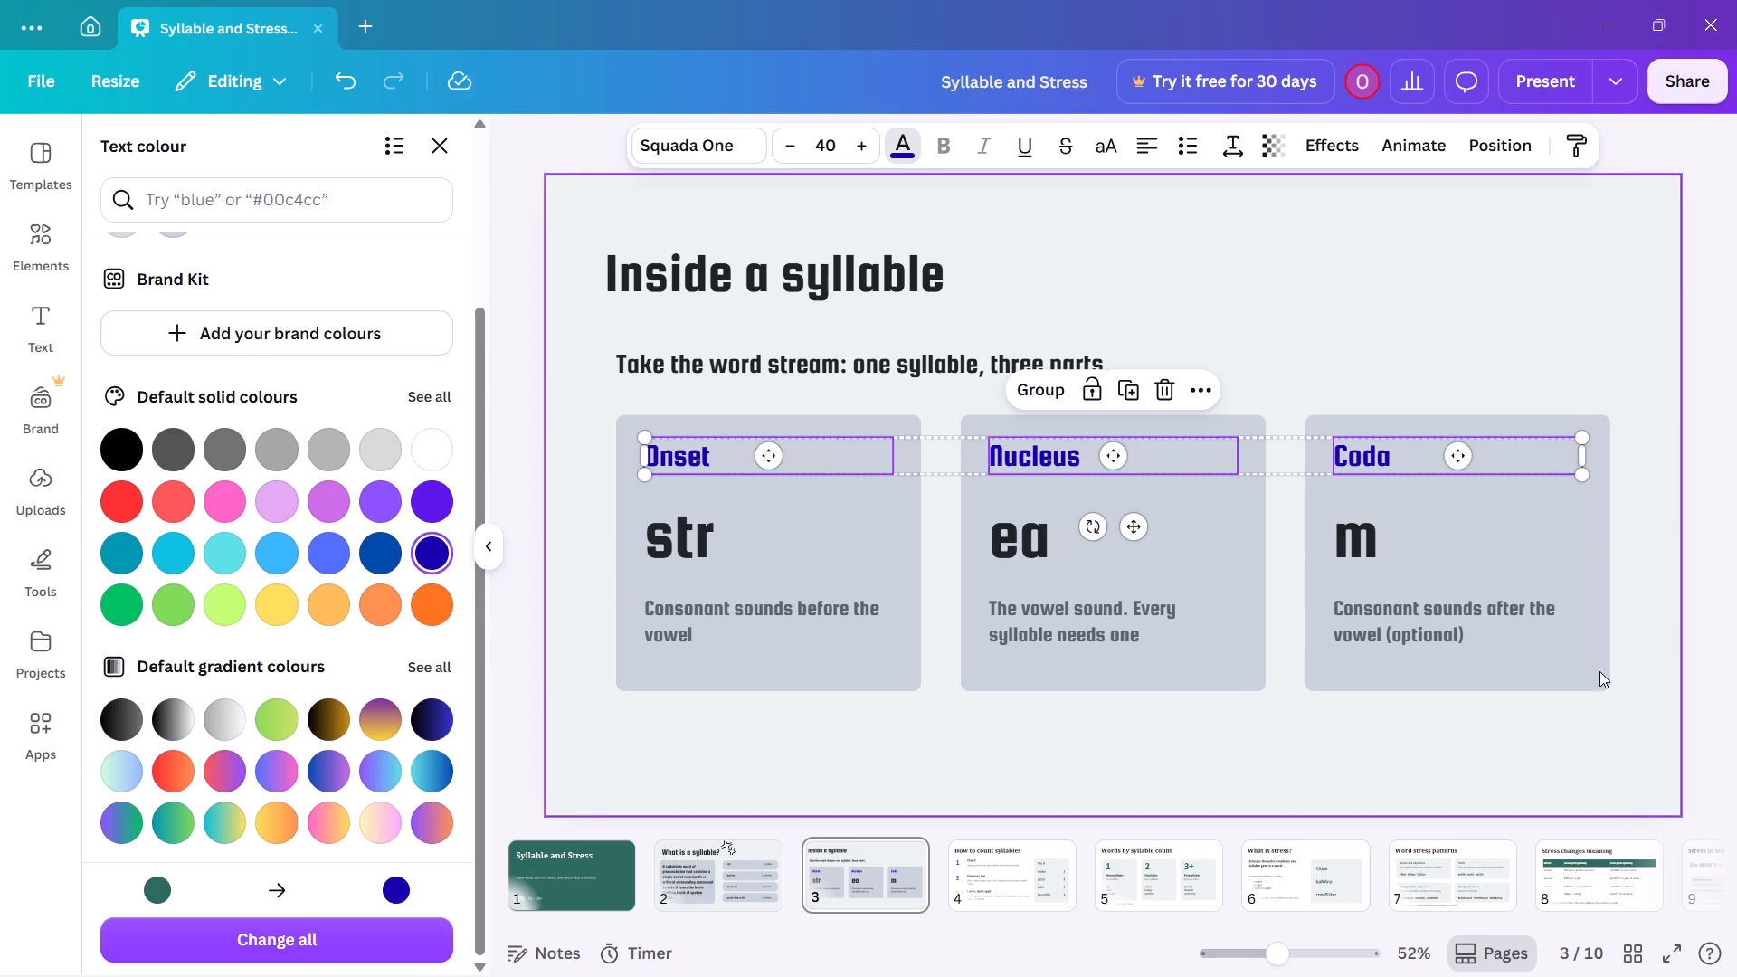
left_click(1618, 672)
left_click(1736, 686)
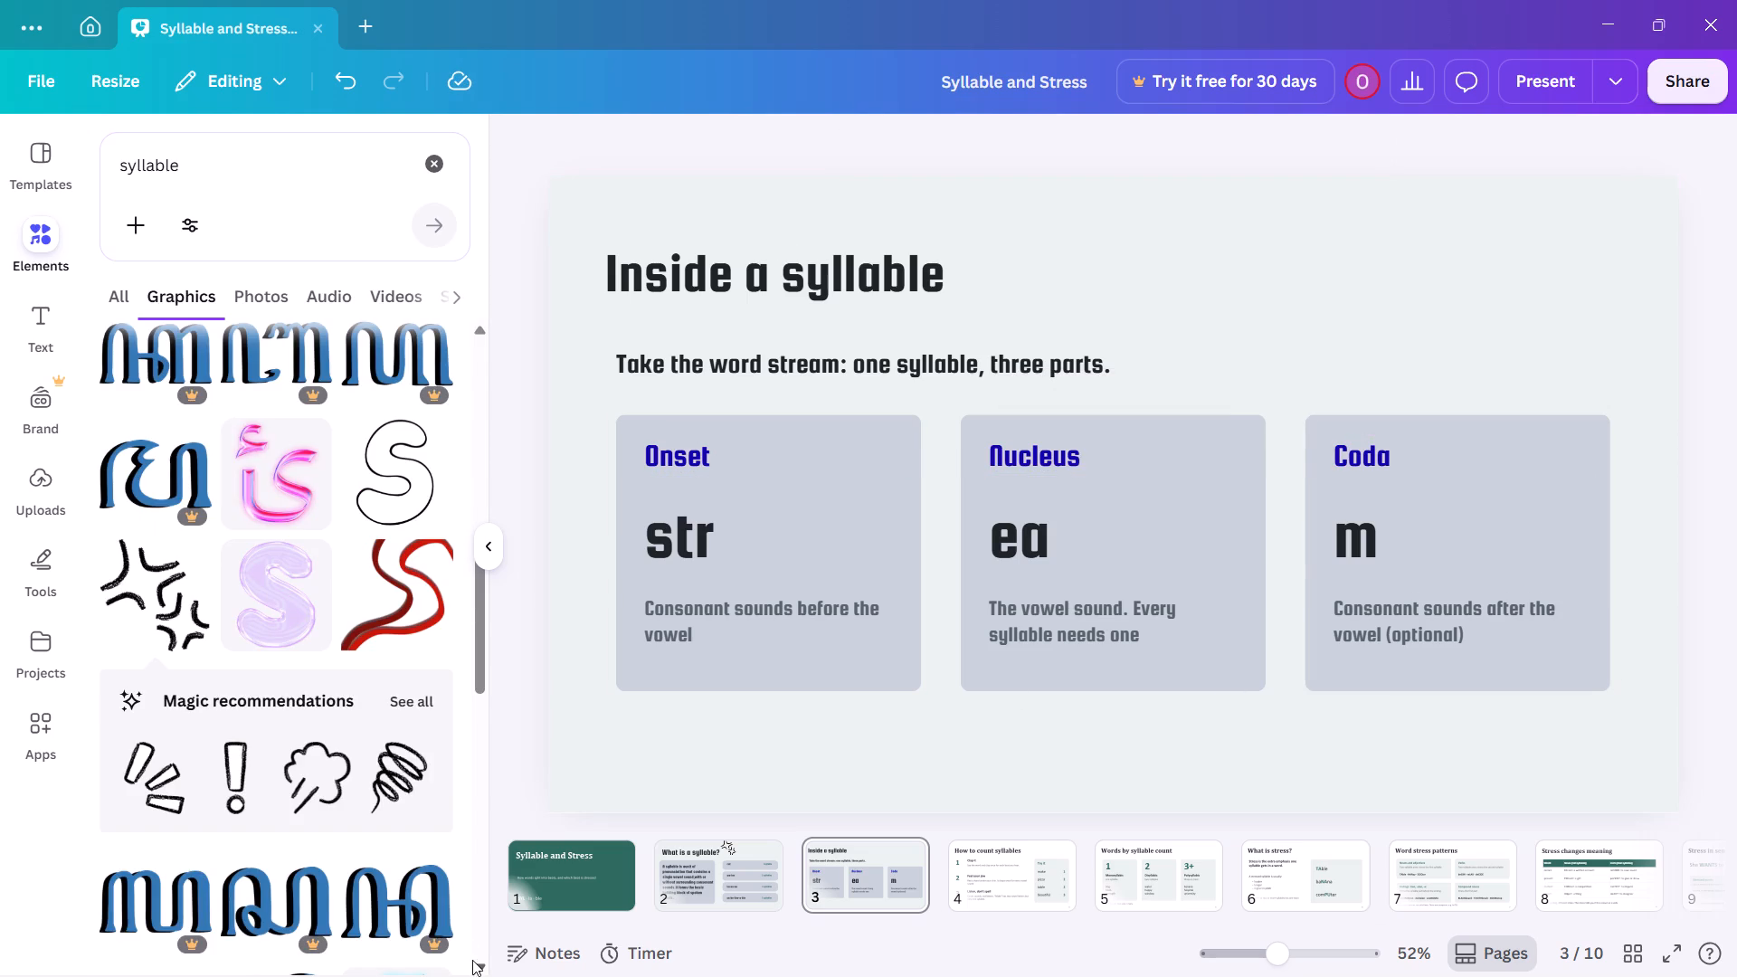
Set the line below page 3's title to font size 37 and underline only the word "stream".
left_click(776, 365)
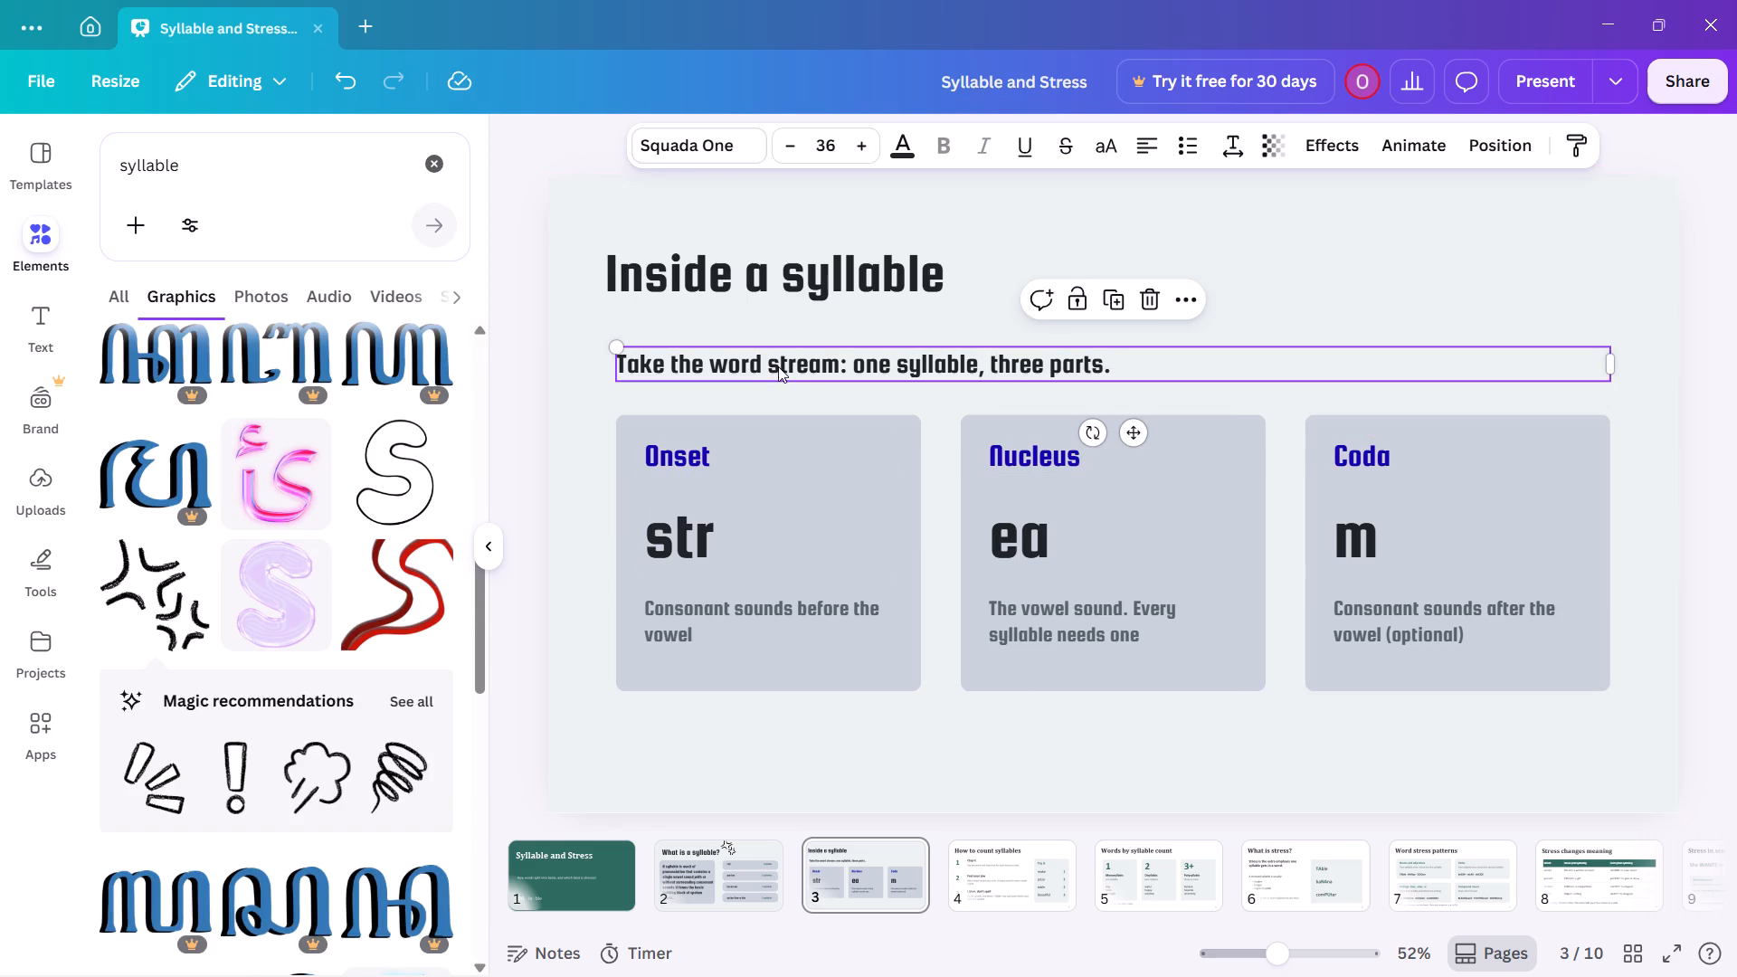
left_click(776, 363)
left_click(772, 363)
left_click_drag(768, 363, 836, 365)
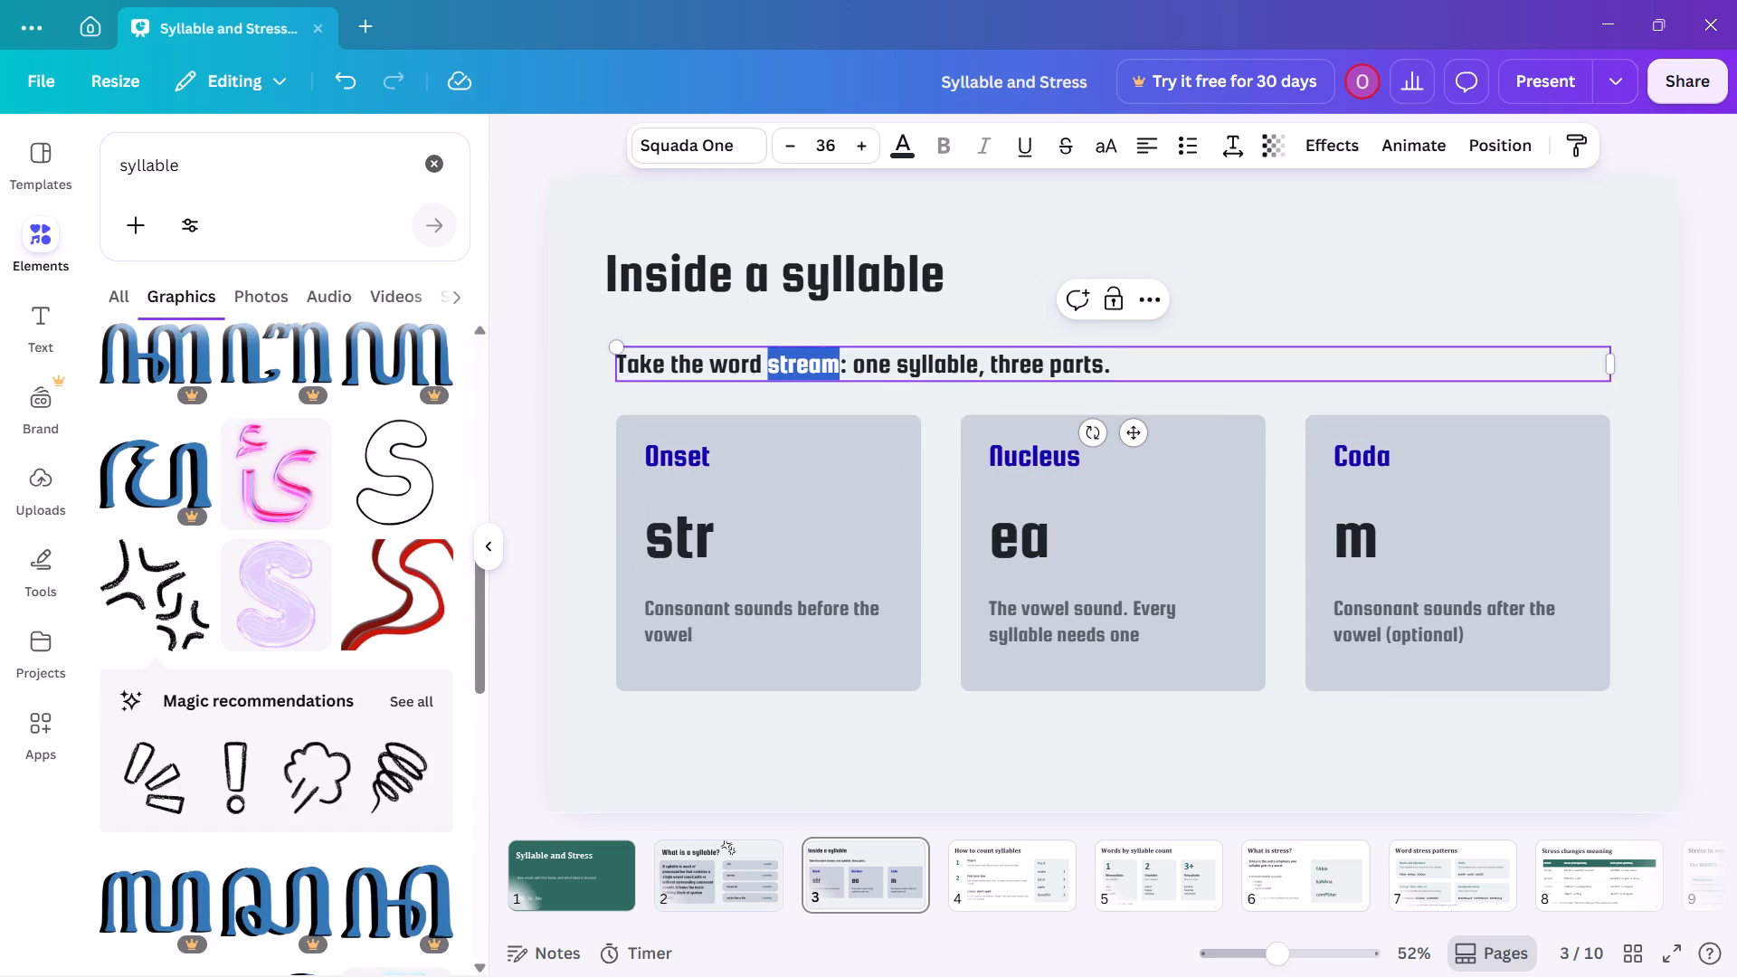
left_click_drag(836, 365, 837, 365)
left_click(865, 153)
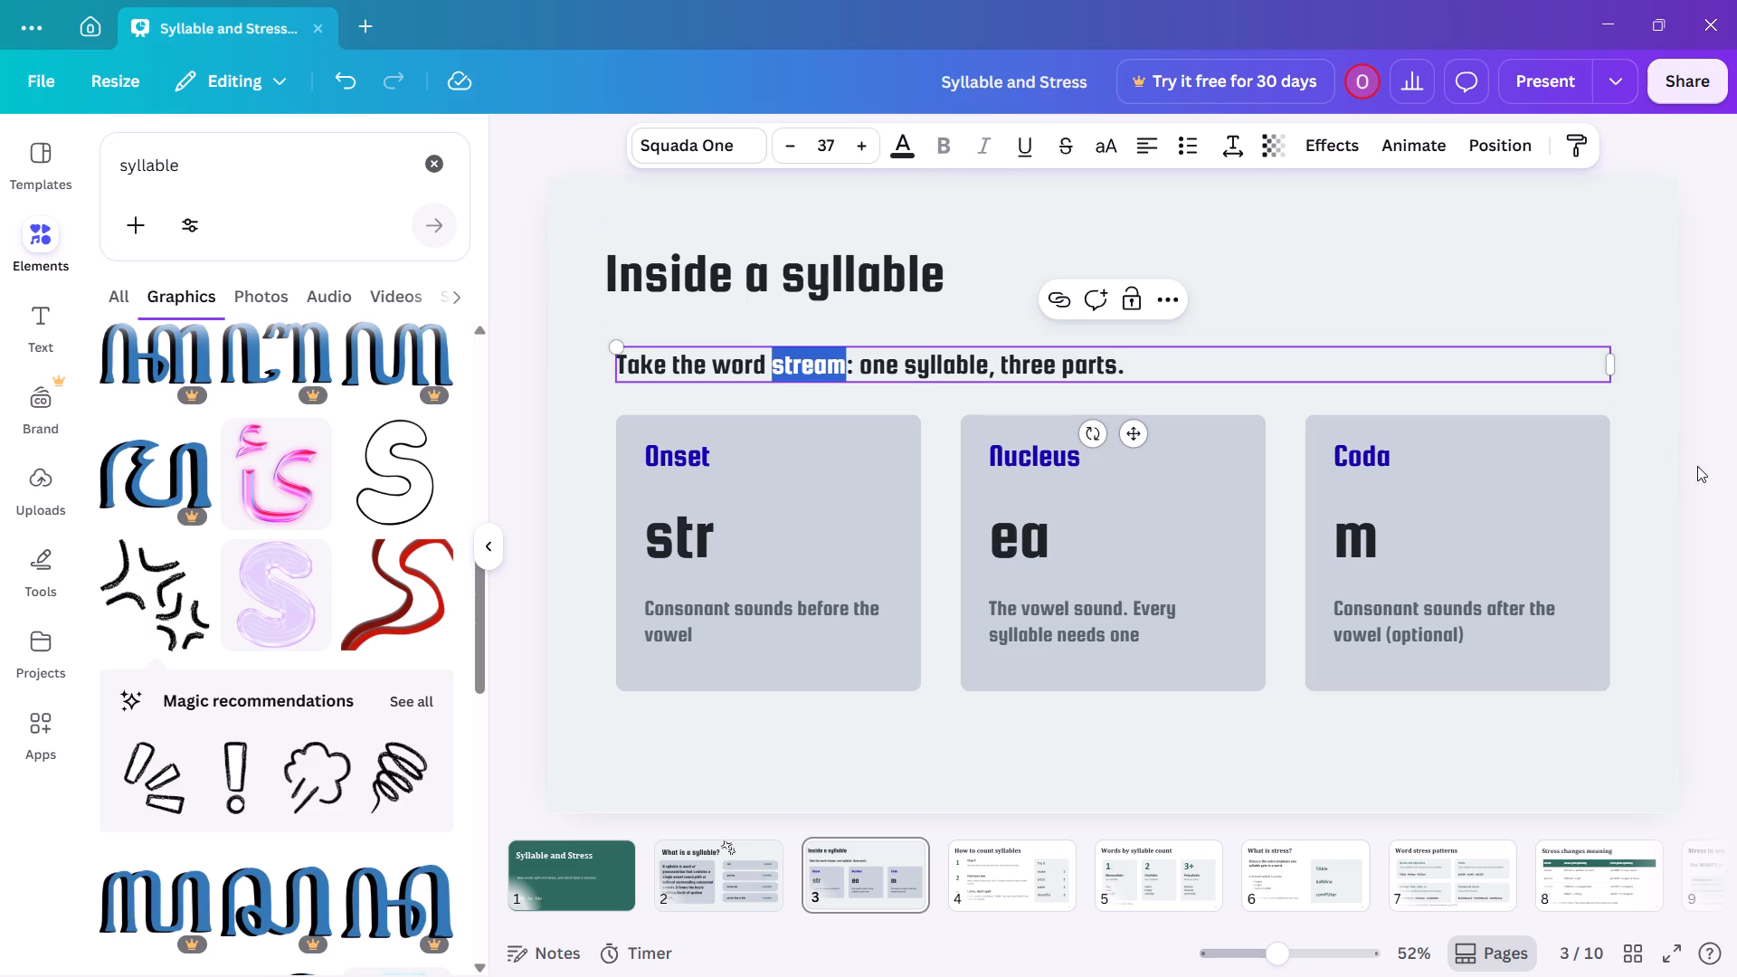
left_click(1015, 157)
left_click(1694, 394)
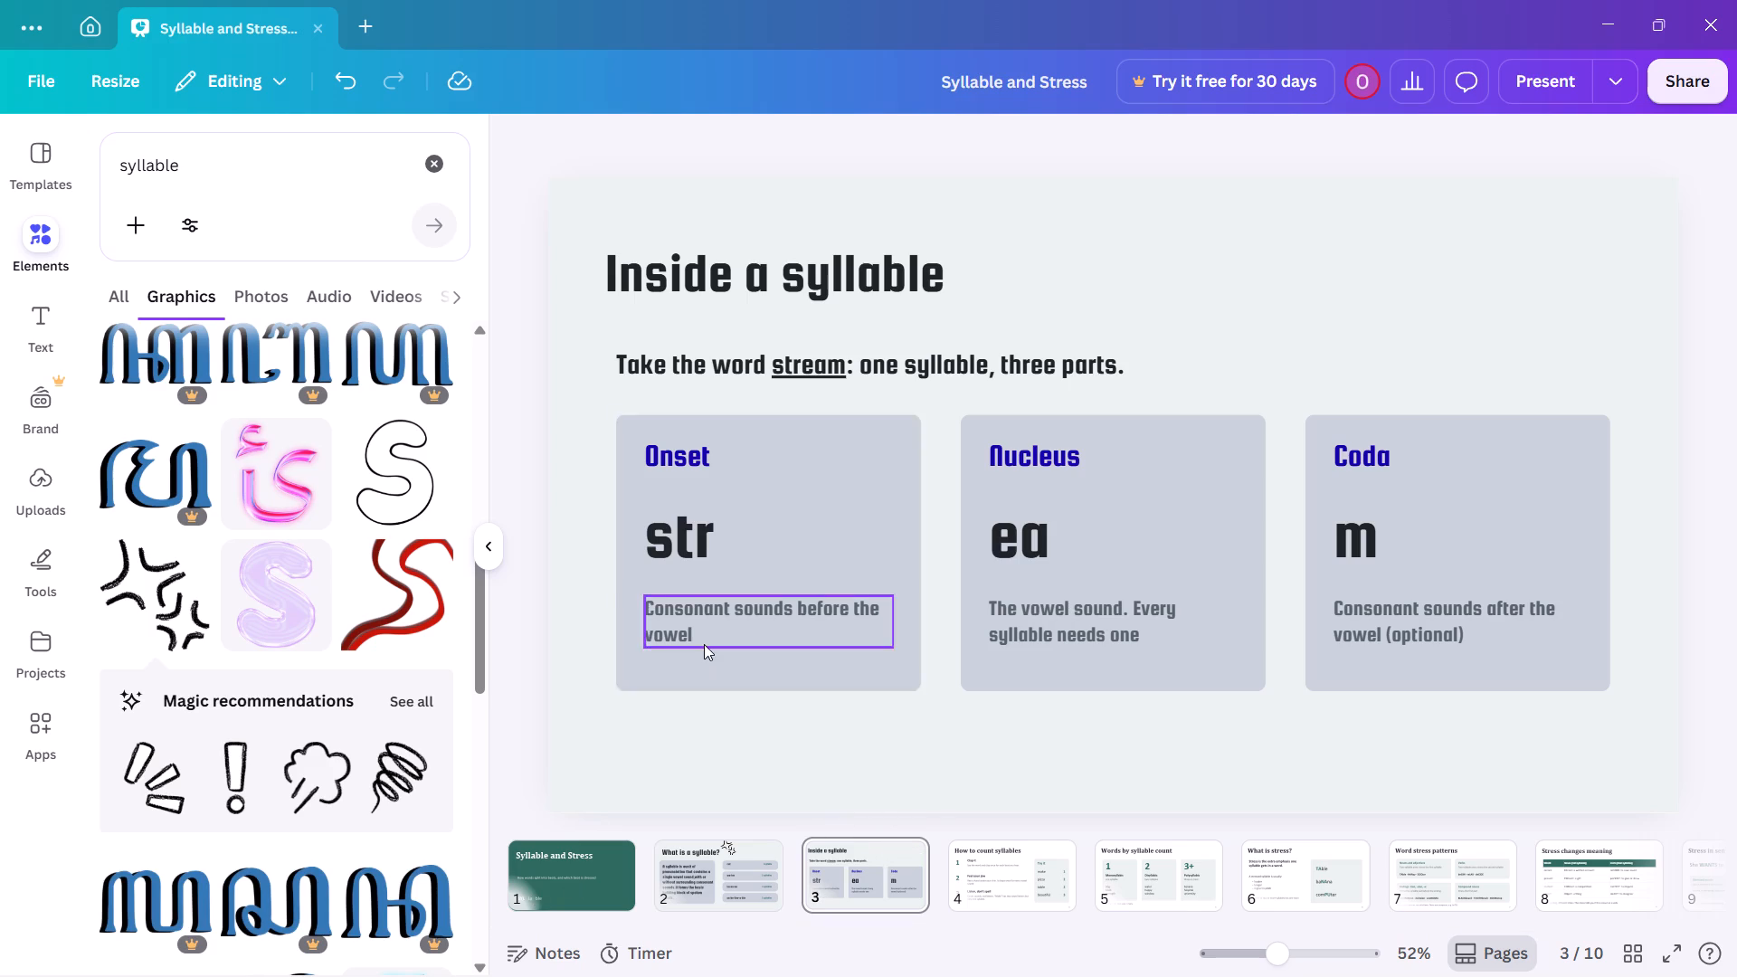
Look through the unstyled pages from page 4 to page 8 to check their layouts and content.
left_click(1001, 886)
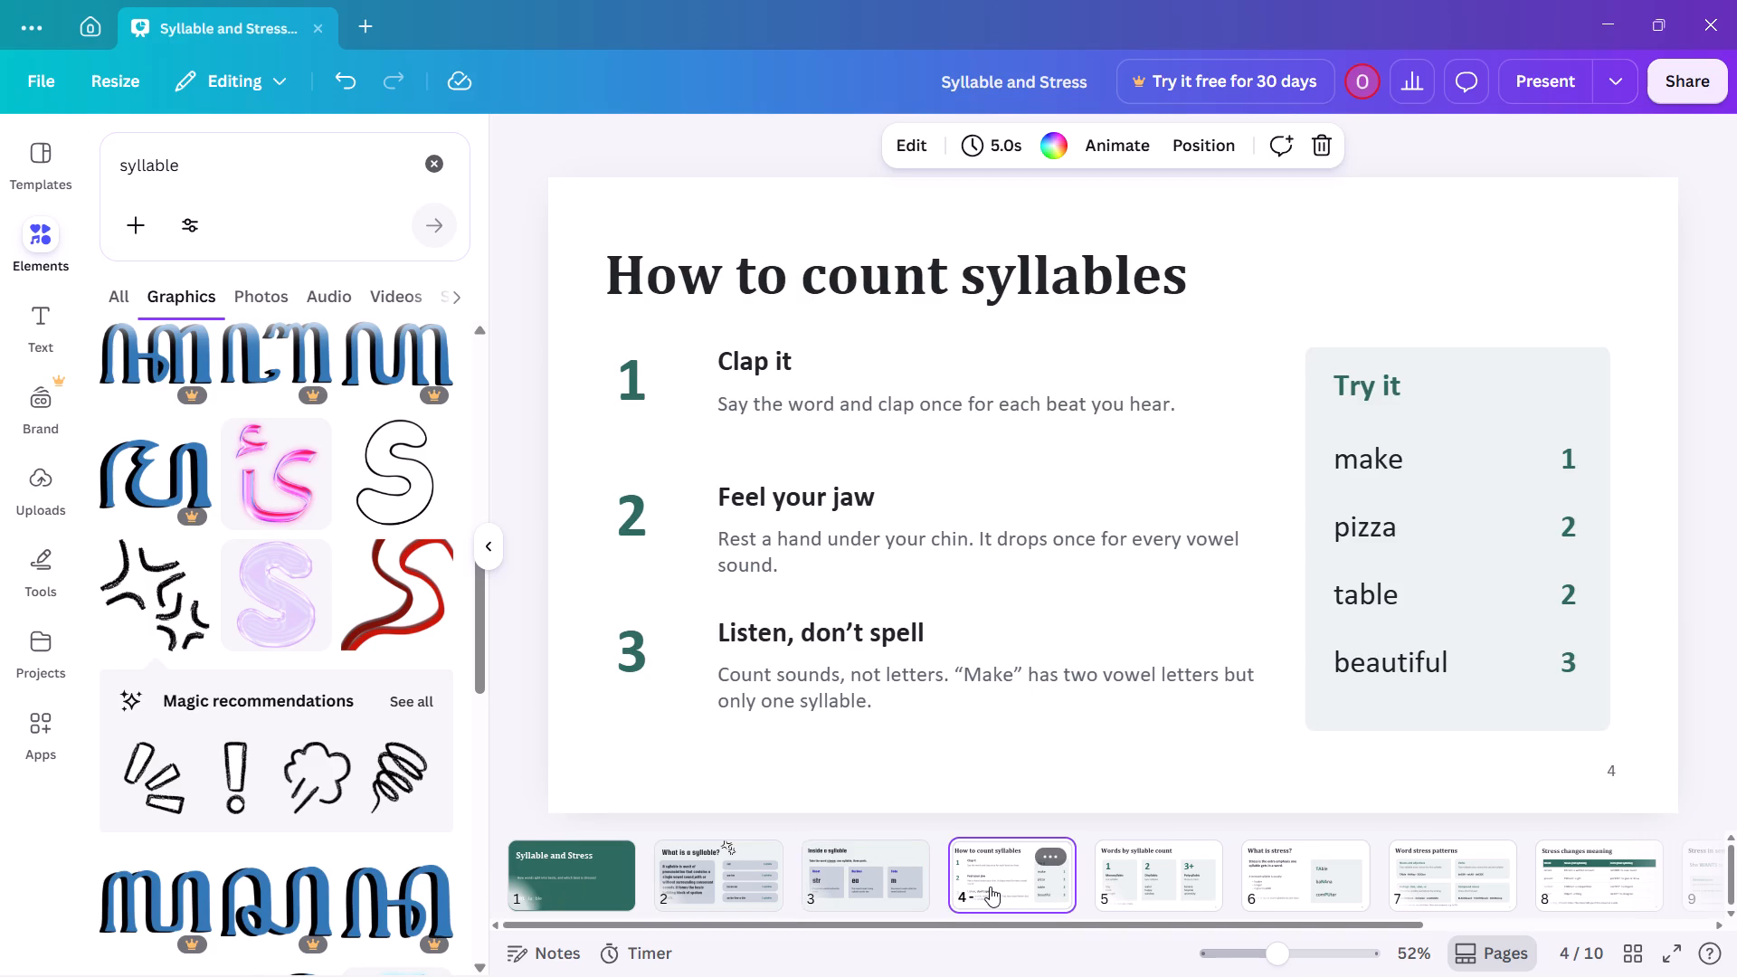
left_click(1180, 877)
left_click(1265, 872)
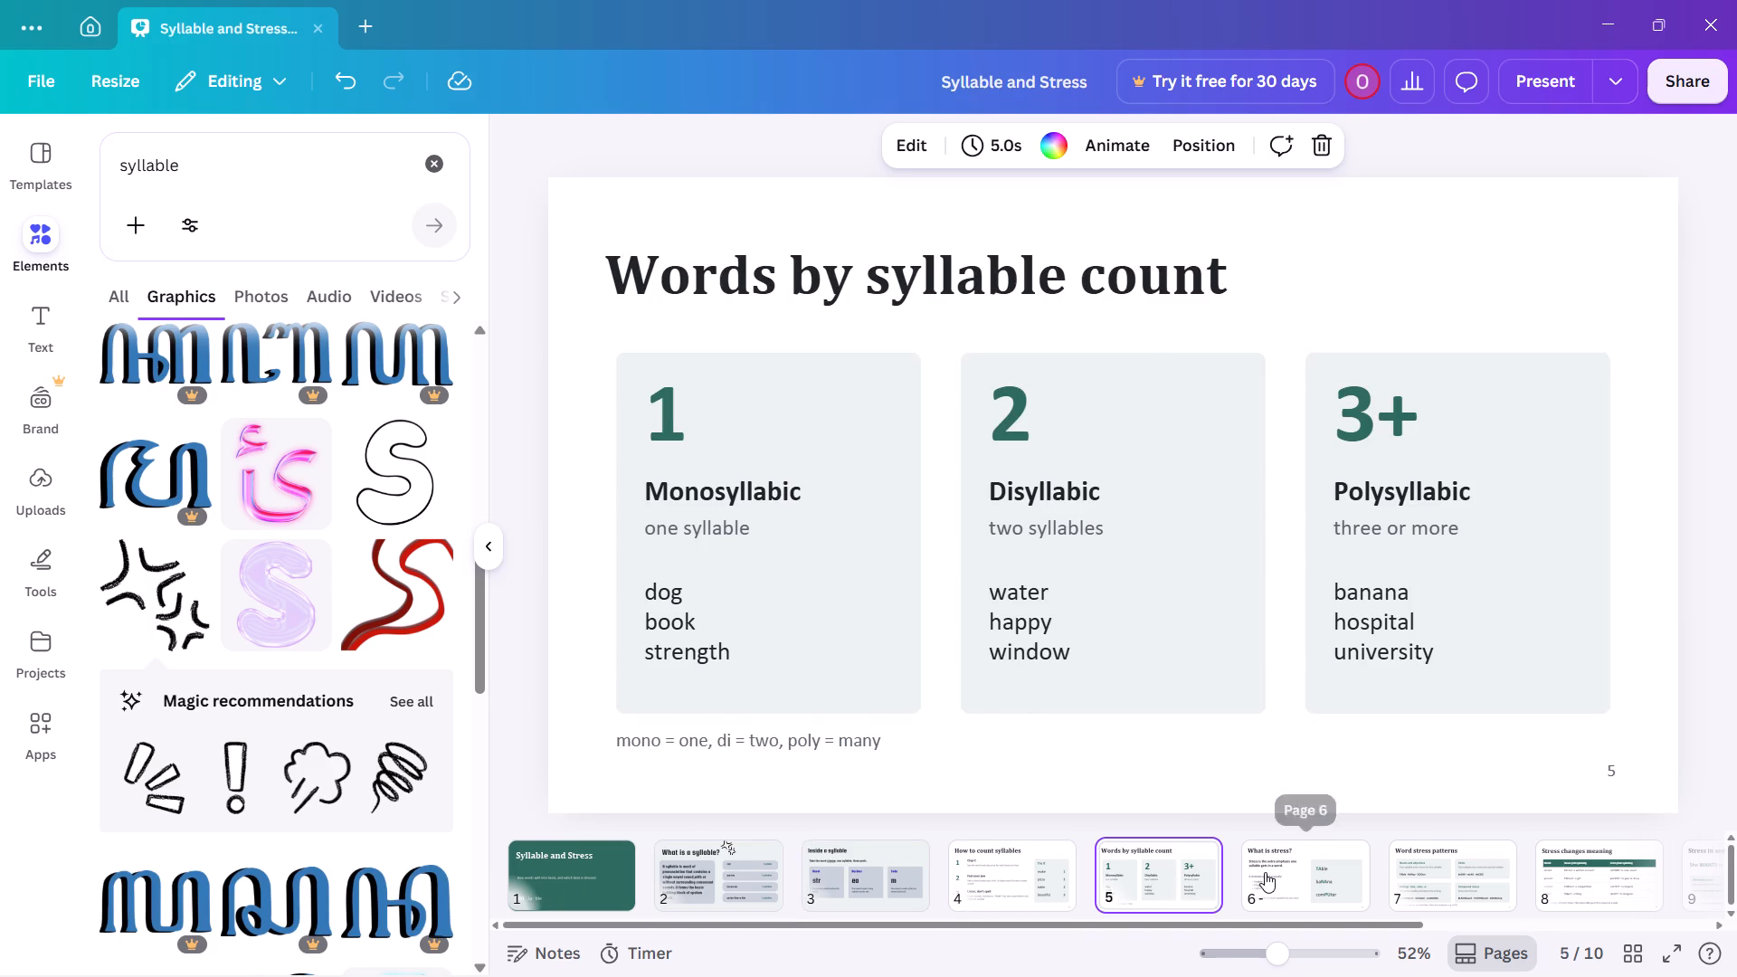
left_click(1405, 879)
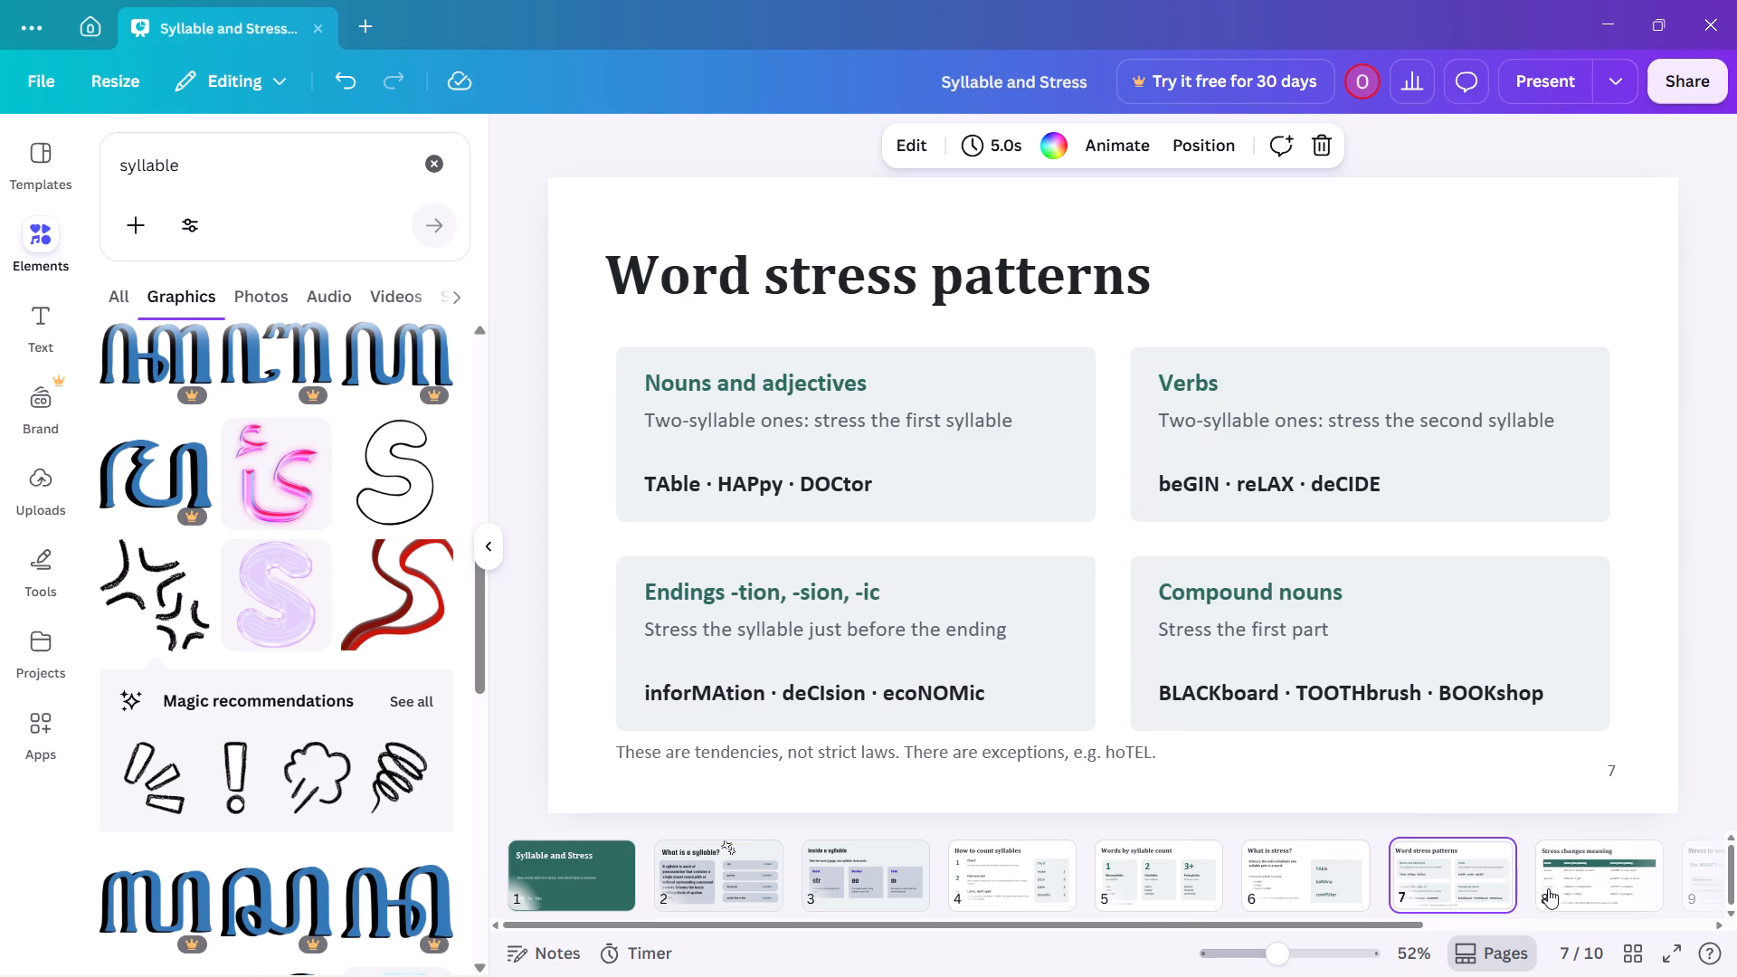
left_click(1591, 888)
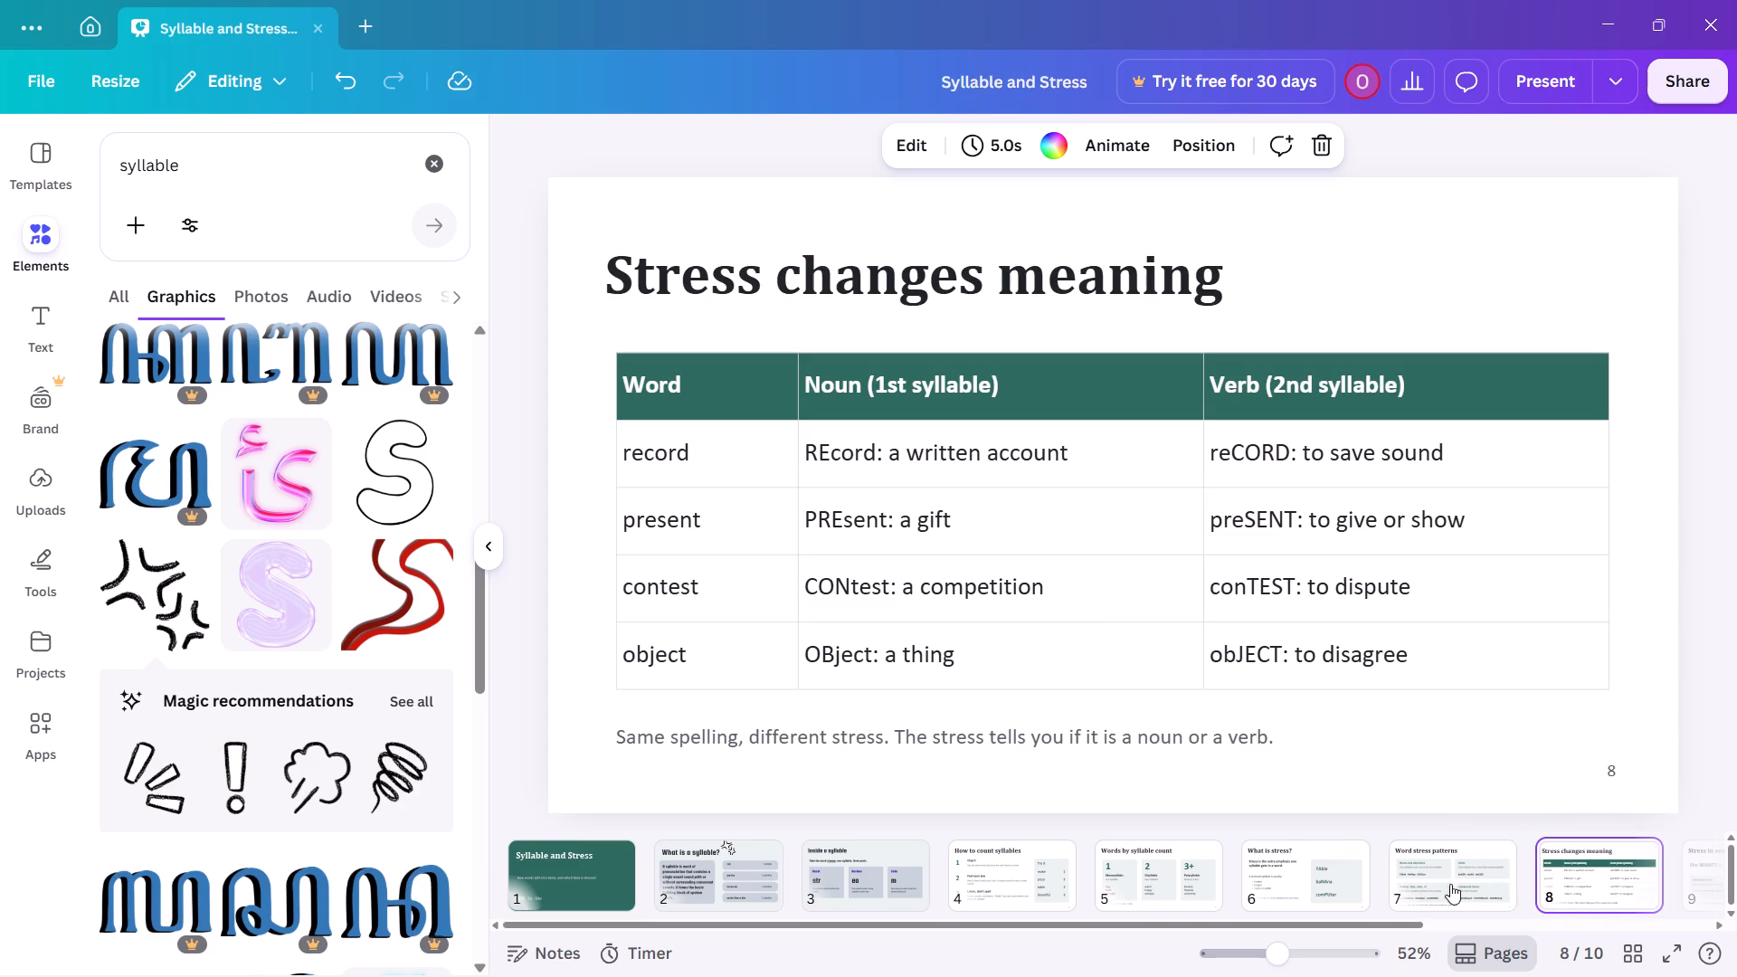
left_click(1182, 874)
left_click(997, 874)
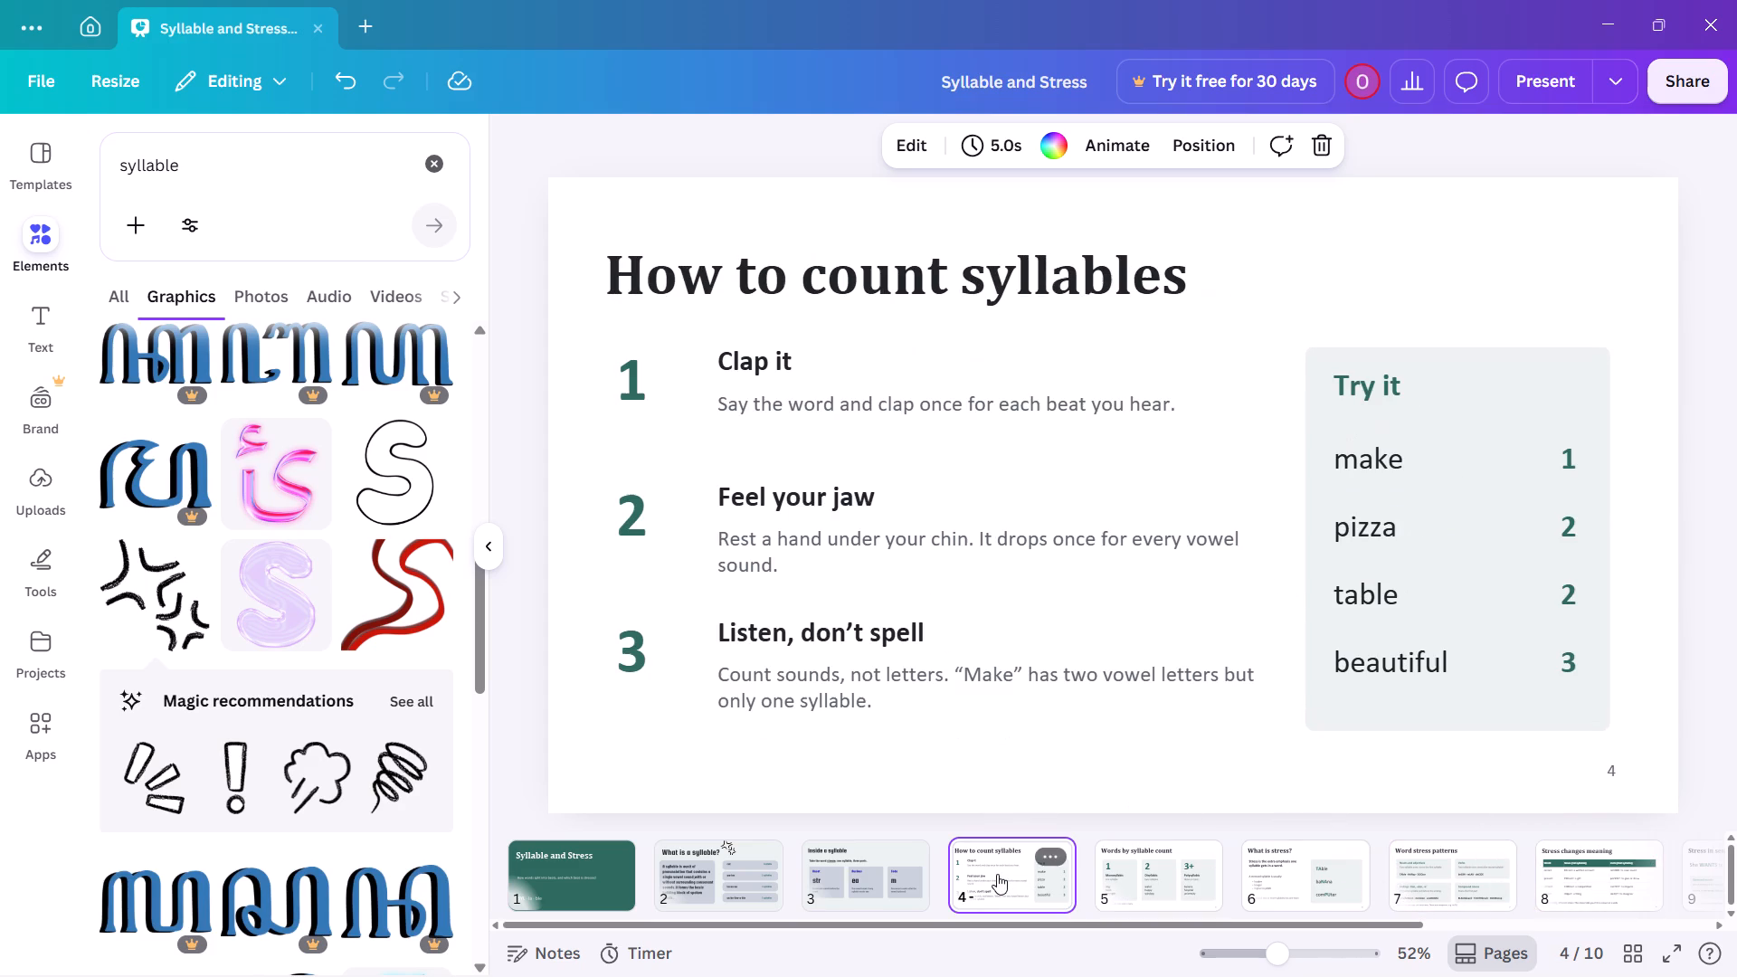
left_click(876, 896)
Open page 4's title "How to count syllables" for editing and select its text.
left_click(971, 885)
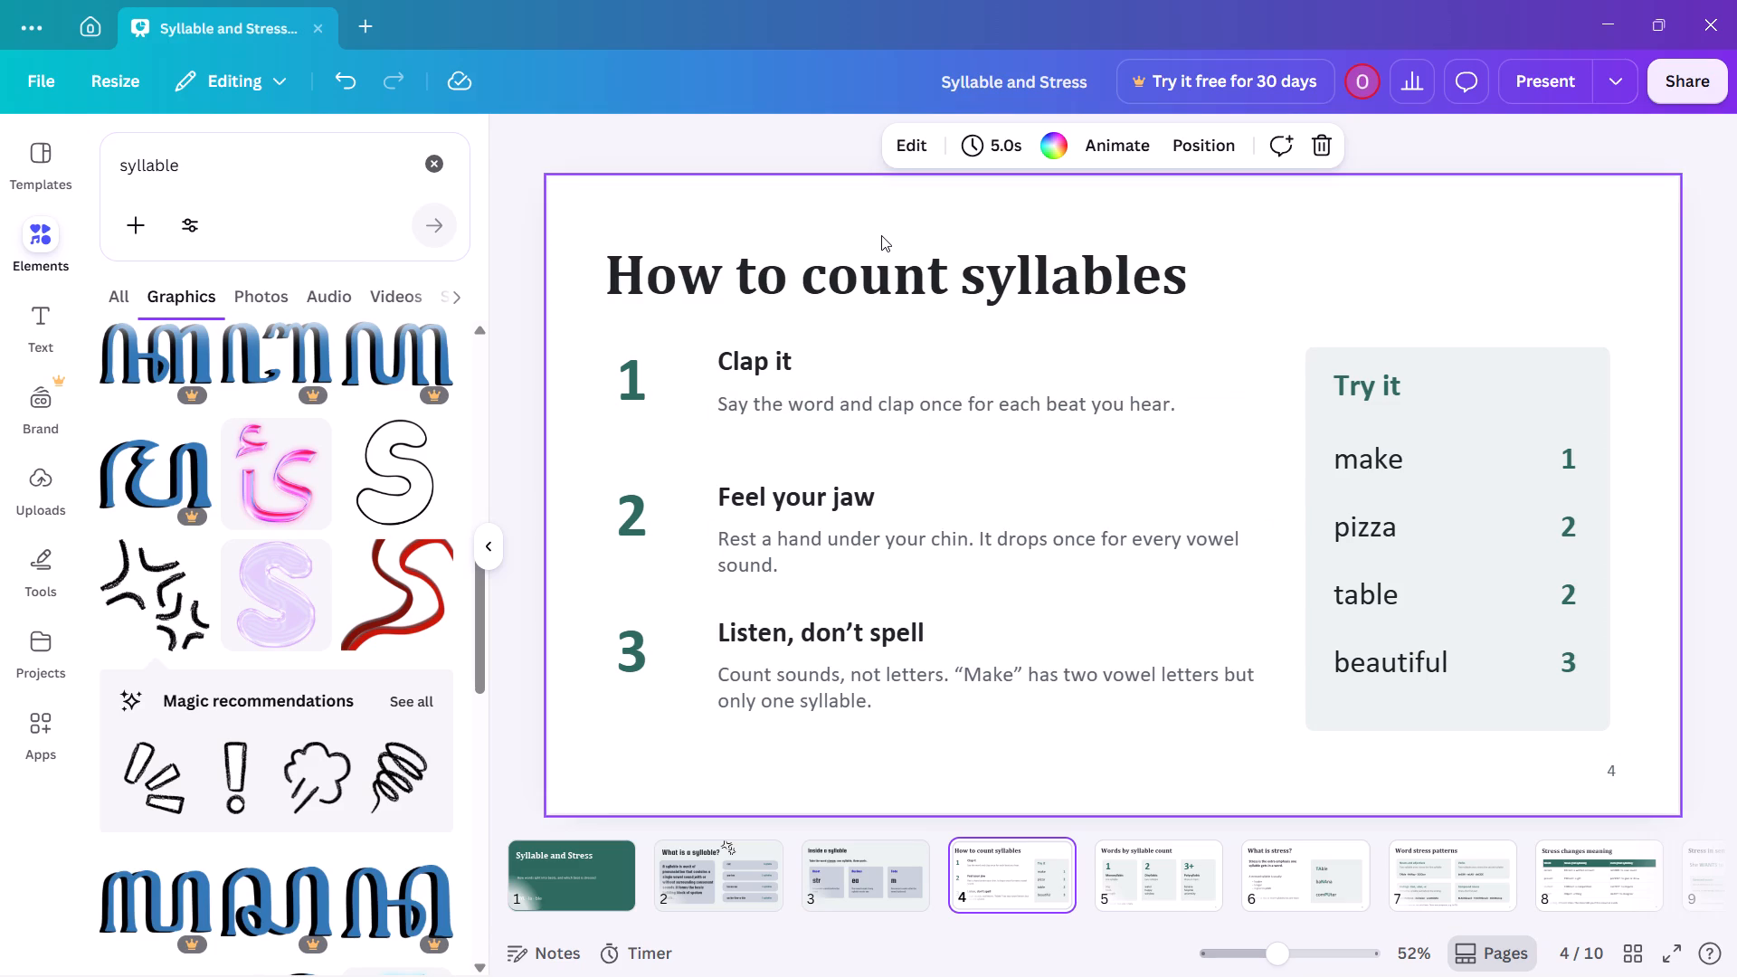
left_click(1024, 277)
left_click(1165, 282)
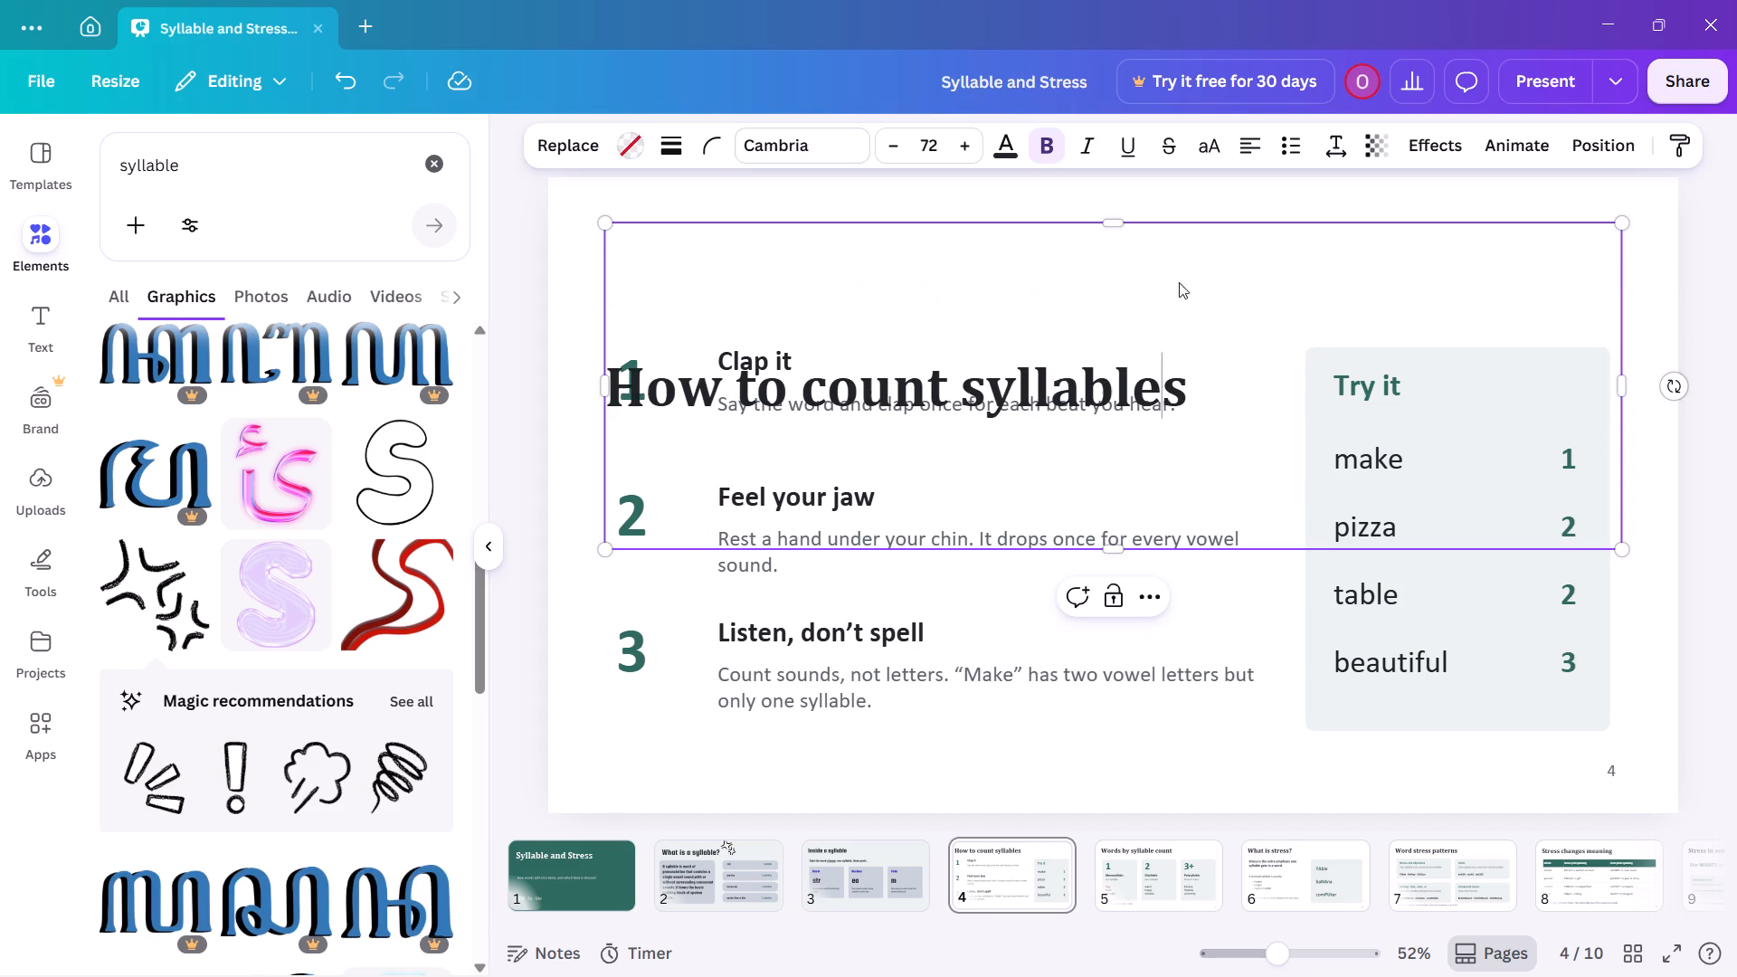
left_click_drag(1324, 392, 398, 395)
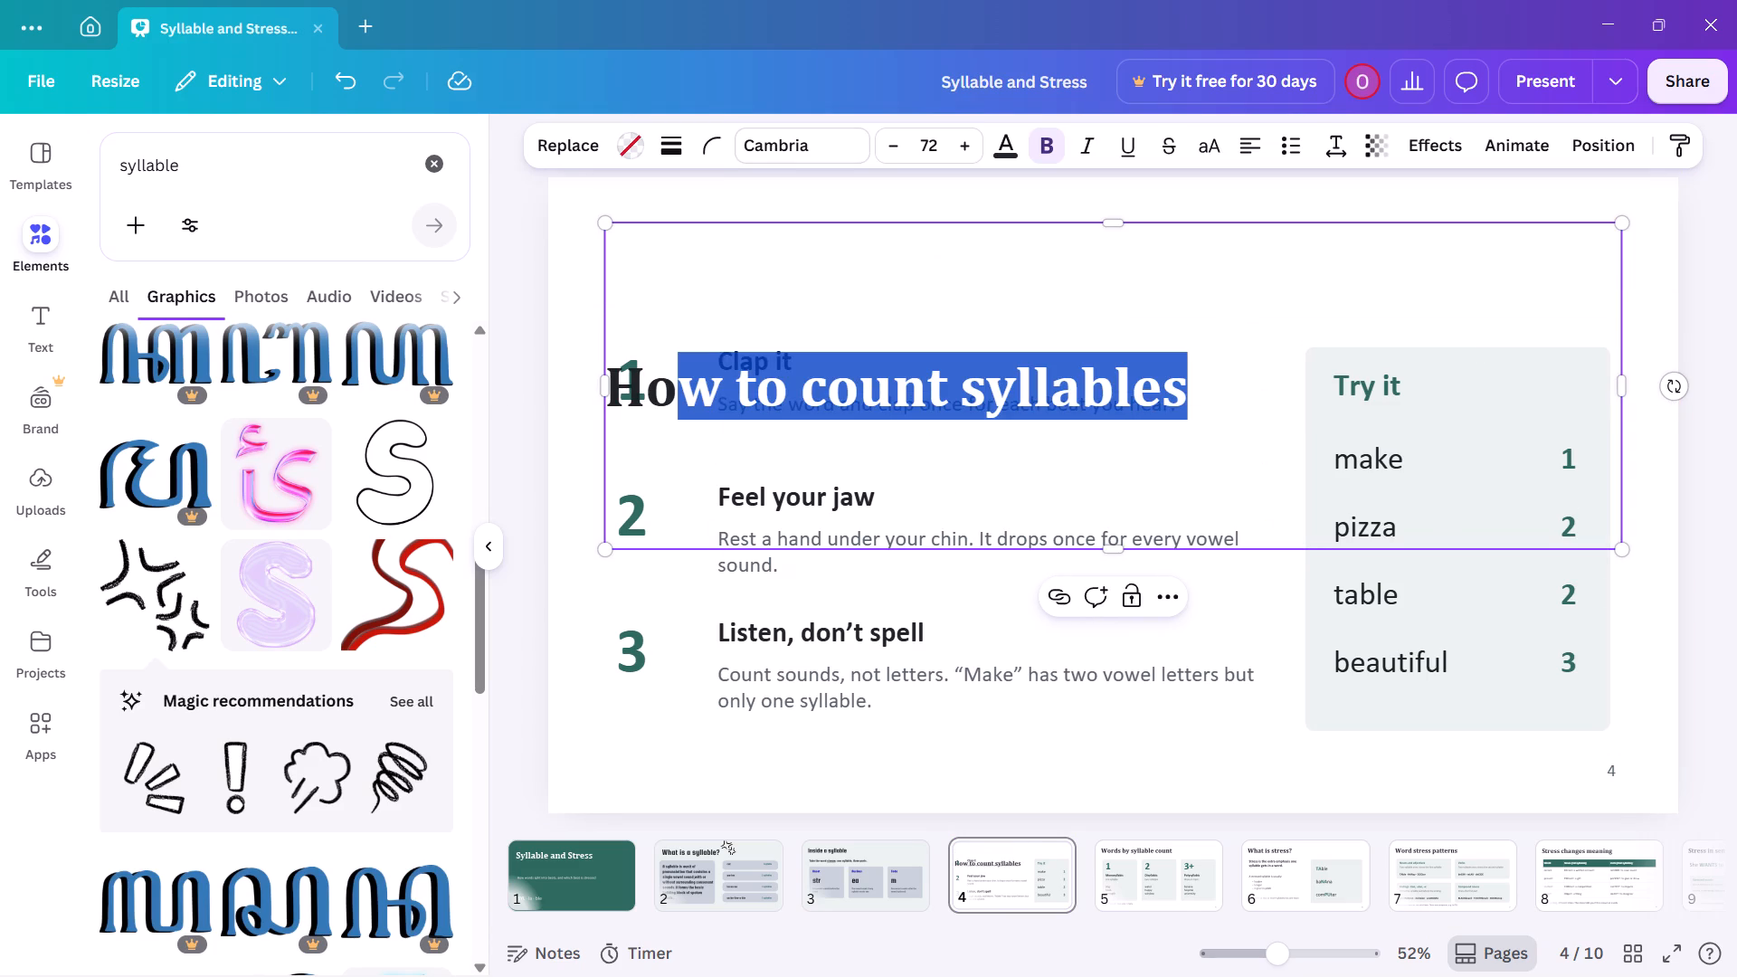
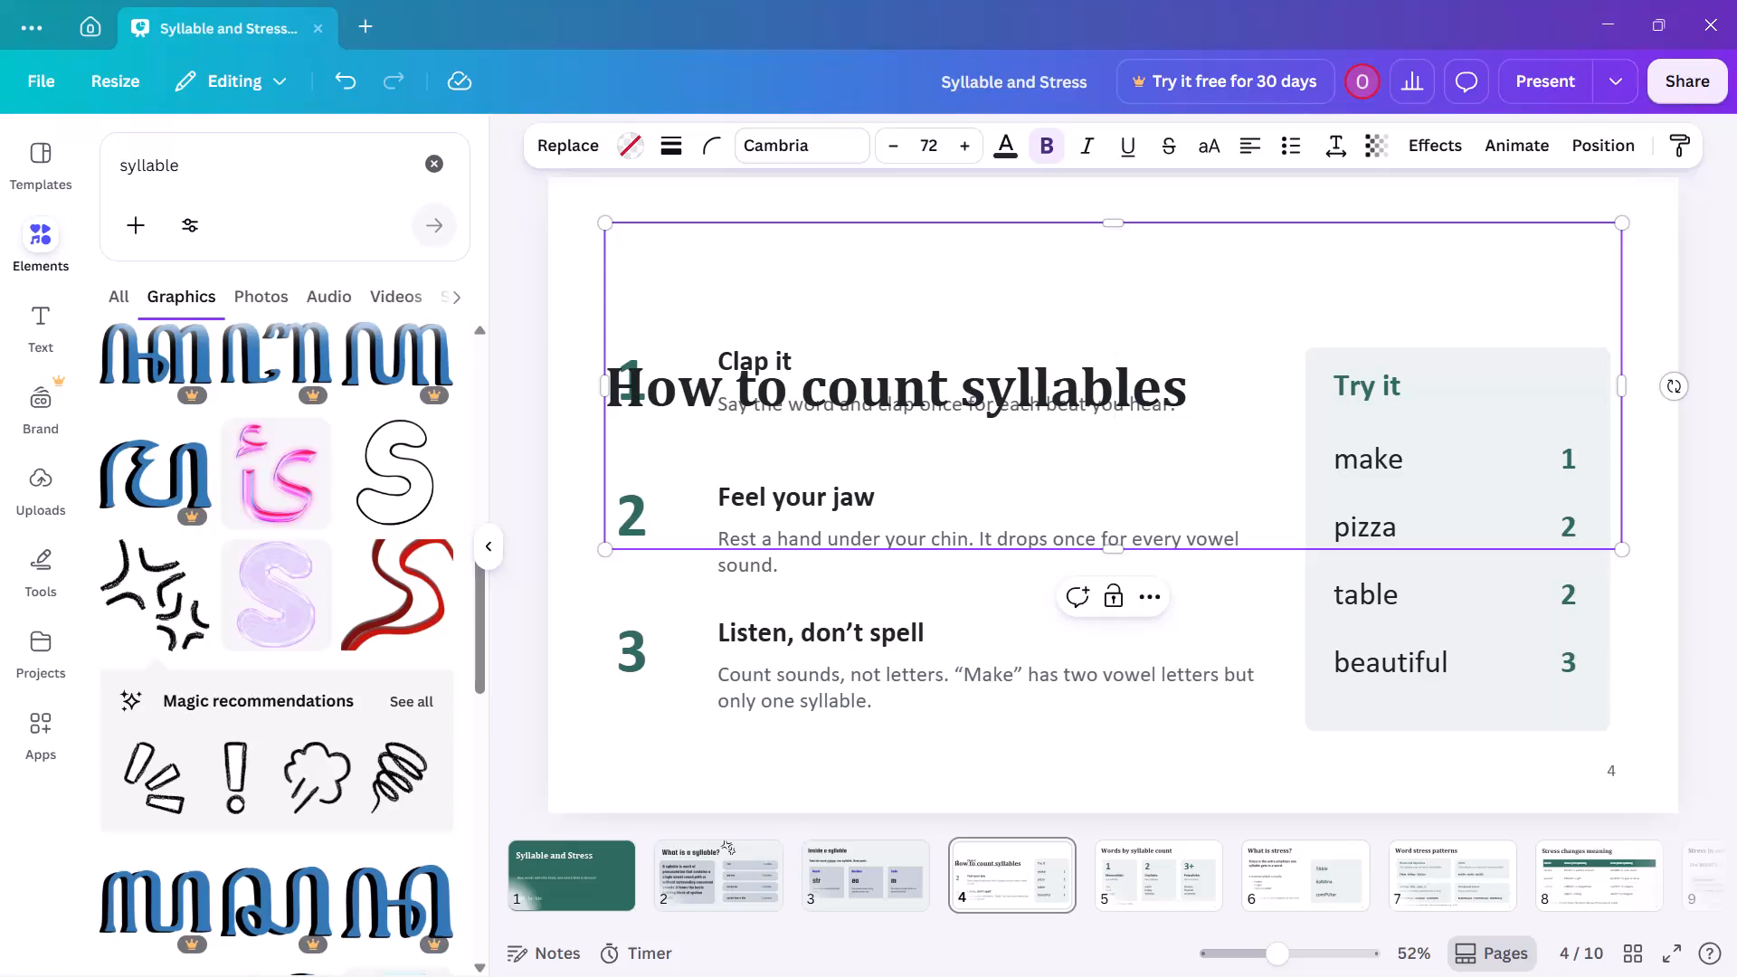
Replace page 4's title text with "Types of Syllable".
key("BackSpace")
key("BackSpace")
key("BackSpace")
key("BackSpace")
key("BackSpace")
key("BackSpace")
key("BackSpace")
key("BackSpace")
key("BackSpace")
key("BackSpace")
key("BackSpace")
key("BackSpace")
key("BackSpace")
key("BackSpace")
key("BackSpace")
key("BackSpace")
key("BackSpace")
key("BackSpace")
key("BackSpace")
key("BackSpace")
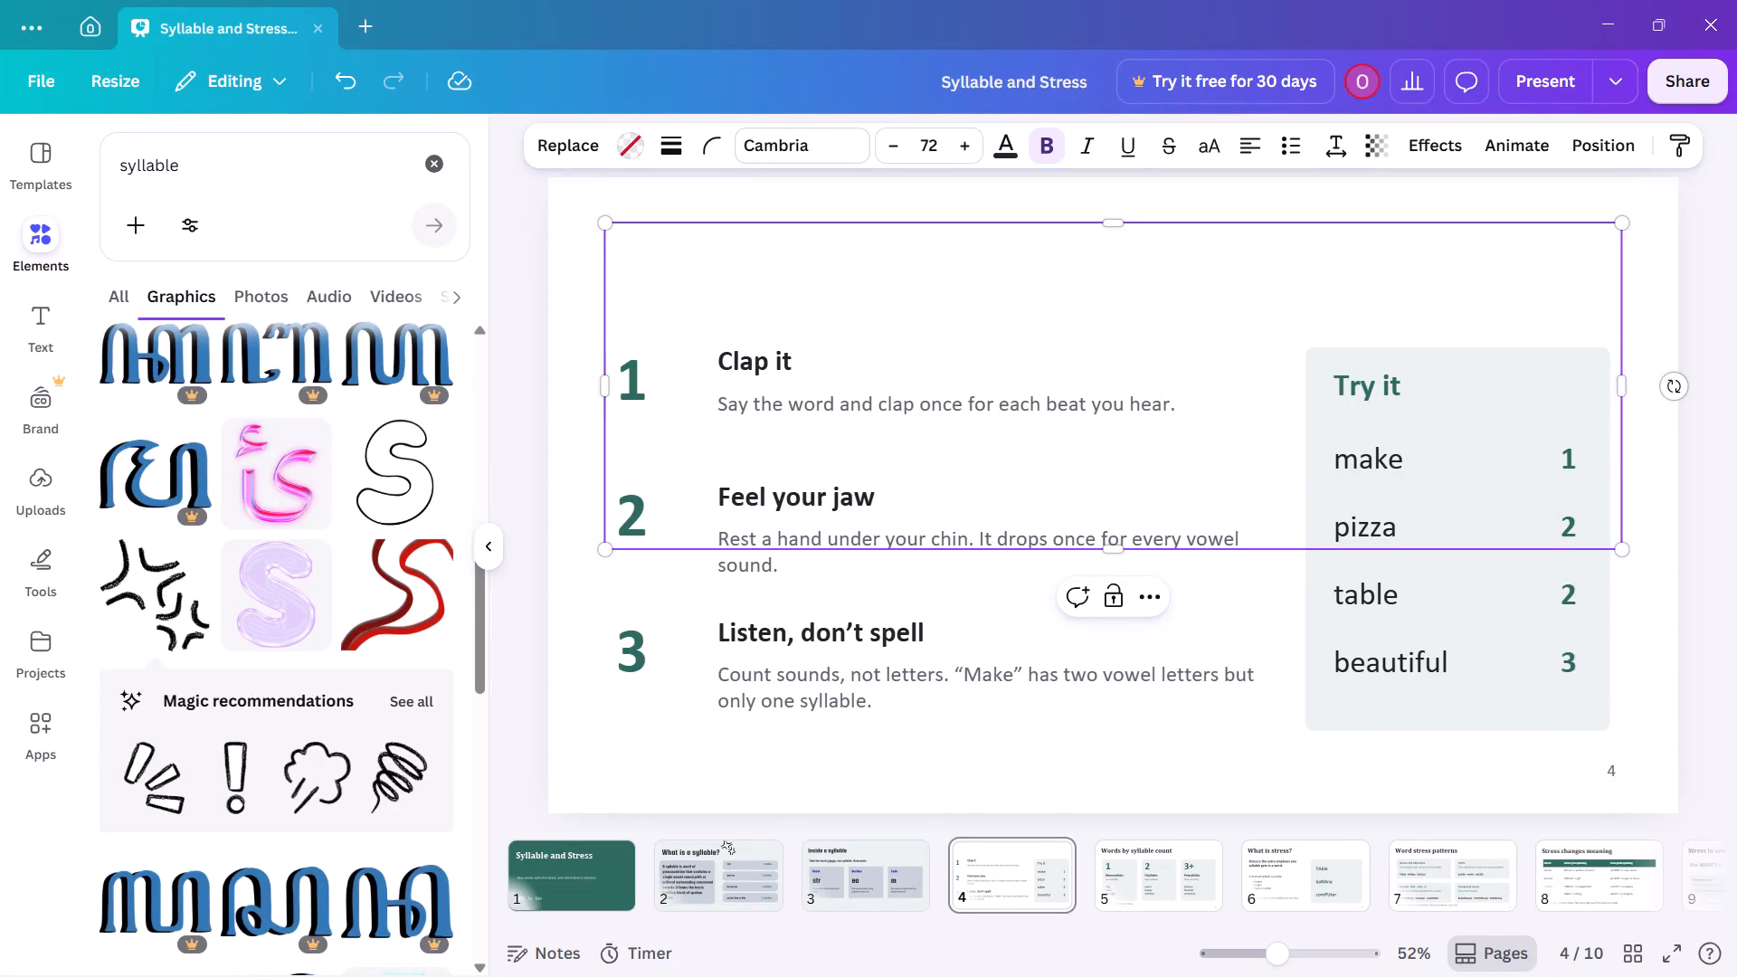
key("BackSpace")
key("BackSpace")
key("BackSpace")
key("BackSpace")
key("BackSpace")
key("BackSpace")
key("BackSpace")
key("BackSpace")
key("BackSpace")
key("BackSpace")
key("BackSpace")
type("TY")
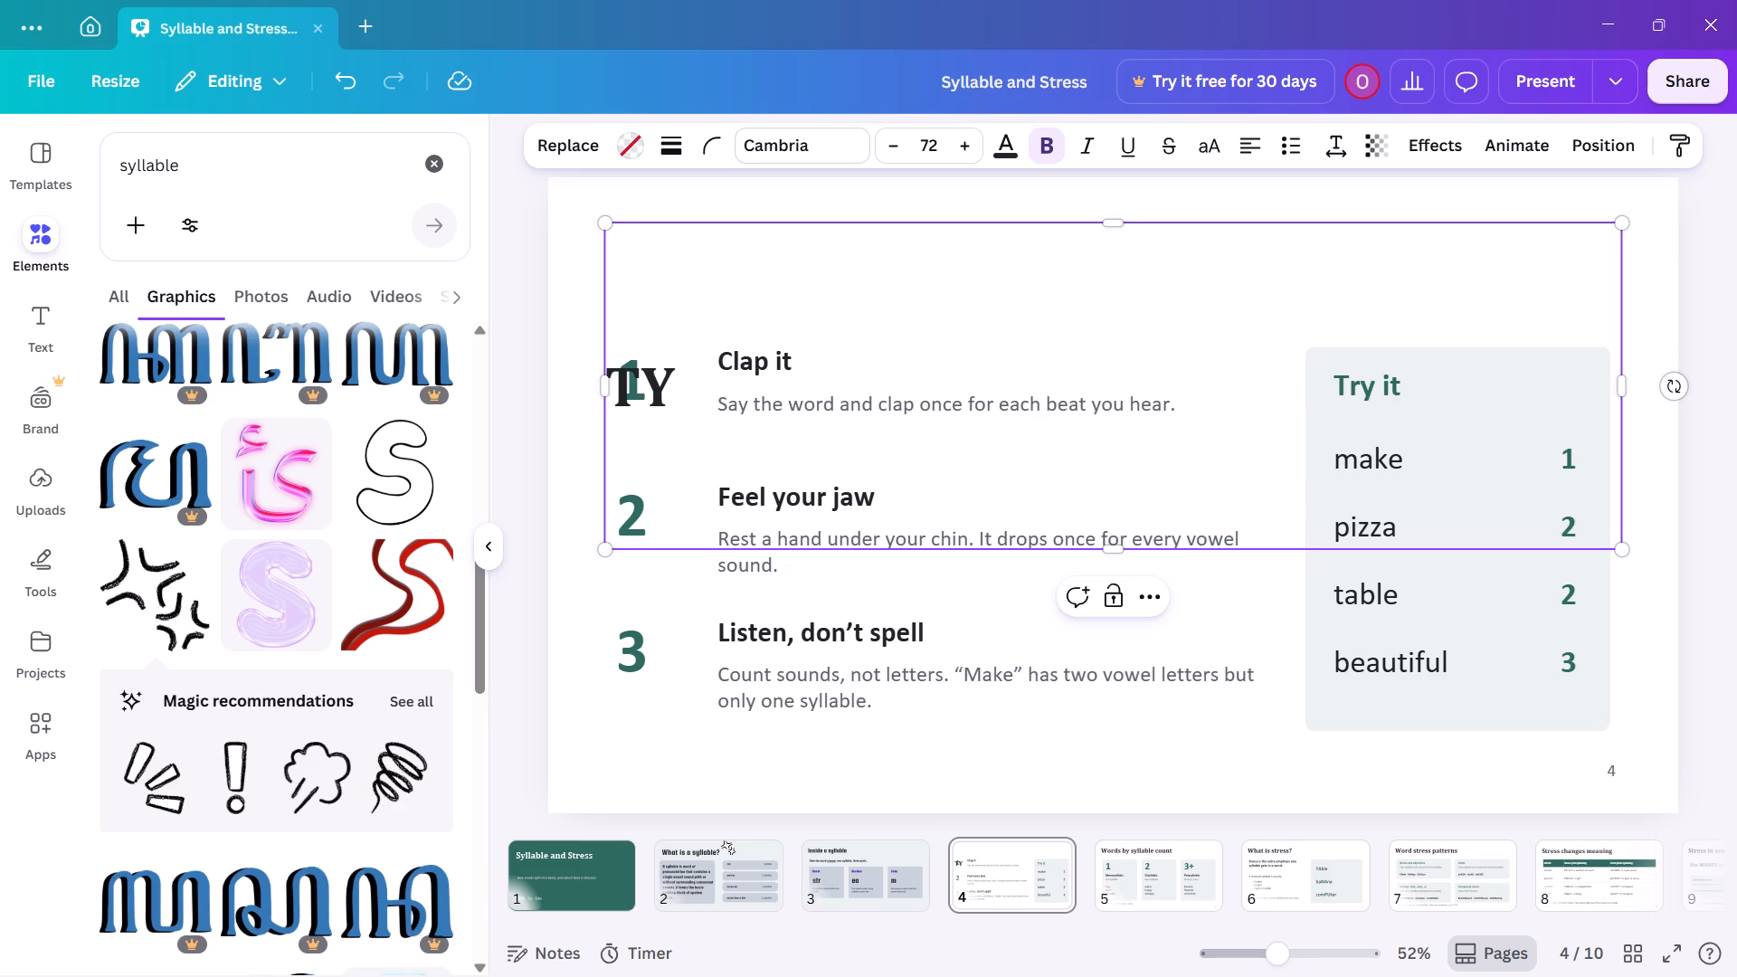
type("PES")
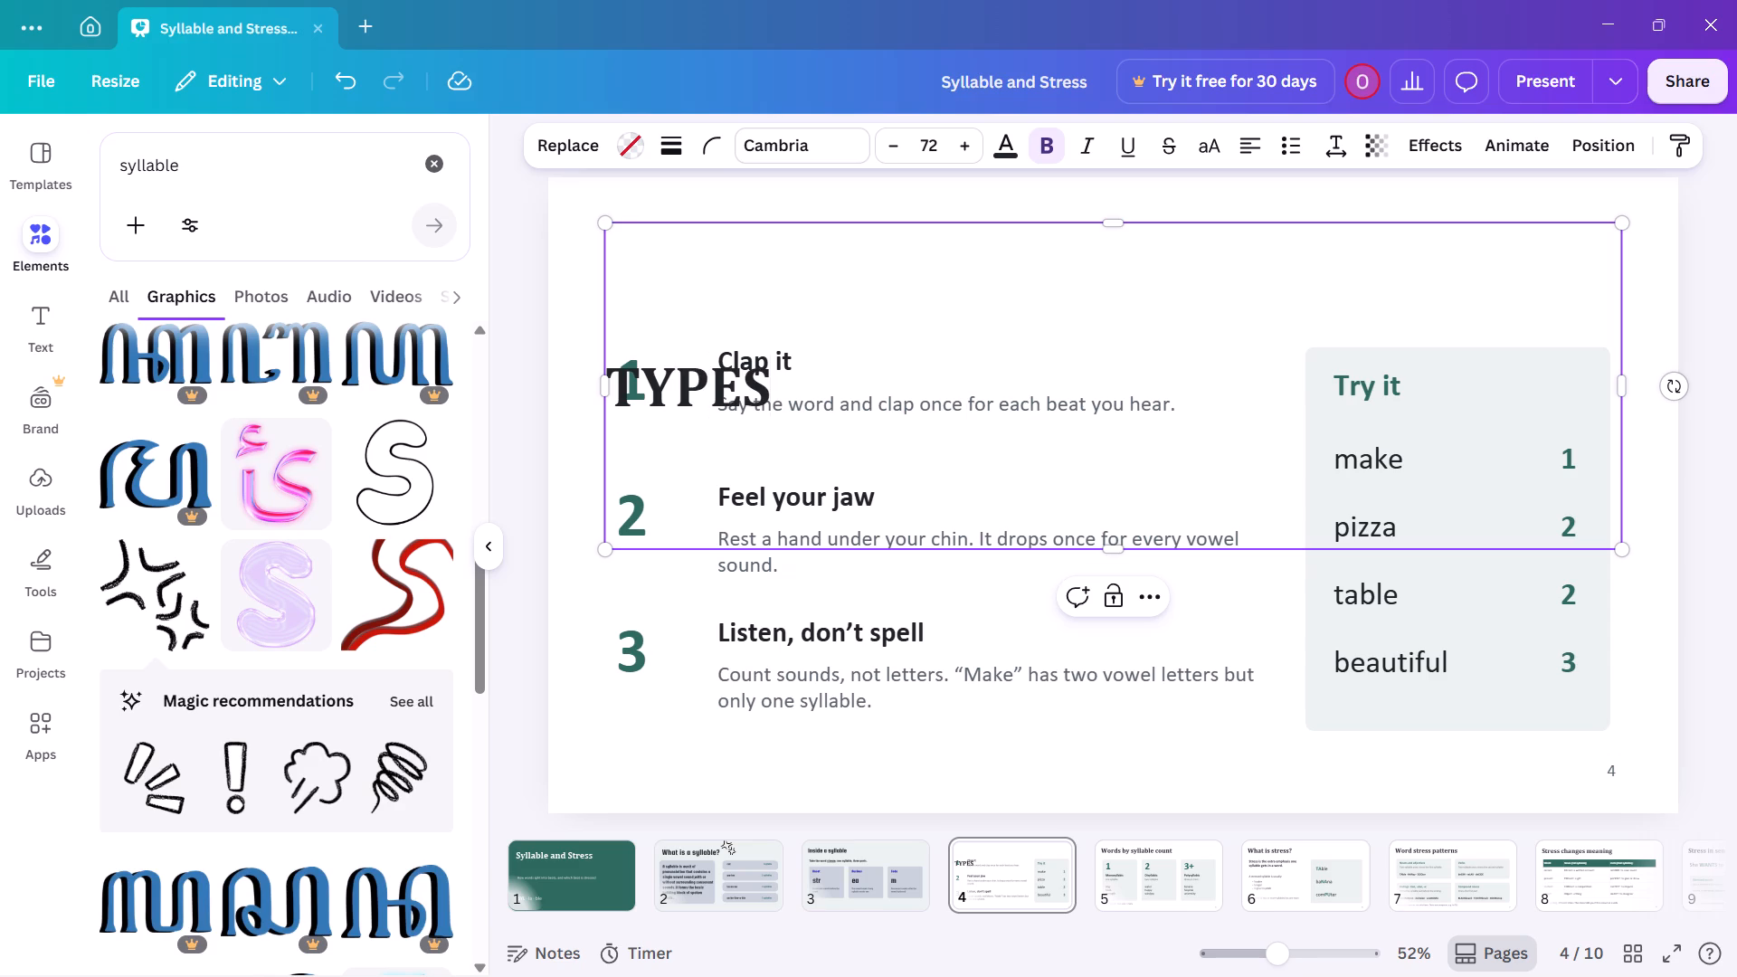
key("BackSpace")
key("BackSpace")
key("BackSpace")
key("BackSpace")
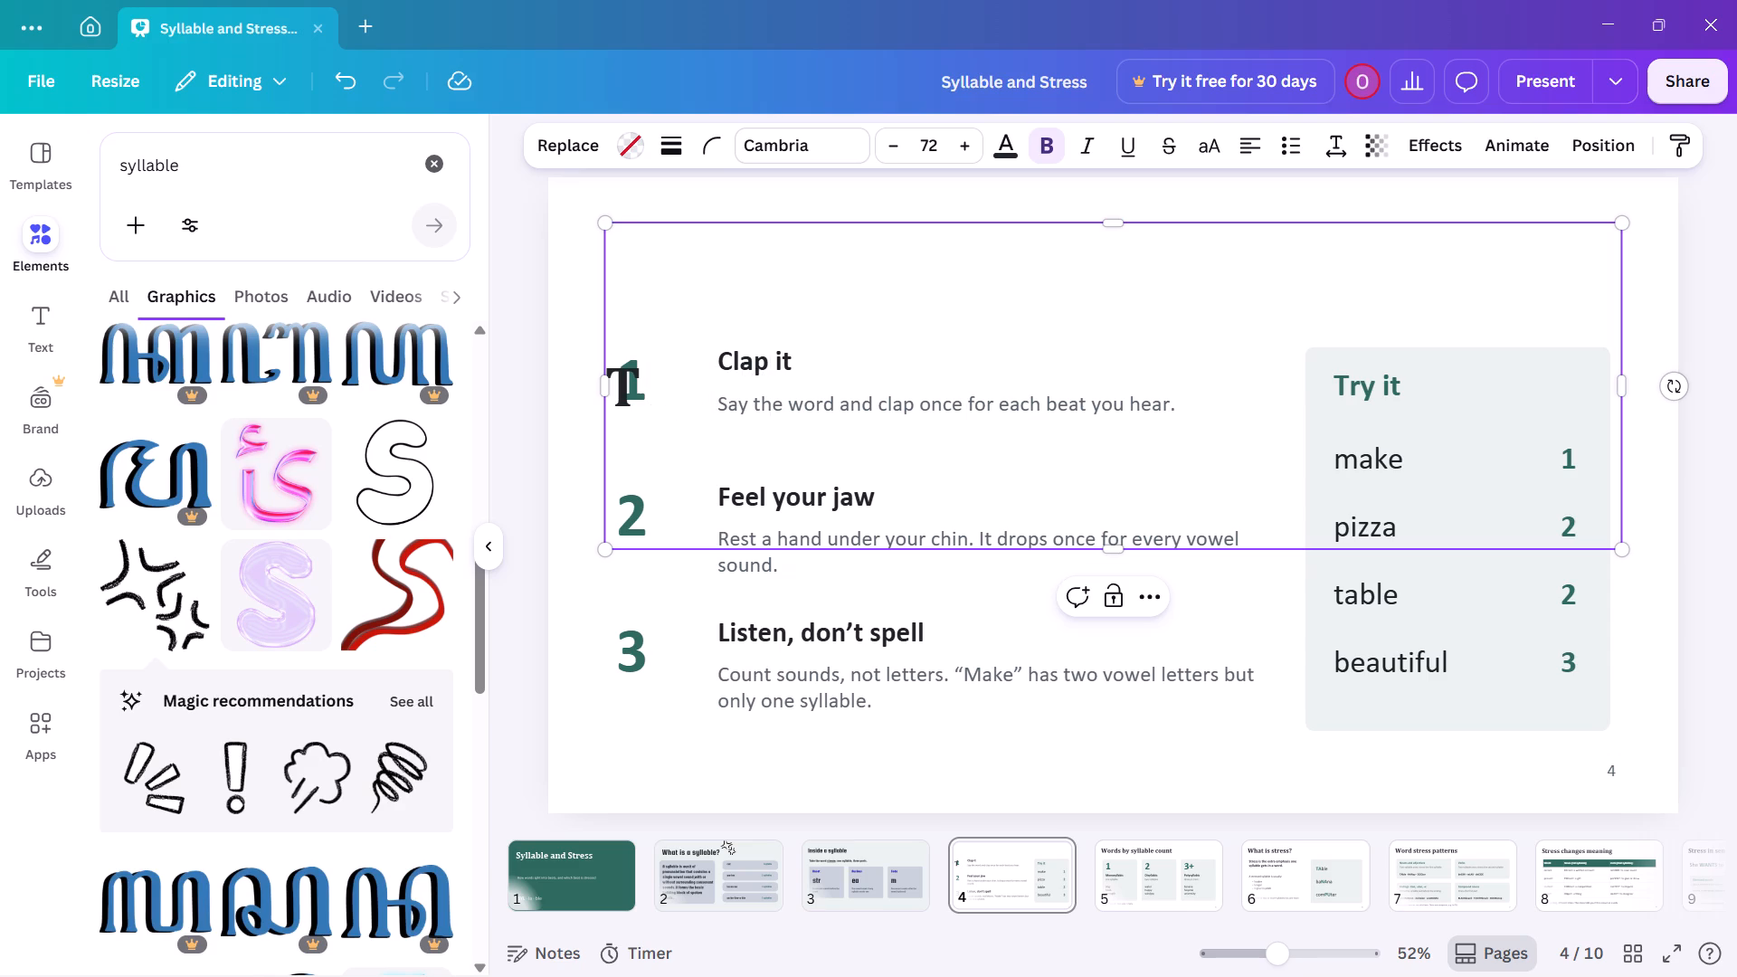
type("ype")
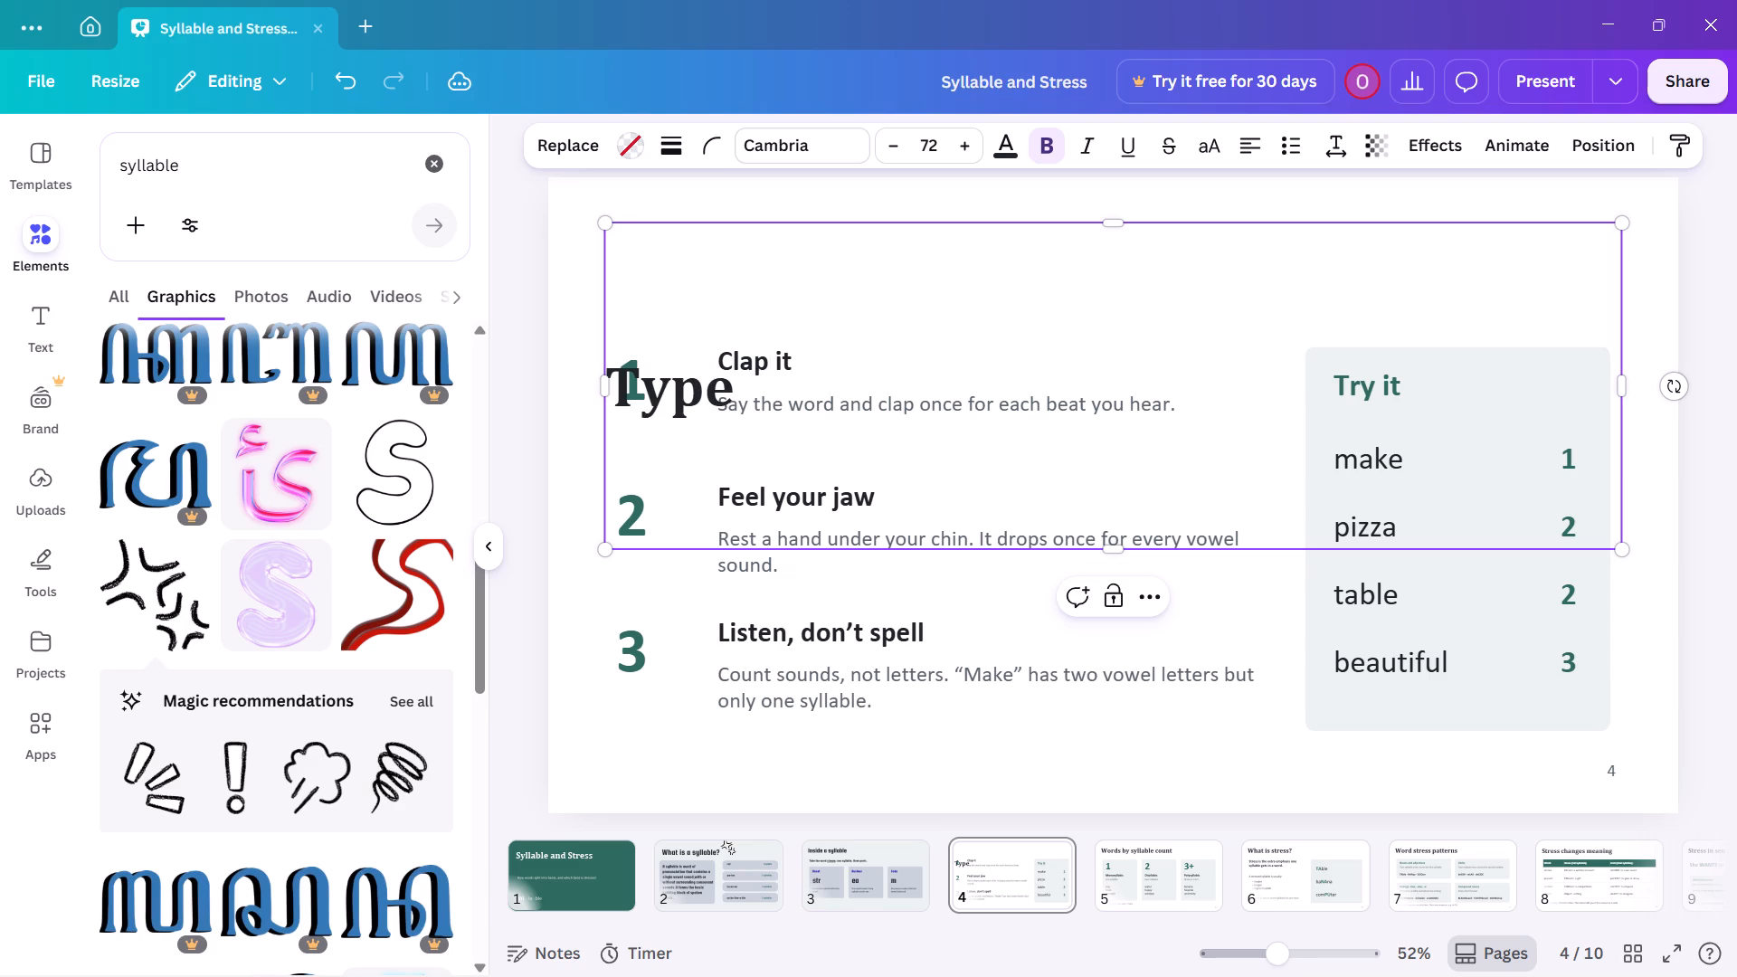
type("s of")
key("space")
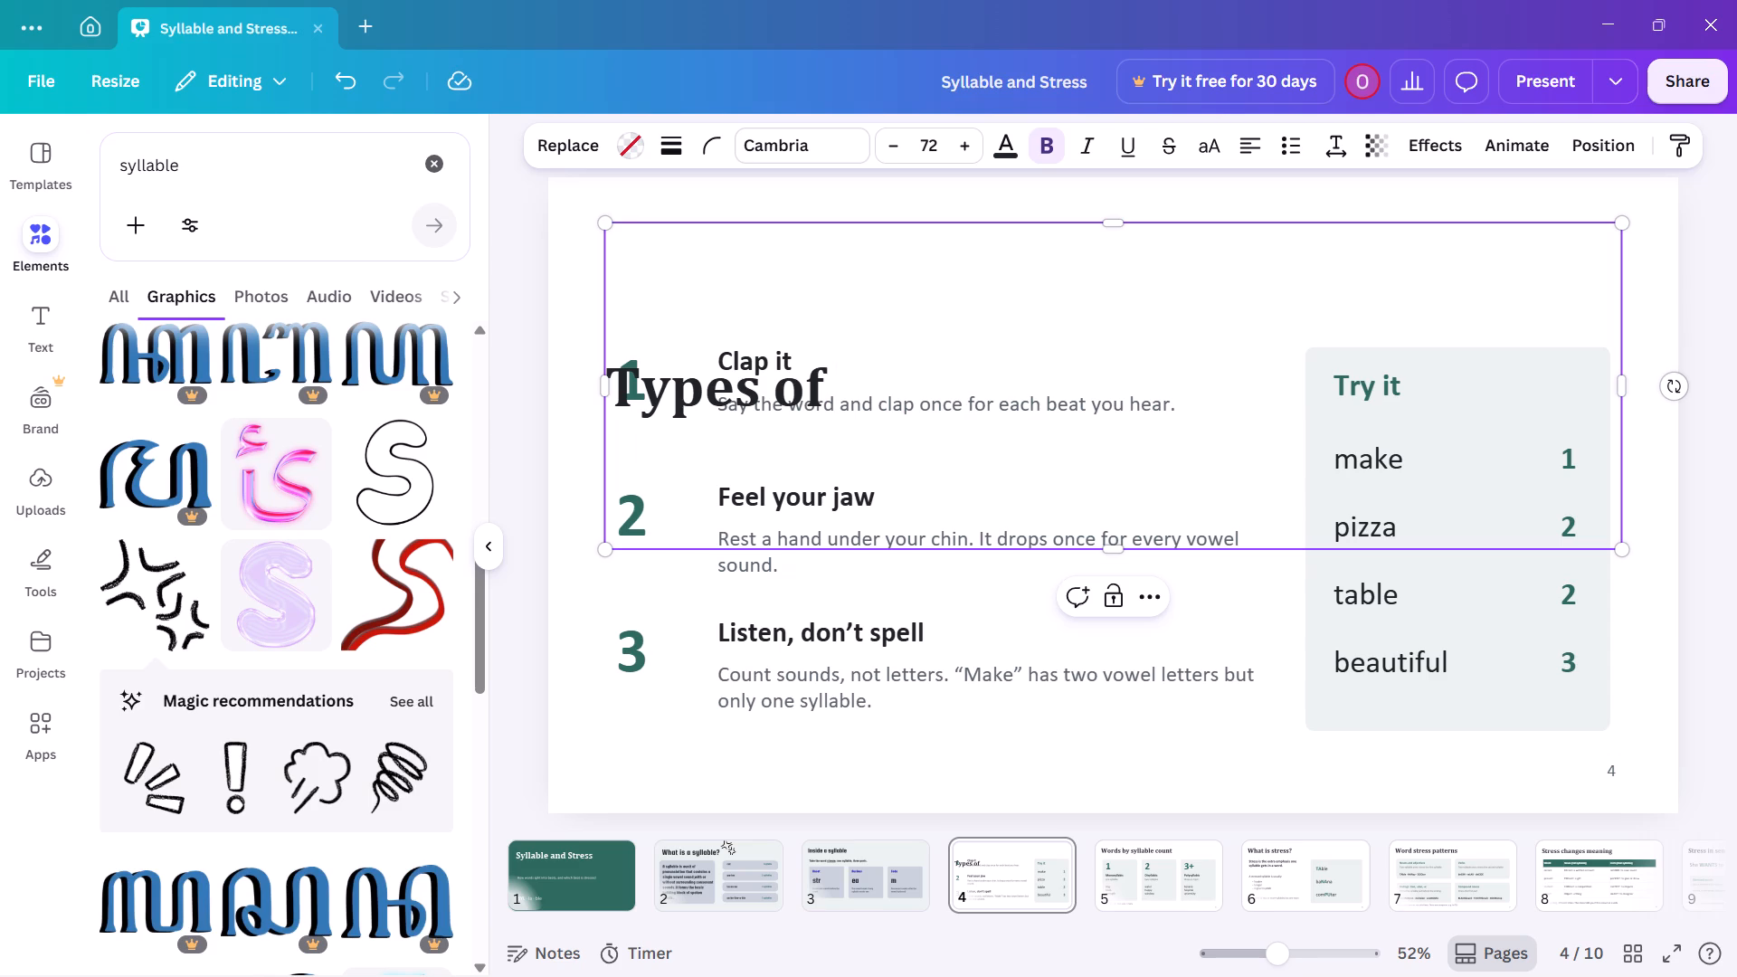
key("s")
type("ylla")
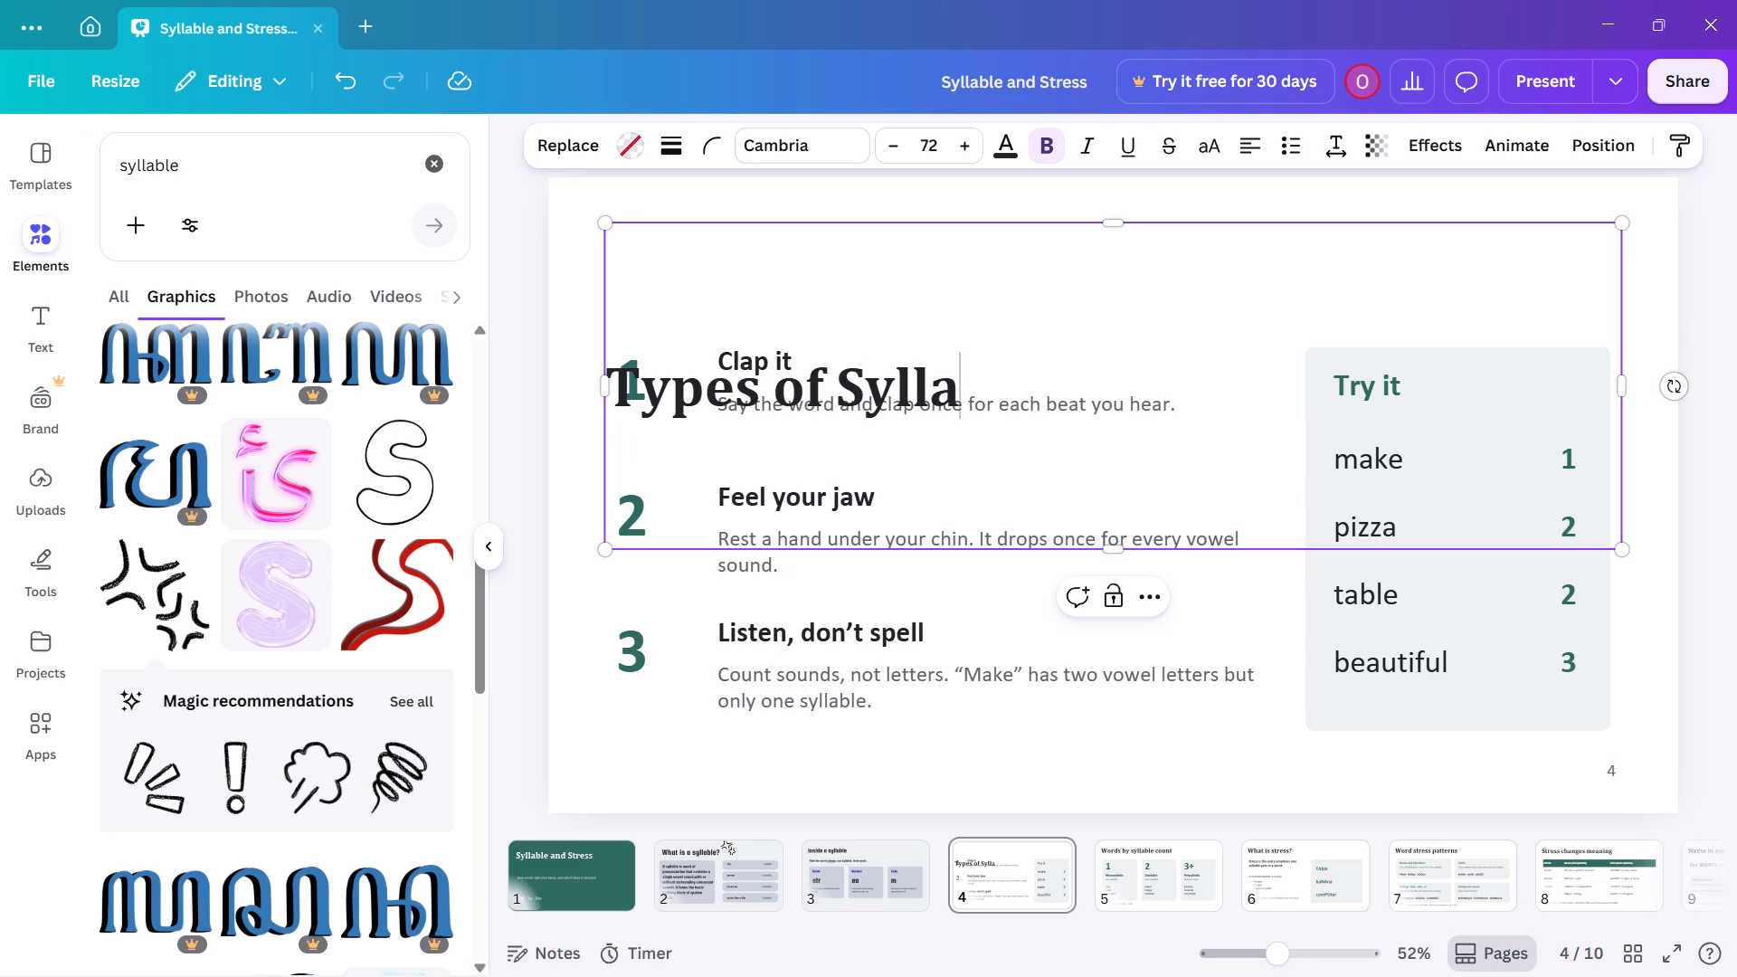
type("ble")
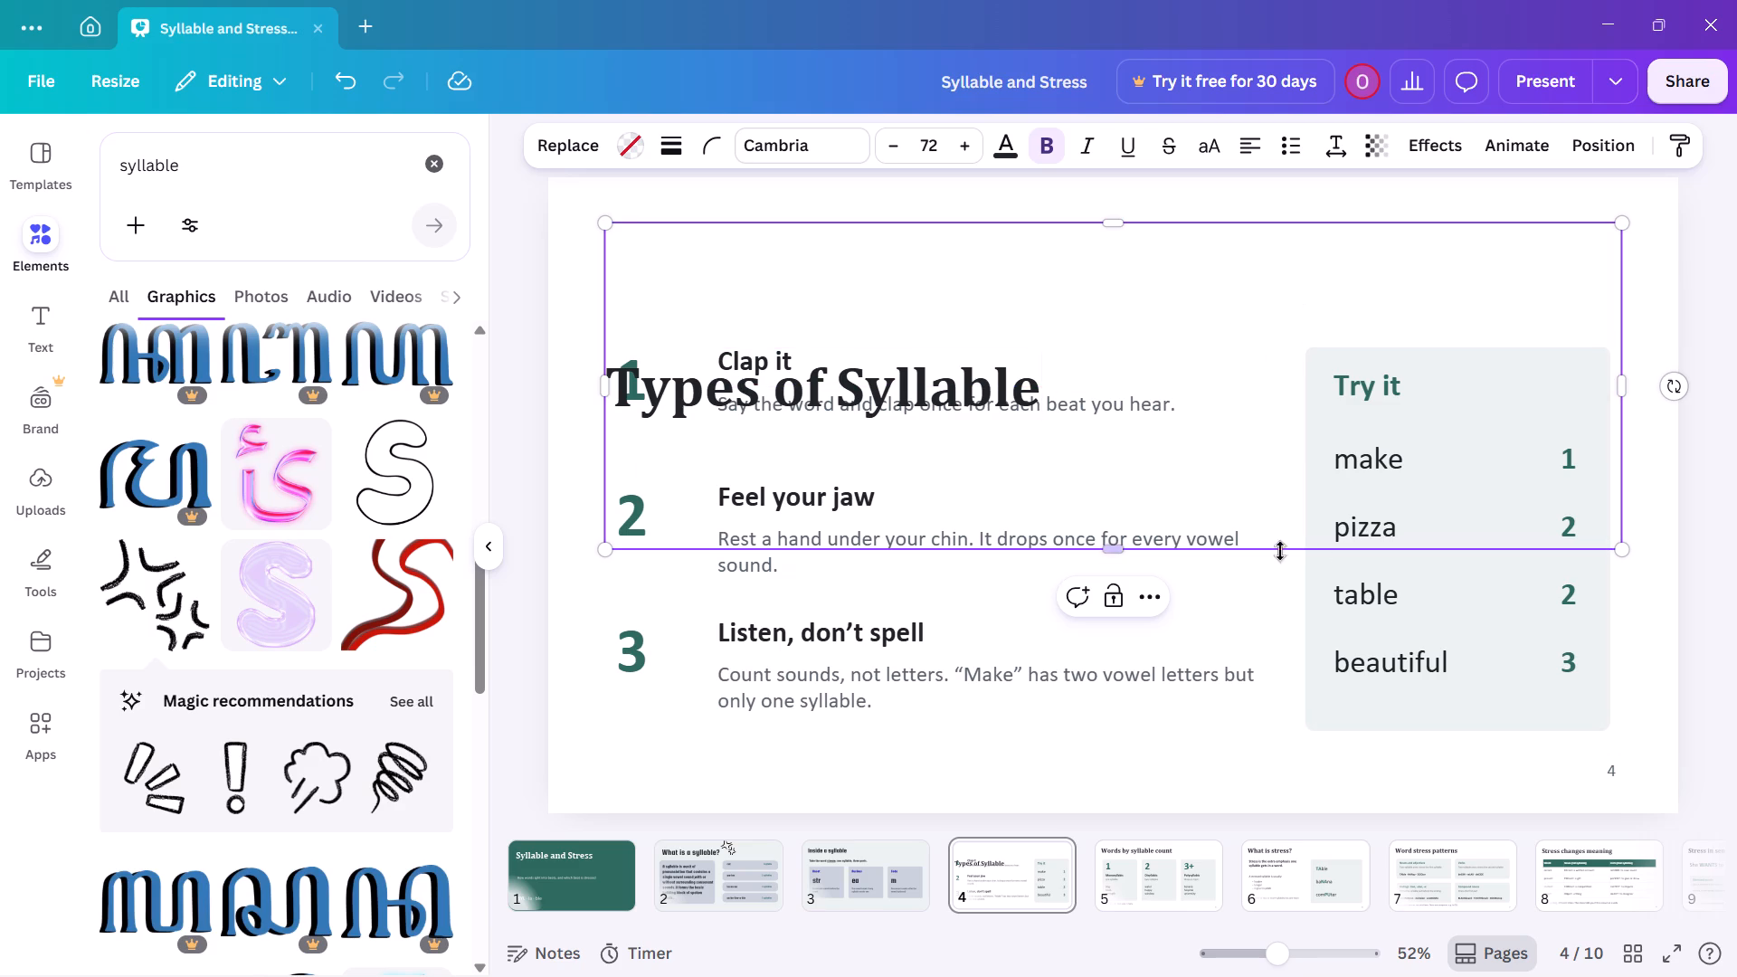
Narrow the title's text box to fit its text and move it up above the numbered list.
left_click_drag(1119, 555, 1125, 461)
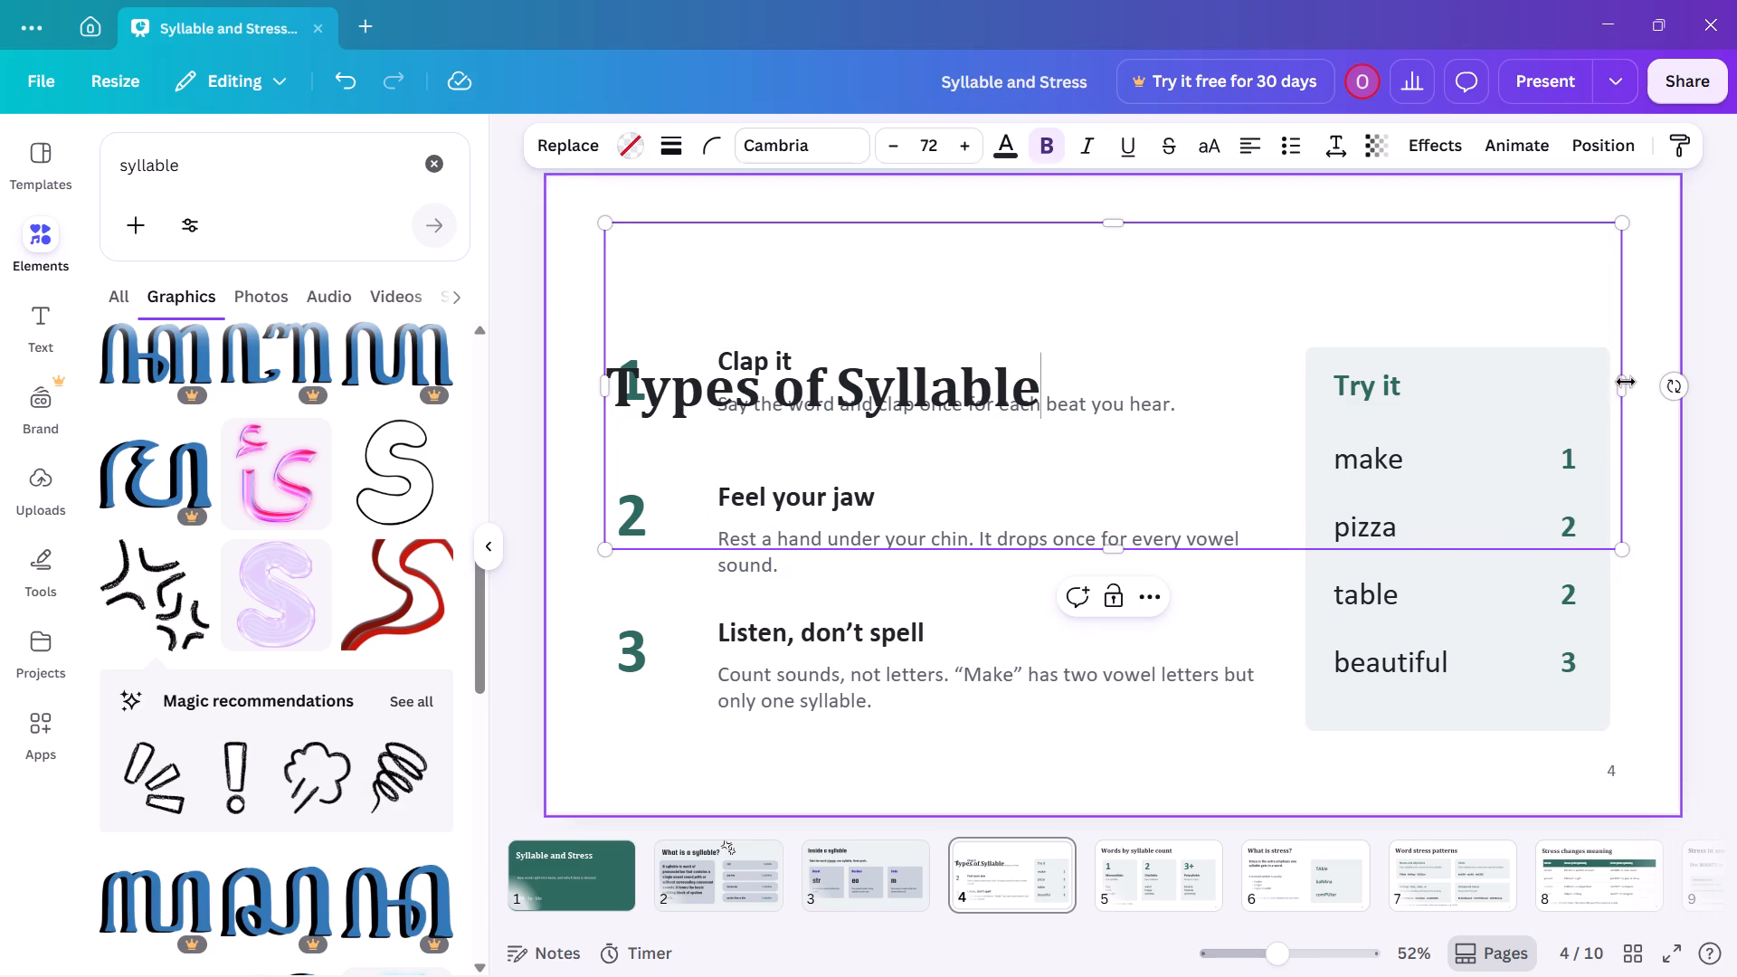
left_click_drag(1629, 384, 1051, 402)
left_click(1052, 402)
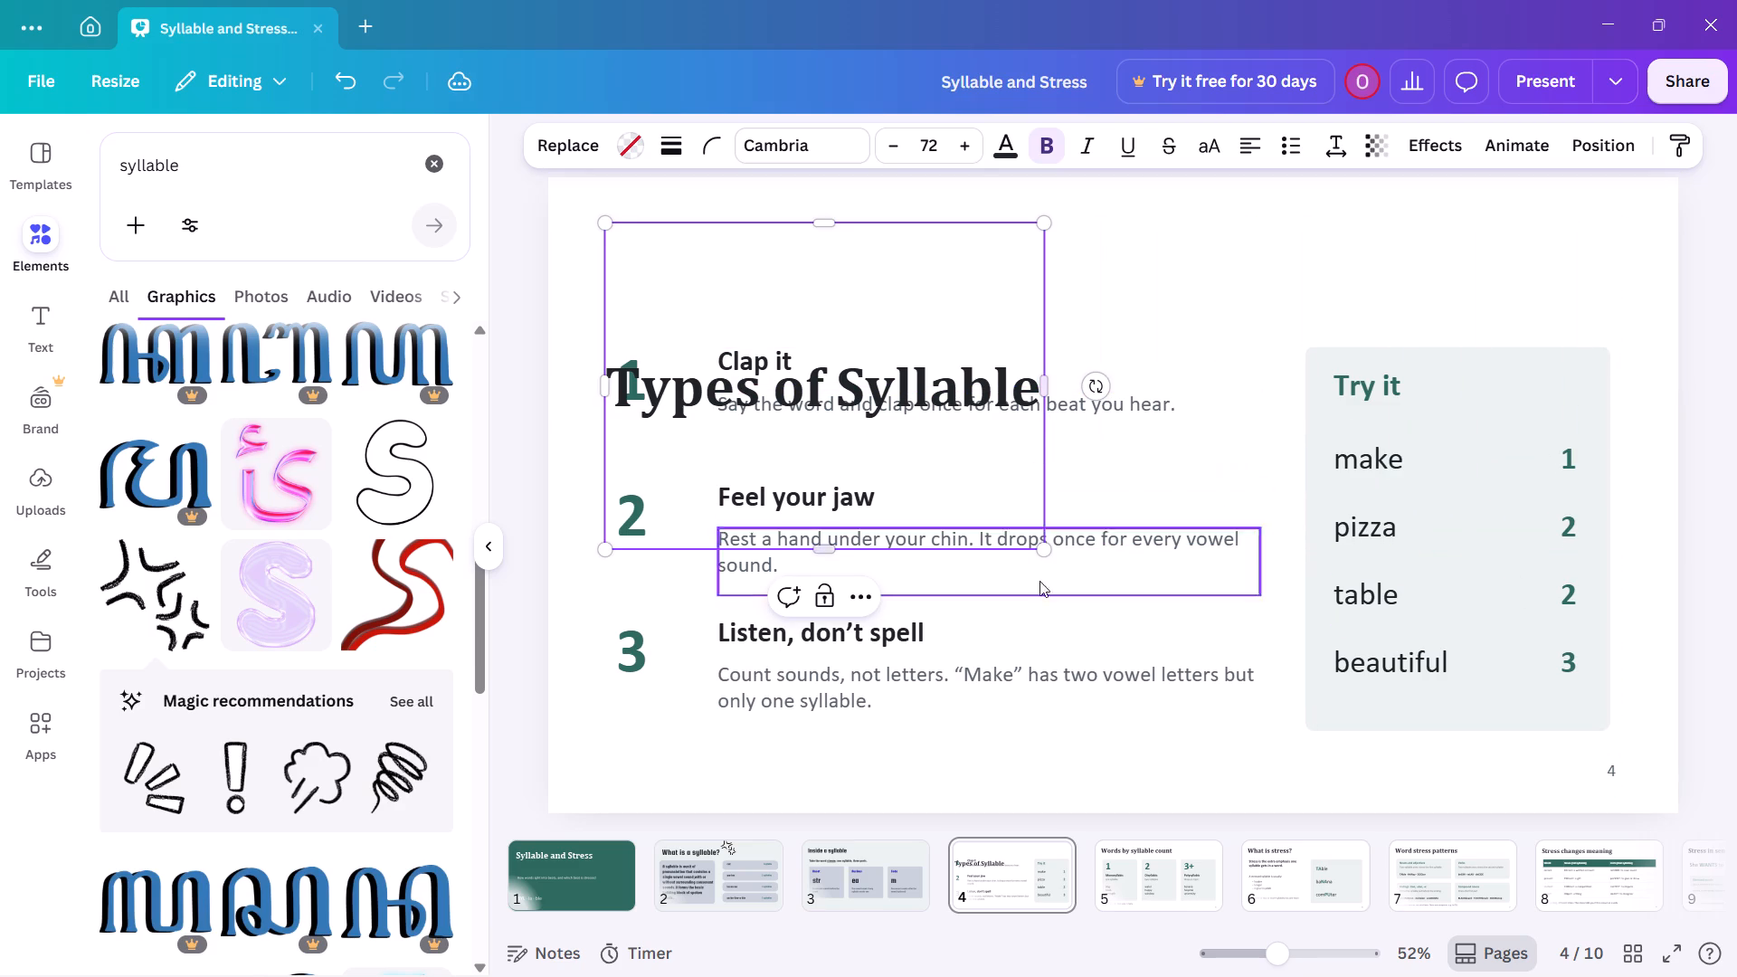
left_click_drag(1000, 467, 1032, 363)
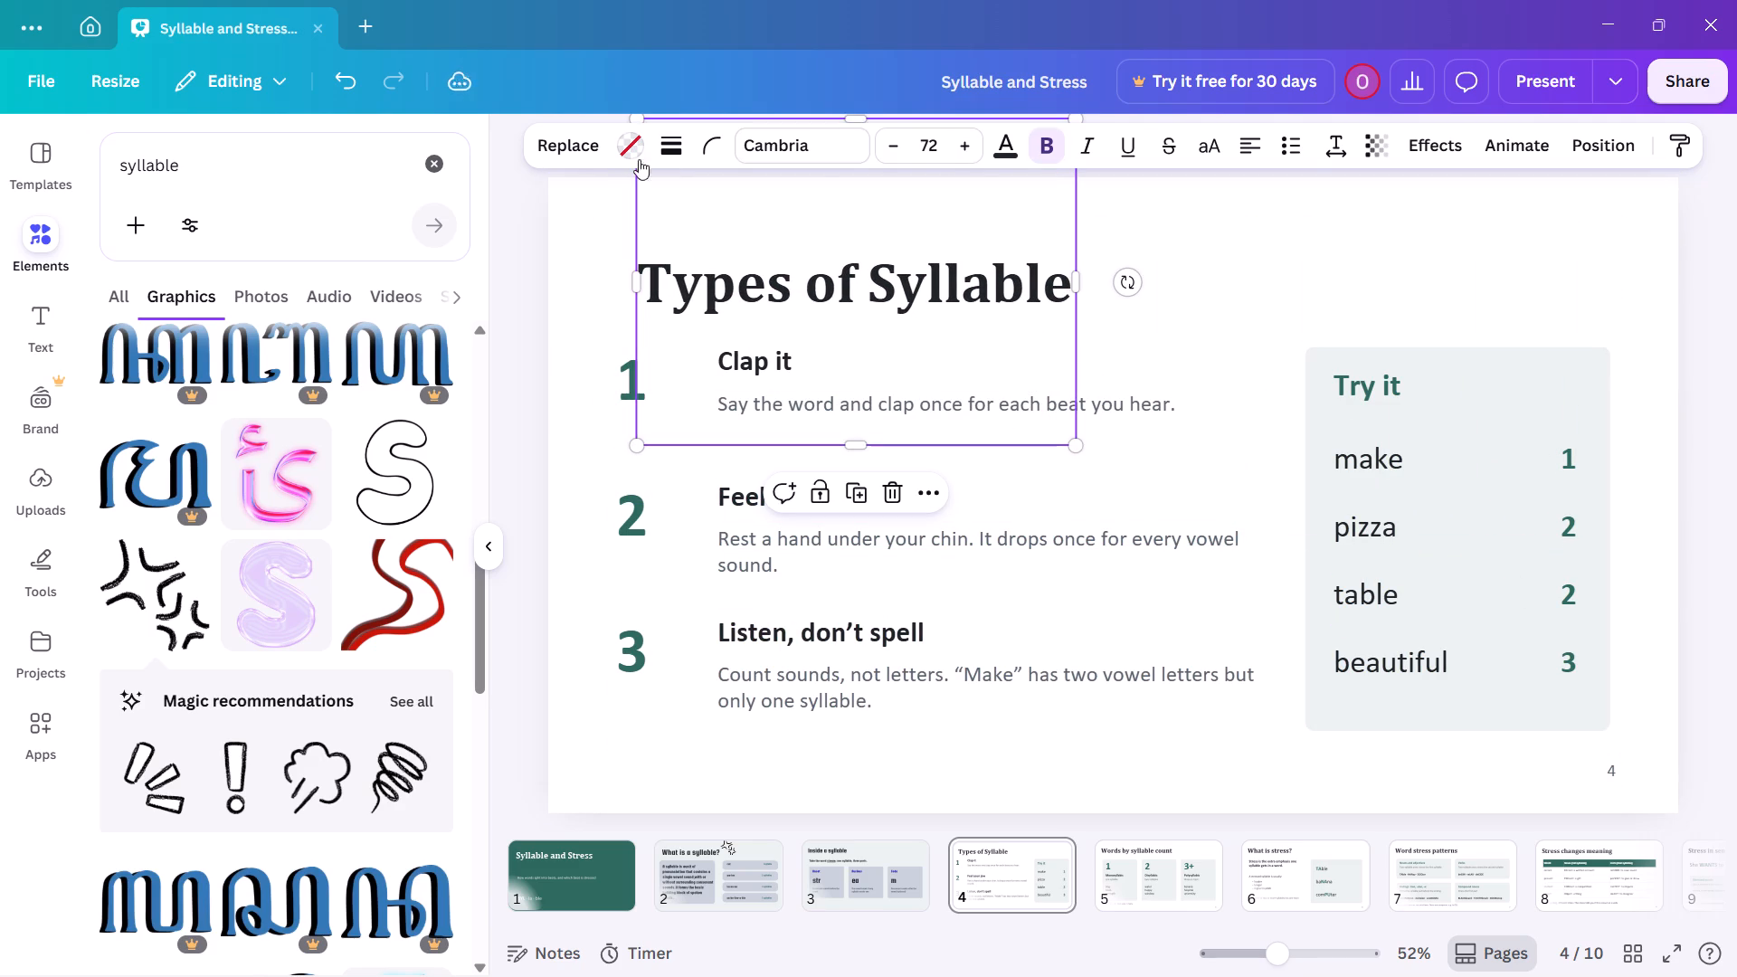
Restyle page 4's title in Squada One at font size 94, in a shorter text box above the list.
left_click(805, 139)
left_click(208, 520)
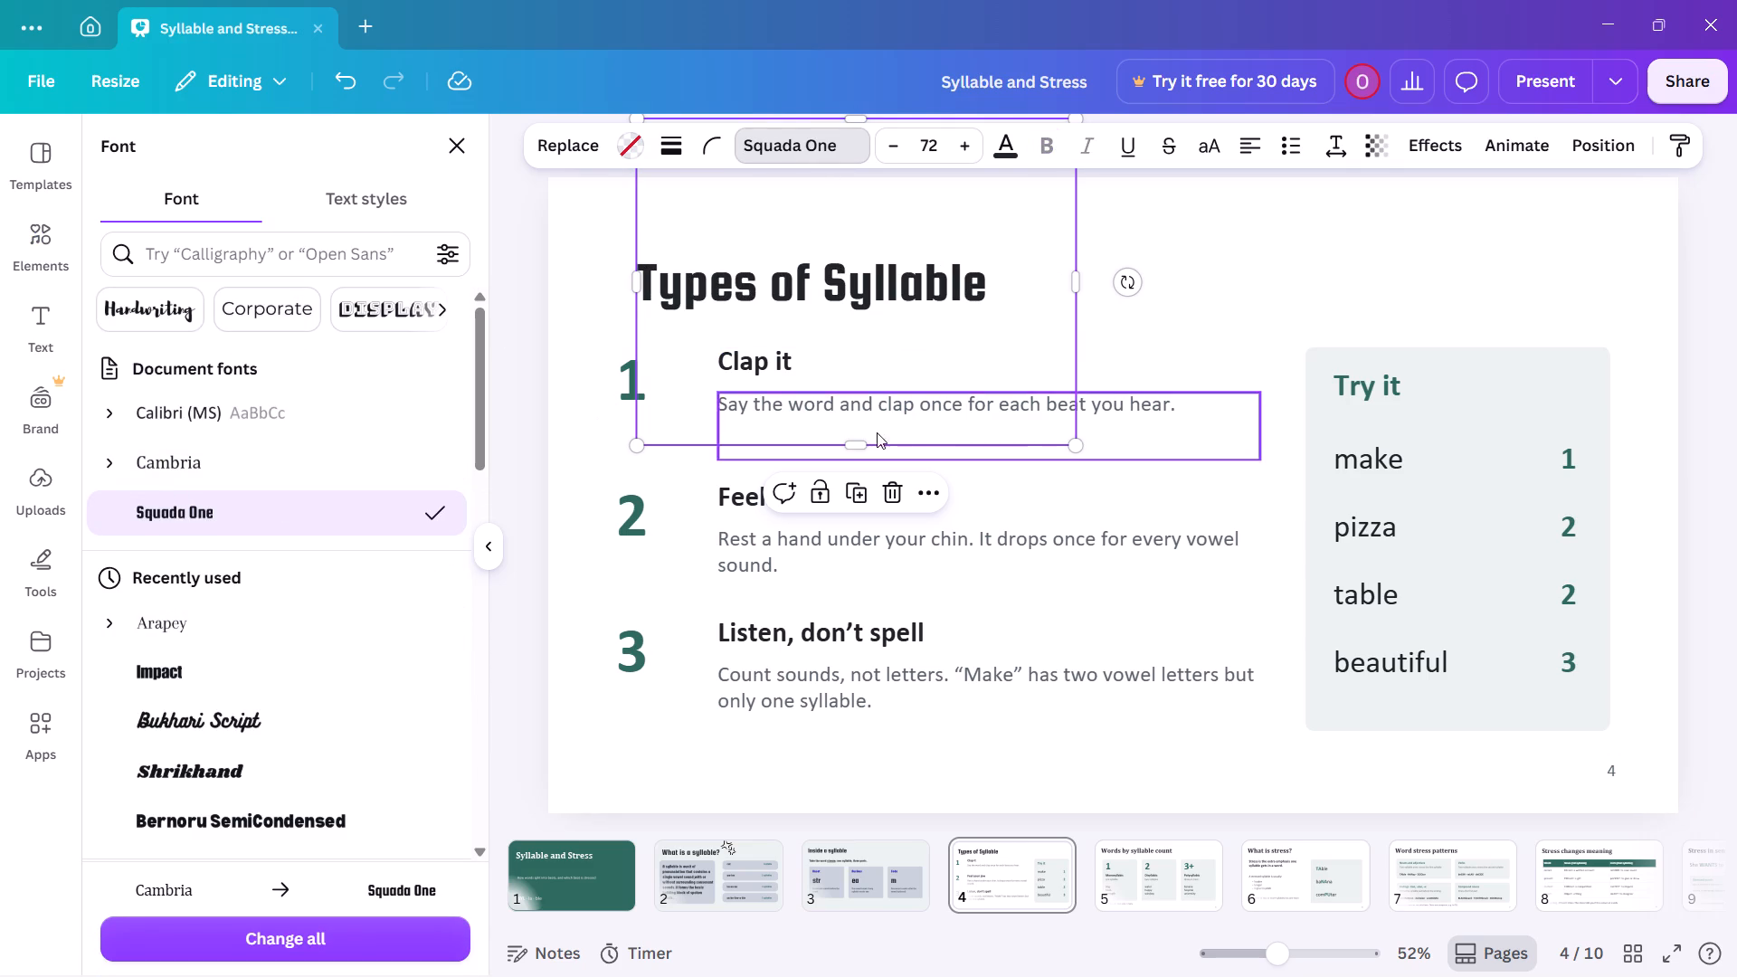
left_click_drag(852, 447, 880, 273)
left_click_drag(935, 227, 940, 292)
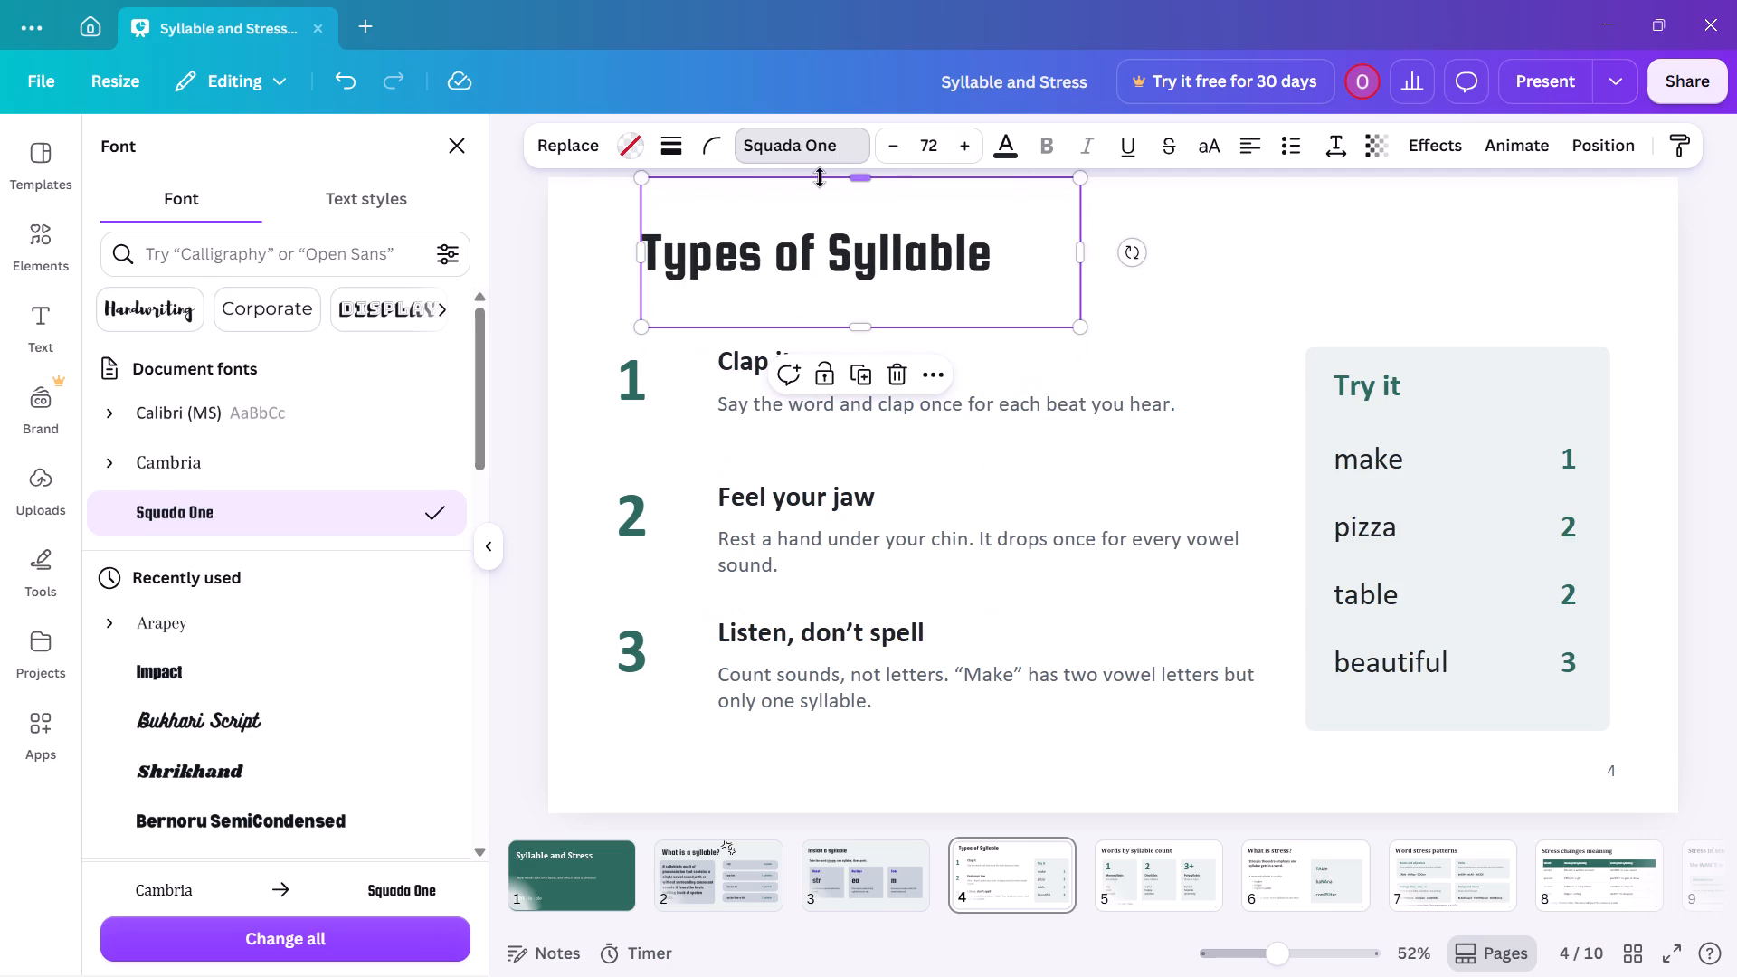
triple_click(963, 150)
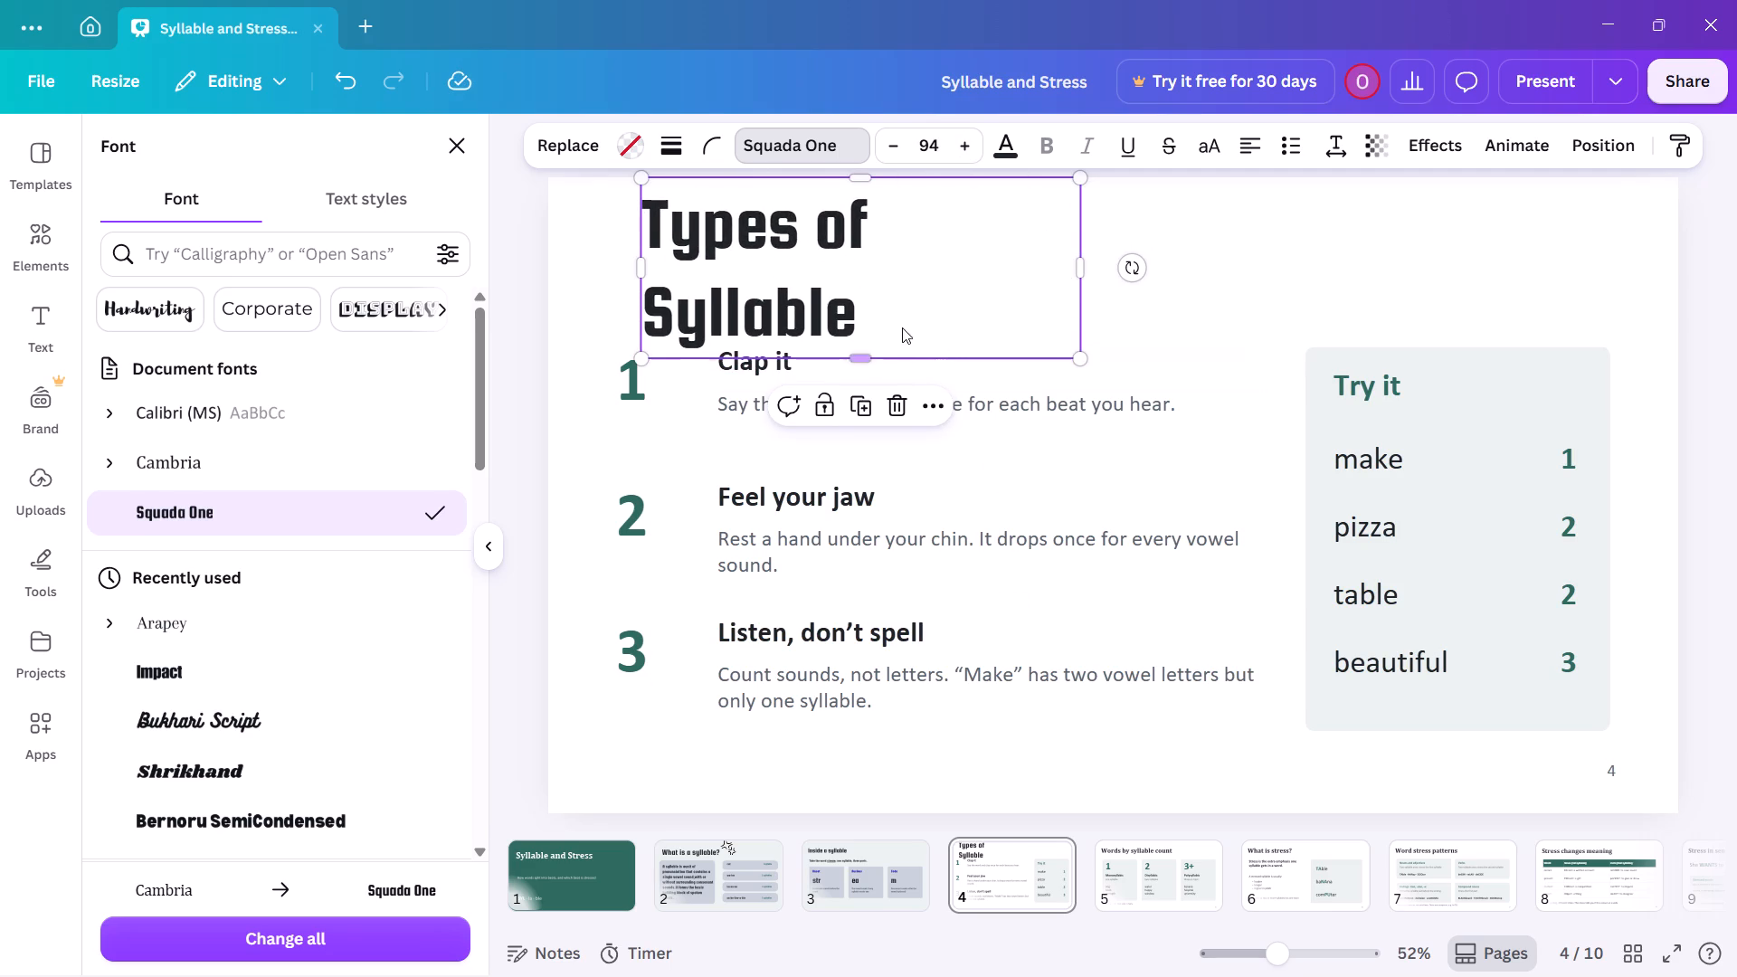
Change the title to "Types of Syllables" and widen its text box so it fits on one line.
left_click(863, 307)
left_click(869, 308)
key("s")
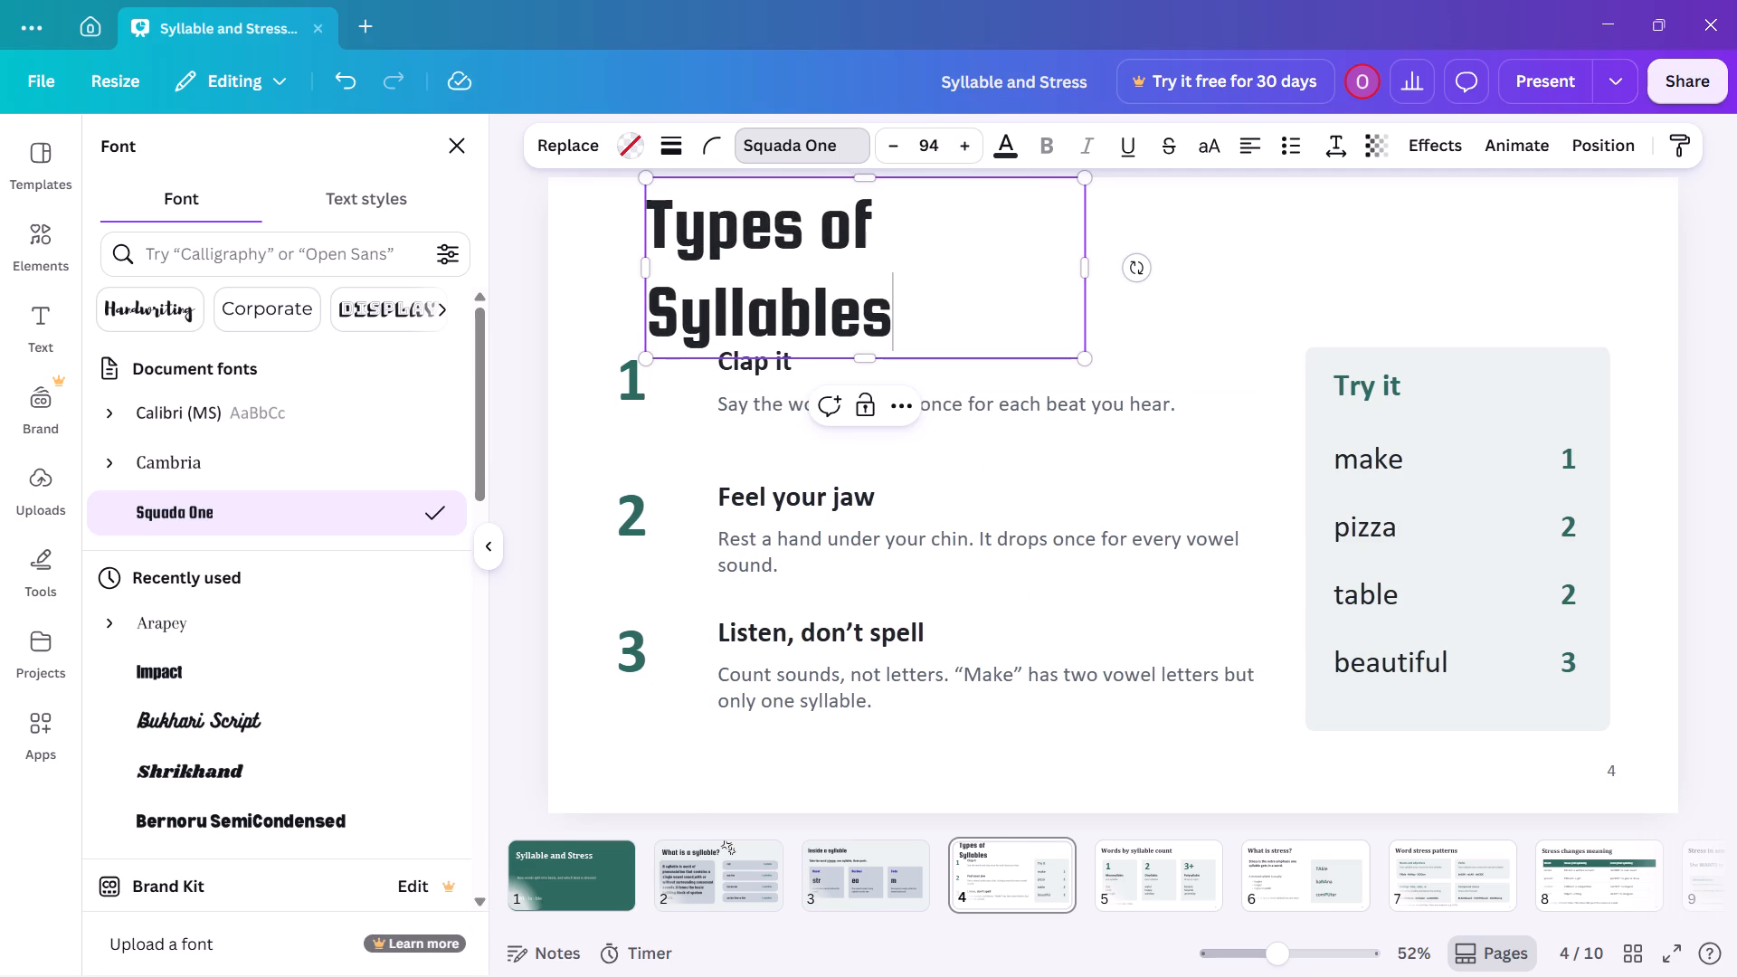
left_click_drag(1083, 273, 1203, 272)
left_click(1719, 283)
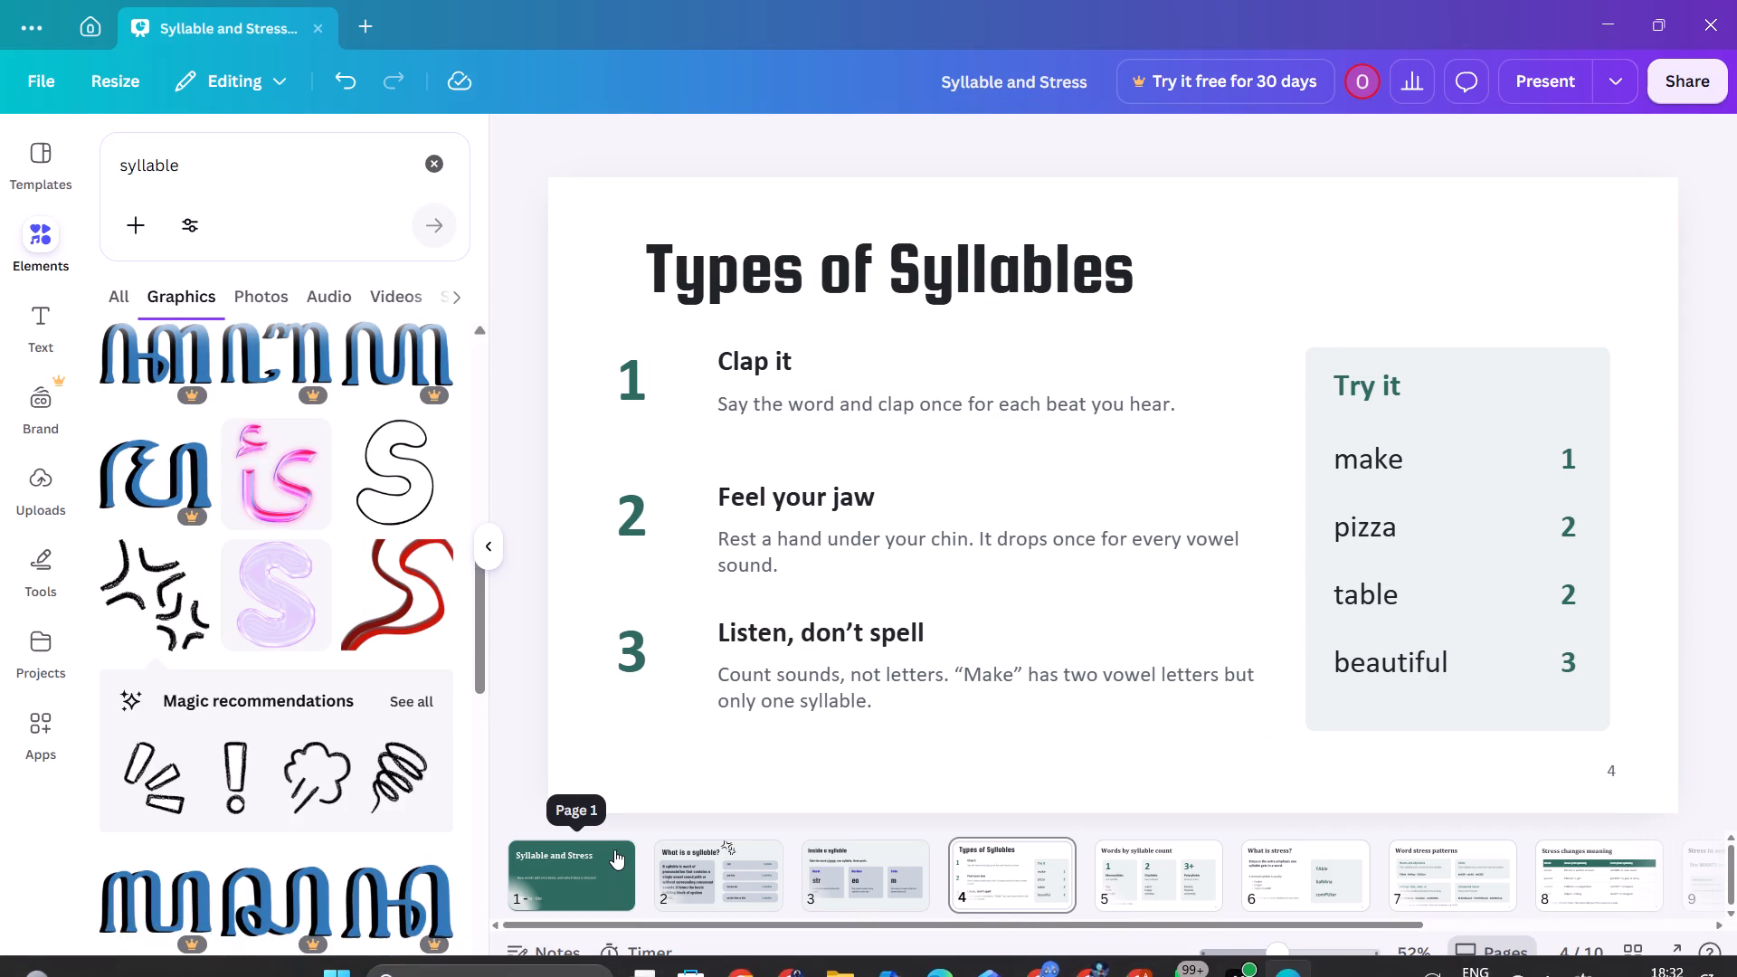
Delete the headings and descriptions beside the numerals 1, 2 and 3 on page 4.
left_click(789, 371)
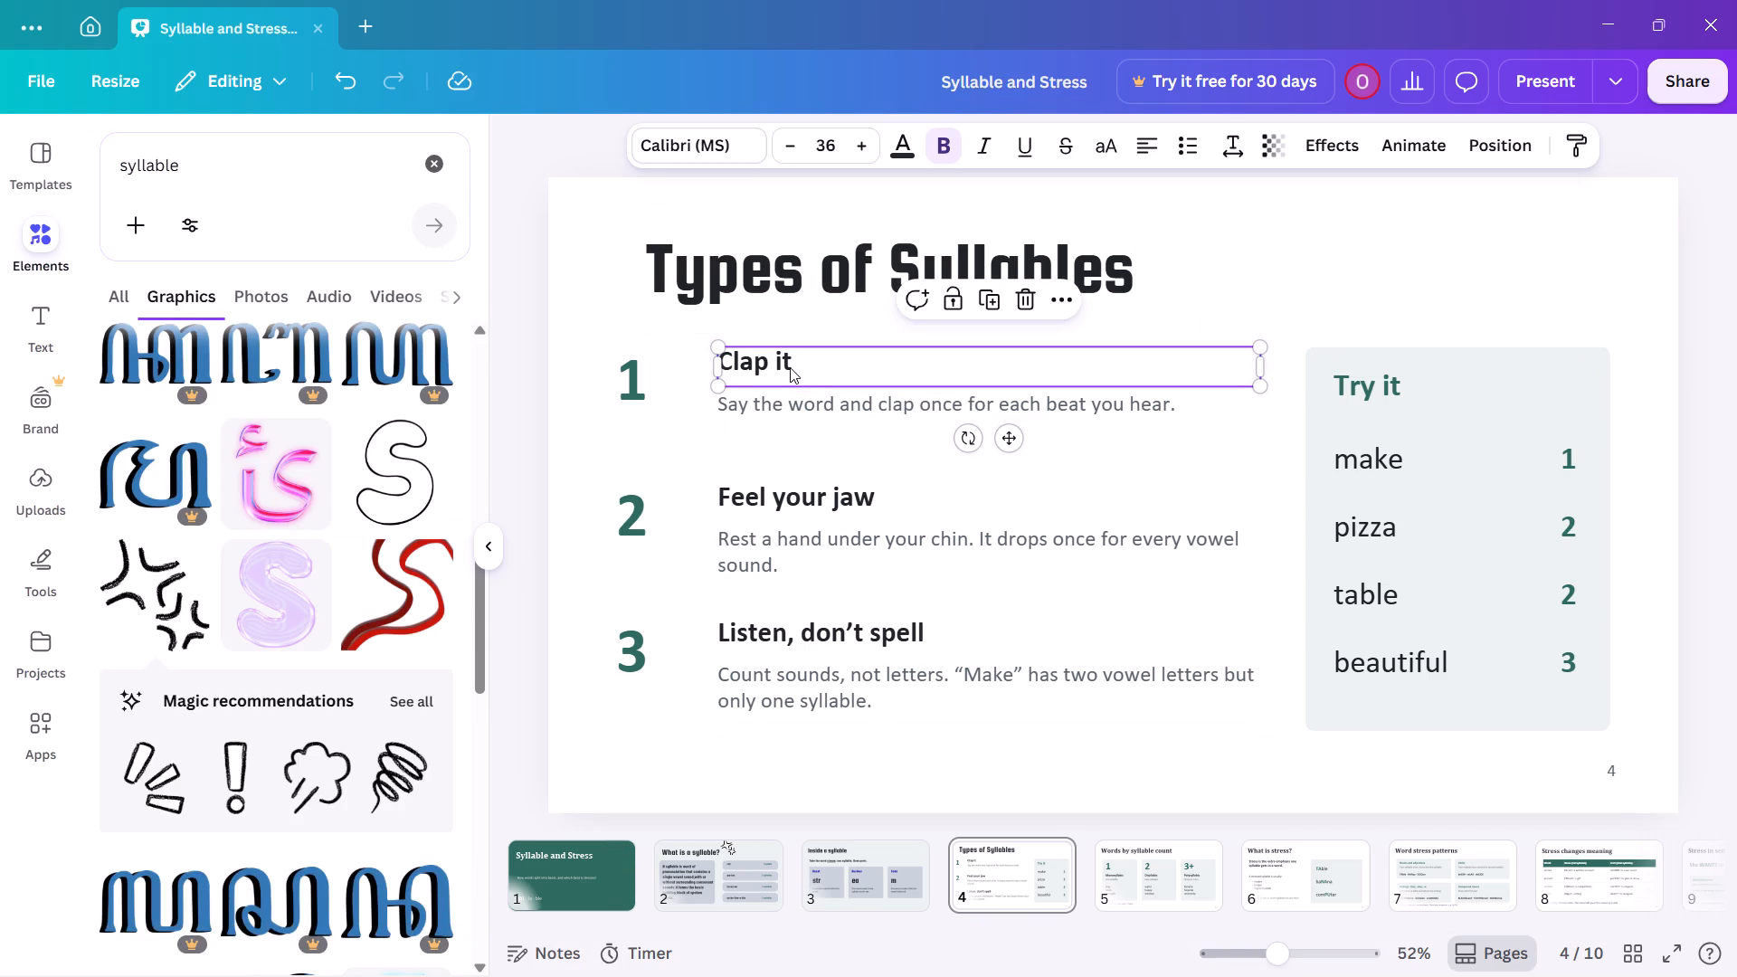
key("Delete")
left_click(821, 406)
key("Delete")
left_click(822, 506)
key("Delete")
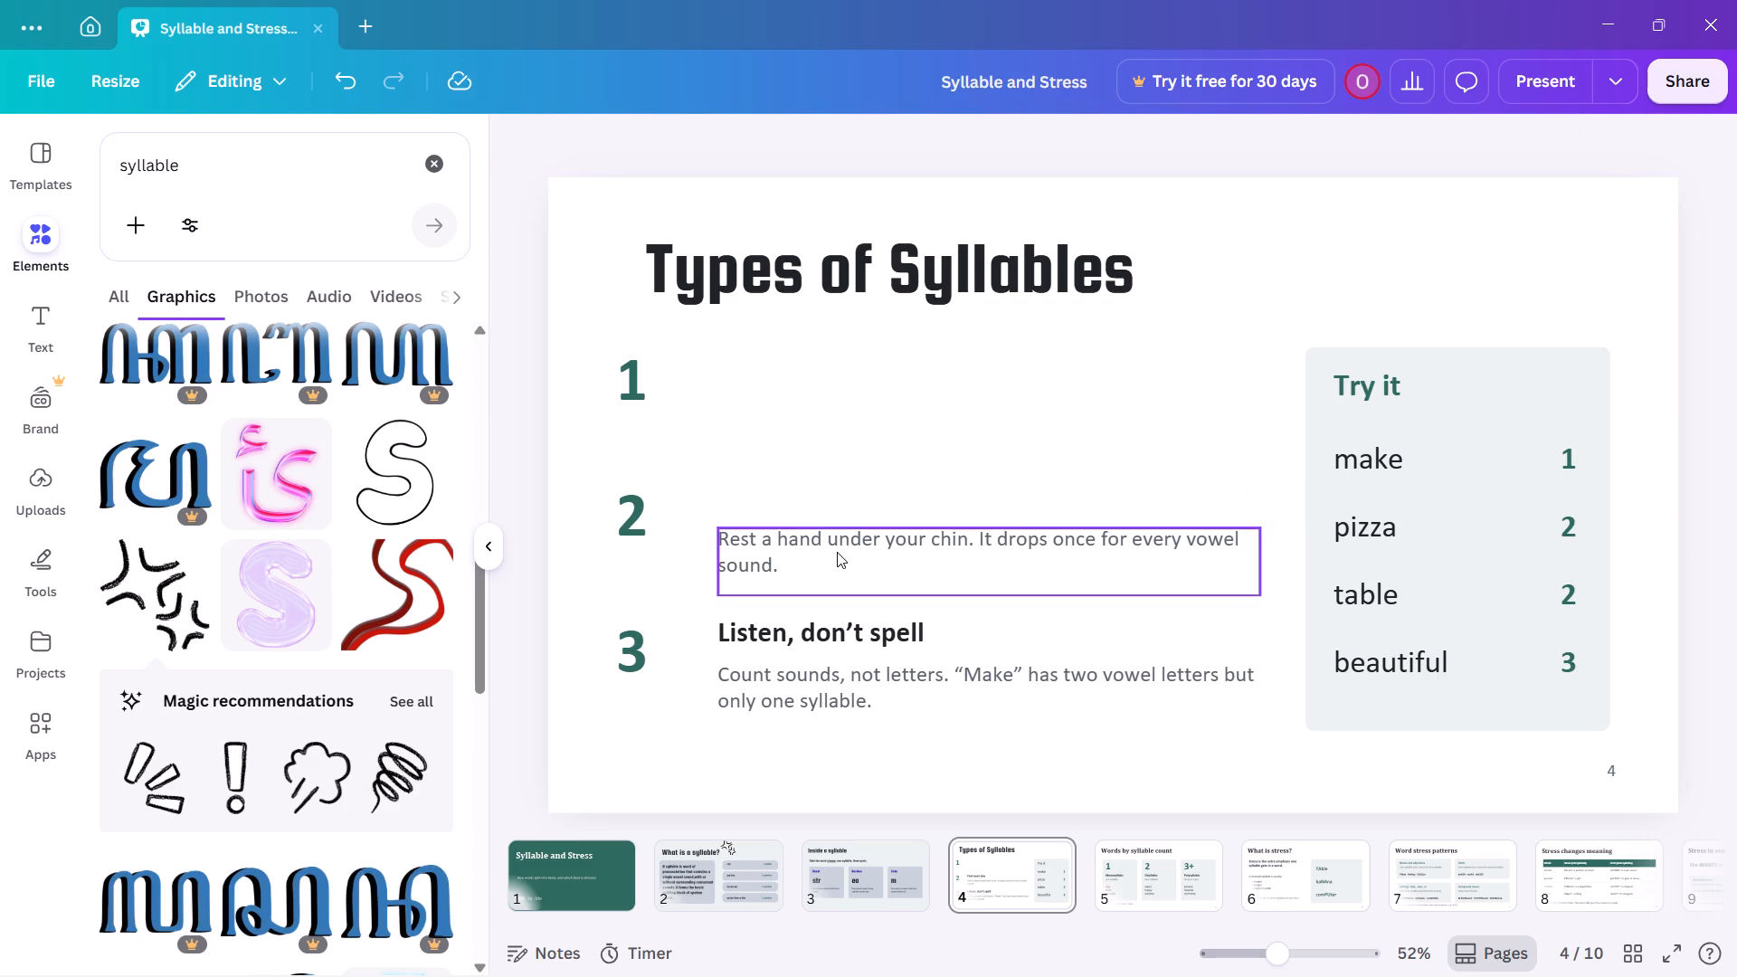
left_click(837, 541)
key("Delete")
left_click(850, 636)
key("Delete")
left_click(855, 673)
key("Delete")
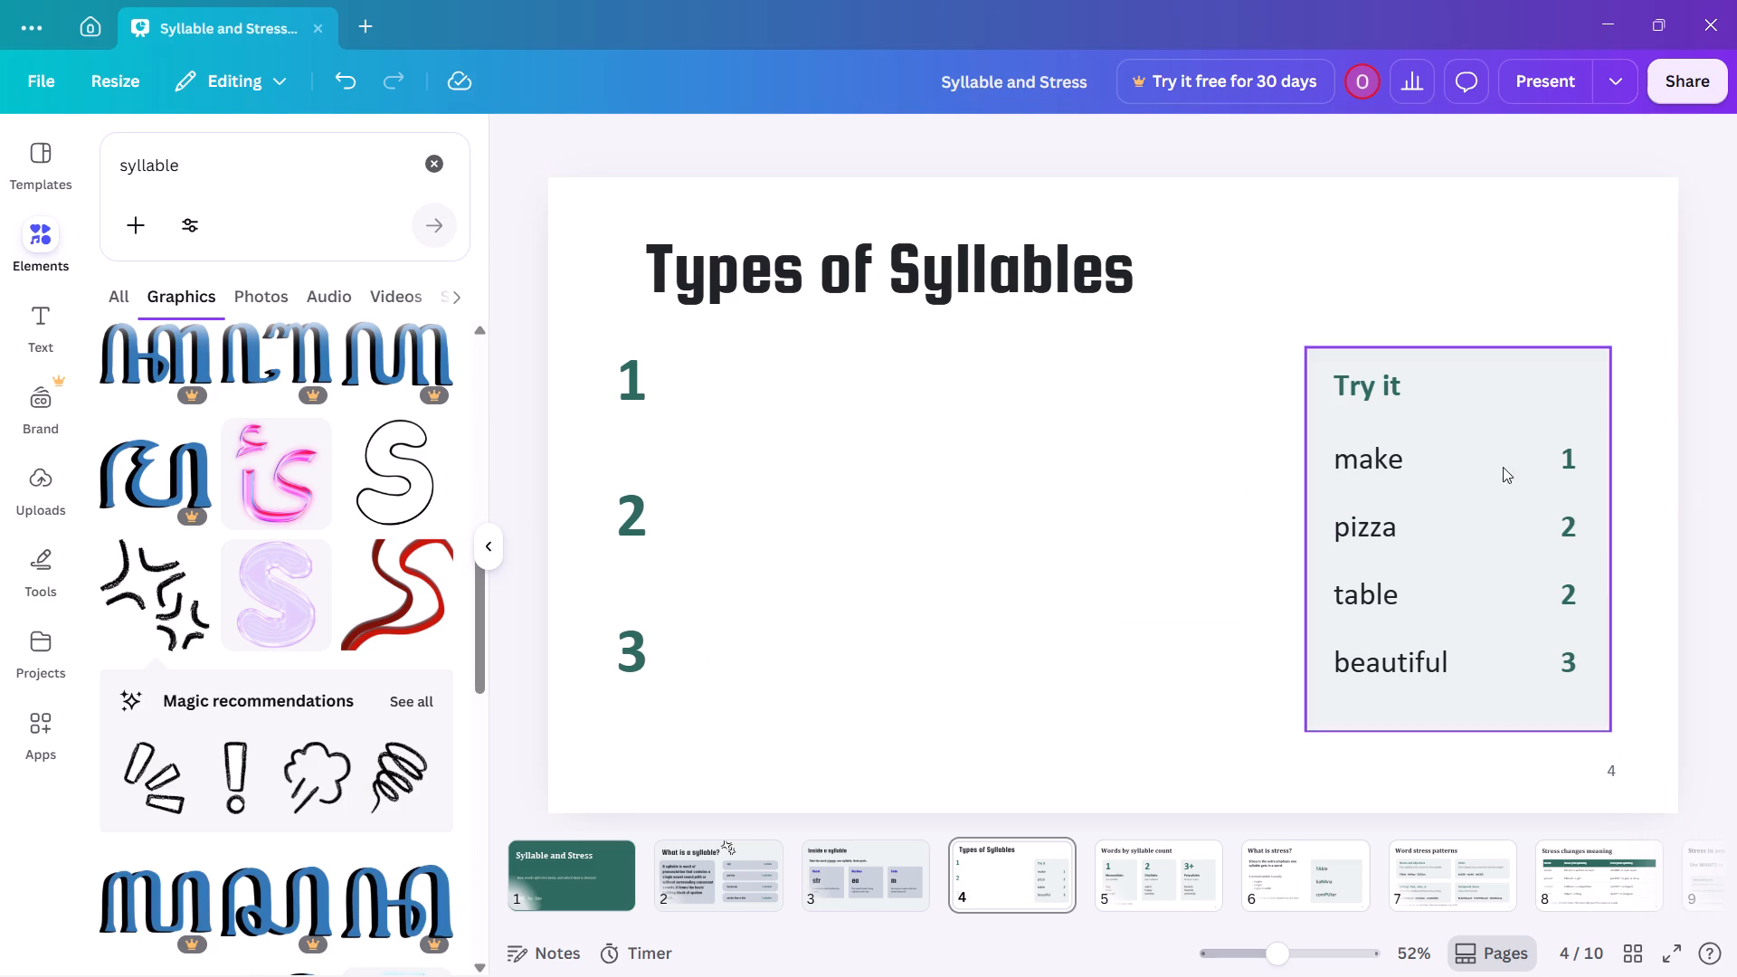
Delete the "Try it" heading, its four example words and the grey panel behind them.
left_click(1397, 401)
key("Delete")
left_click(1410, 462)
key("Delete")
left_click(1394, 538)
key("Delete")
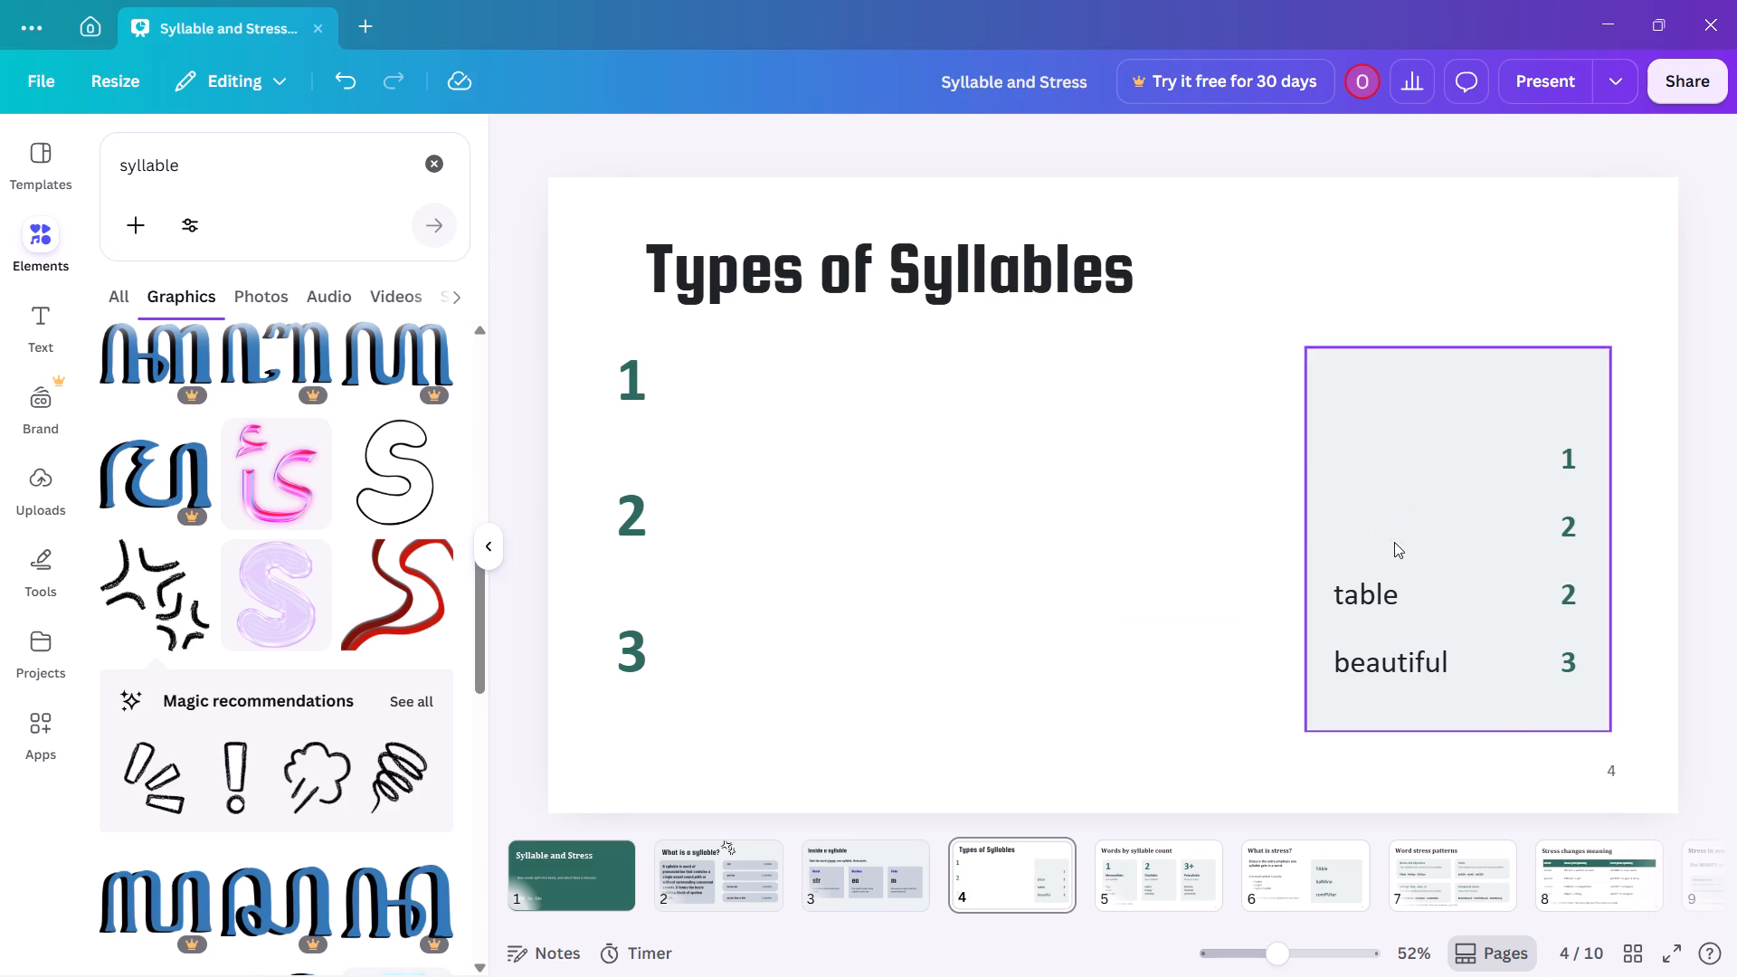
left_click(1395, 596)
key("Delete")
left_click(1399, 649)
key("Delete")
left_click(1449, 667)
key("Delete")
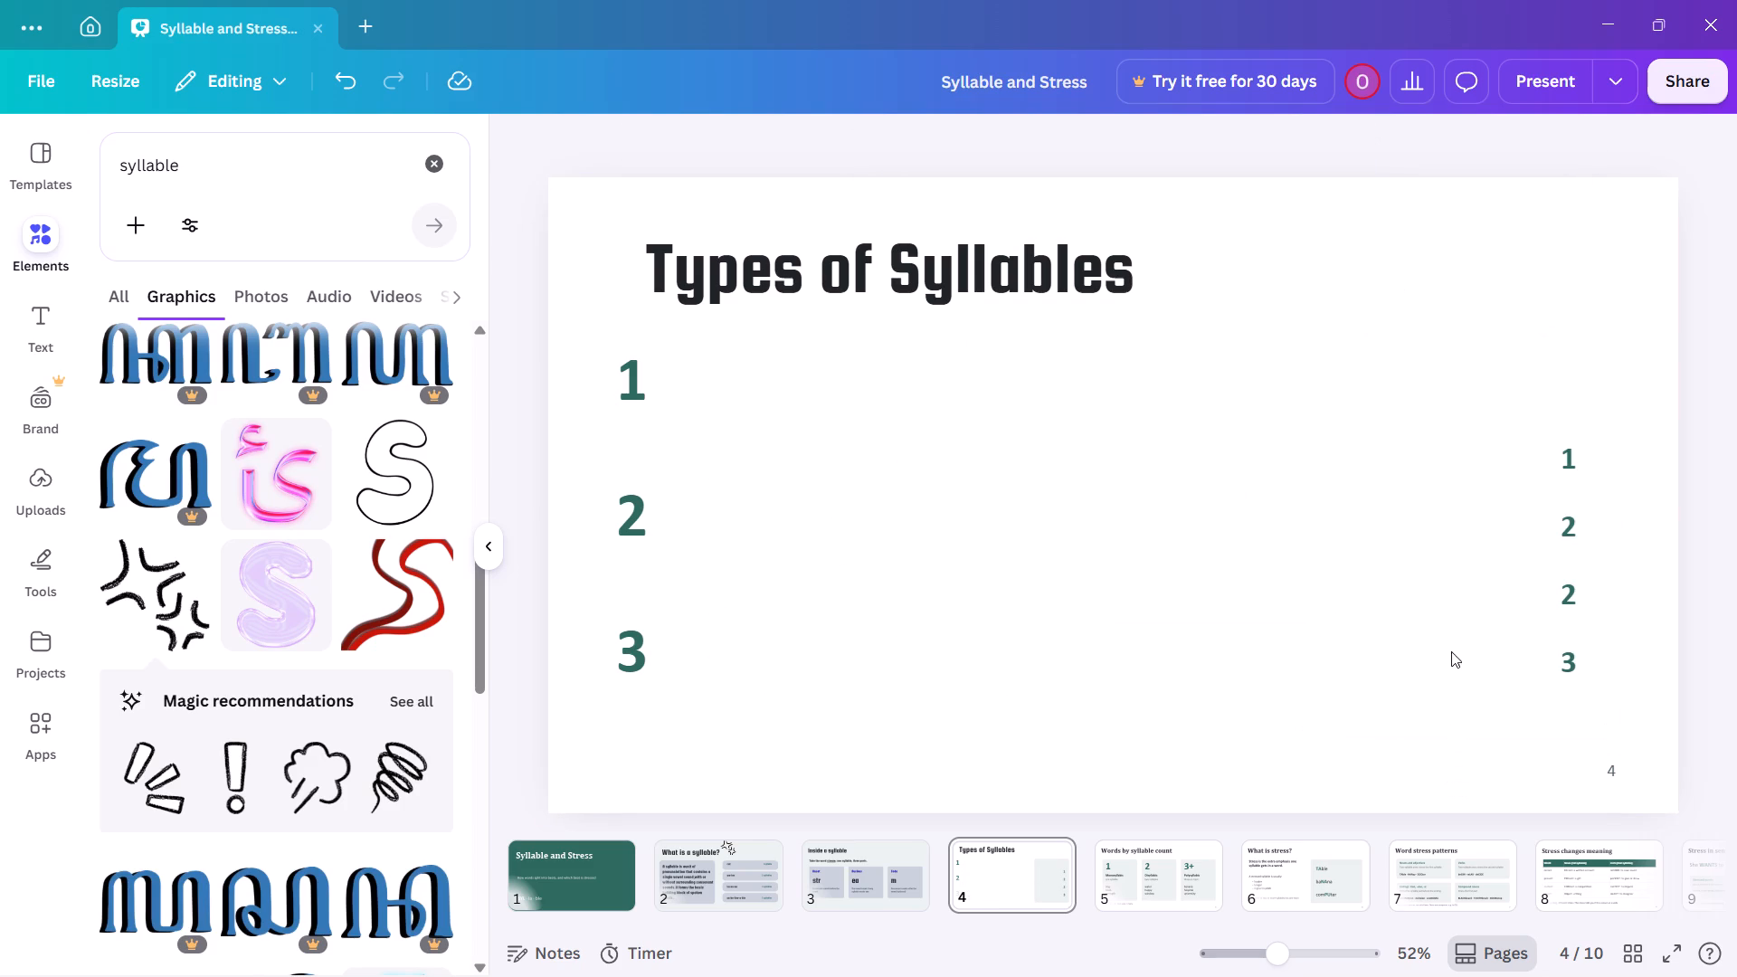
Delete the four syllable-count numbers left from the "Try it" examples.
left_click(1562, 475)
key("Delete")
left_click(1568, 520)
key("Delete")
left_click(1571, 584)
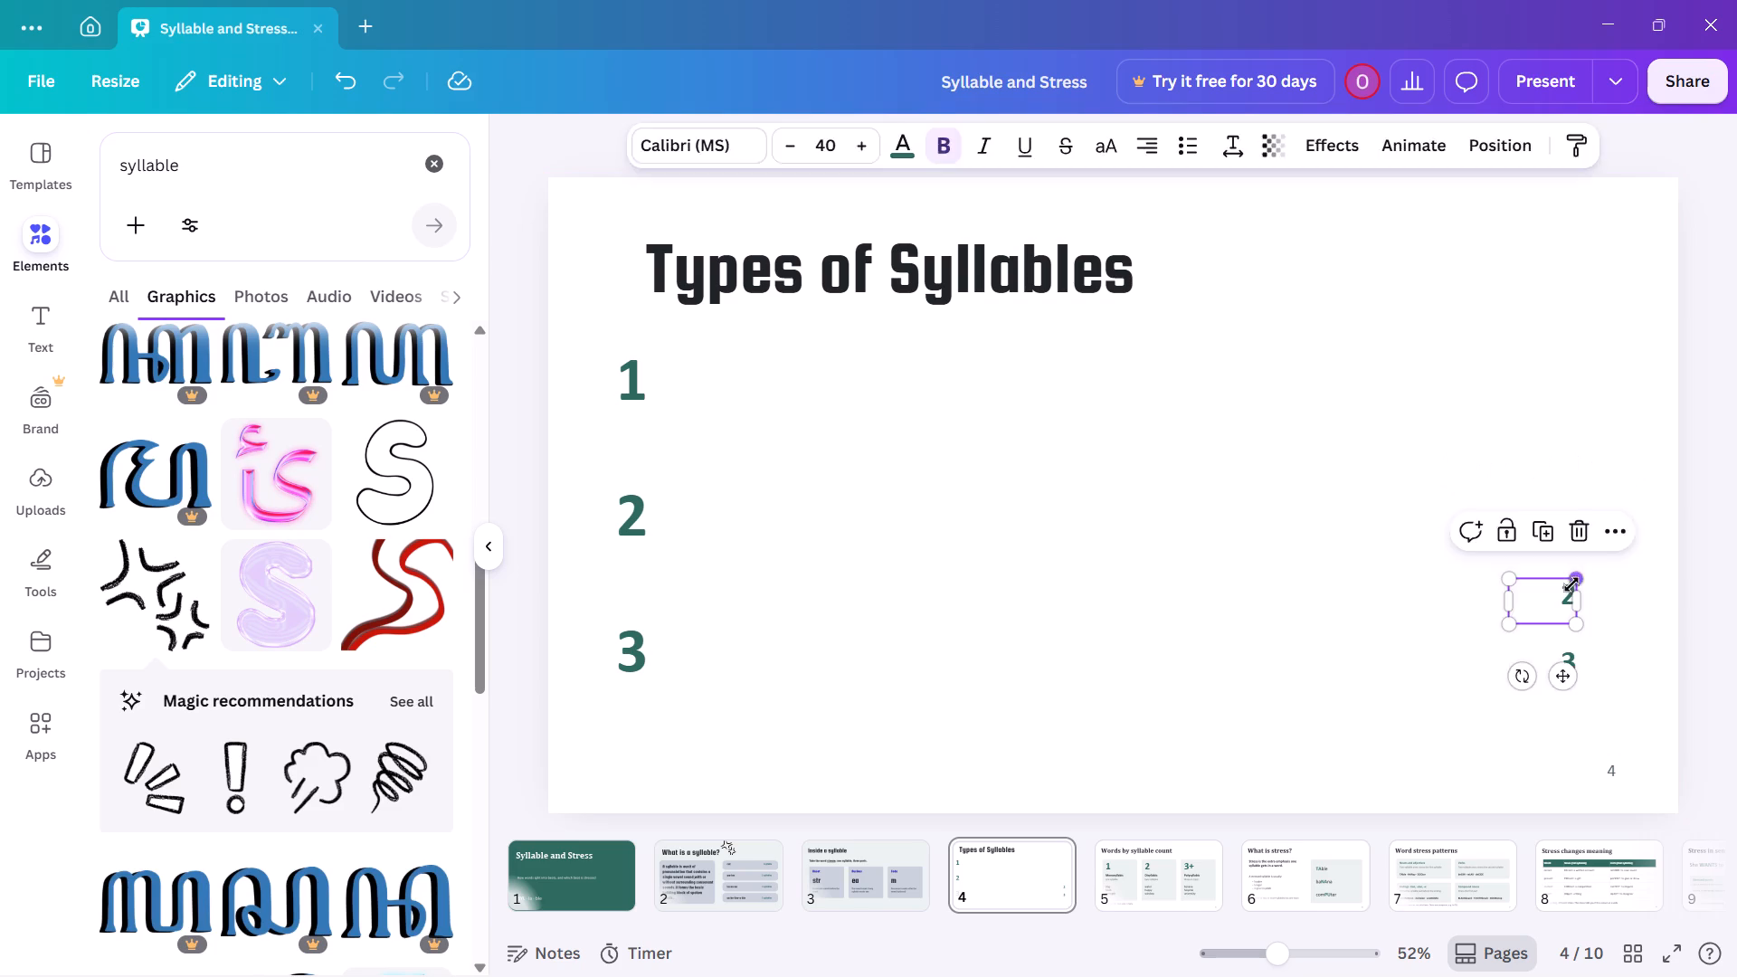
key("Delete")
left_click(1565, 651)
key("Delete")
Delete the large green numerals 3, 2 and 1 from page 4.
left_click(658, 640)
key("Delete")
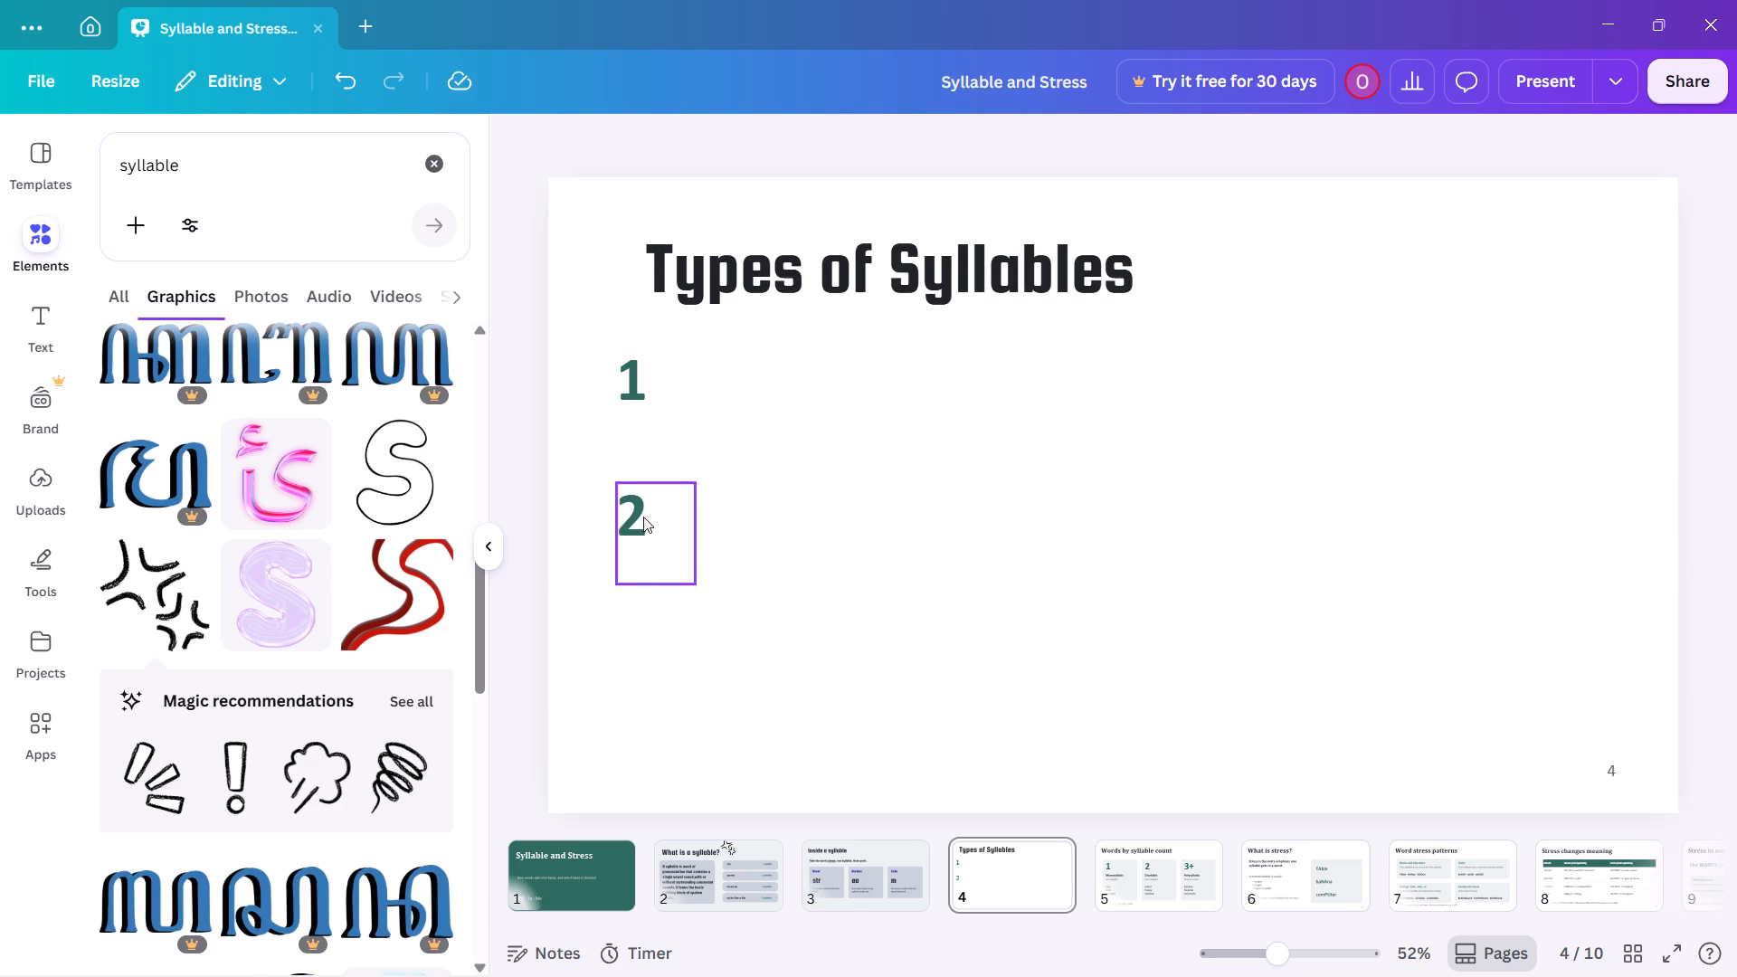
left_click(643, 517)
key("Delete")
left_click(638, 394)
key("Delete")
Set page 4's background to the light grey already used as a background in the design.
left_click(879, 482)
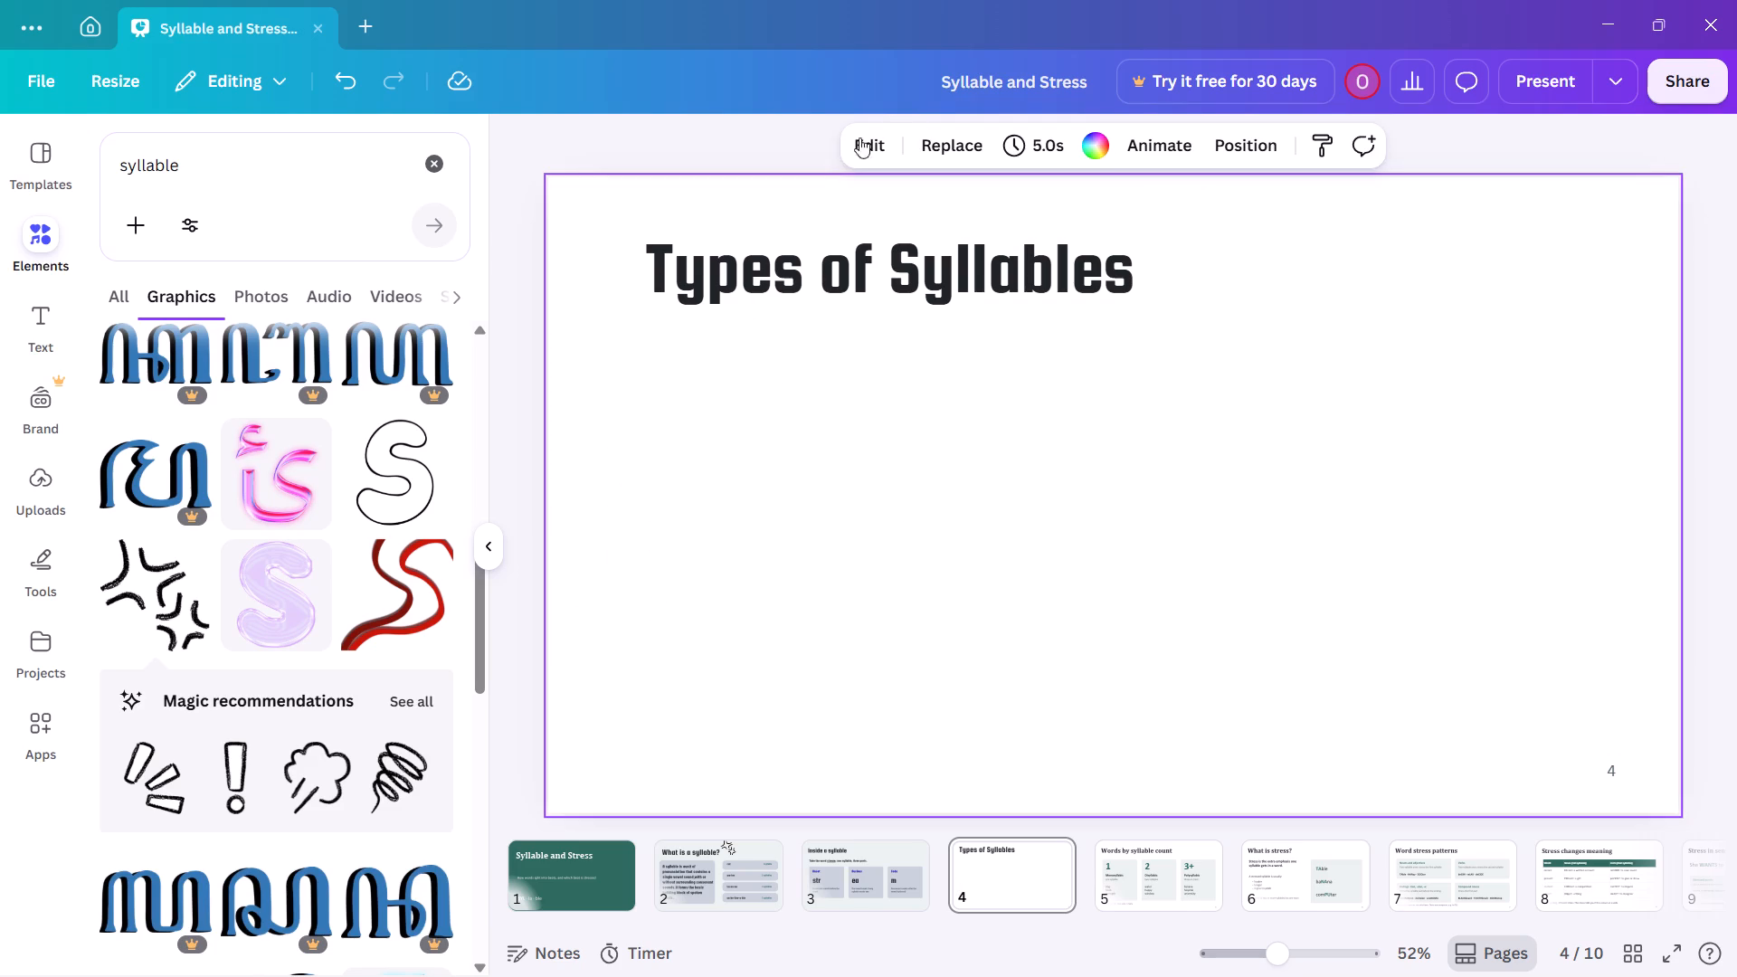
left_click(1096, 161)
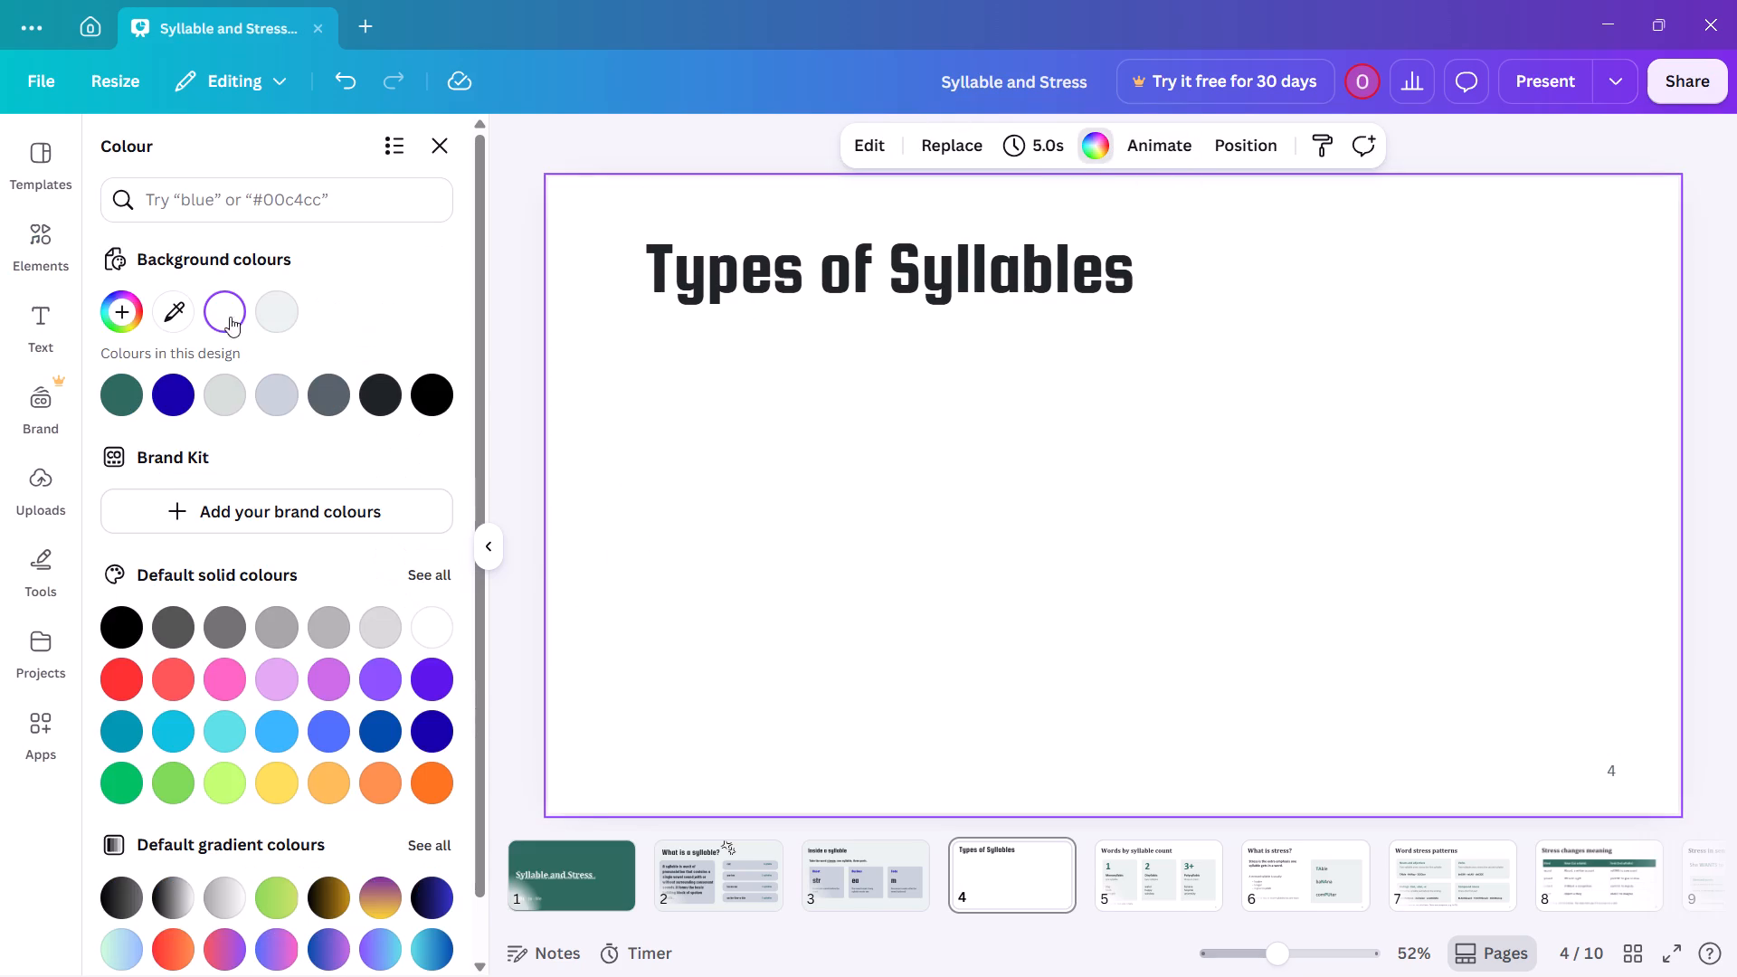
left_click(285, 322)
left_click(910, 720)
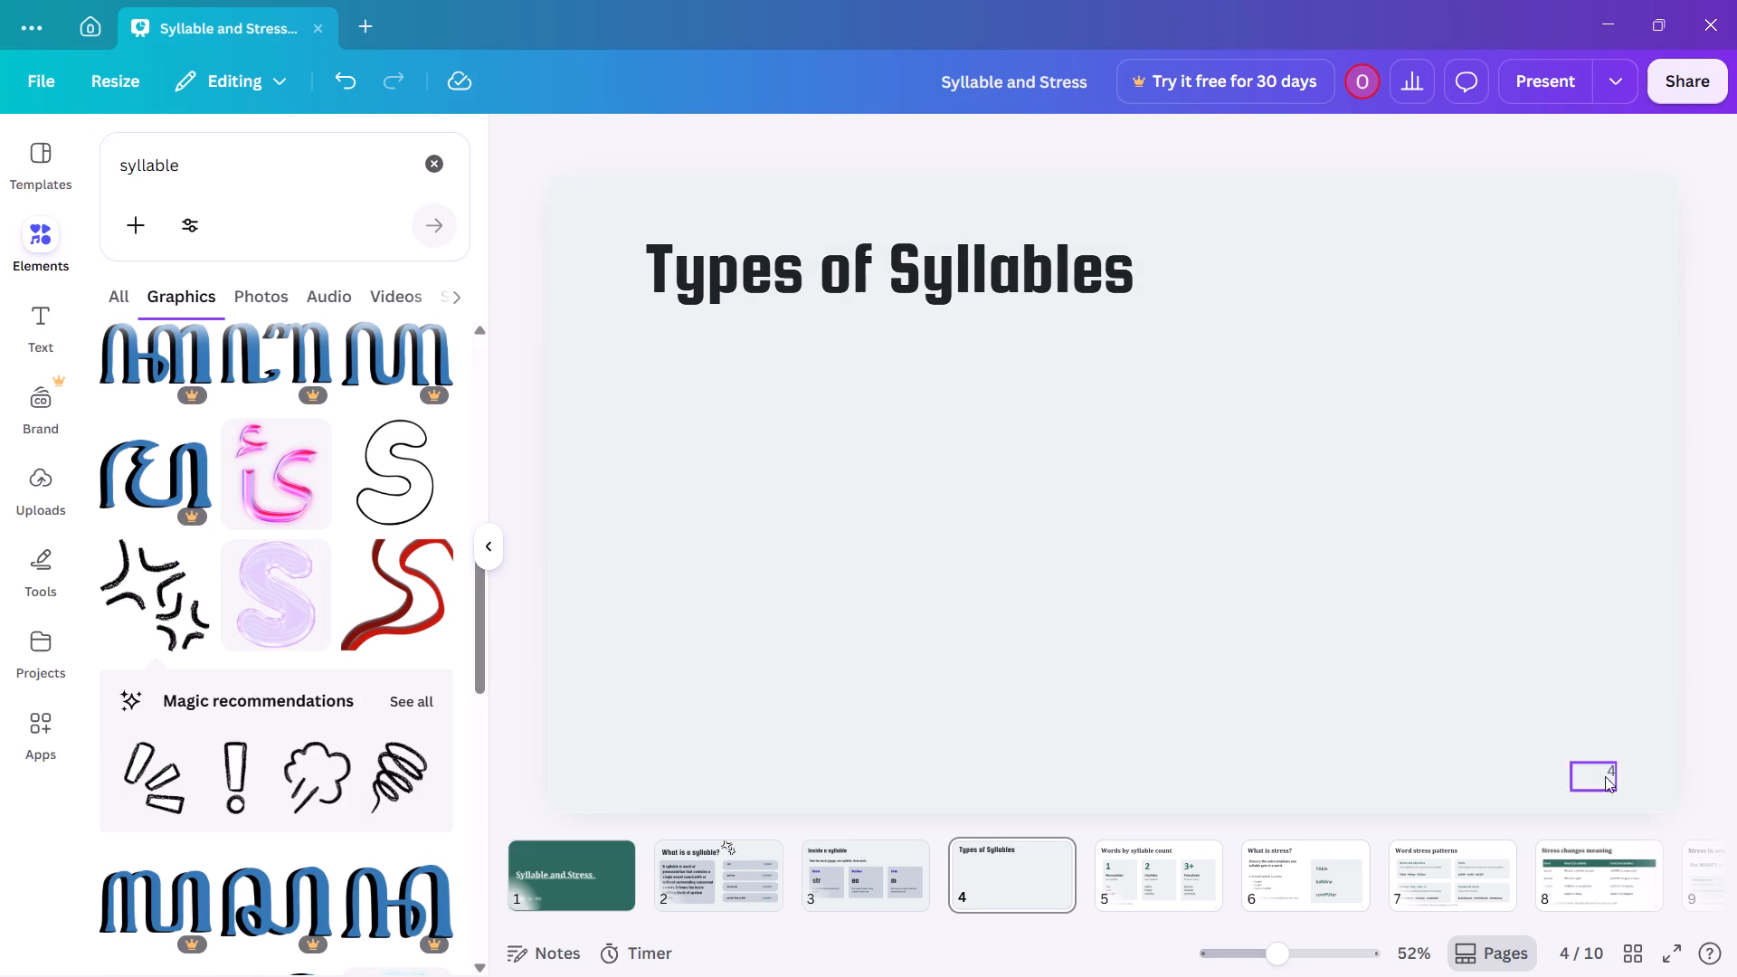
Delete the page number from the corner of page 4.
left_click(1599, 770)
key("Delete")
Search the elements library for "types" in place of the earlier "syllable" search.
left_click(53, 242)
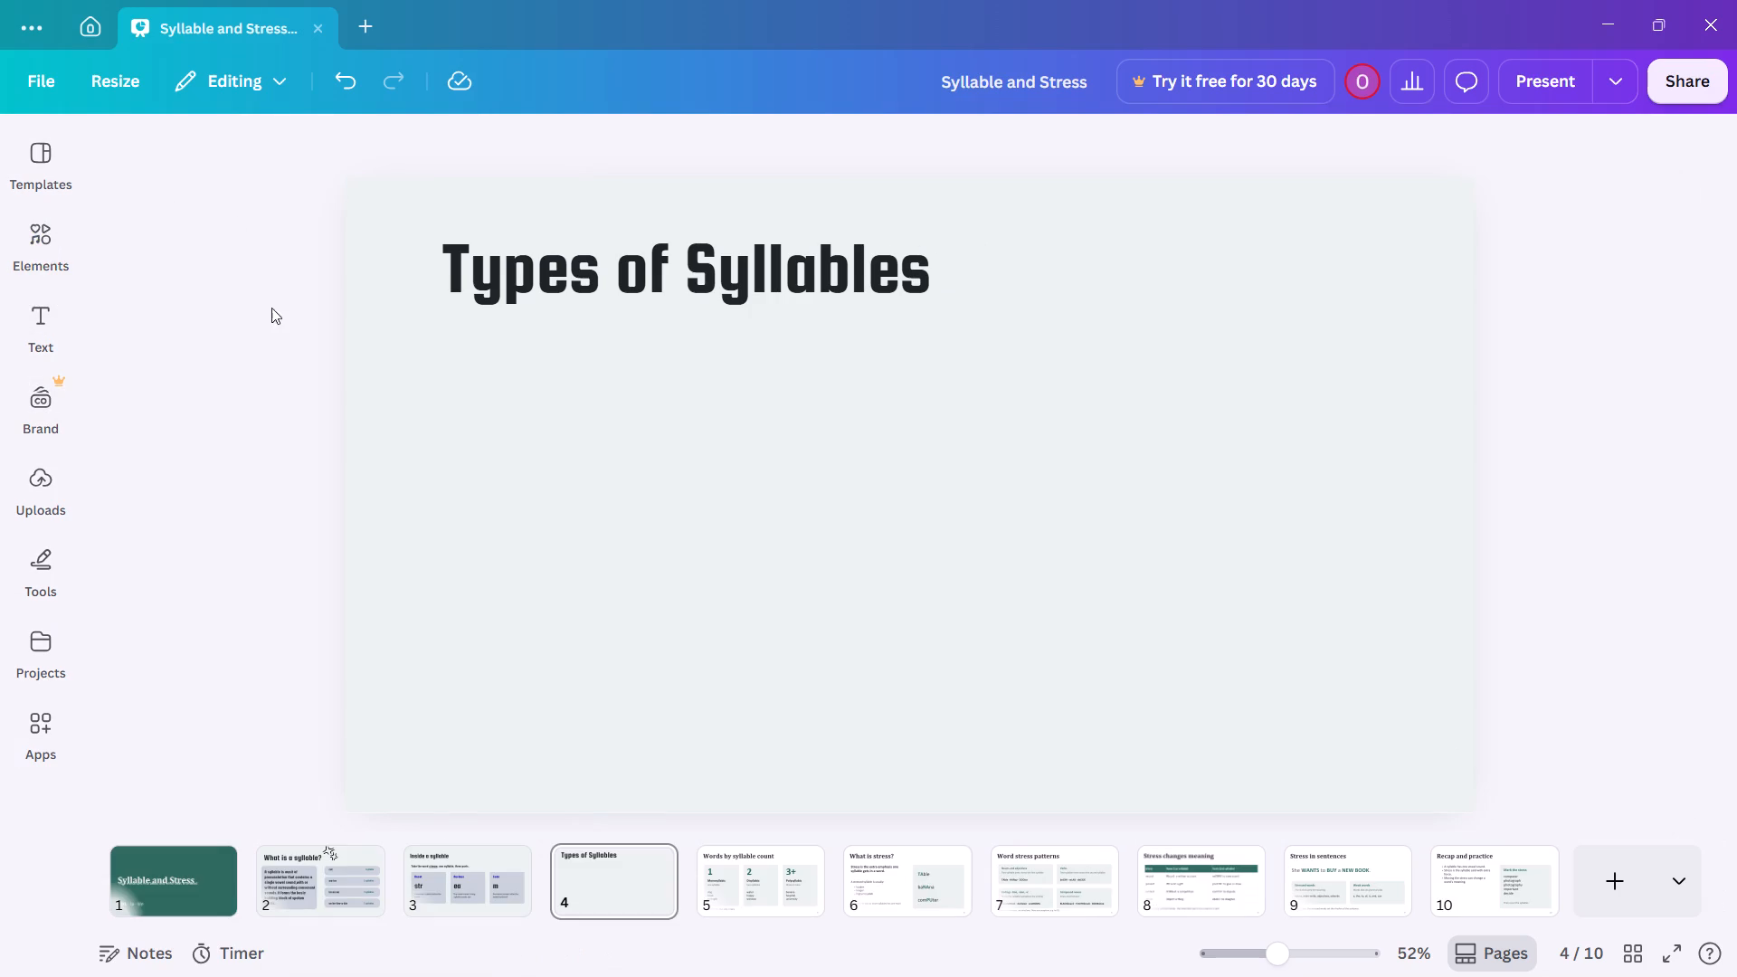
left_click(16, 242)
left_click_drag(289, 178, 1, 195)
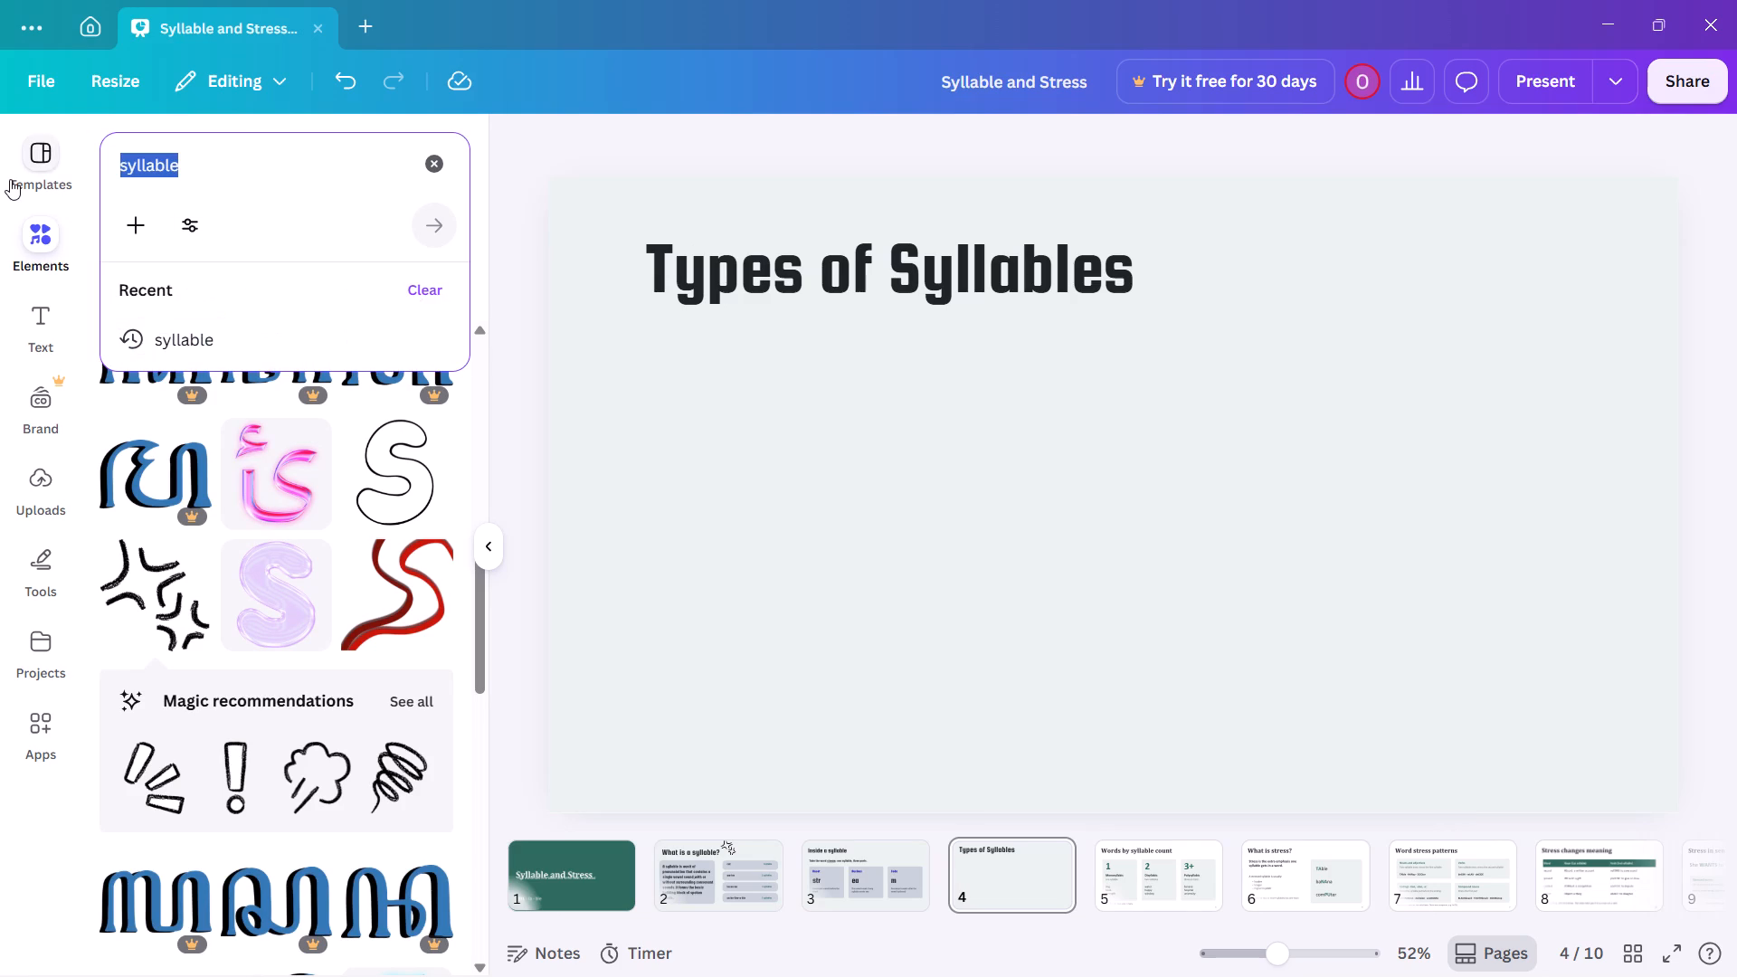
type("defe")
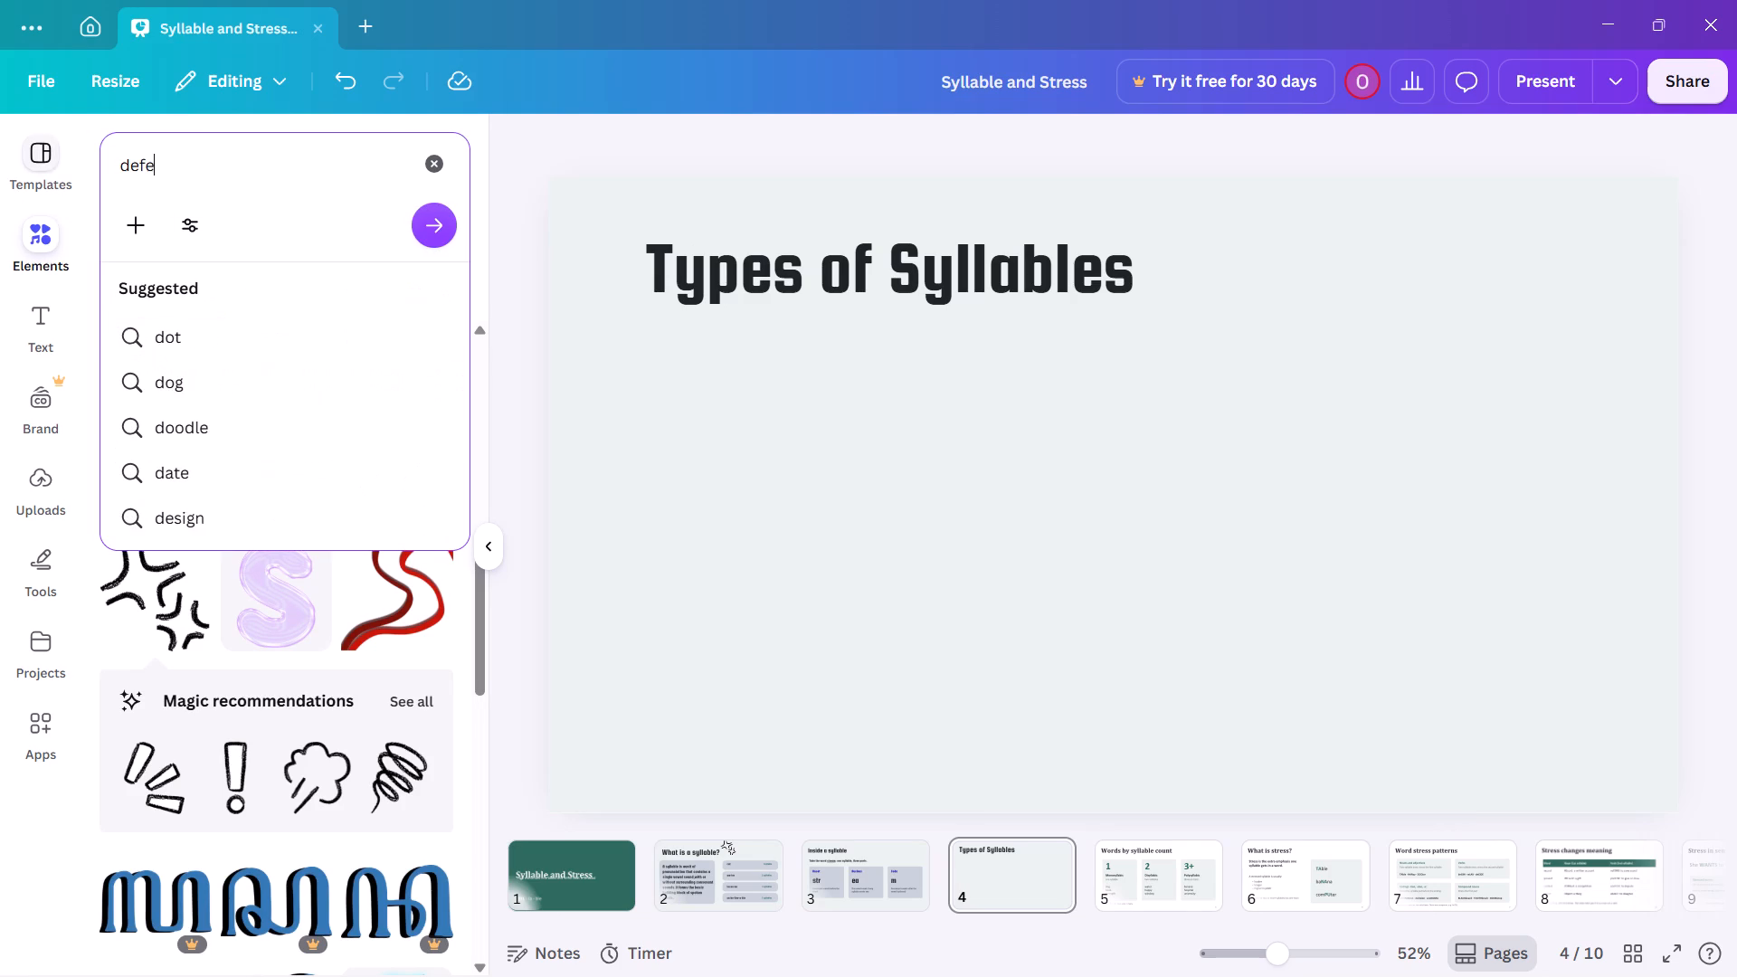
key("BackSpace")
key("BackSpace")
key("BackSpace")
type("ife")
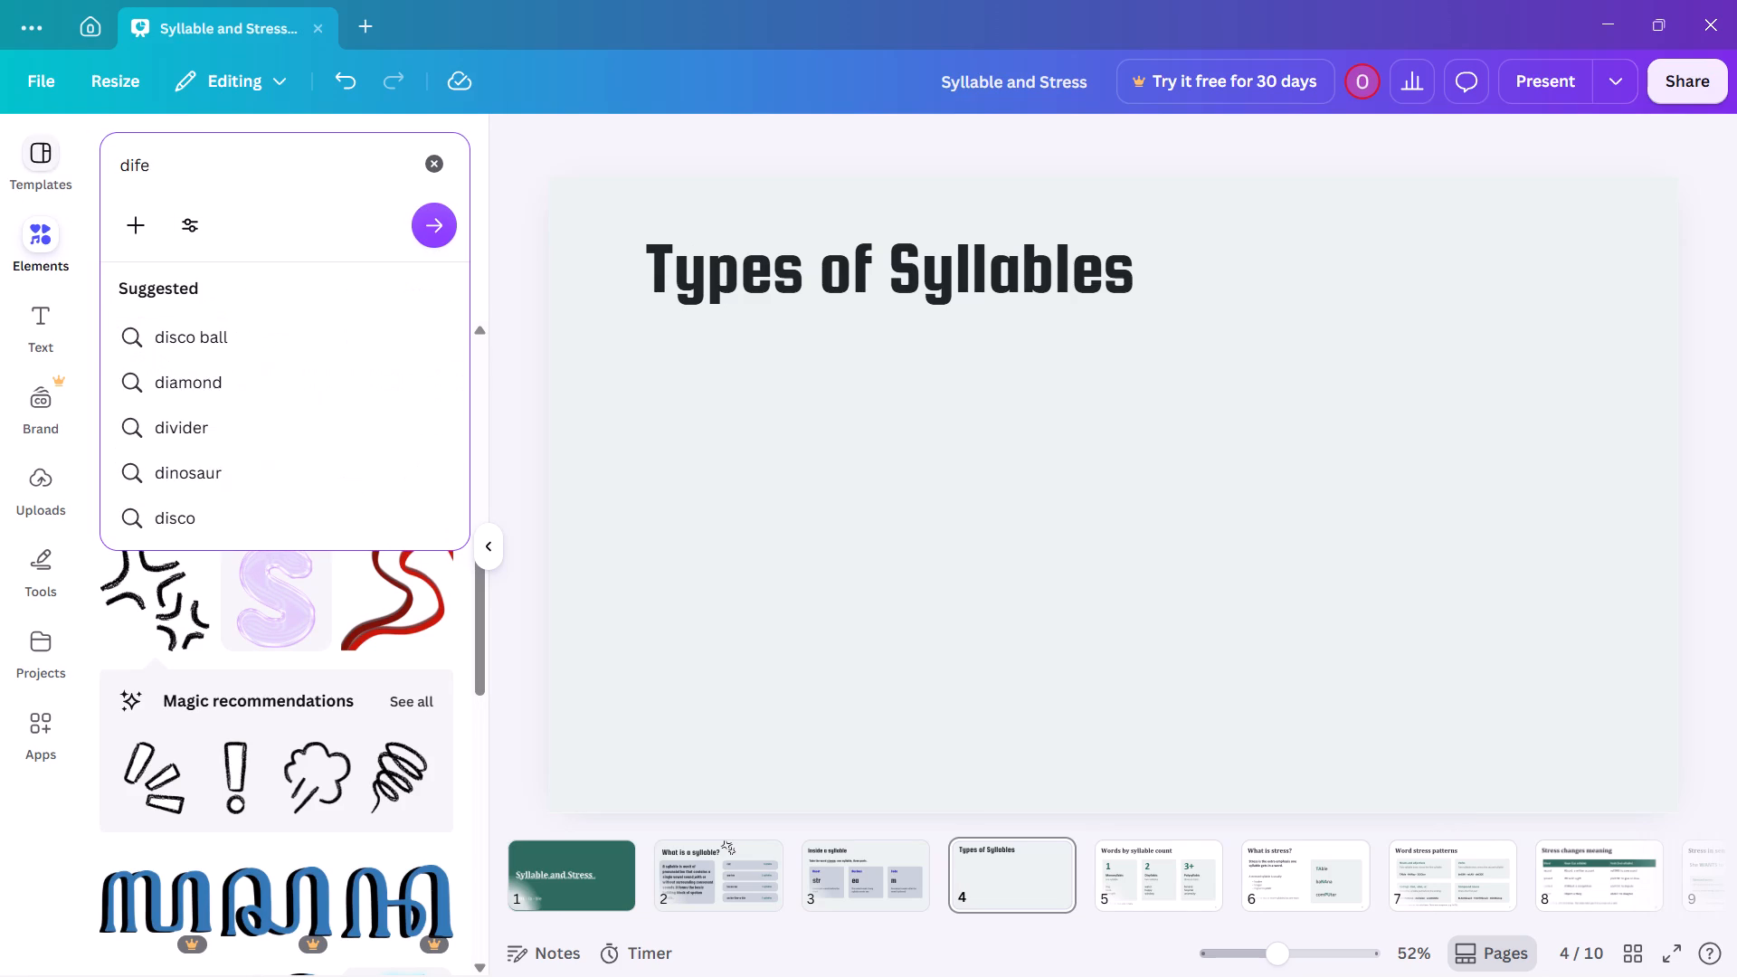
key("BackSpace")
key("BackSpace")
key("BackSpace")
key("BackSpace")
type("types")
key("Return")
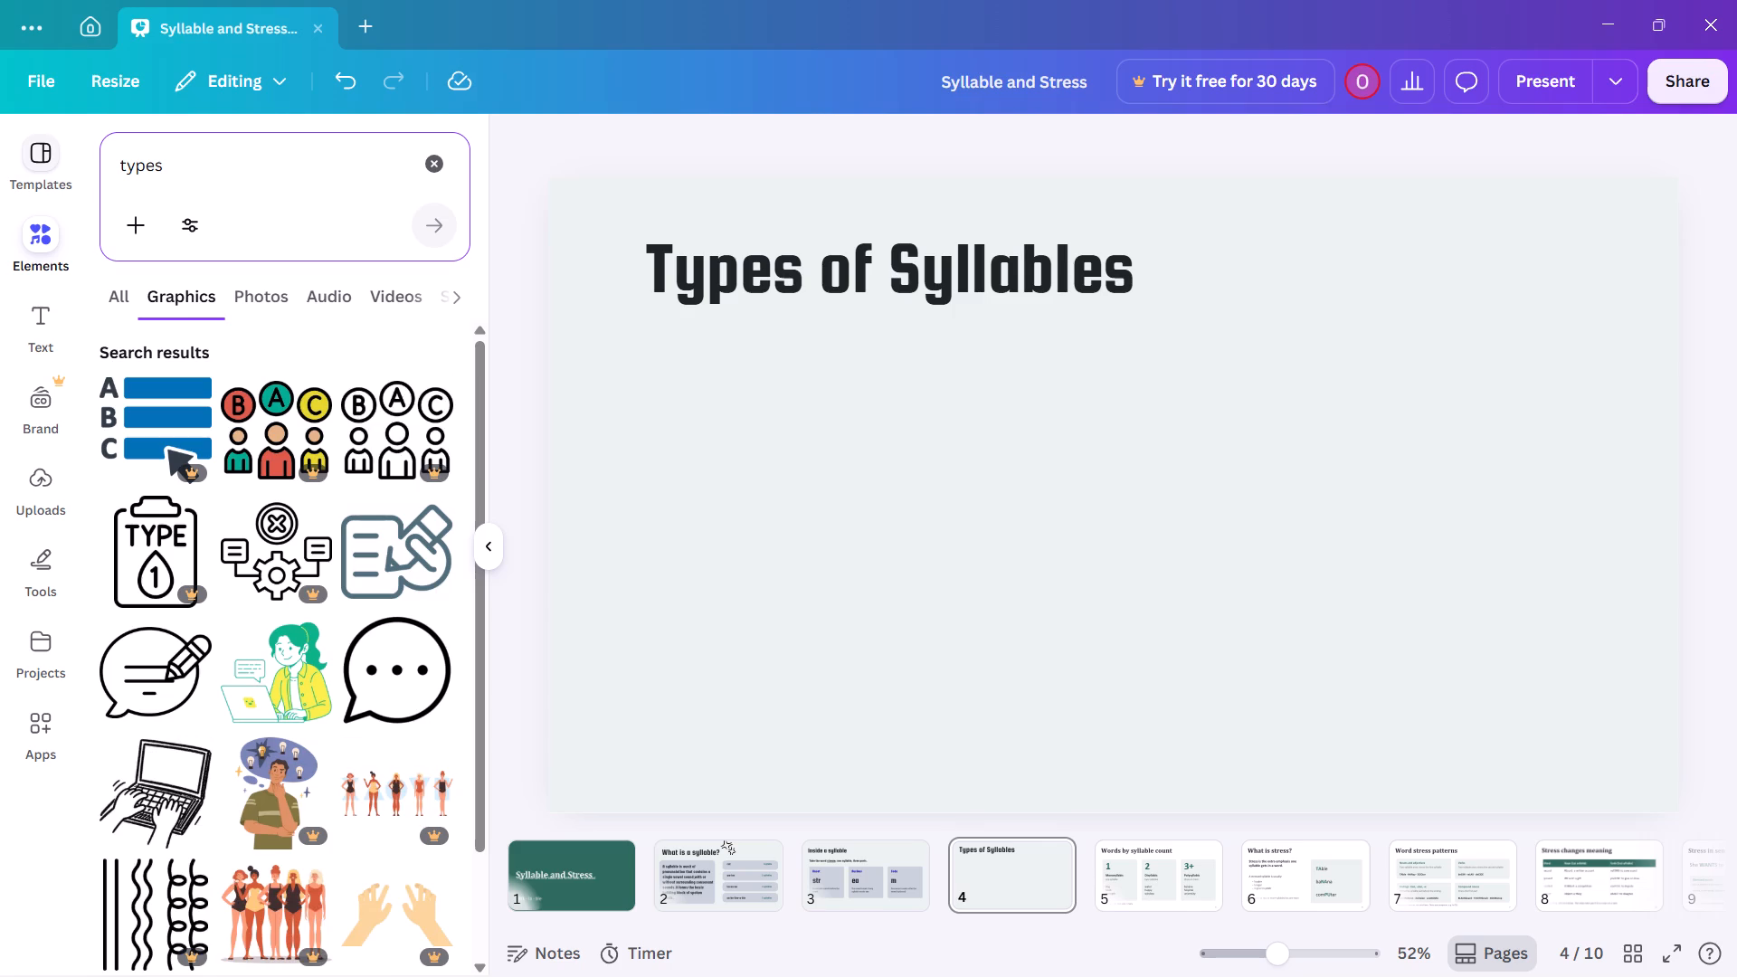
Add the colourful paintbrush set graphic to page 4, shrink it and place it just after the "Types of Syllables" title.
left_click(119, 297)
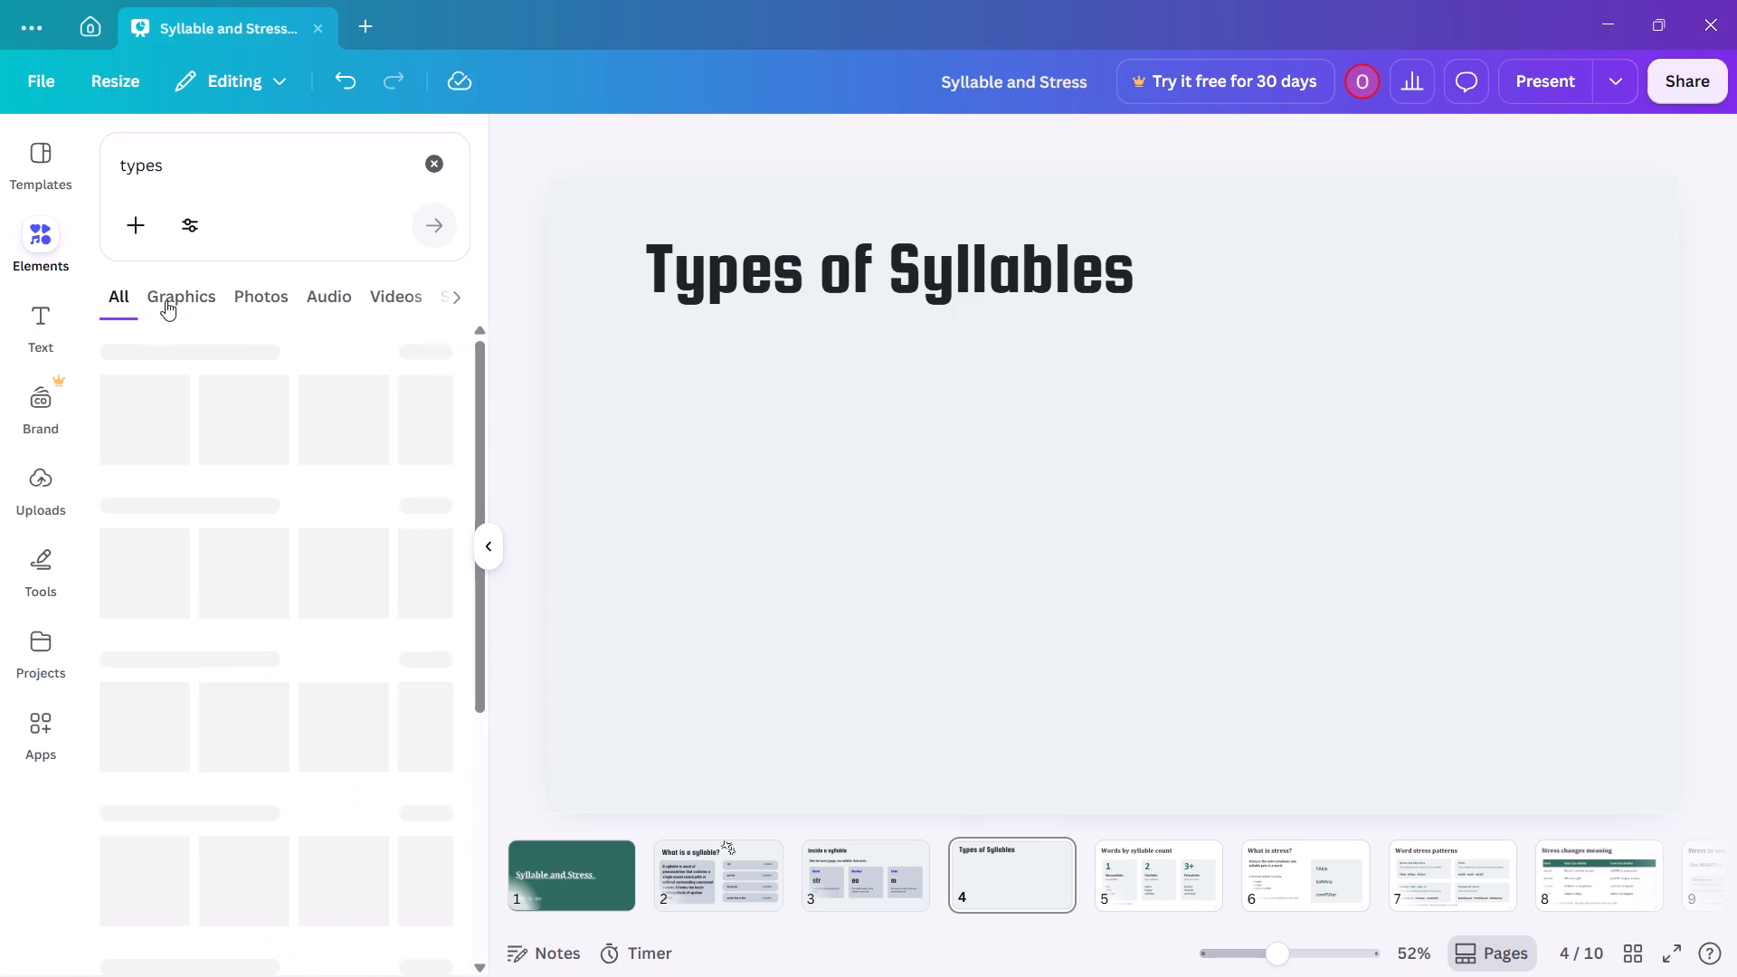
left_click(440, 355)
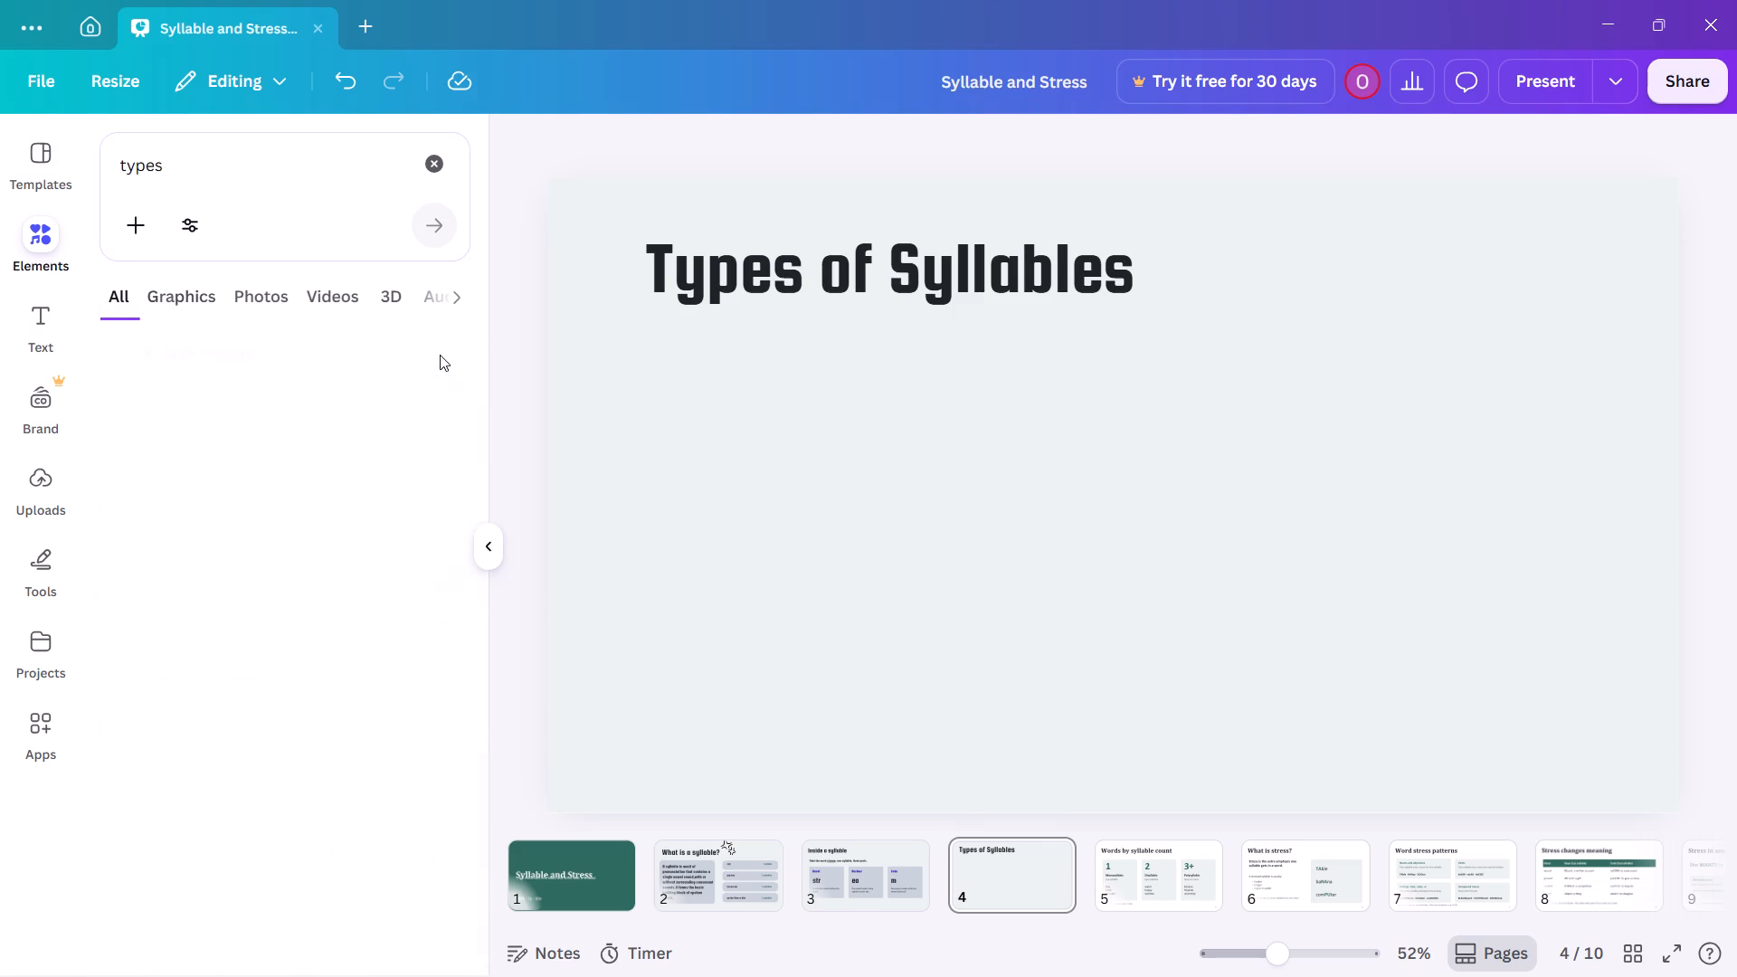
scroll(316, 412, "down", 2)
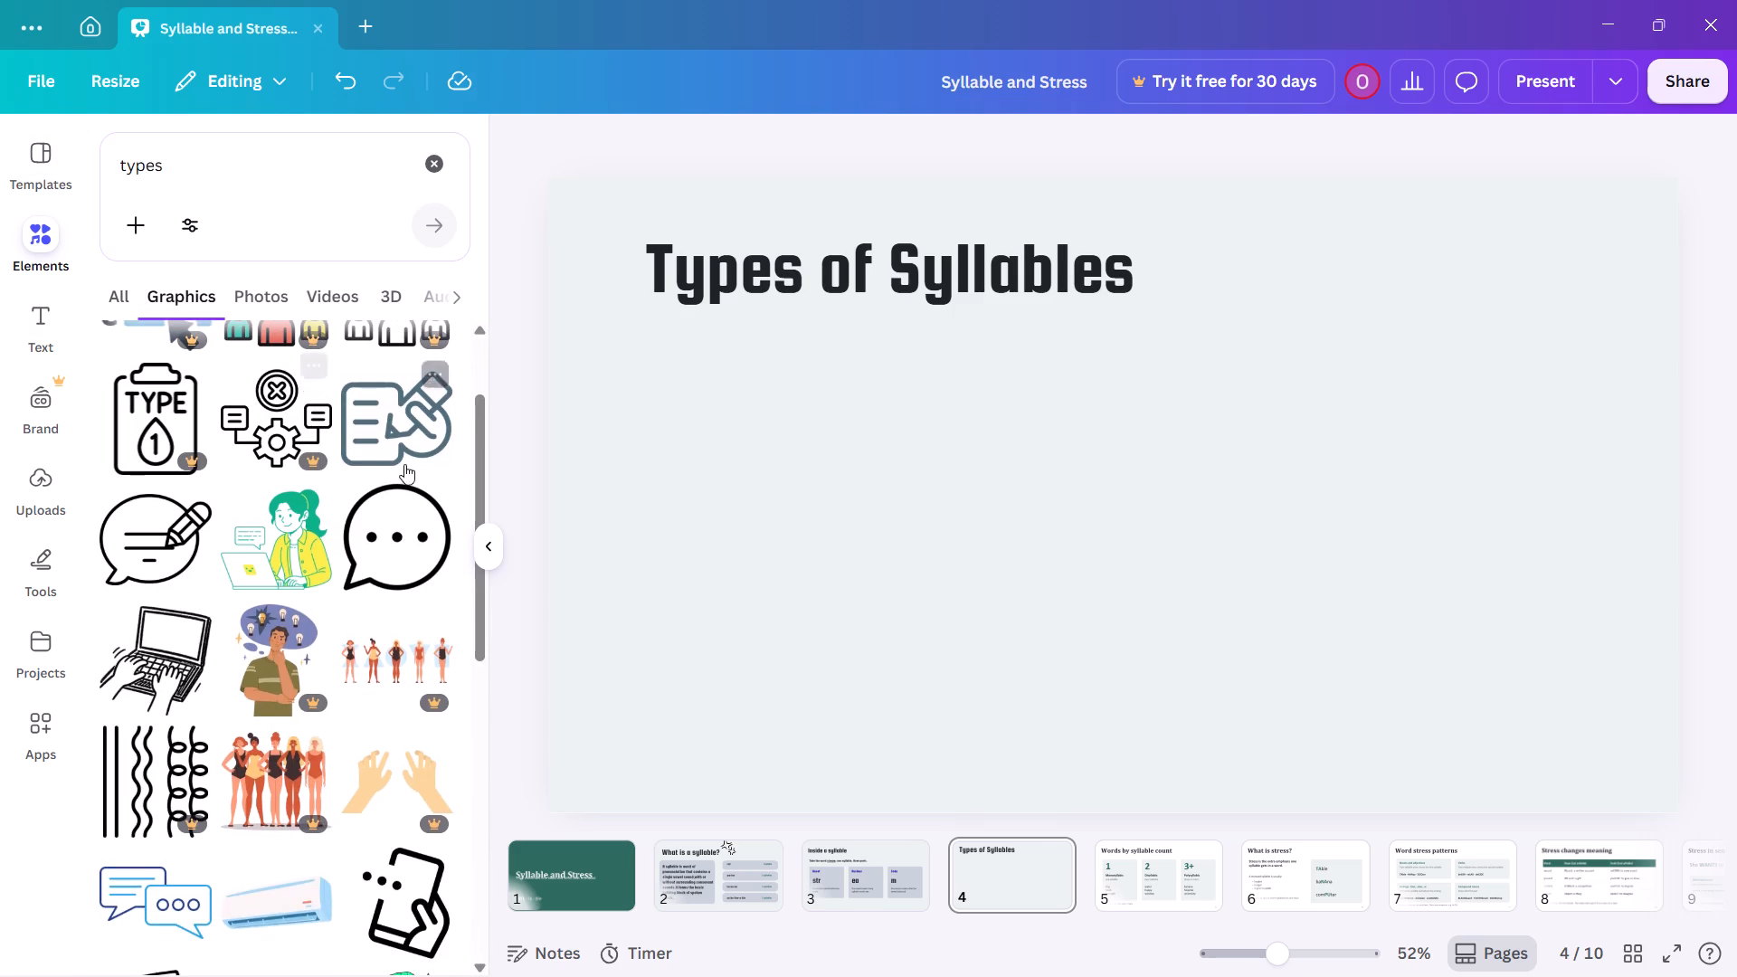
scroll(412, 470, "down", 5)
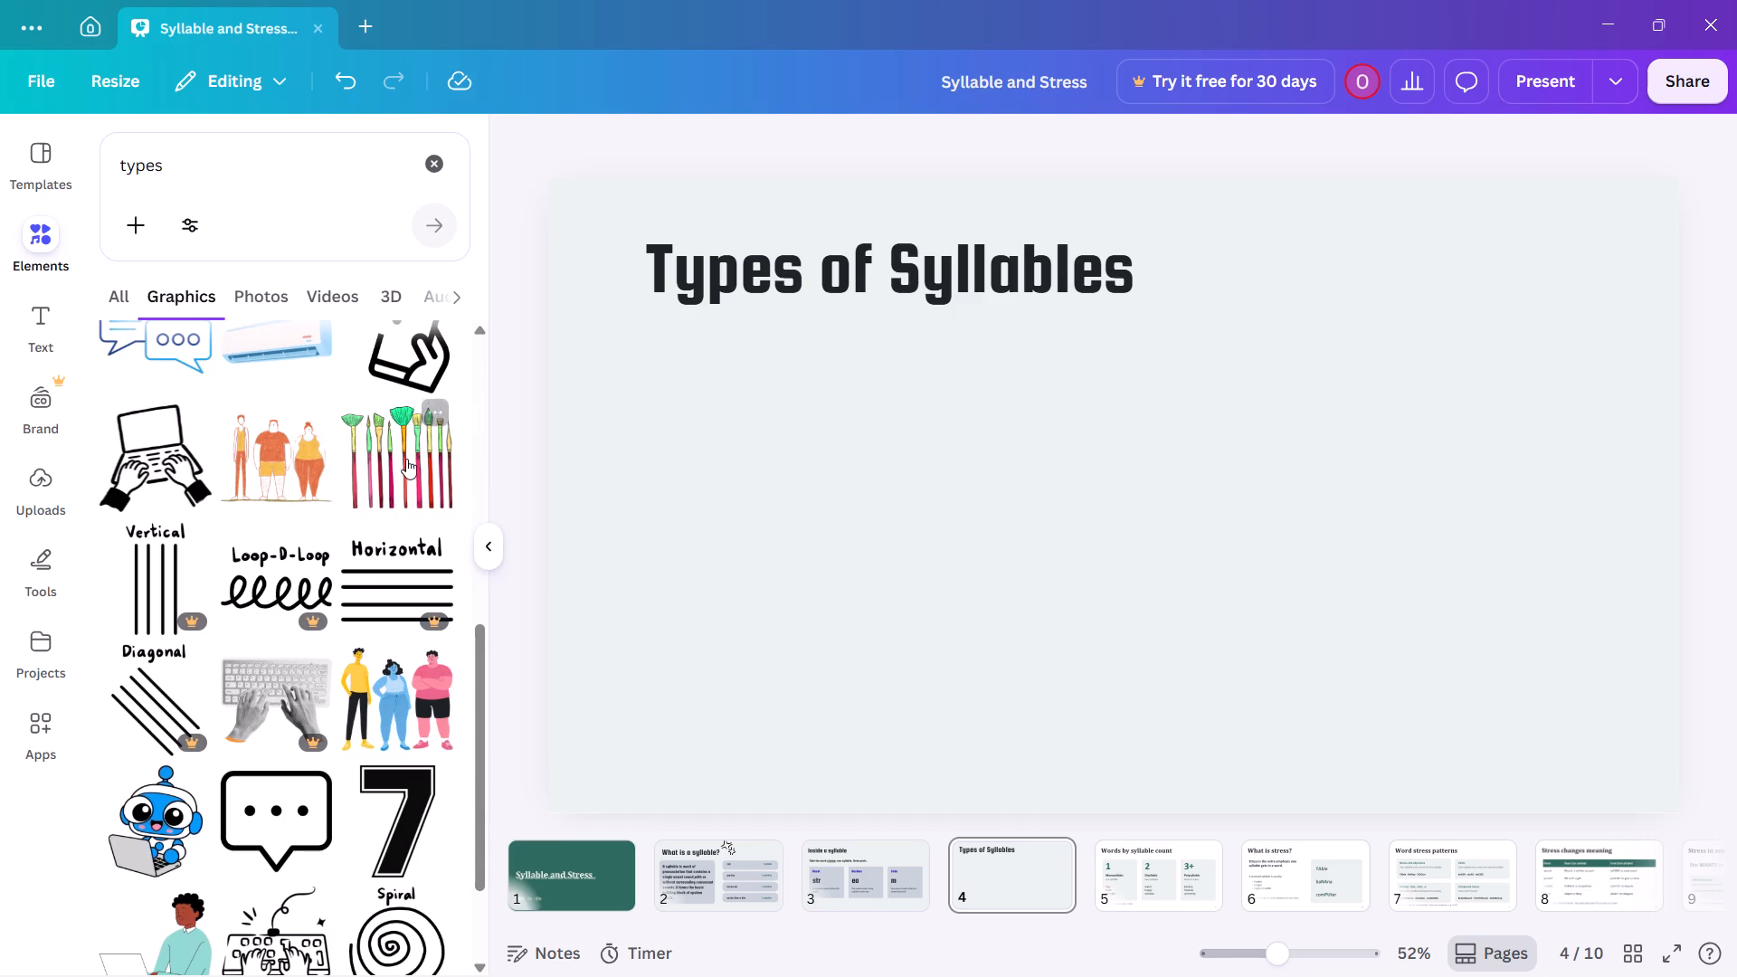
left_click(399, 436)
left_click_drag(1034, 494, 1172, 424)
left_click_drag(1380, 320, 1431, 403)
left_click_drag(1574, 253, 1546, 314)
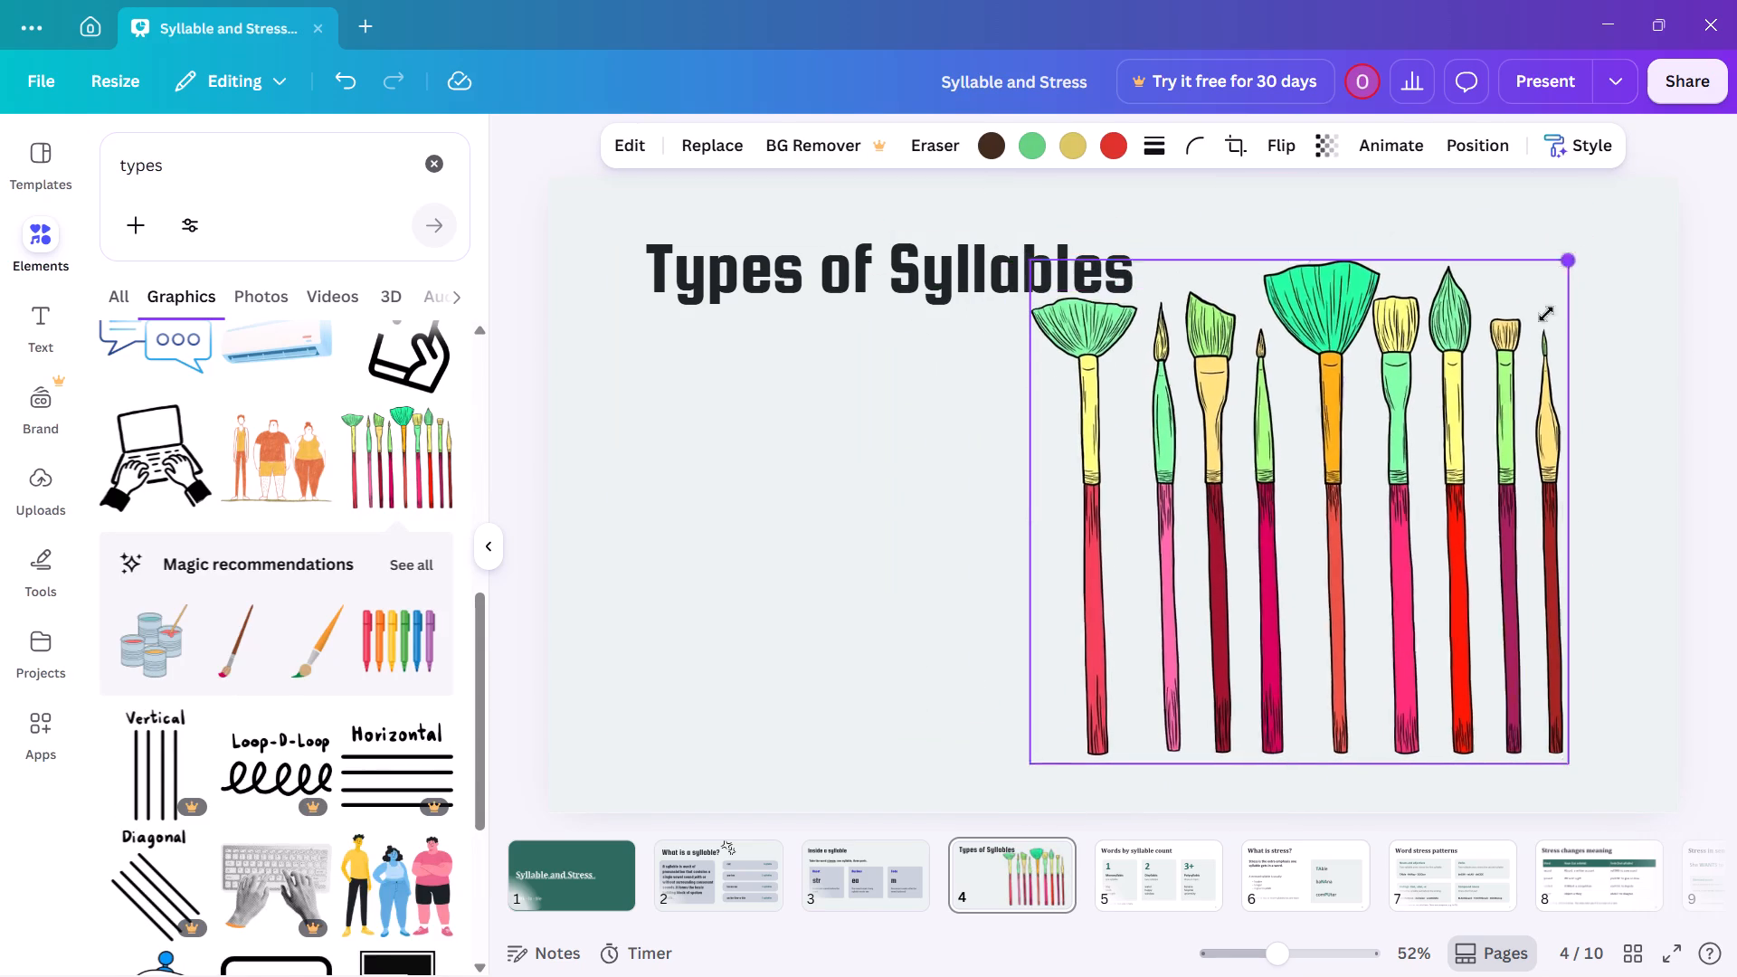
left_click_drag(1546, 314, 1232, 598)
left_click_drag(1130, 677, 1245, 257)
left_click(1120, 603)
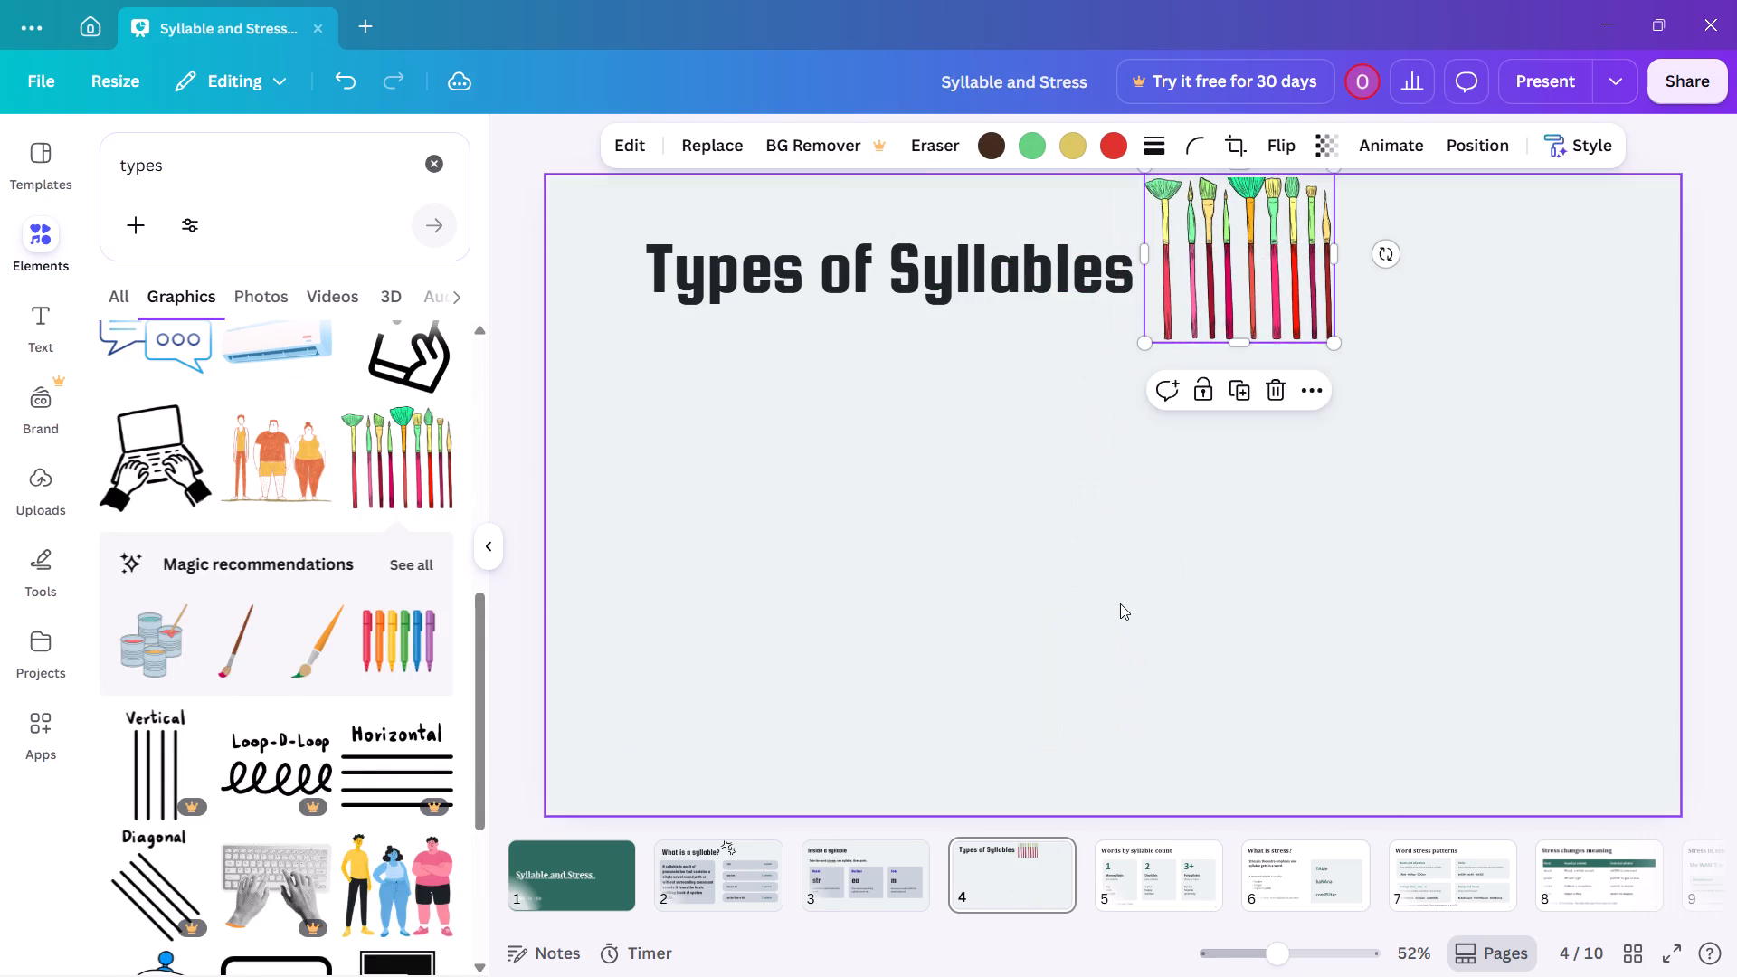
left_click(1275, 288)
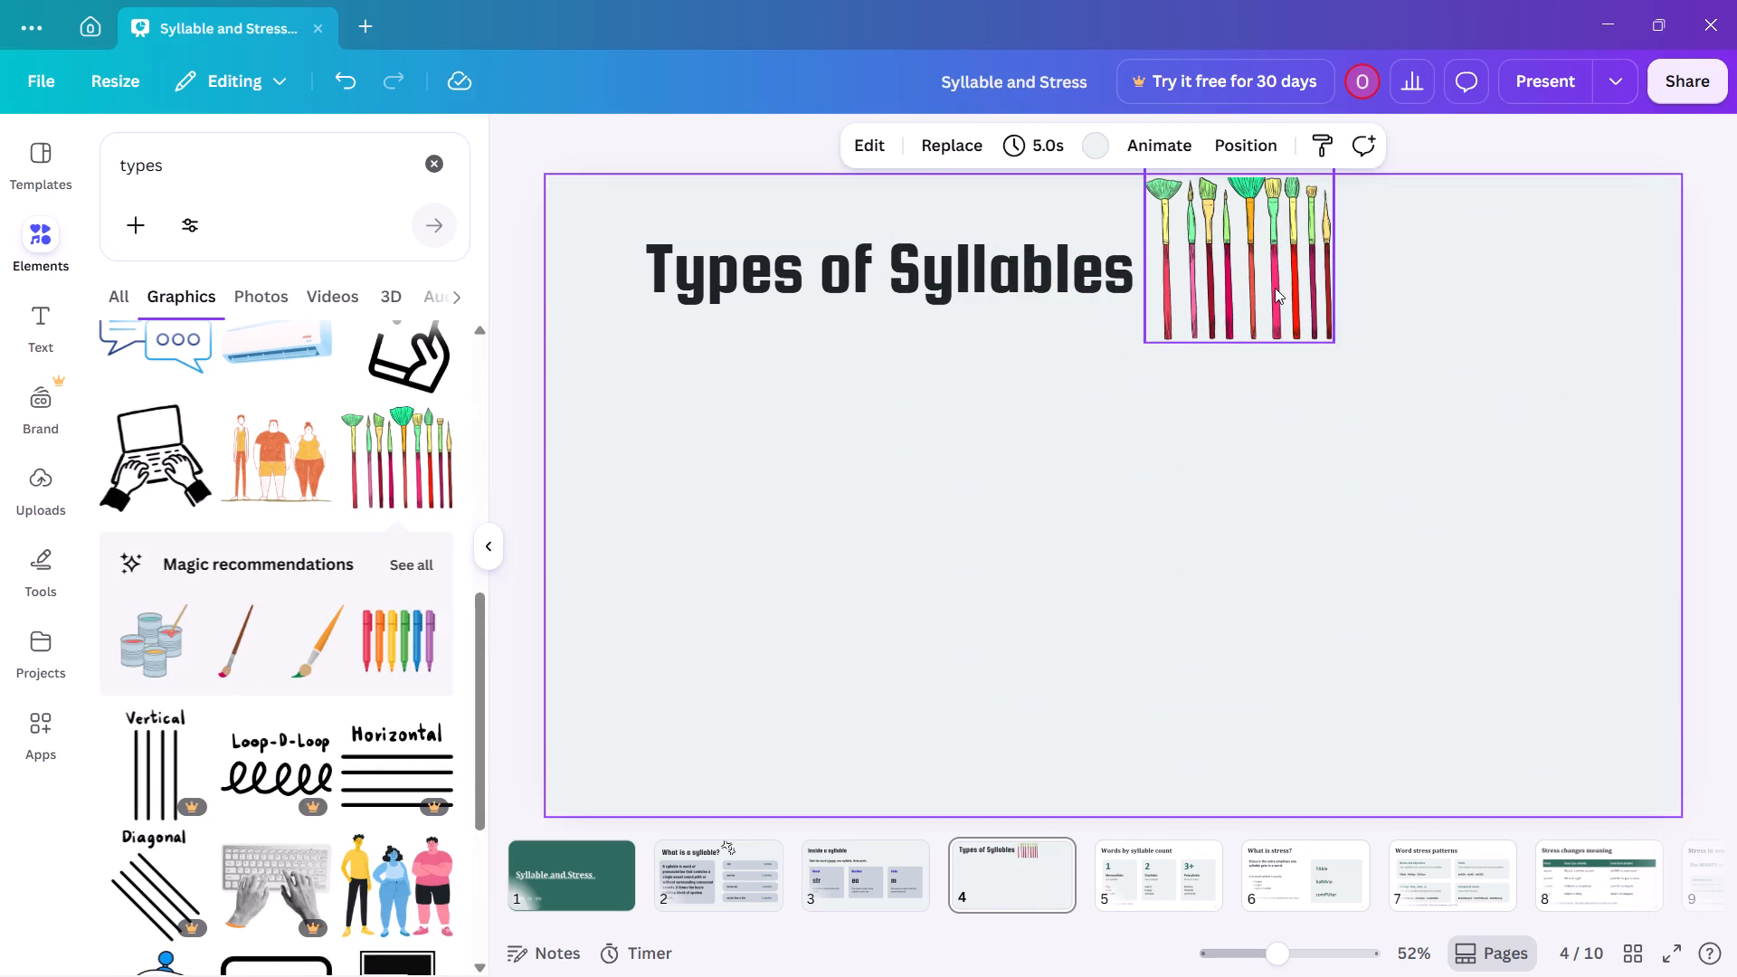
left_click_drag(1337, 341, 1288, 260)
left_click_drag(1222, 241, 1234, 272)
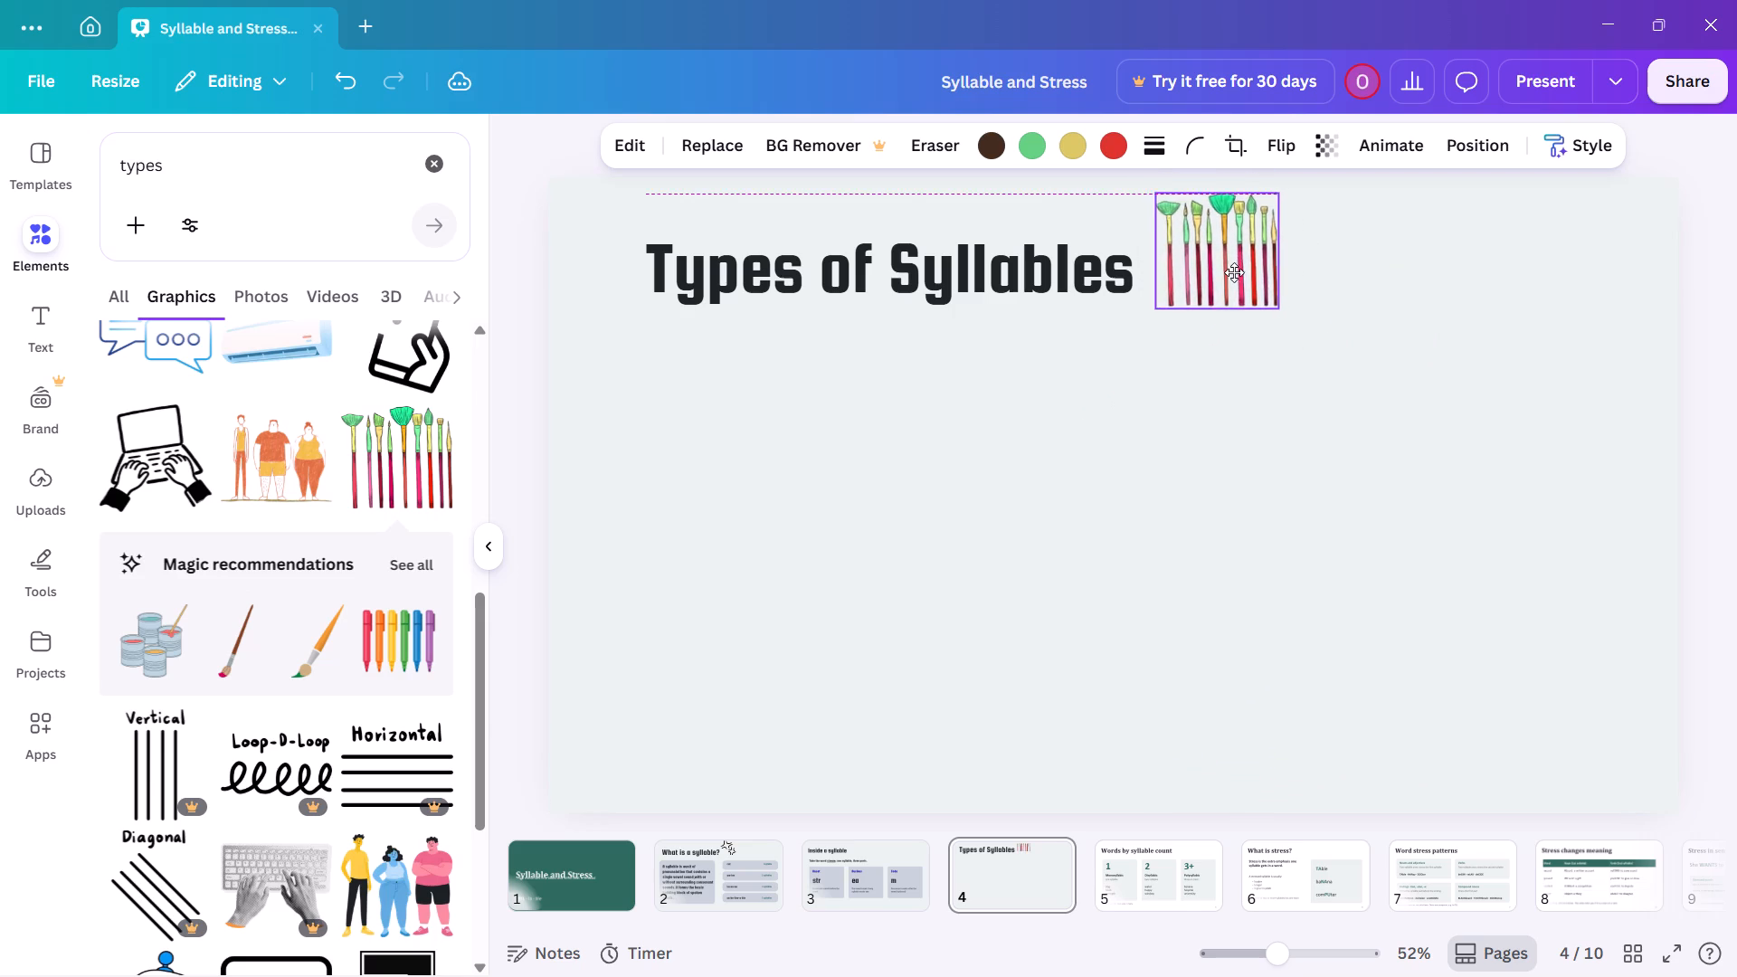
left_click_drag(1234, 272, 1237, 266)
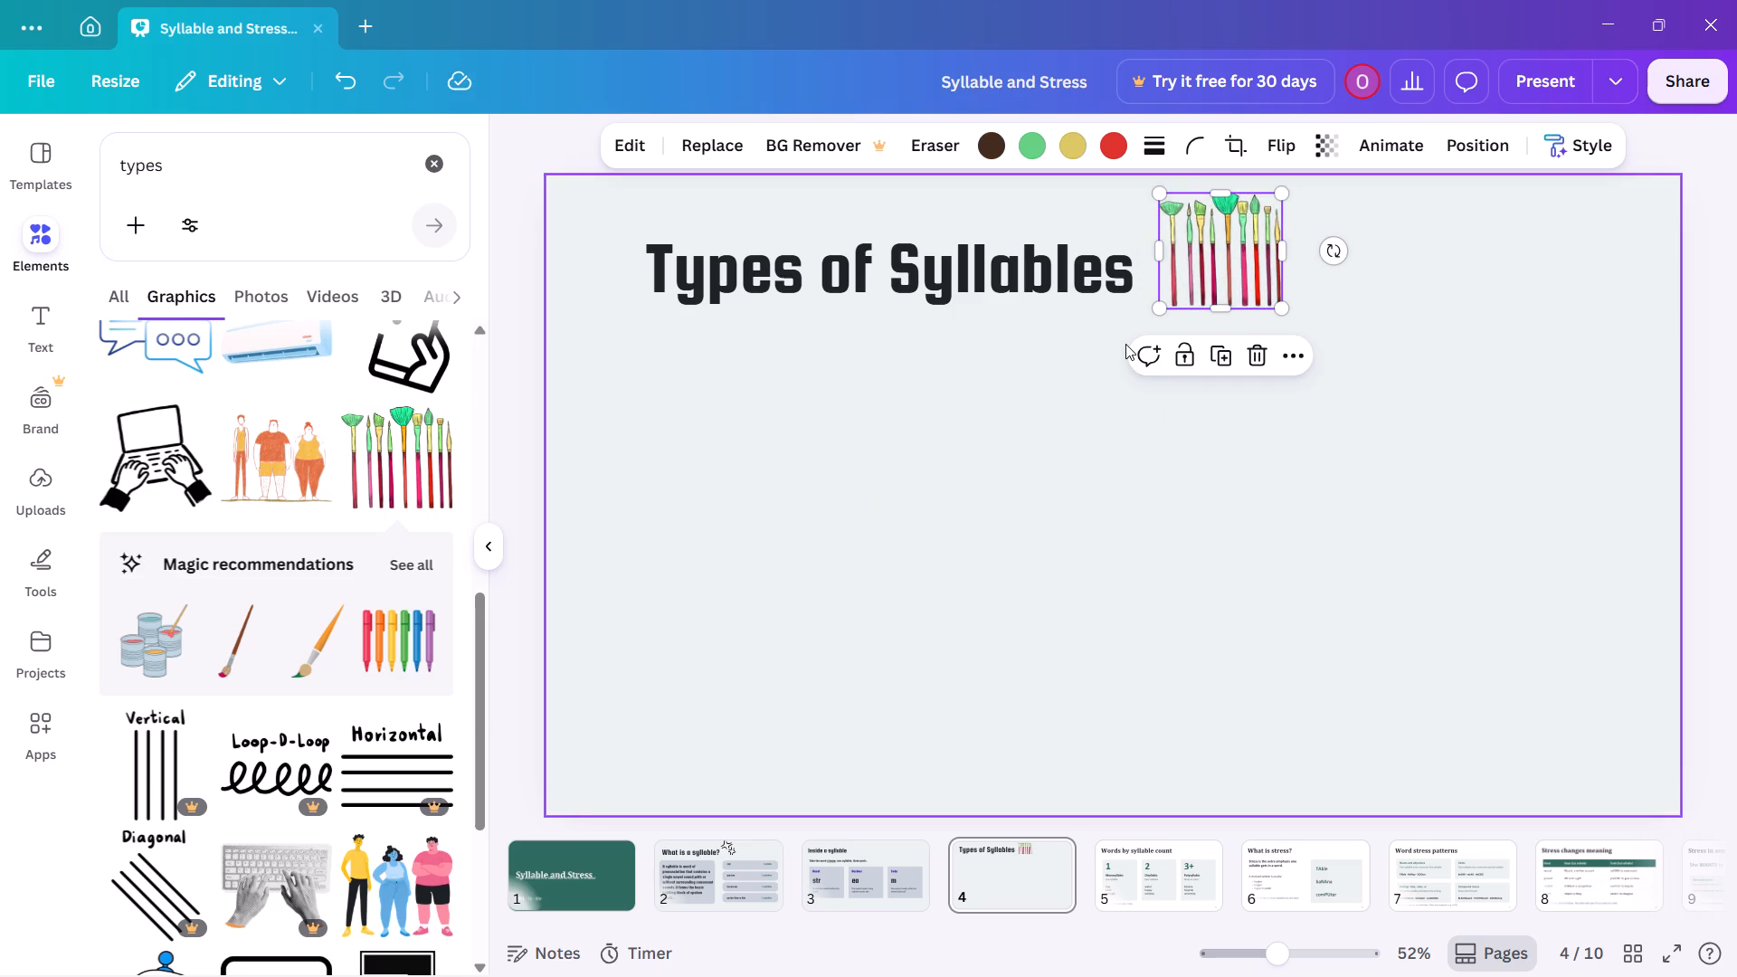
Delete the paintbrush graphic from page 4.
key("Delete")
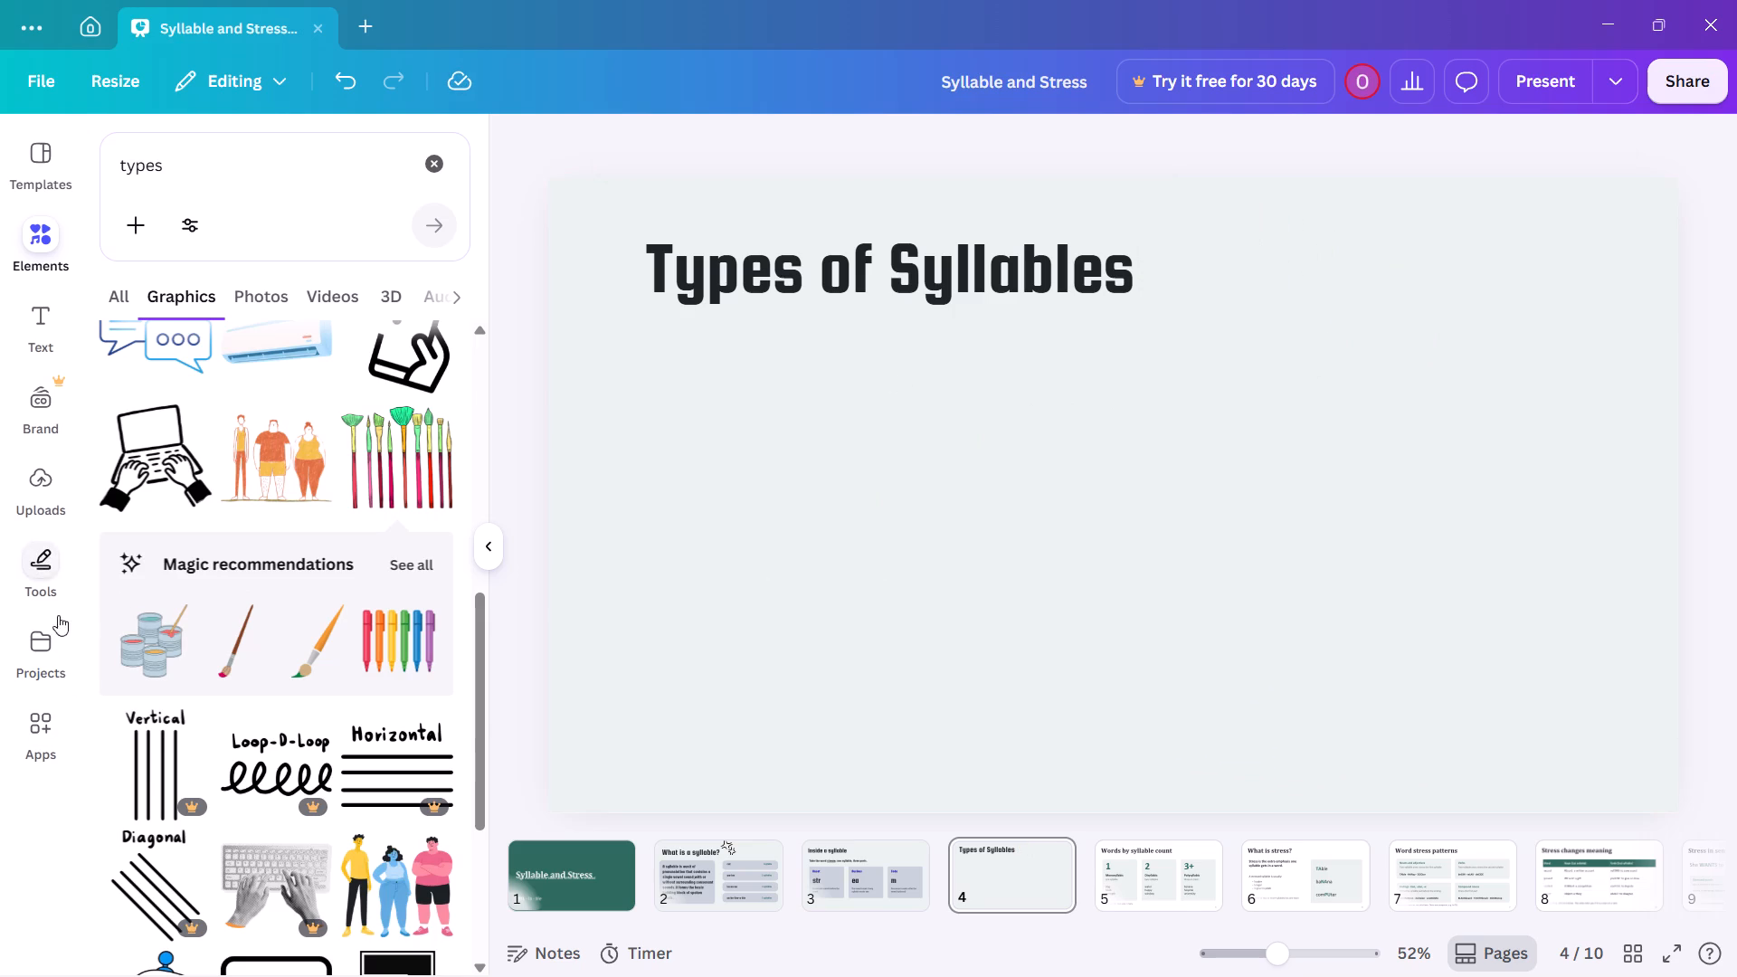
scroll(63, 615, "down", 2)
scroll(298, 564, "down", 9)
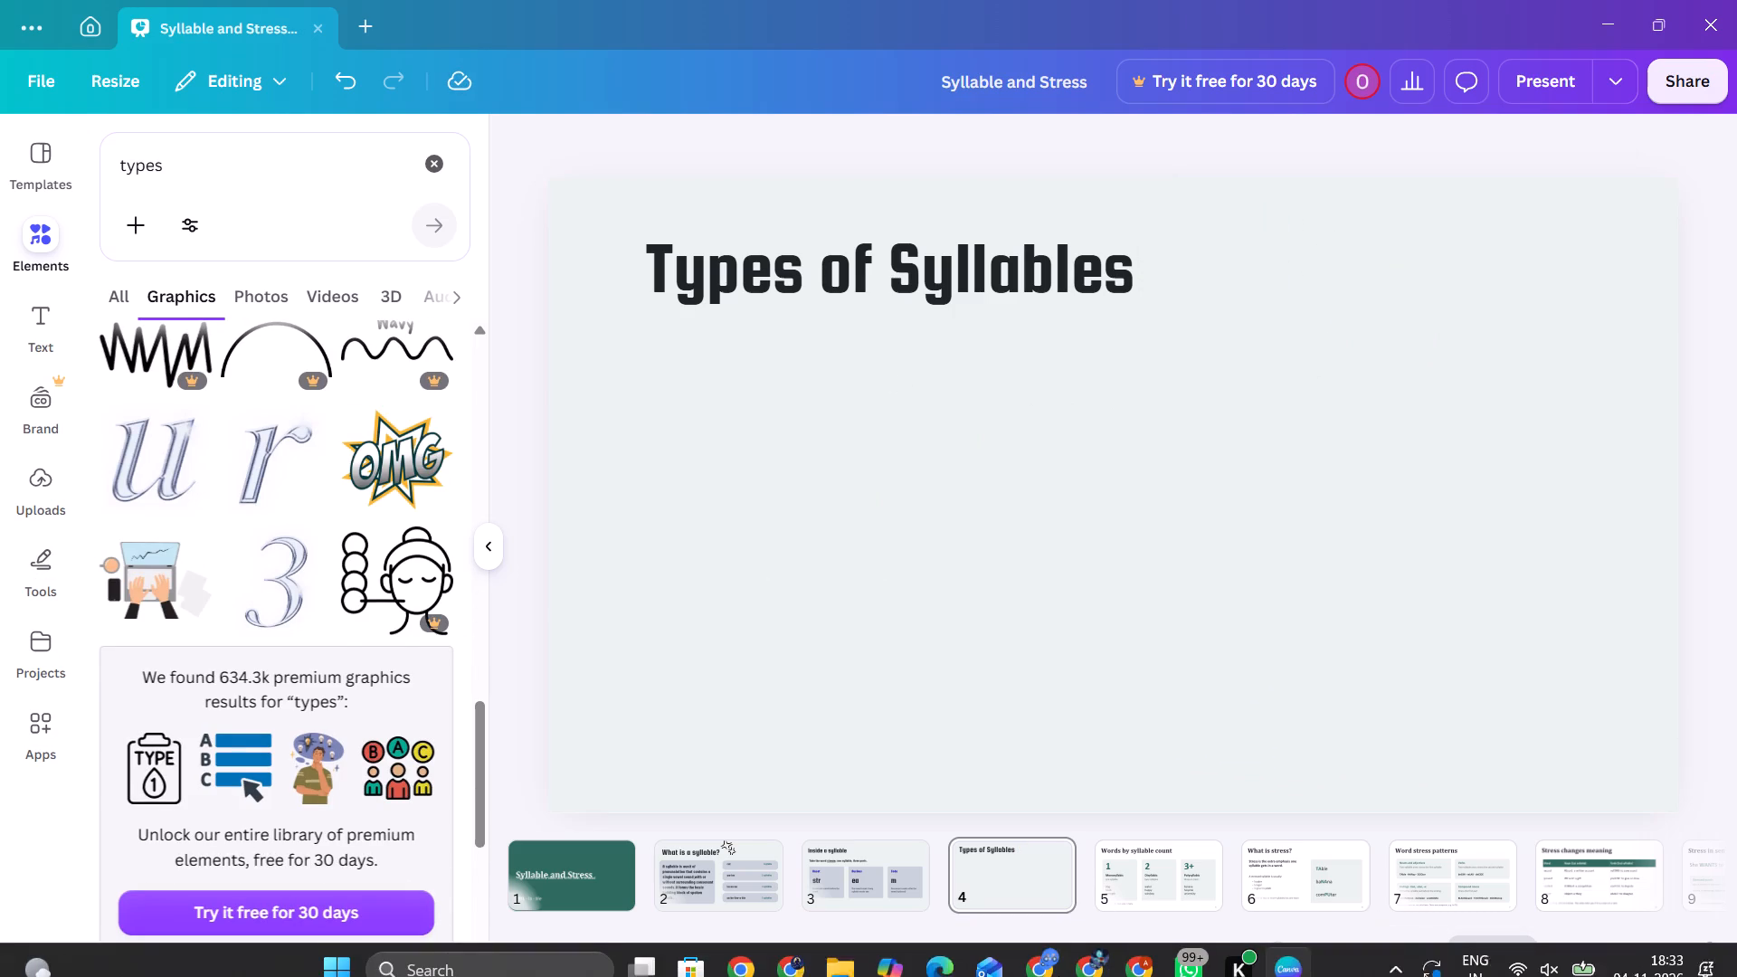
Switch to Chrome, close the Subject Syllabus page and search Google for "Types of syllable".
left_click(1048, 961)
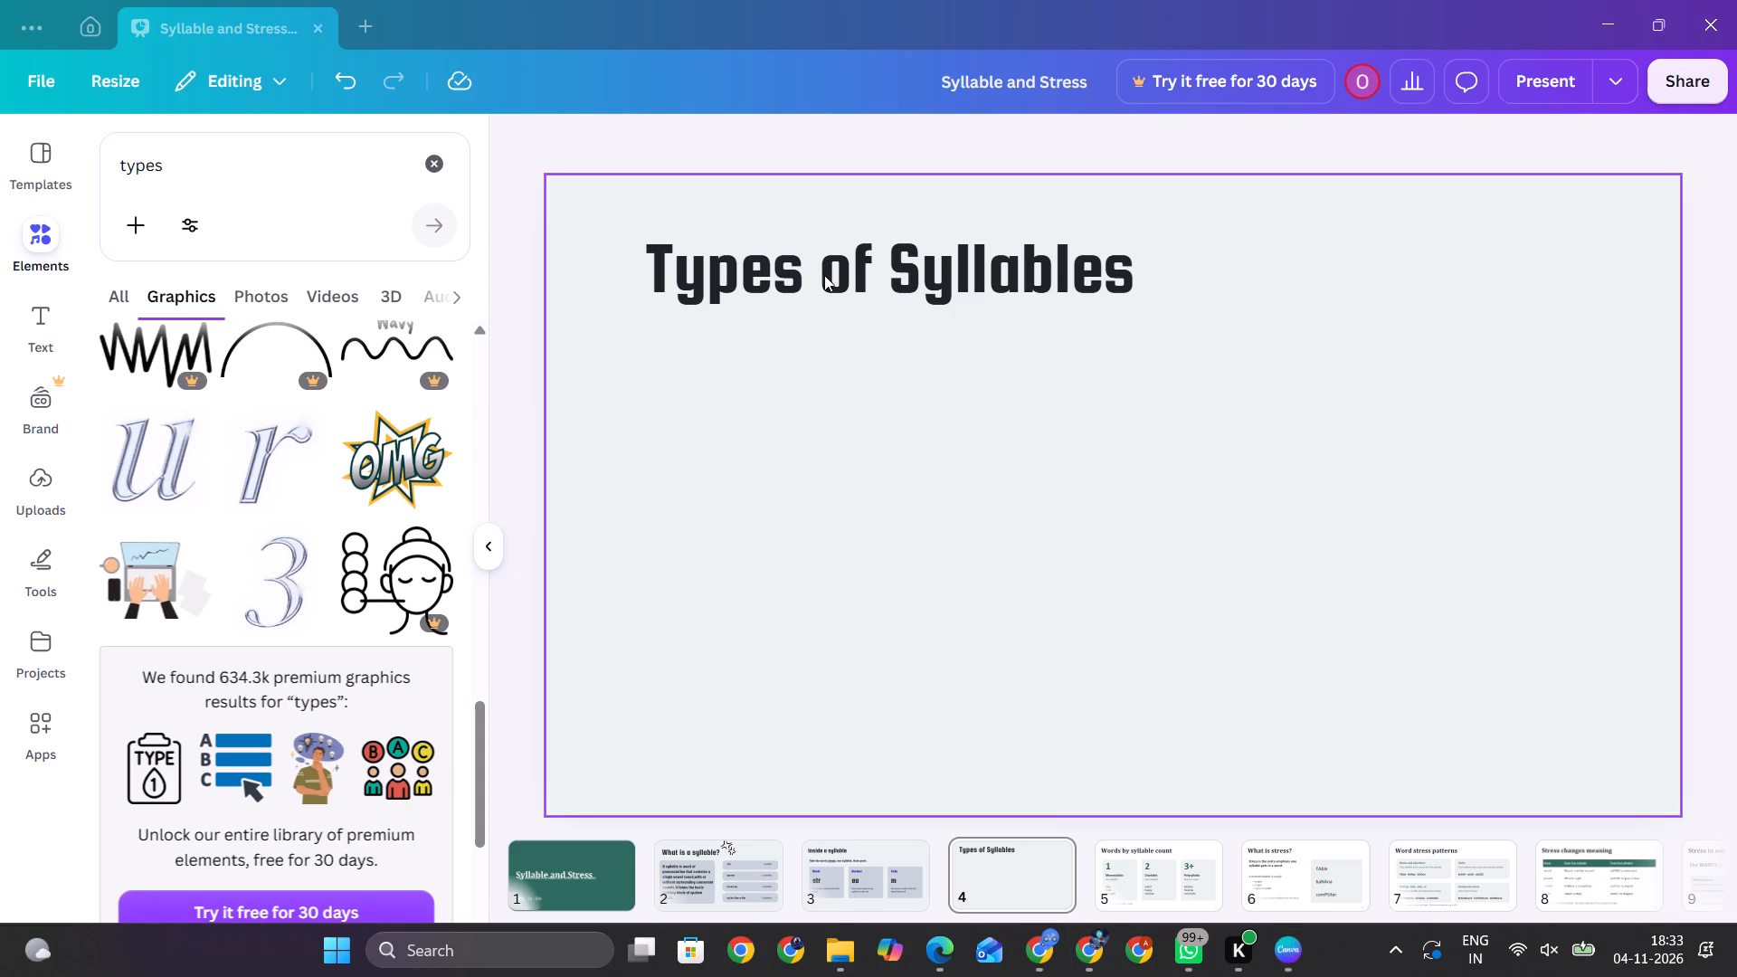
left_click(1030, 969)
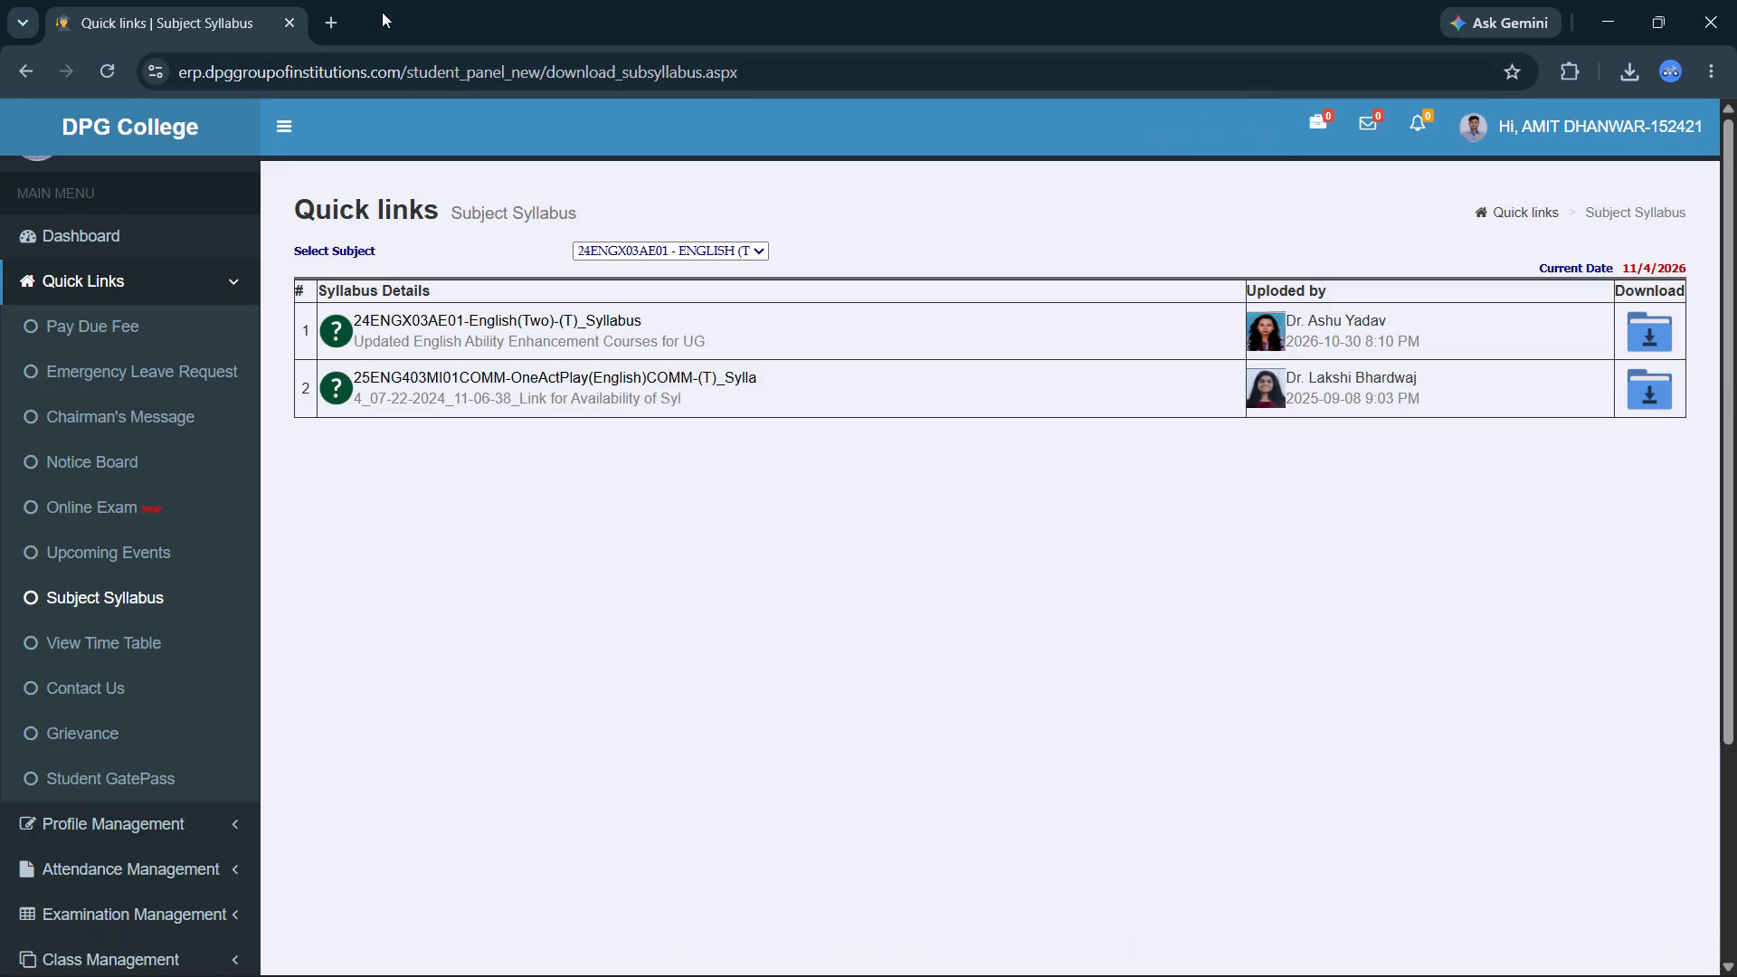
left_click(315, 26)
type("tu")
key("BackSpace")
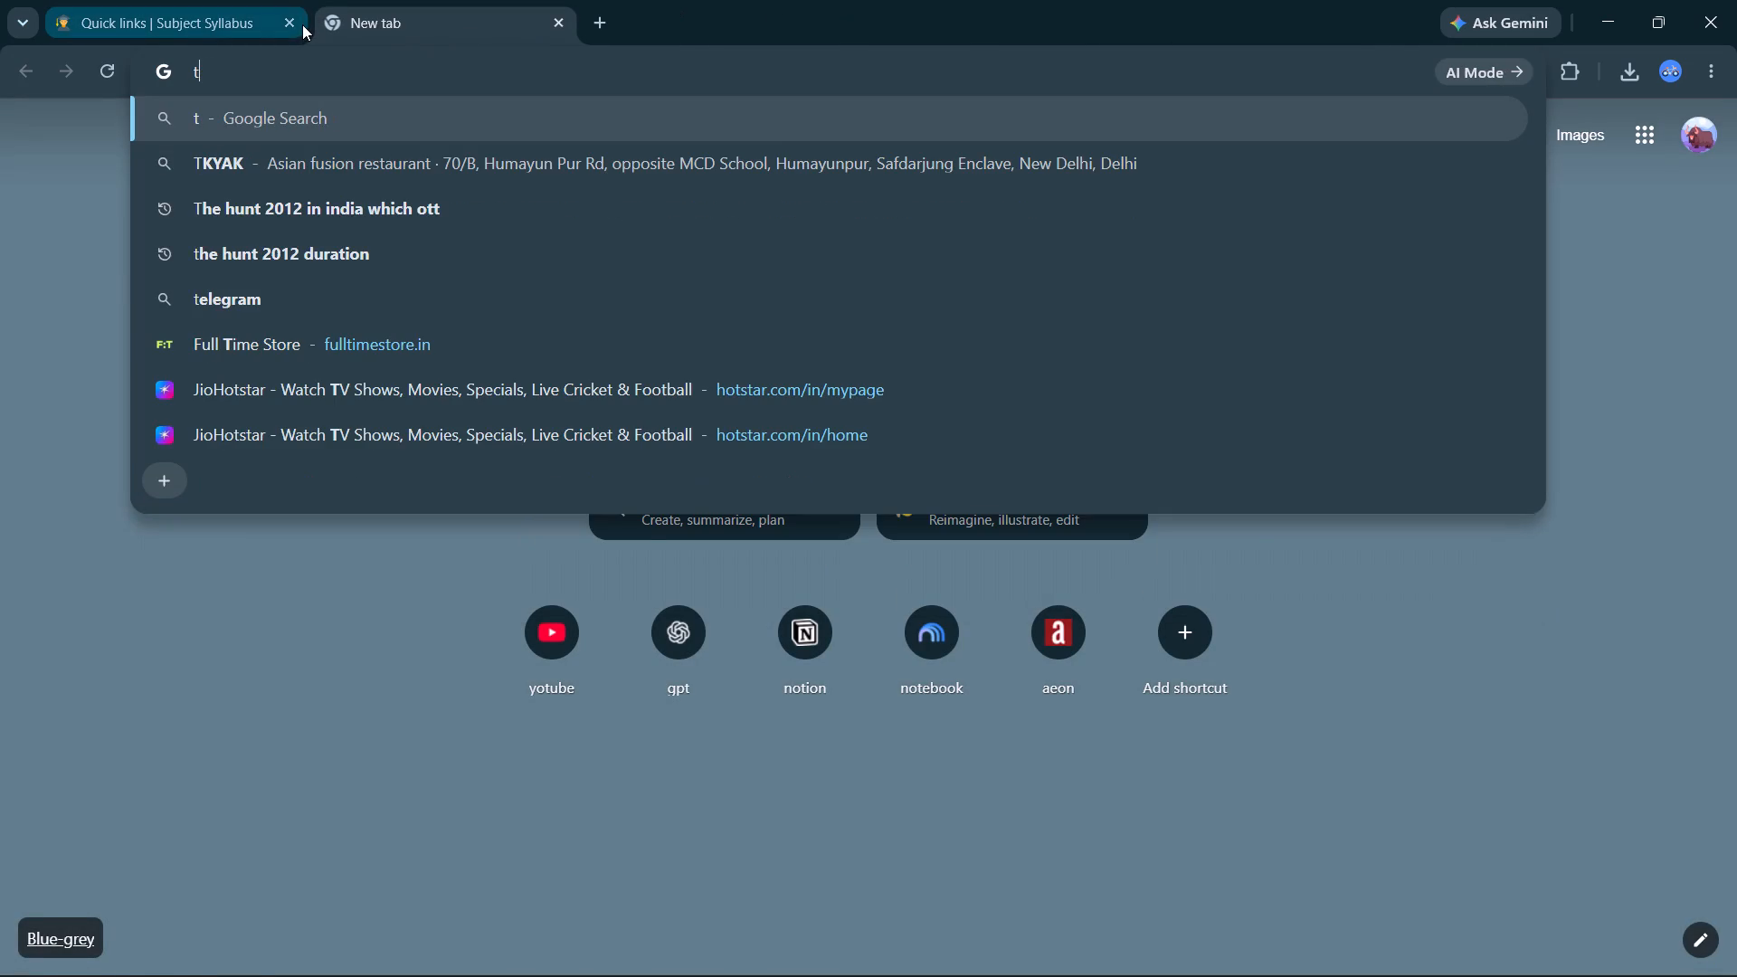
left_click_drag(302, 26, 293, 26)
left_click(288, 24)
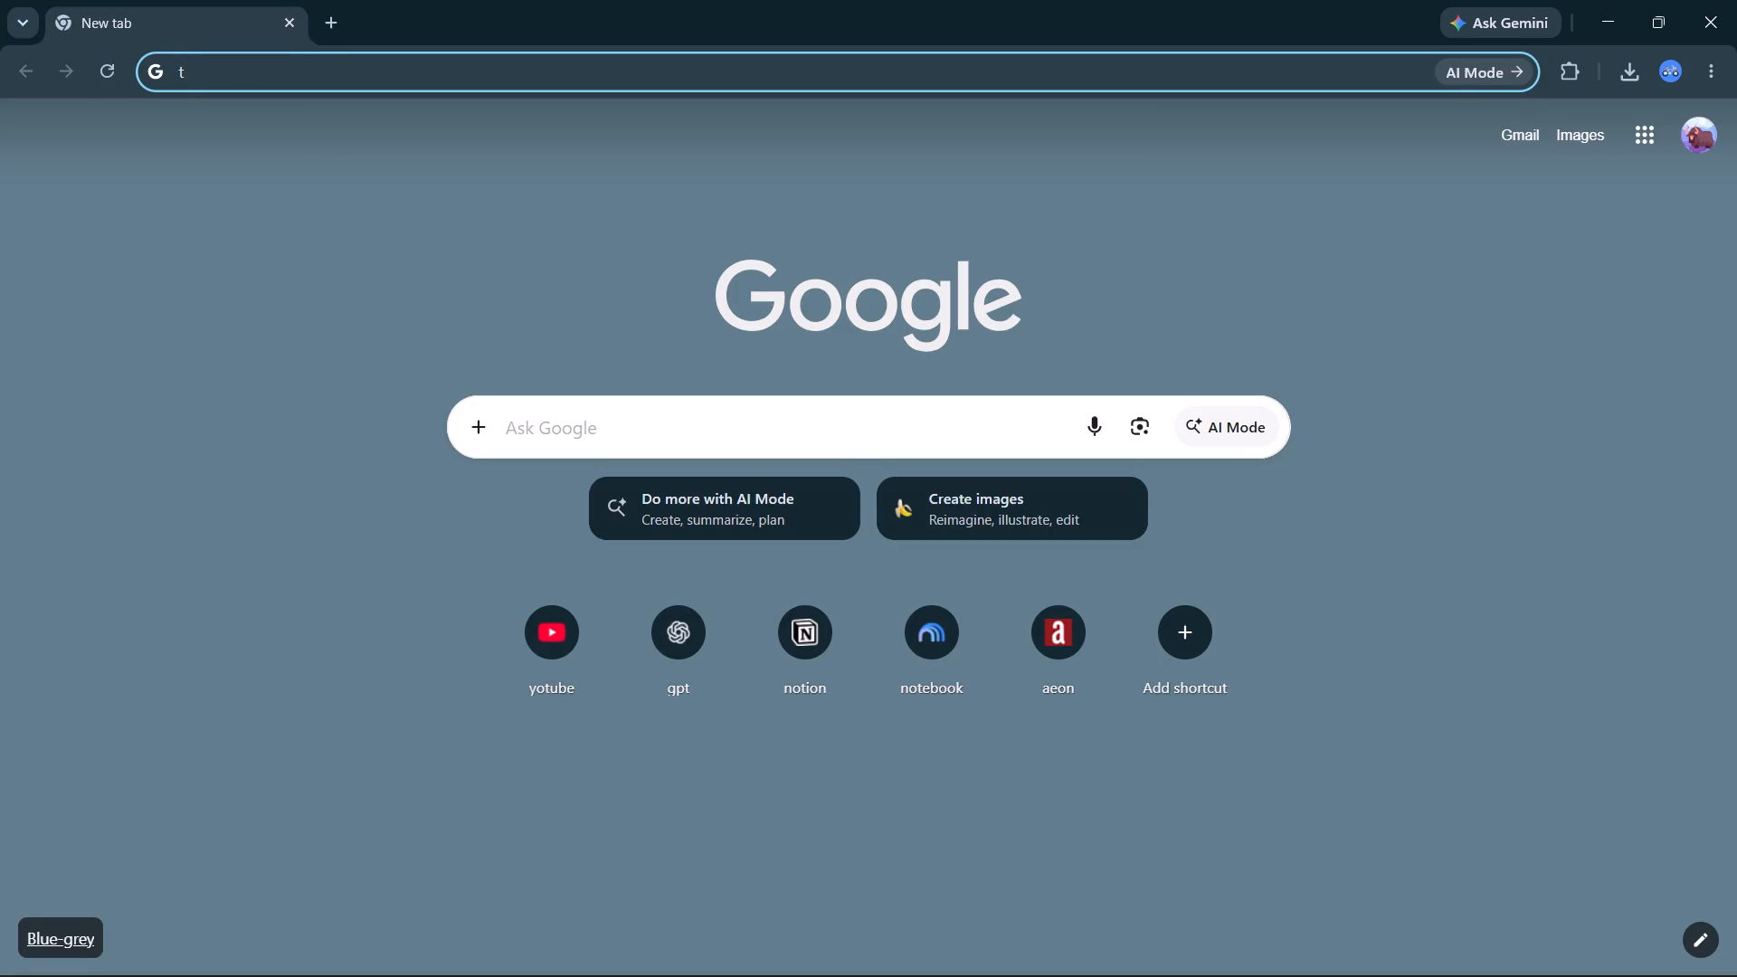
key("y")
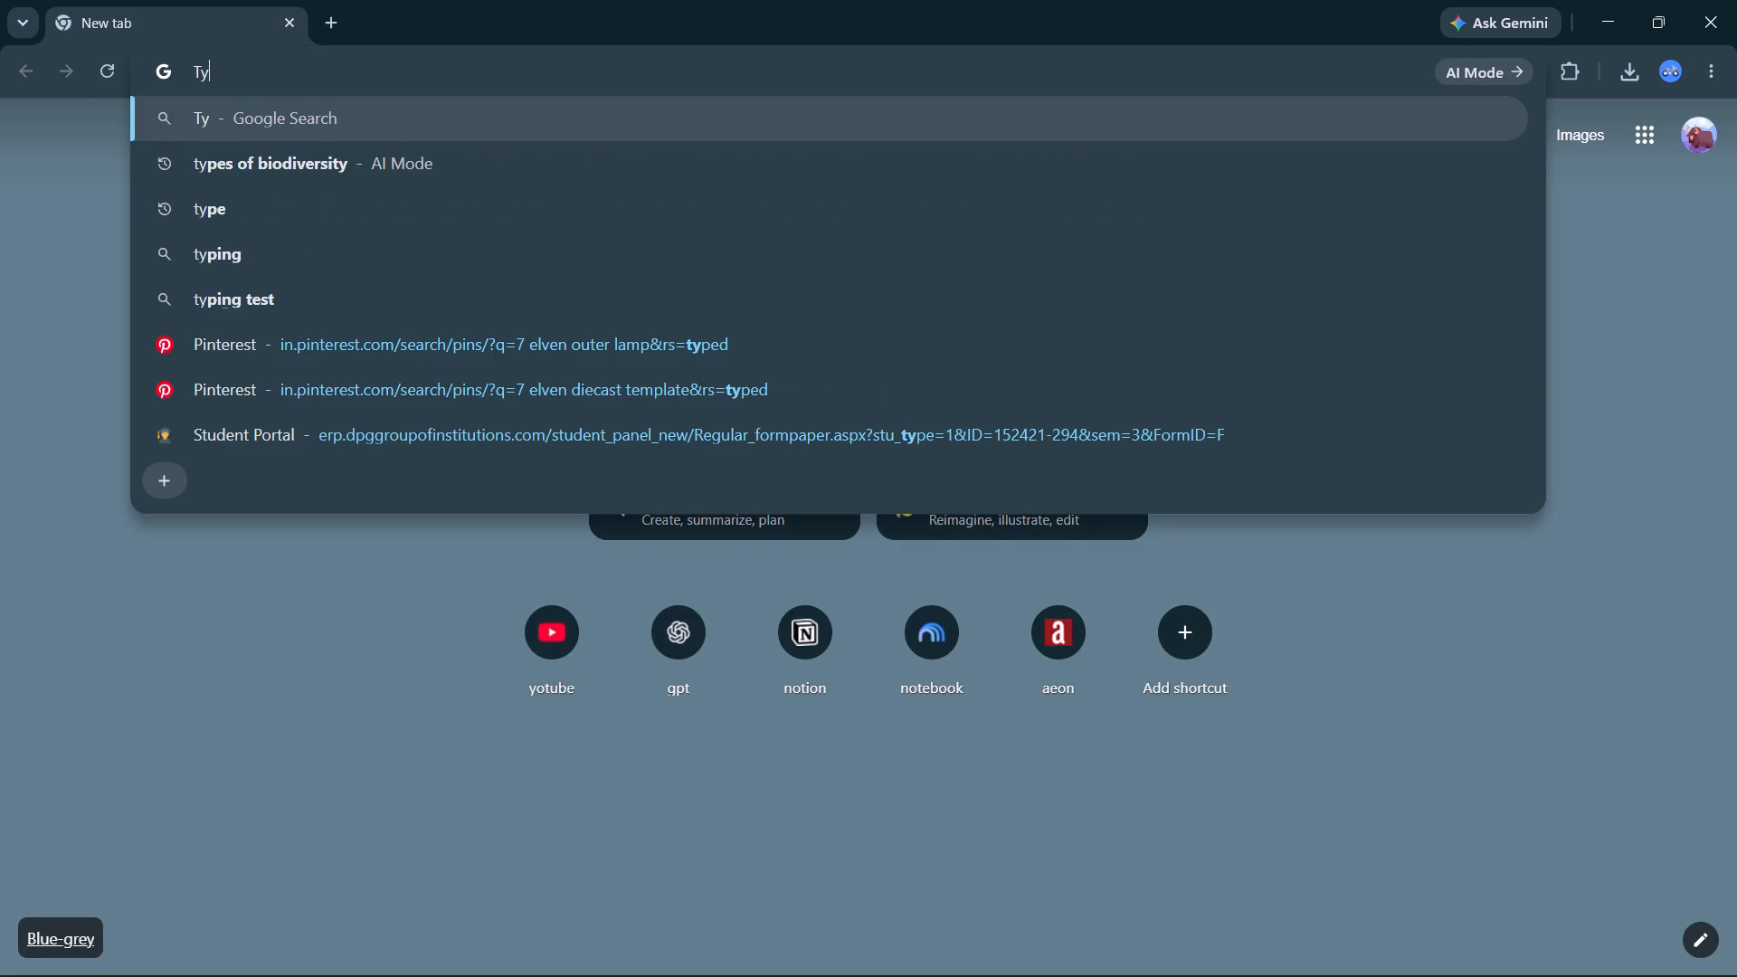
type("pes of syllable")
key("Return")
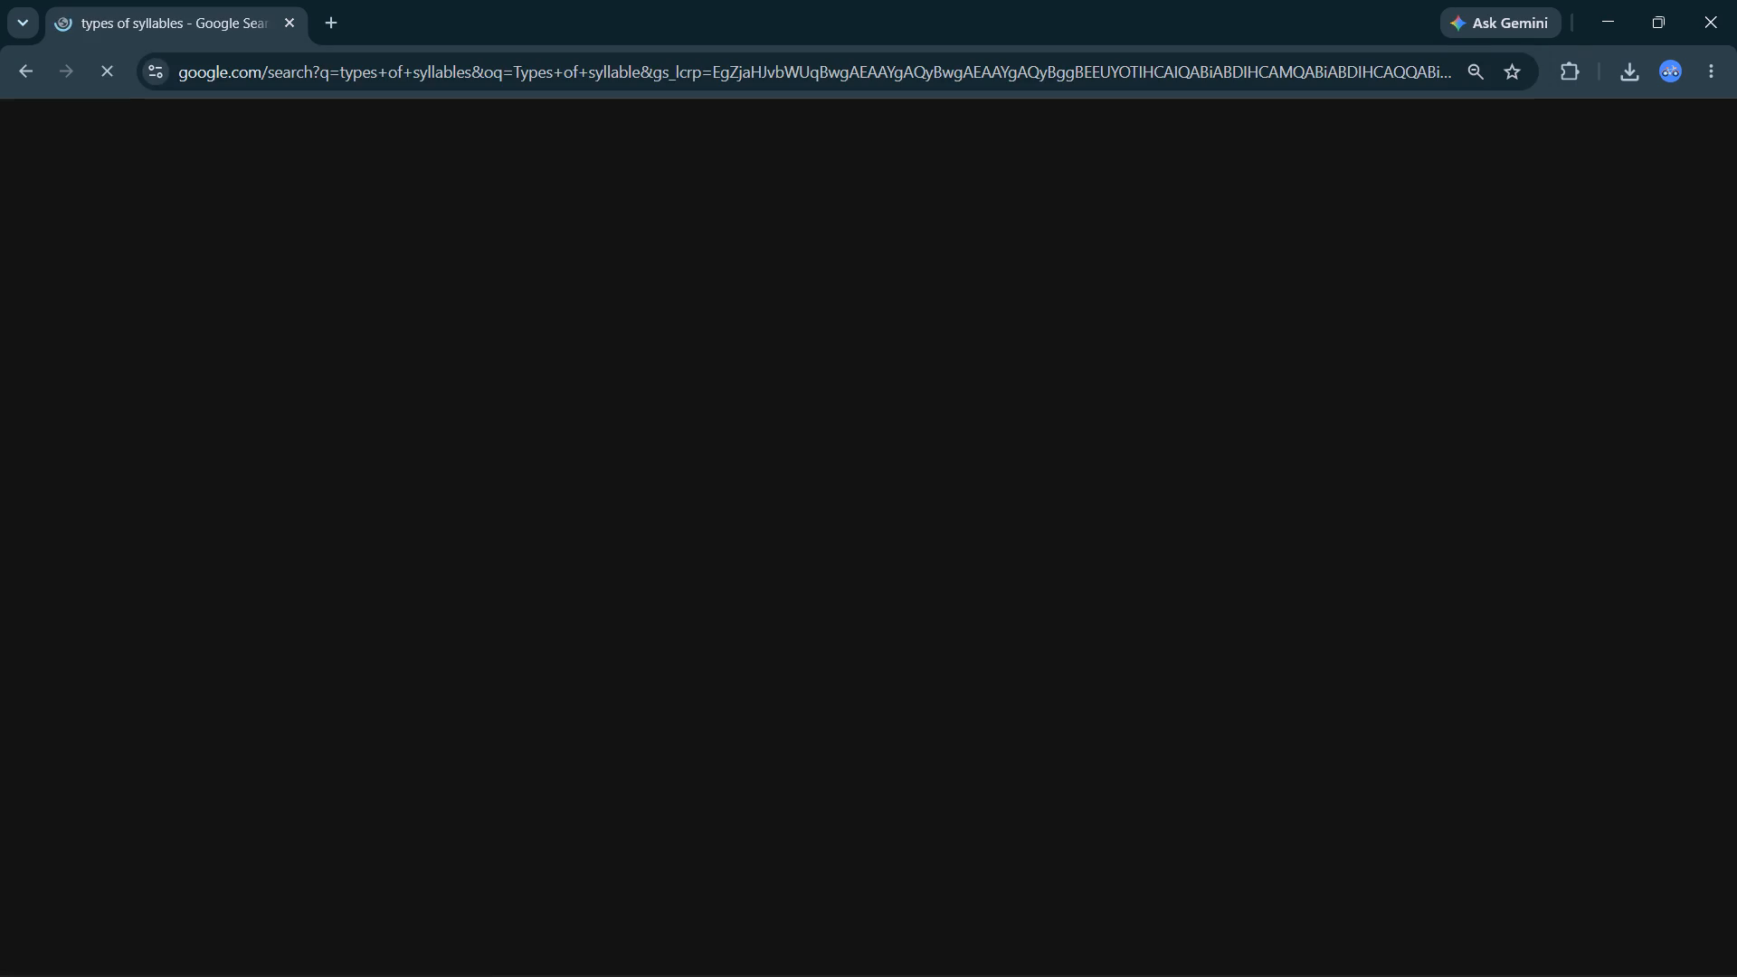
Read through the search overview of syllable types, including their definitions and examples.
scroll(538, 310, "down", 3)
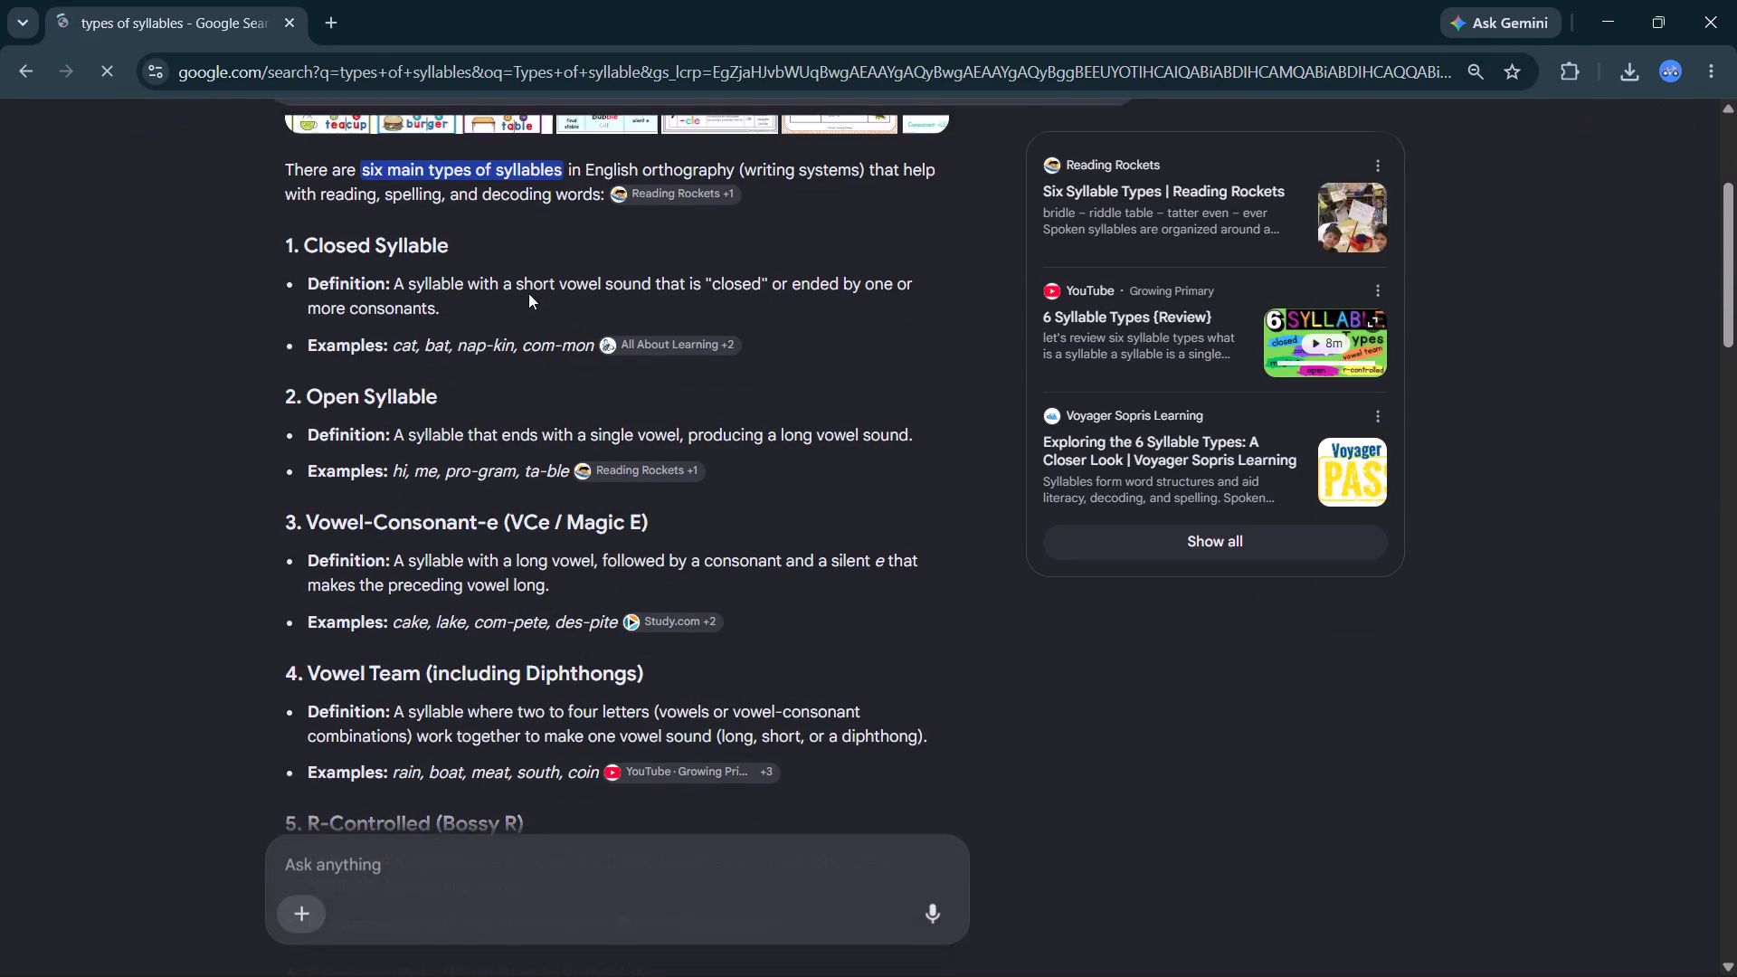
scroll(528, 290, "down", 4)
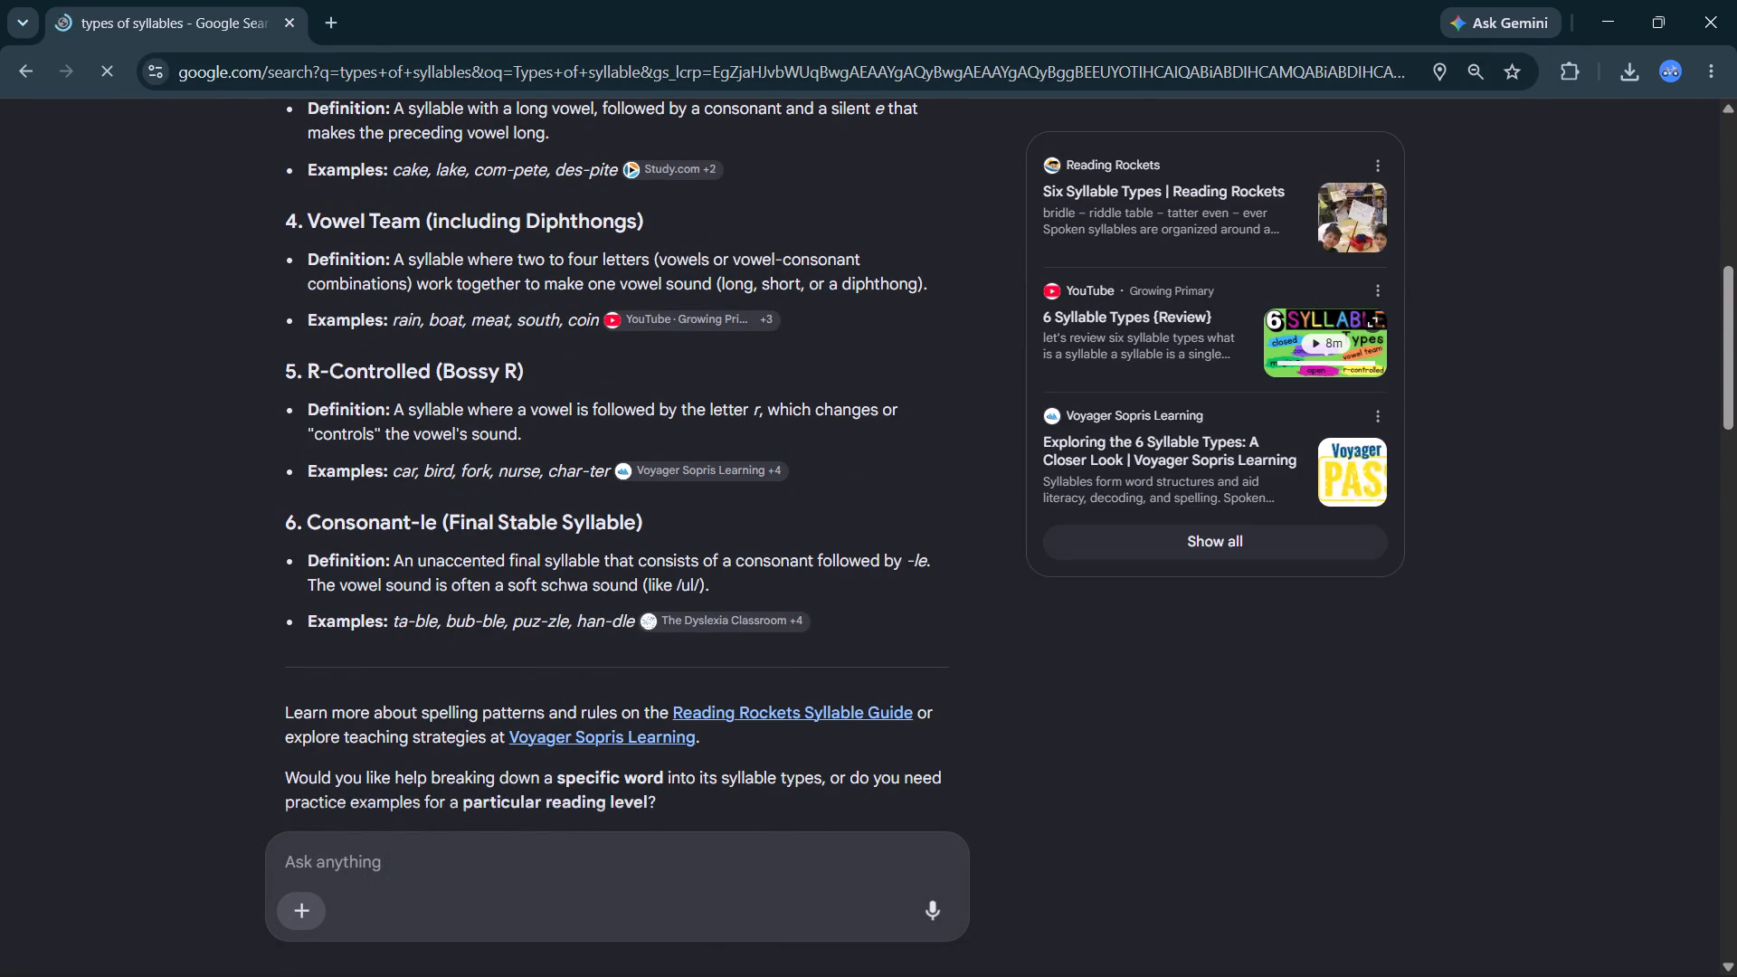
scroll(527, 276, "down", 5)
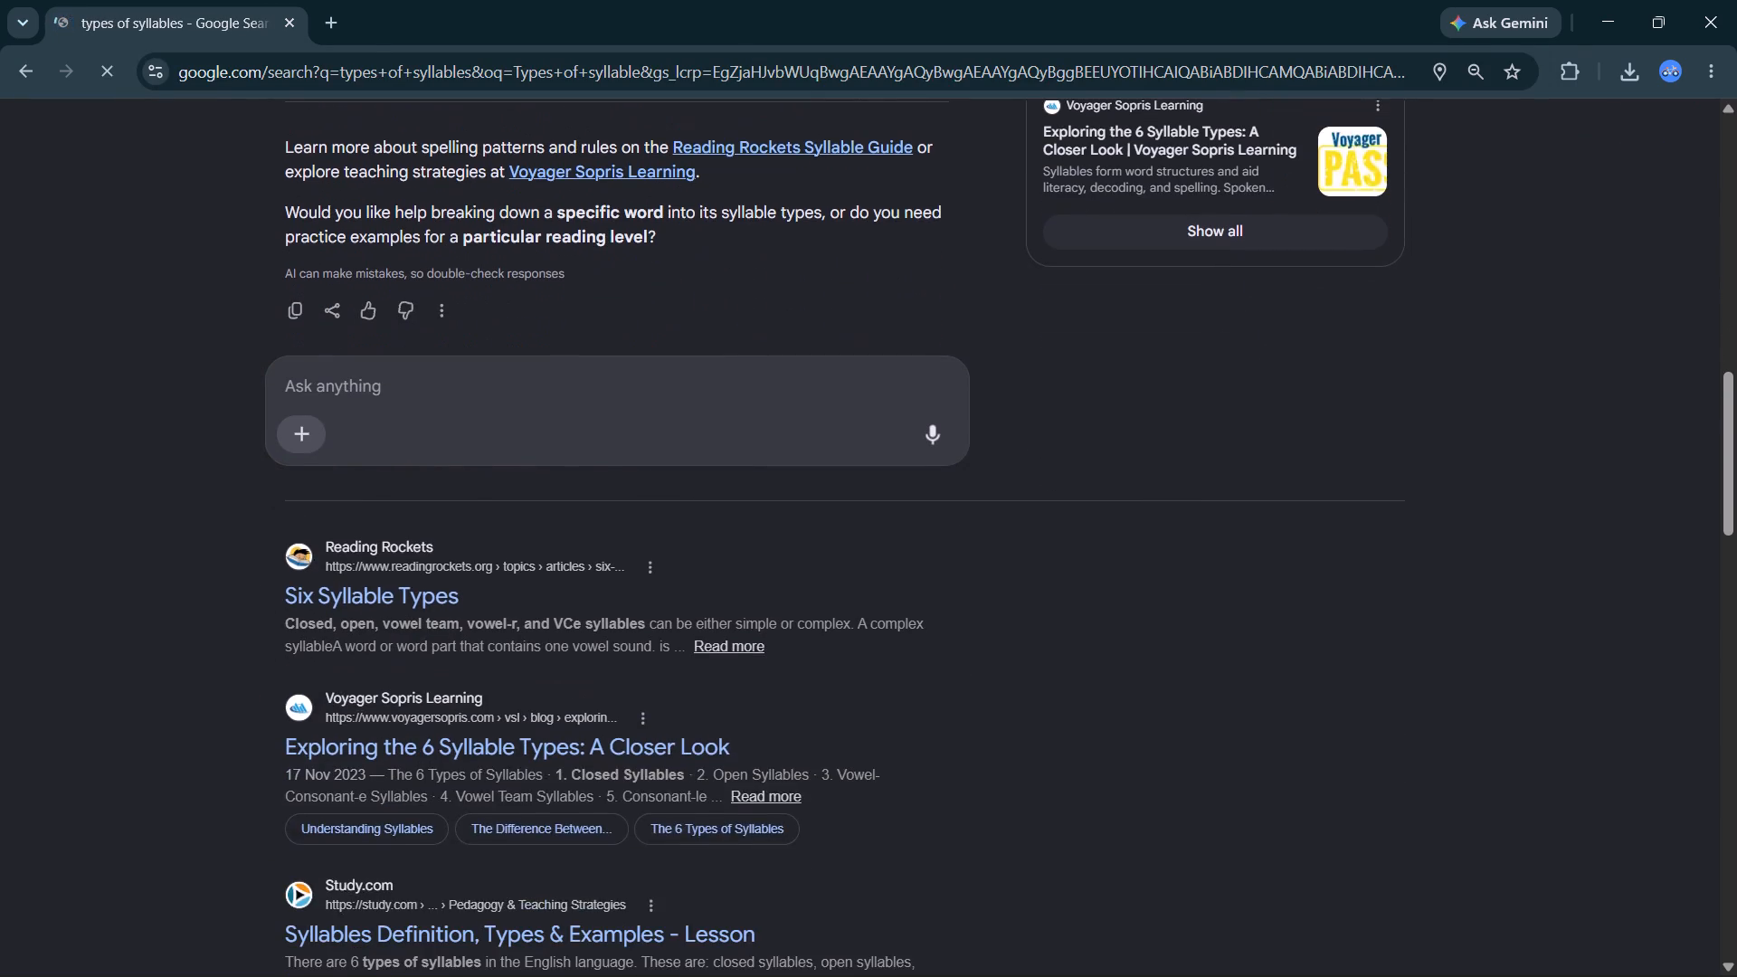
scroll(527, 271, "up", 16)
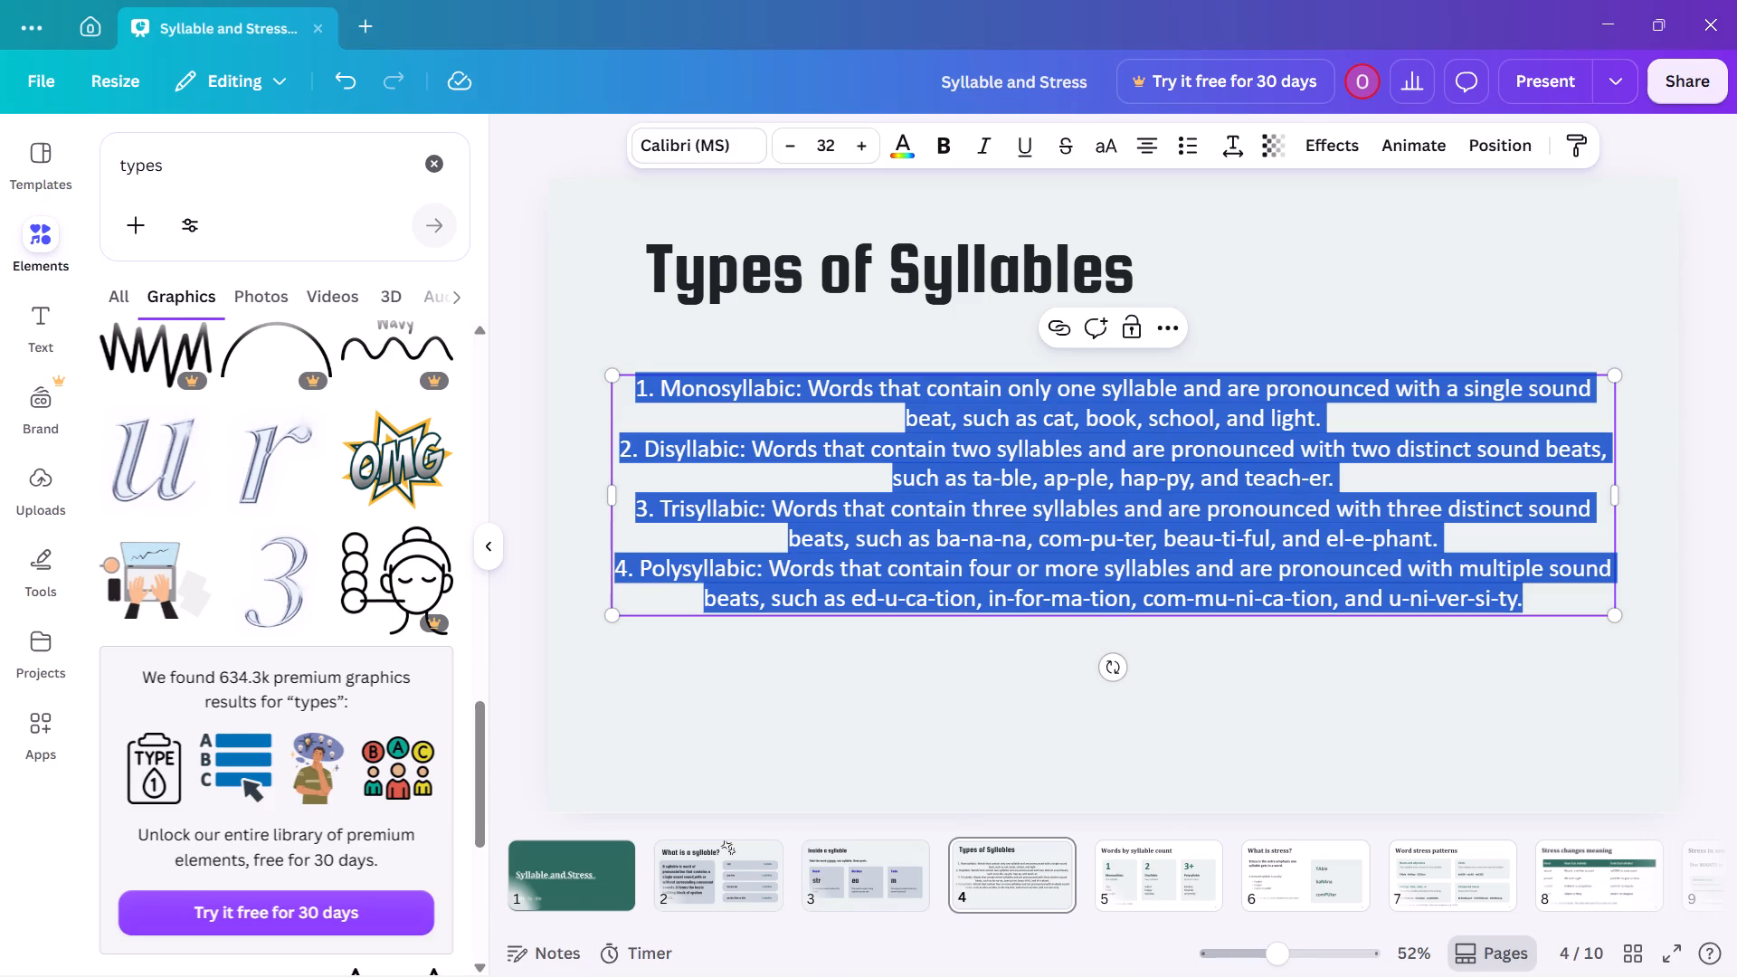
Narrow the pasted definitions text box to about two thirds of the page width and left-align its text.
left_click_drag(1618, 494, 1146, 494)
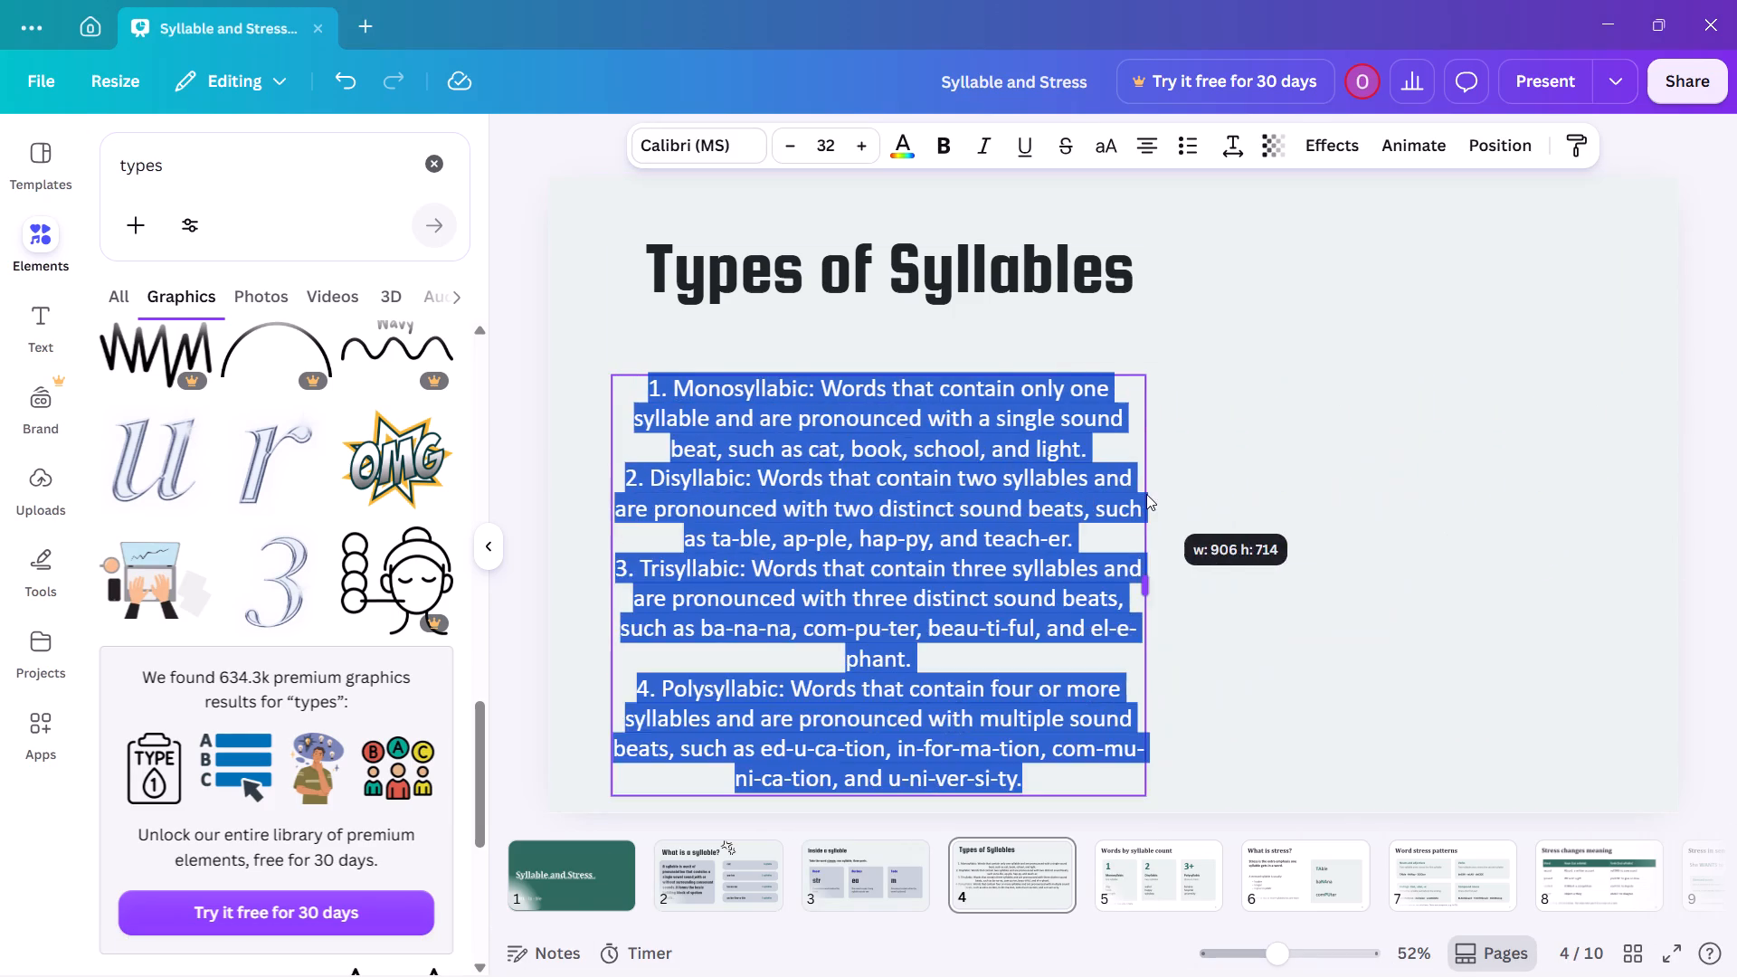
left_click_drag(1146, 494, 1355, 471)
left_click(1144, 146)
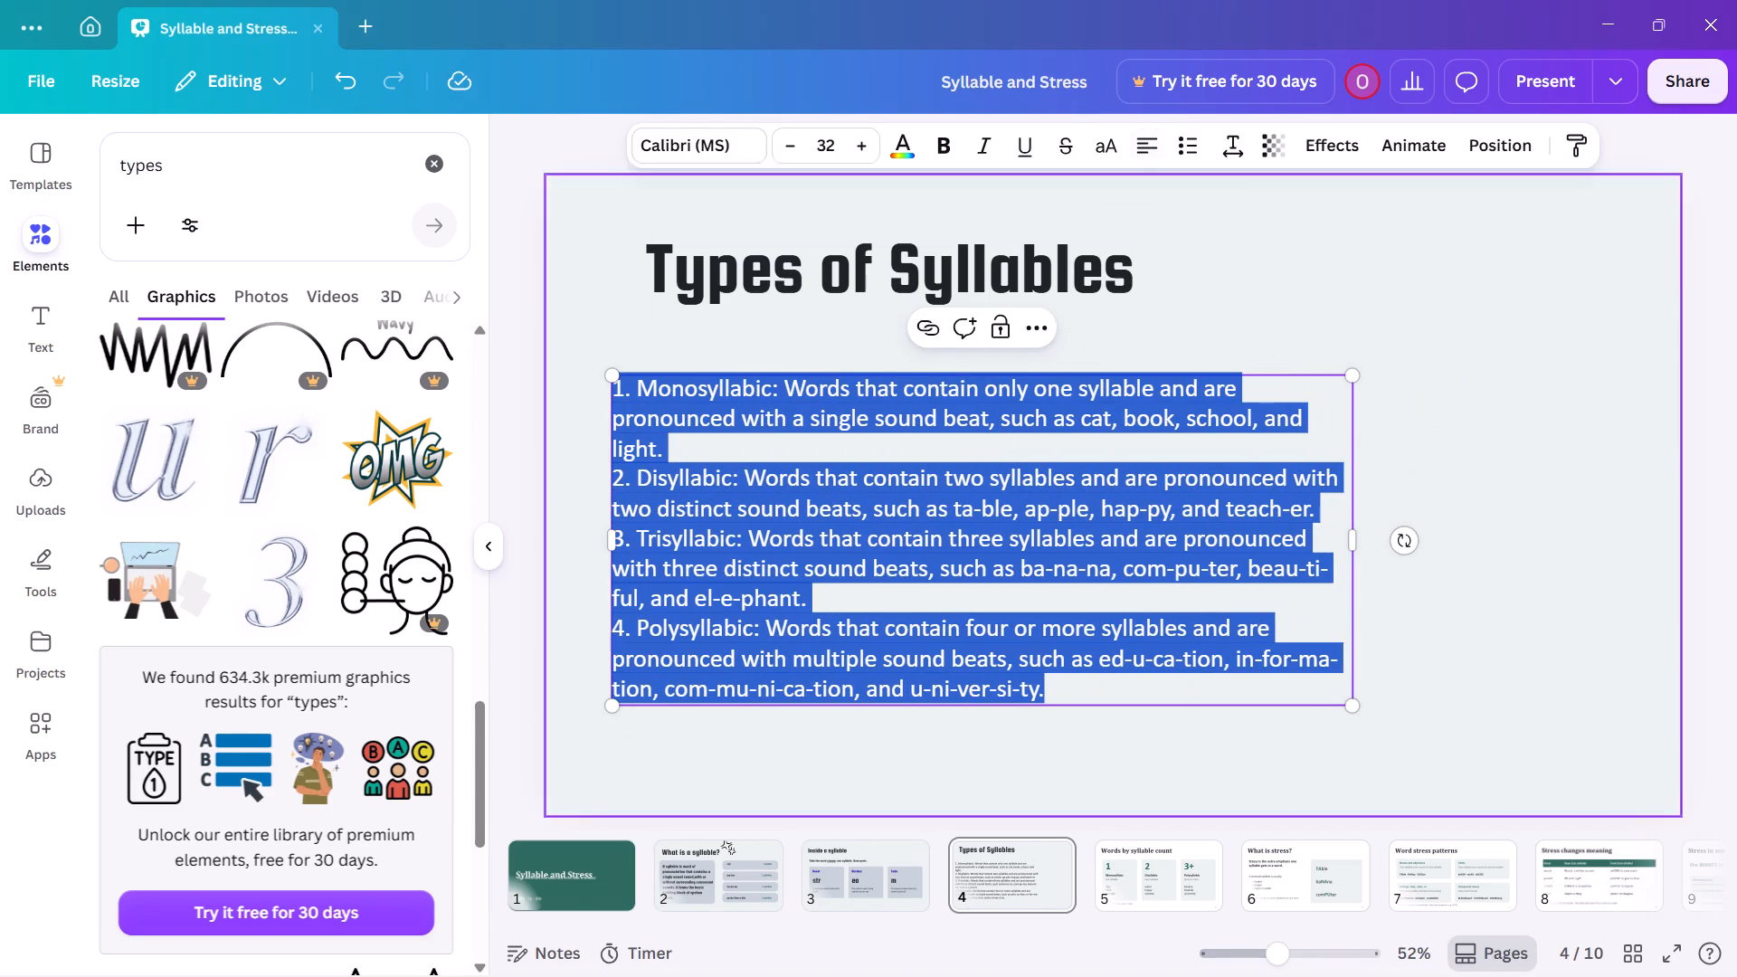
left_click(1535, 501)
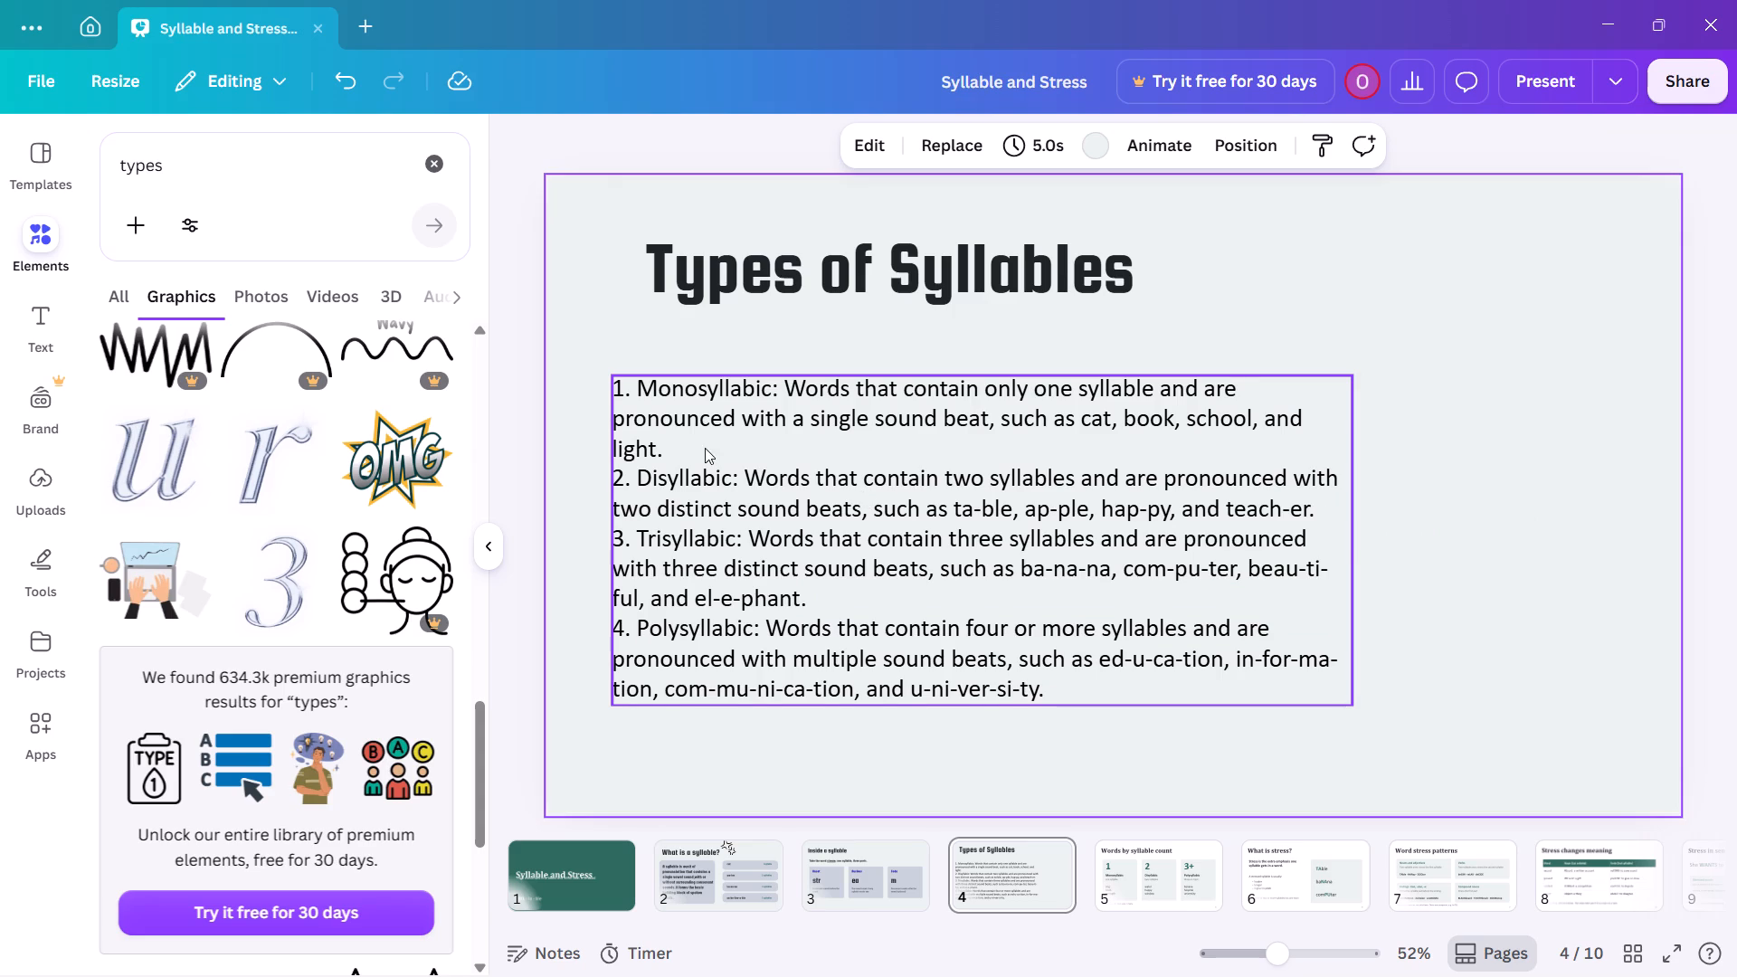
Separate the four definitions with blank lines and move the text box up closer to the "Types of Syllables" title.
left_click(681, 448)
left_click(670, 448)
left_click(654, 449)
left_click(664, 451)
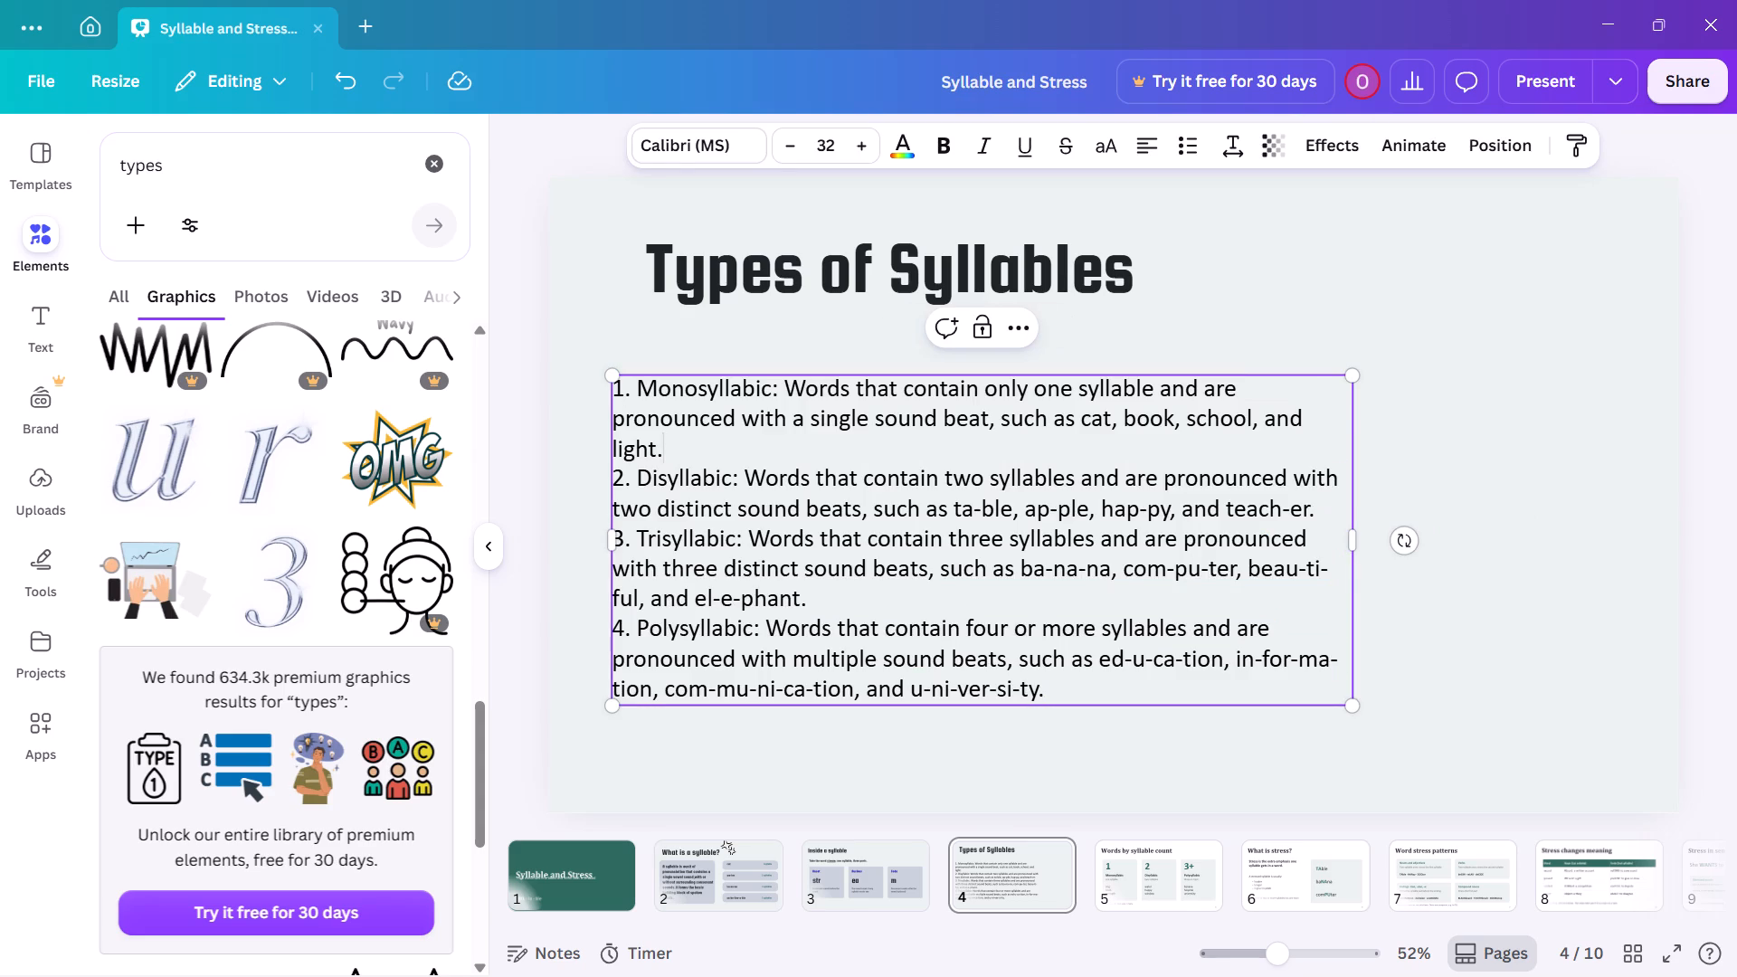
key("Return")
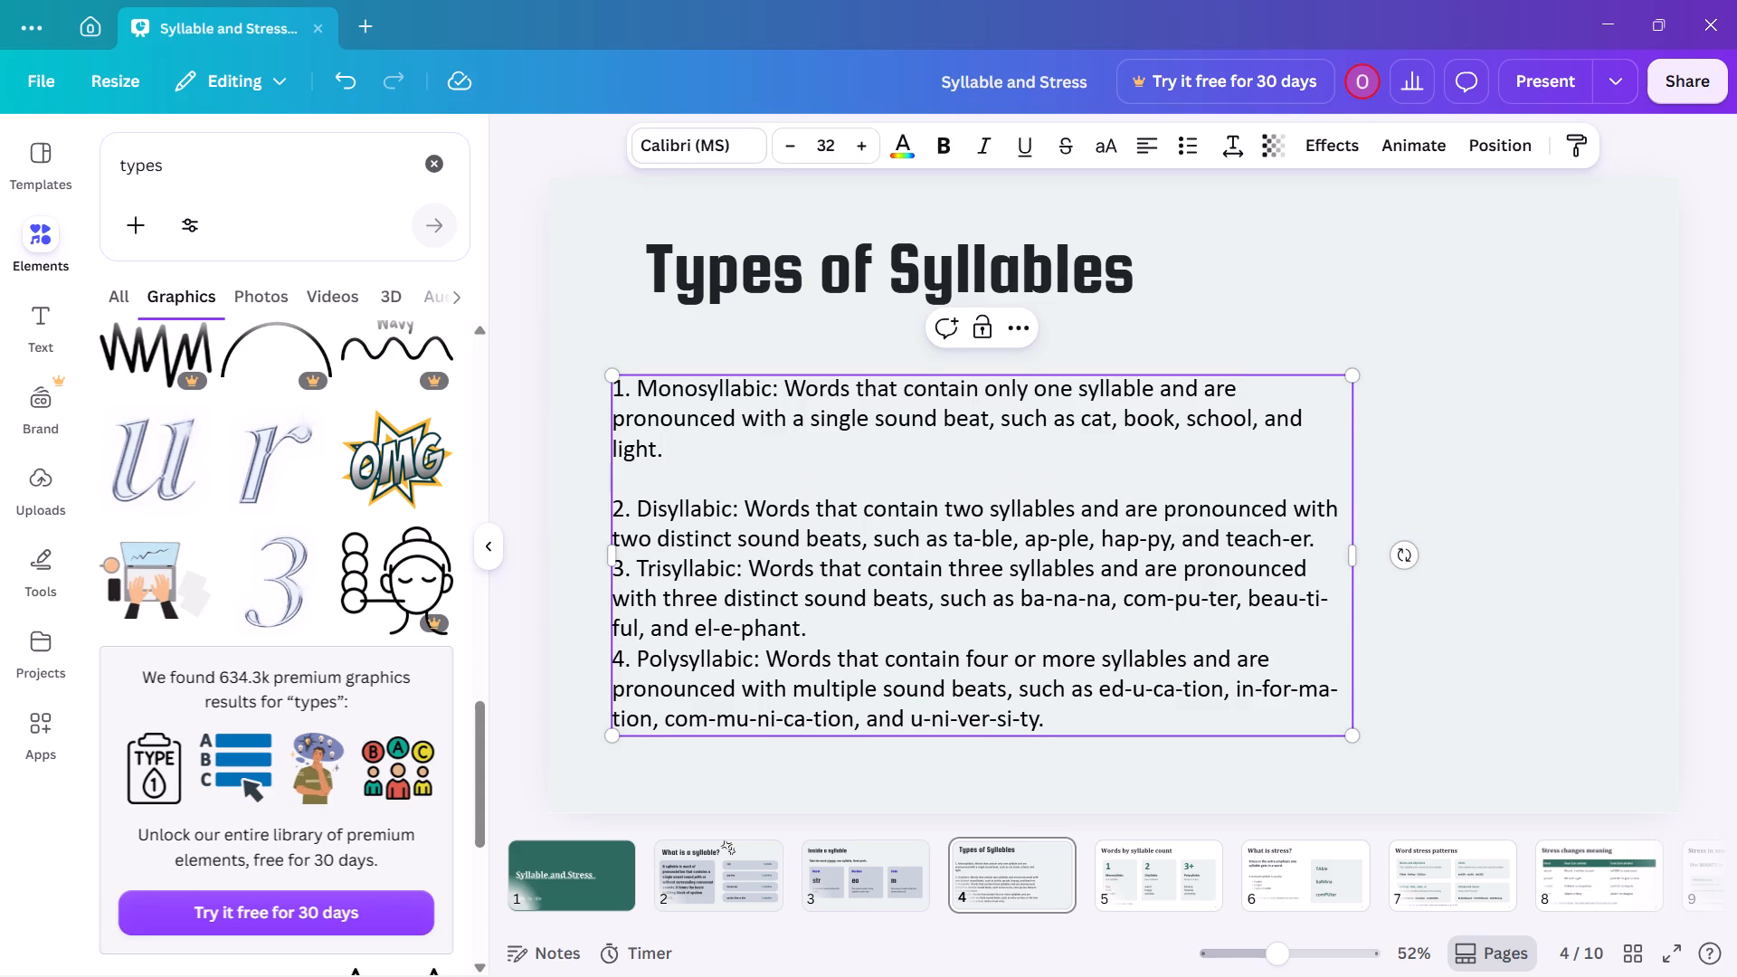
left_click(1314, 544)
key("Return")
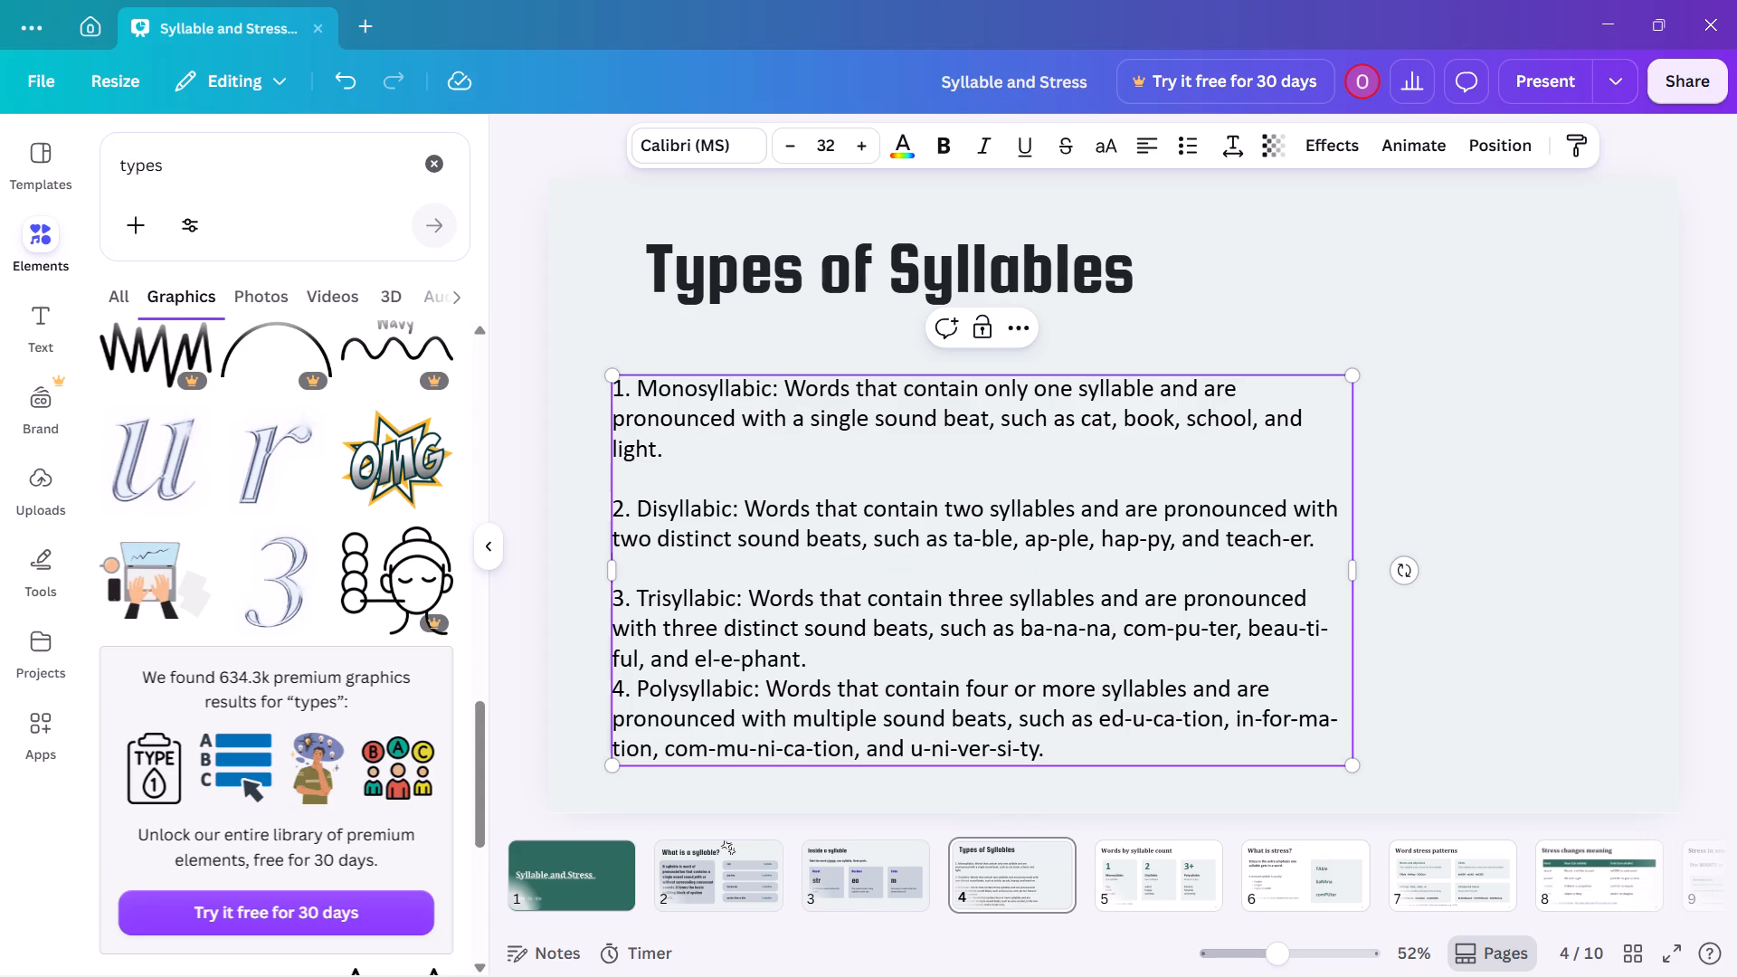
left_click(816, 660)
key("Return")
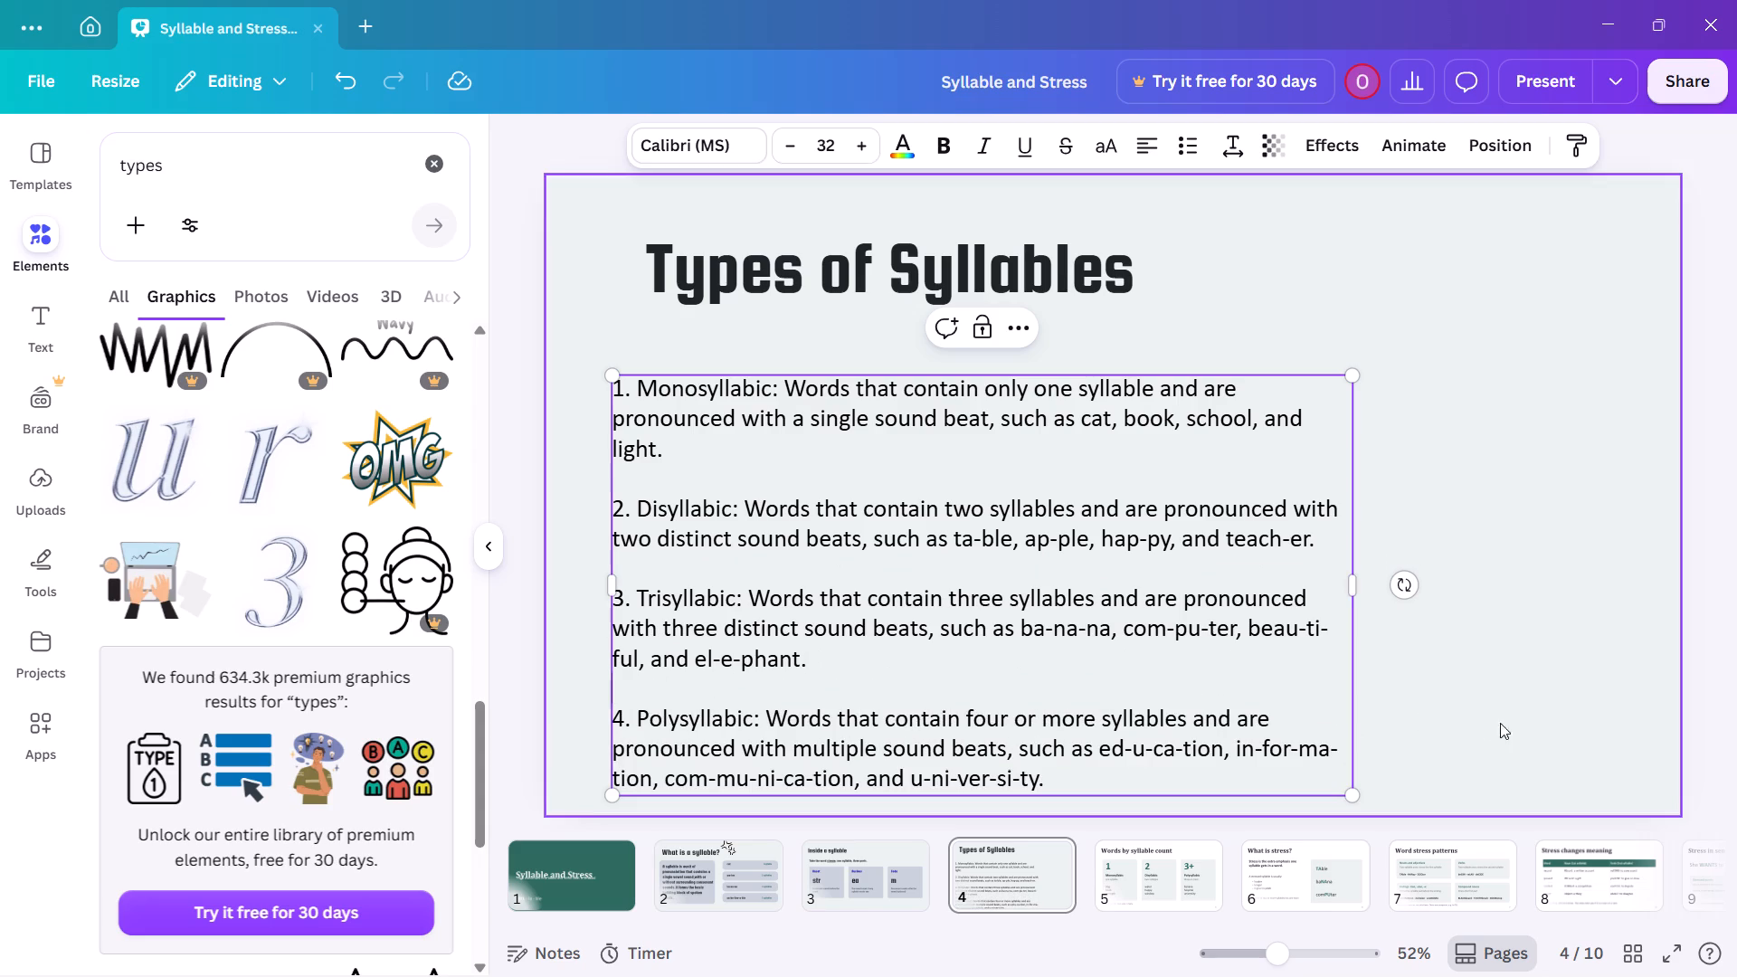
left_click(1706, 650)
left_click_drag(1069, 746, 1072, 702)
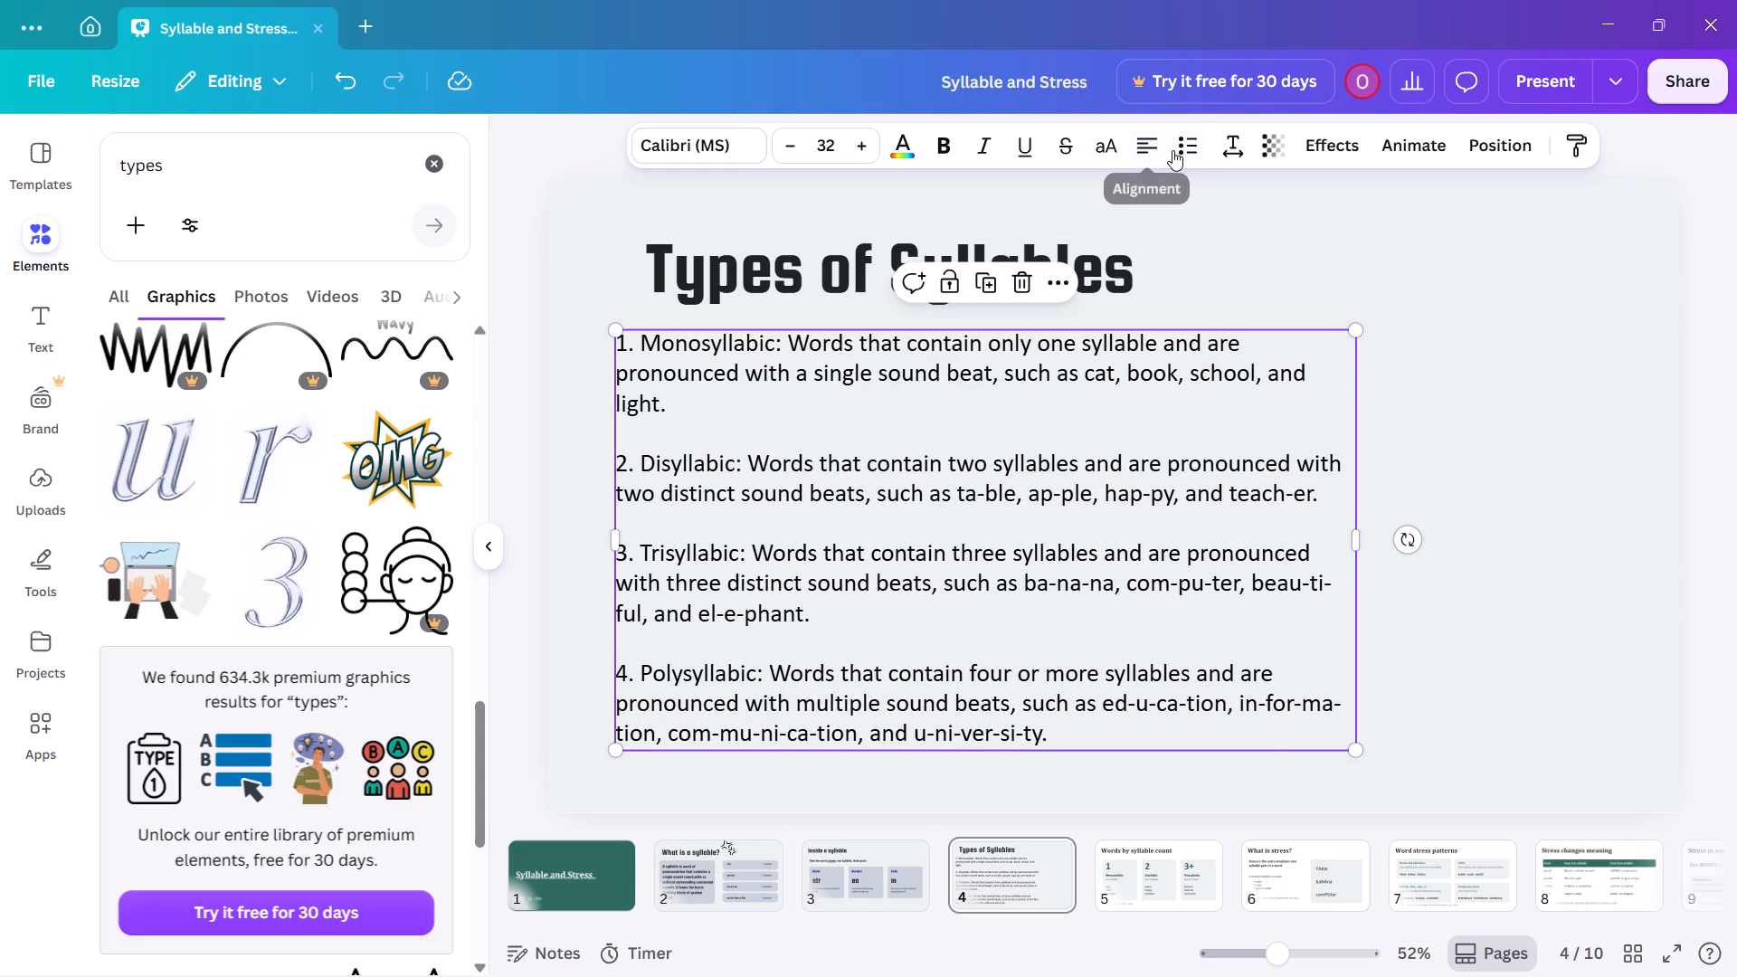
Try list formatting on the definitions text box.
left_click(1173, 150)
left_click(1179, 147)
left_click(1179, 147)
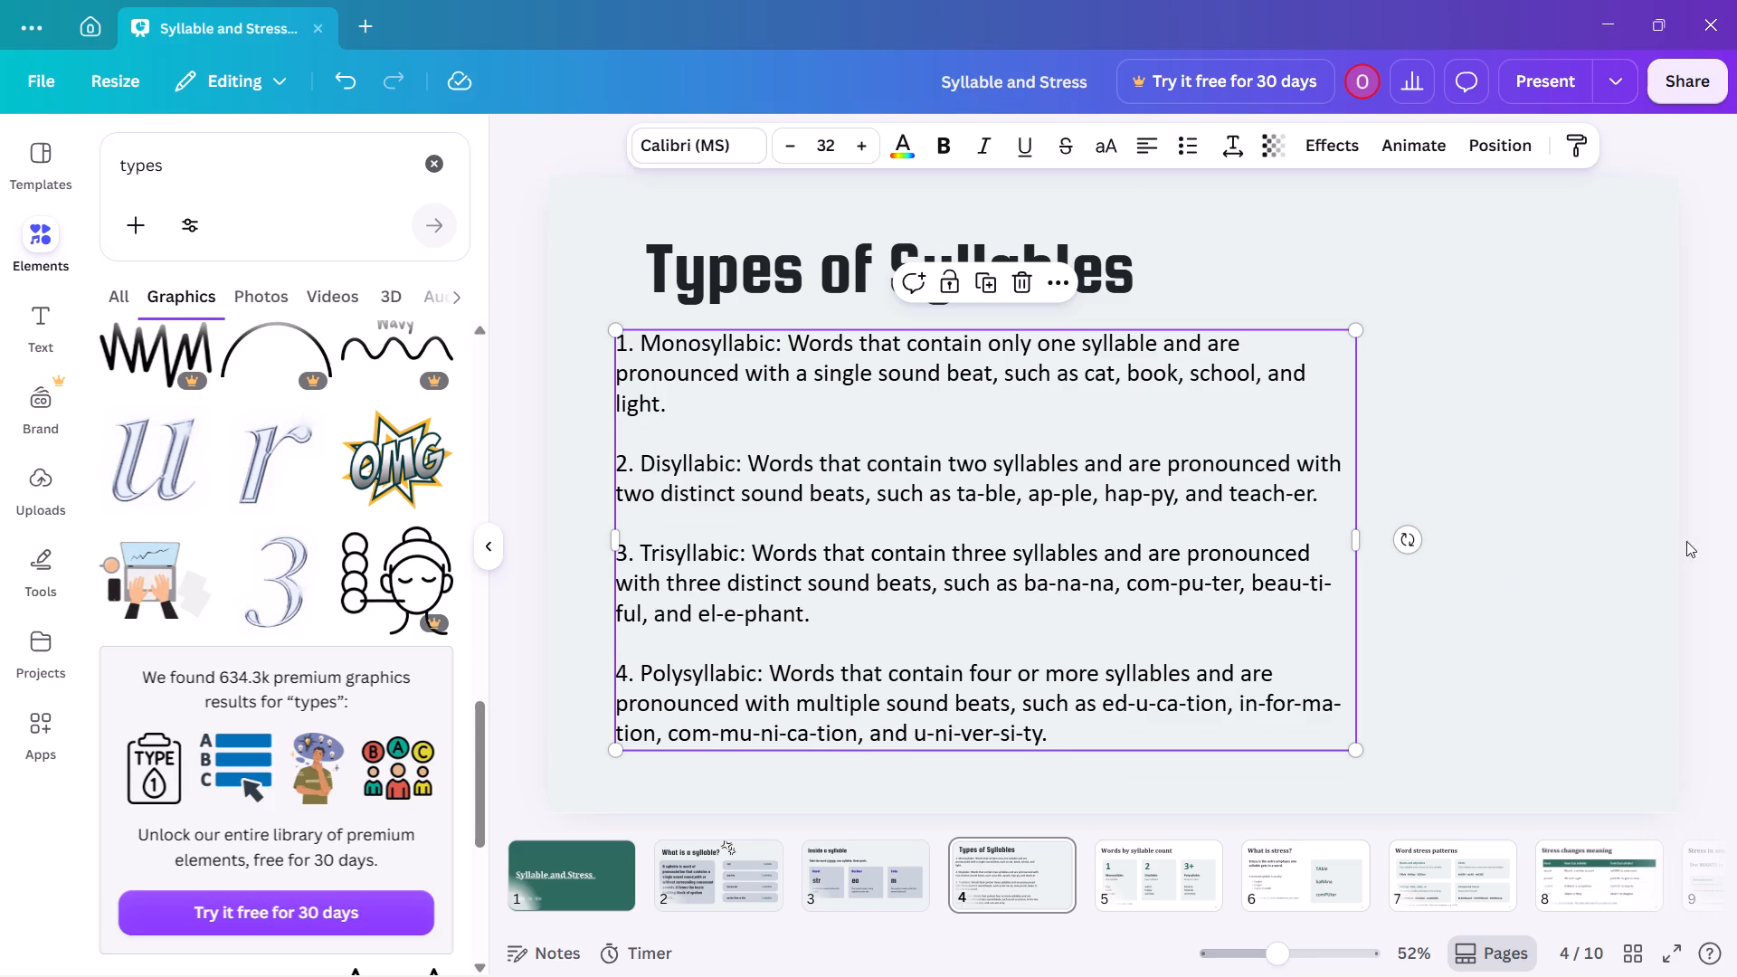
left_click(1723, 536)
Remove the leading numbers 1 to 4 from the Monosyllabic, Disyllabic, Trisyllabic and Polysyllabic definitions.
left_click(639, 345)
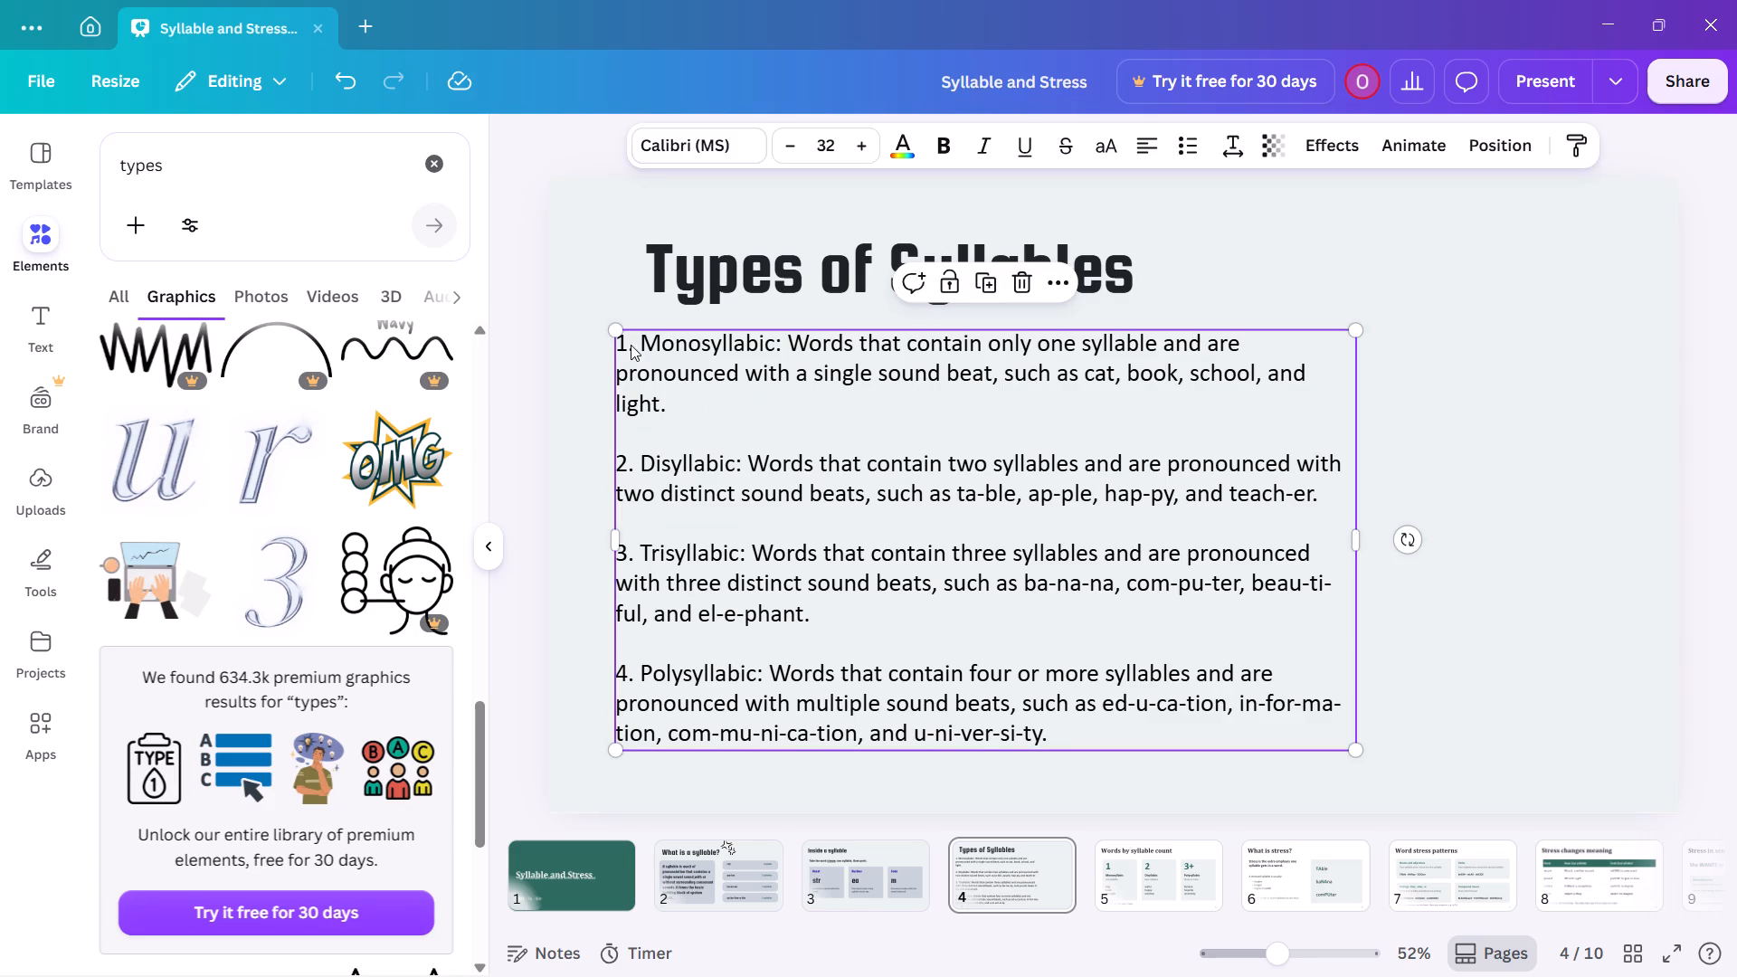
left_click(631, 345)
left_click(631, 345)
key("Right")
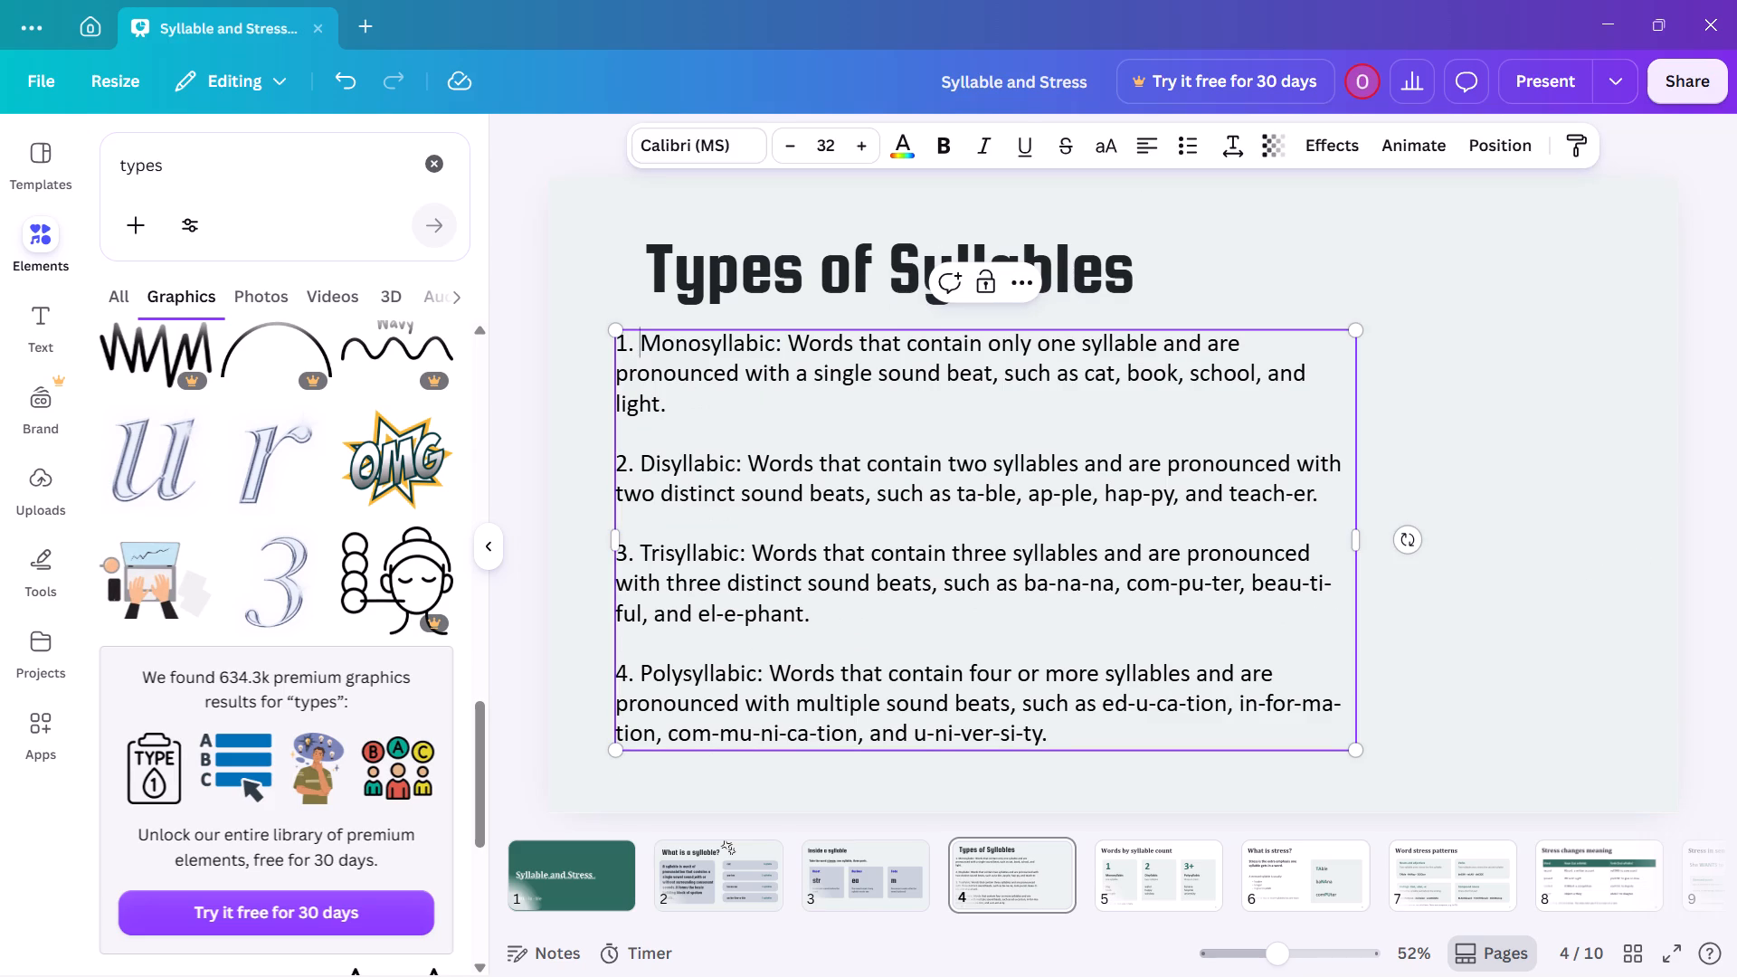
key("BackSpace")
key("BackSpace")
key("BackSpace")
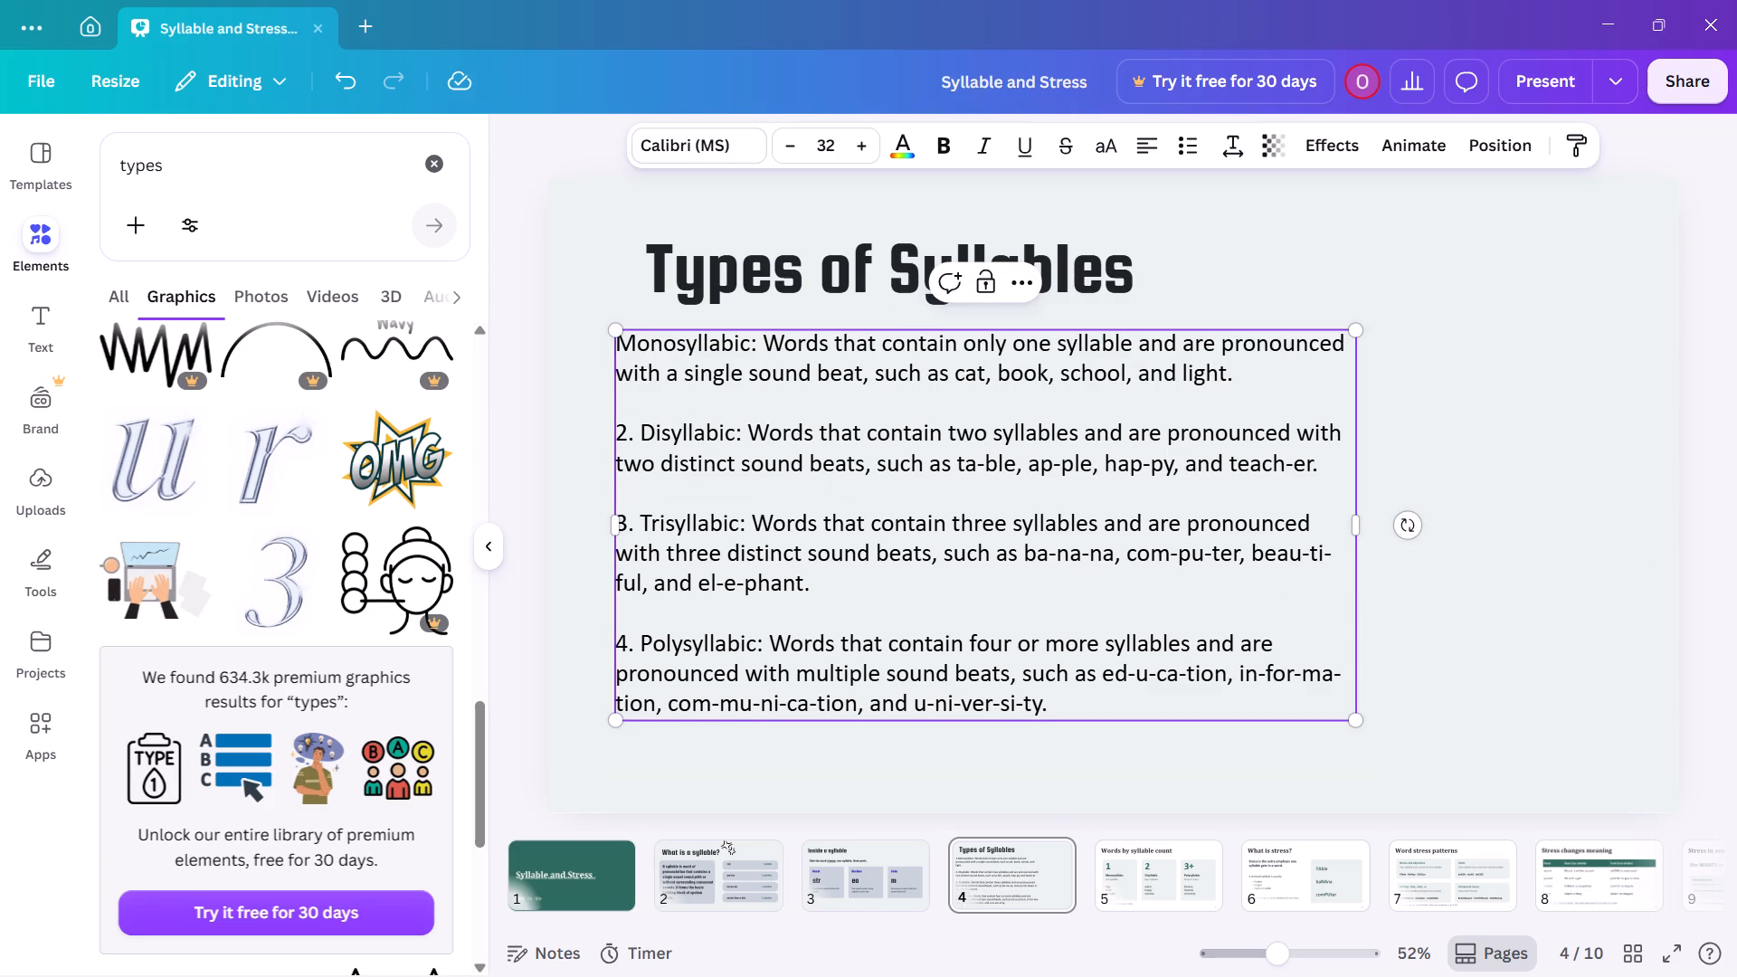
left_click_drag(640, 436, 614, 430)
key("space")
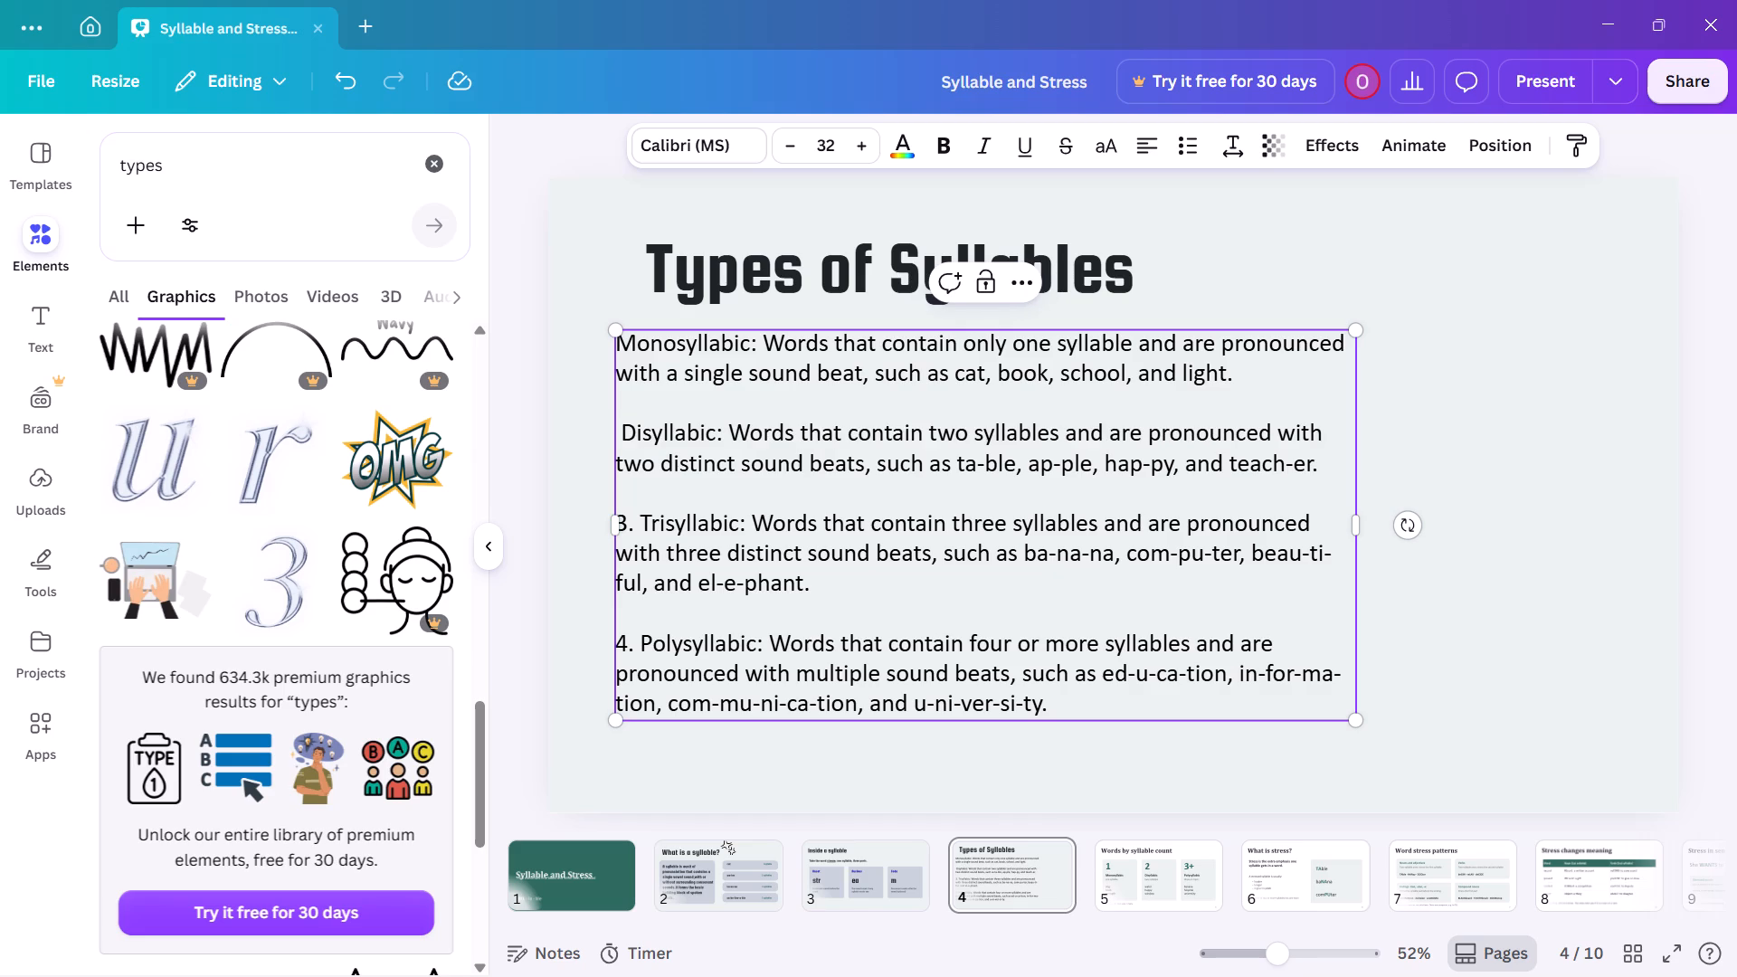
left_click_drag(641, 521, 611, 524)
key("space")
left_click_drag(643, 640, 631, 643)
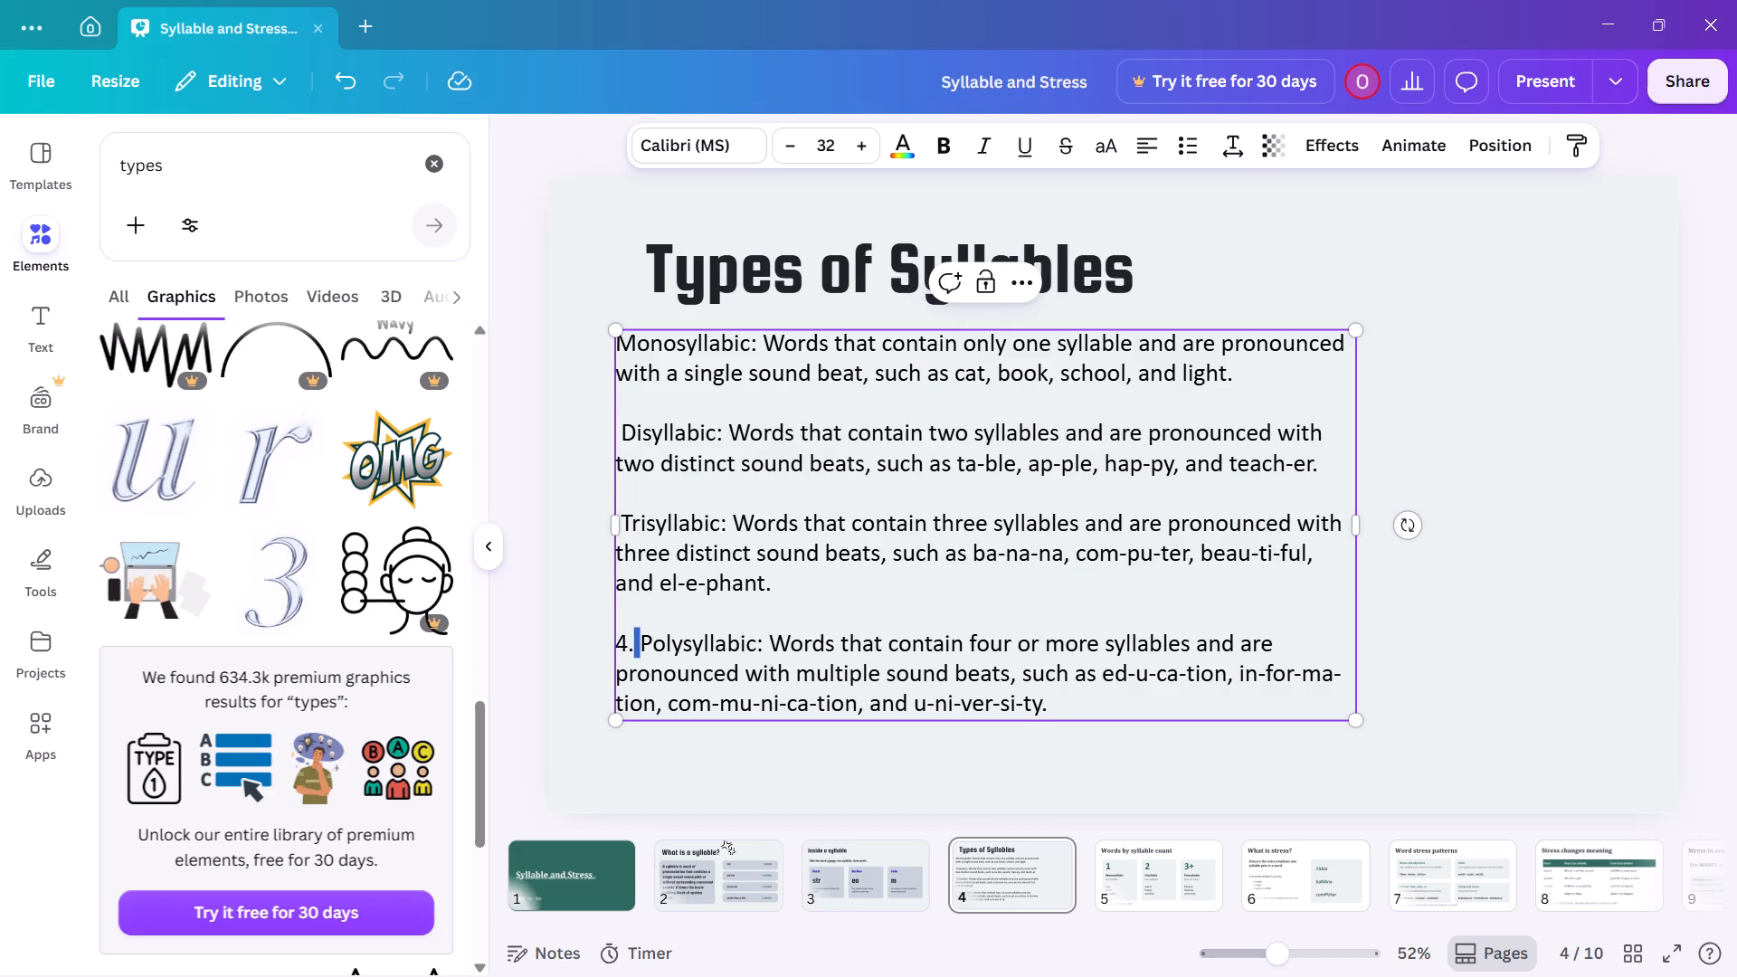
left_click_drag(631, 643, 582, 649)
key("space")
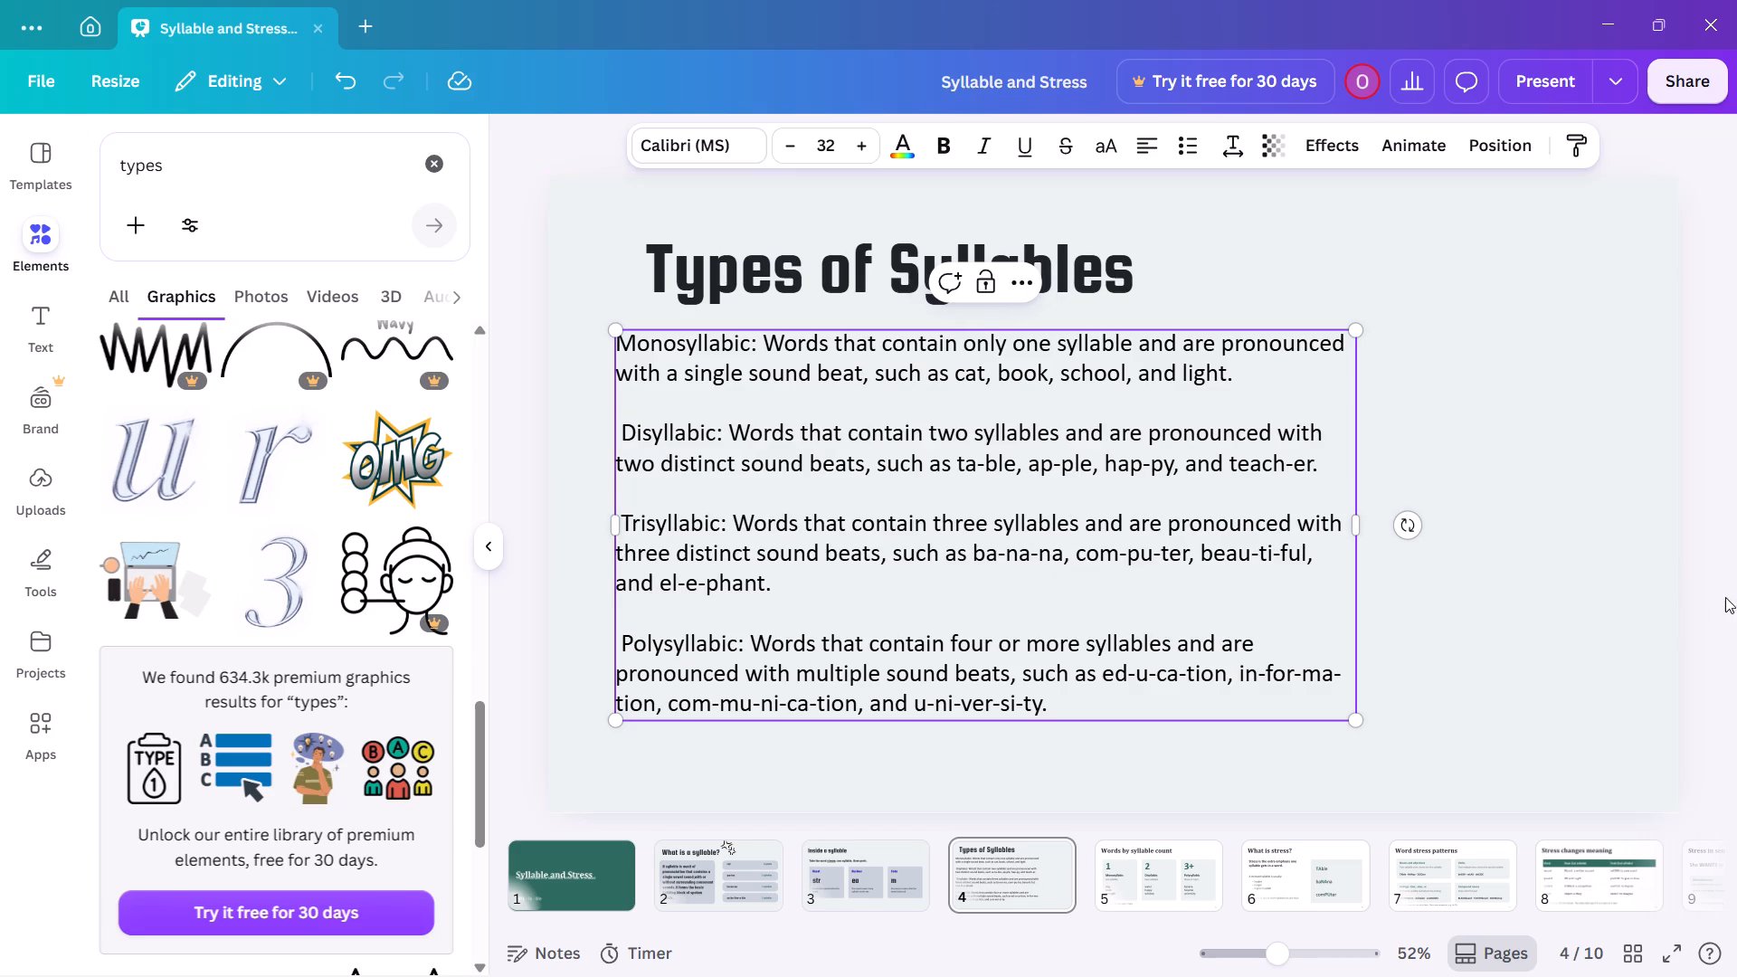
left_click(1728, 599)
Widen the definitions text box to about nine tenths of the page width and position it centrally below the title.
left_click(972, 649)
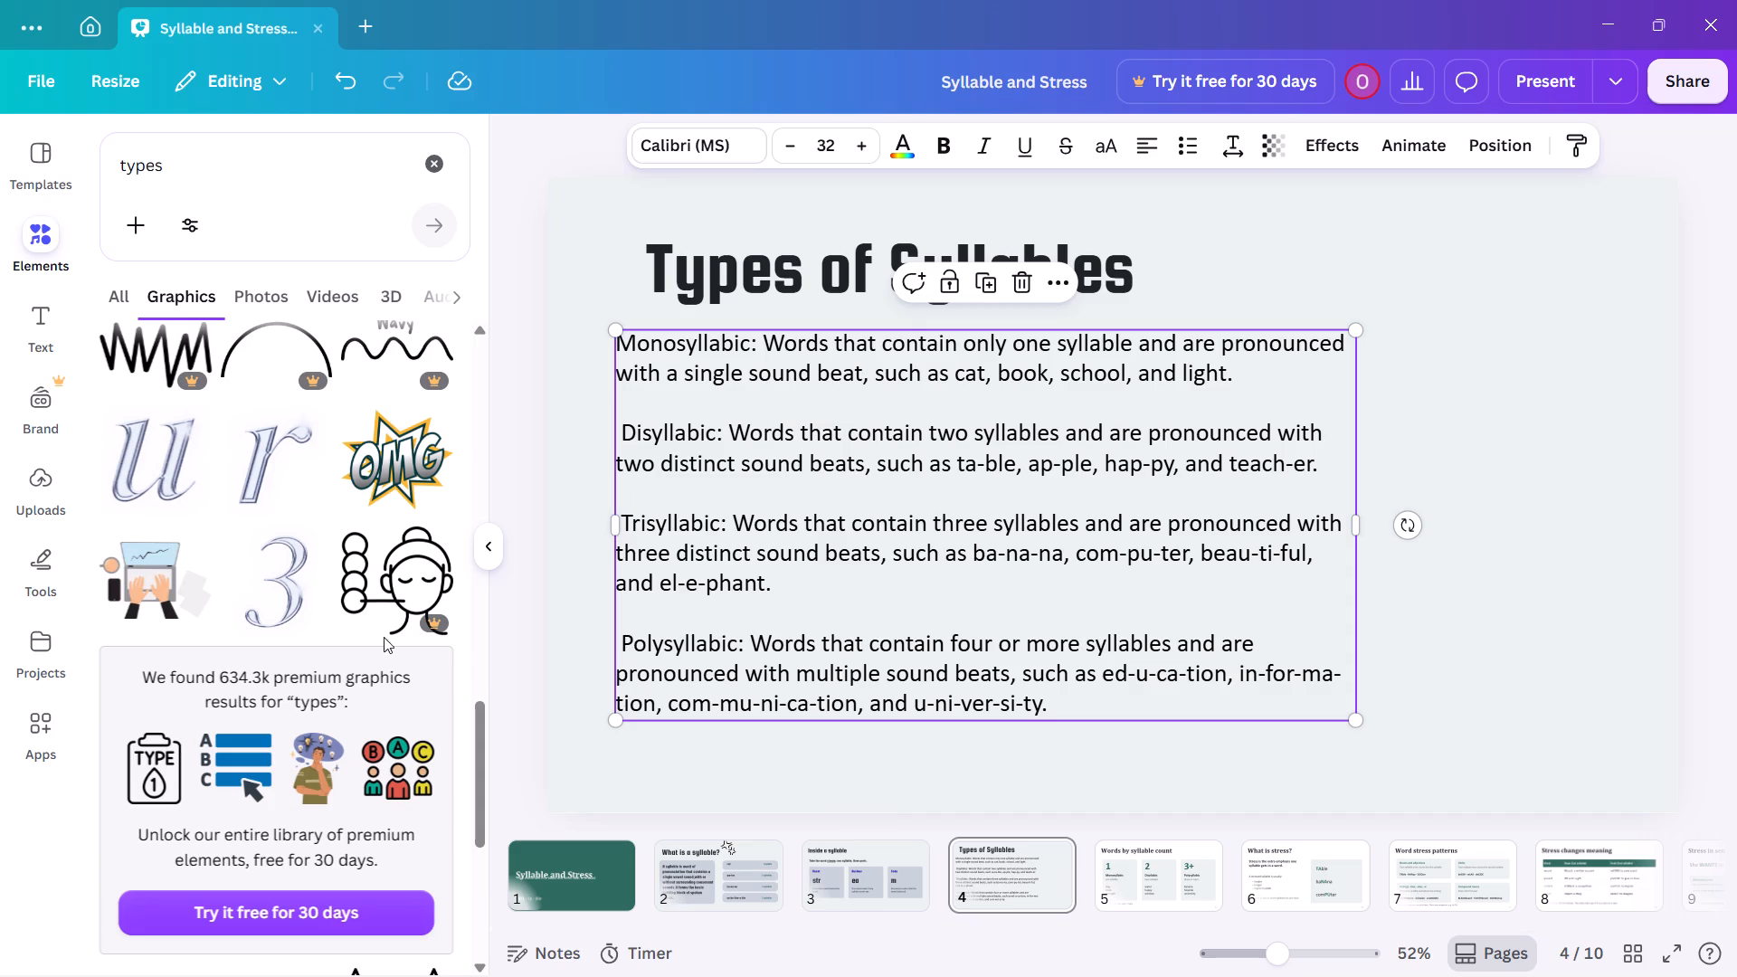
left_click_drag(935, 451, 991, 469)
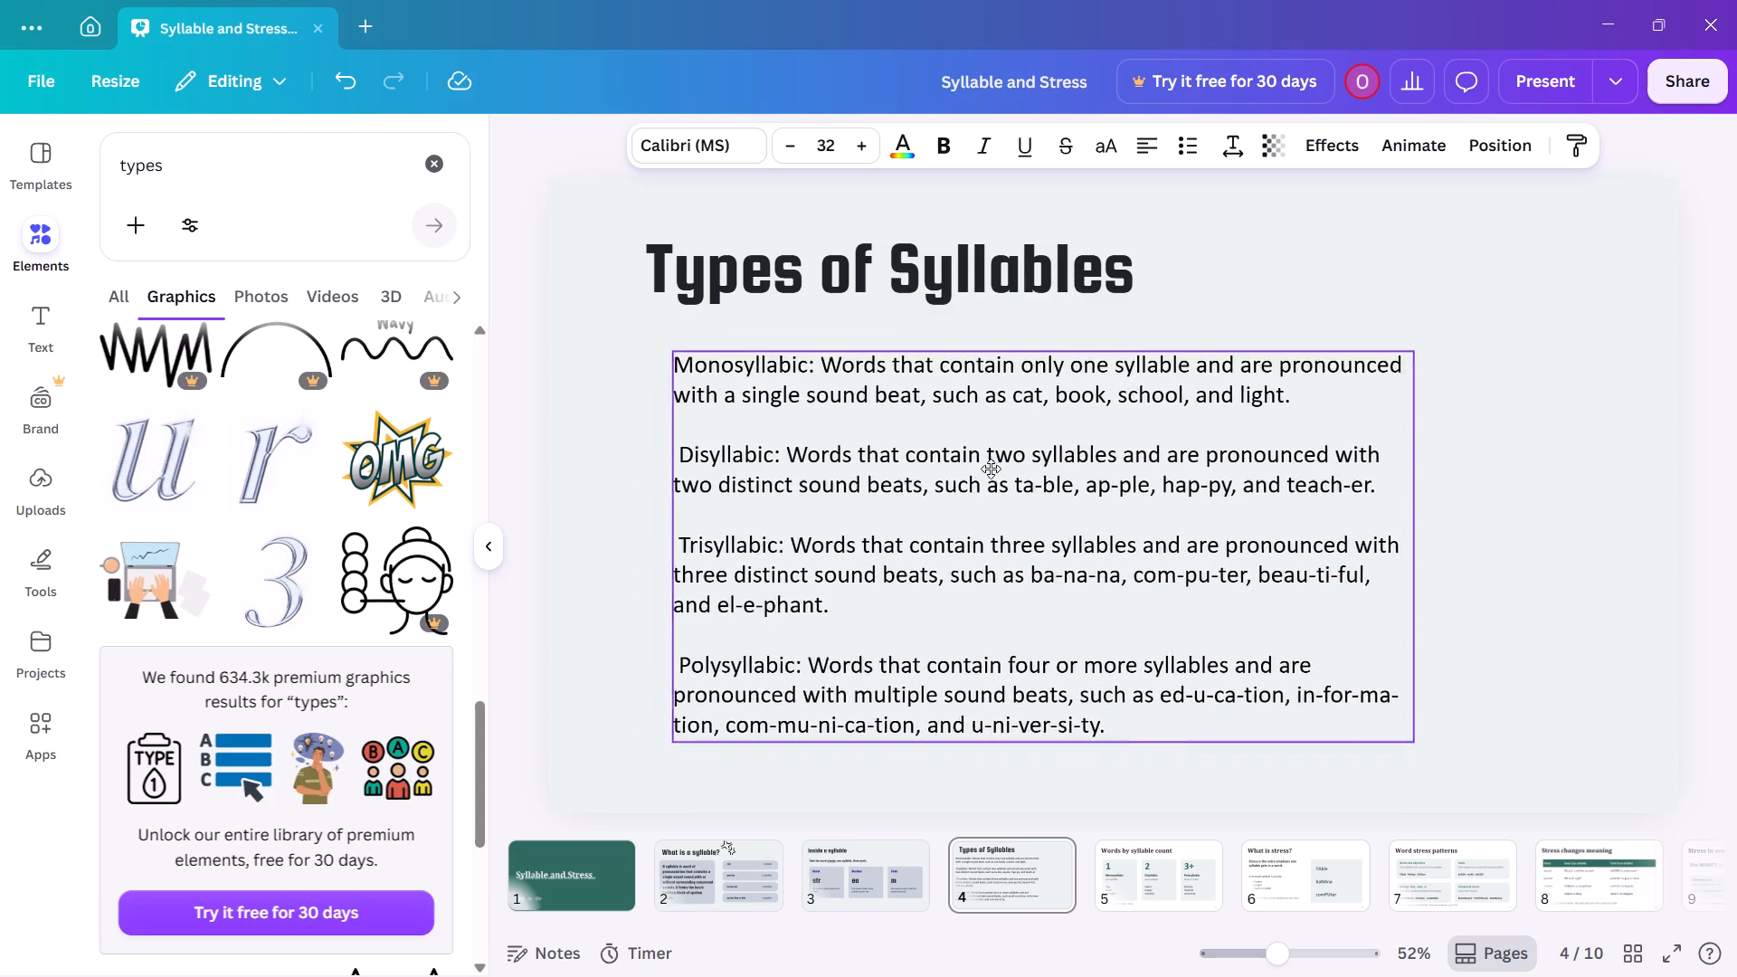
left_click_drag(991, 469, 963, 476)
left_click_drag(1387, 555, 1640, 550)
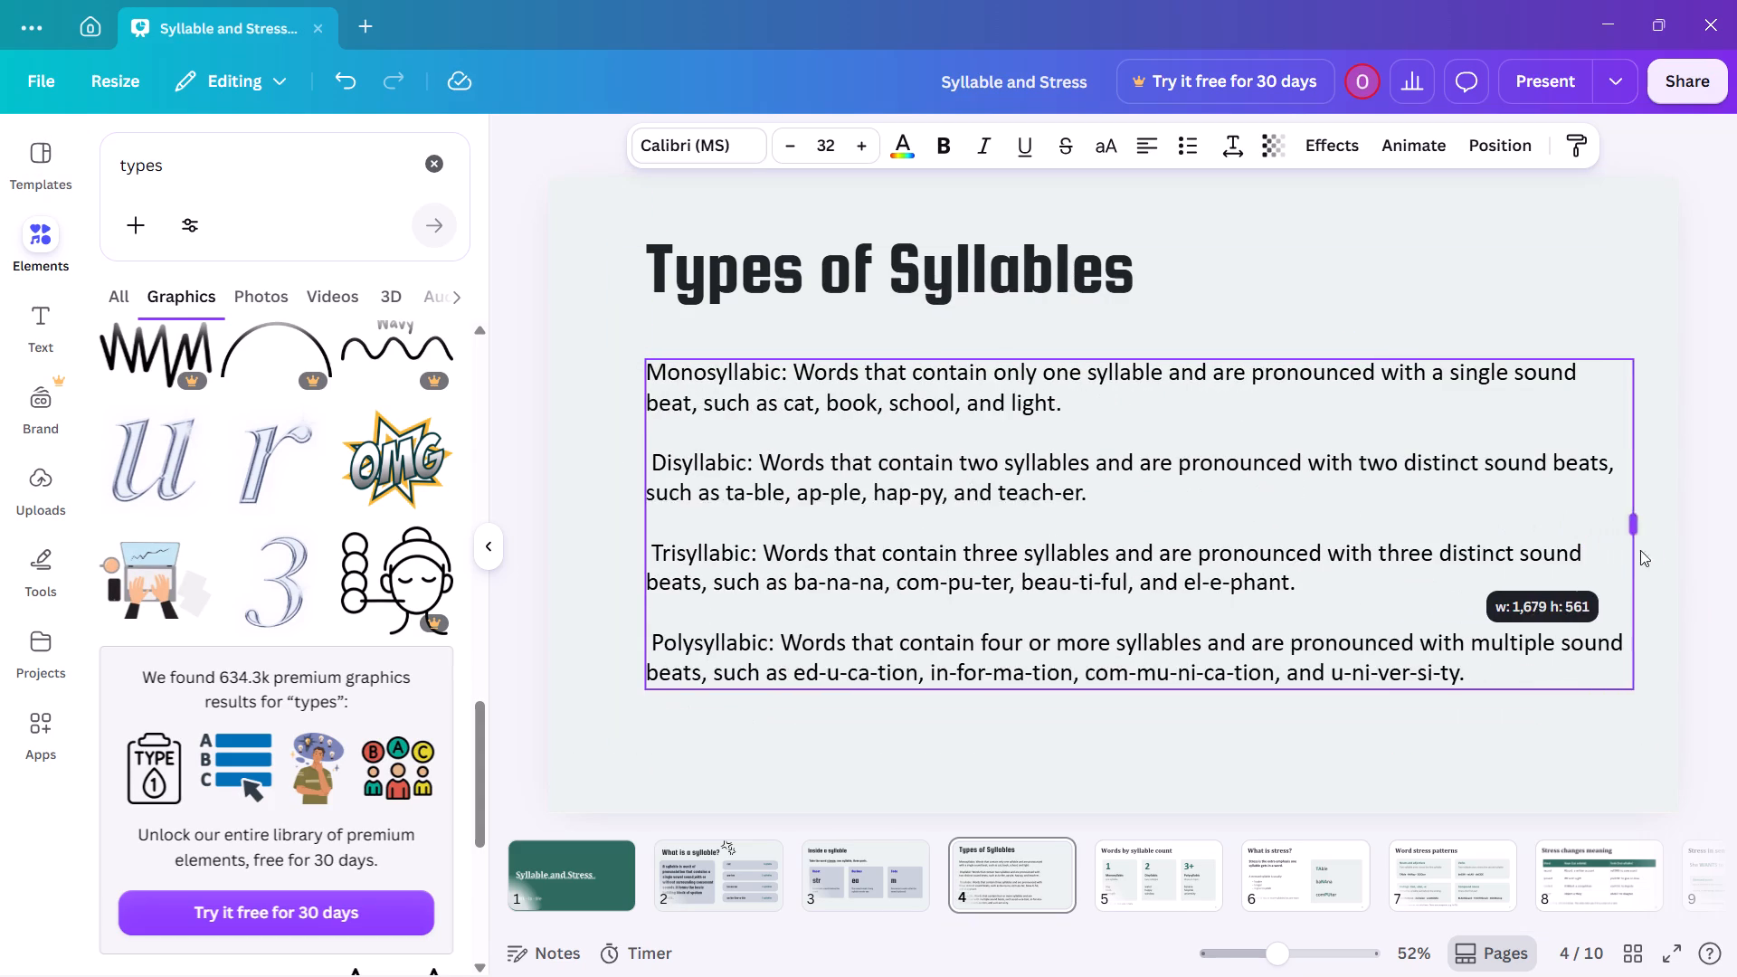
left_click_drag(1640, 550, 1666, 552)
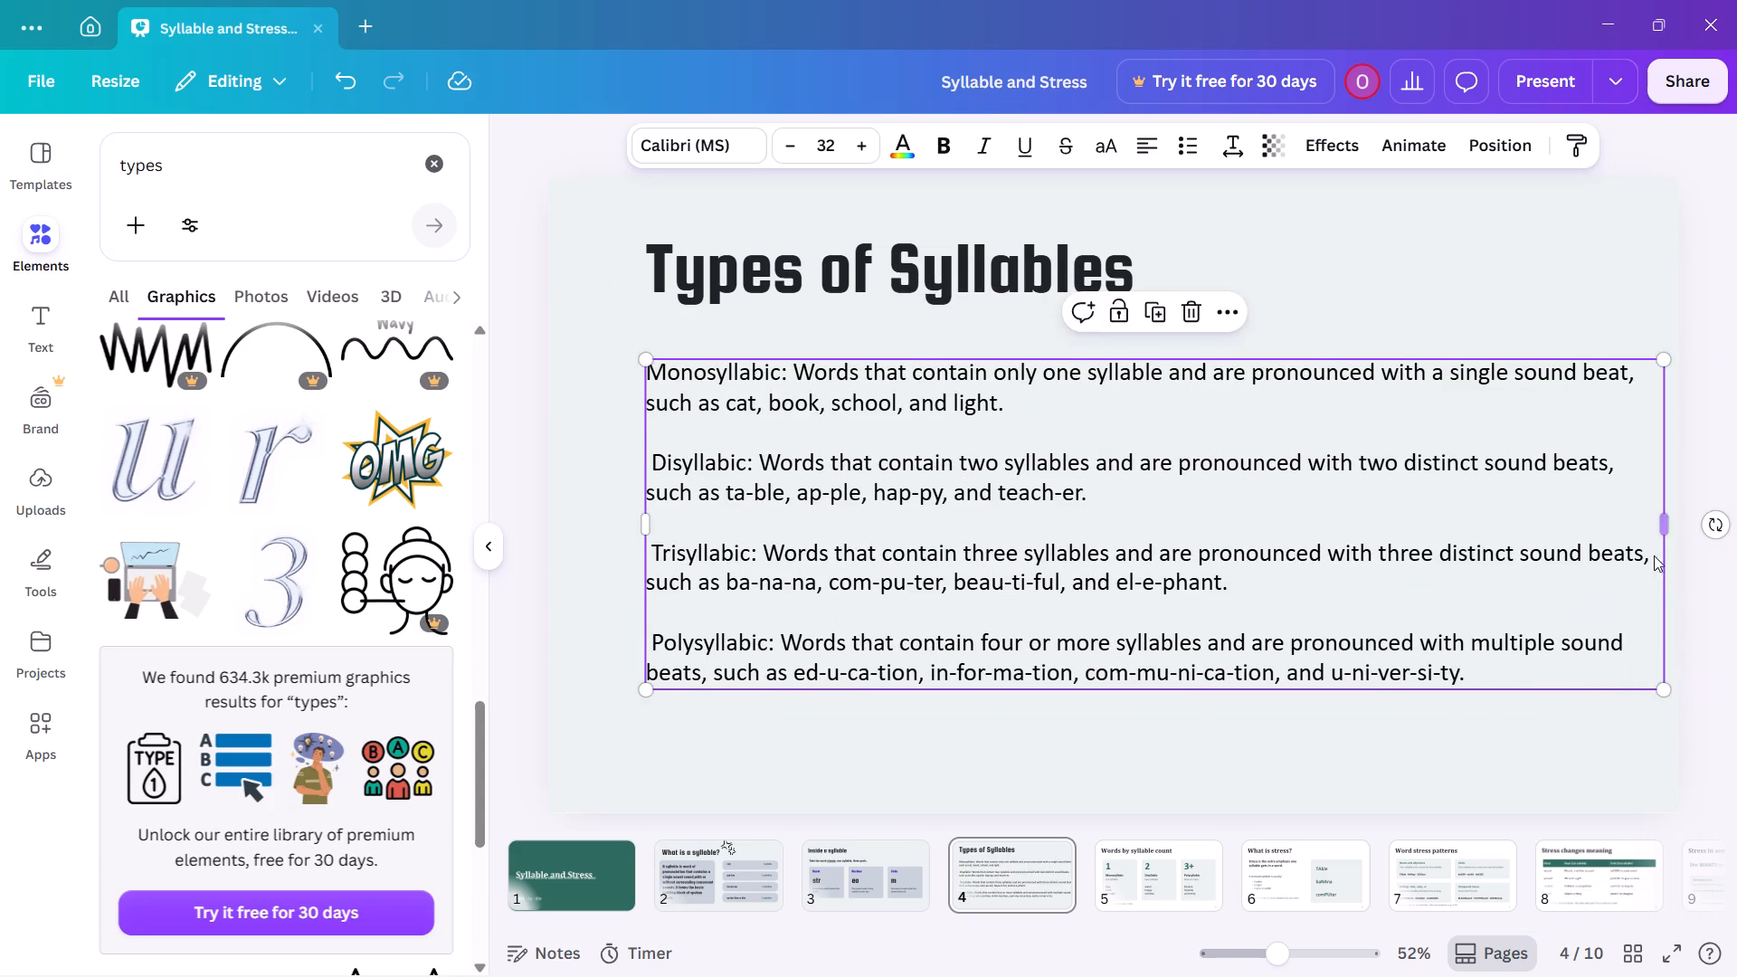
left_click_drag(1569, 543, 1550, 558)
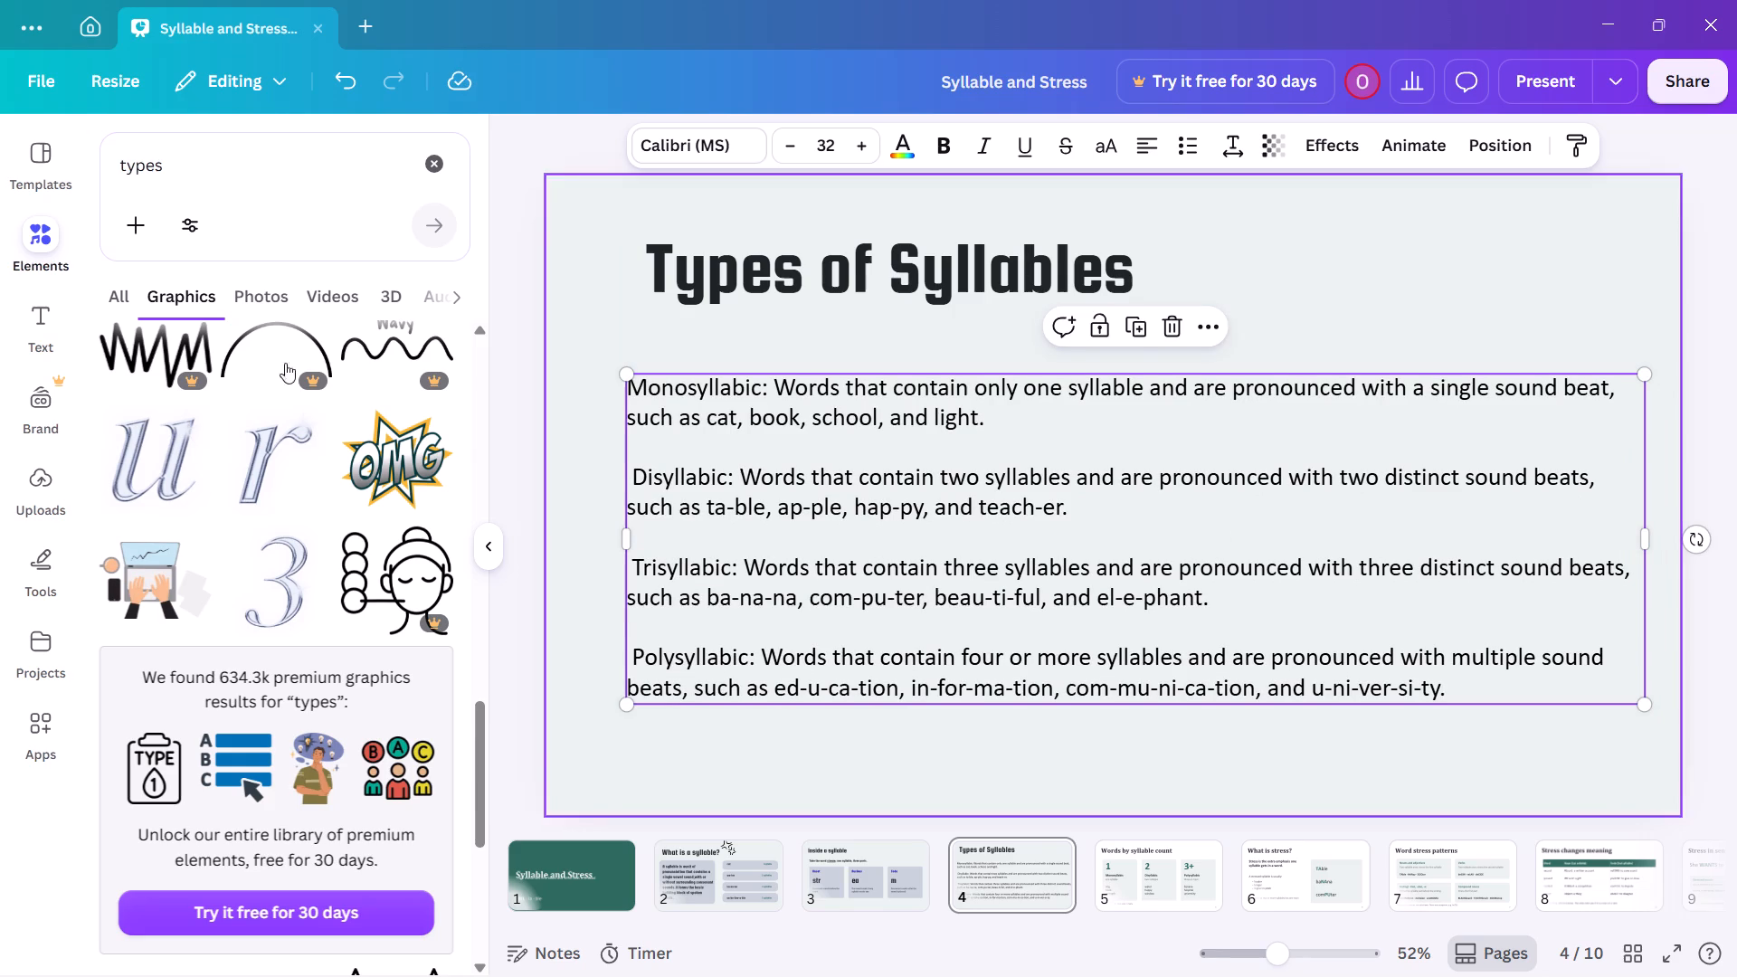
Search the elements for "arrow" and add the notched chevron arrow shape from the shape results to page 4.
left_click(44, 234)
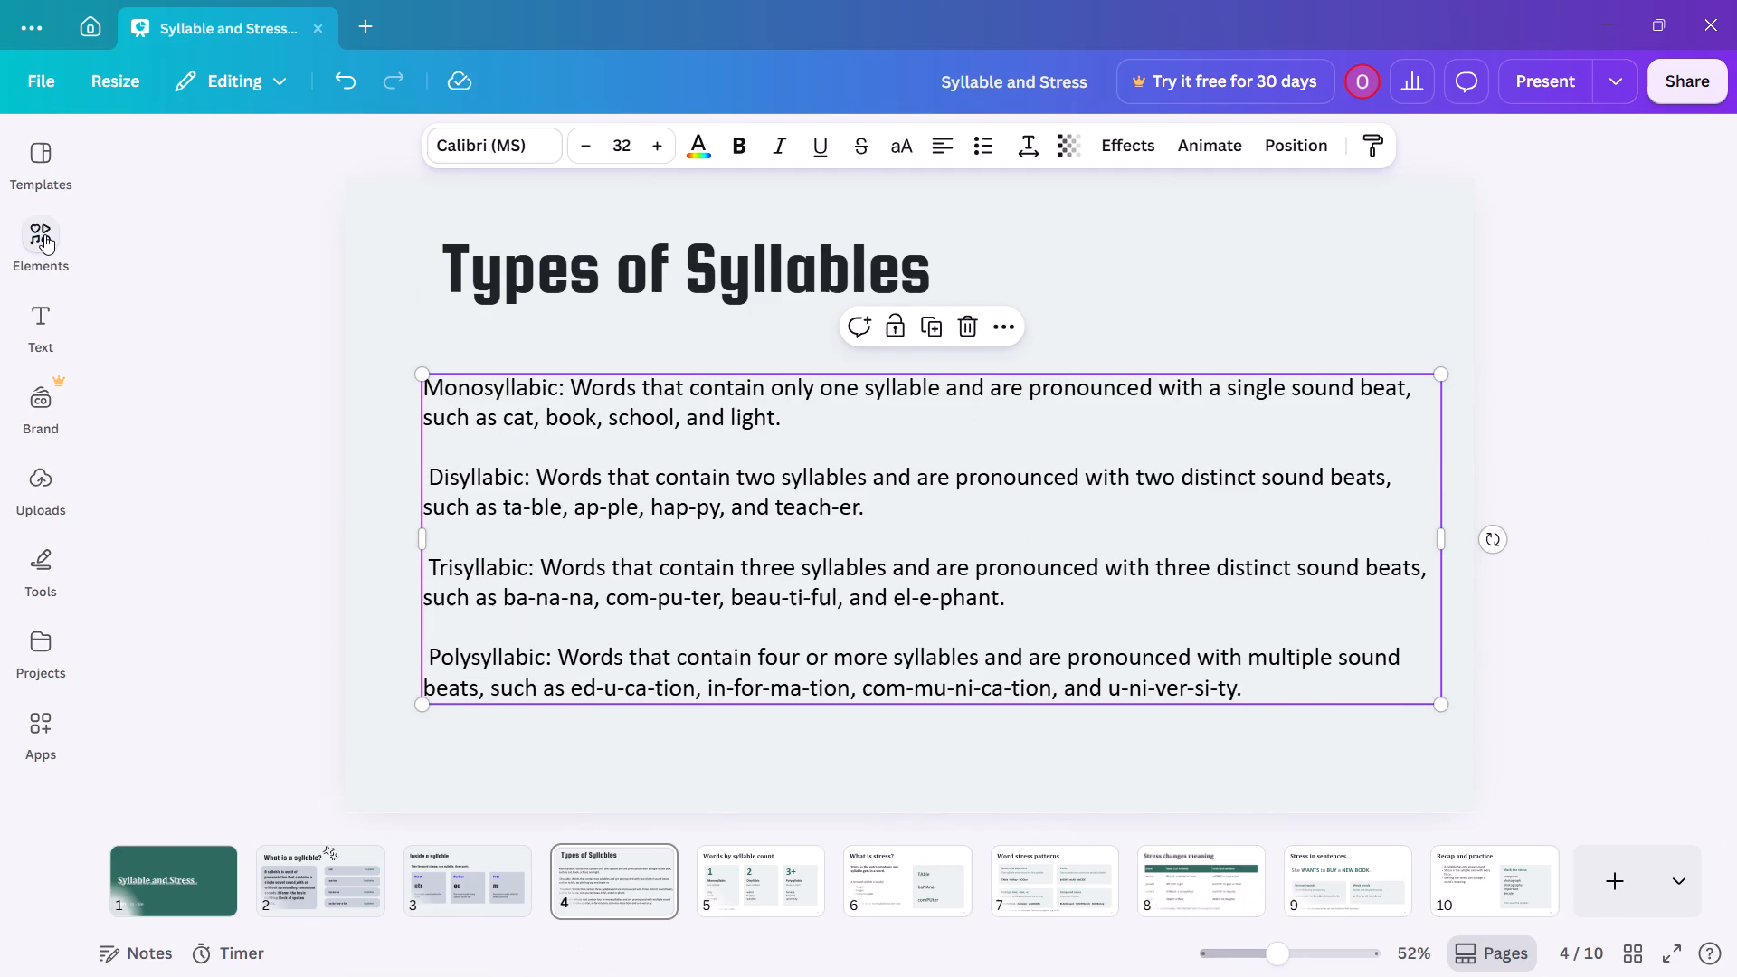
left_click(44, 234)
left_click_drag(240, 151, 2, 155)
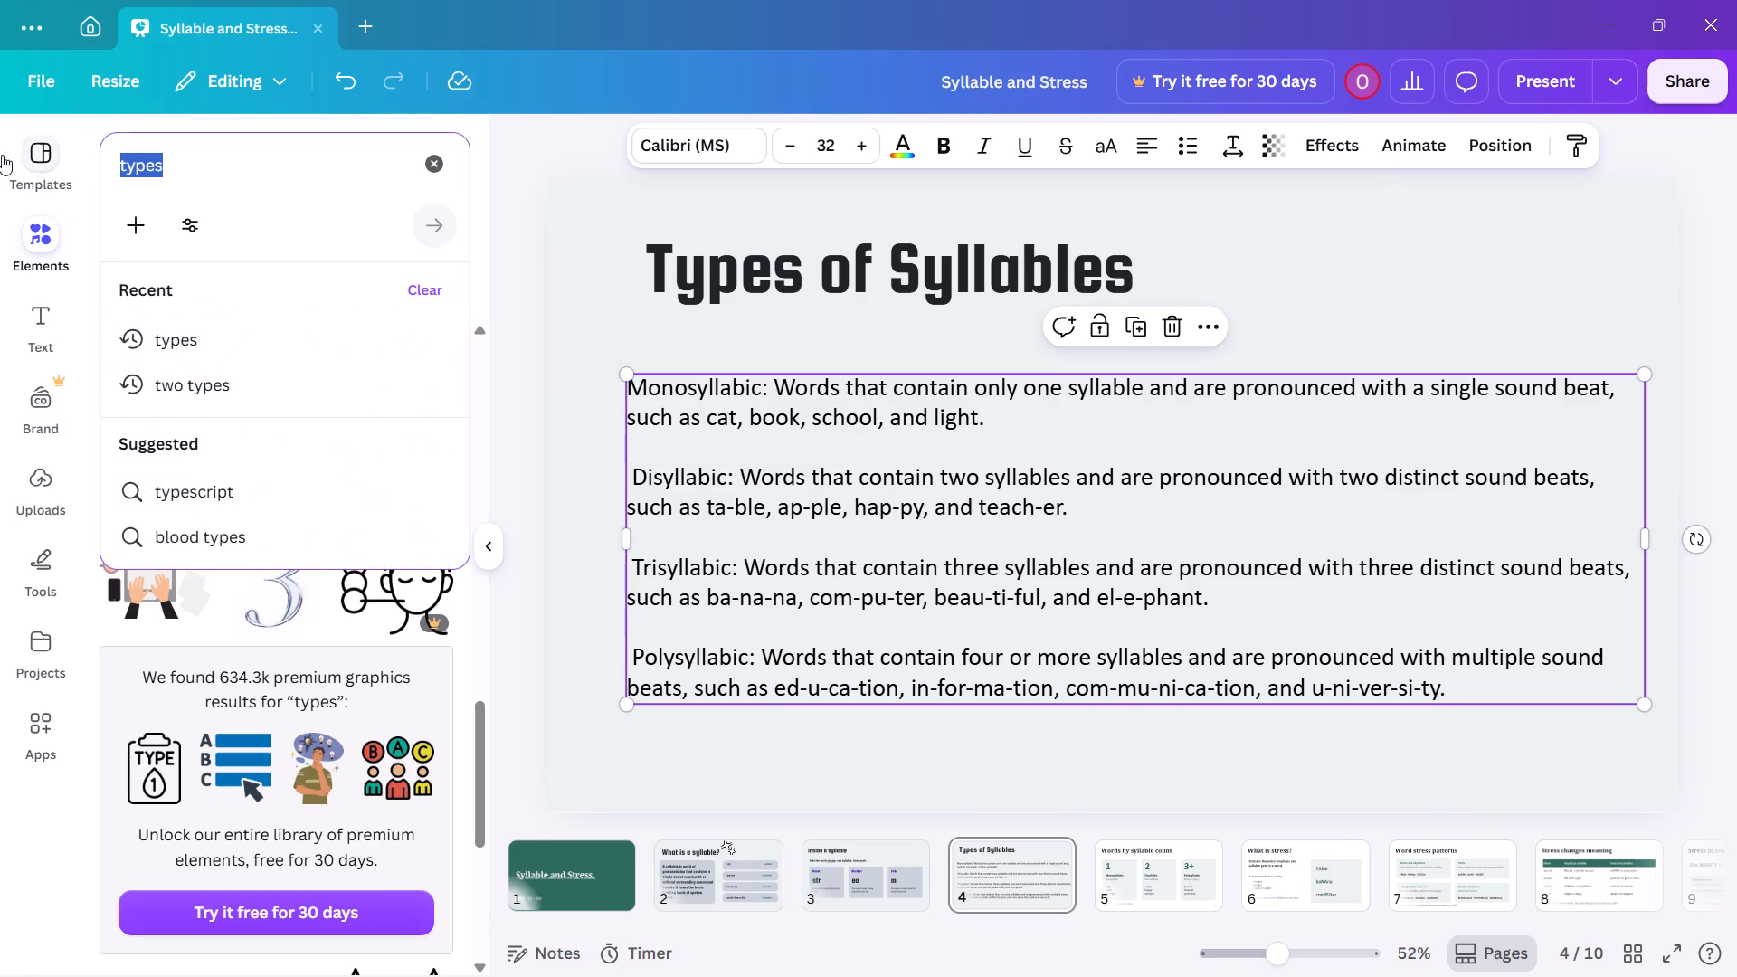
left_click_drag(2, 155, 0, 165)
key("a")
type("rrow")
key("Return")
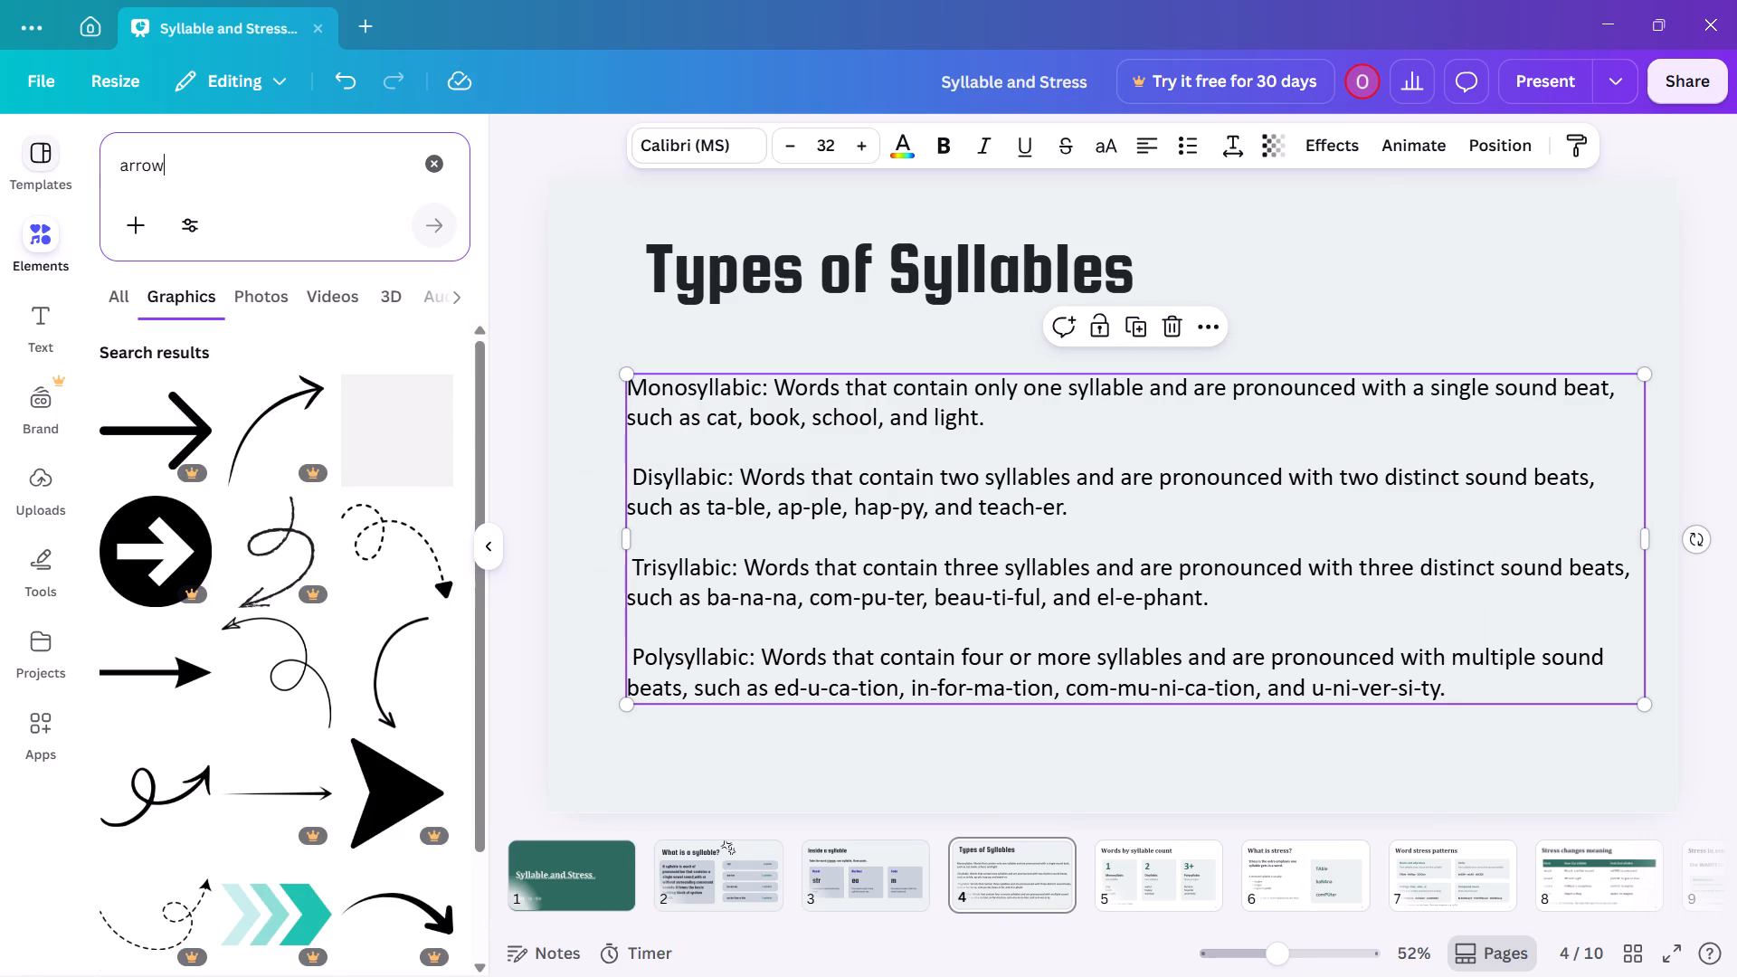
scroll(227, 415, "down", 10)
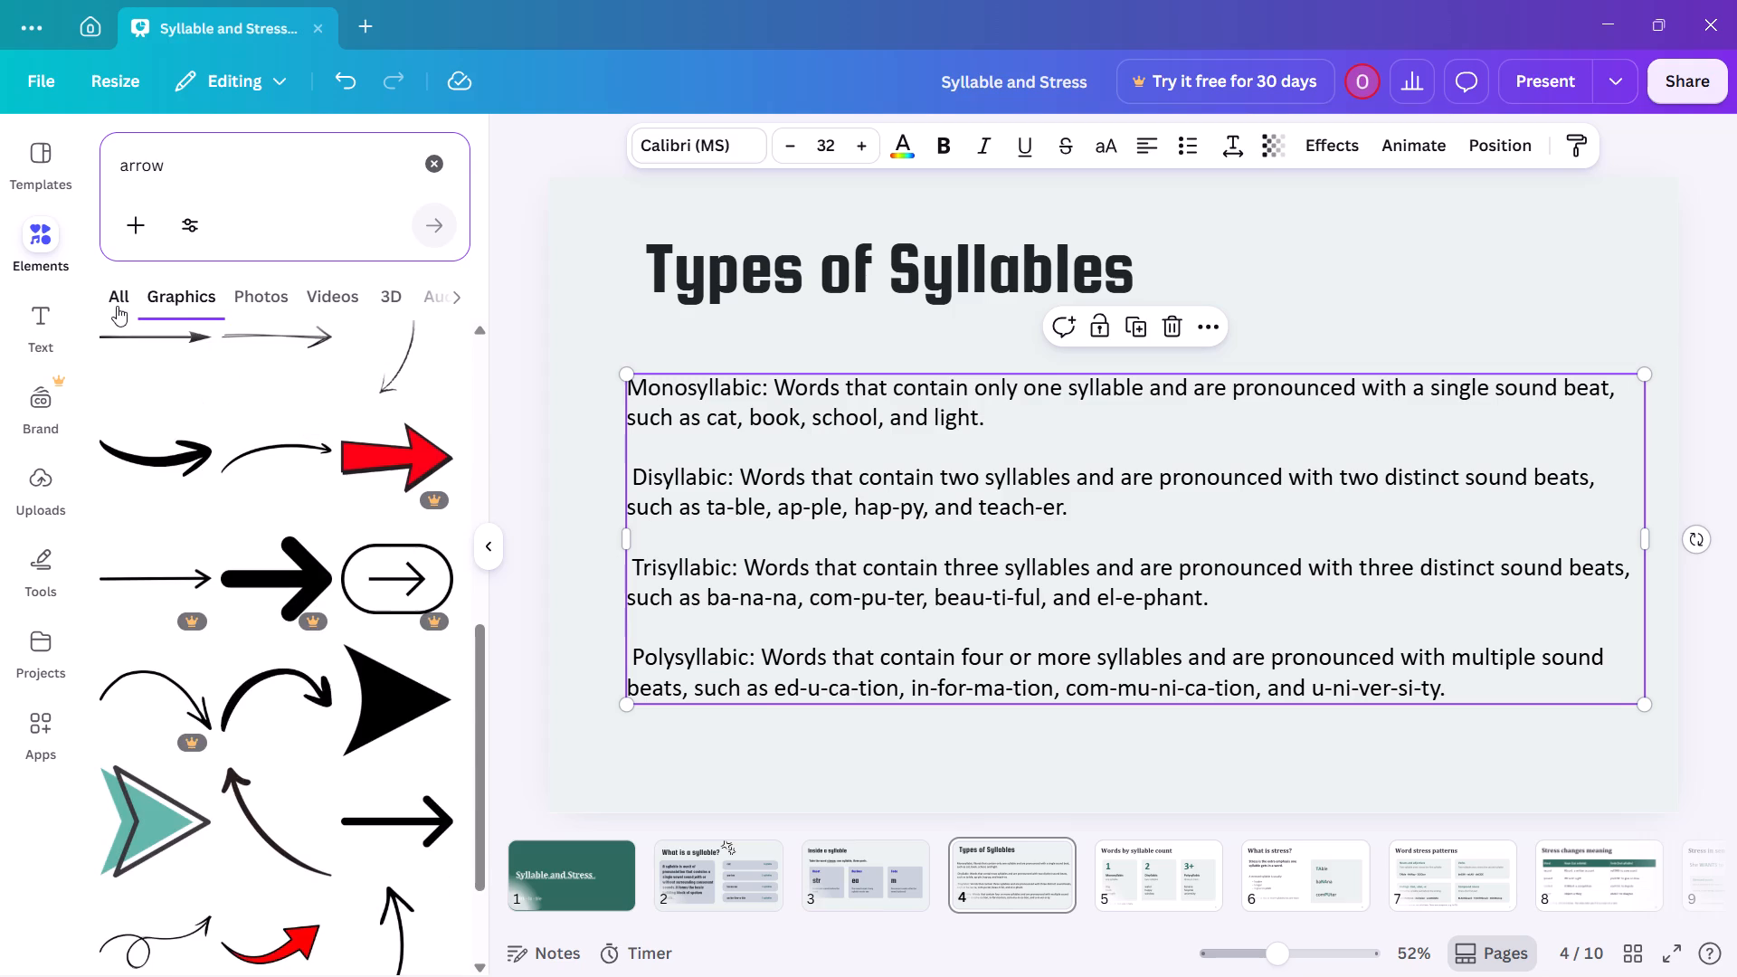
left_click(117, 303)
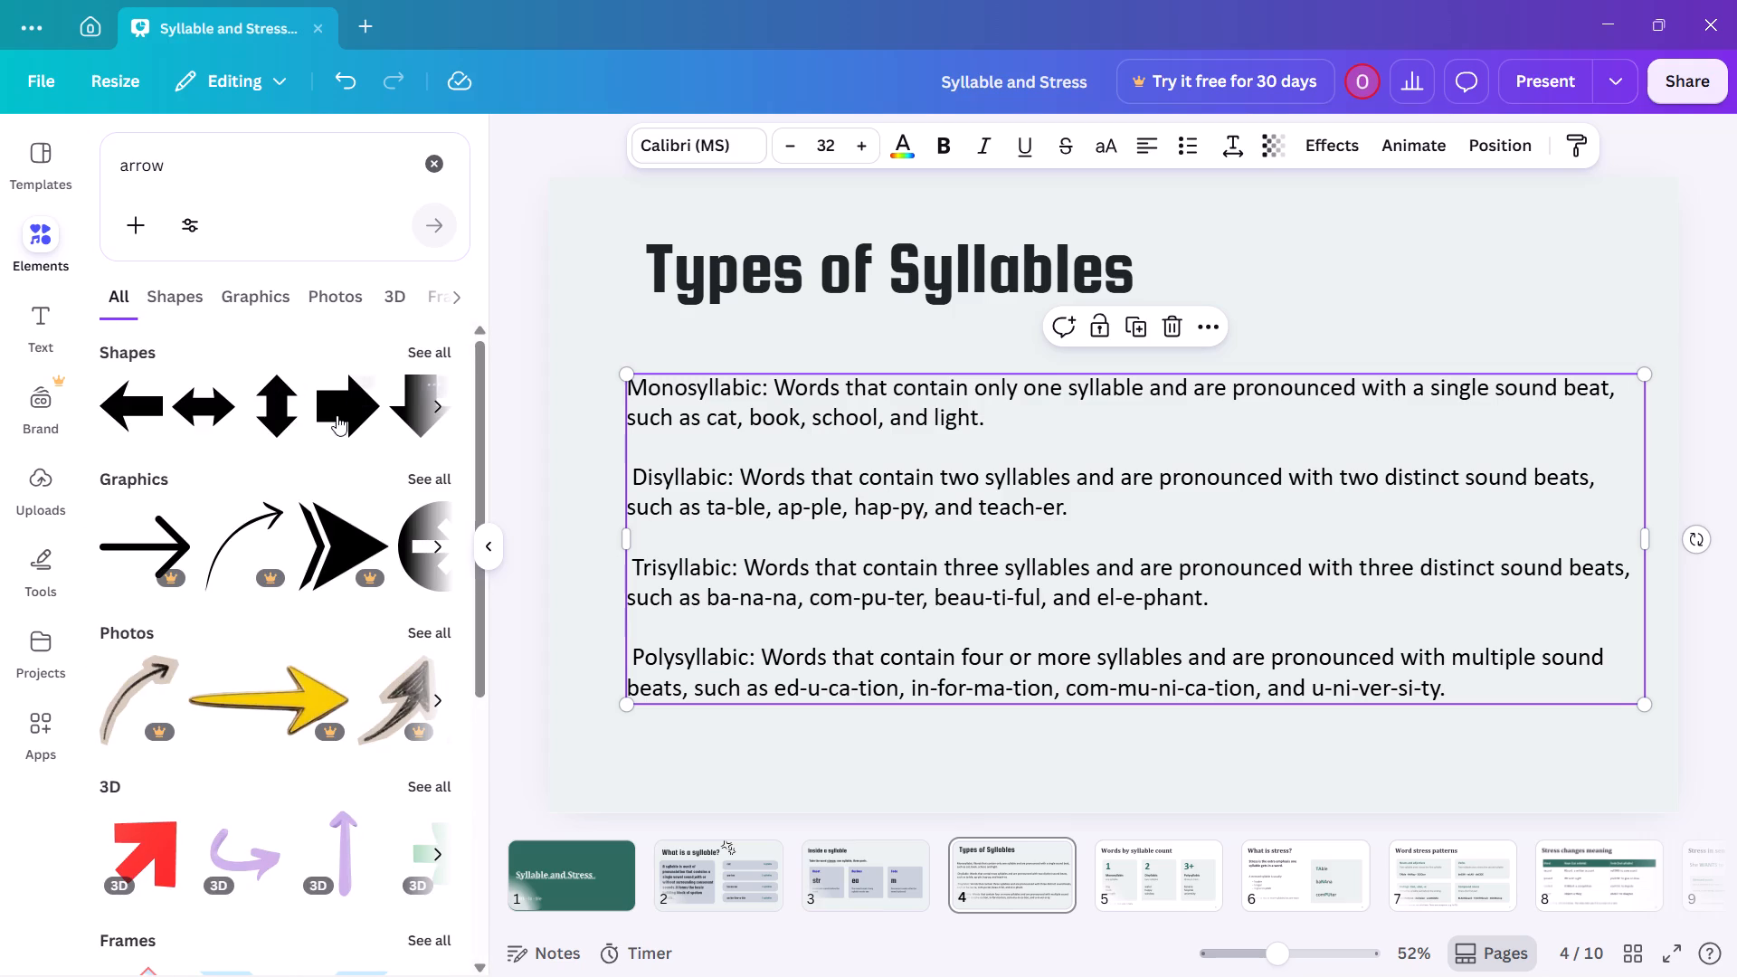
left_click(426, 353)
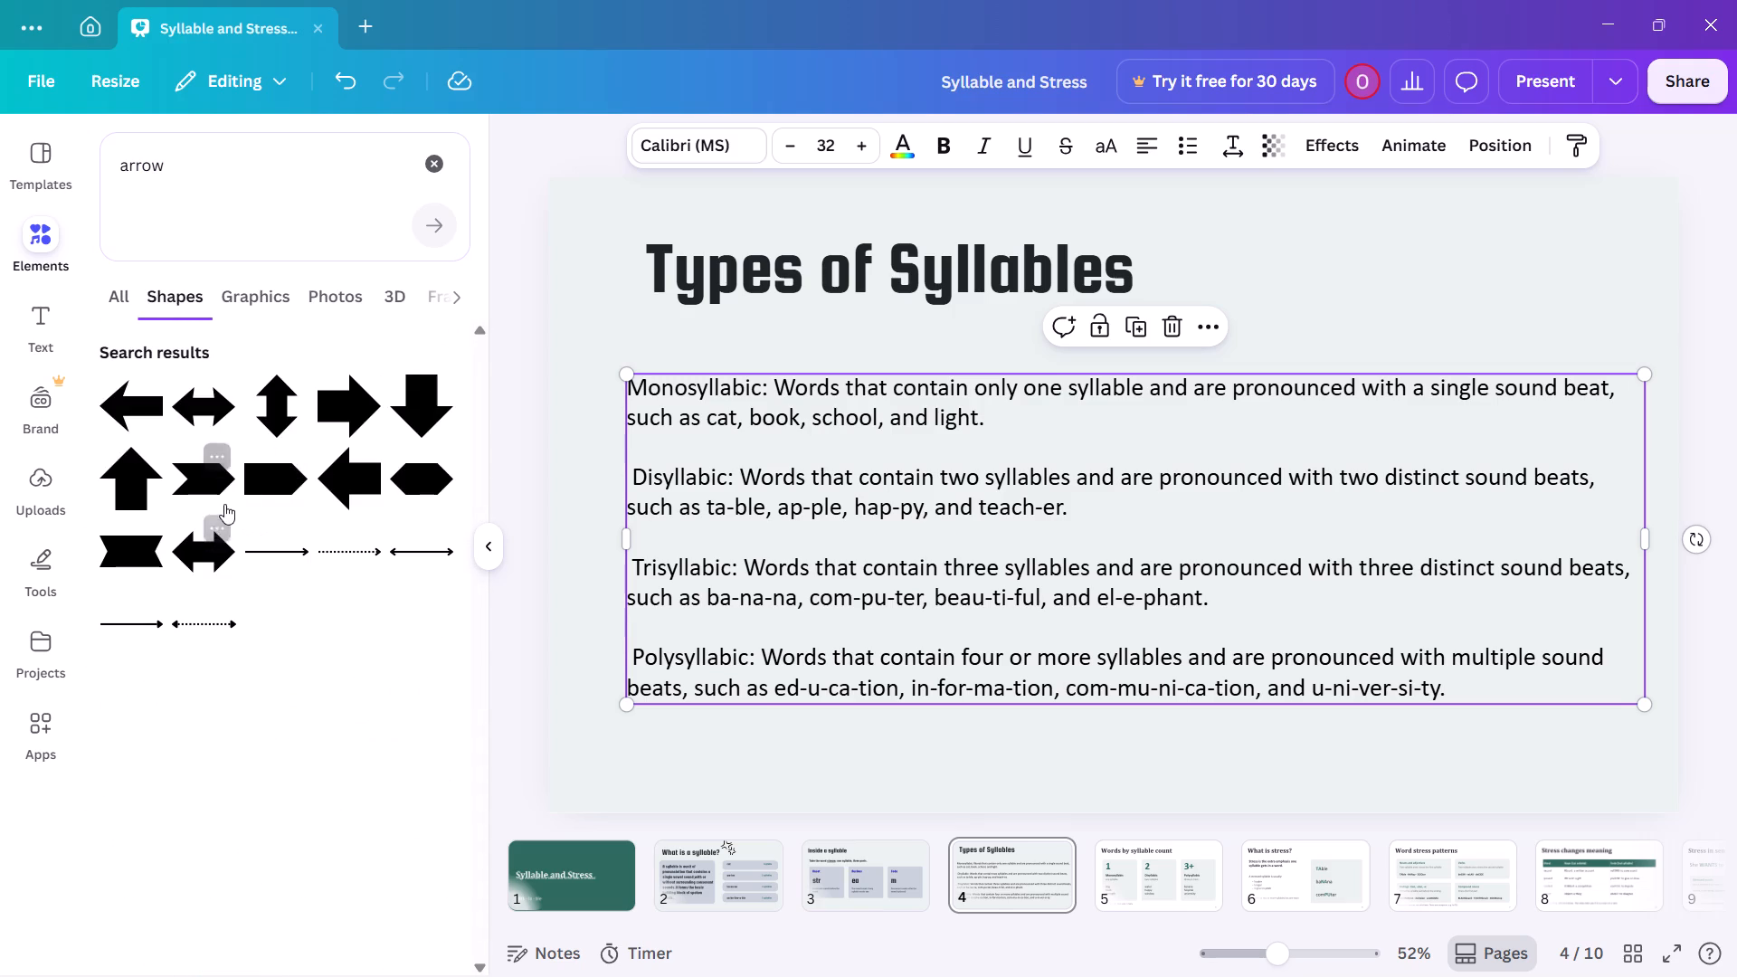
left_click(201, 486)
Fit the chevron arrow over the Monosyllabic definition as a banner about 1,846 wide and 104 high.
left_click_drag(1113, 509, 800, 428)
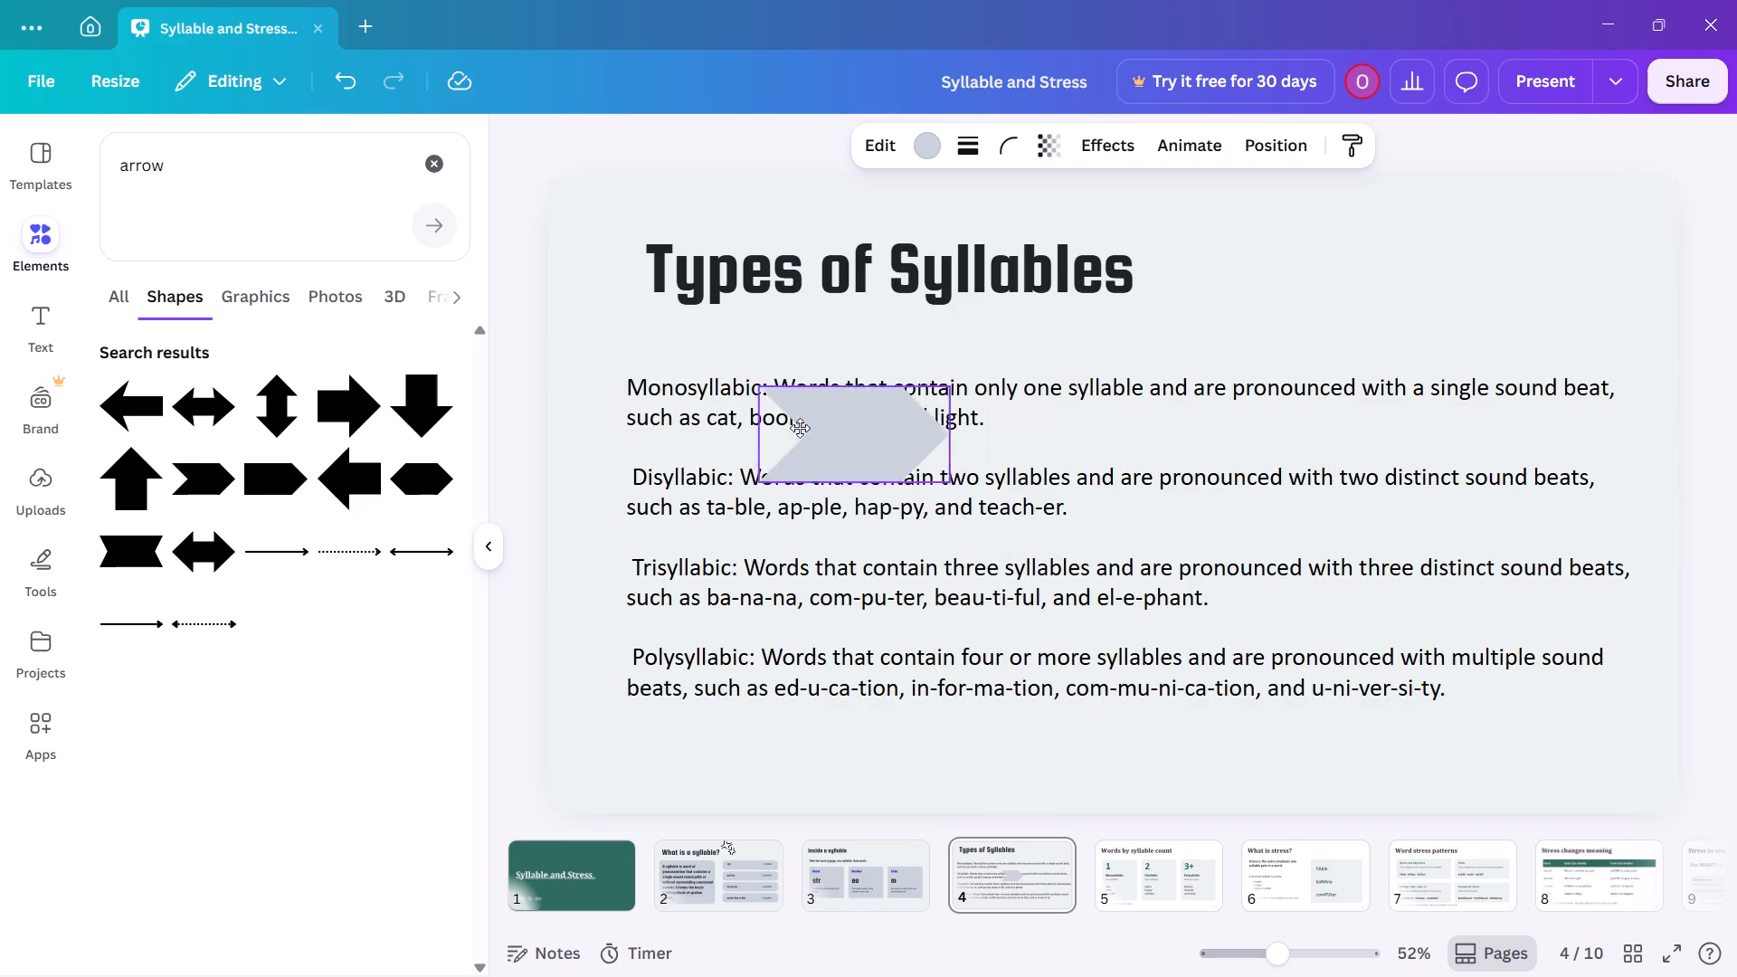
left_click_drag(800, 428, 687, 419)
left_click_drag(679, 451, 685, 433)
left_click_drag(684, 358, 686, 371)
left_click_drag(783, 409, 1645, 444)
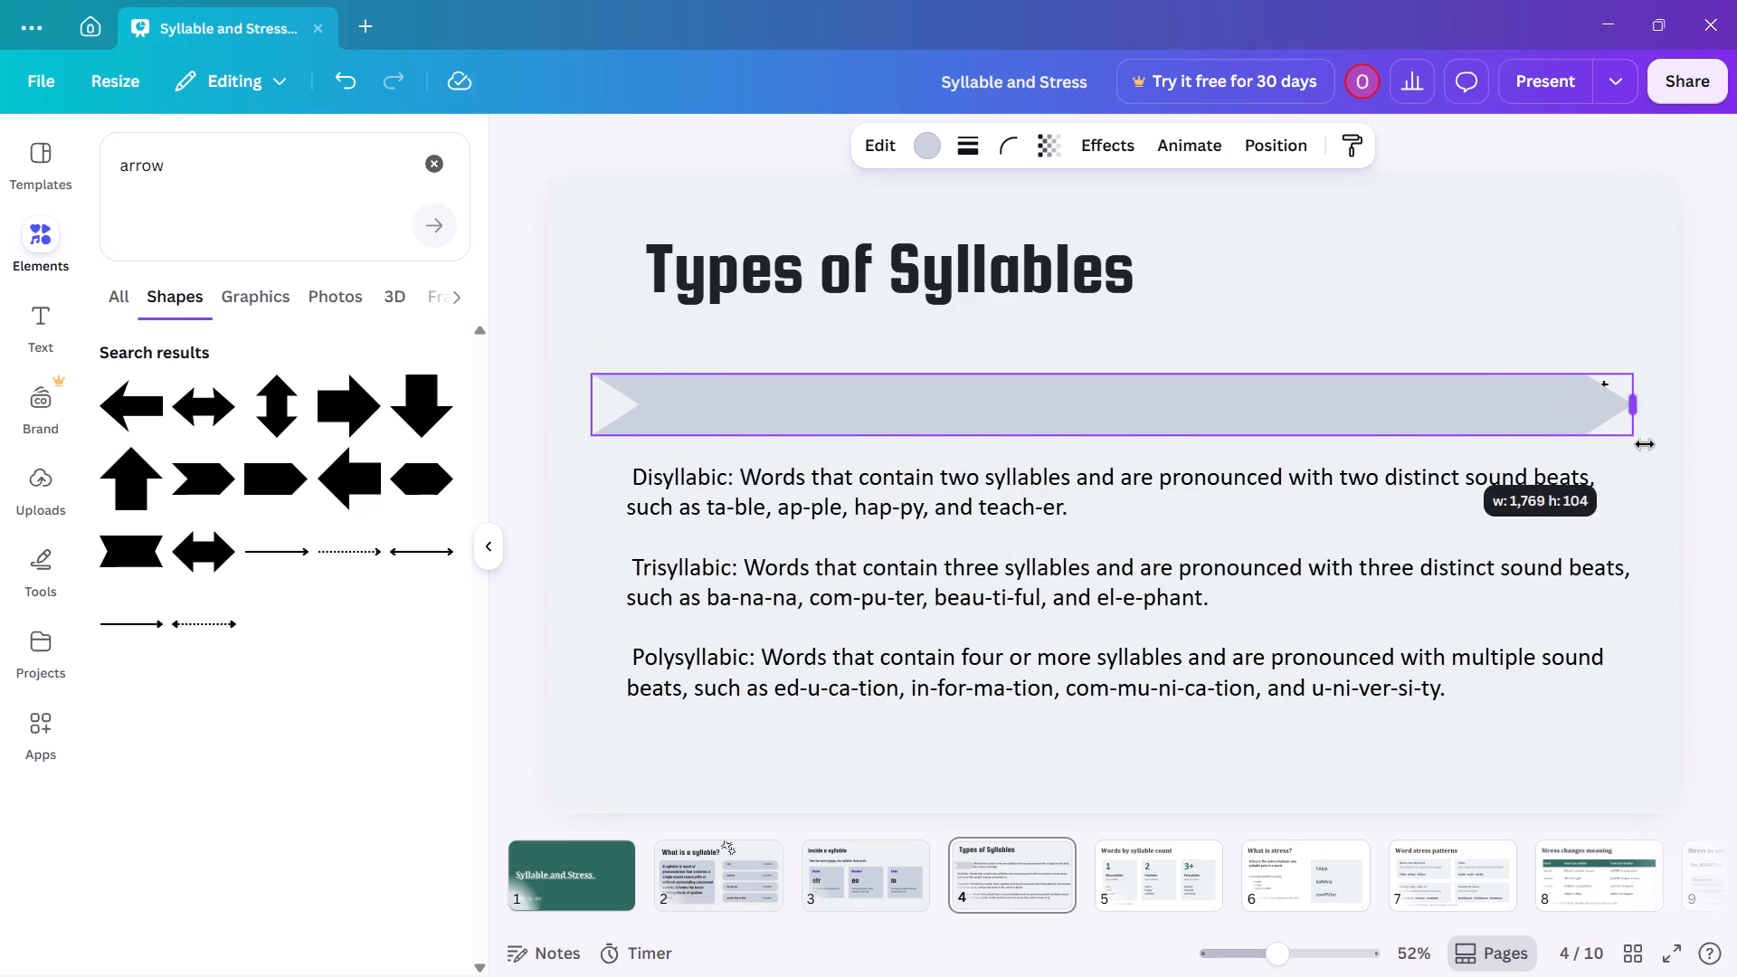
left_click_drag(1645, 444, 1681, 441)
Duplicate the arrow banner three times, evenly spaced downwards so each of the other definitions has one.
key("ctrl+d")
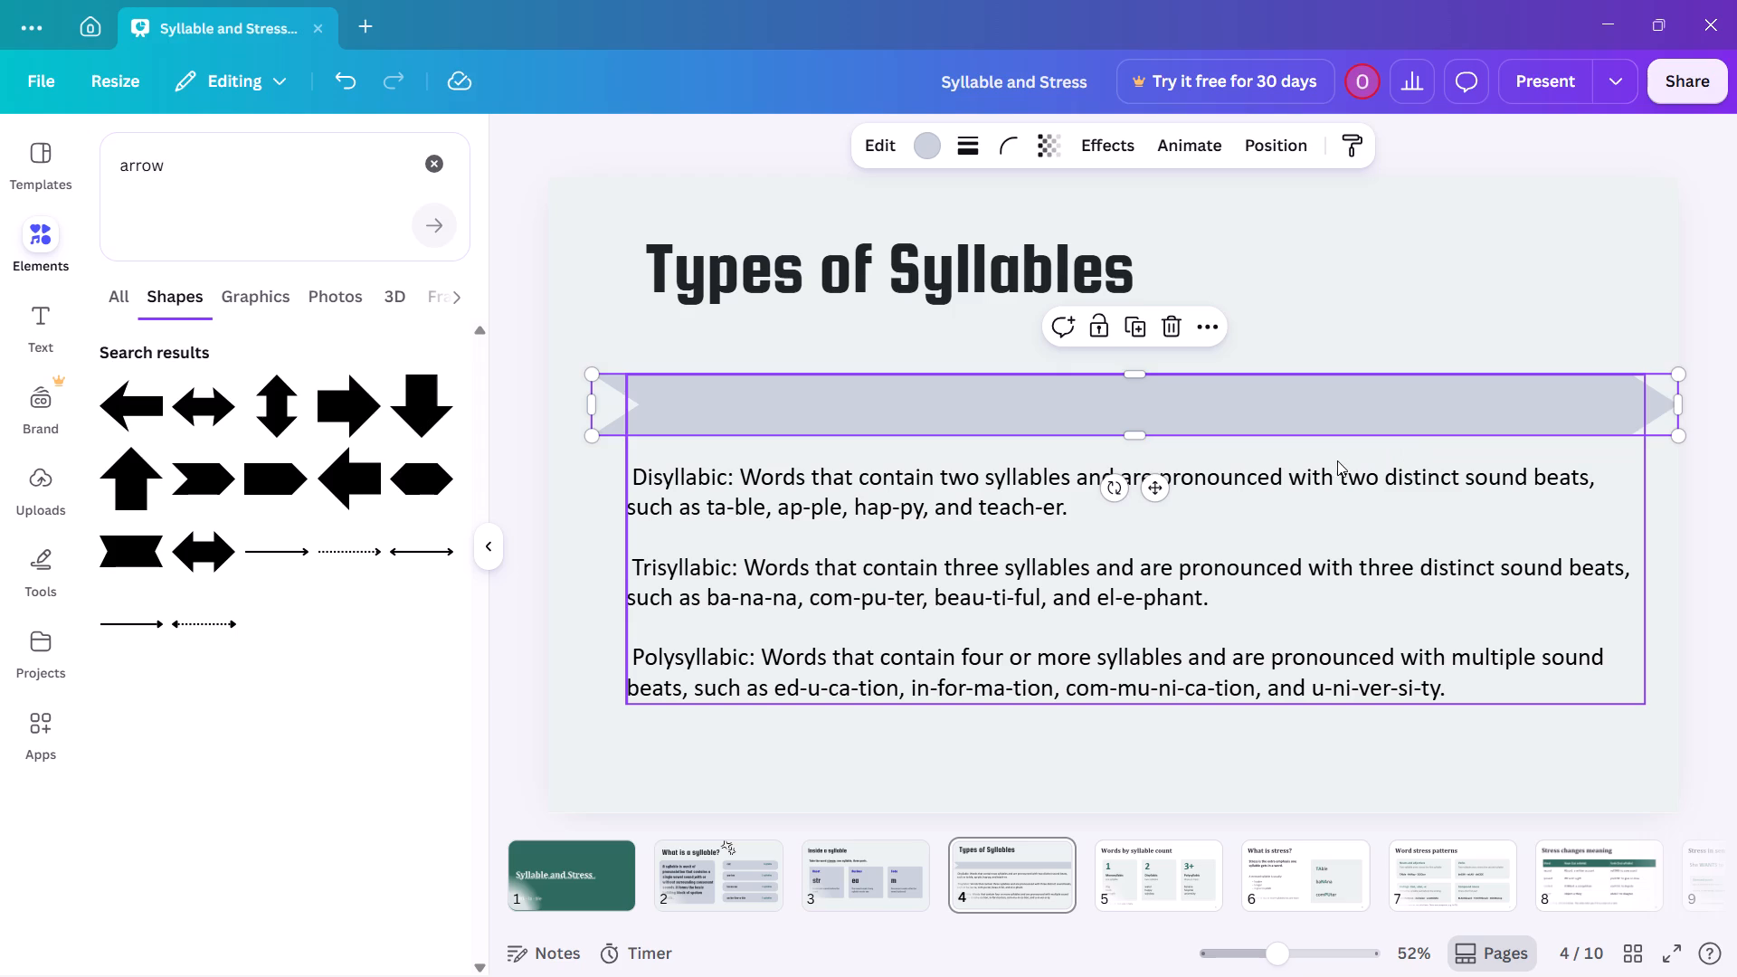
left_click_drag(1253, 416, 1248, 495)
key("ctrl+d")
key("ctrl+d")
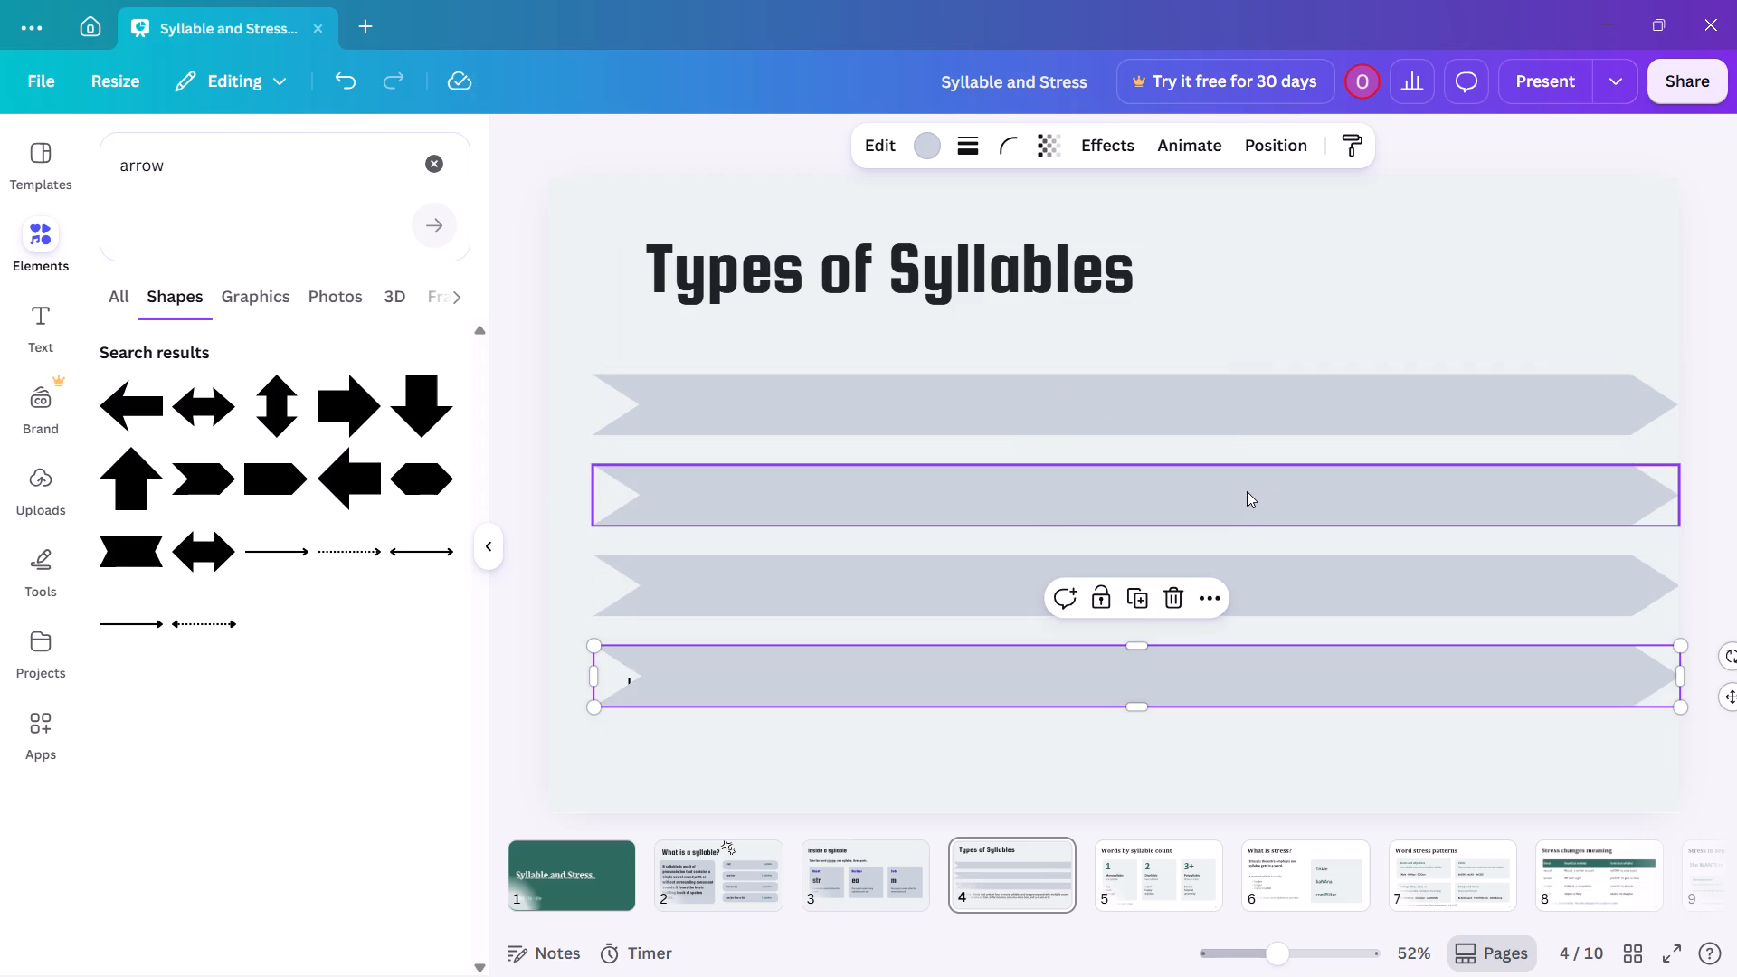
left_click(1726, 752)
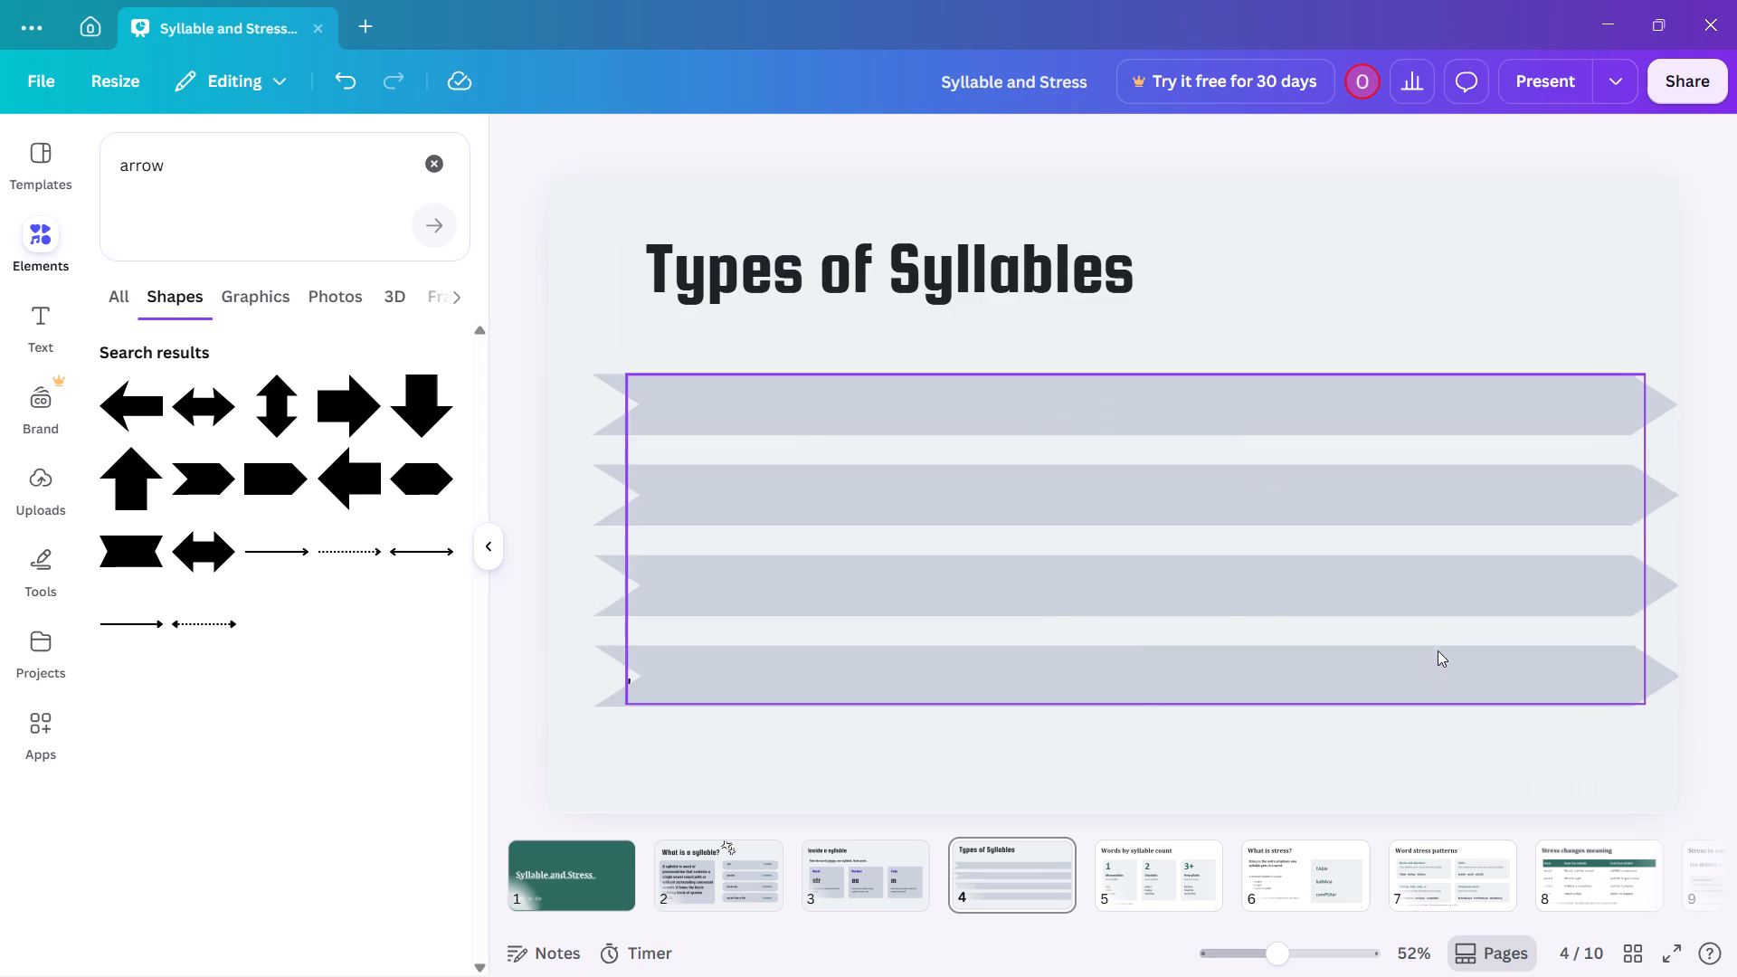
Move all four arrow banners together in the layer order so they sit behind the definitions and the title.
left_click(1438, 660)
left_click(1274, 149)
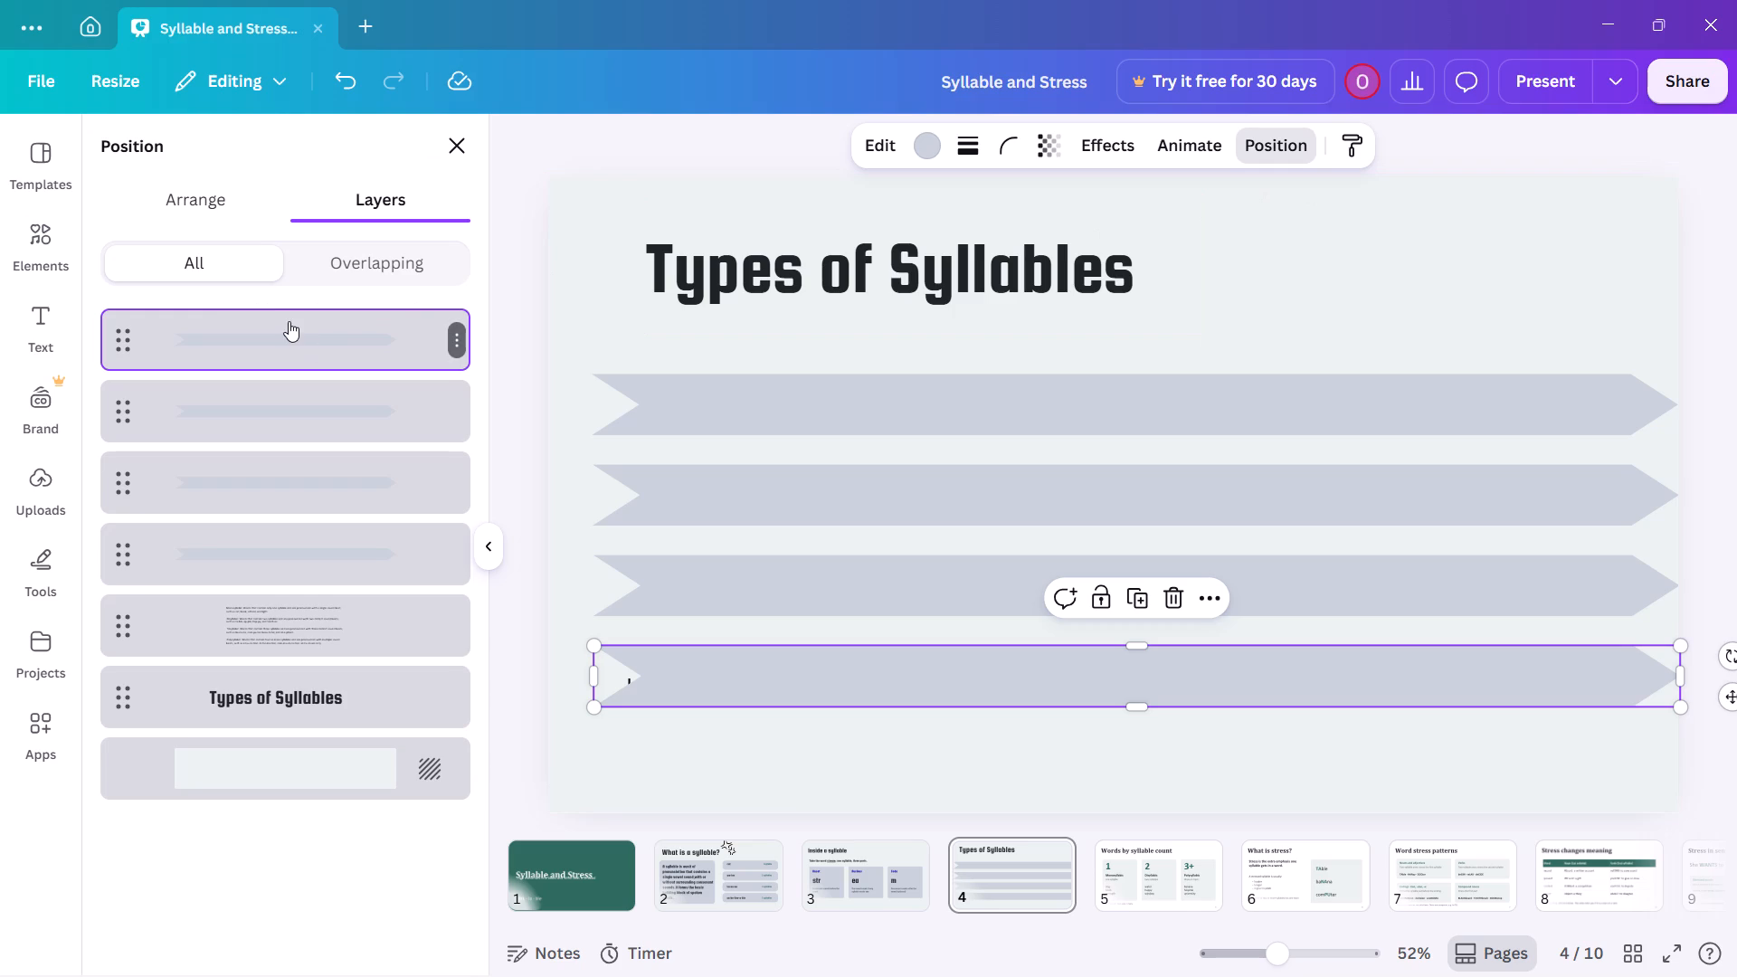
left_click(289, 326)
left_click(322, 532, "shift")
left_click_drag(323, 432, 334, 713)
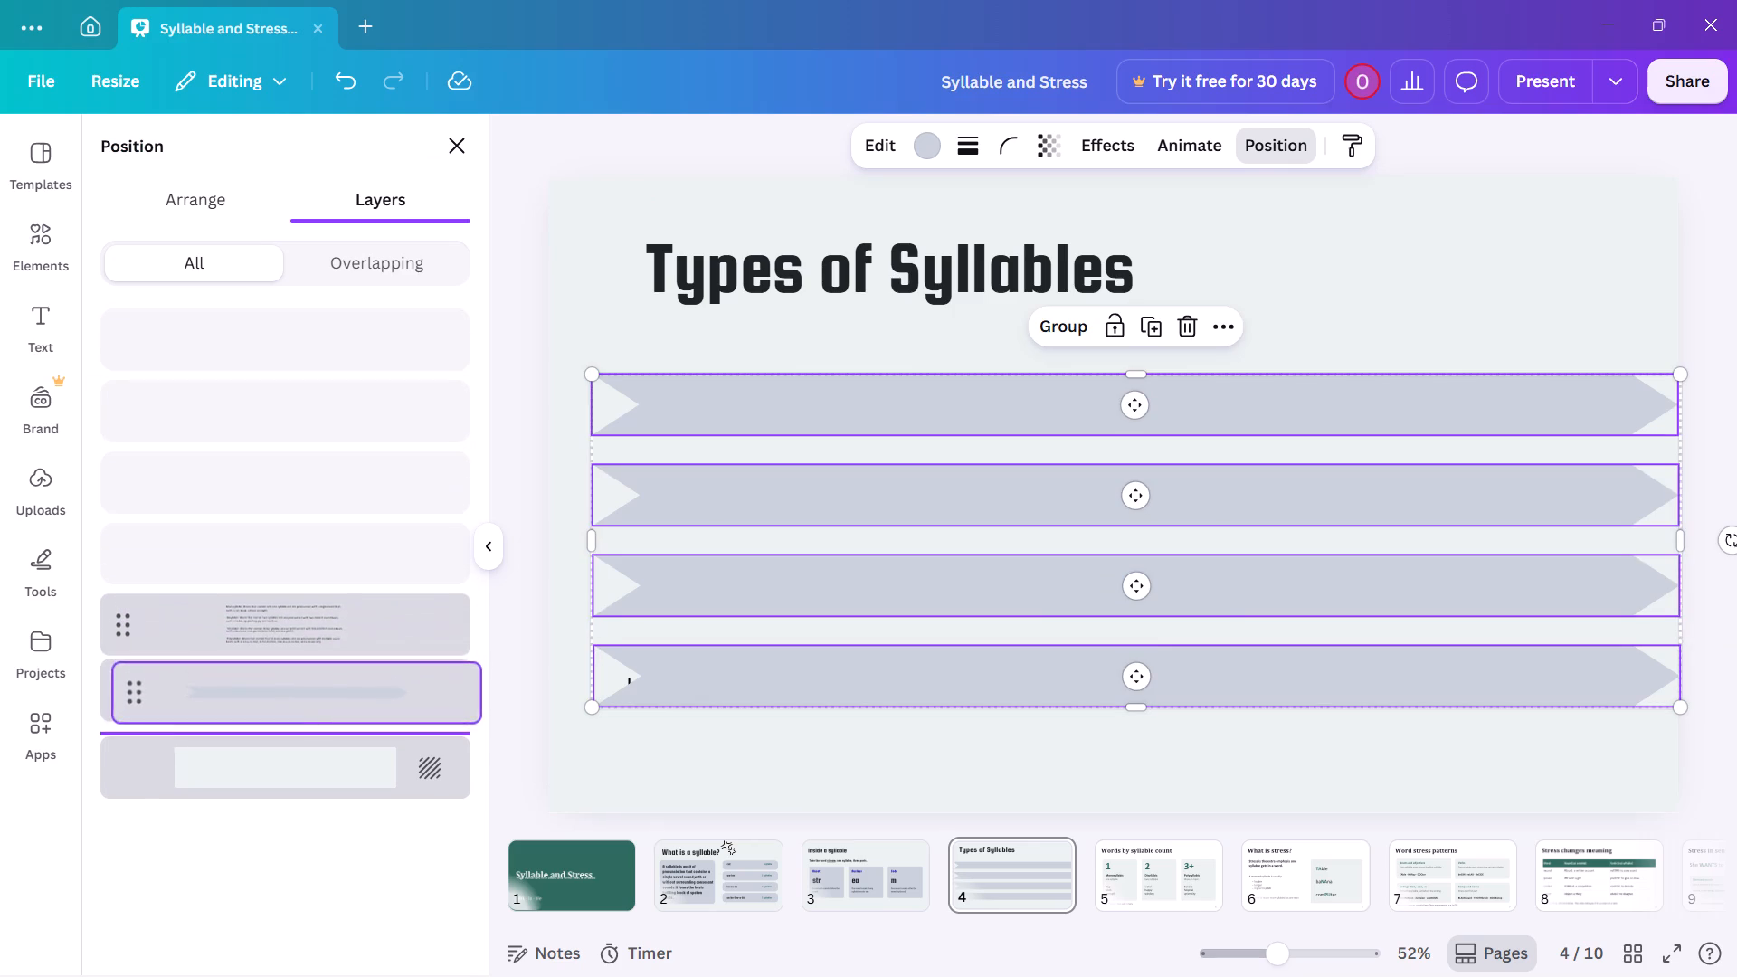
left_click_drag(334, 713, 333, 742)
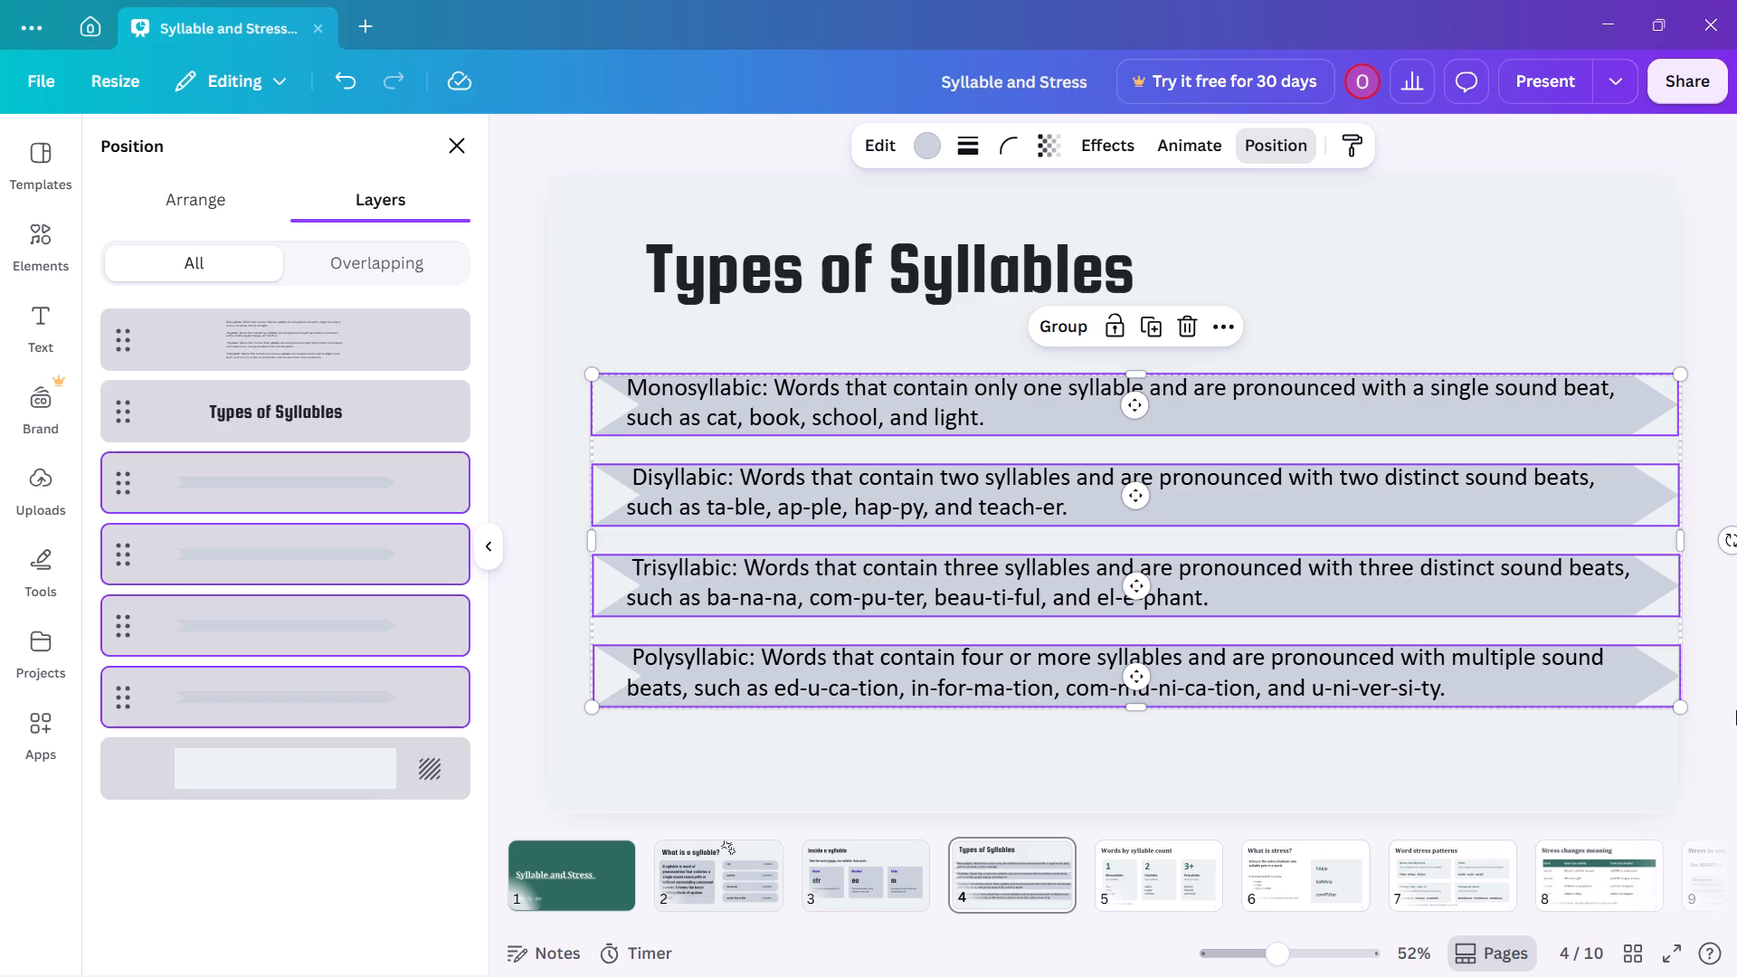
left_click(1736, 710)
left_click(1736, 709)
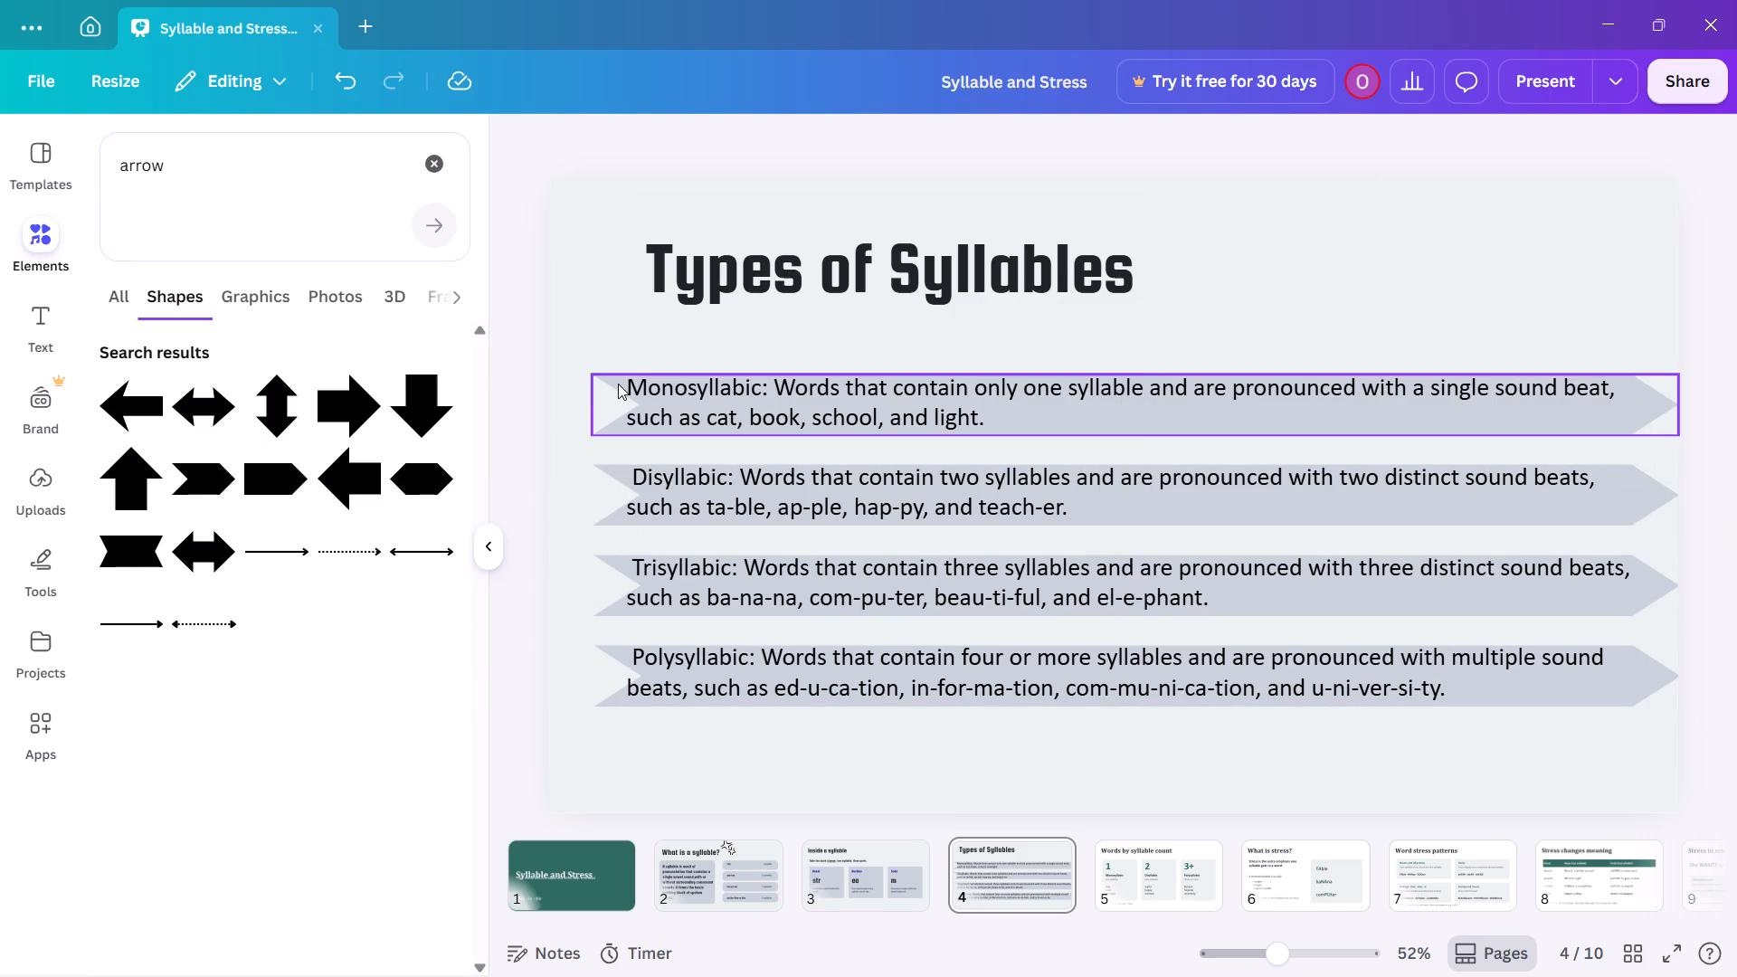
Make the Monosyllabic arrow banner slightly taller by extending both its upper and lower edges.
left_click(618, 384)
left_click_drag(1129, 376, 1132, 365)
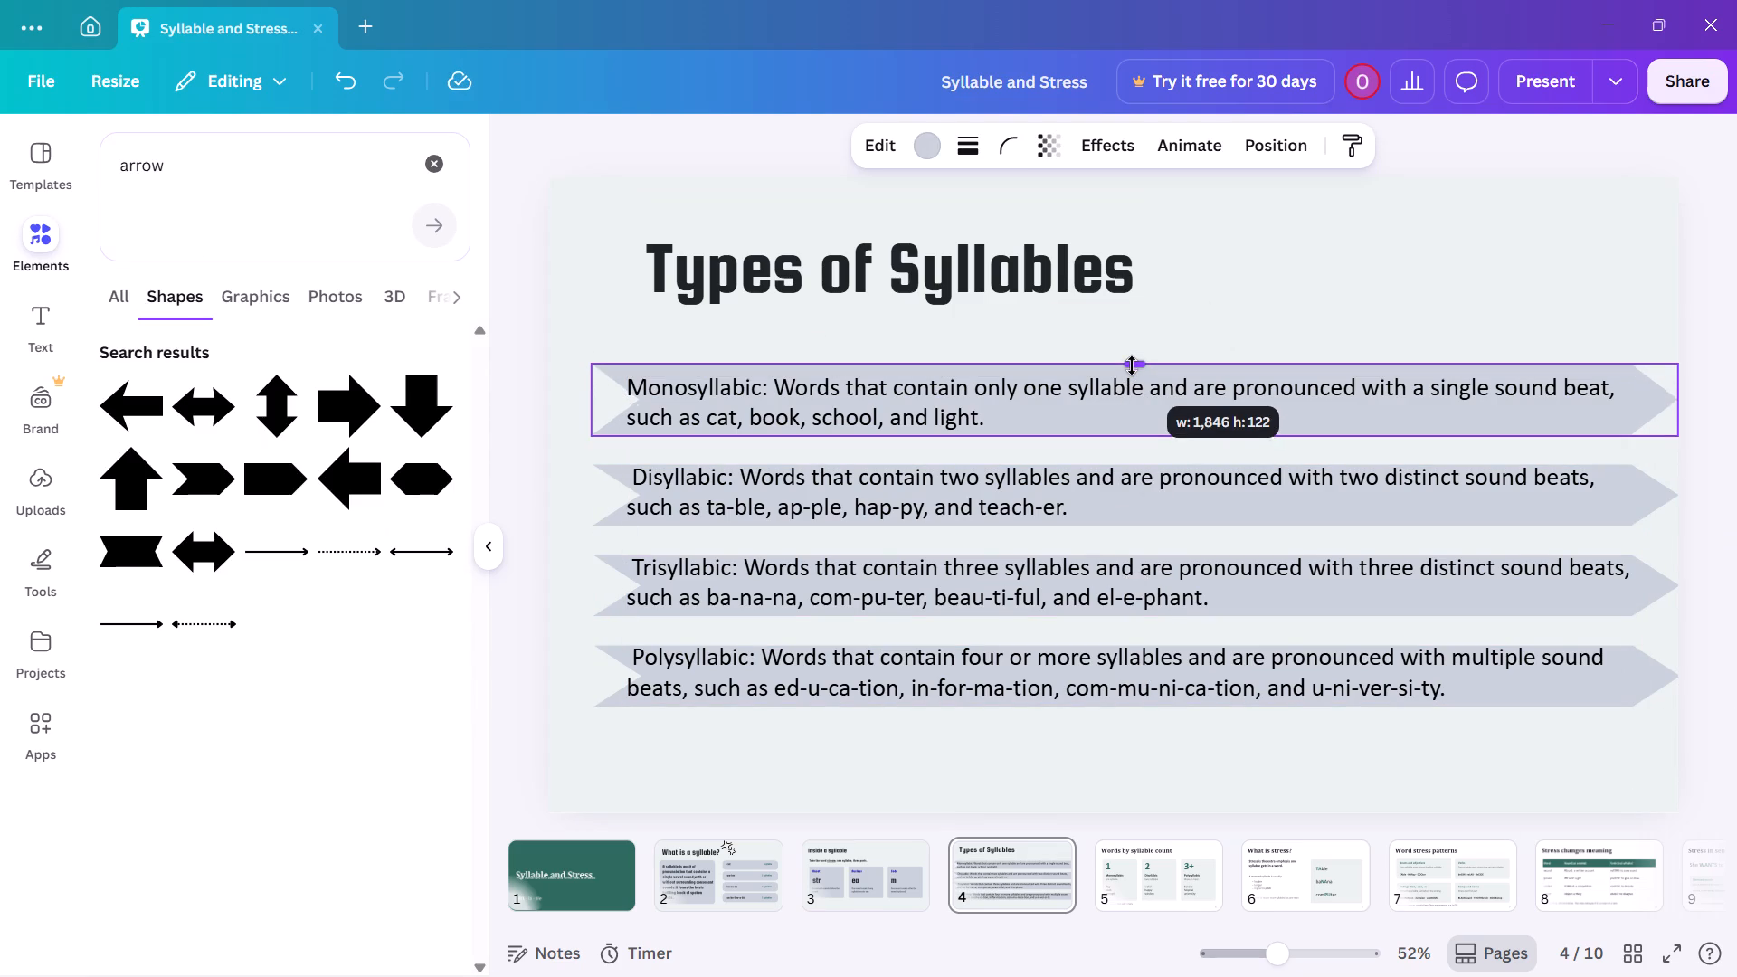
left_click_drag(1132, 365, 1132, 368)
left_click_drag(1128, 434, 1128, 443)
left_click(1074, 511)
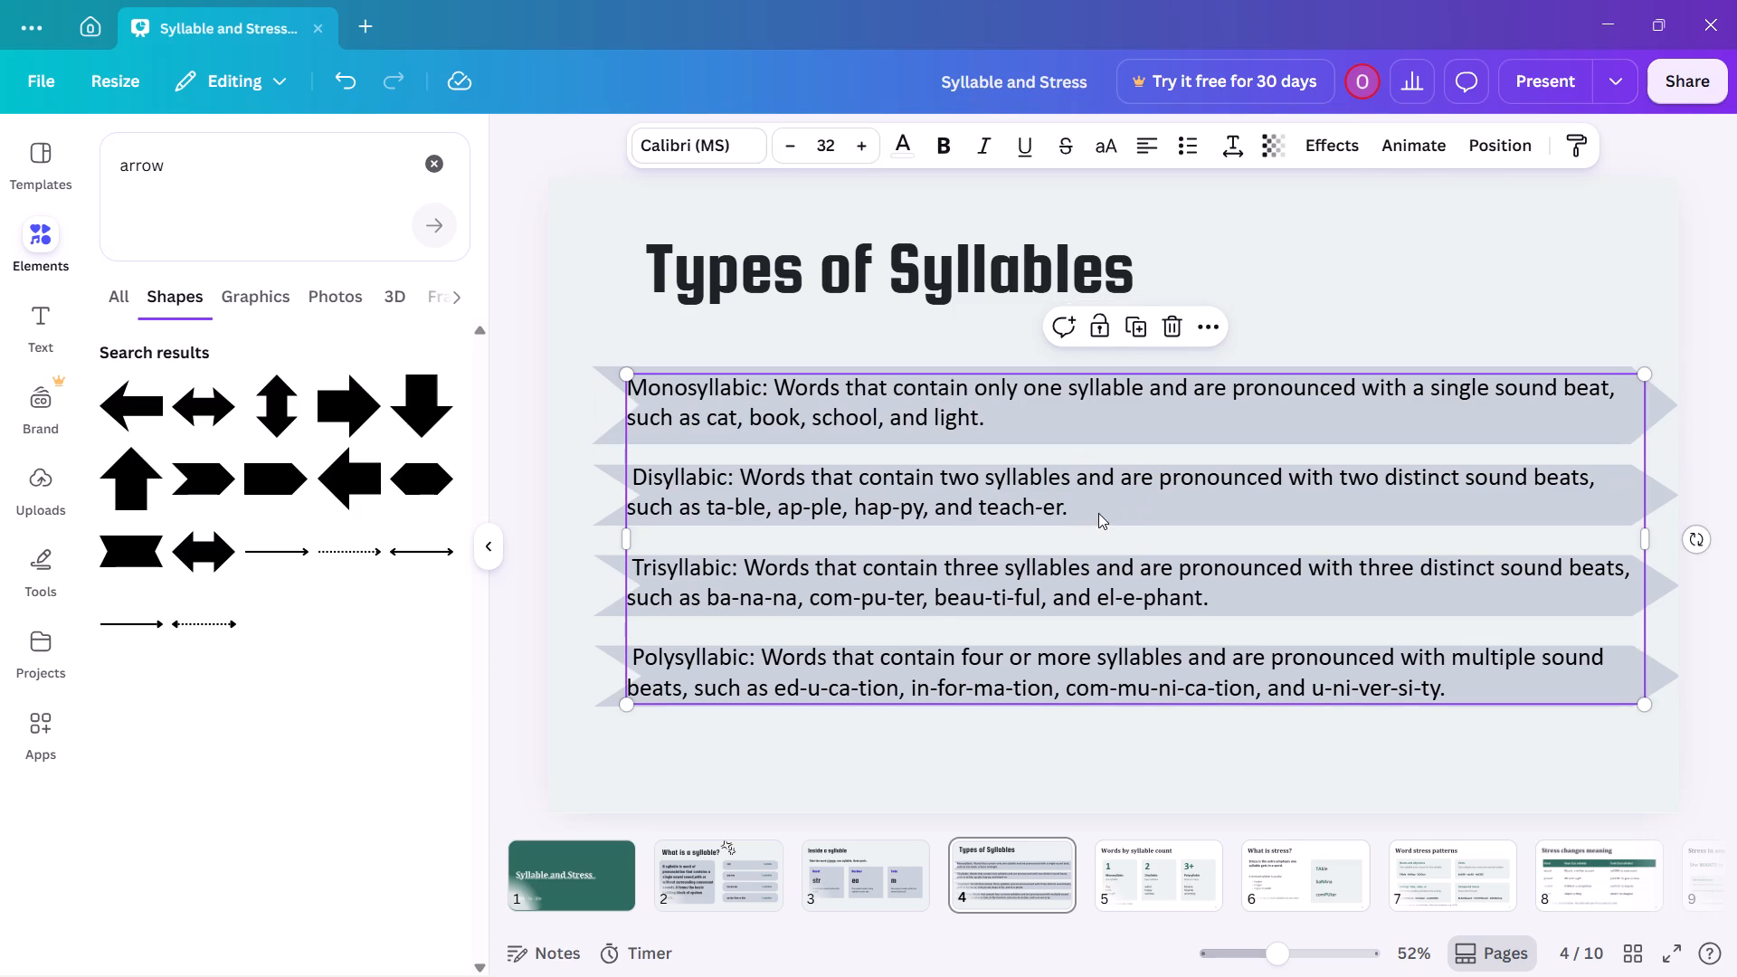
left_click(1098, 513)
left_click(545, 539)
left_click(477, 562)
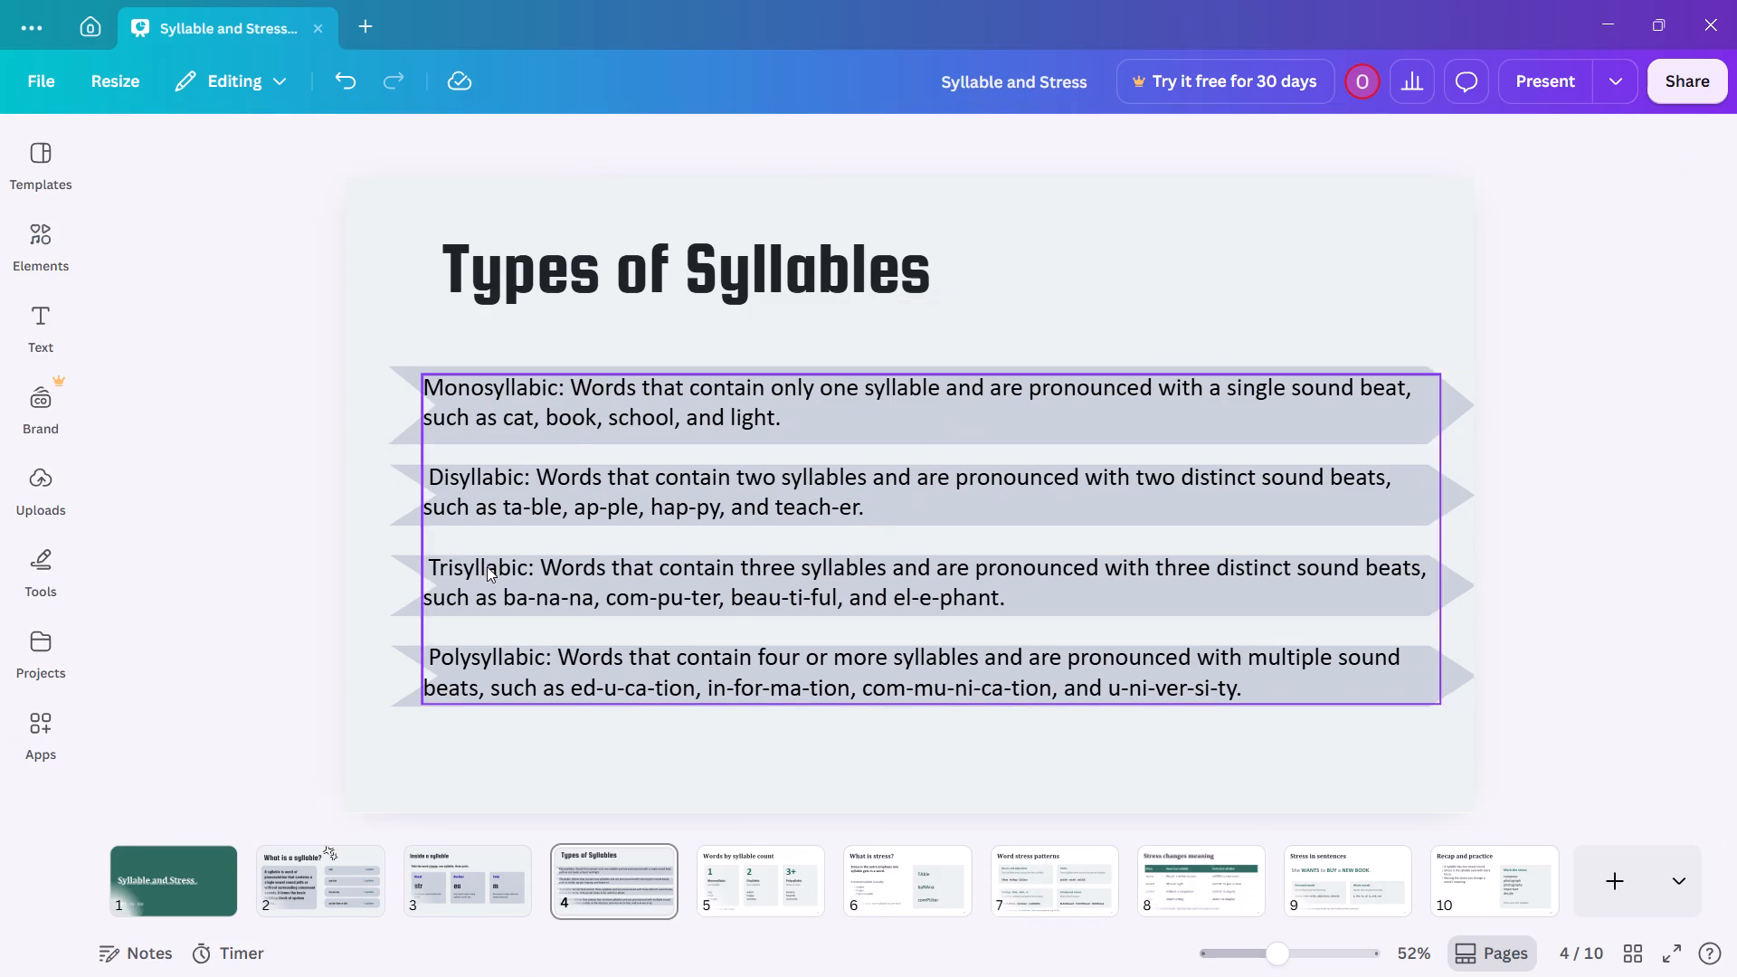
left_click(1660, 444)
Change the font of the definitions text box to Squada One.
left_click(688, 464)
left_click(480, 147)
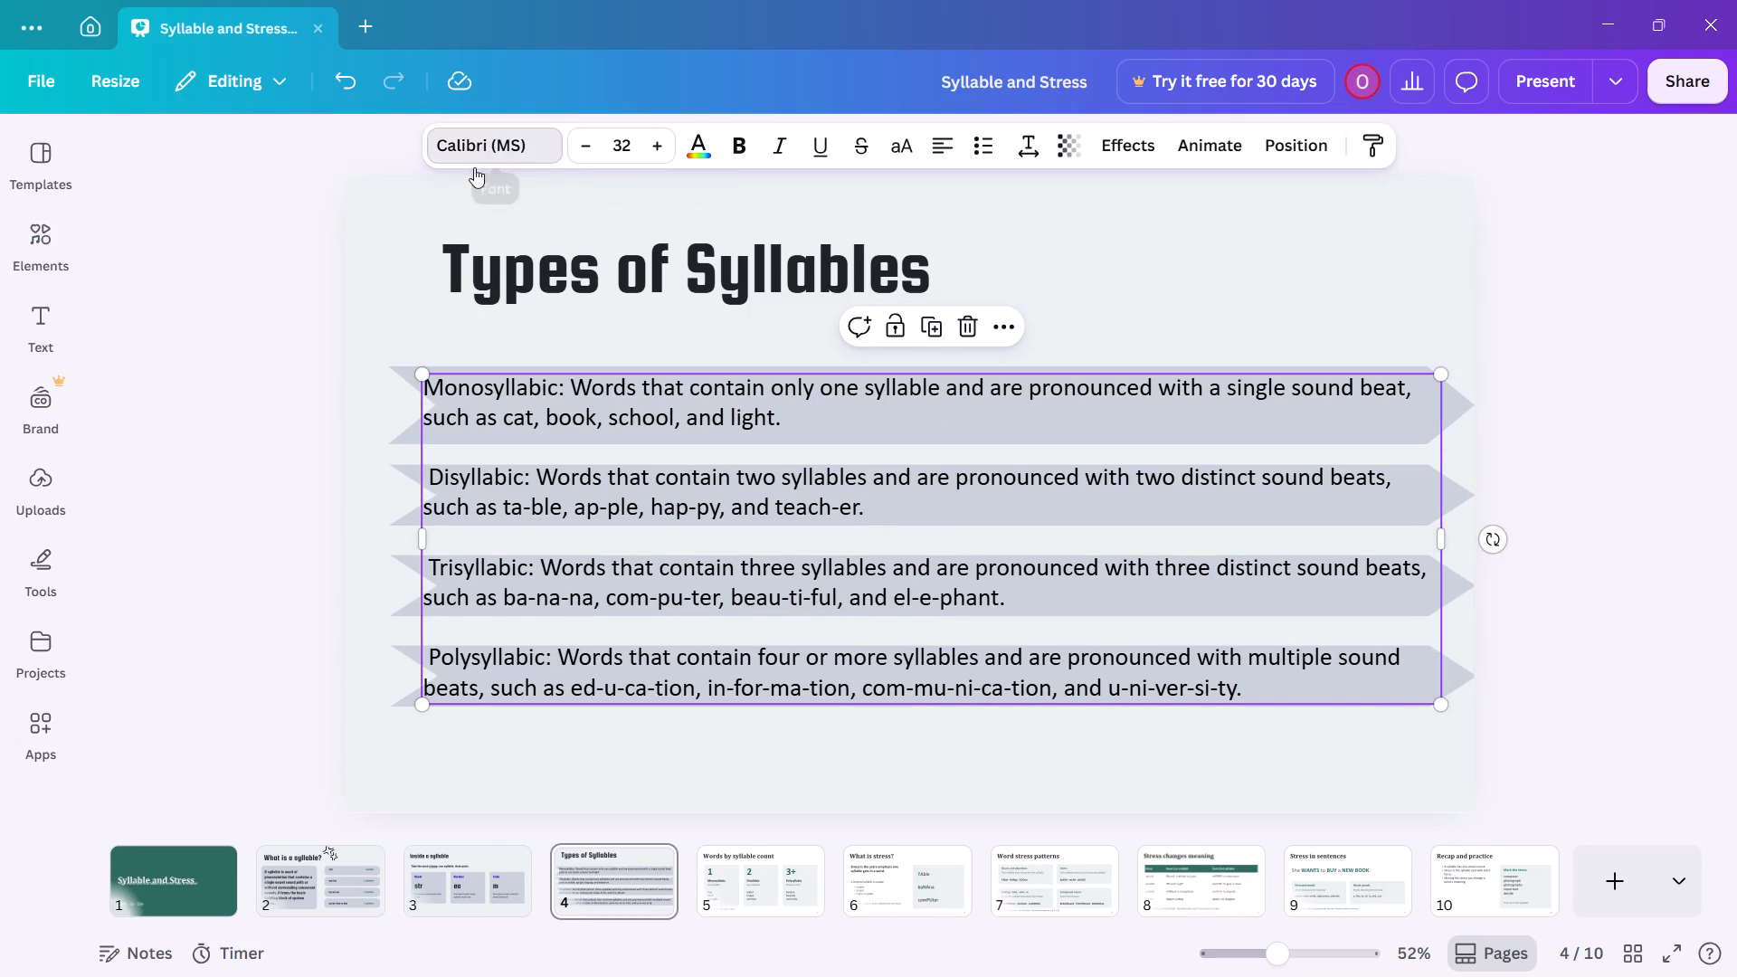
left_click(220, 575)
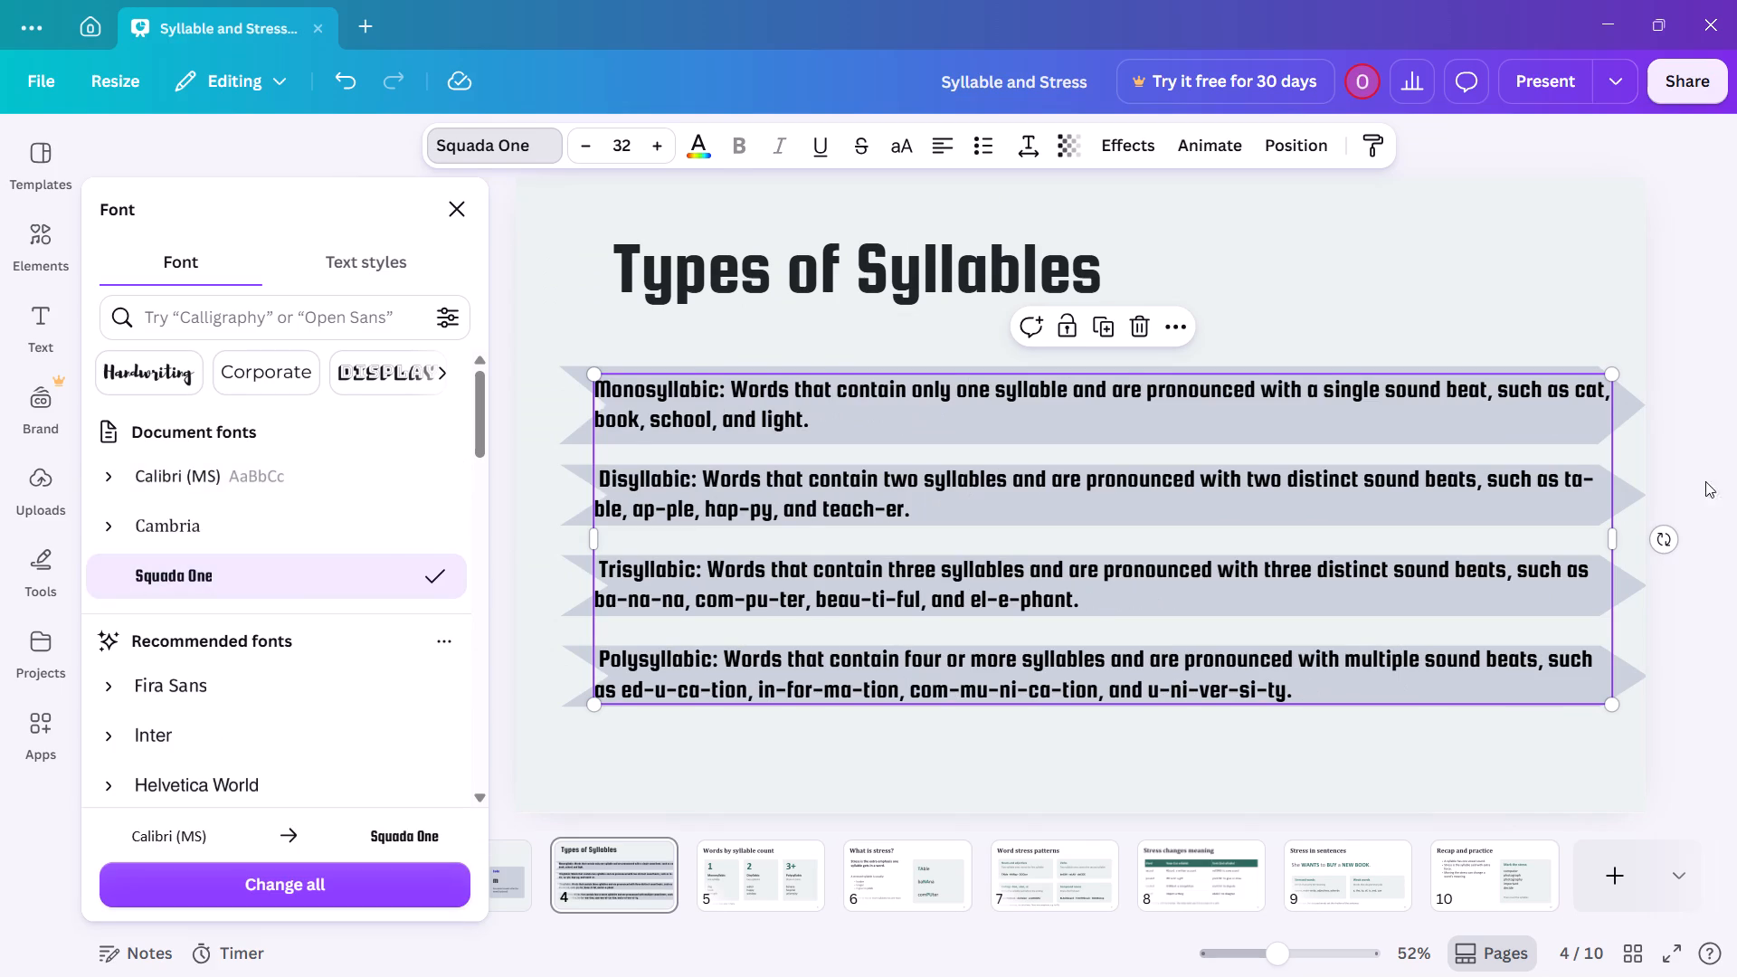
left_click(1730, 559)
left_click(1721, 558)
Shift the definitions text box slightly right so its left edge clears the arrow notches and aligns with the title.
left_click_drag(640, 531, 649, 531)
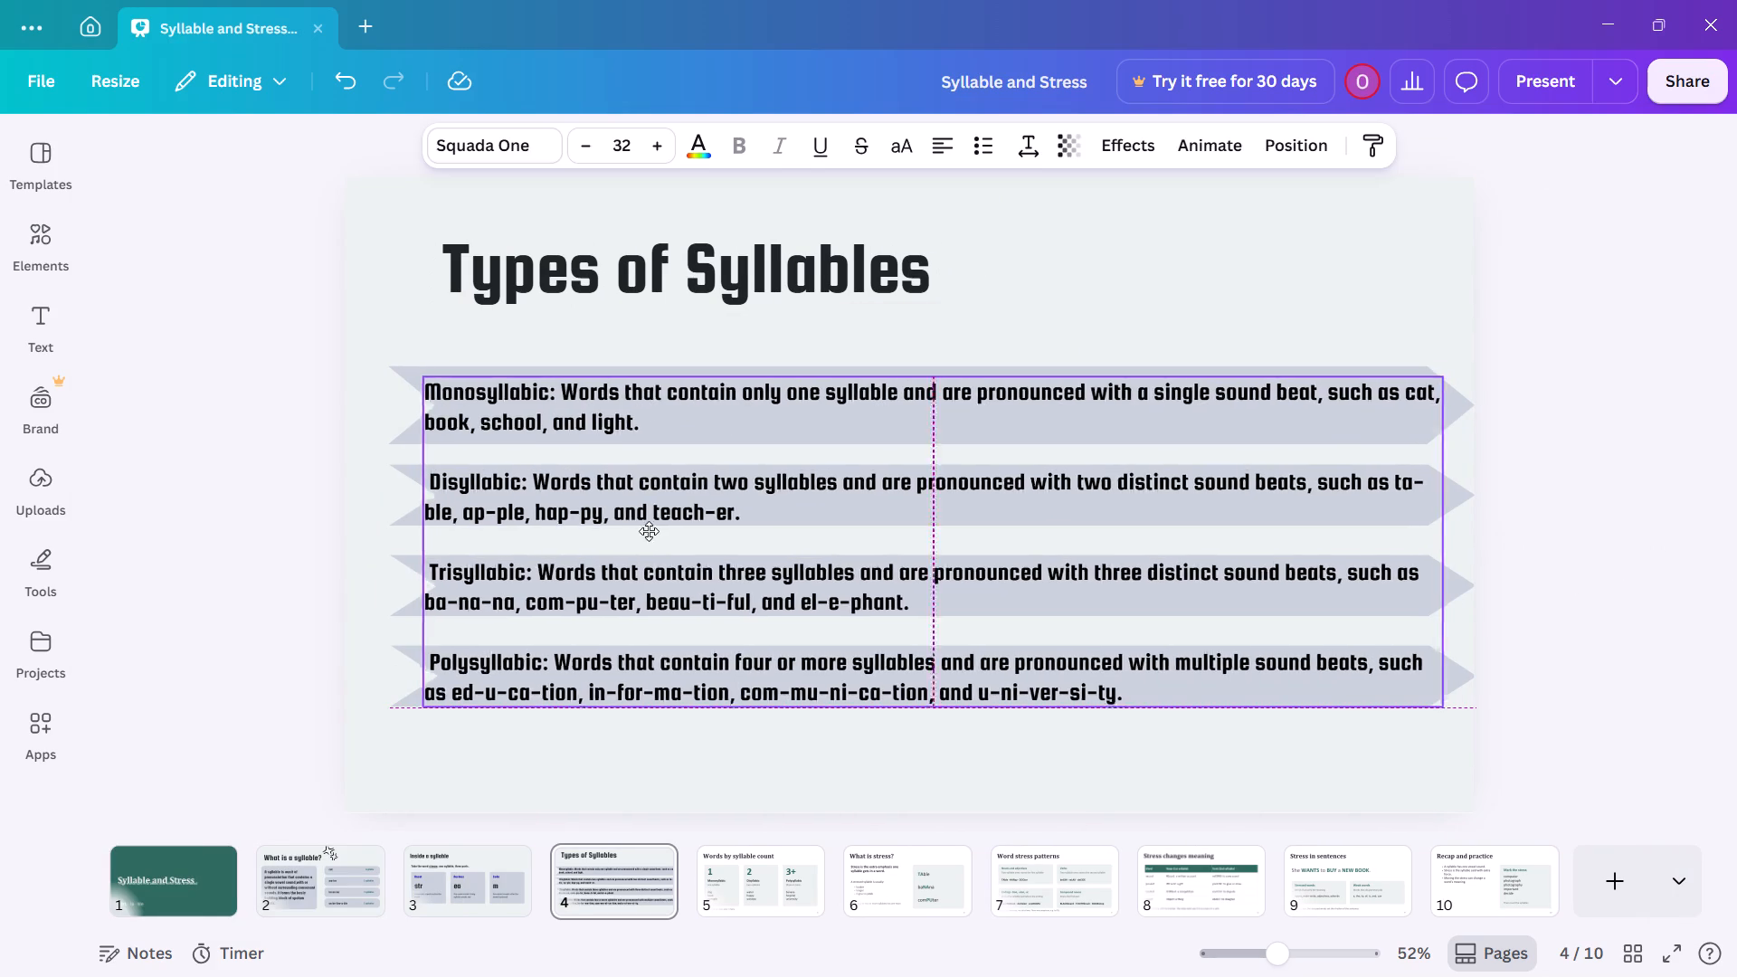
left_click_drag(649, 531, 660, 528)
Shift the Polysyllabic arrow banner further down the page by lowering its bottom edge and its top edge.
left_click(412, 685)
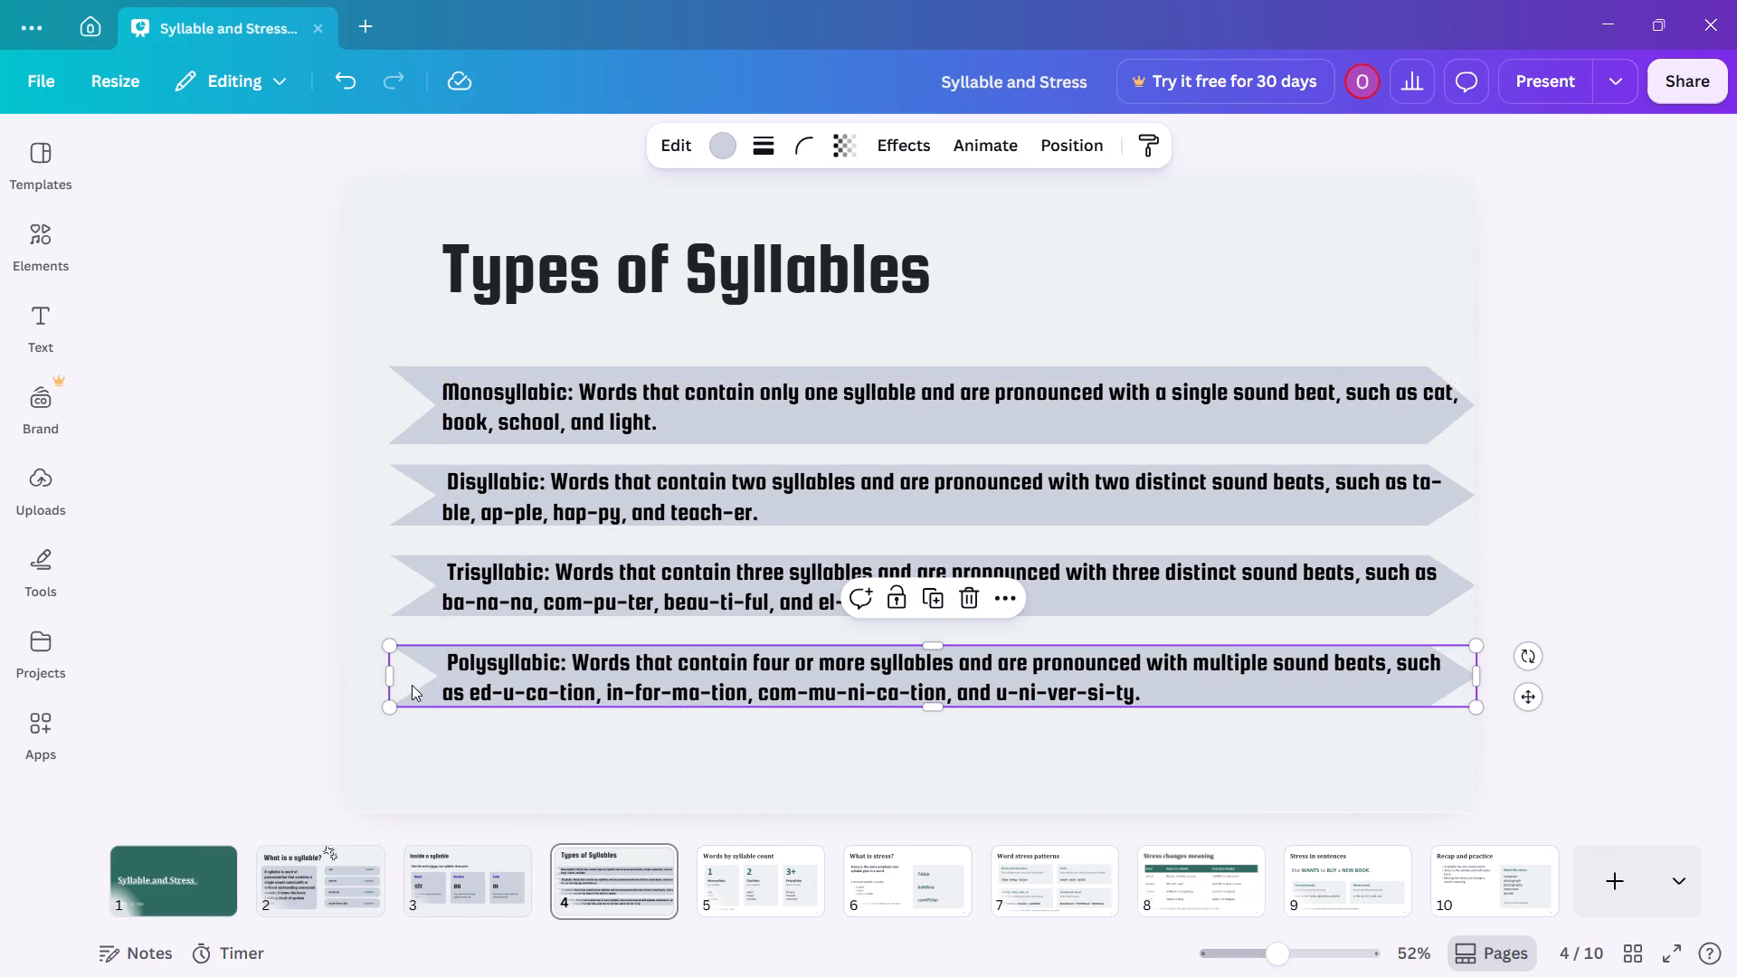
left_click_drag(929, 702, 933, 709)
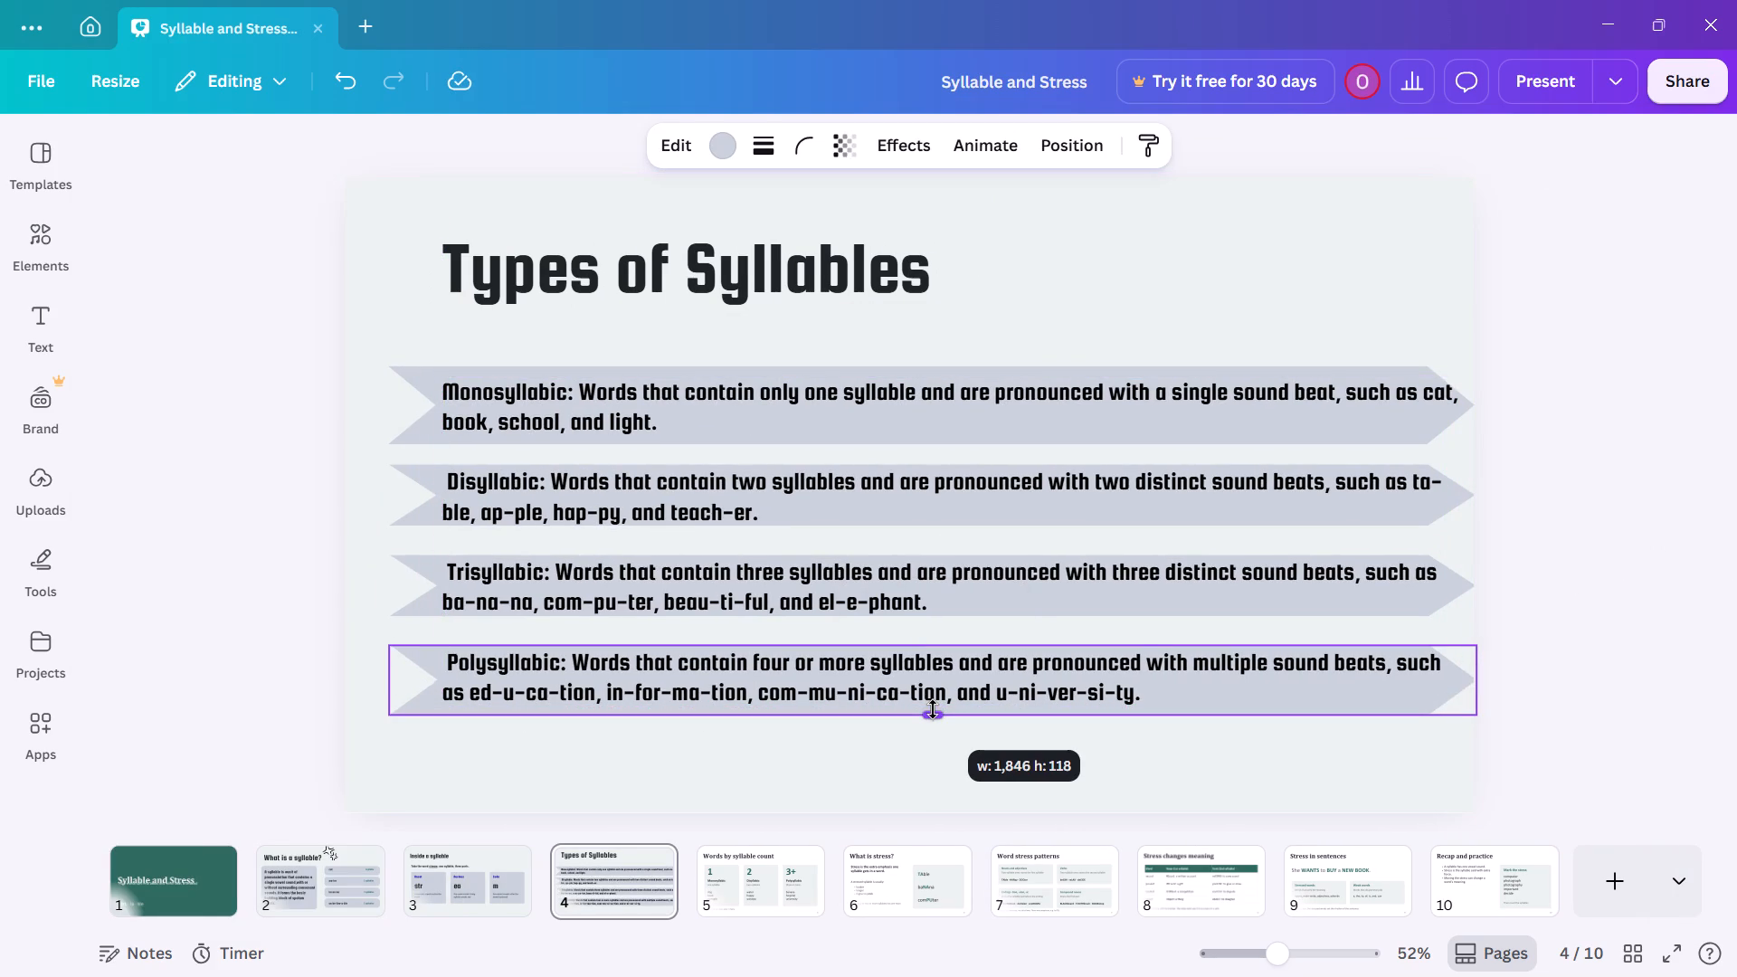
left_click_drag(933, 709, 933, 752)
left_click_drag(928, 644, 930, 682)
Nudge the definitions text box down and add one extra blank line between the Trisyllabic and Polysyllabic definitions.
left_click(935, 667)
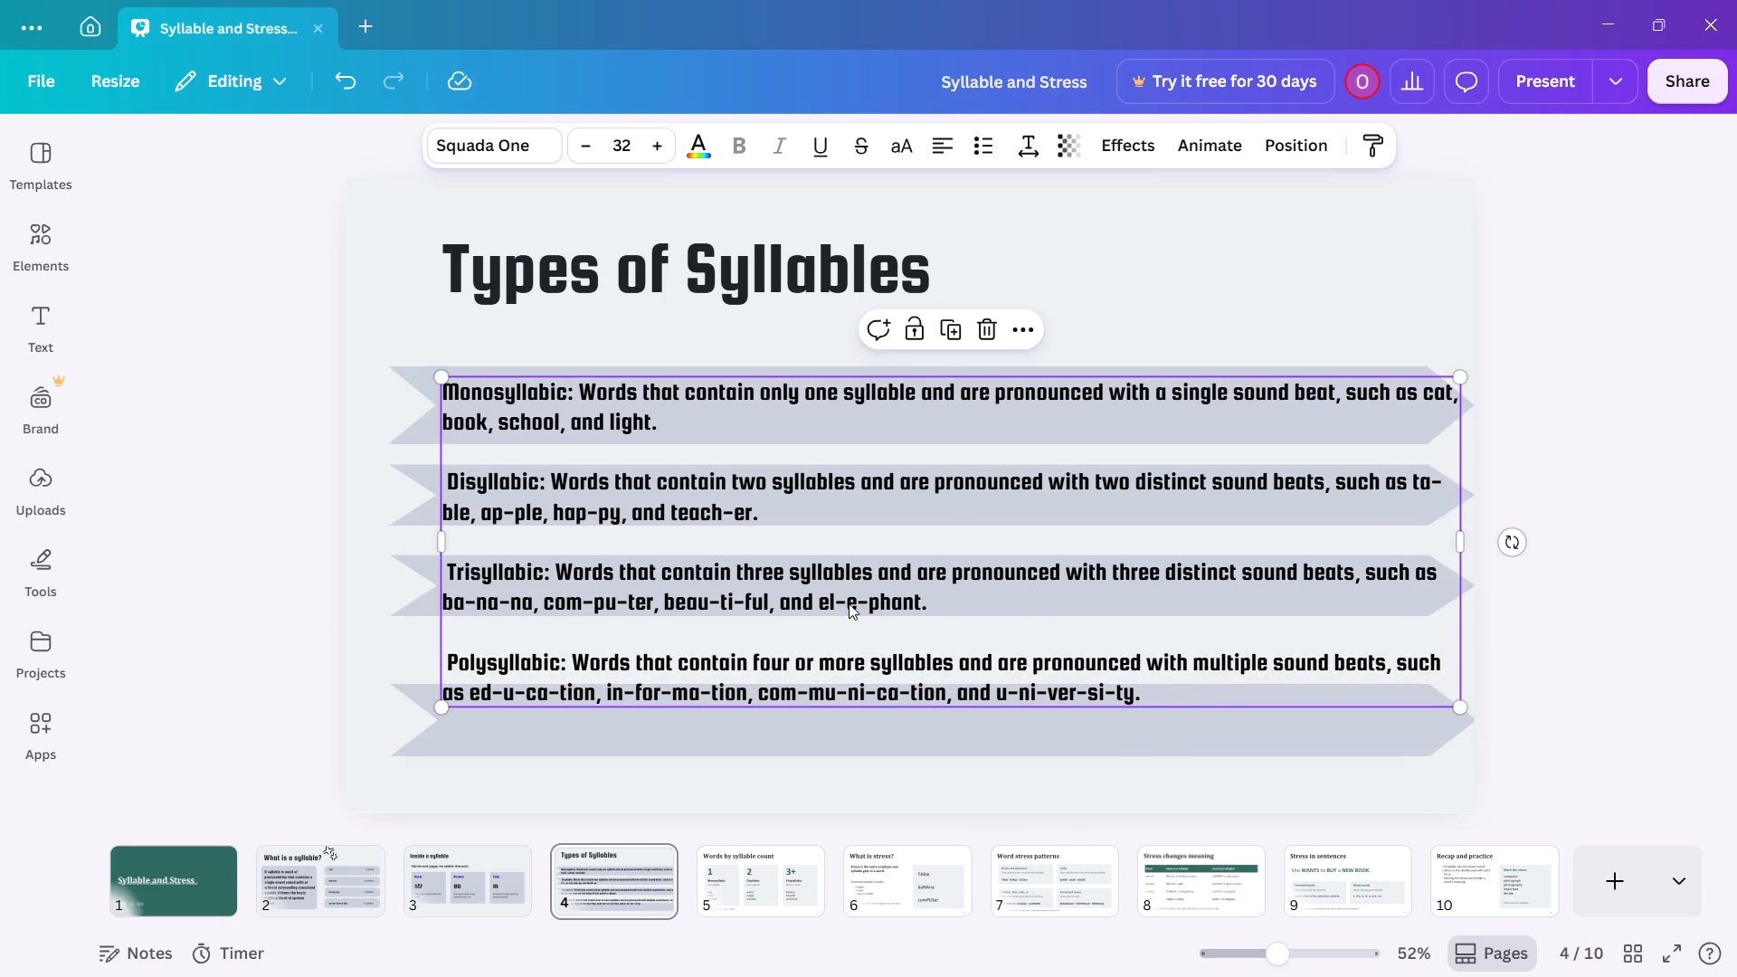
left_click(930, 593)
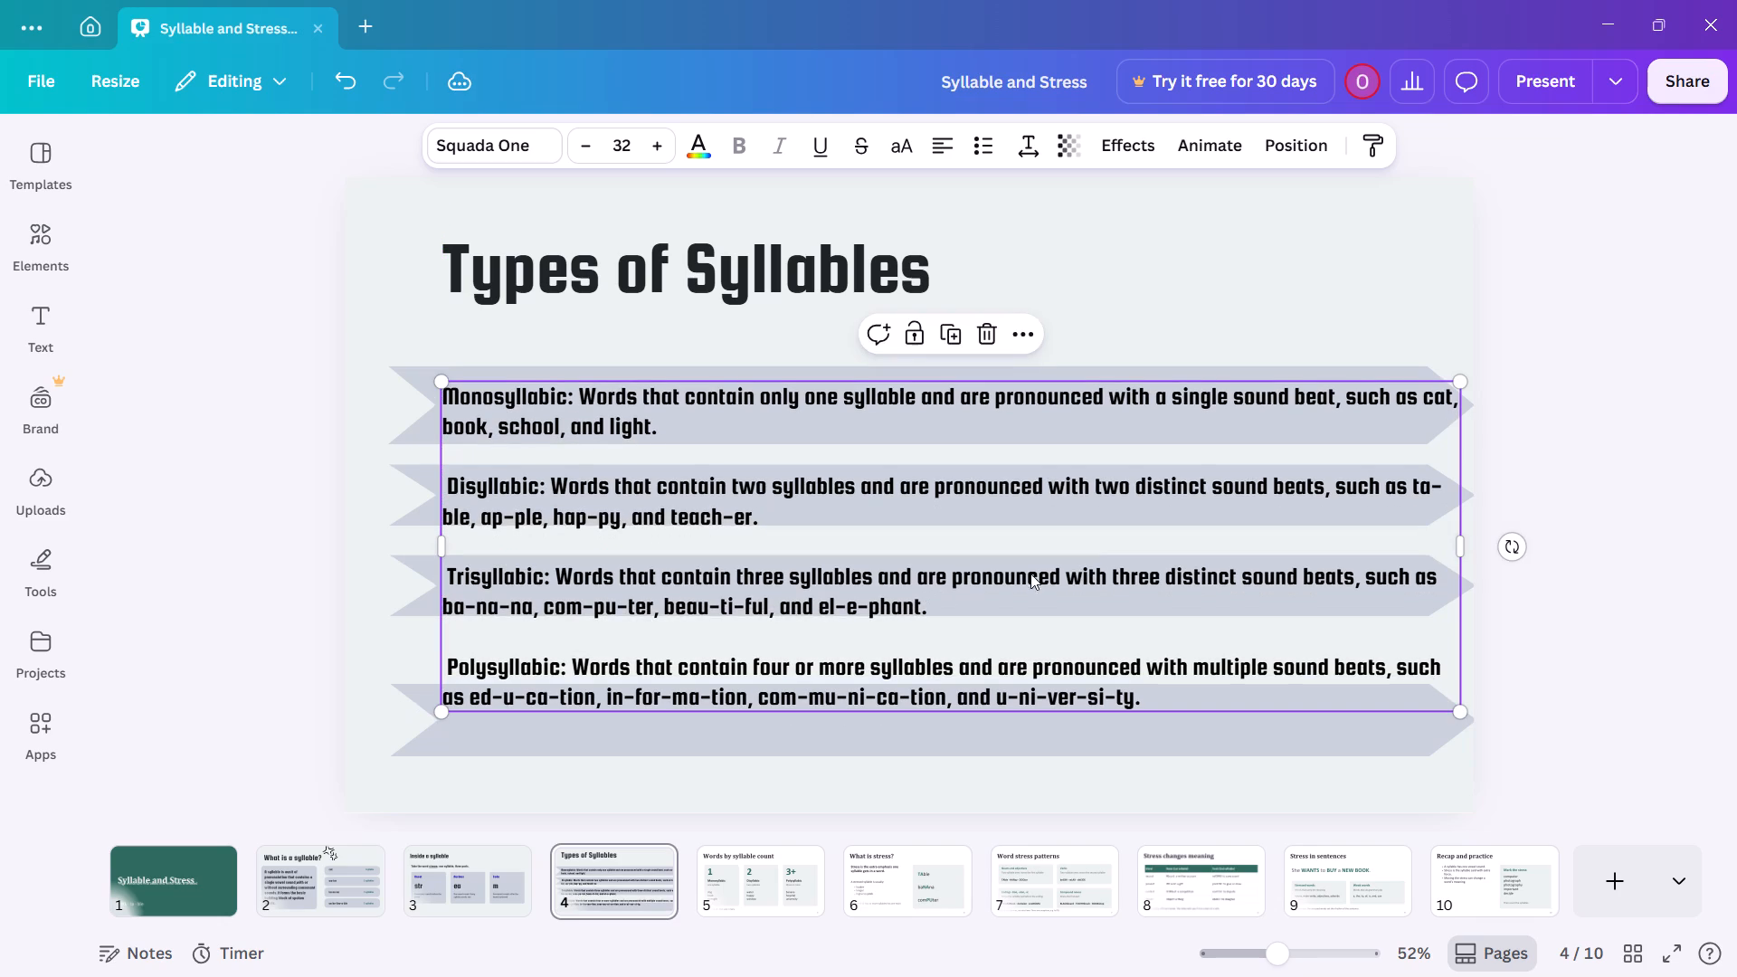
left_click(968, 645)
left_click(969, 628)
left_click(954, 588)
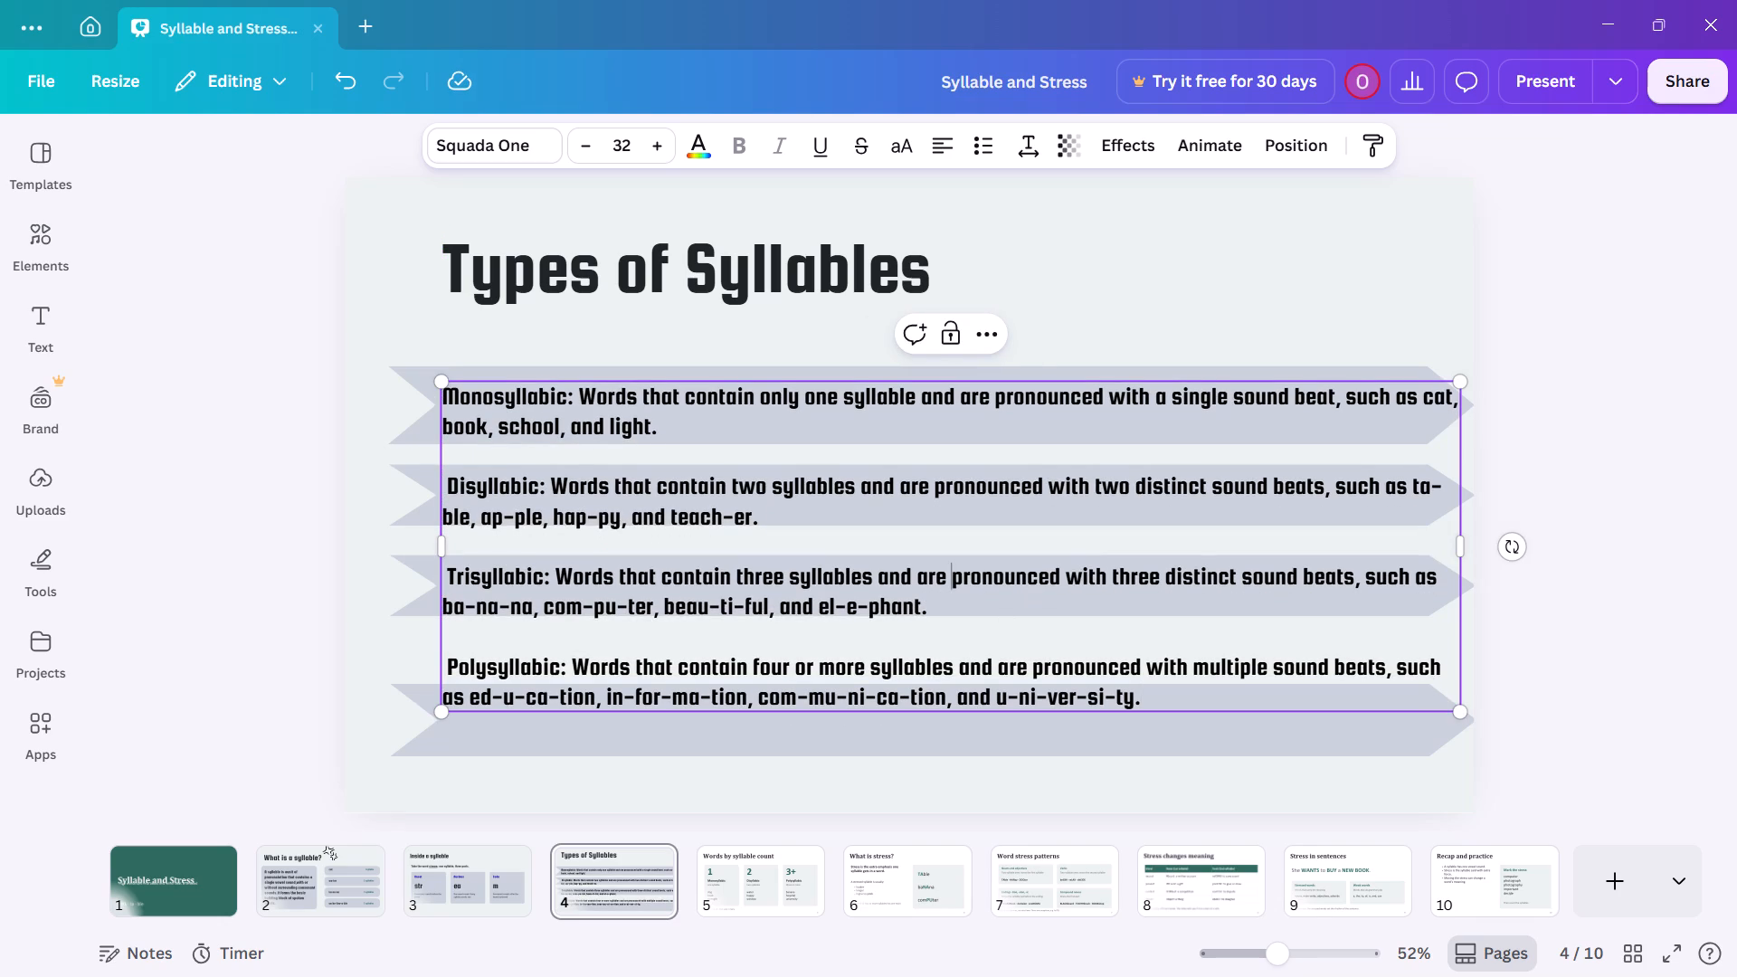
left_click(941, 613)
key("Return")
key("Return")
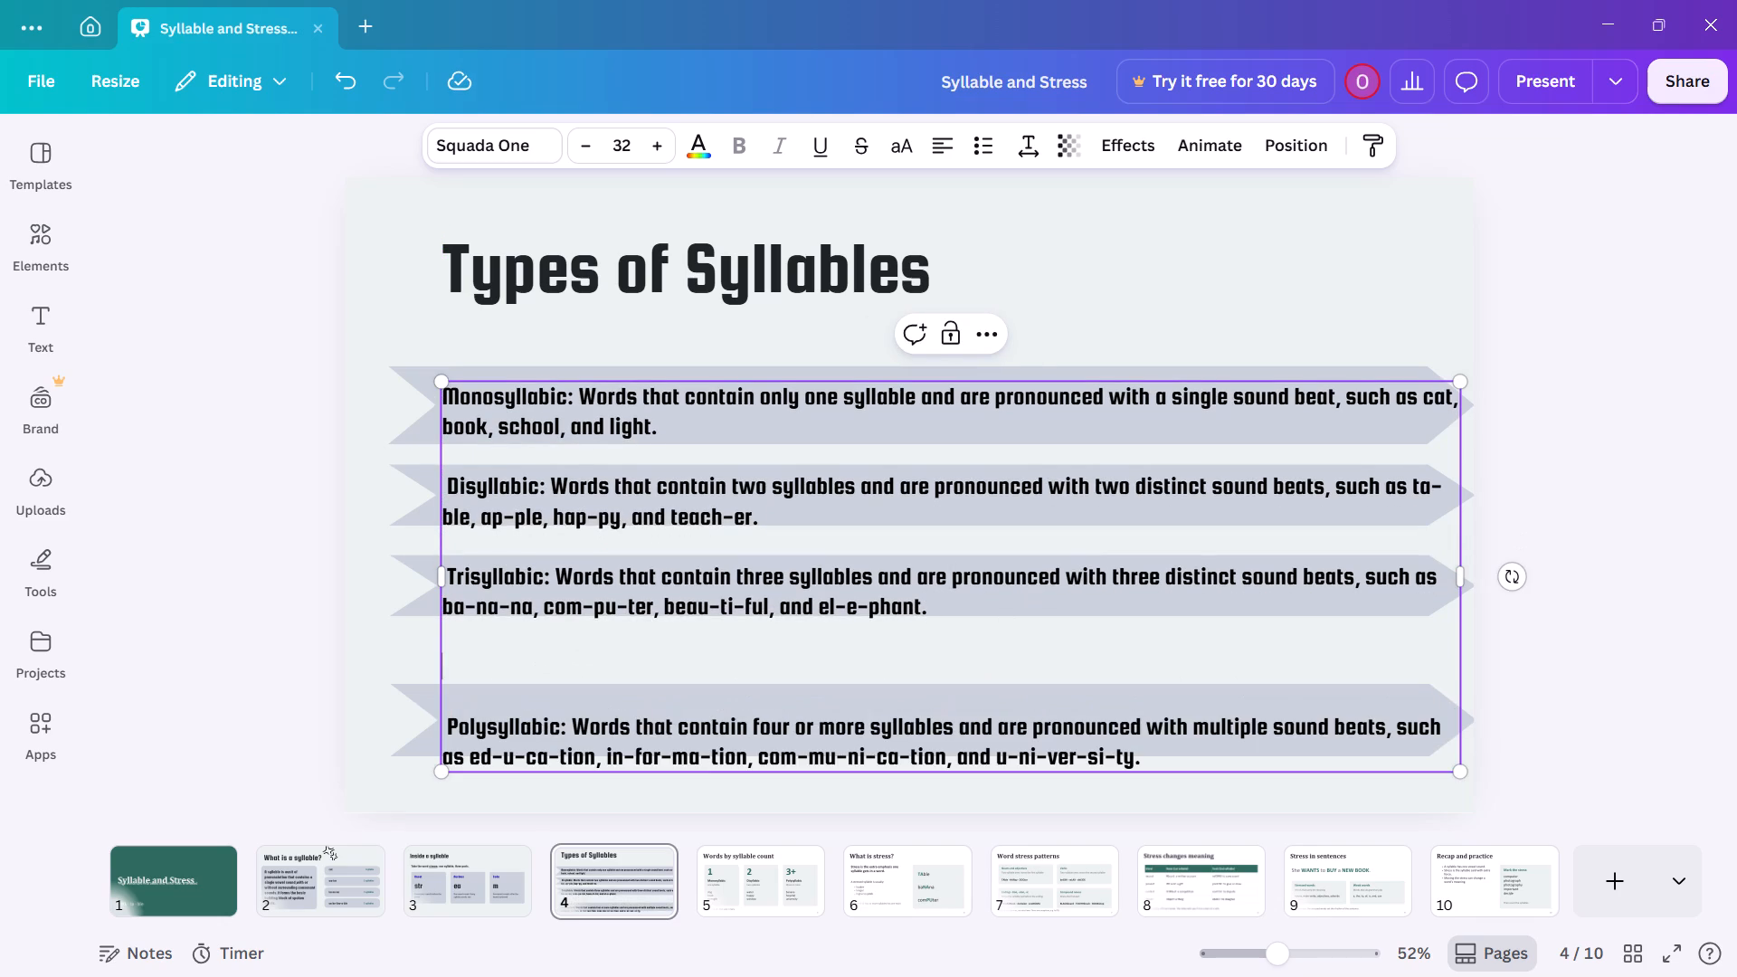
key("BackSpace")
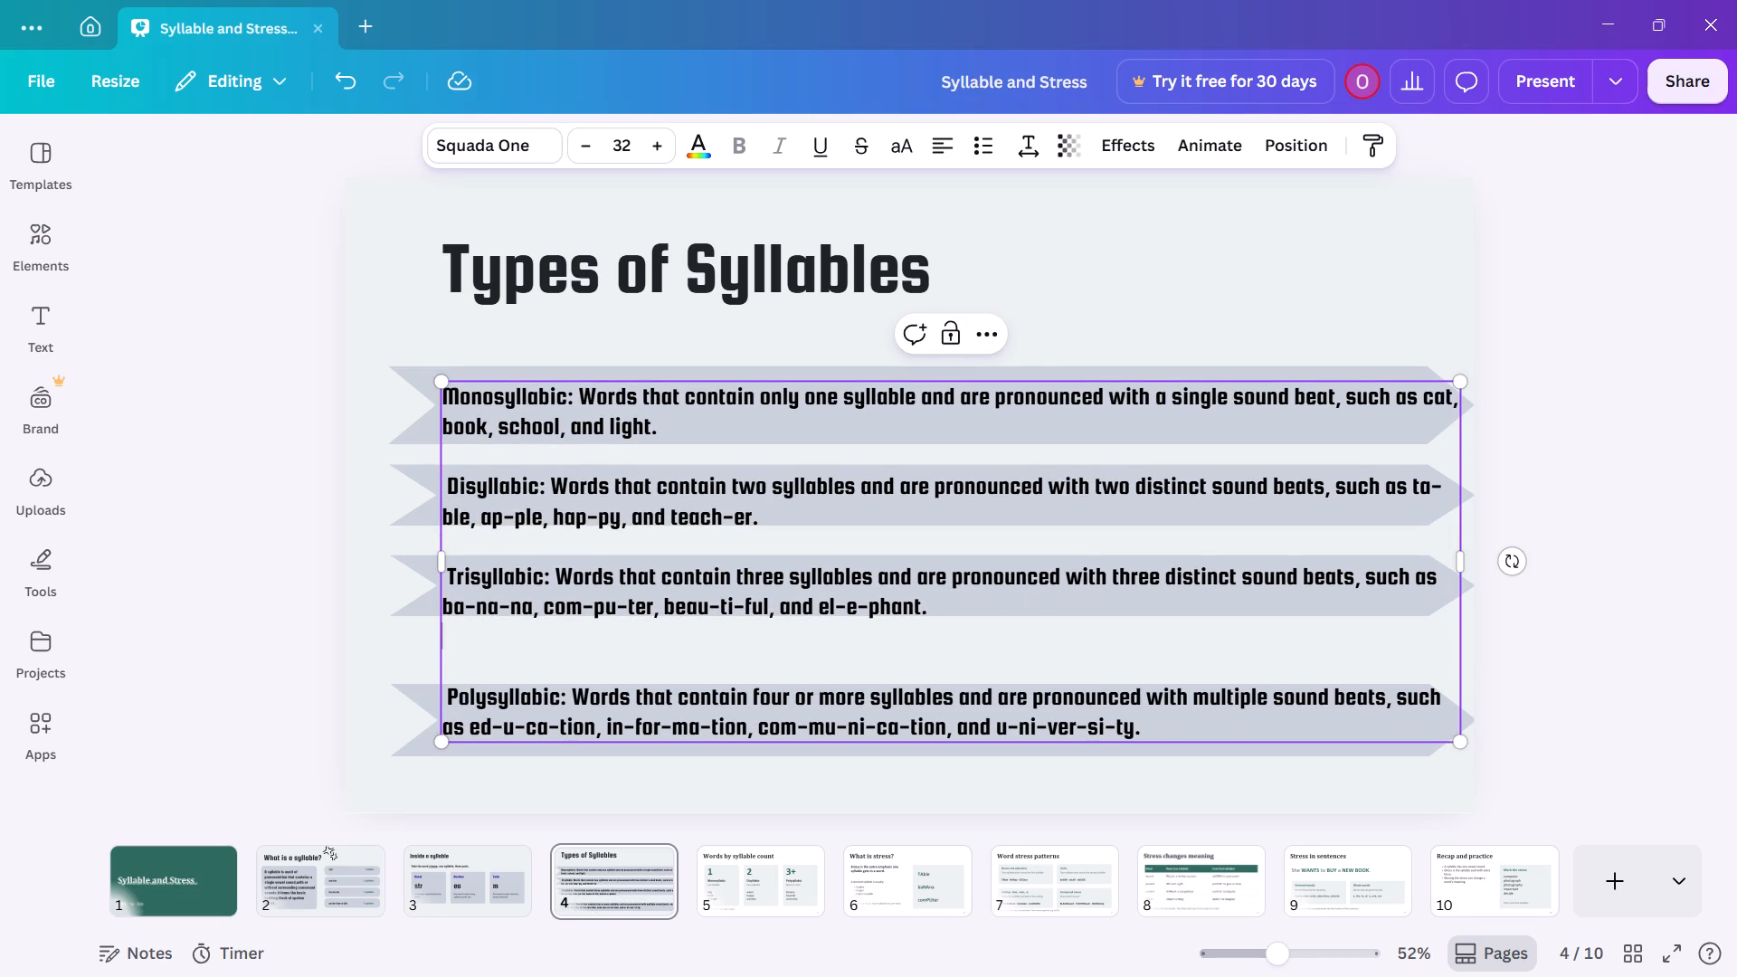
left_click(1582, 661)
Raise the top edge of the Polysyllabic arrow banner to make it about 140 high around its text.
left_click(1336, 744)
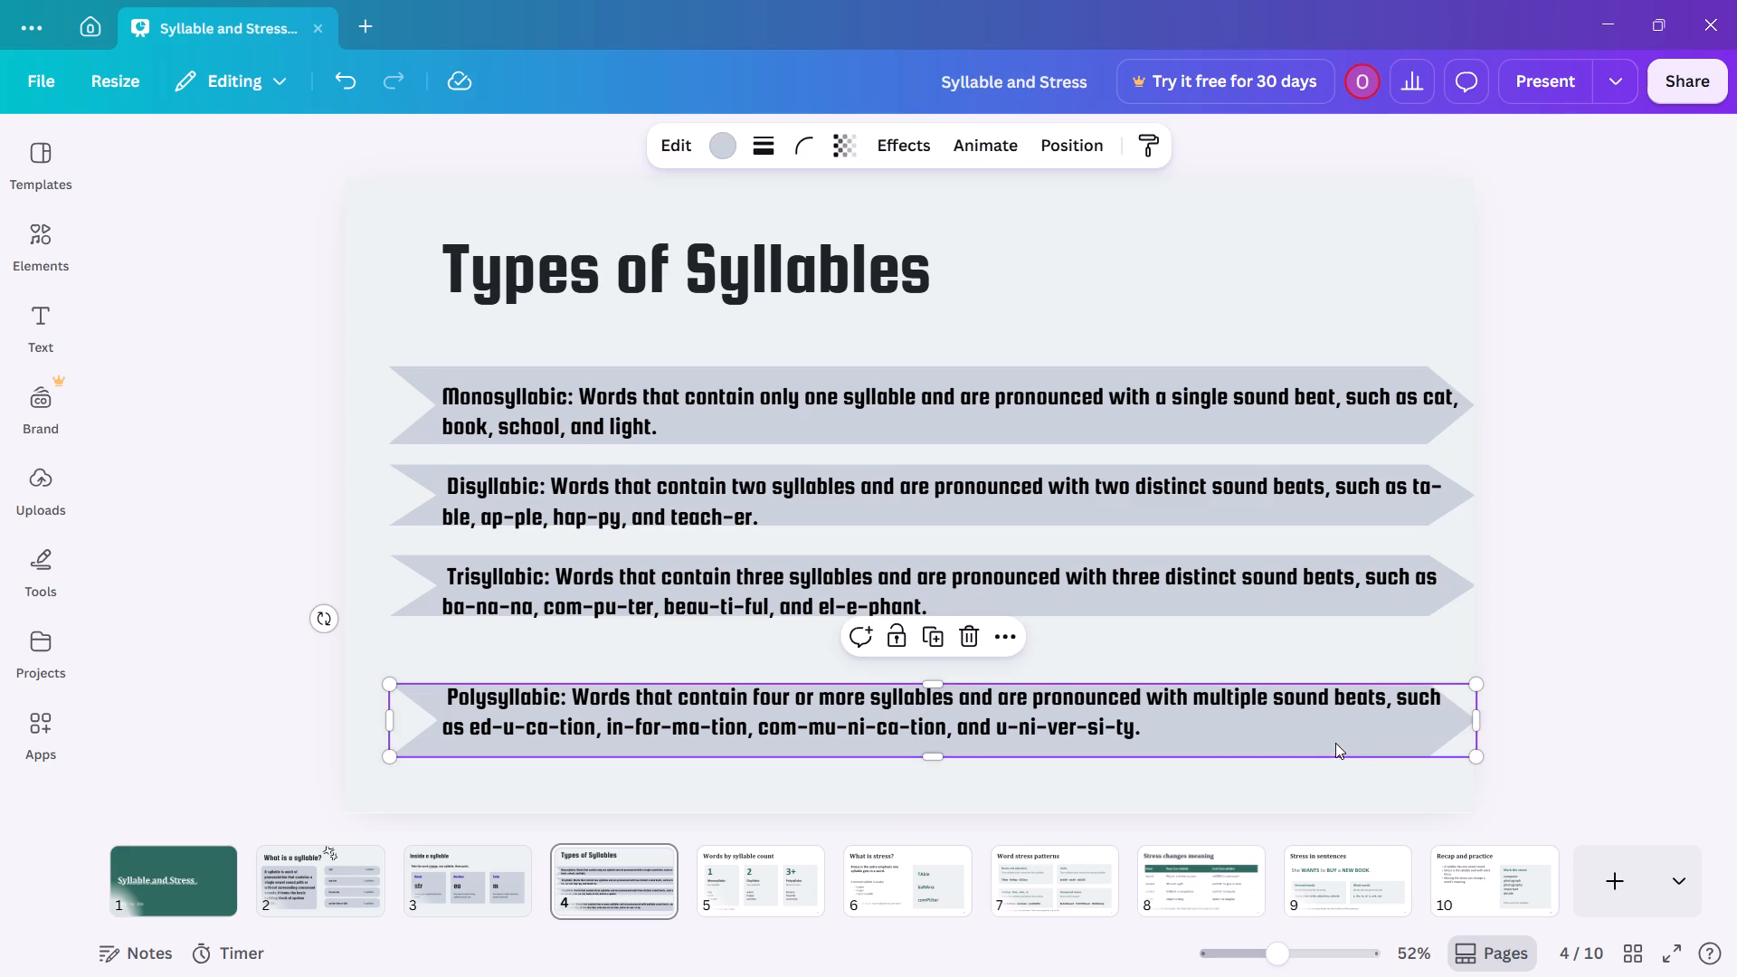
left_click_drag(934, 687, 930, 678)
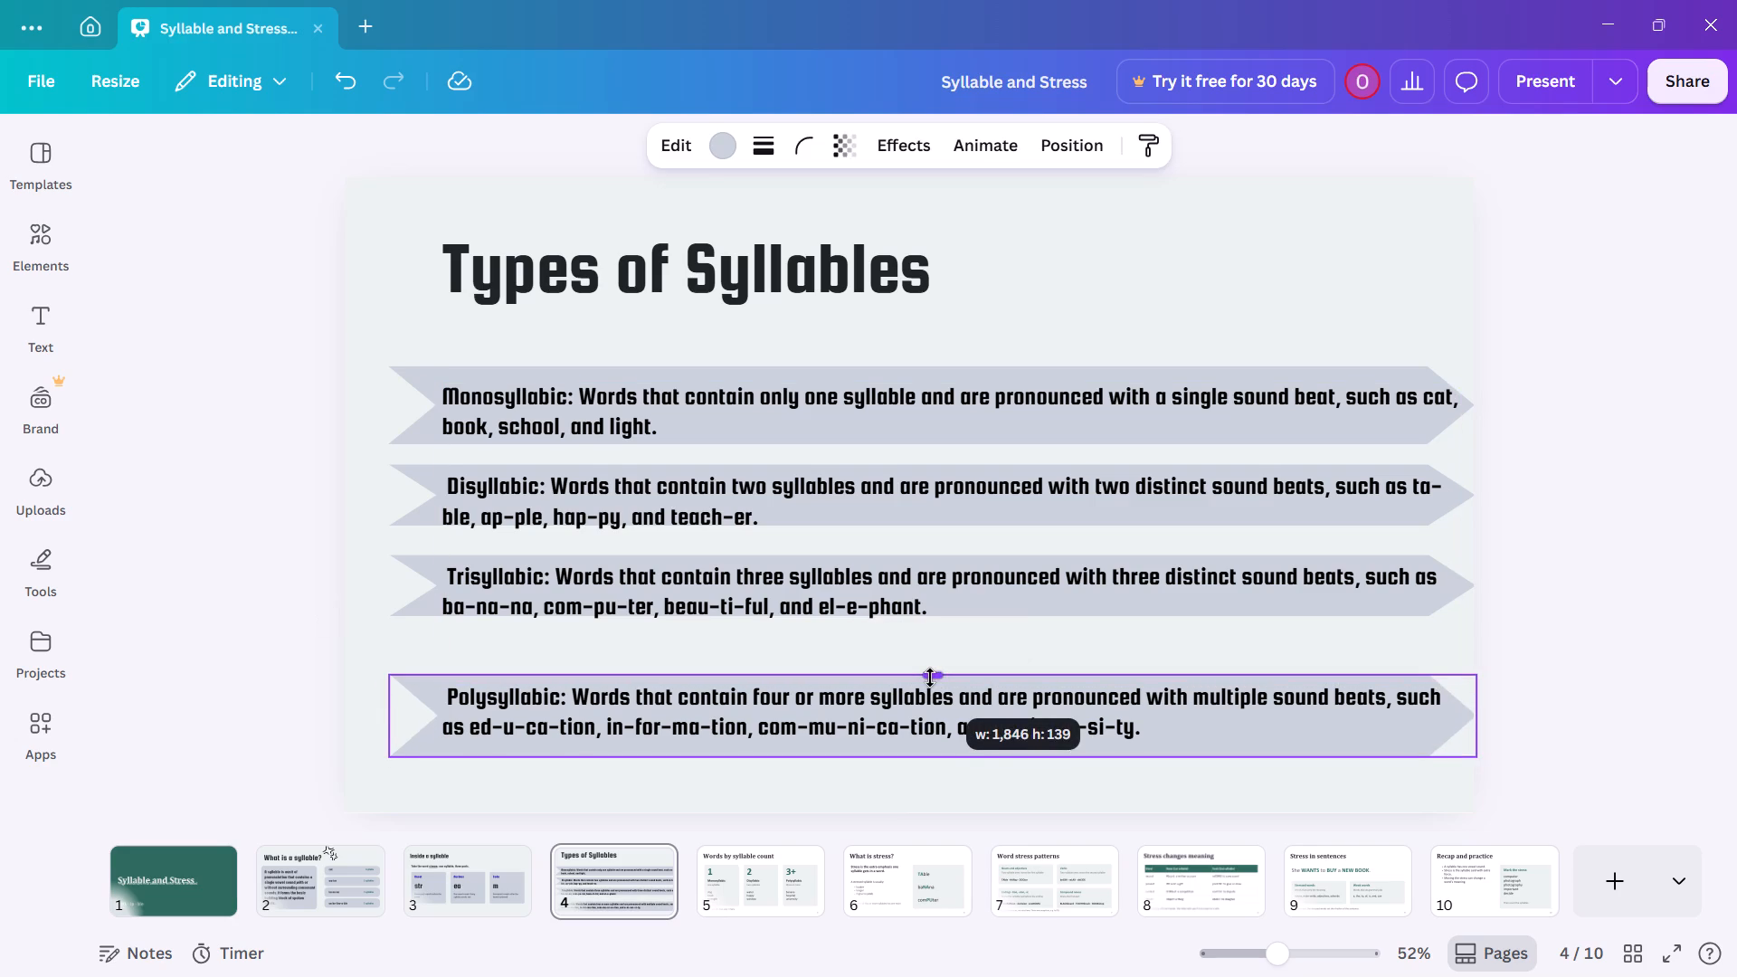
left_click_drag(930, 678, 930, 675)
left_click(1574, 647)
Extend the Trisyllabic arrow banner's lower edge downward to give its two lines of text more room.
left_click(1152, 603)
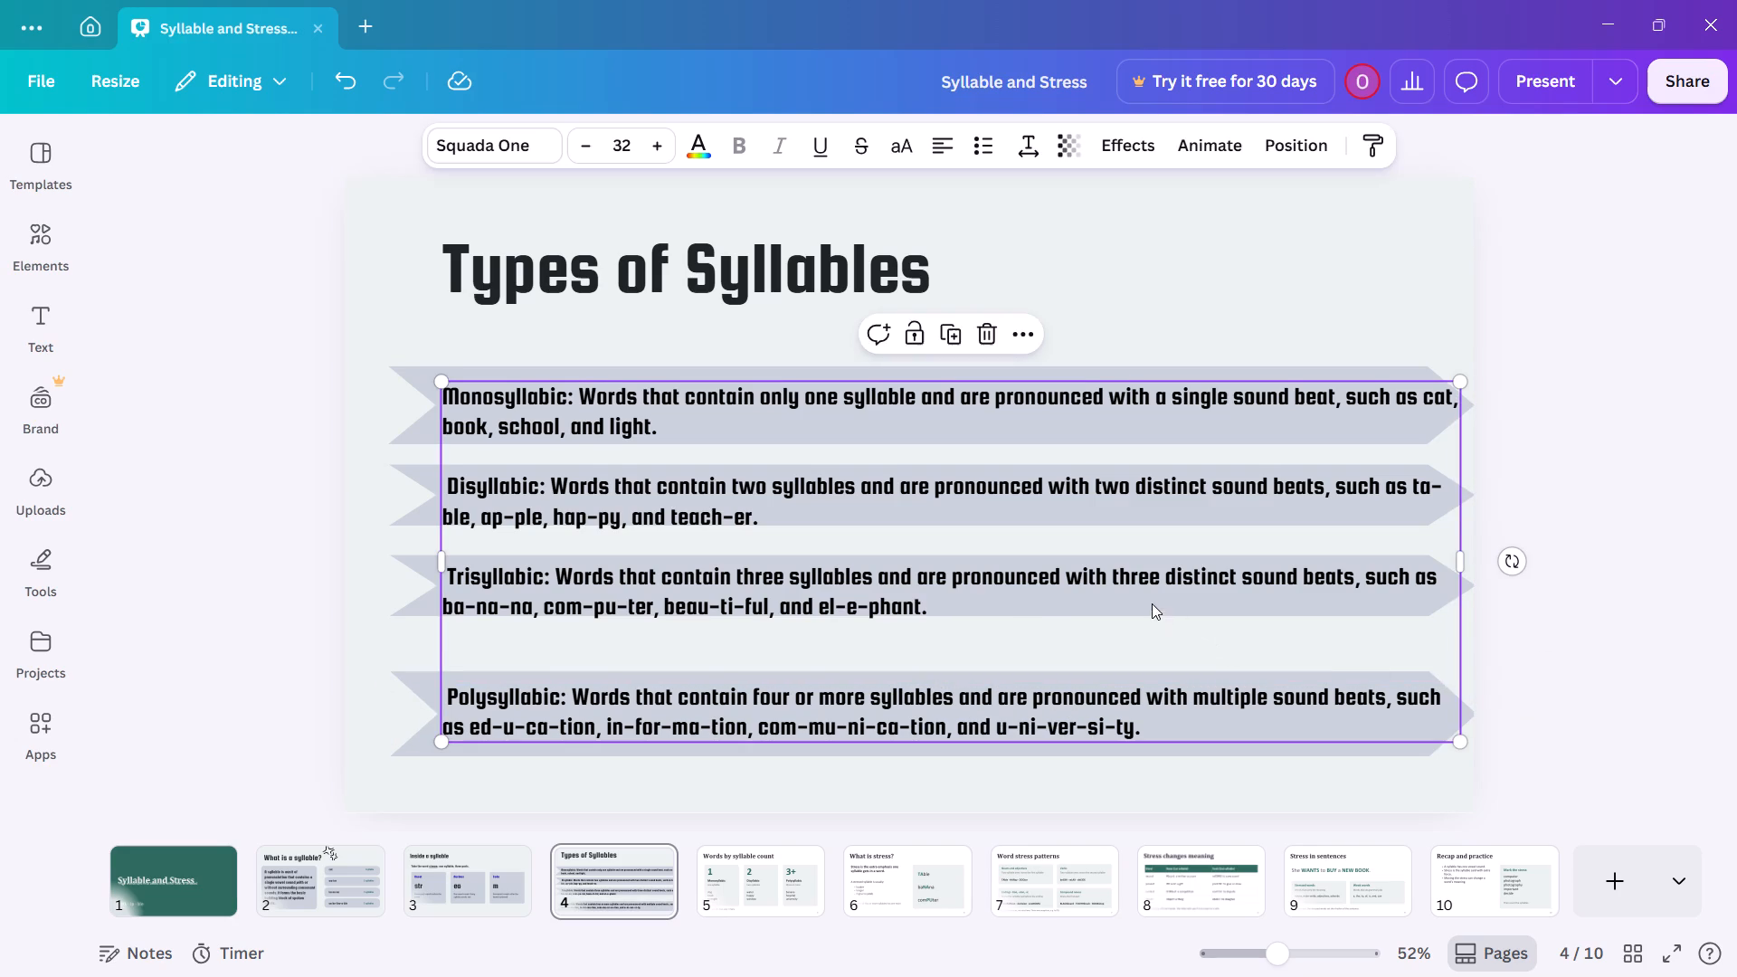
left_click(1131, 609)
left_click(410, 608)
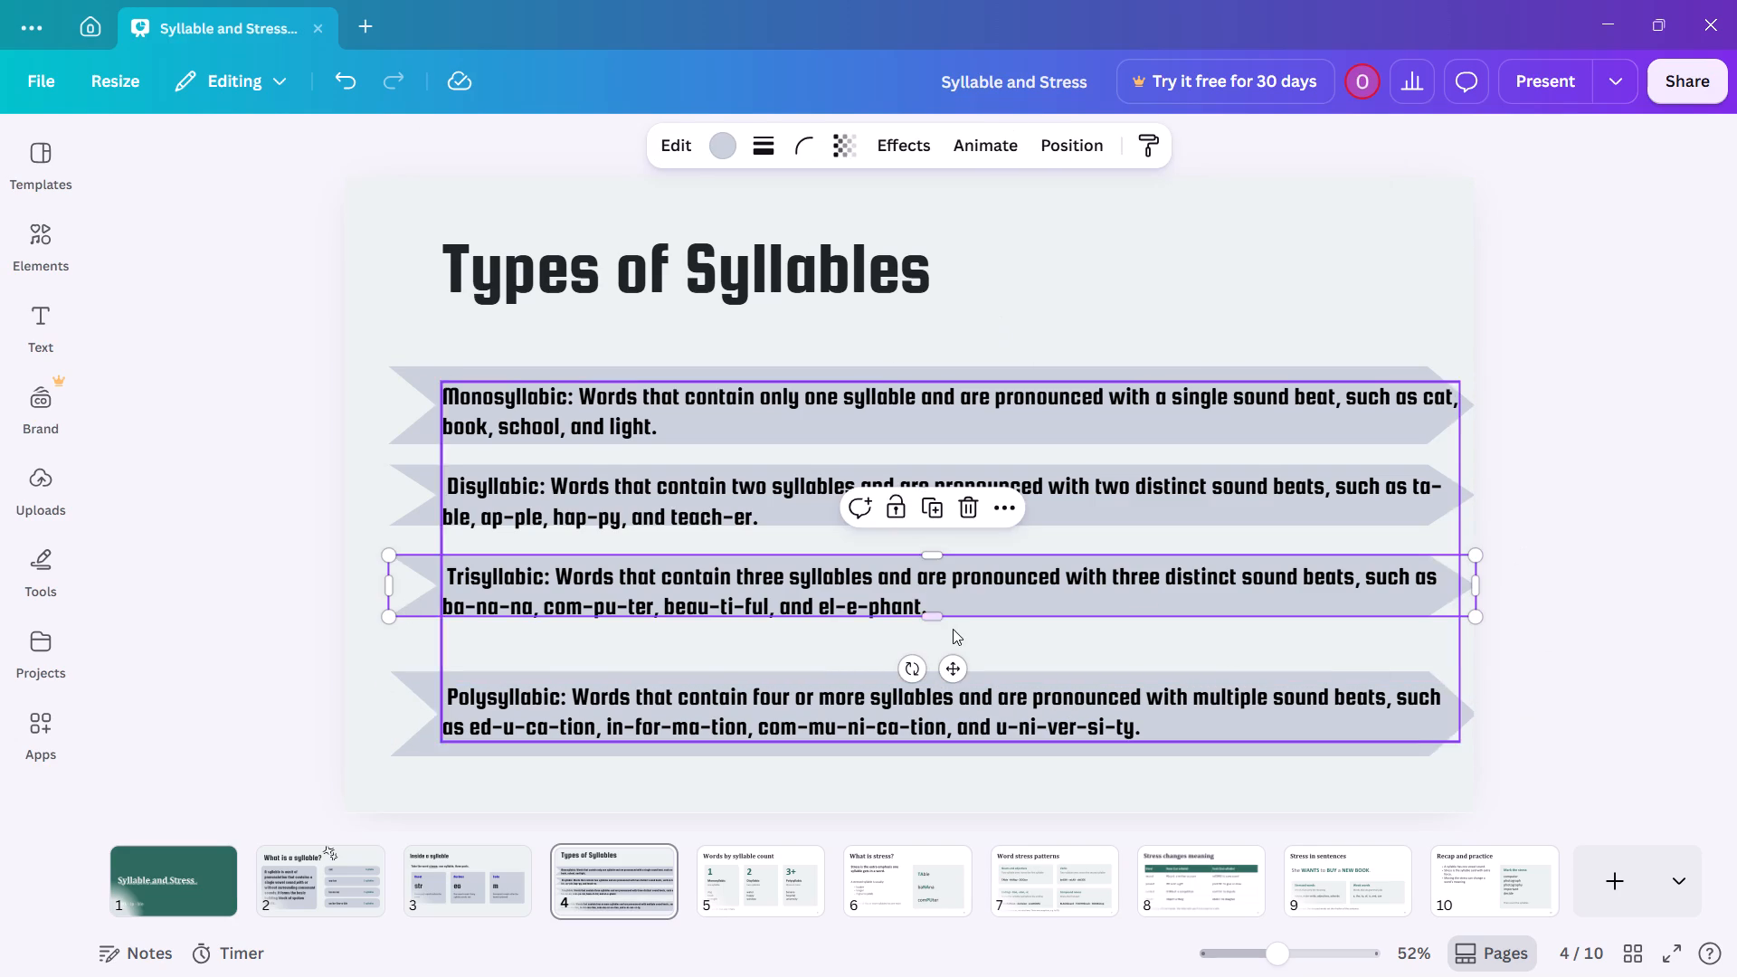
left_click_drag(924, 618, 923, 644)
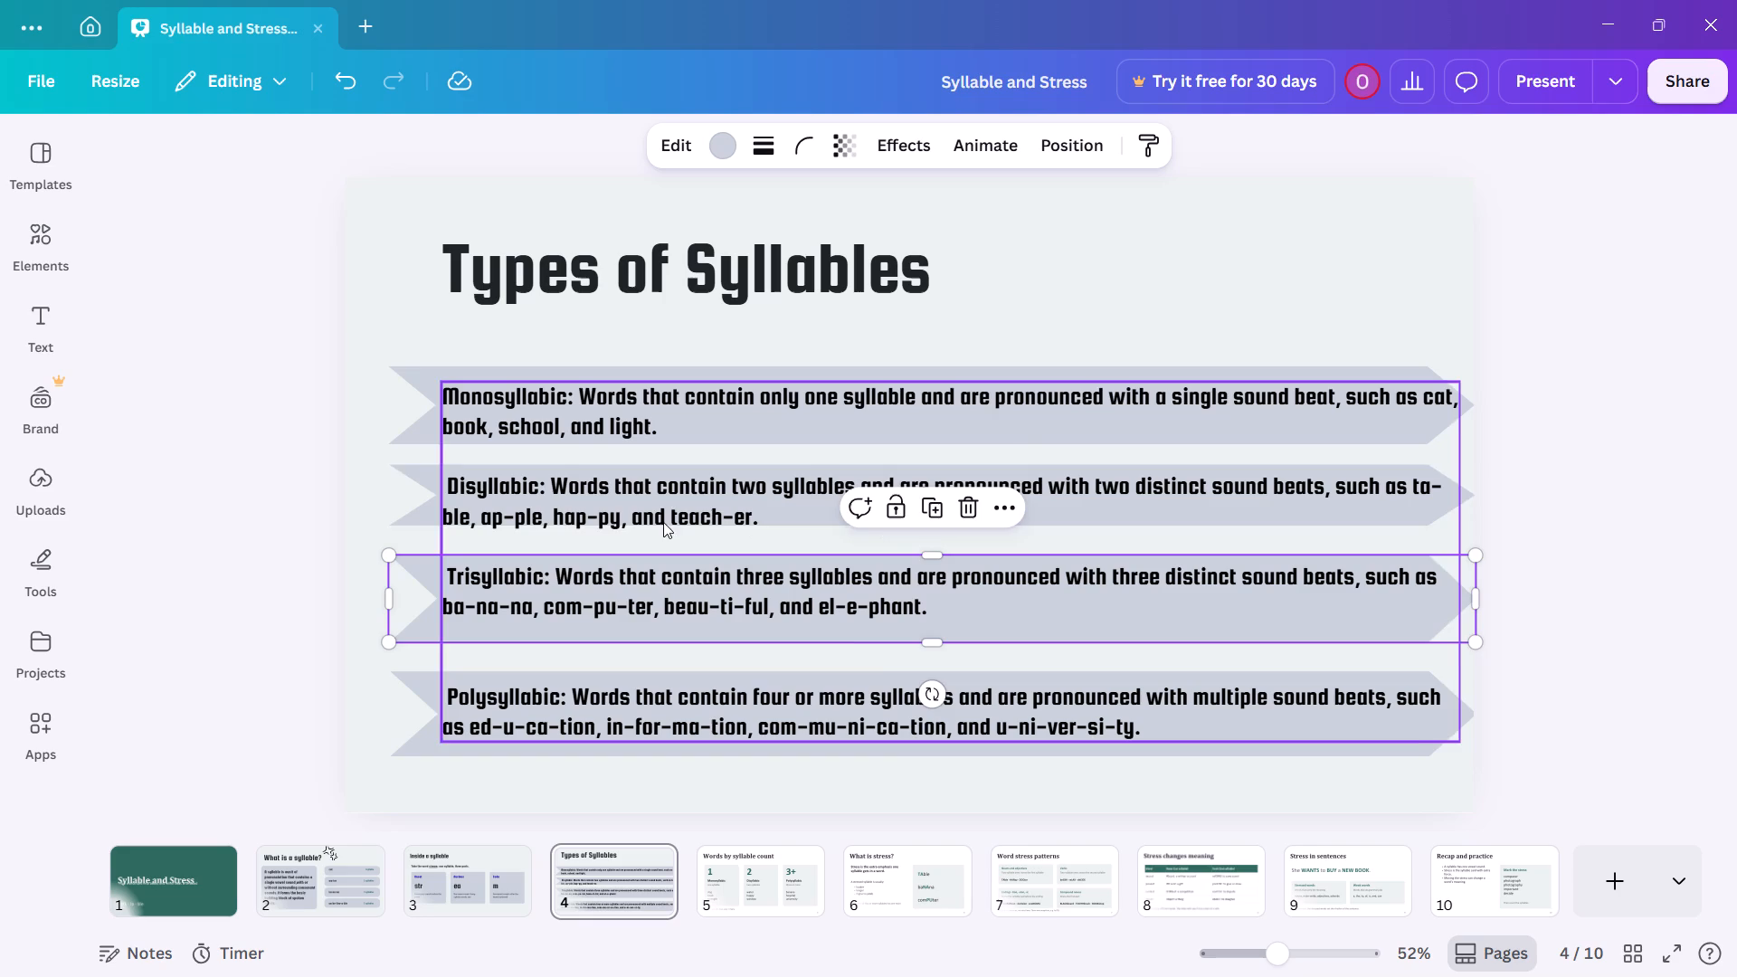
Extend the lower edges of the Disyllabic and Monosyllabic arrow banners slightly downward to give their text more room.
left_click(422, 517)
left_click_drag(935, 528, 934, 539)
left_click(1585, 540)
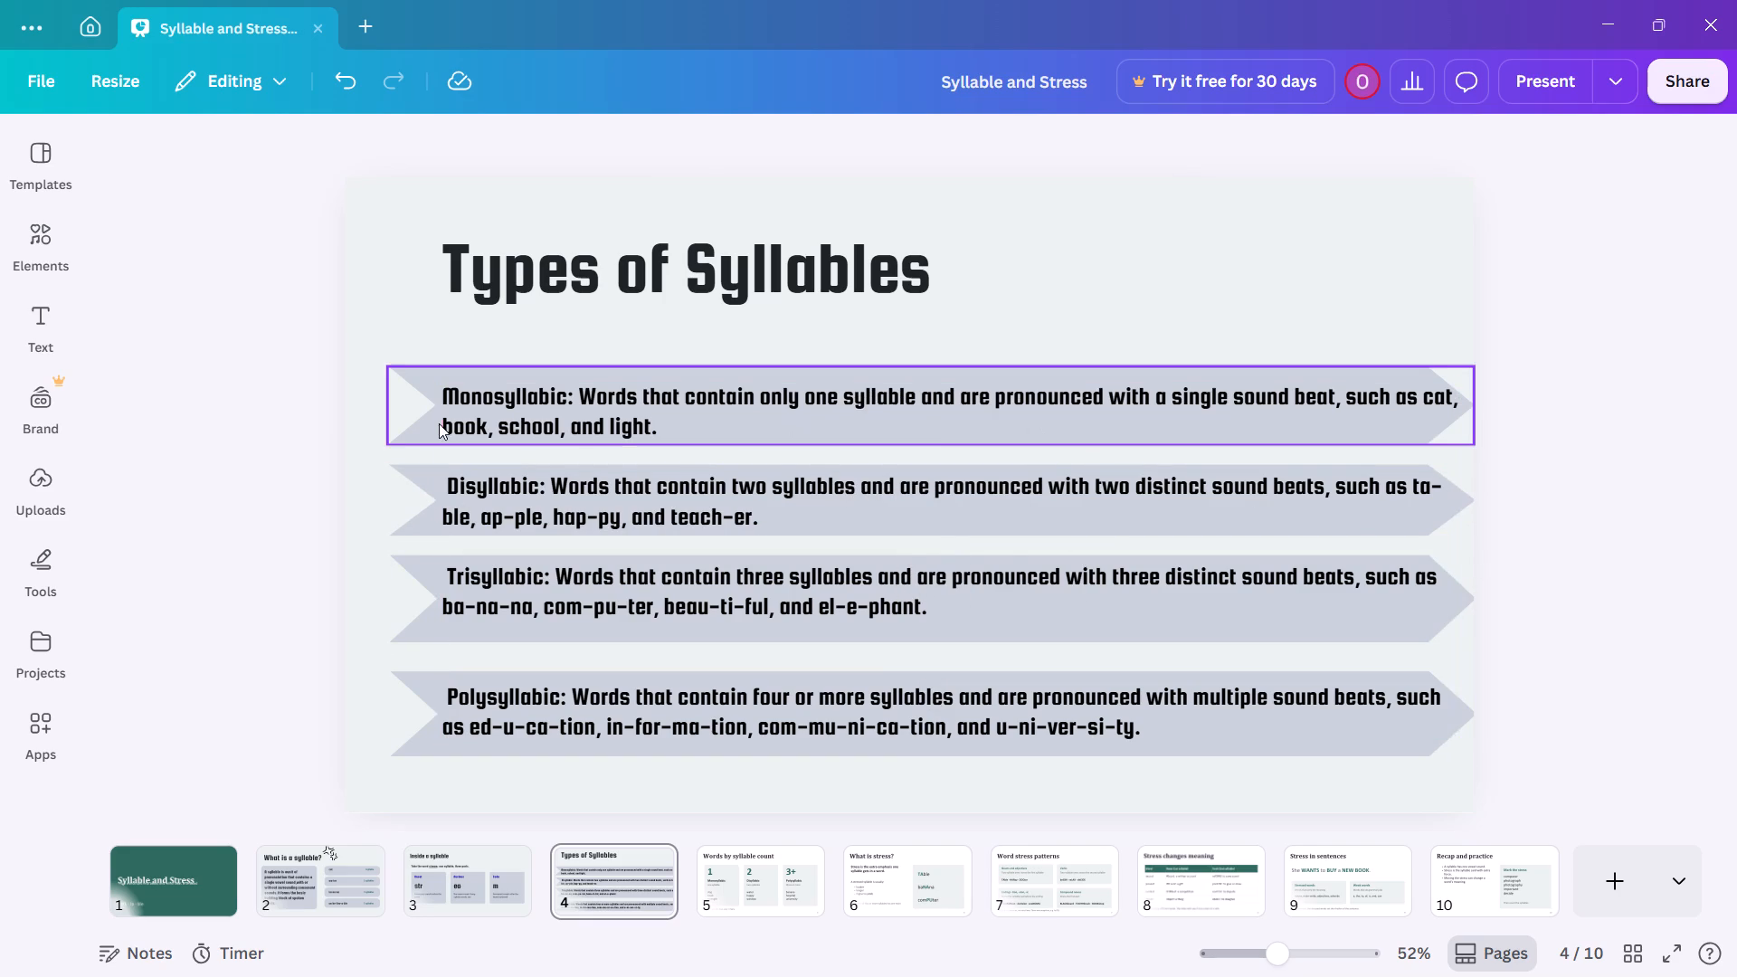
left_click(420, 425)
left_click_drag(938, 448, 935, 458)
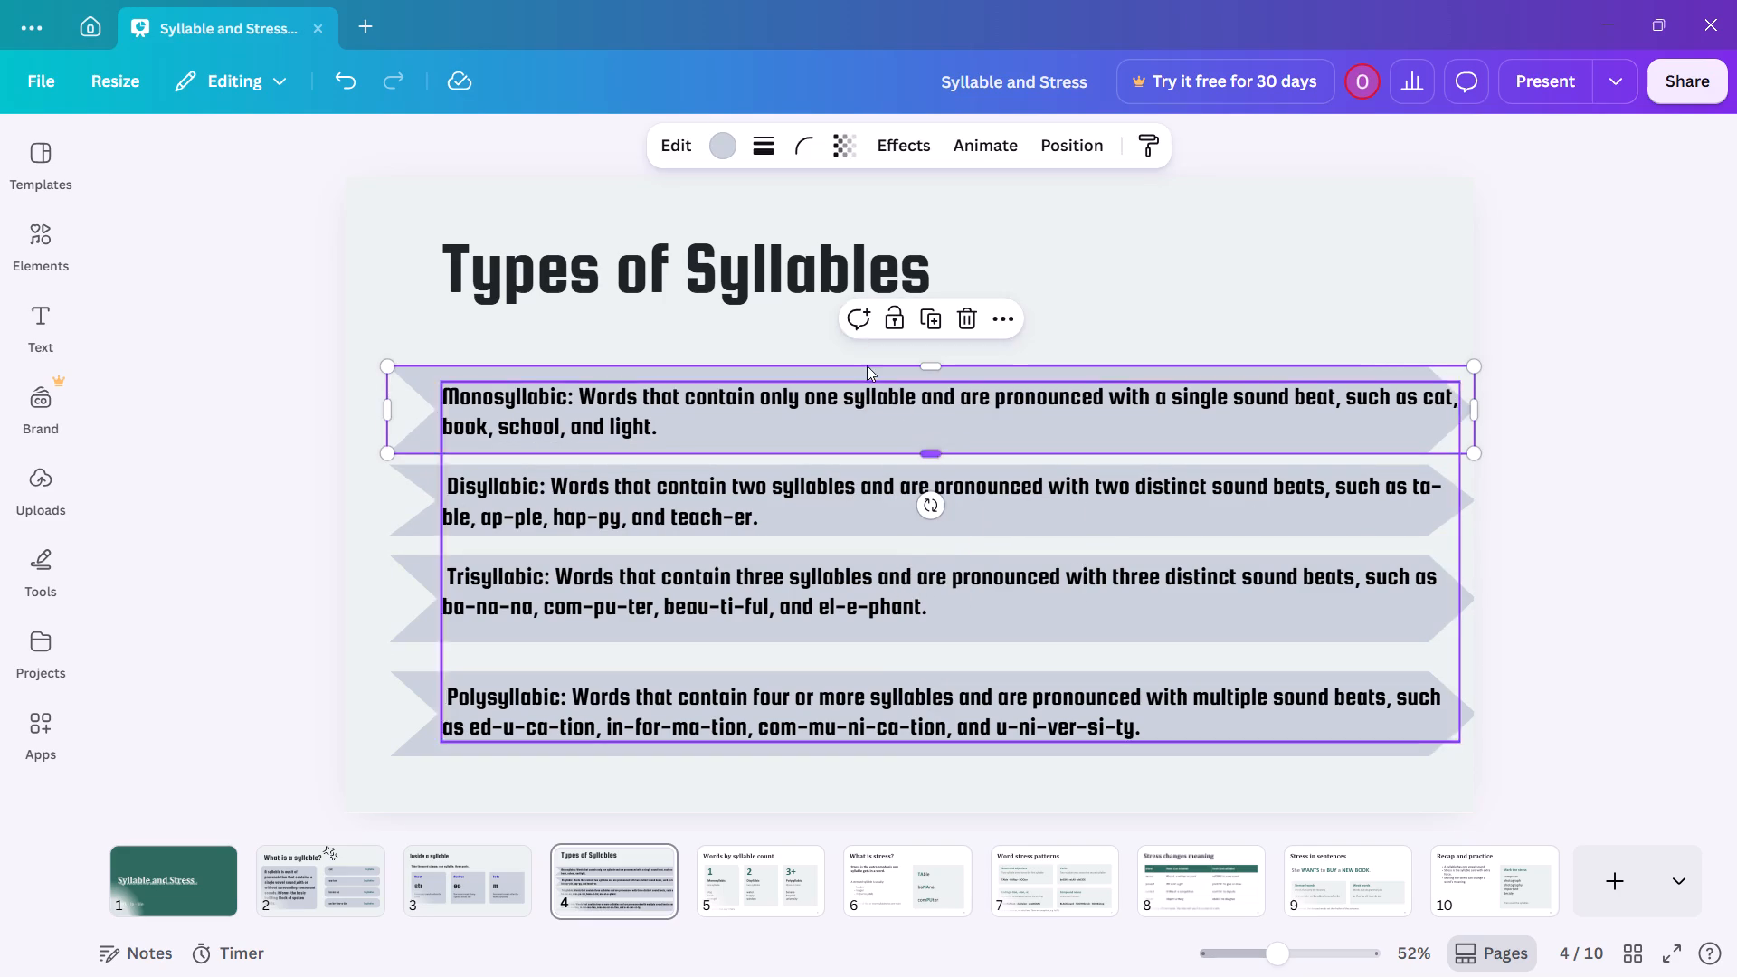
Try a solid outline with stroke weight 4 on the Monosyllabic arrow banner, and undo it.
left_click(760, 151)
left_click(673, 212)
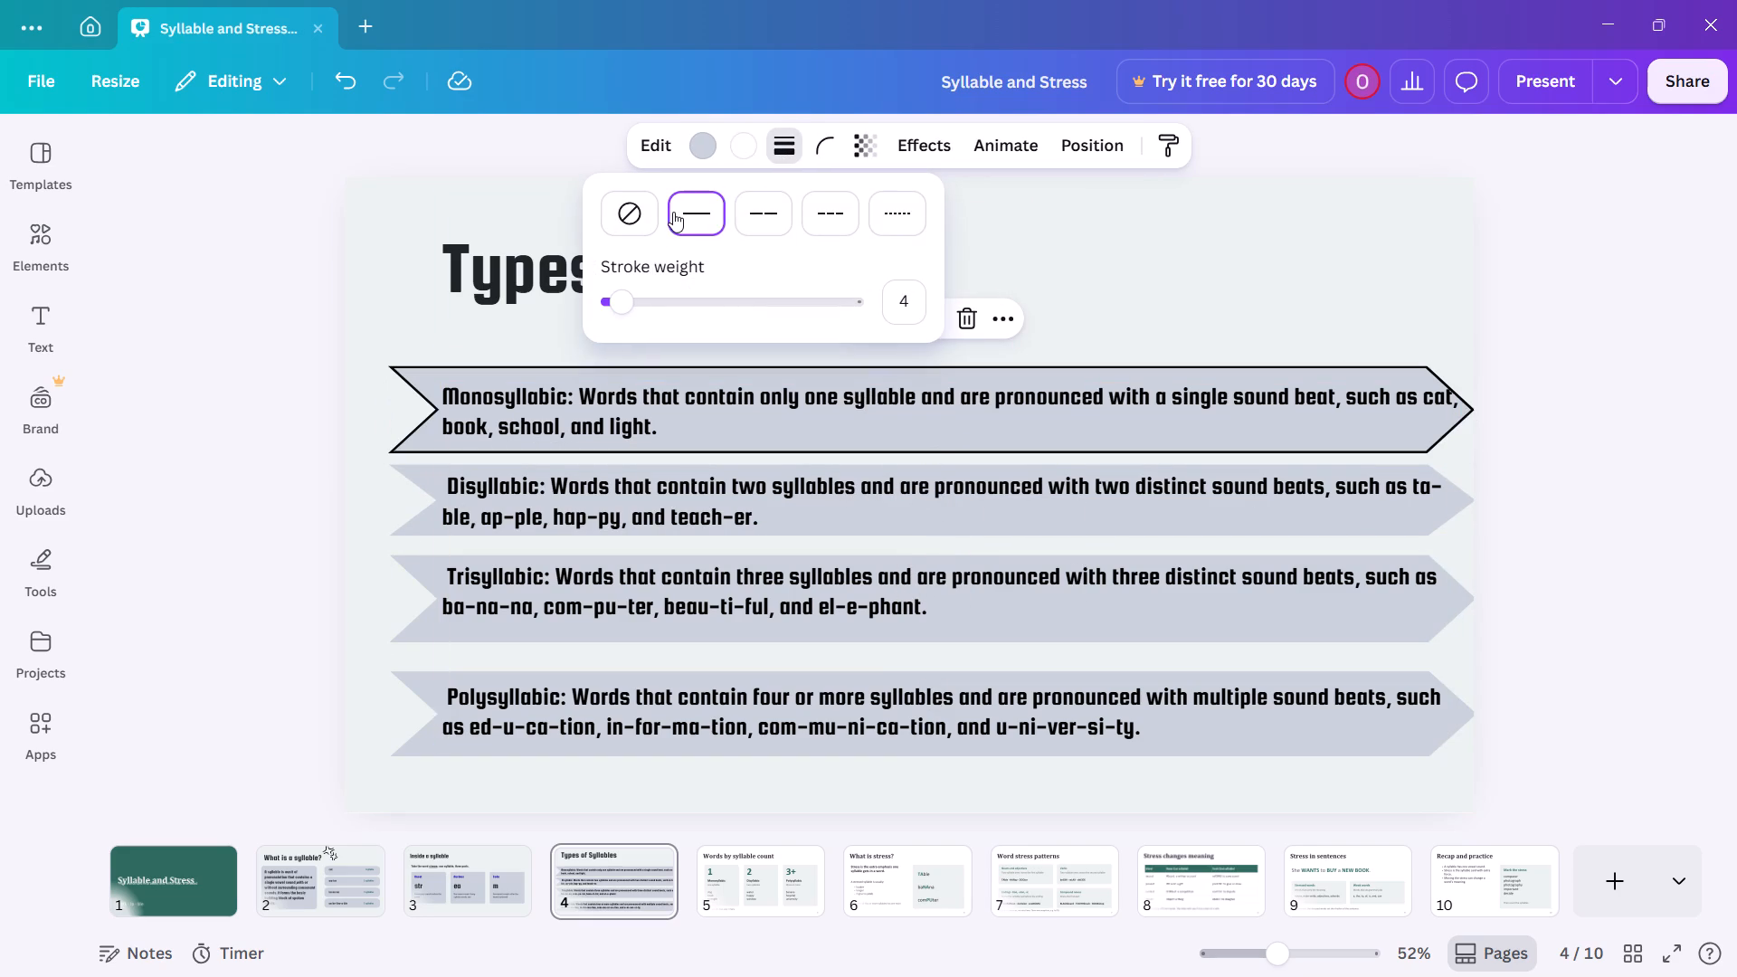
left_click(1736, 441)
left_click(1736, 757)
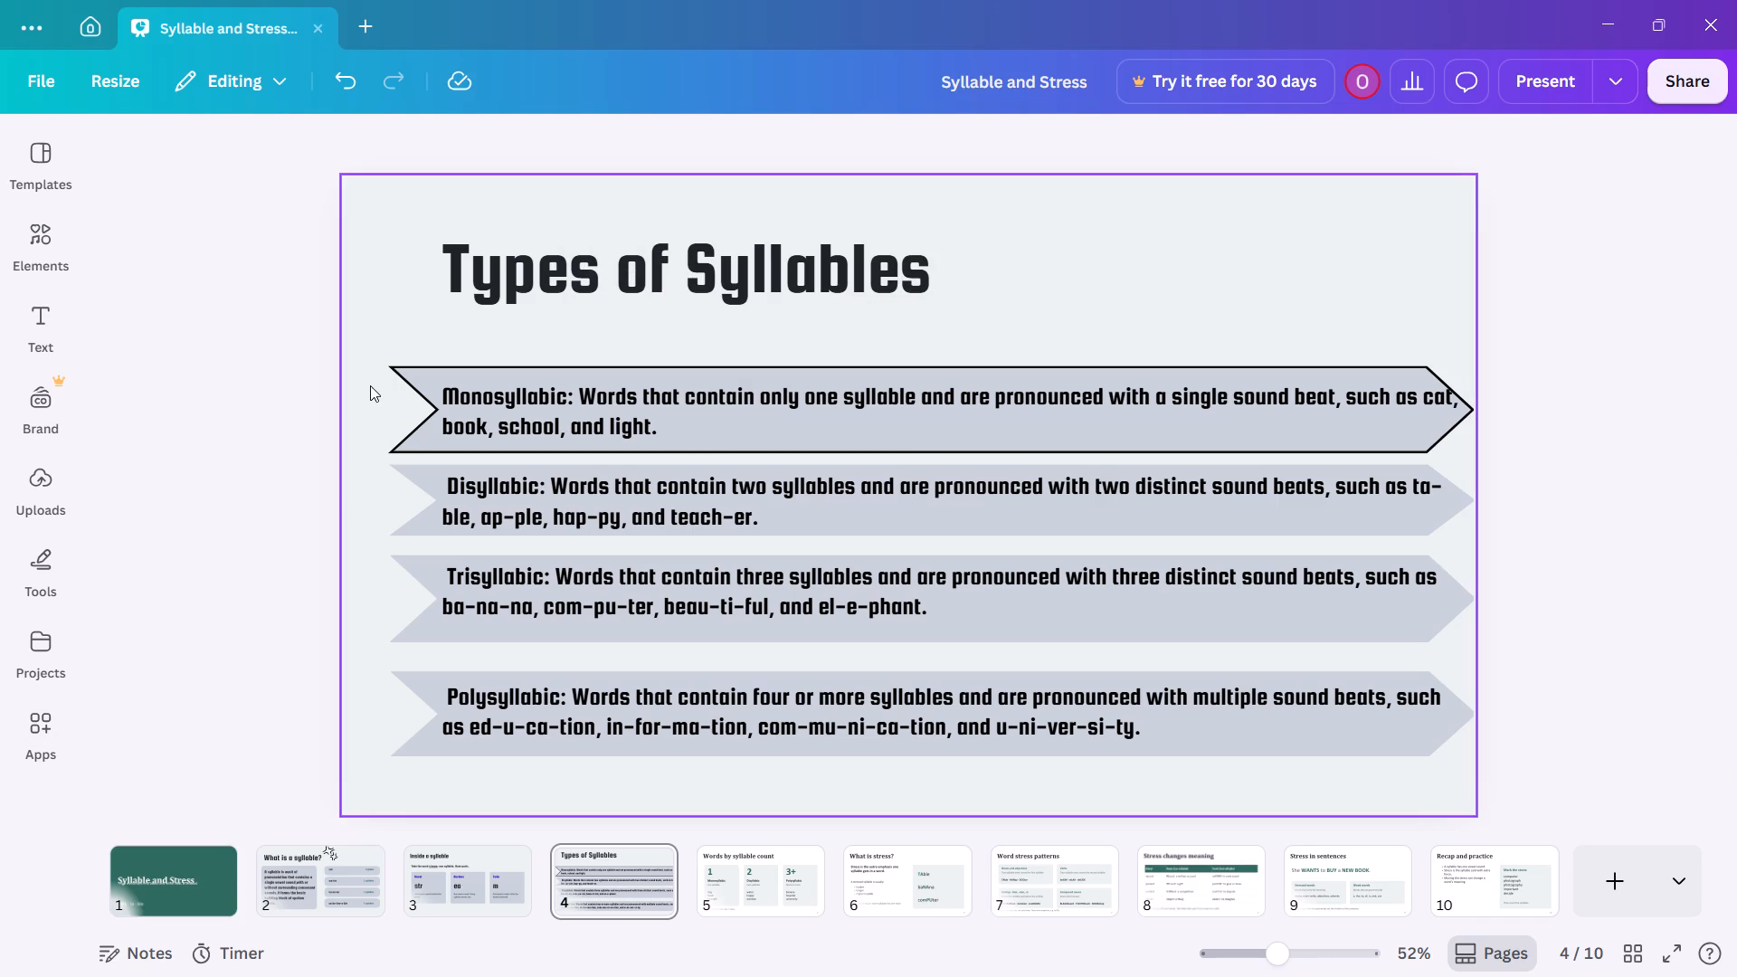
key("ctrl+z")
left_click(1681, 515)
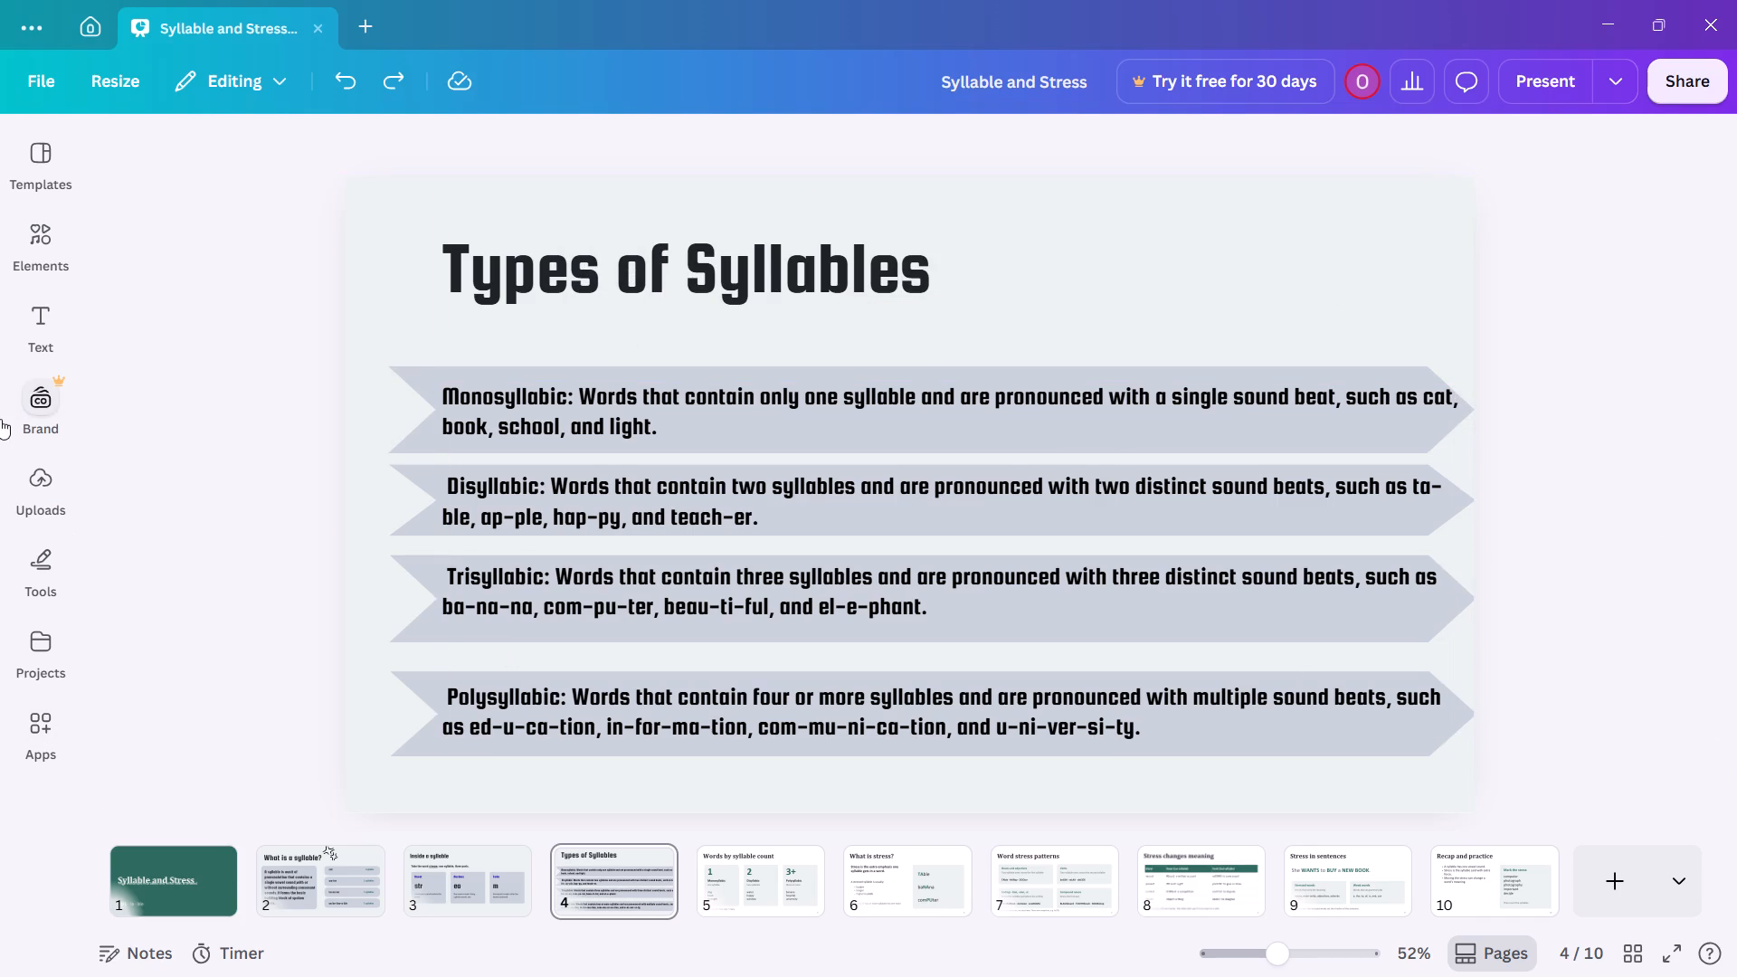
Search the elements library for "syllables" and look through the graphics for a suitable illustration.
left_click(48, 256)
left_click_drag(222, 156, 190, 165)
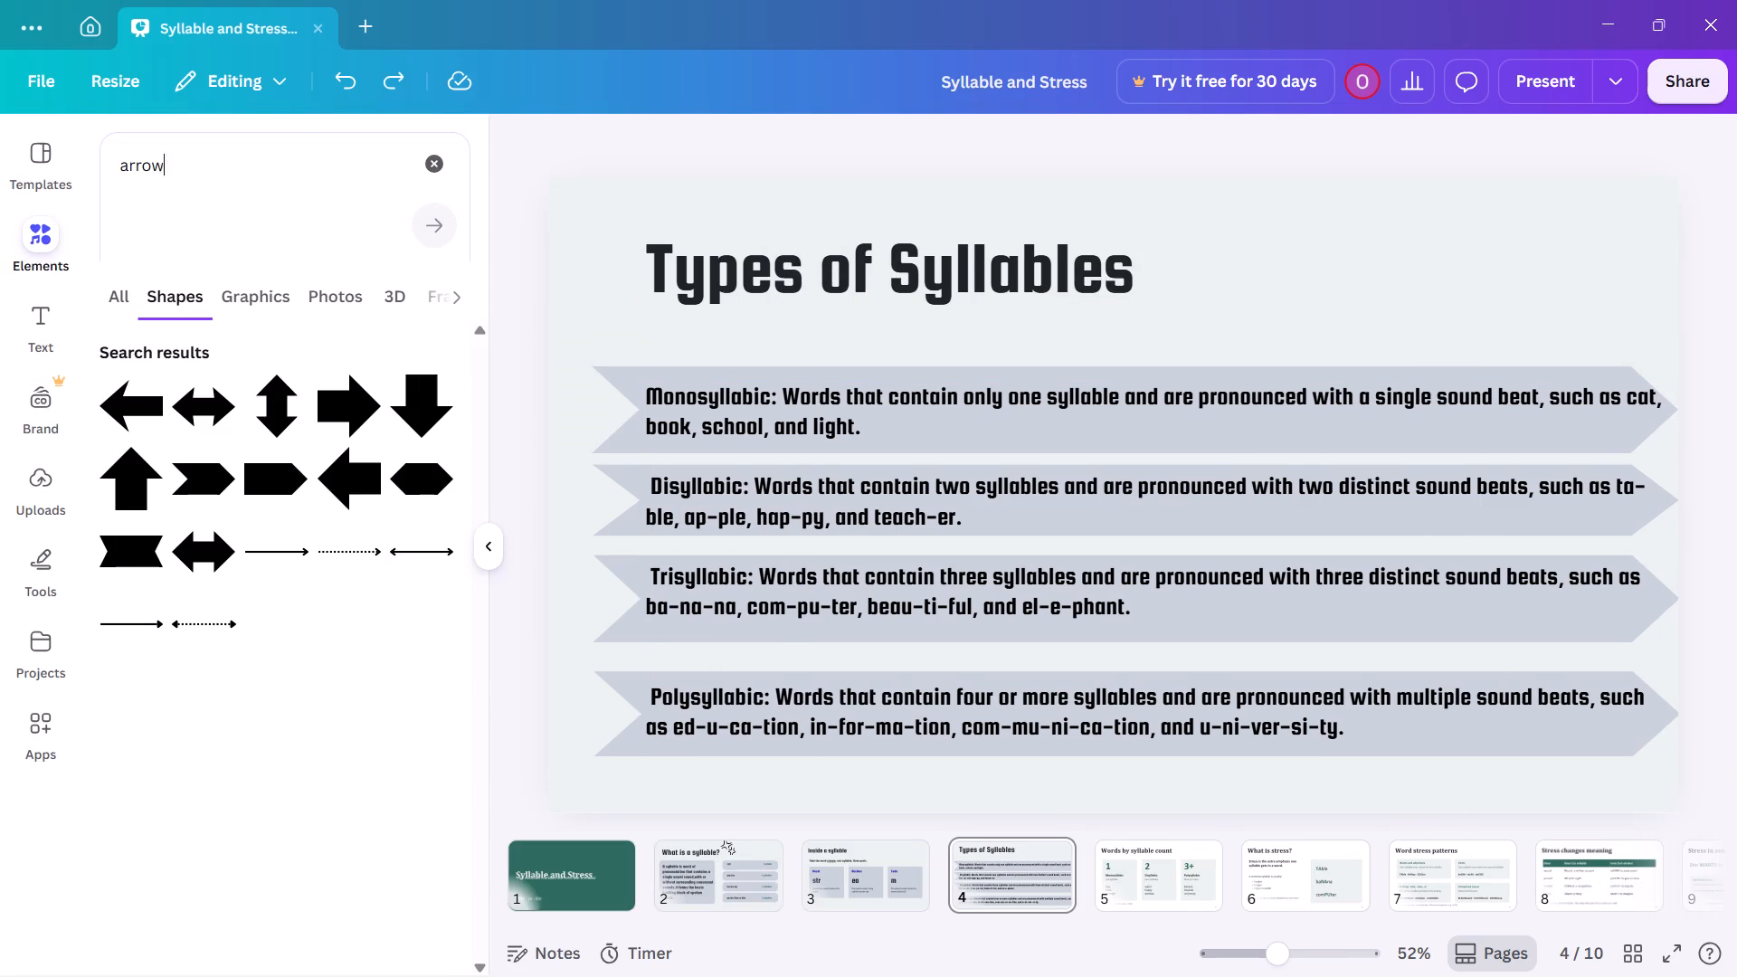
left_click_drag(190, 165, 0, 207)
key("BackSpace")
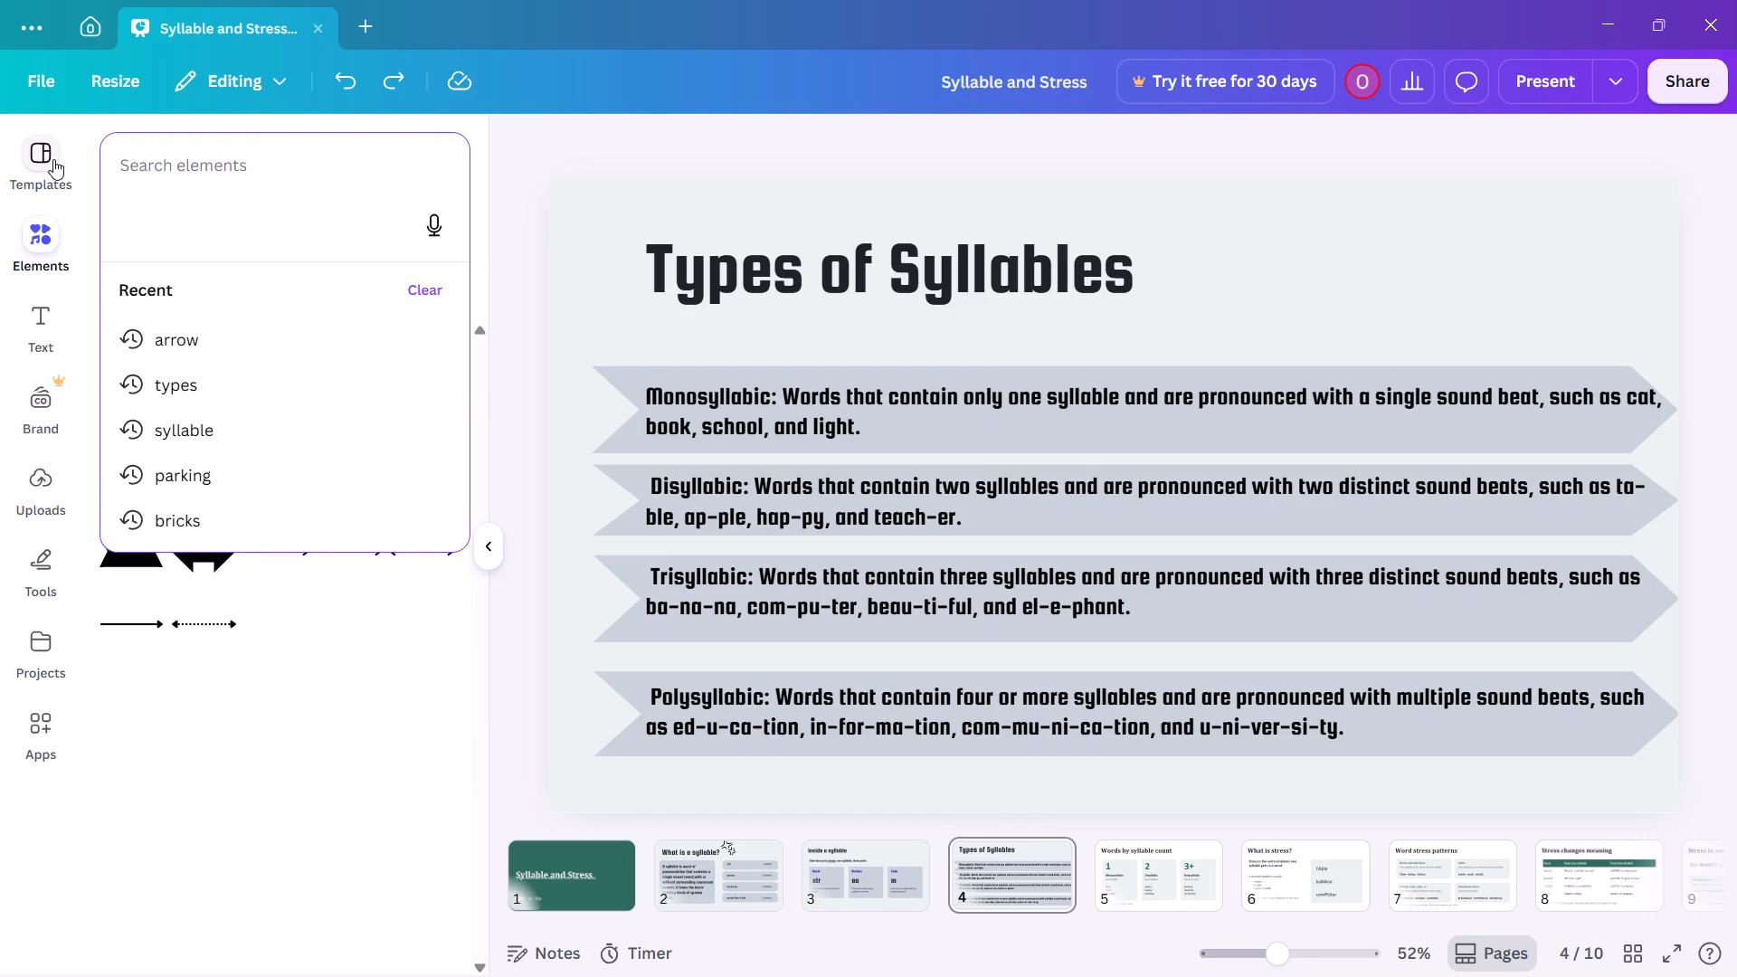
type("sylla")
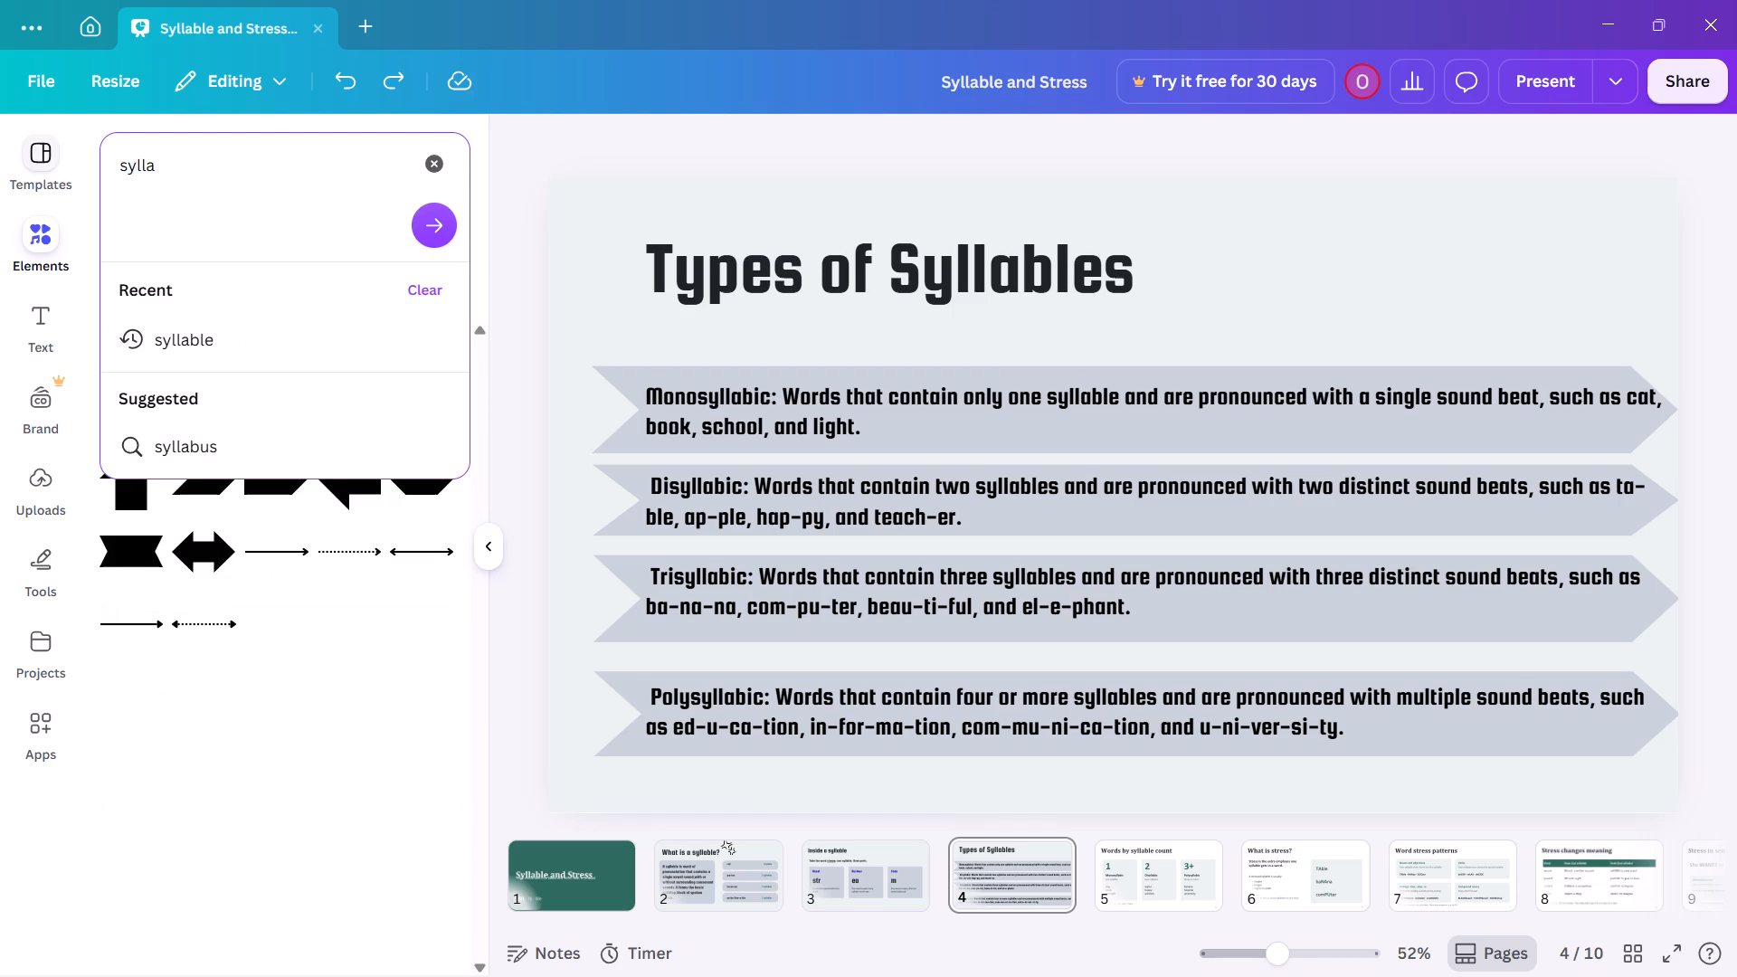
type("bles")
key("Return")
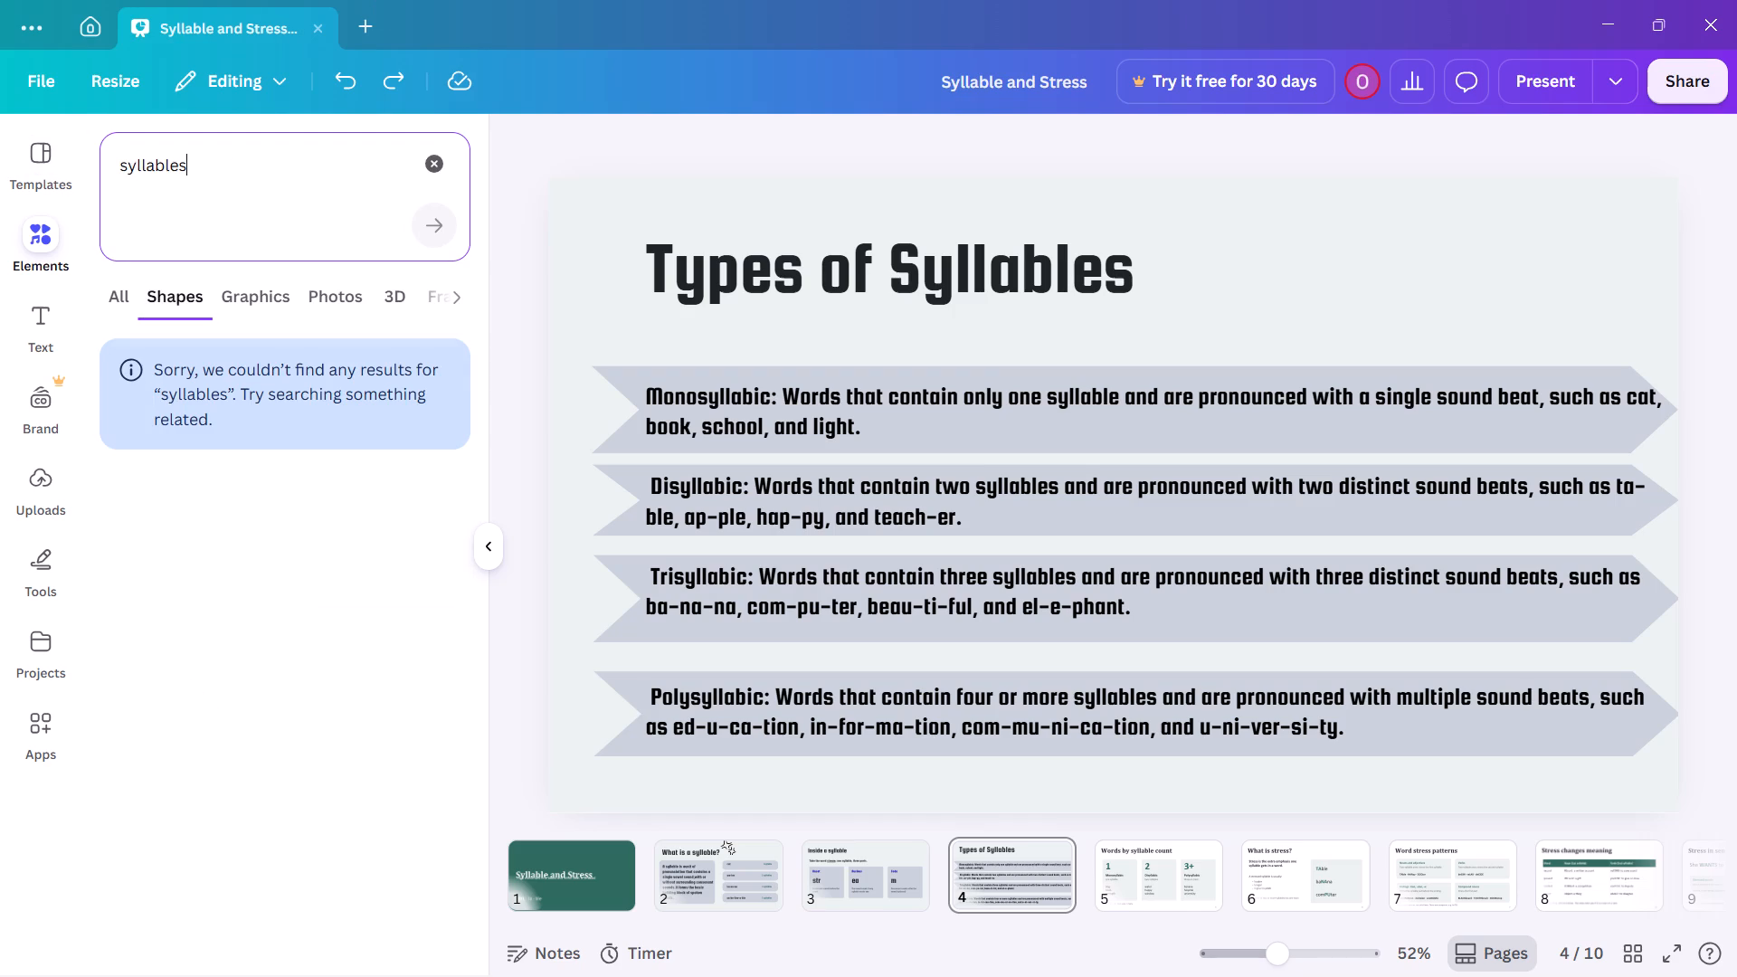
left_click(113, 308)
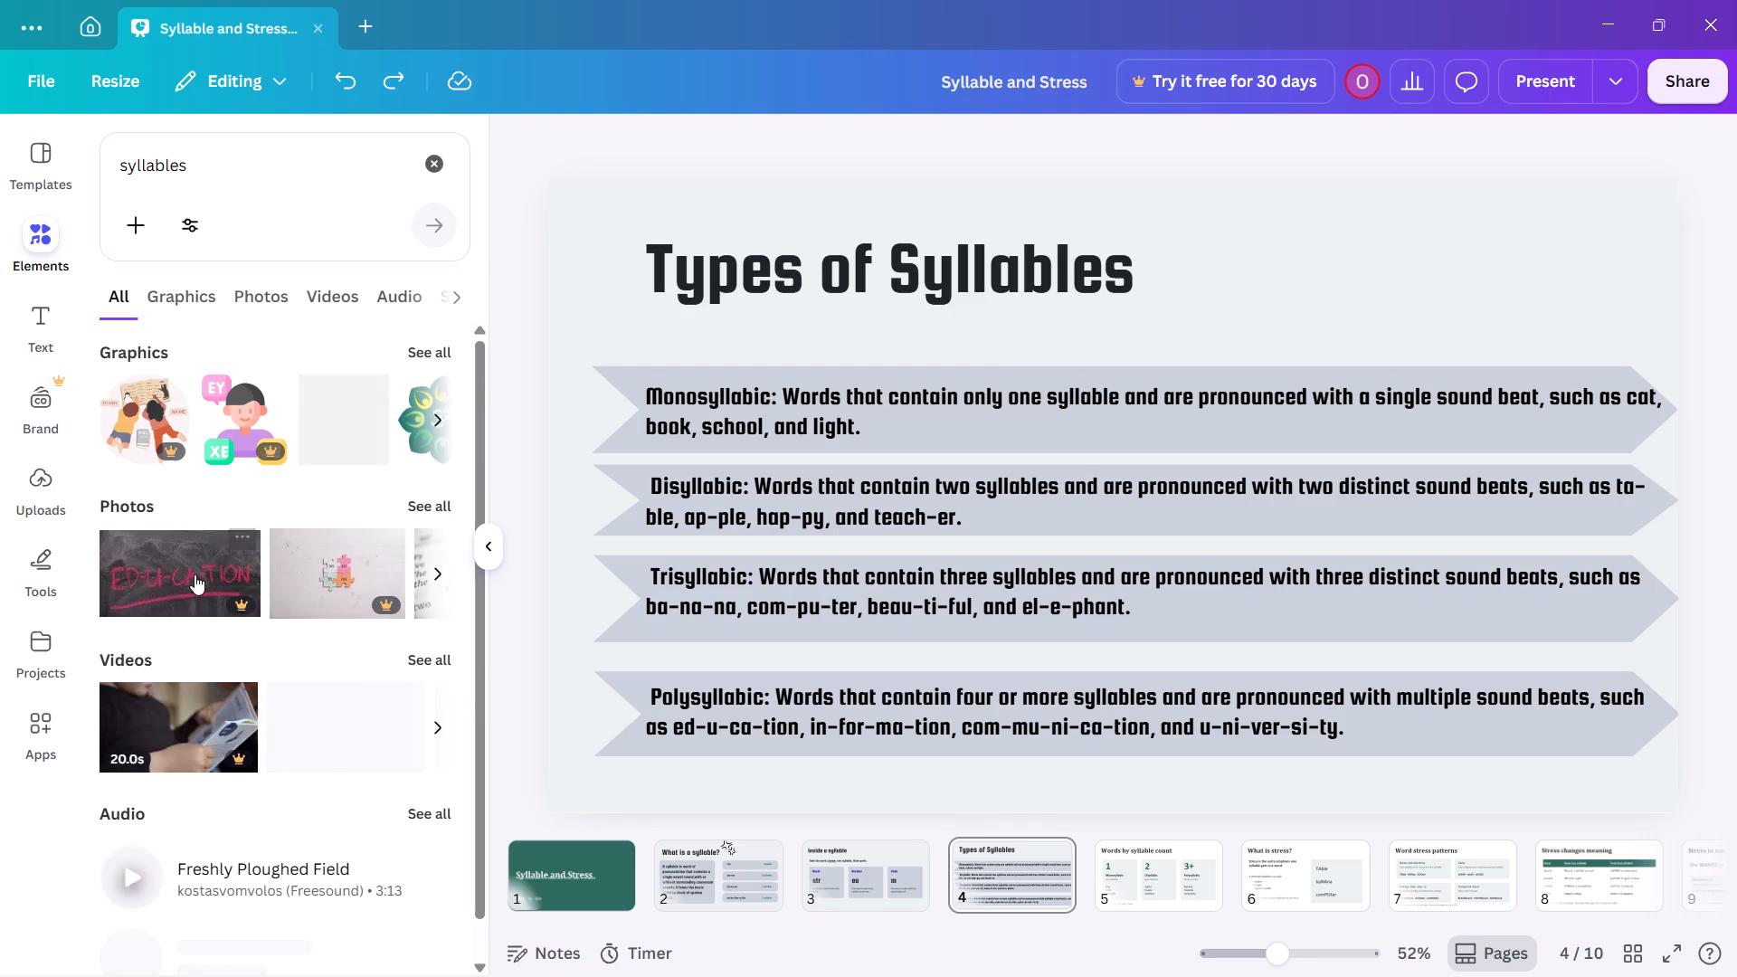
scroll(306, 469, "down", 4)
scroll(306, 464, "up", 4)
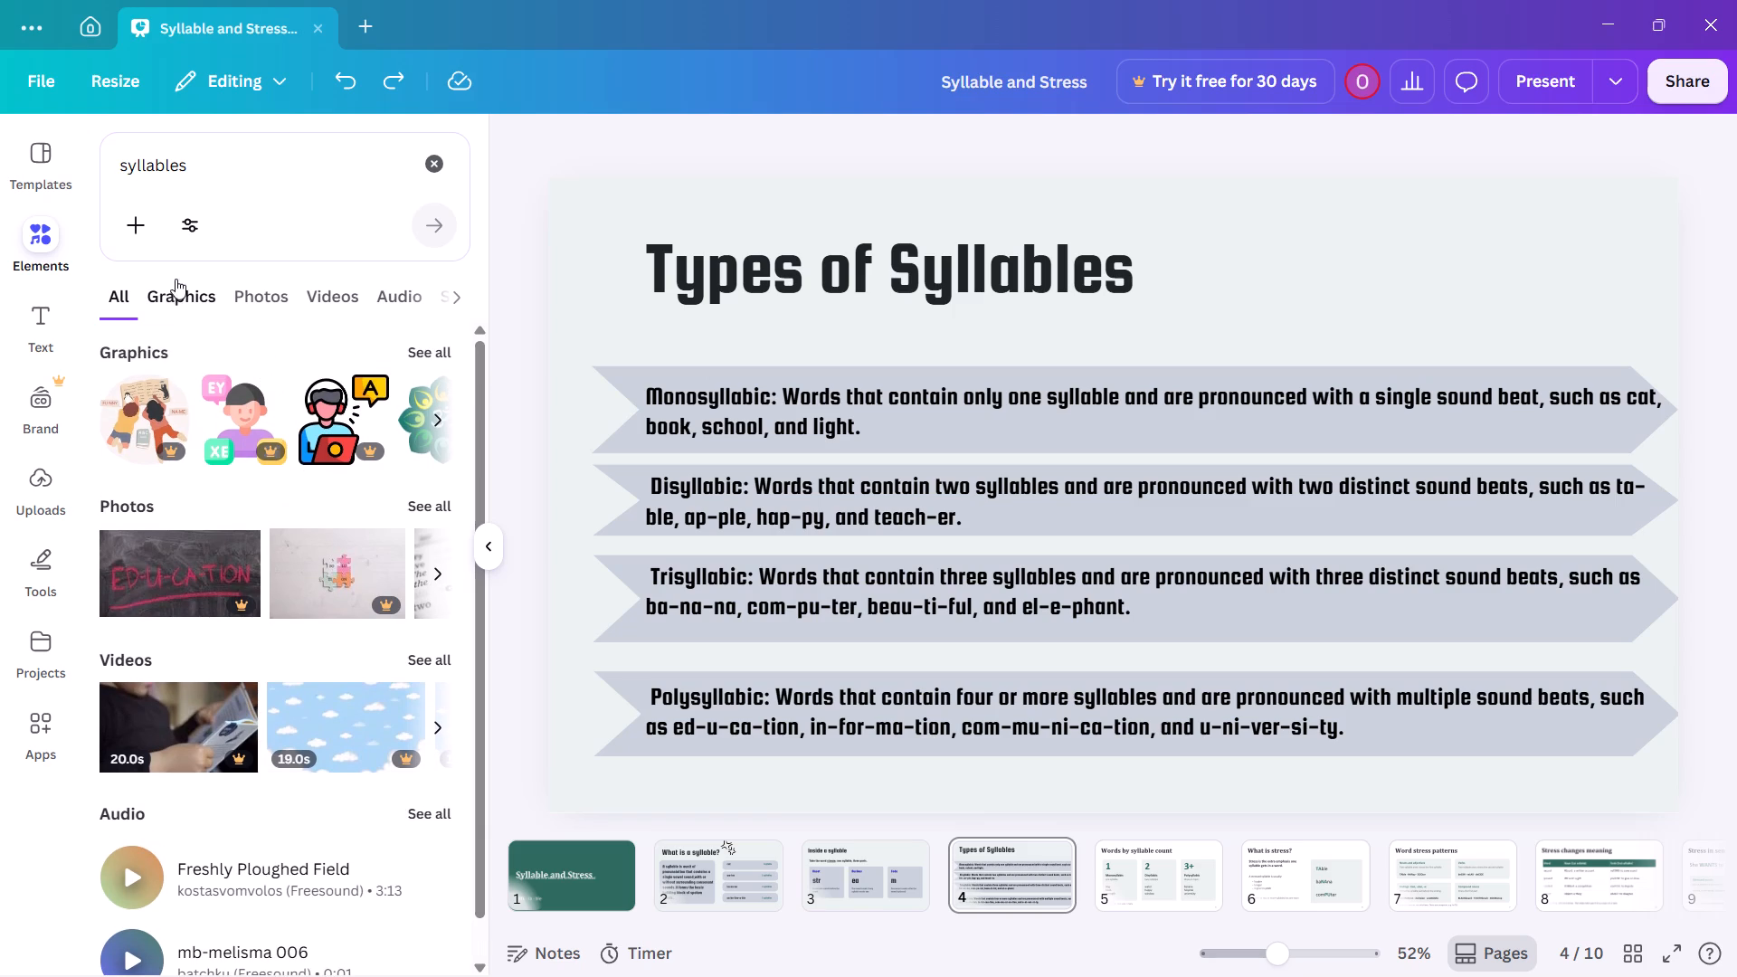
left_click(166, 274)
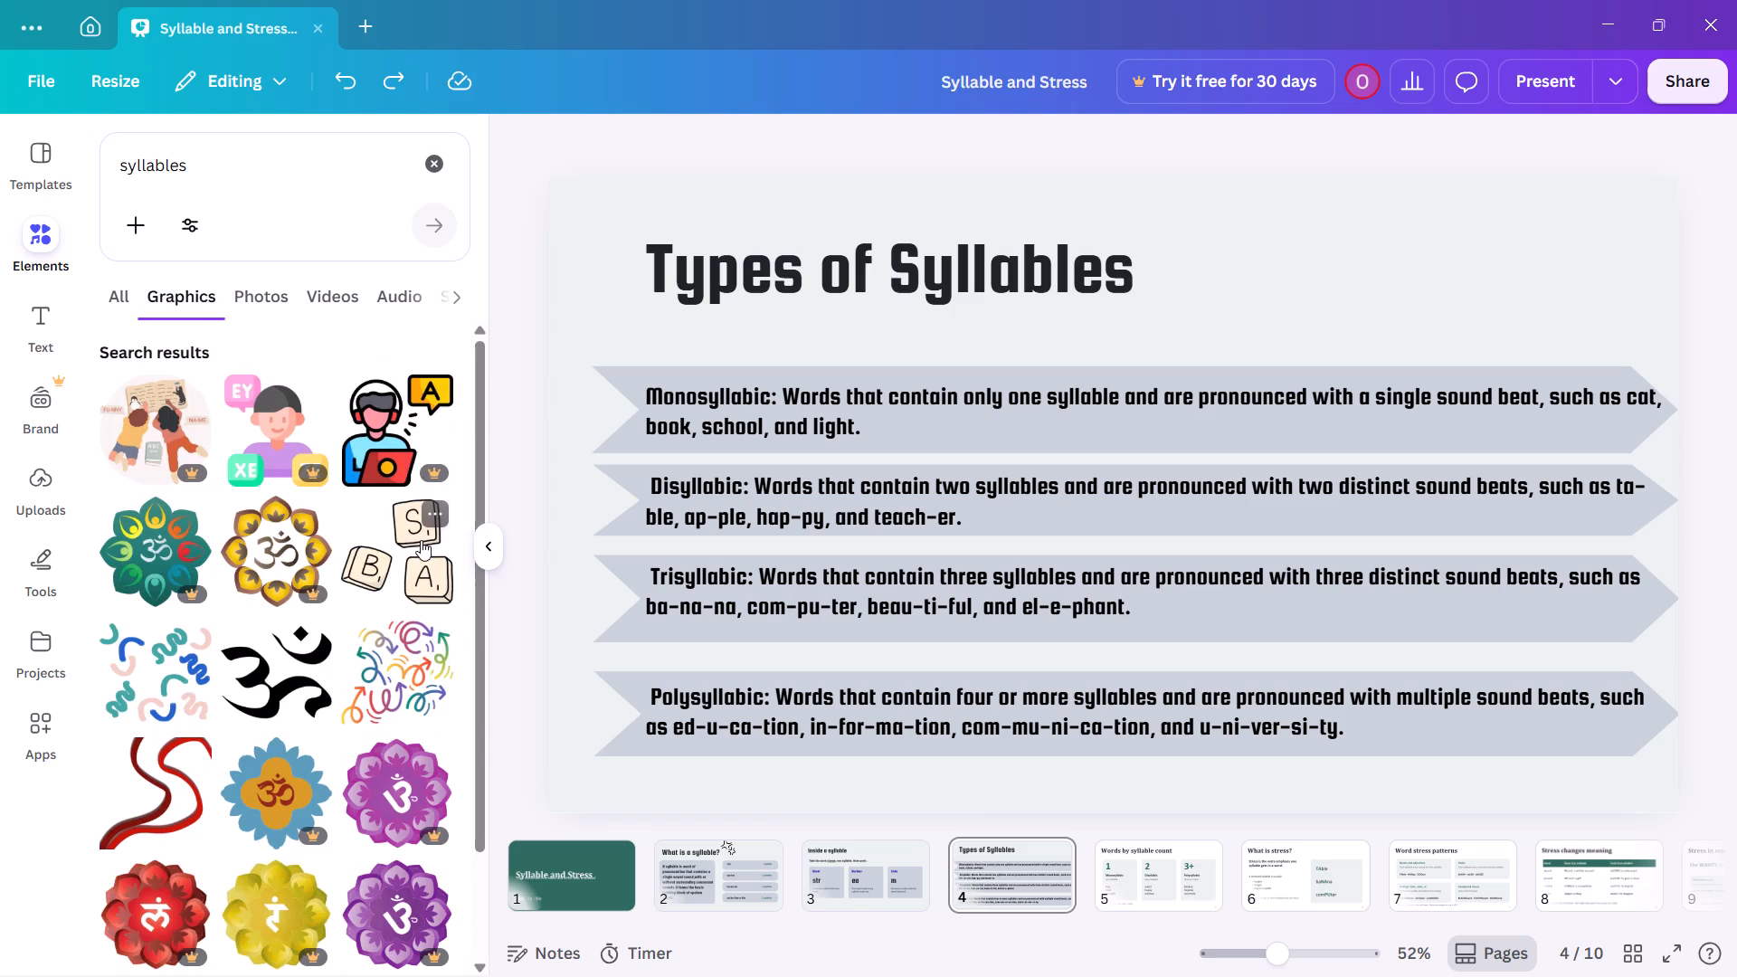
scroll(402, 491, "down", 4)
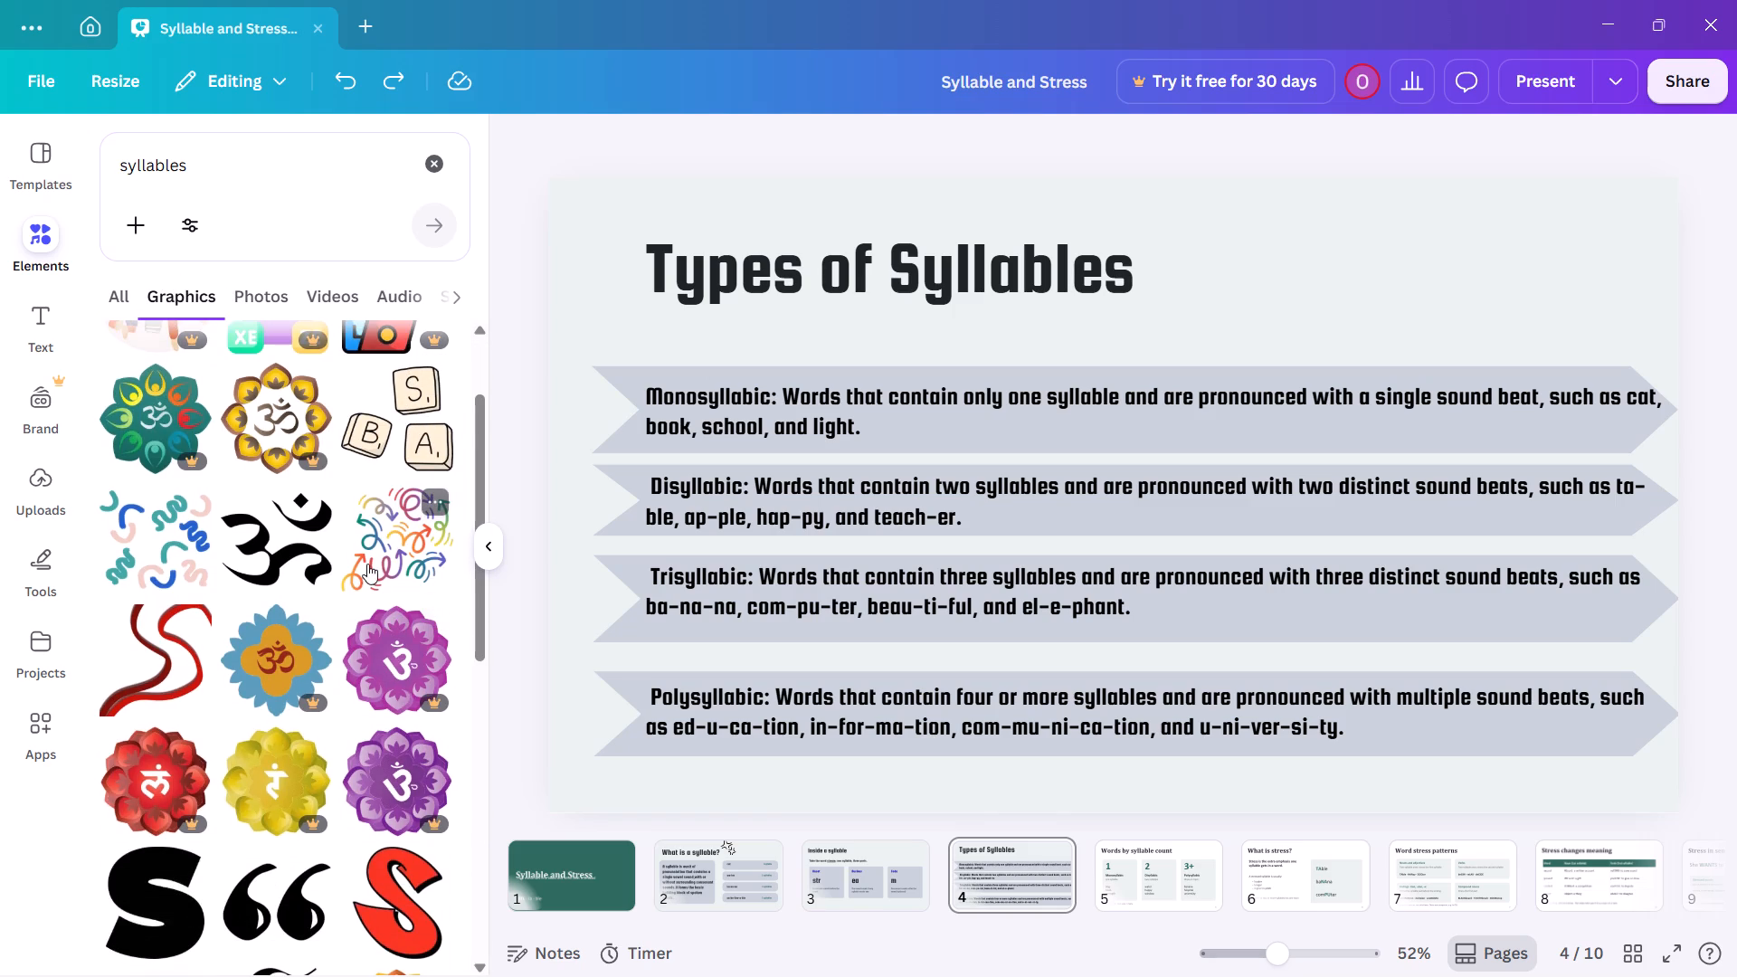
scroll(377, 539, "down", 7)
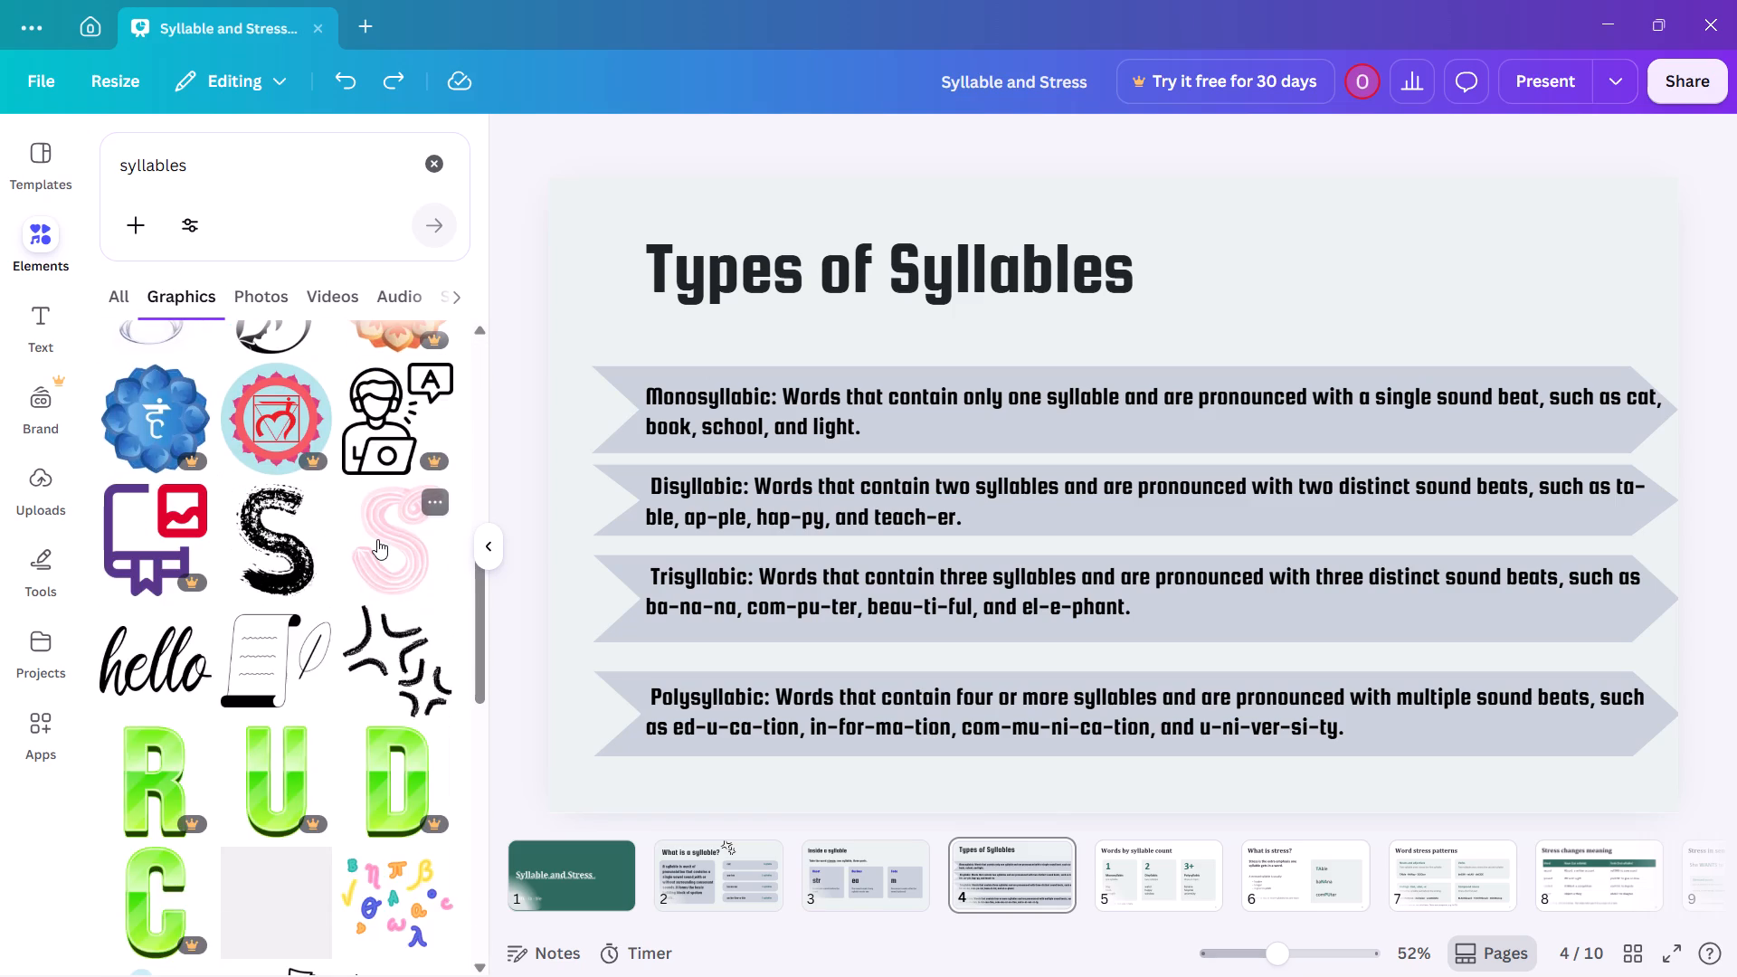
scroll(377, 539, "down", 12)
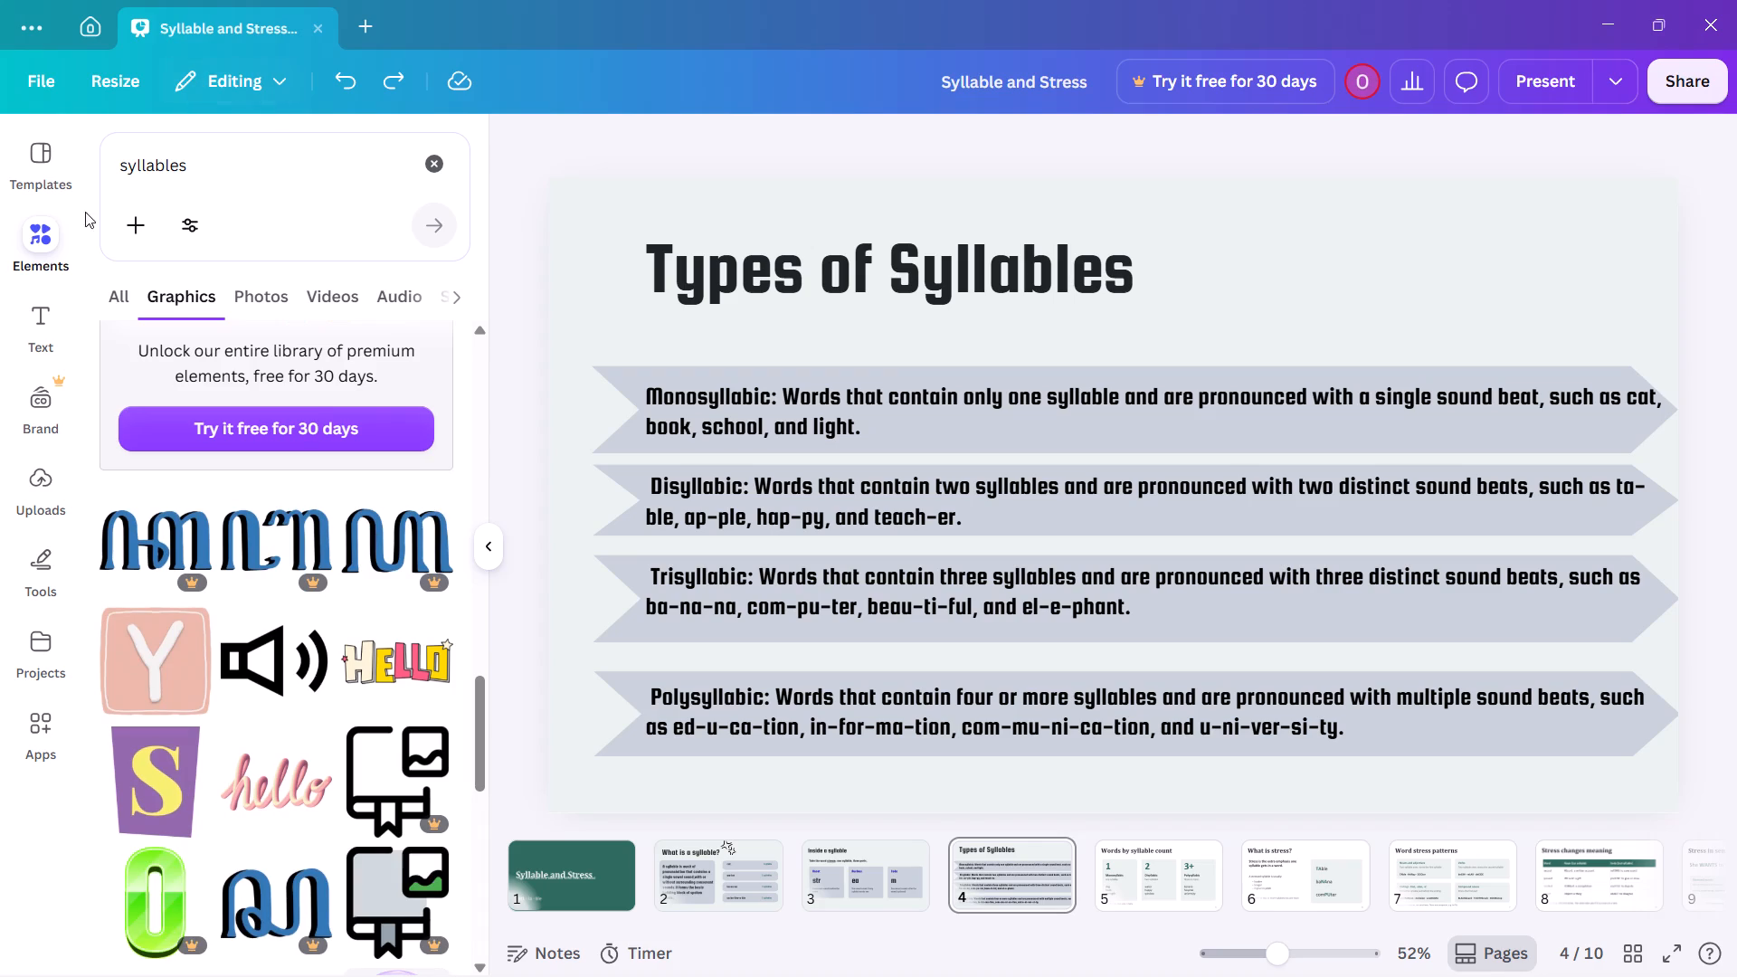
Search graphics for "english syllables", add the S, B, A letter-tile graphic and place it over the right part of page 4.
left_click(117, 171)
left_click(121, 170)
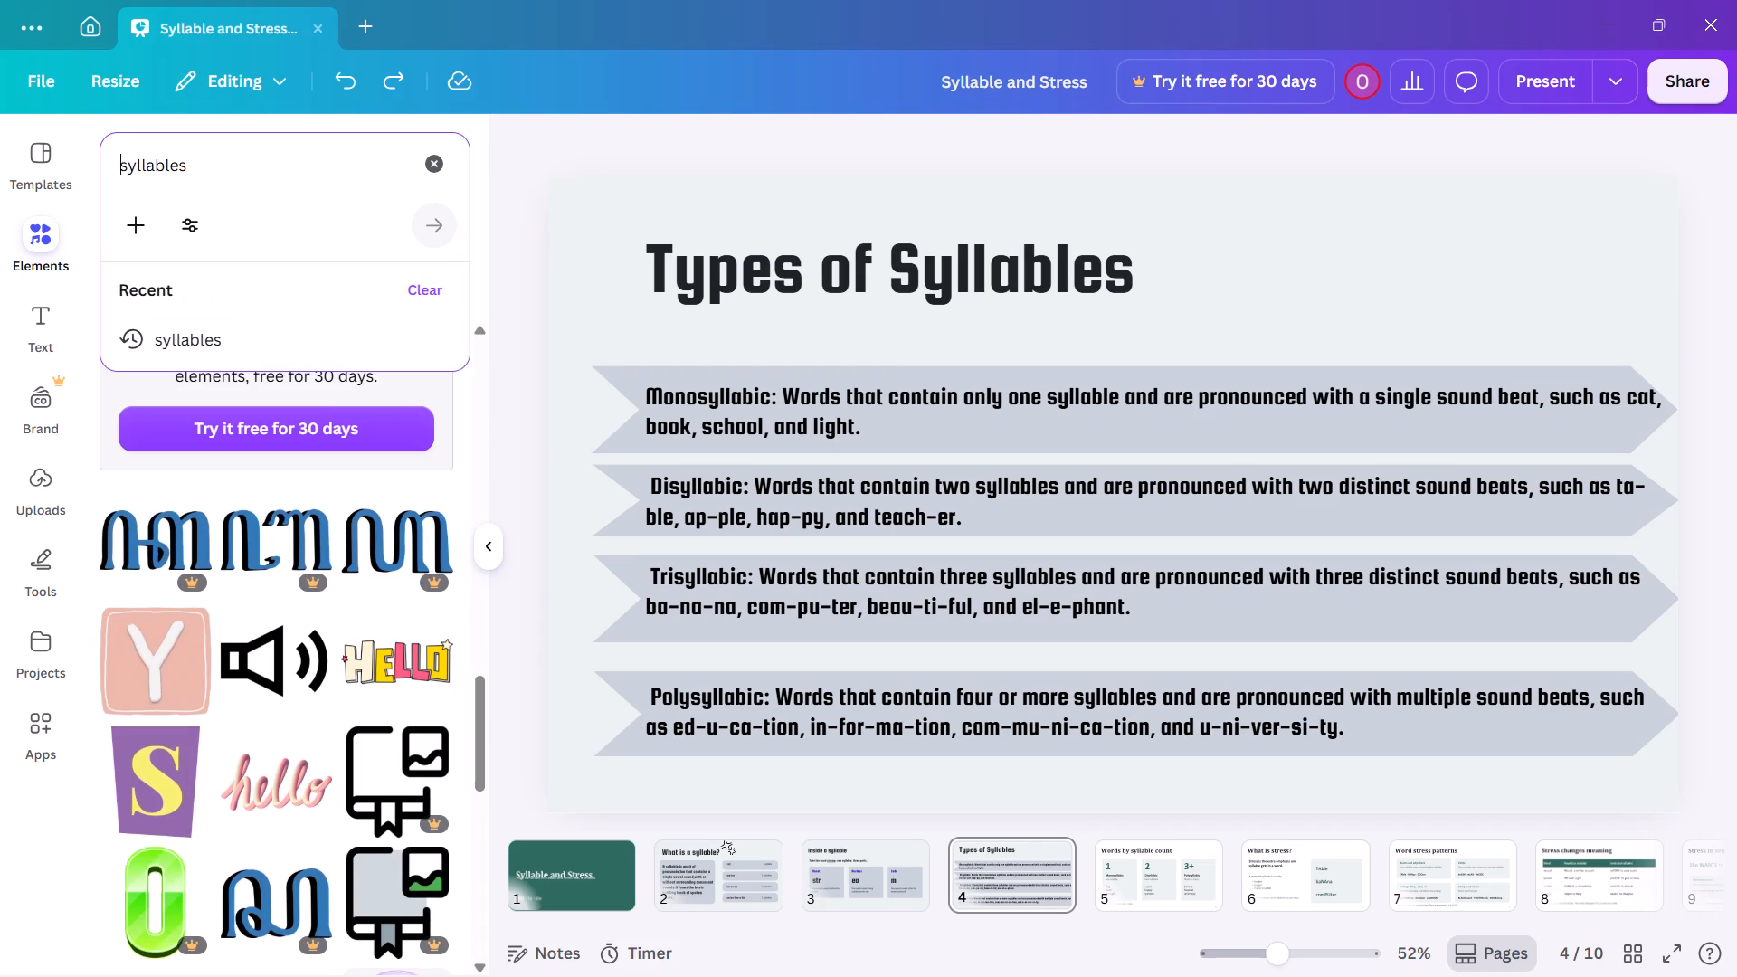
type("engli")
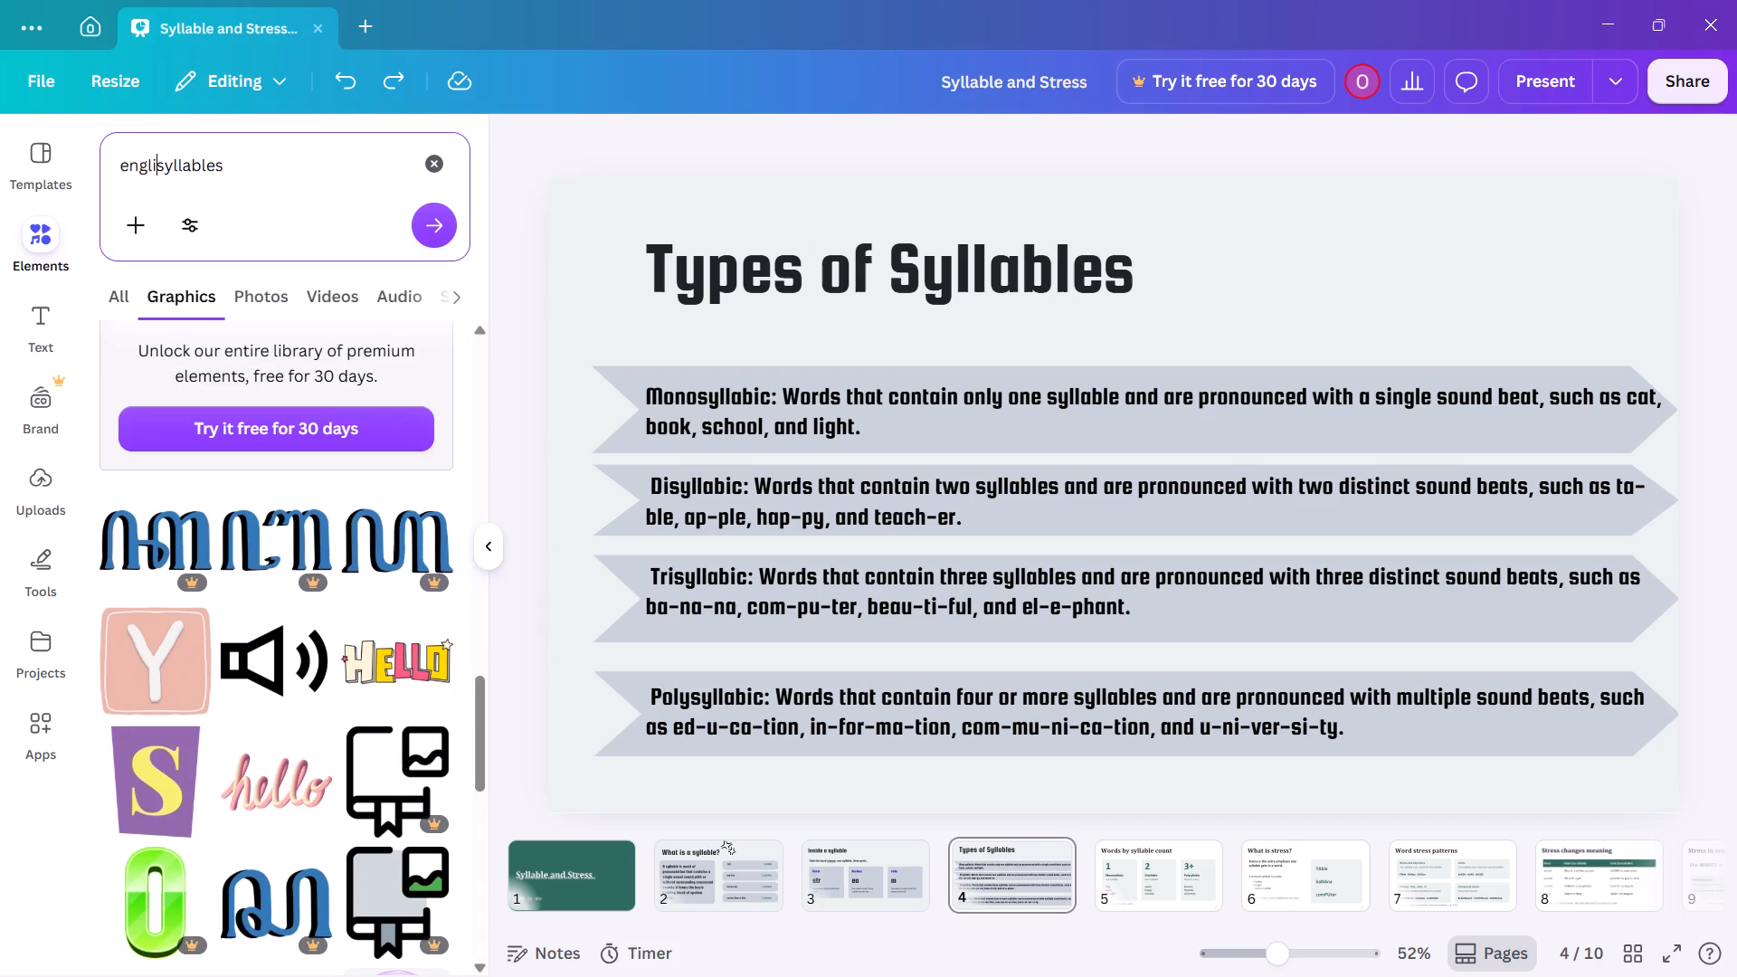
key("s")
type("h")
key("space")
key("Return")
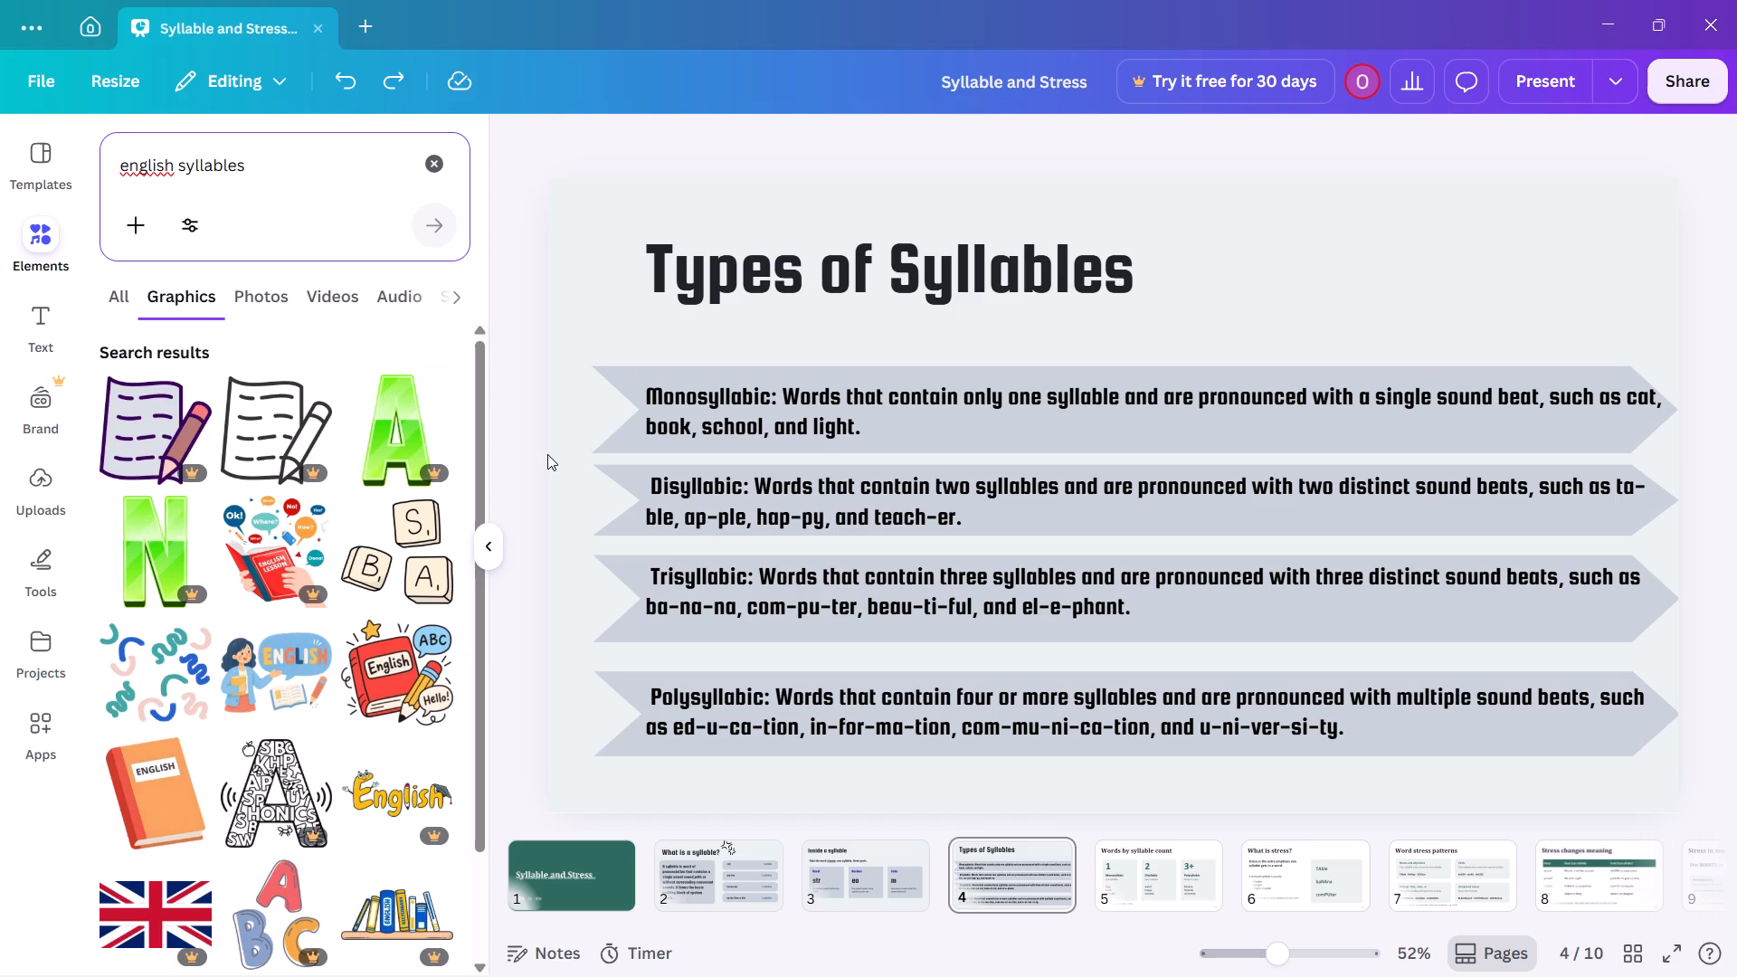
scroll(290, 390, "down", 4)
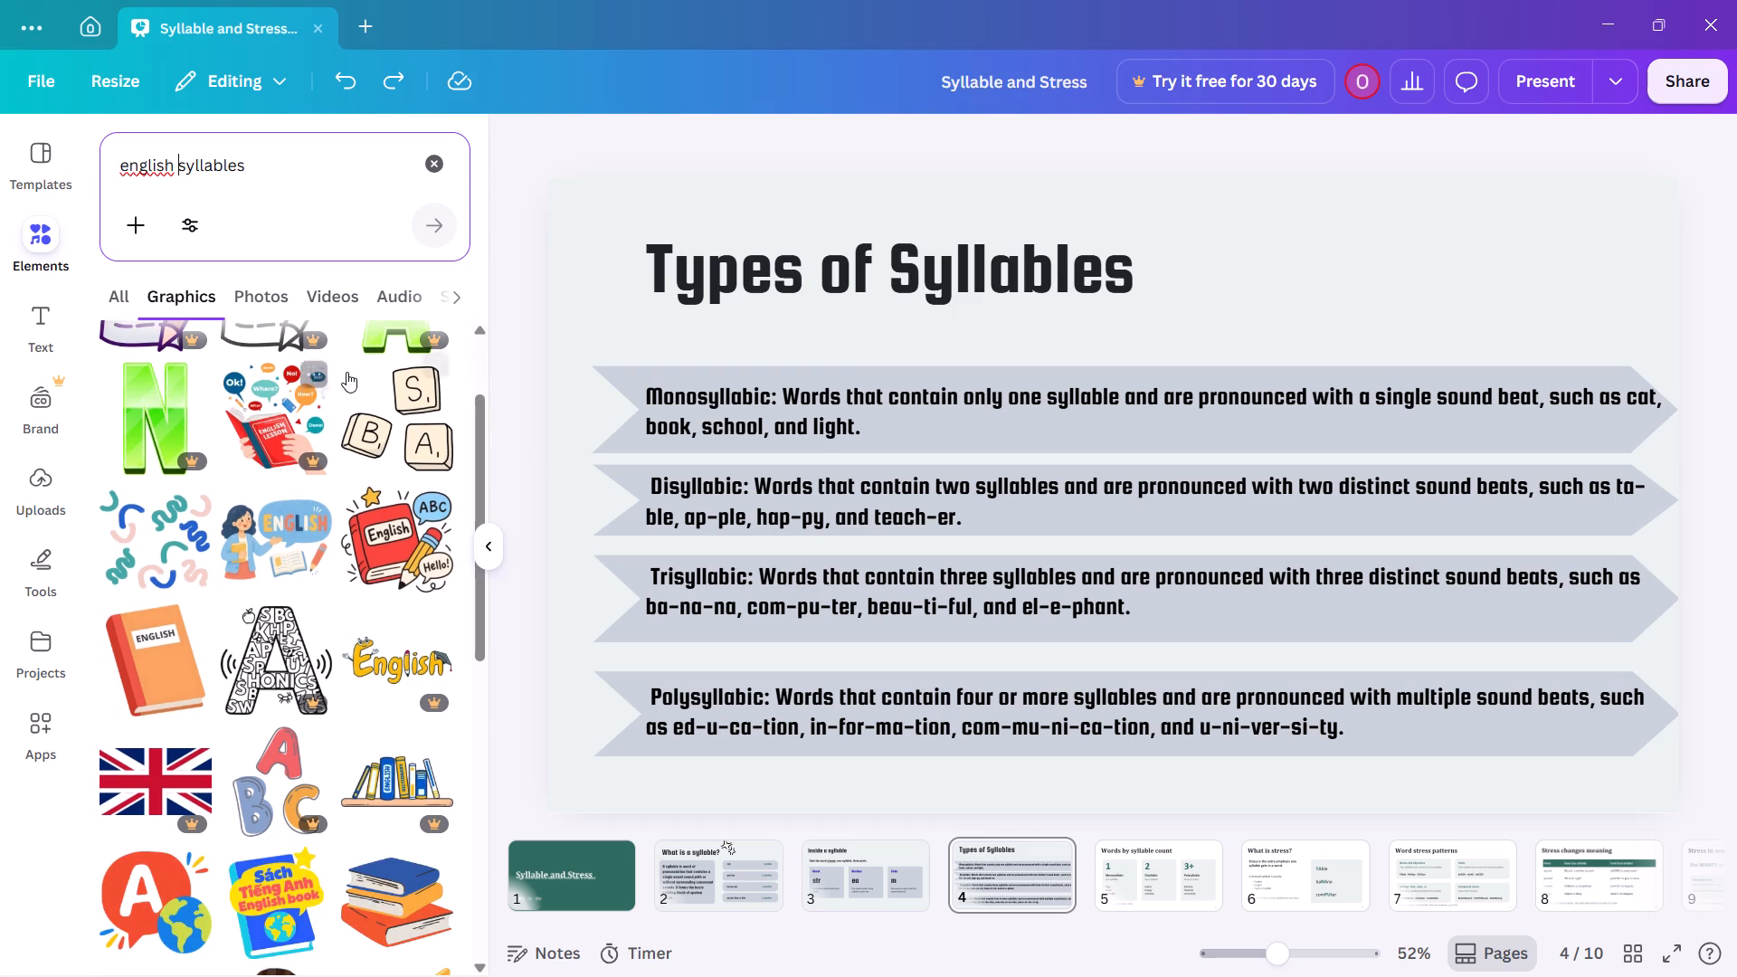
scroll(420, 427, "down", 2)
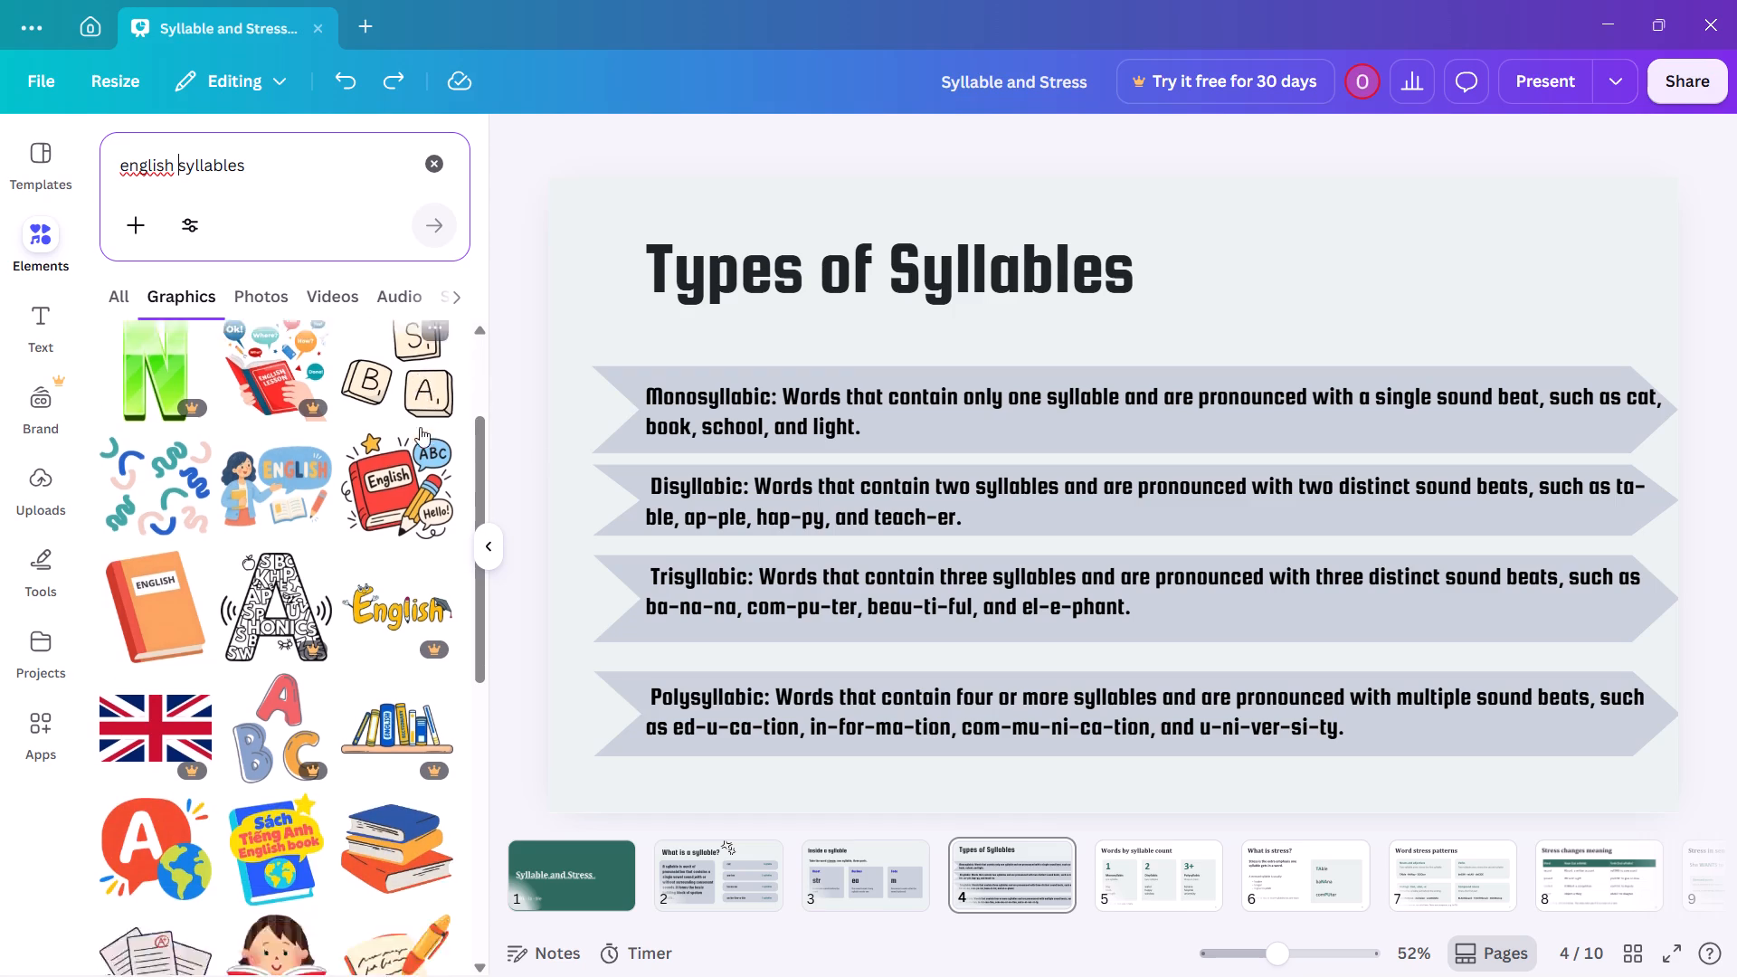
scroll(419, 423, "up", 2)
left_click(410, 413)
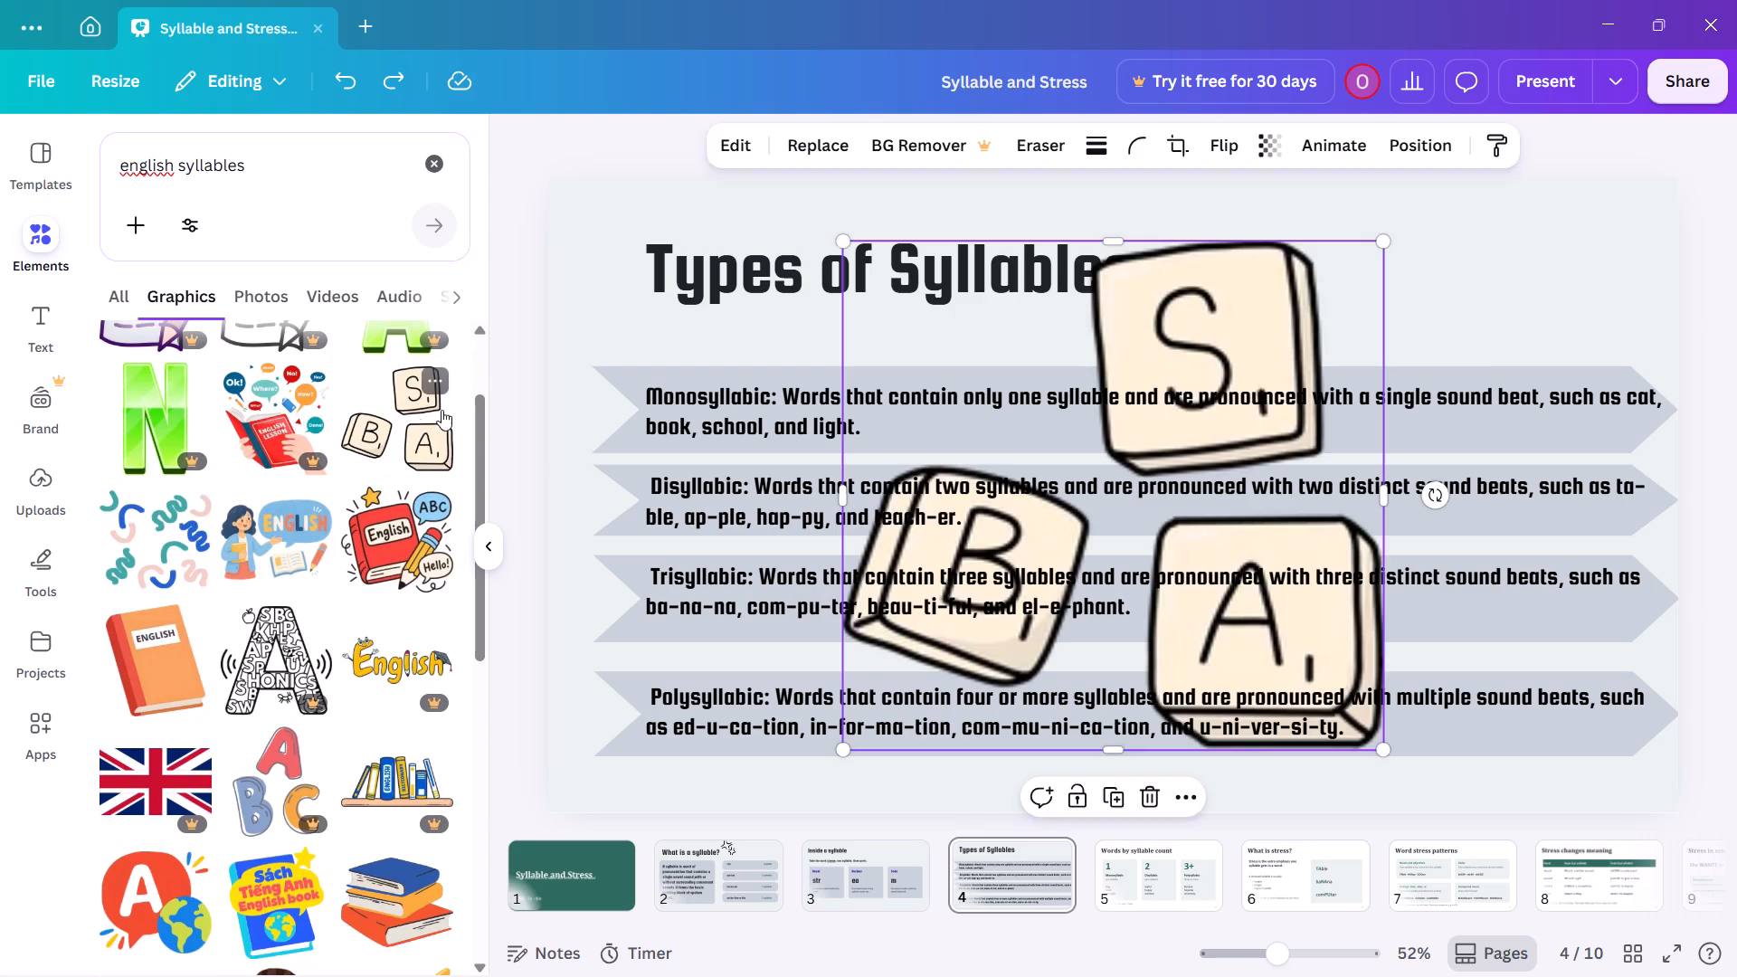
left_click_drag(1151, 557, 1380, 518)
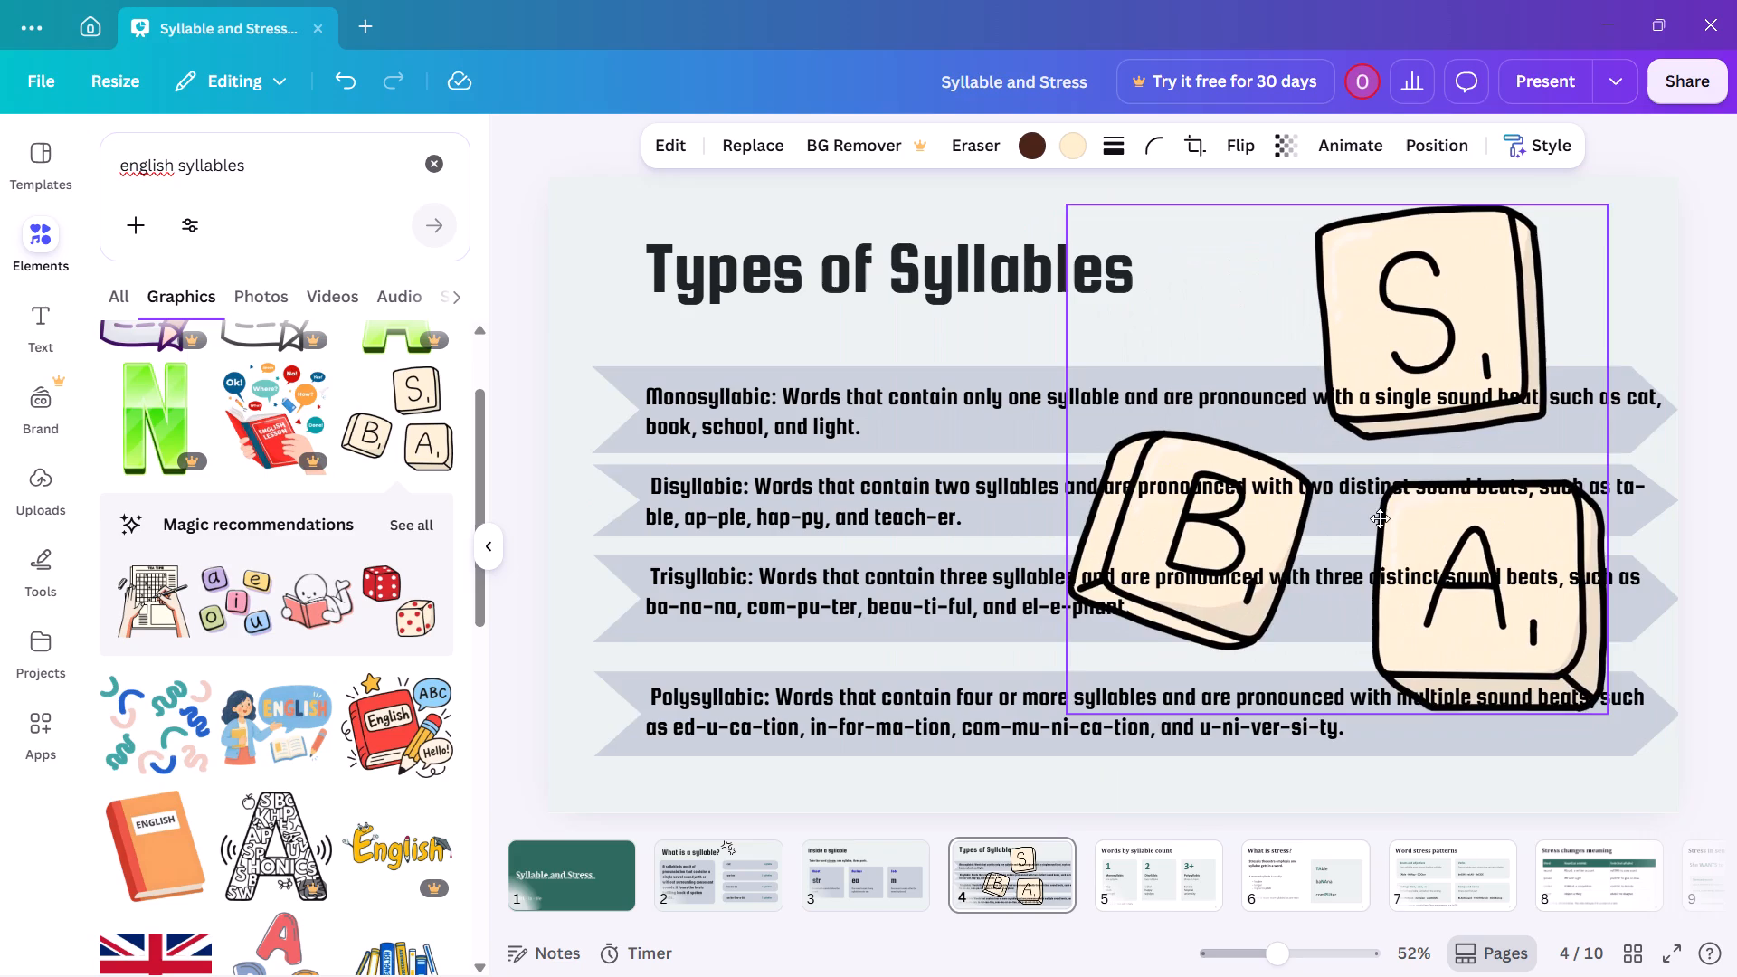
left_click_drag(1380, 518, 1408, 527)
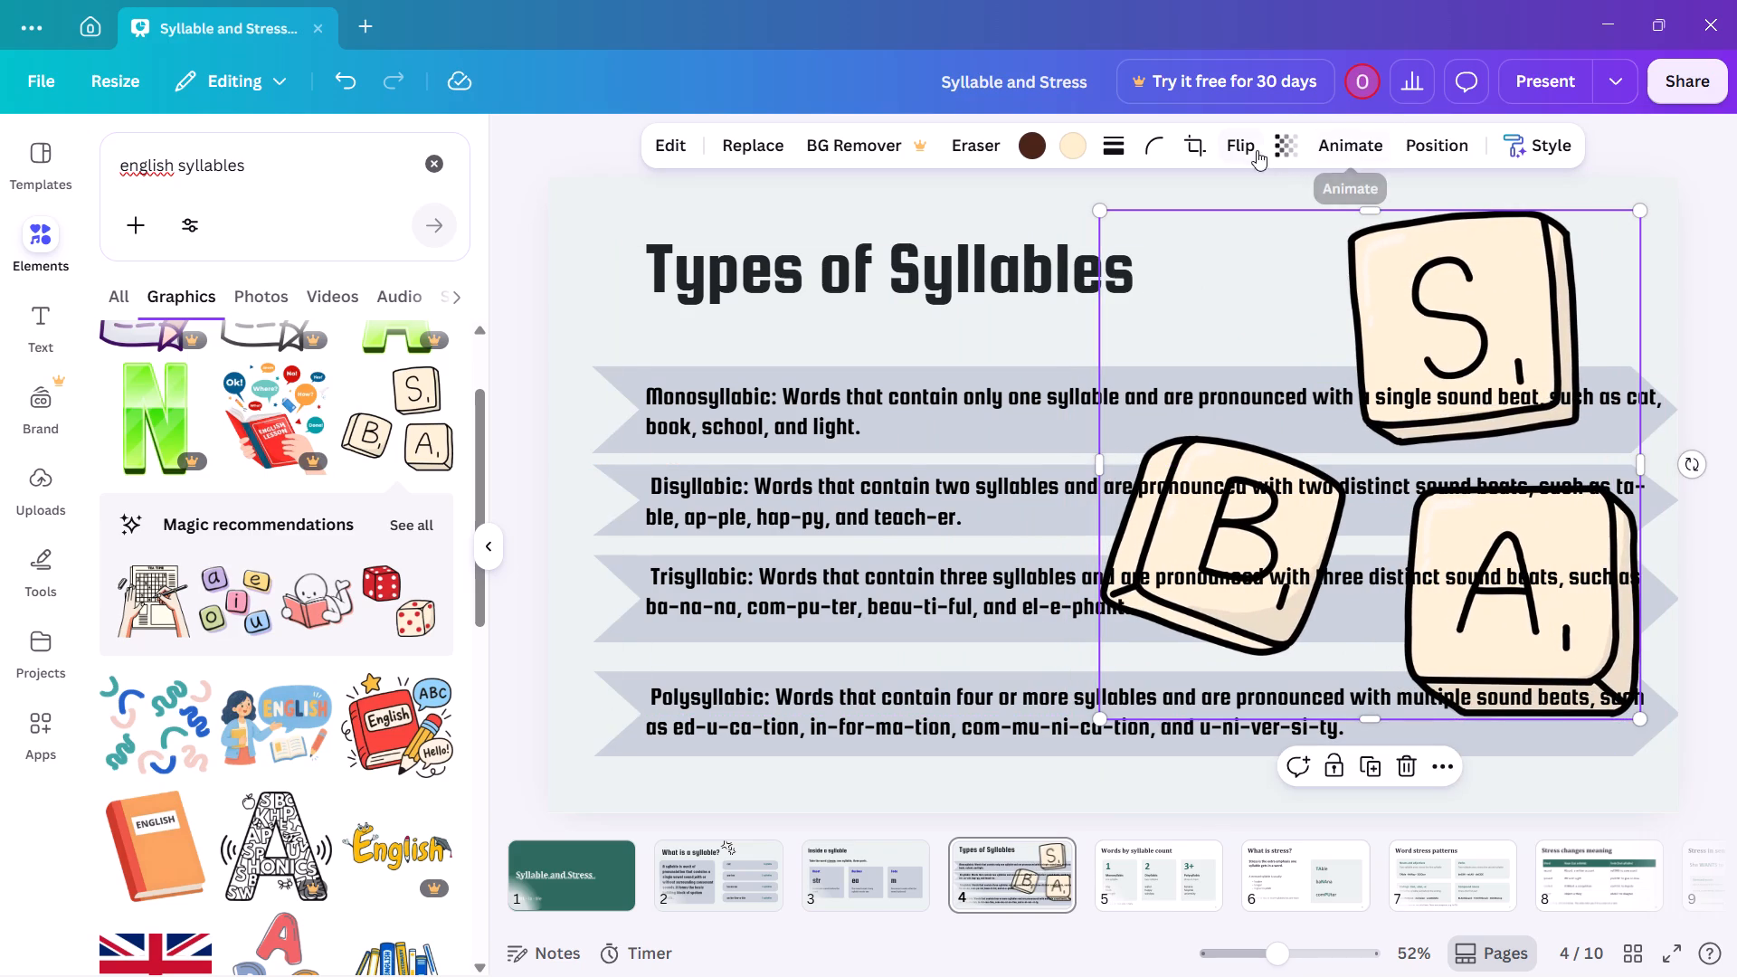
Set the letter-tile graphic's transparency to 11 and send it behind the text and all four arrow banners, just above the background.
left_click(1277, 147)
left_click_drag(1265, 242, 1188, 245)
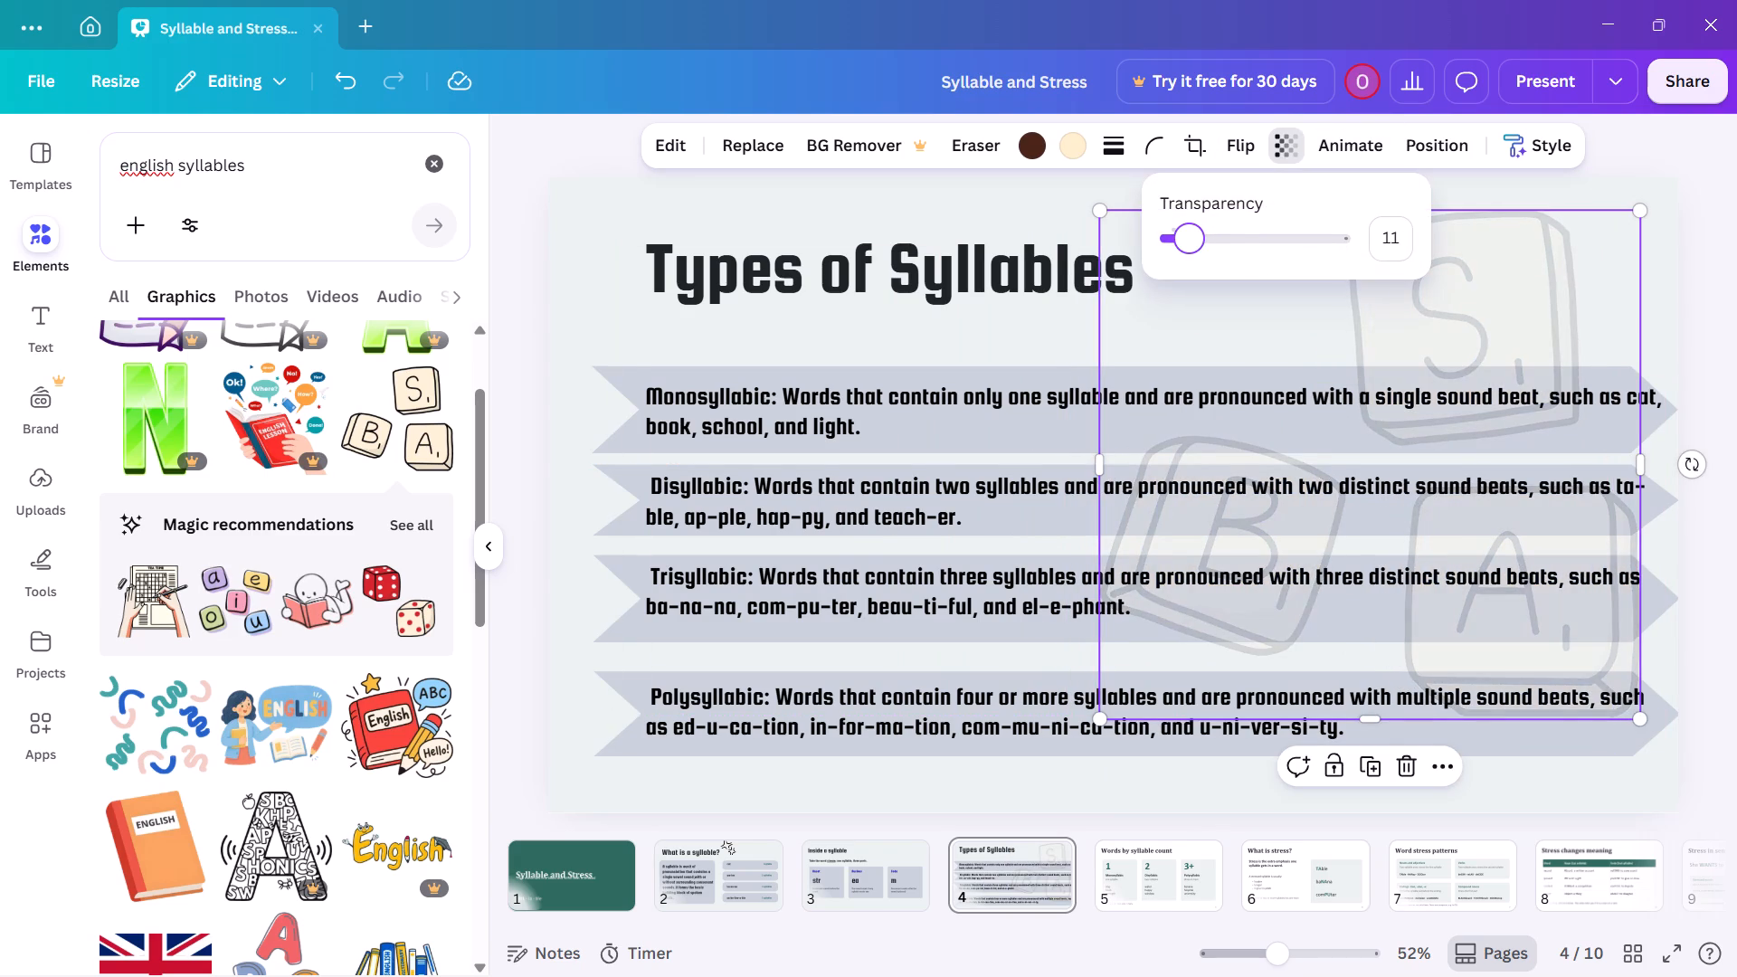
left_click(1419, 145)
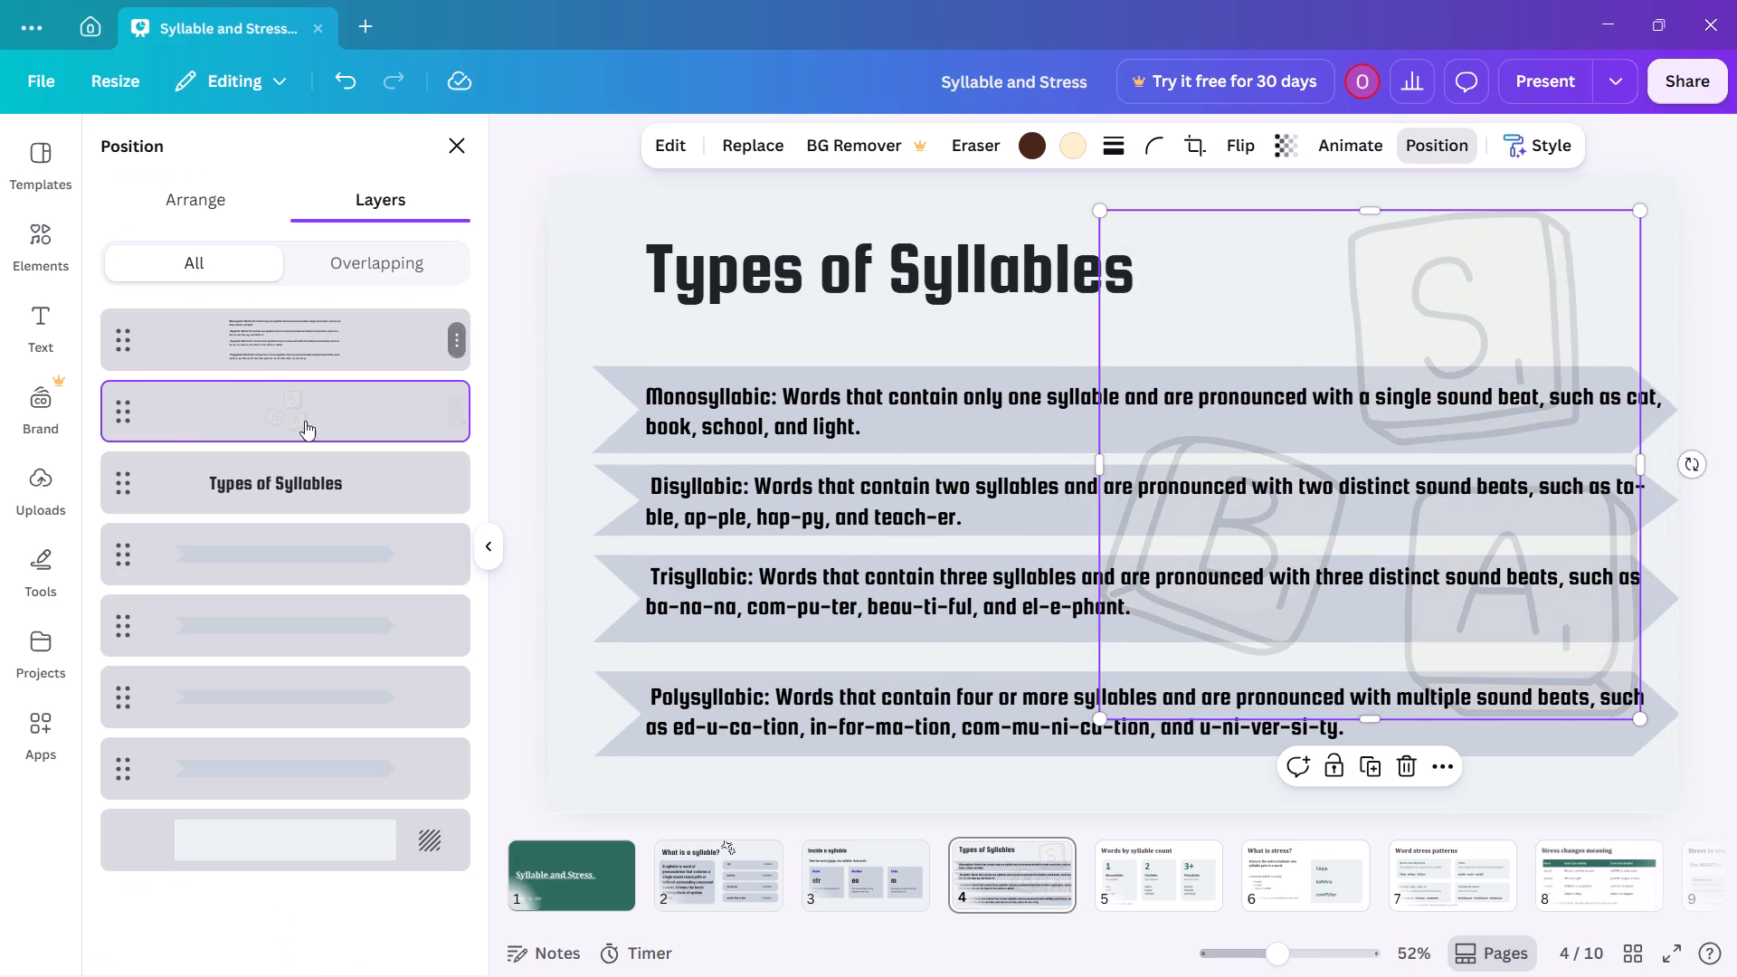
left_click_drag(305, 409, 308, 766)
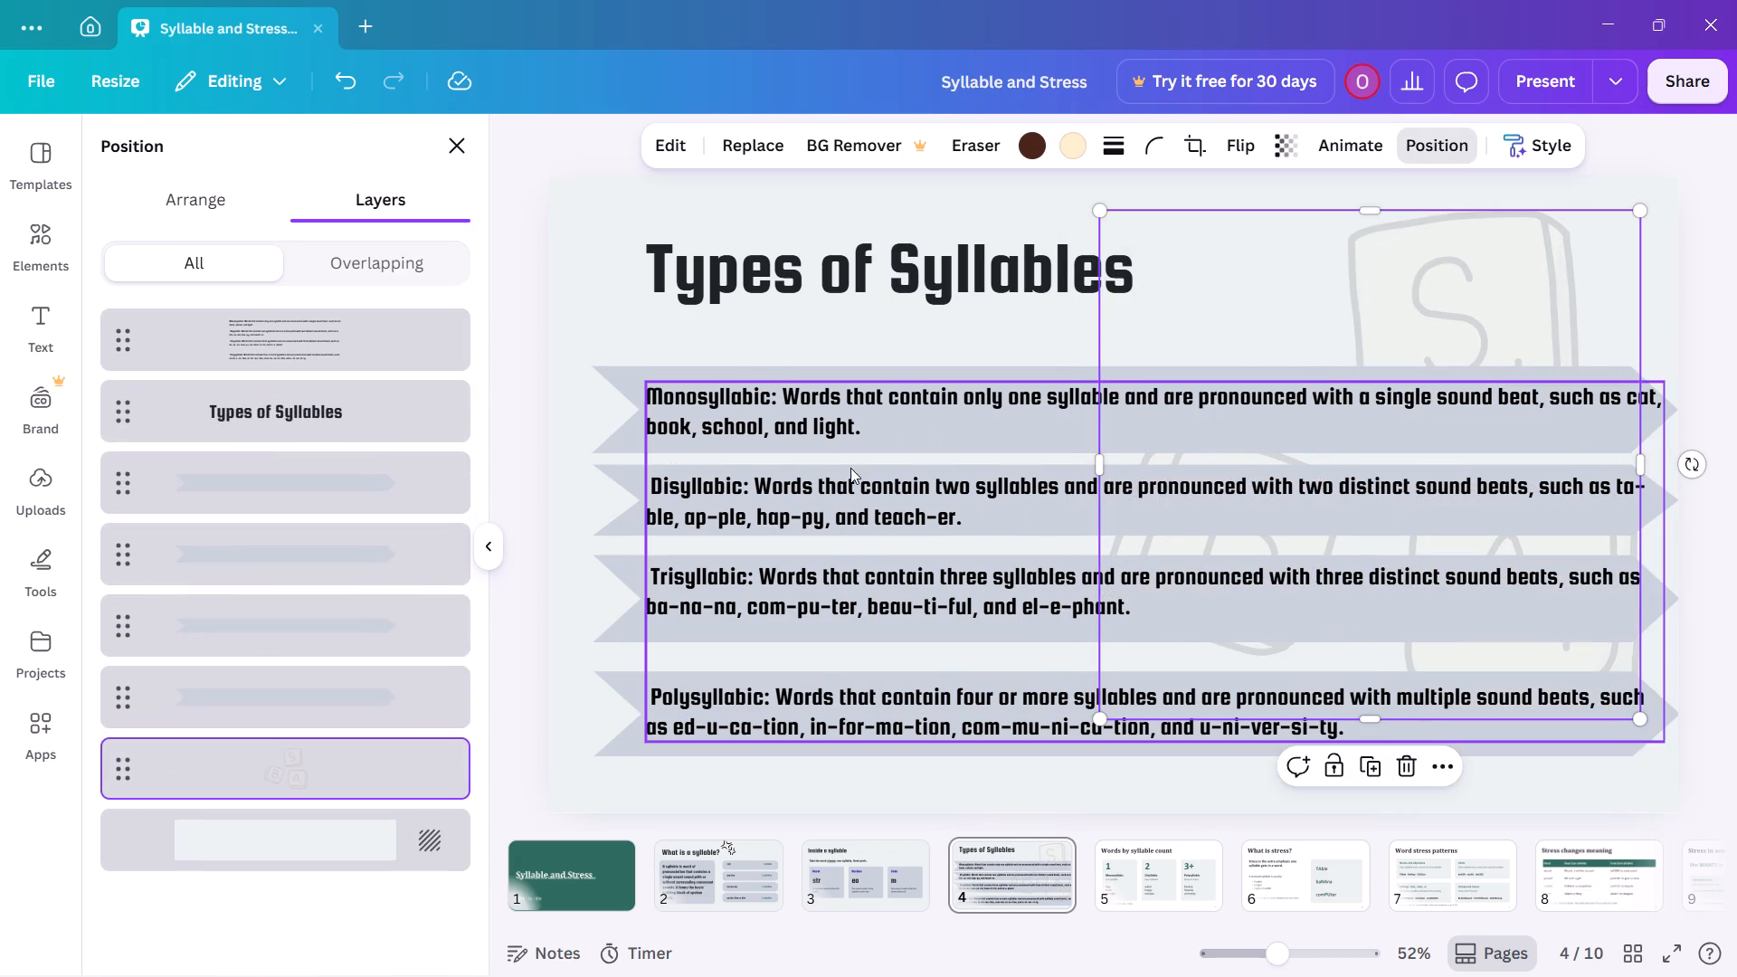
left_click(530, 223)
left_click(518, 273)
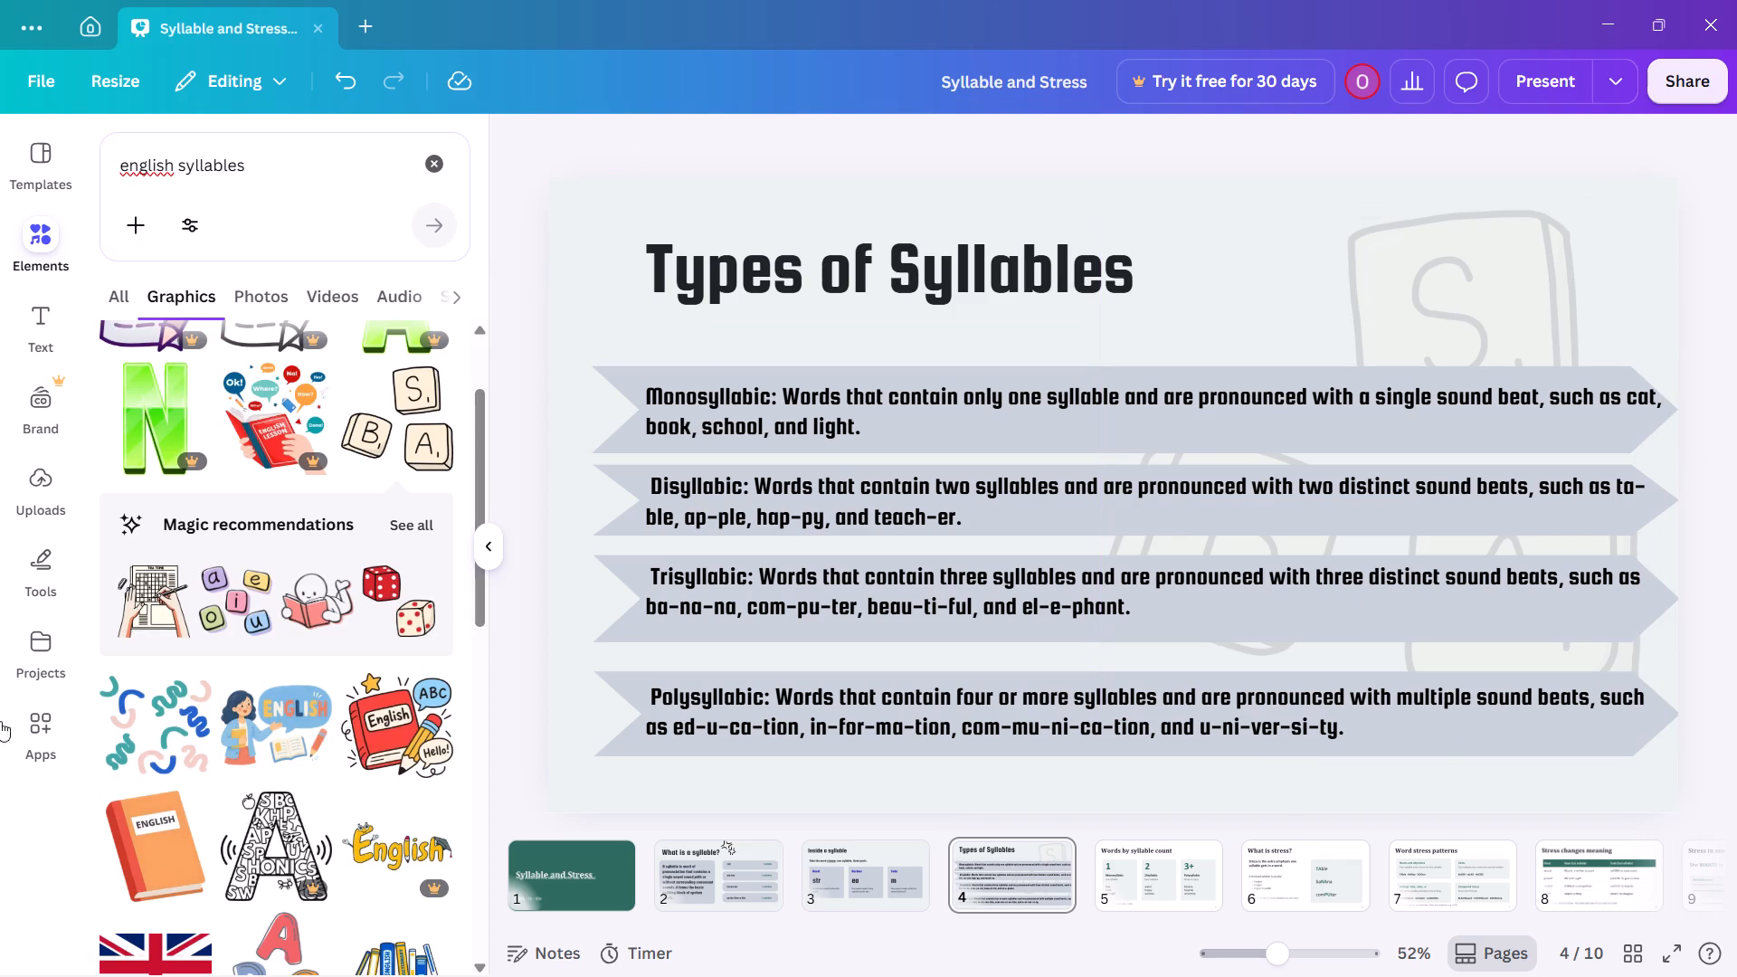
Delete page 5, "Words by syllable count".
left_click(1130, 890)
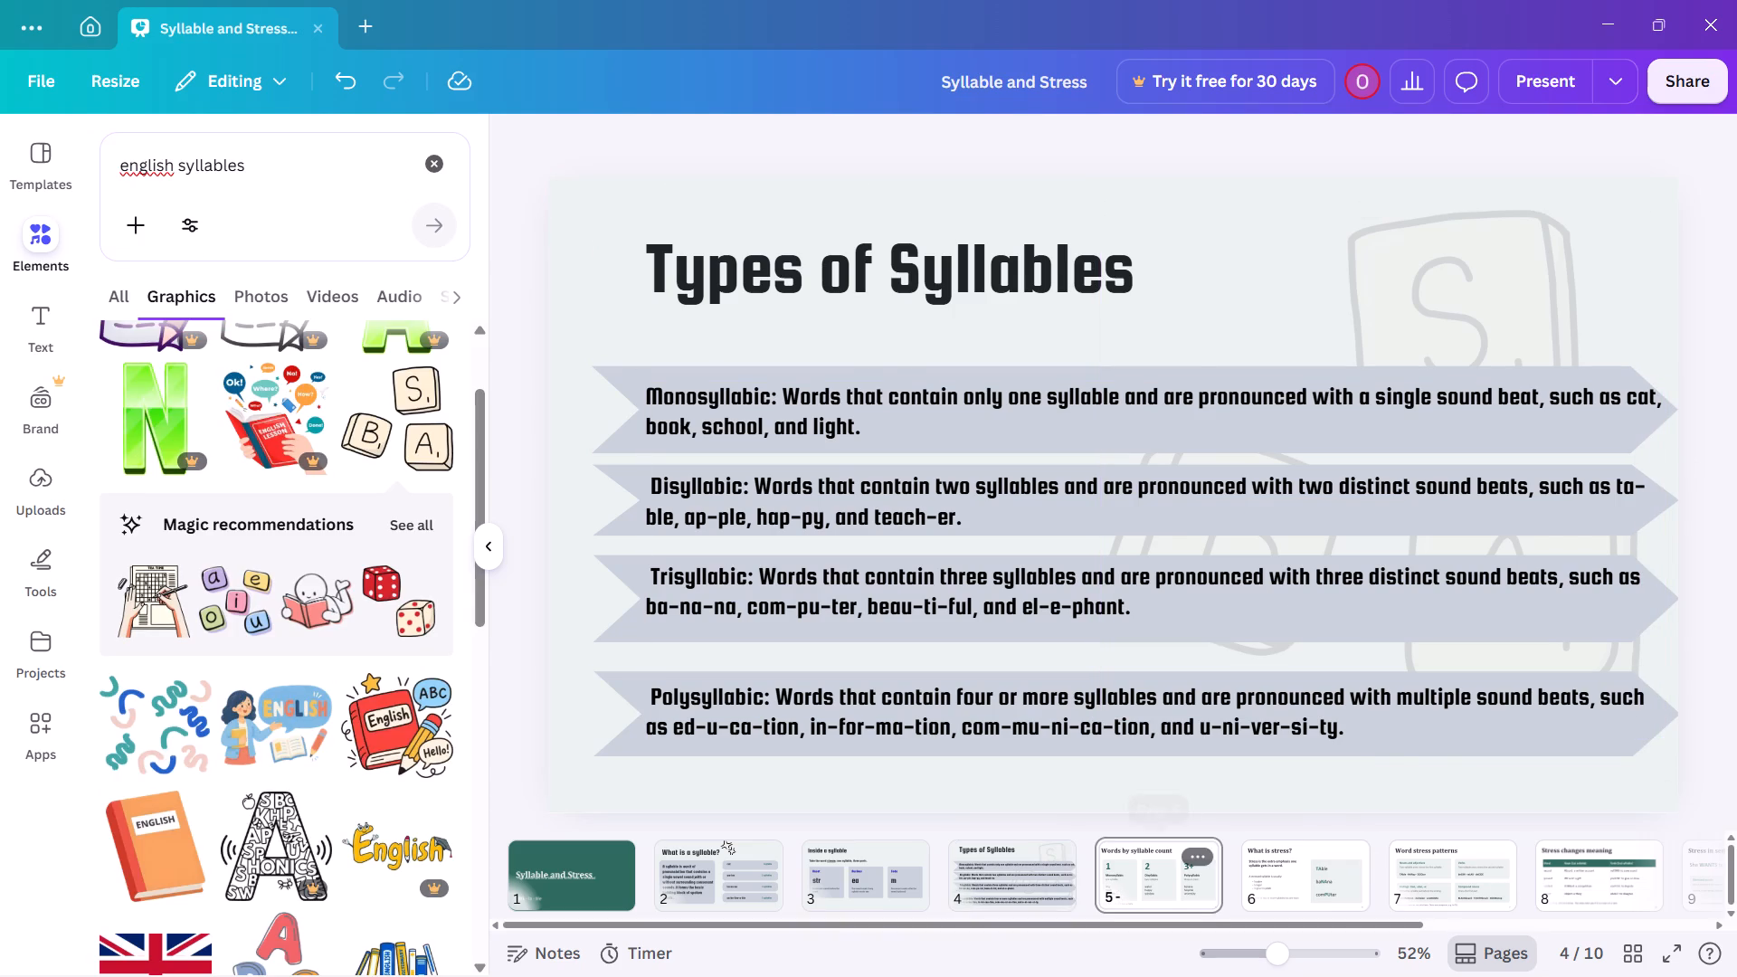
left_click(1028, 874)
left_click(1108, 867)
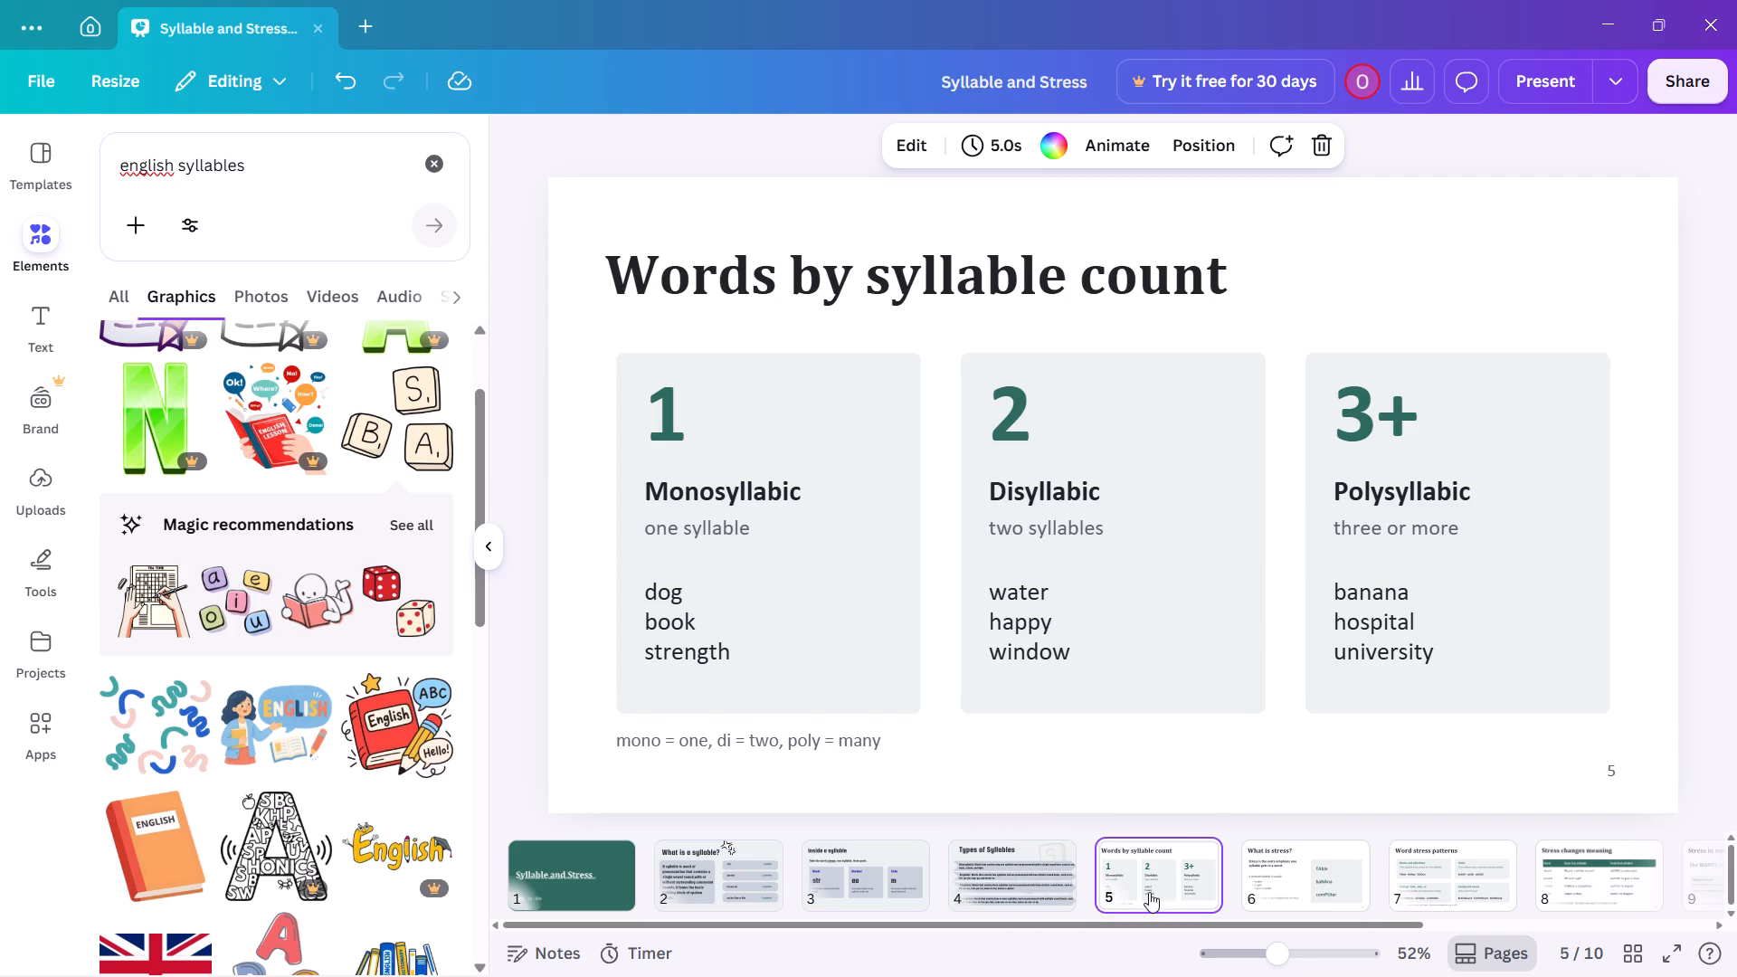
left_click(1264, 875)
left_click(1121, 878)
left_click(1196, 850)
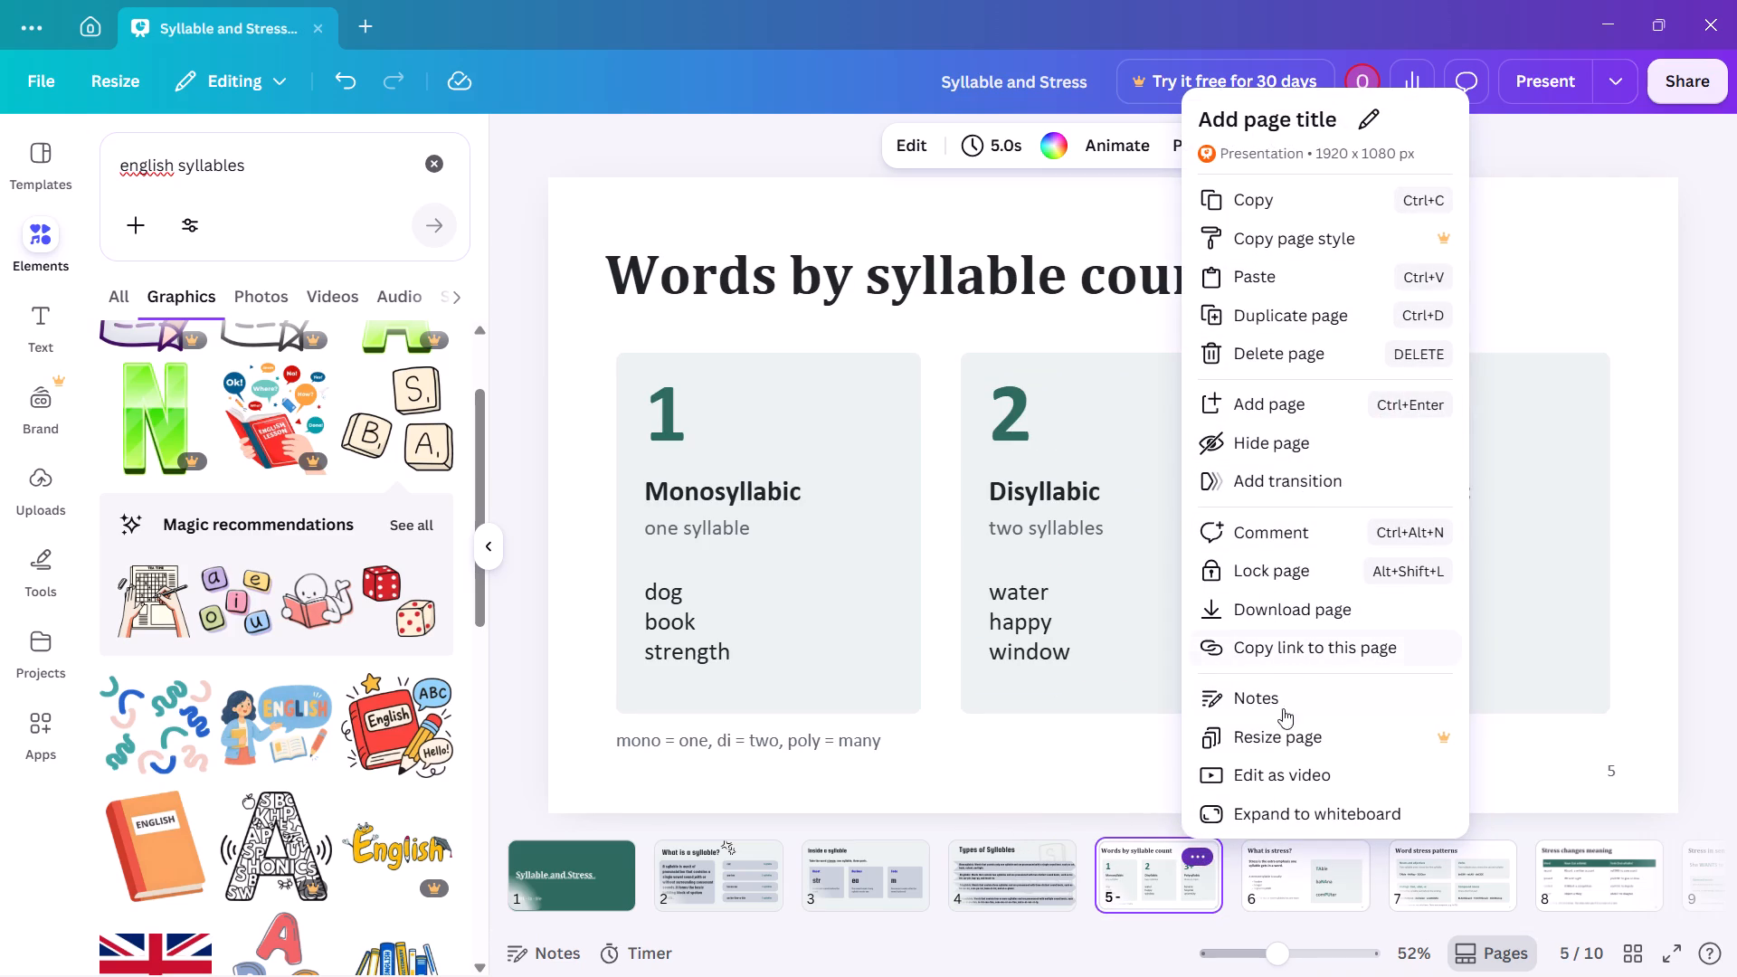
left_click(1156, 887)
key("Delete")
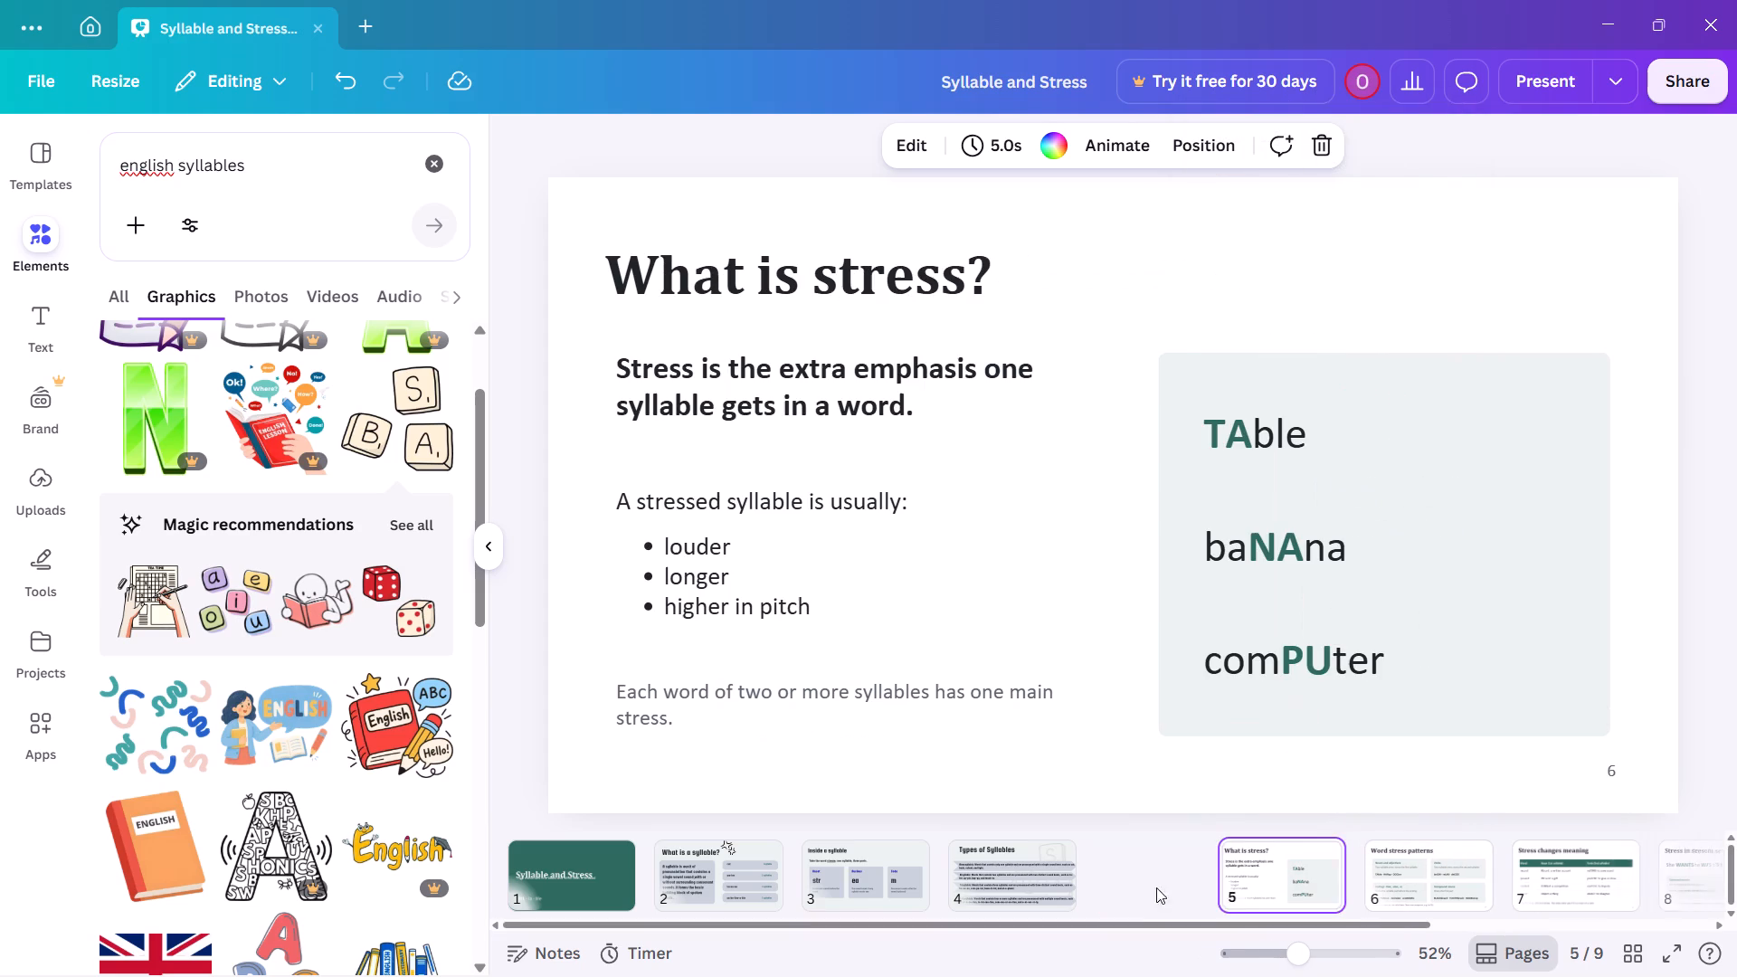
Look over the restyled pages 2, 3 and 4.
left_click(719, 865)
left_click(928, 881)
left_click(1014, 879)
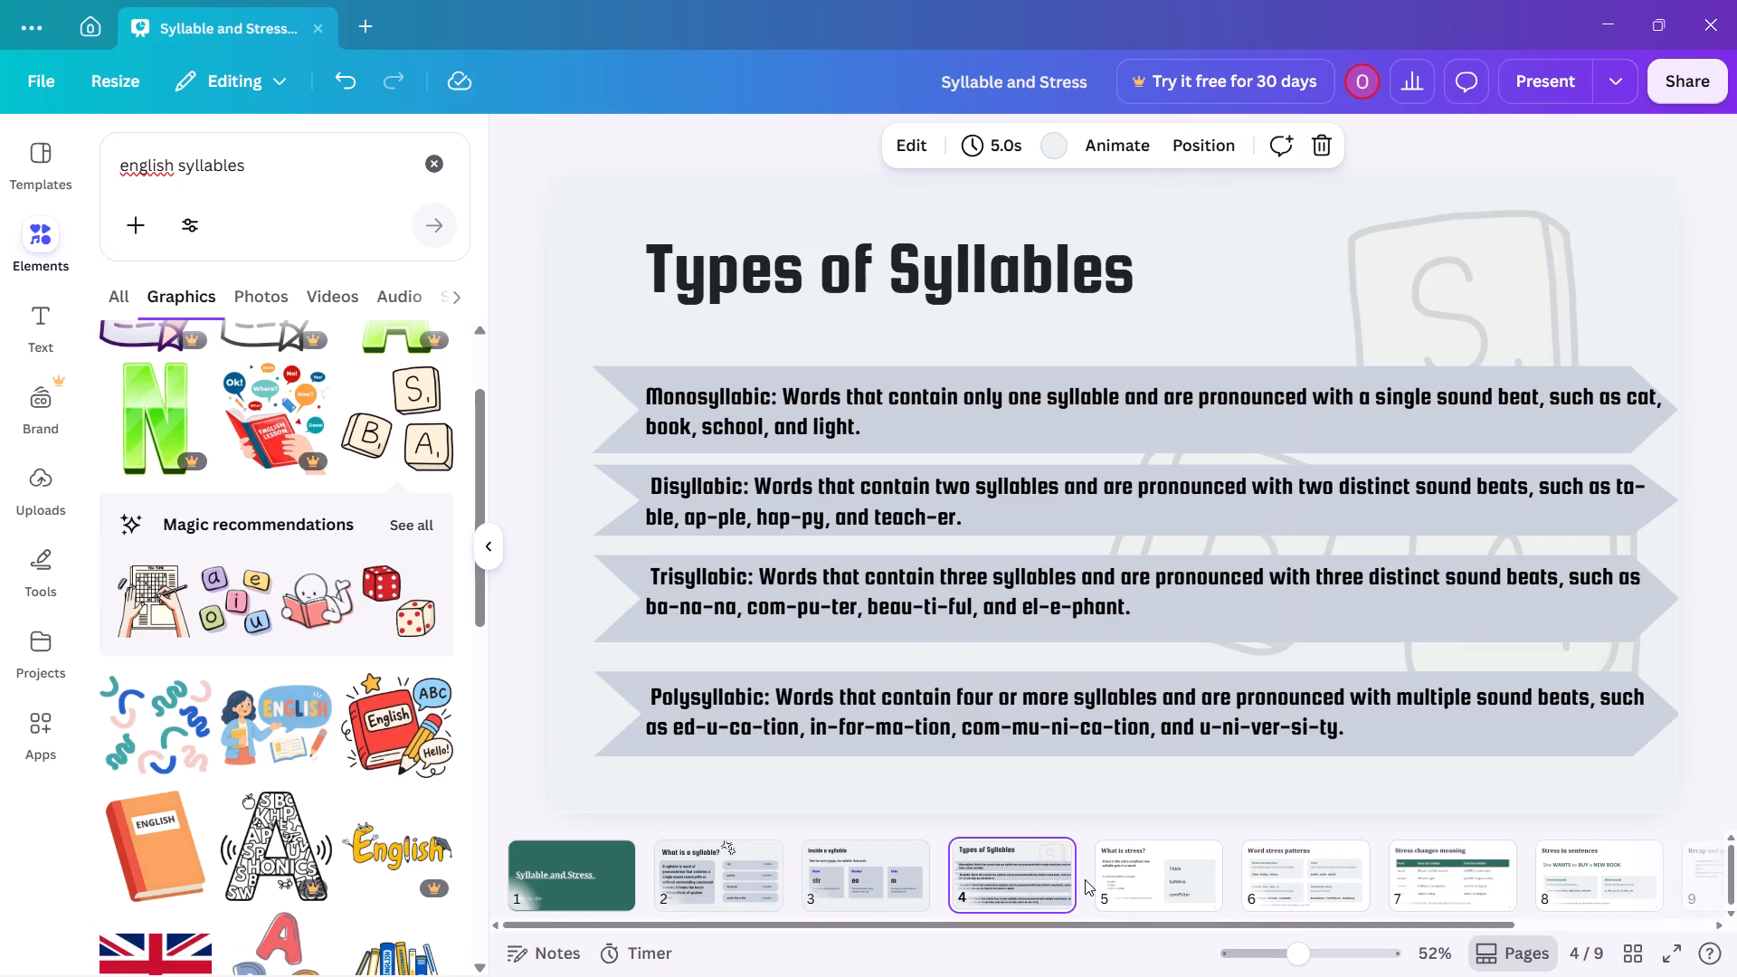
Review pages 1 to 5 of the presentation, comparing the restyled syllable pages with the "What is stress?" page.
left_click(1121, 877)
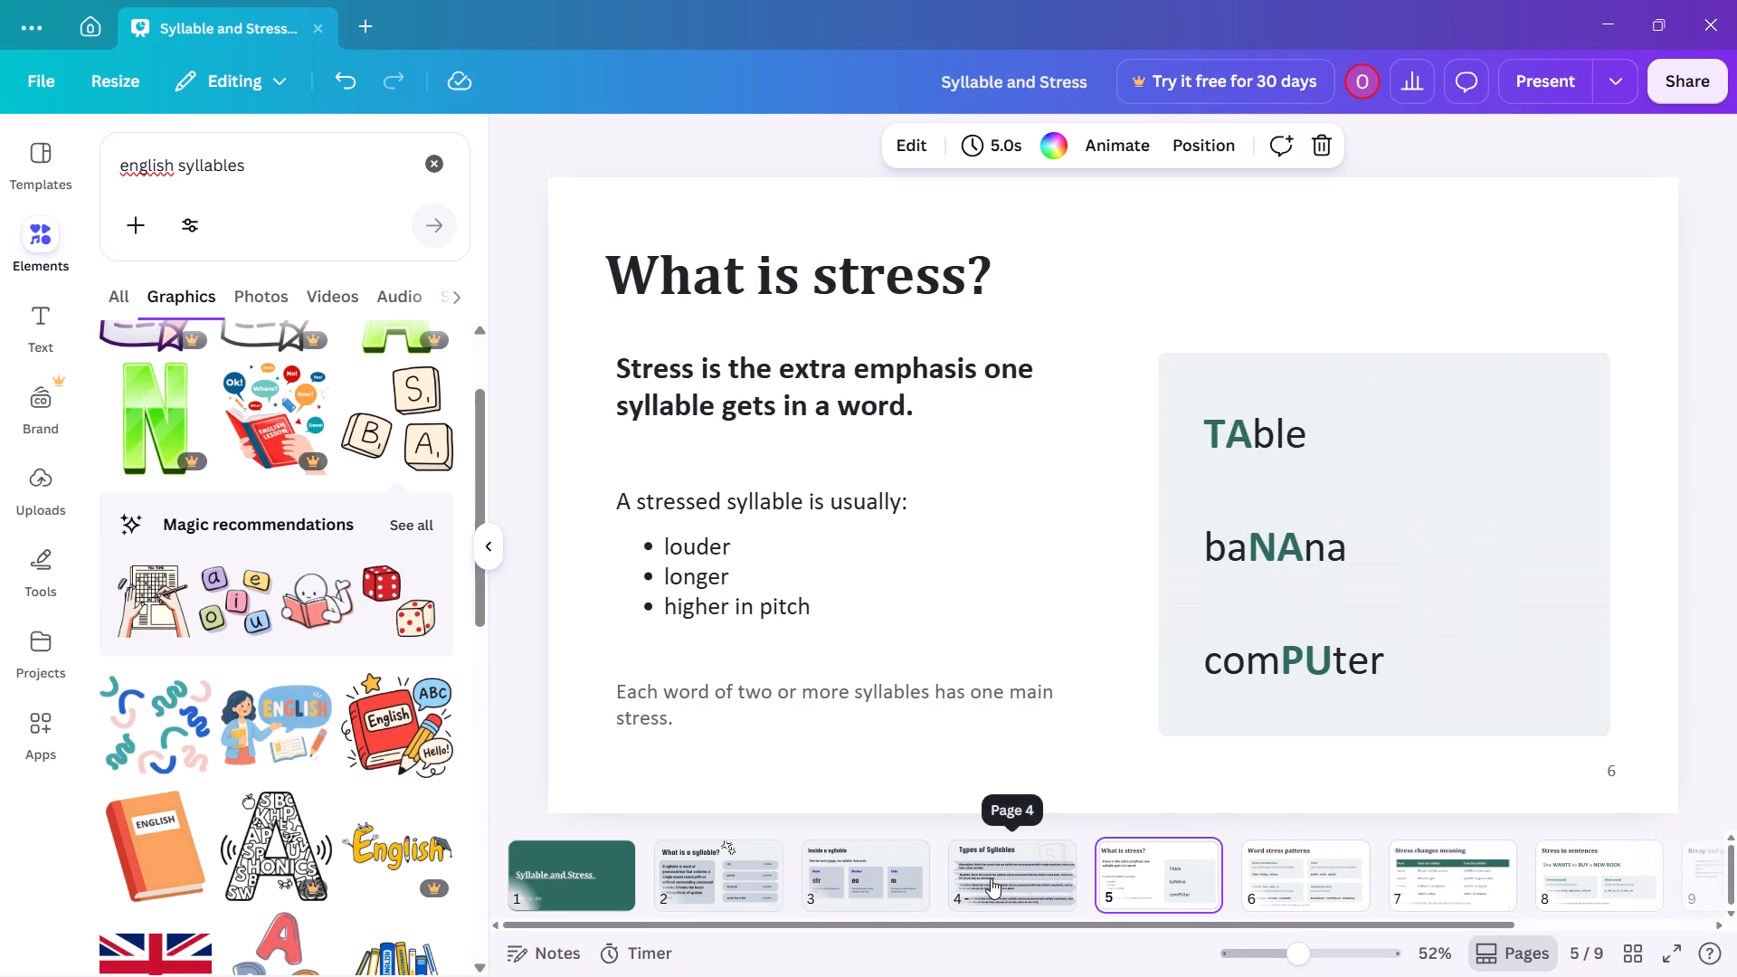
left_click(991, 878)
left_click(887, 881)
left_click(755, 885)
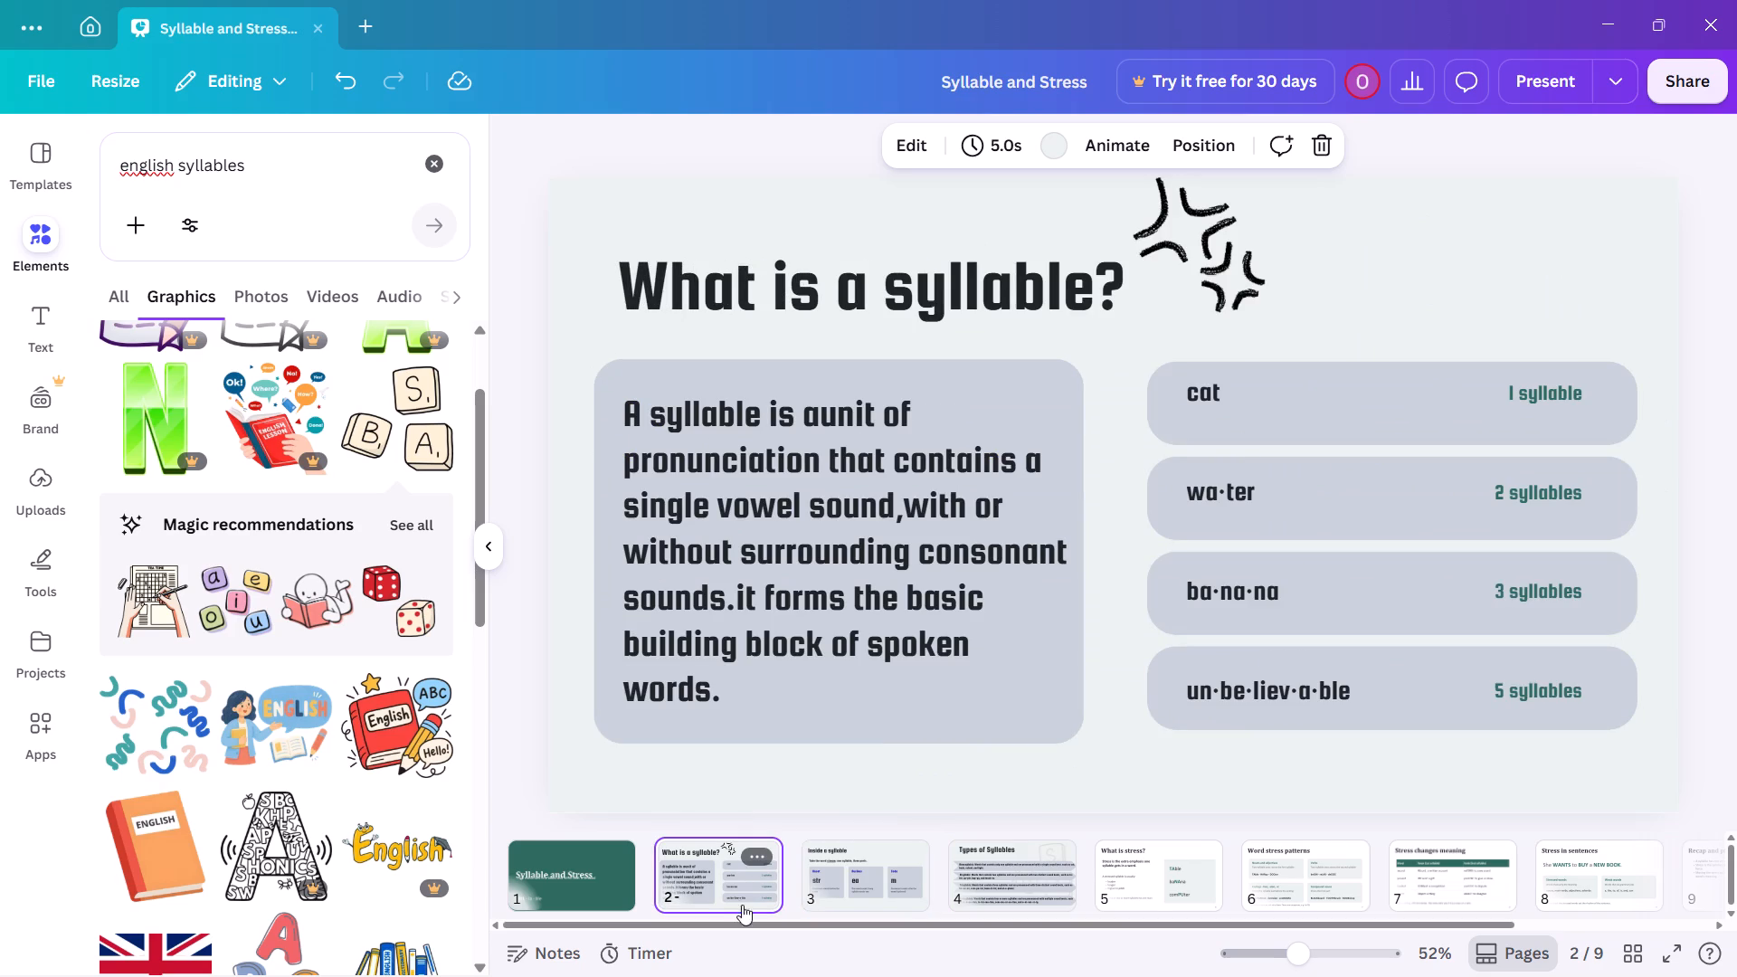
left_click(592, 858)
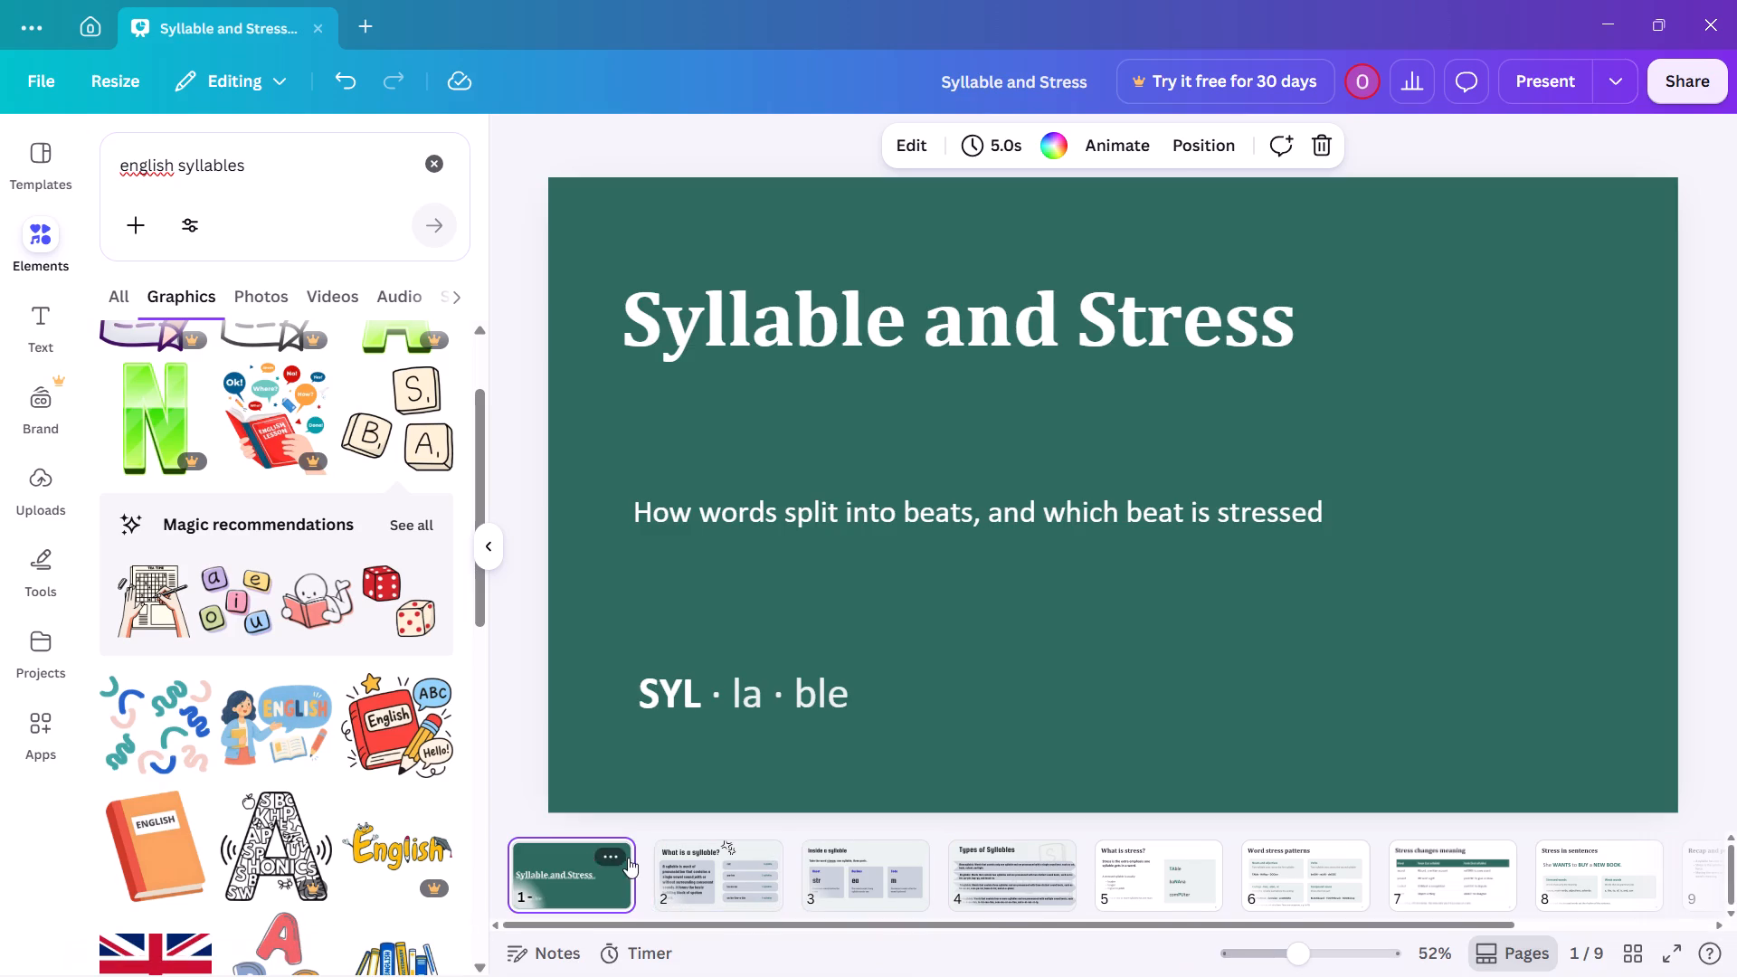
left_click(748, 859)
left_click(848, 861)
left_click(968, 862)
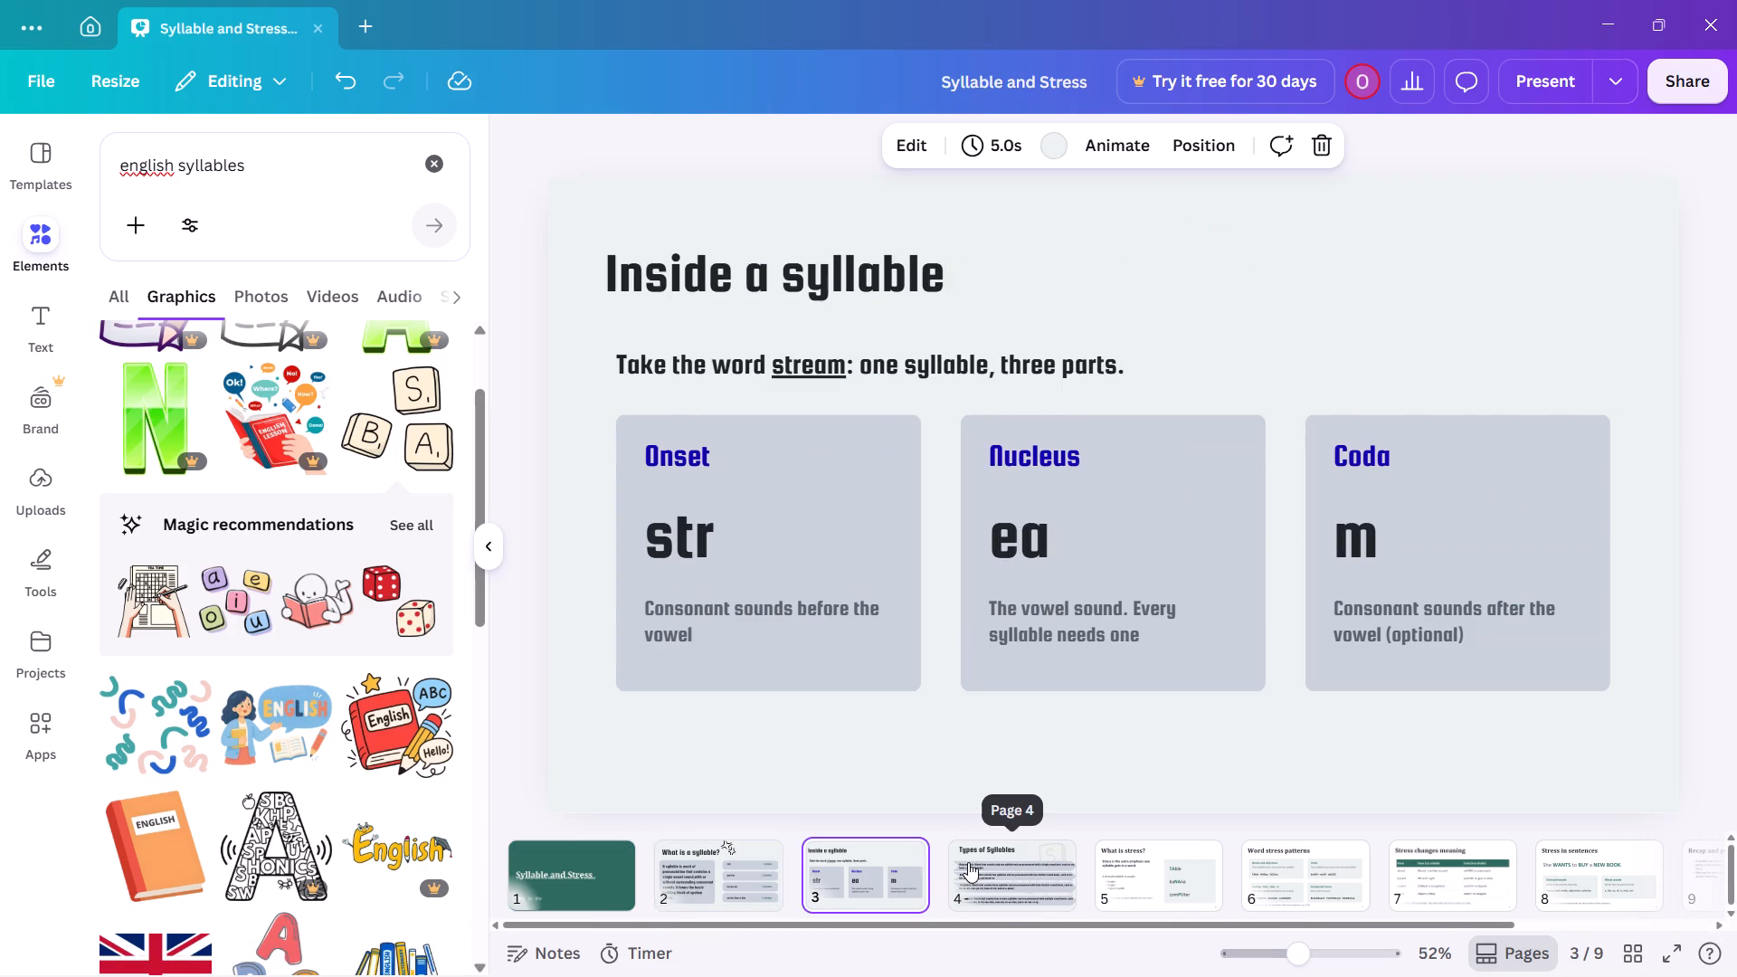
left_click(1055, 862)
left_click(872, 887)
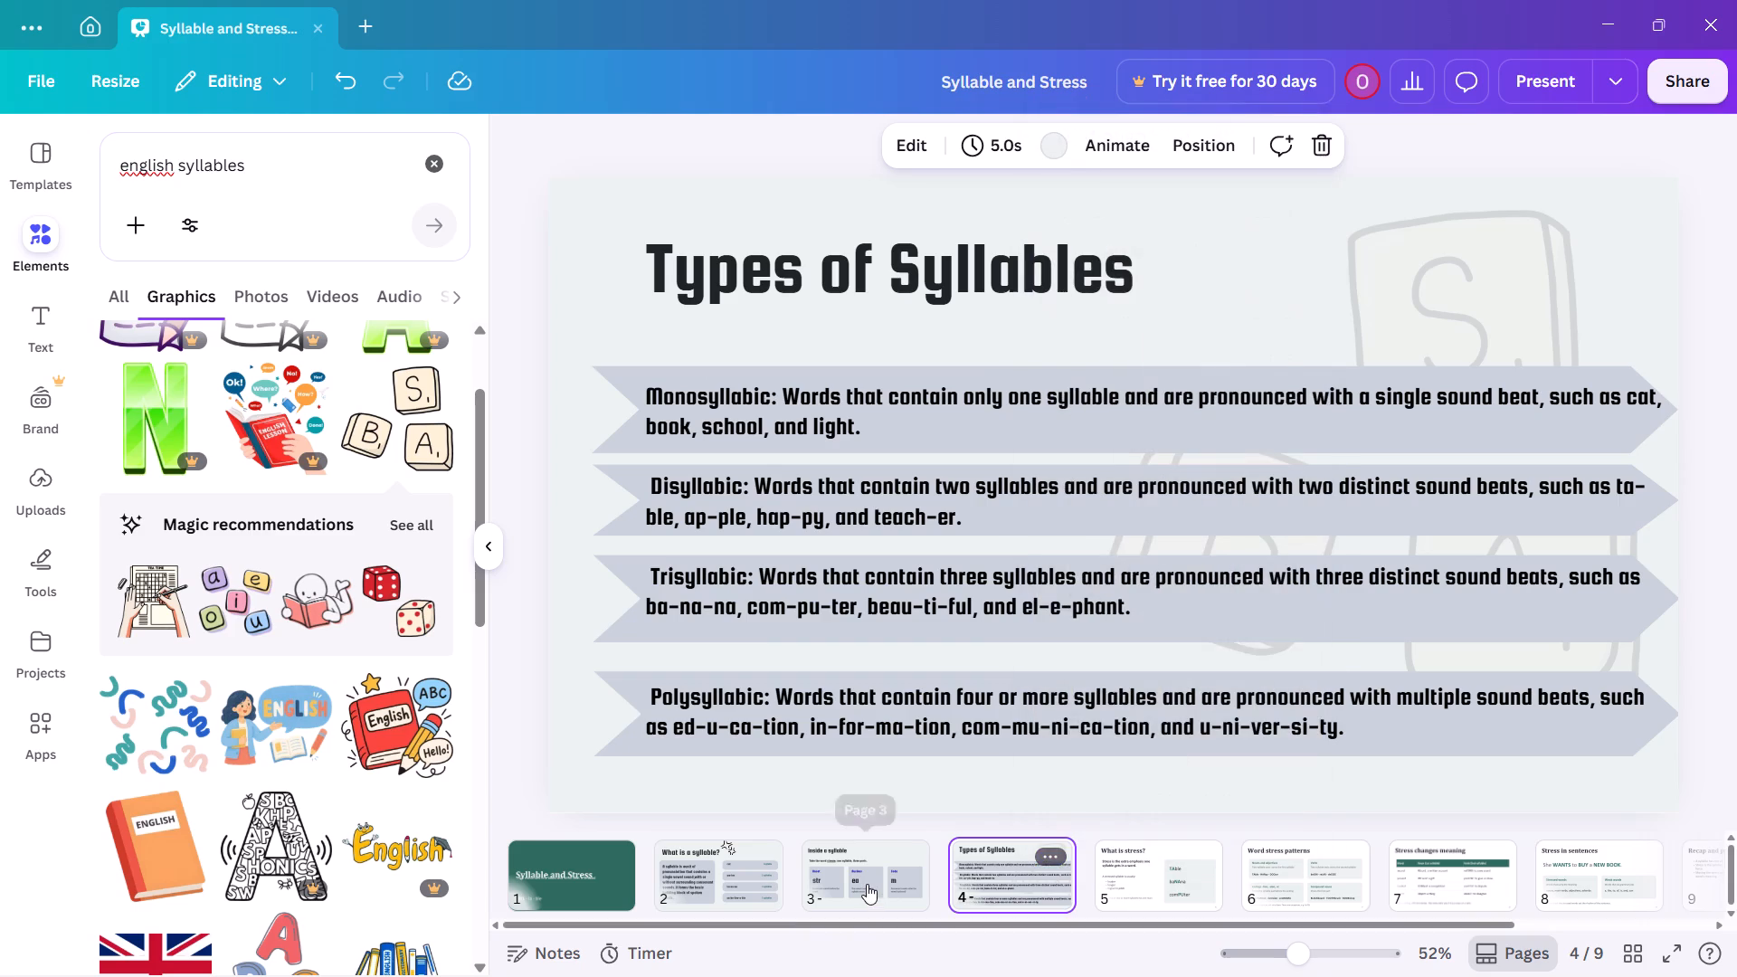
left_click(866, 884)
left_click(748, 881)
left_click(1027, 872)
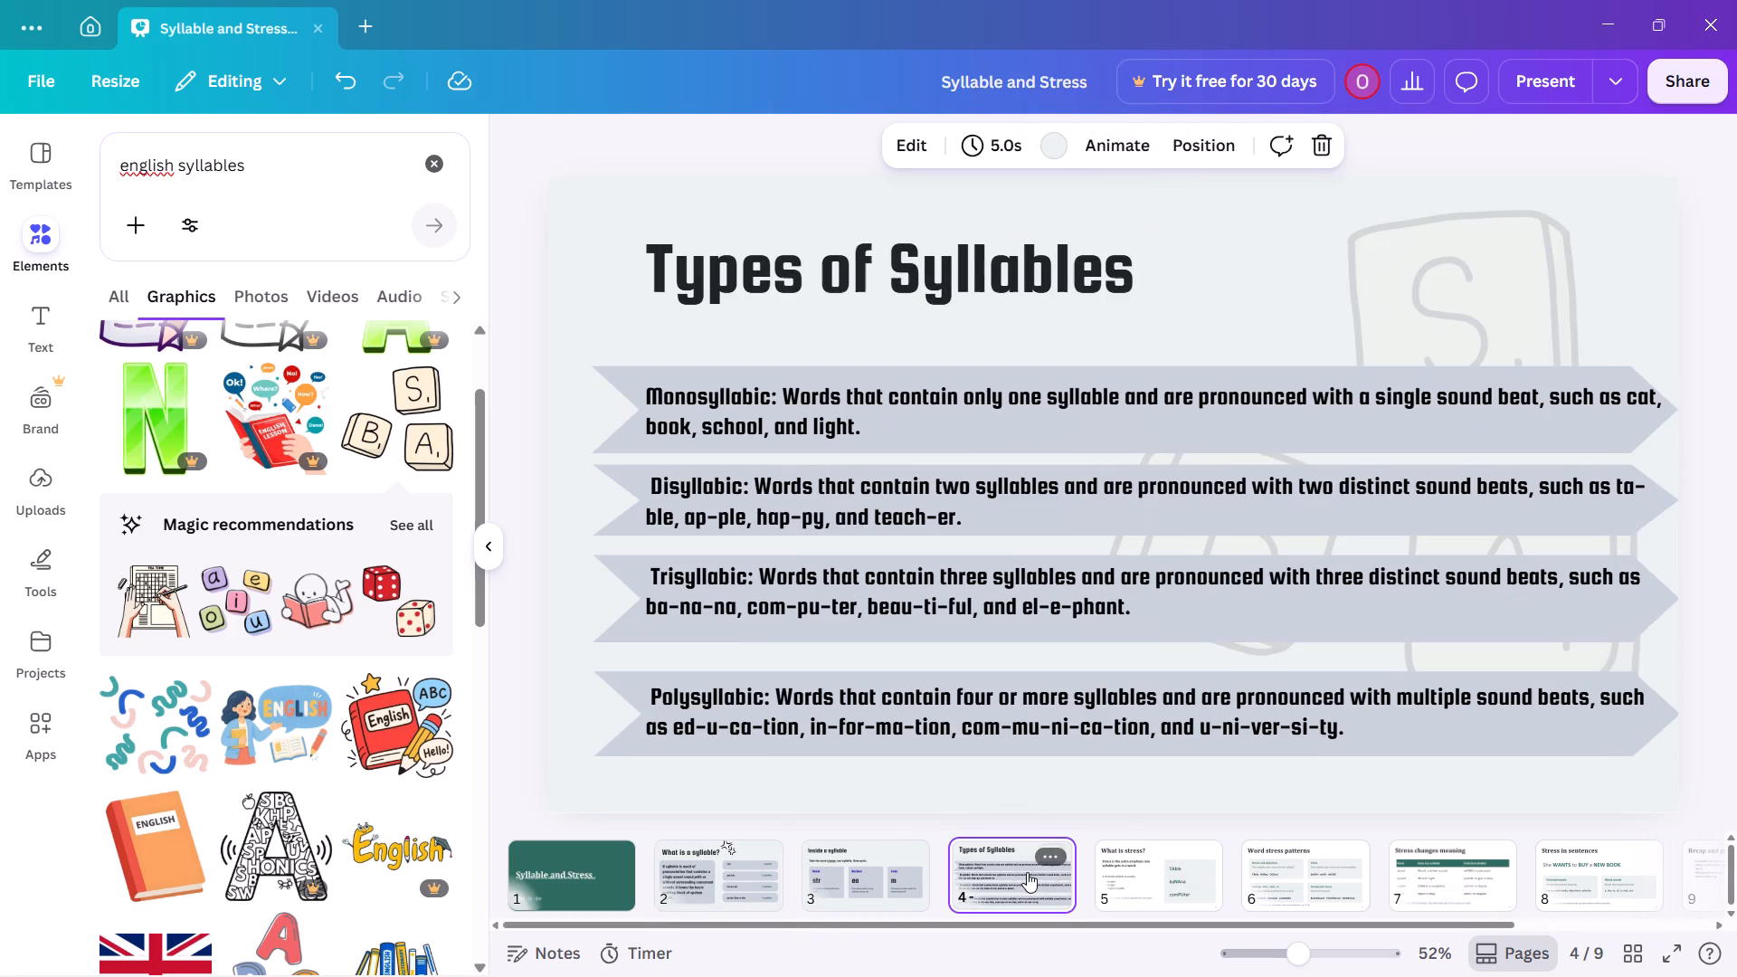
left_click(1110, 871)
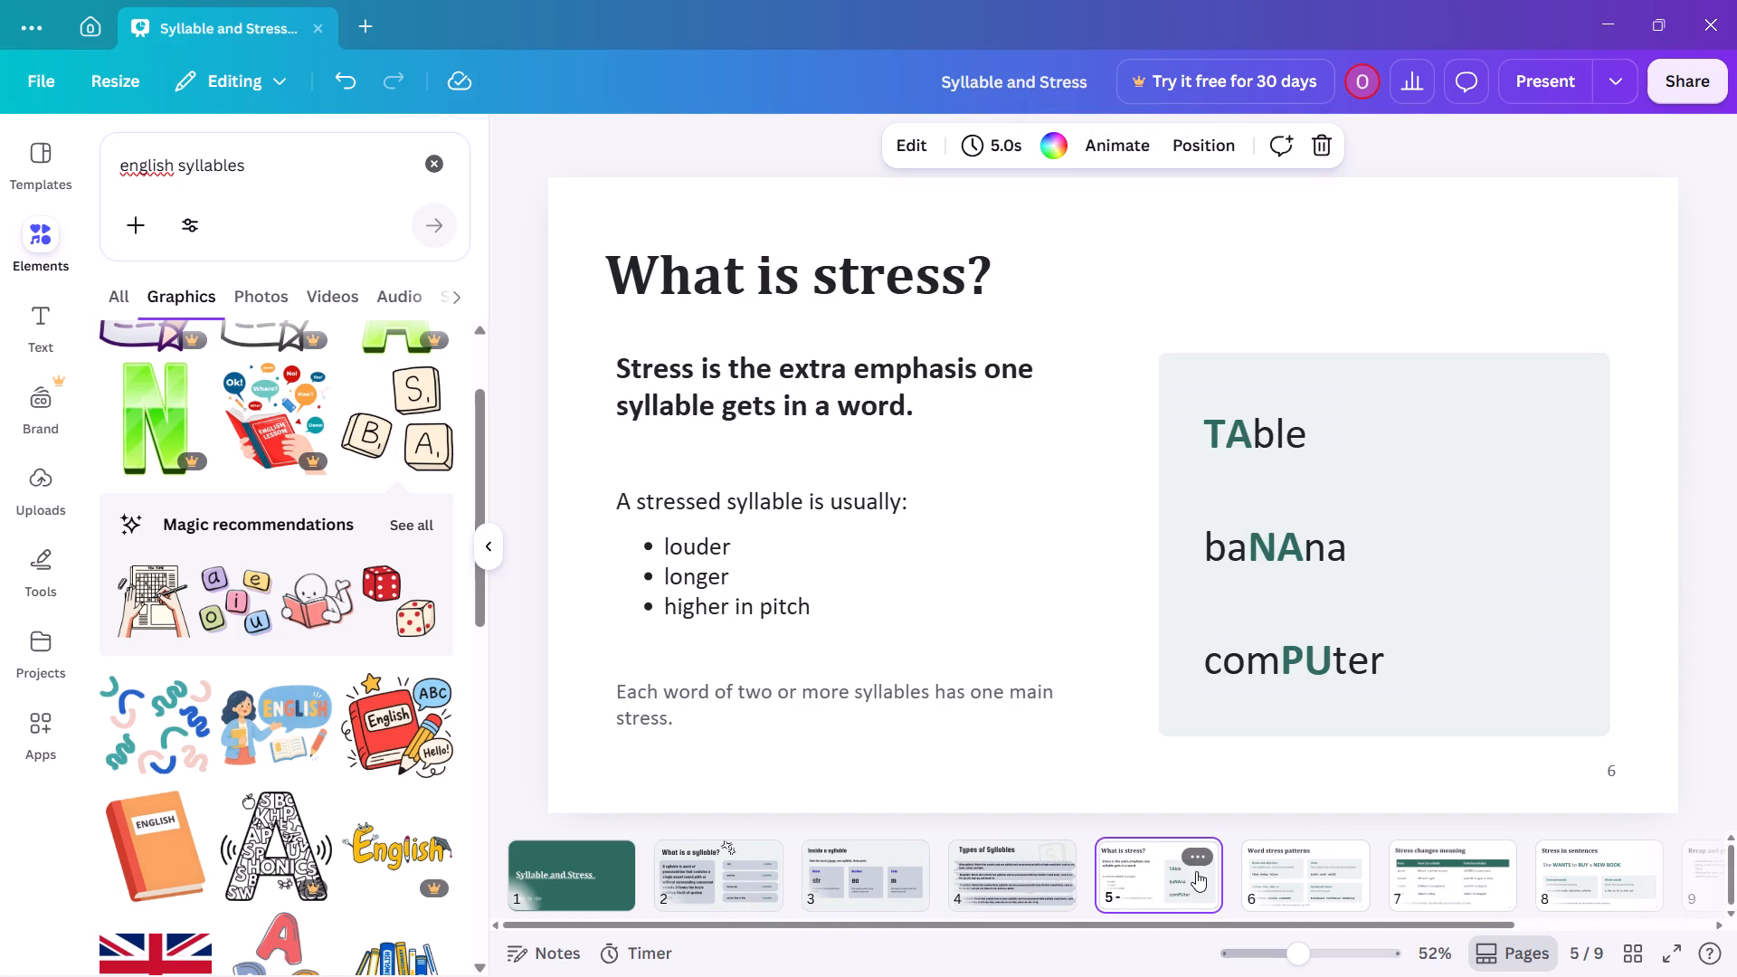
left_click(1011, 880)
left_click(899, 880)
left_click(705, 875)
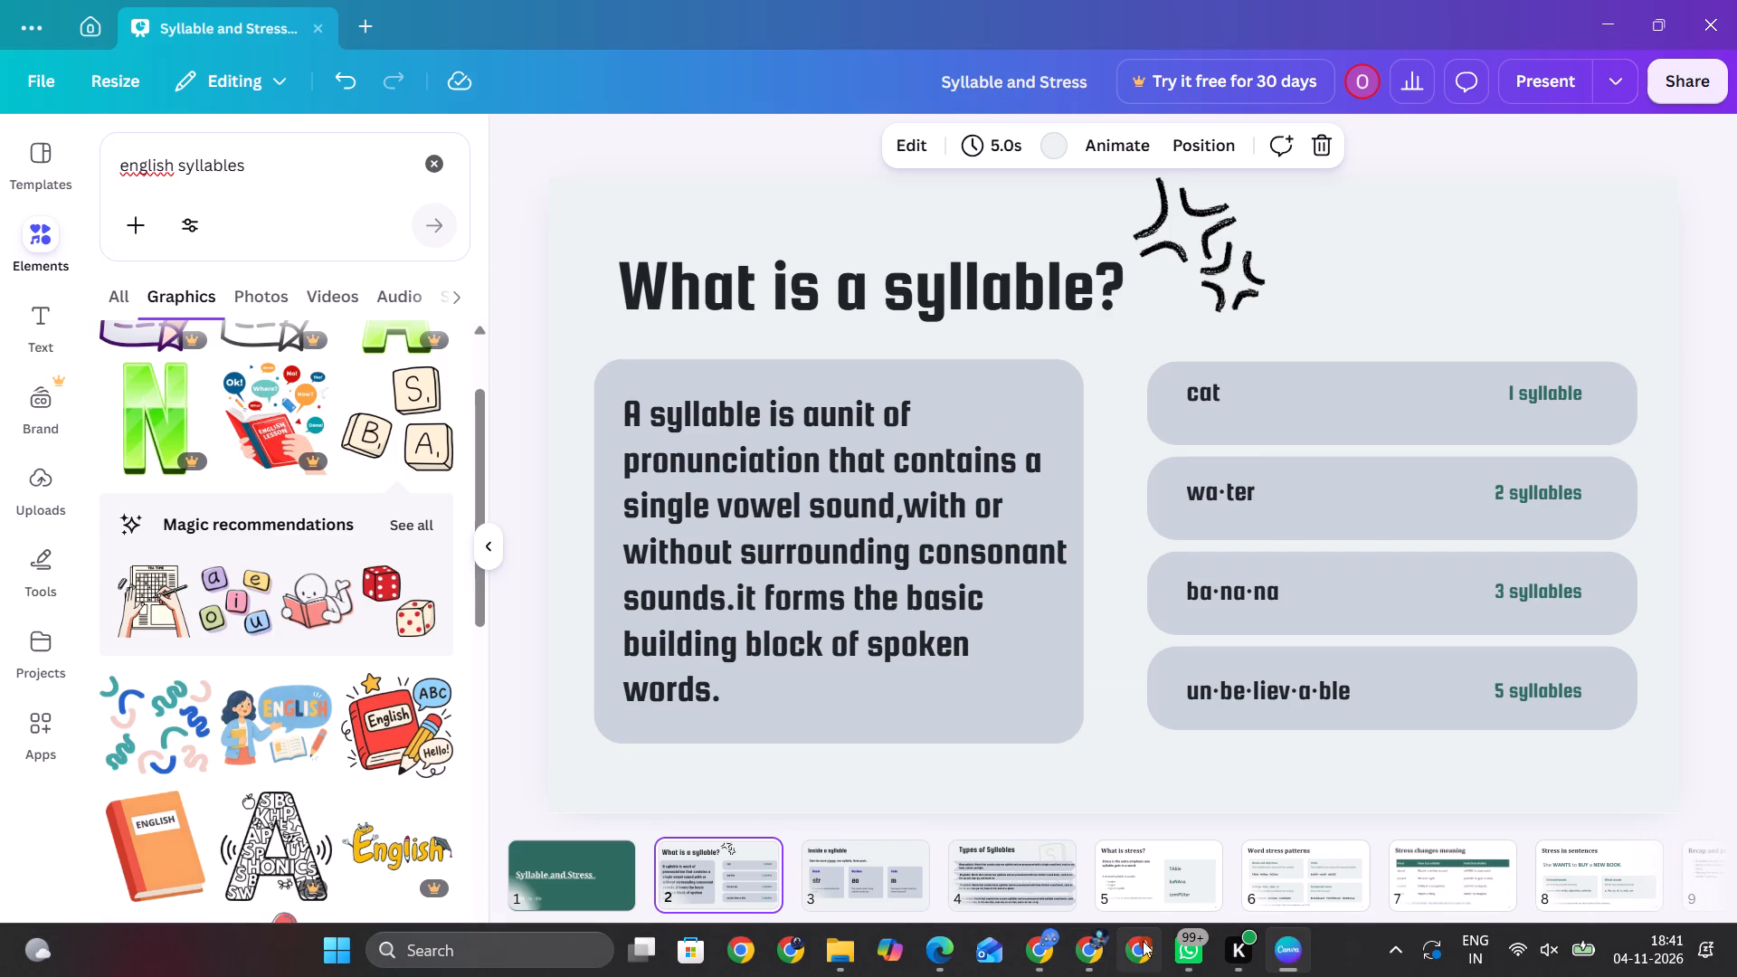
Switch to Google Chrome and search for "is there any rules in syllables".
left_click(1055, 963)
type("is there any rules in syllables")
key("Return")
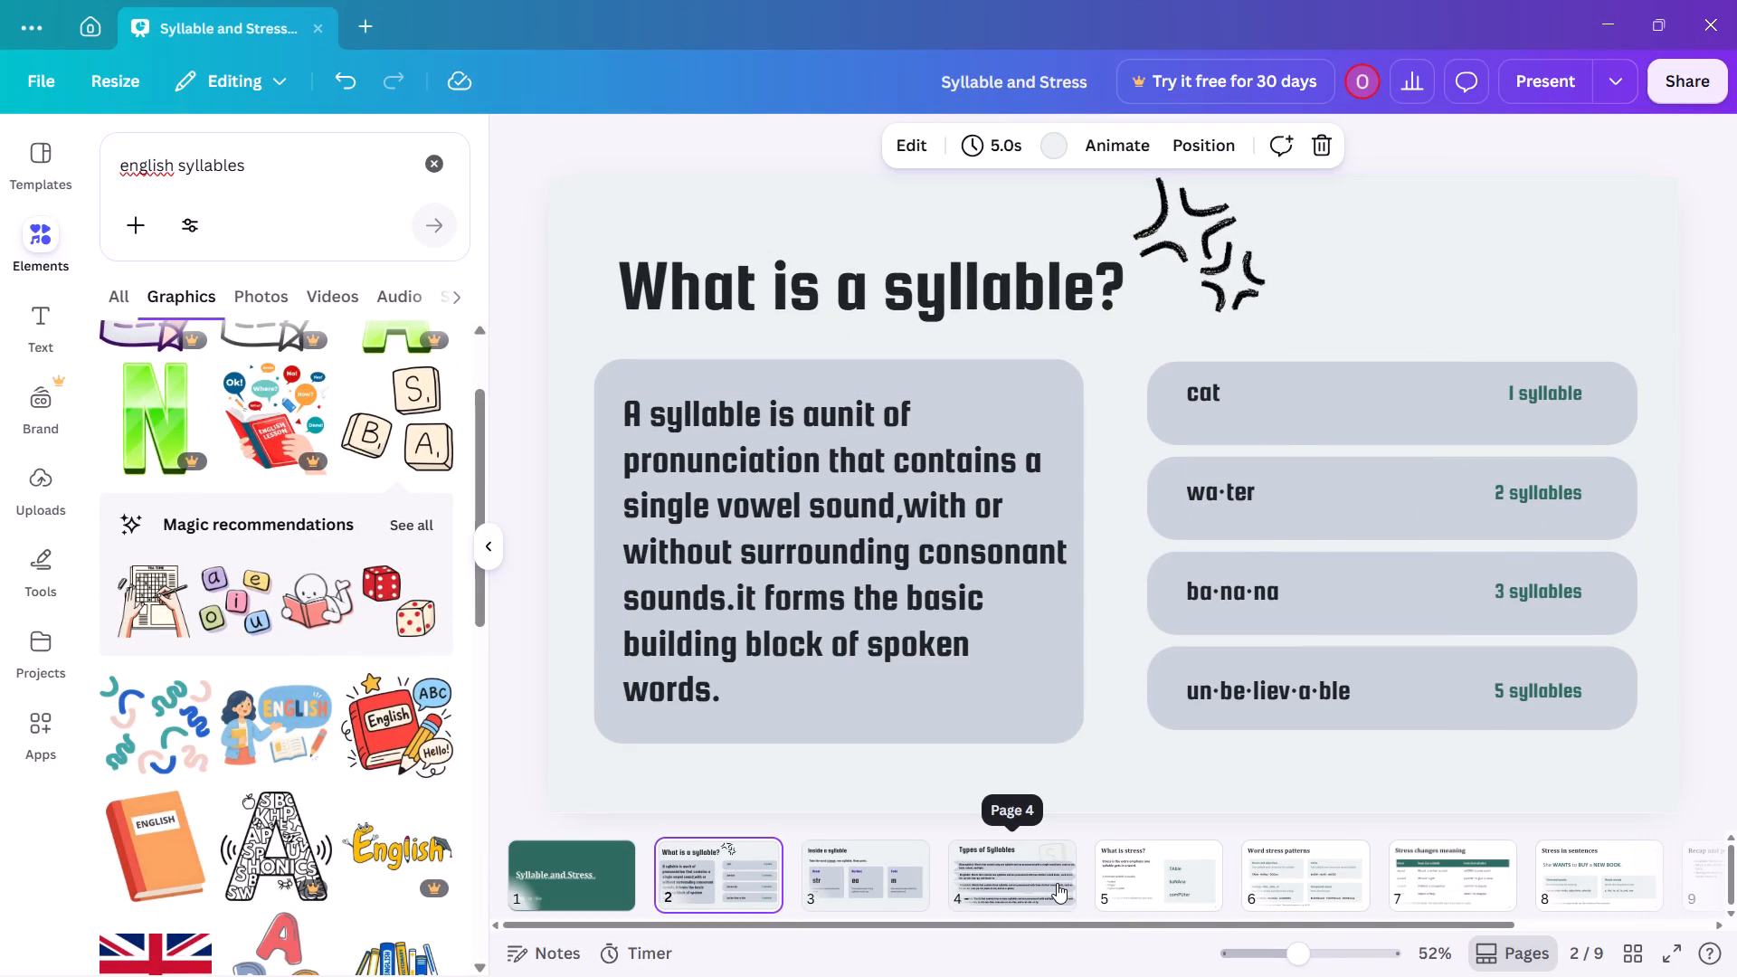
left_click(1057, 883)
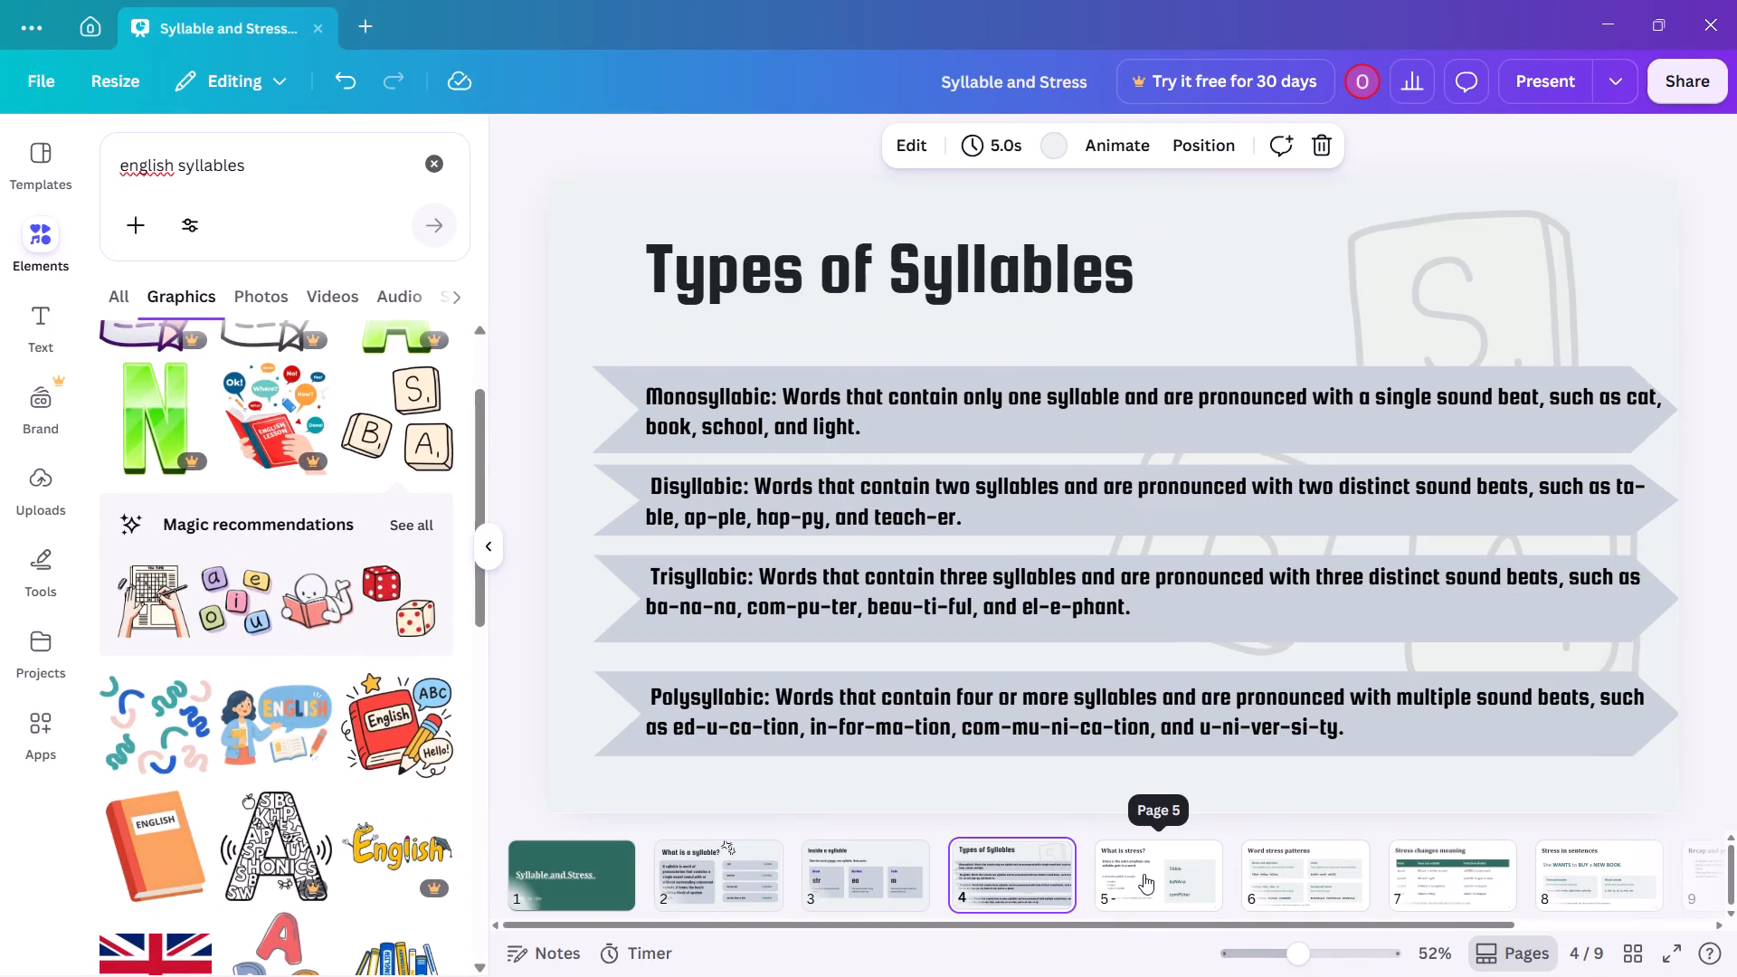
left_click(1144, 874)
key("ctrl+z")
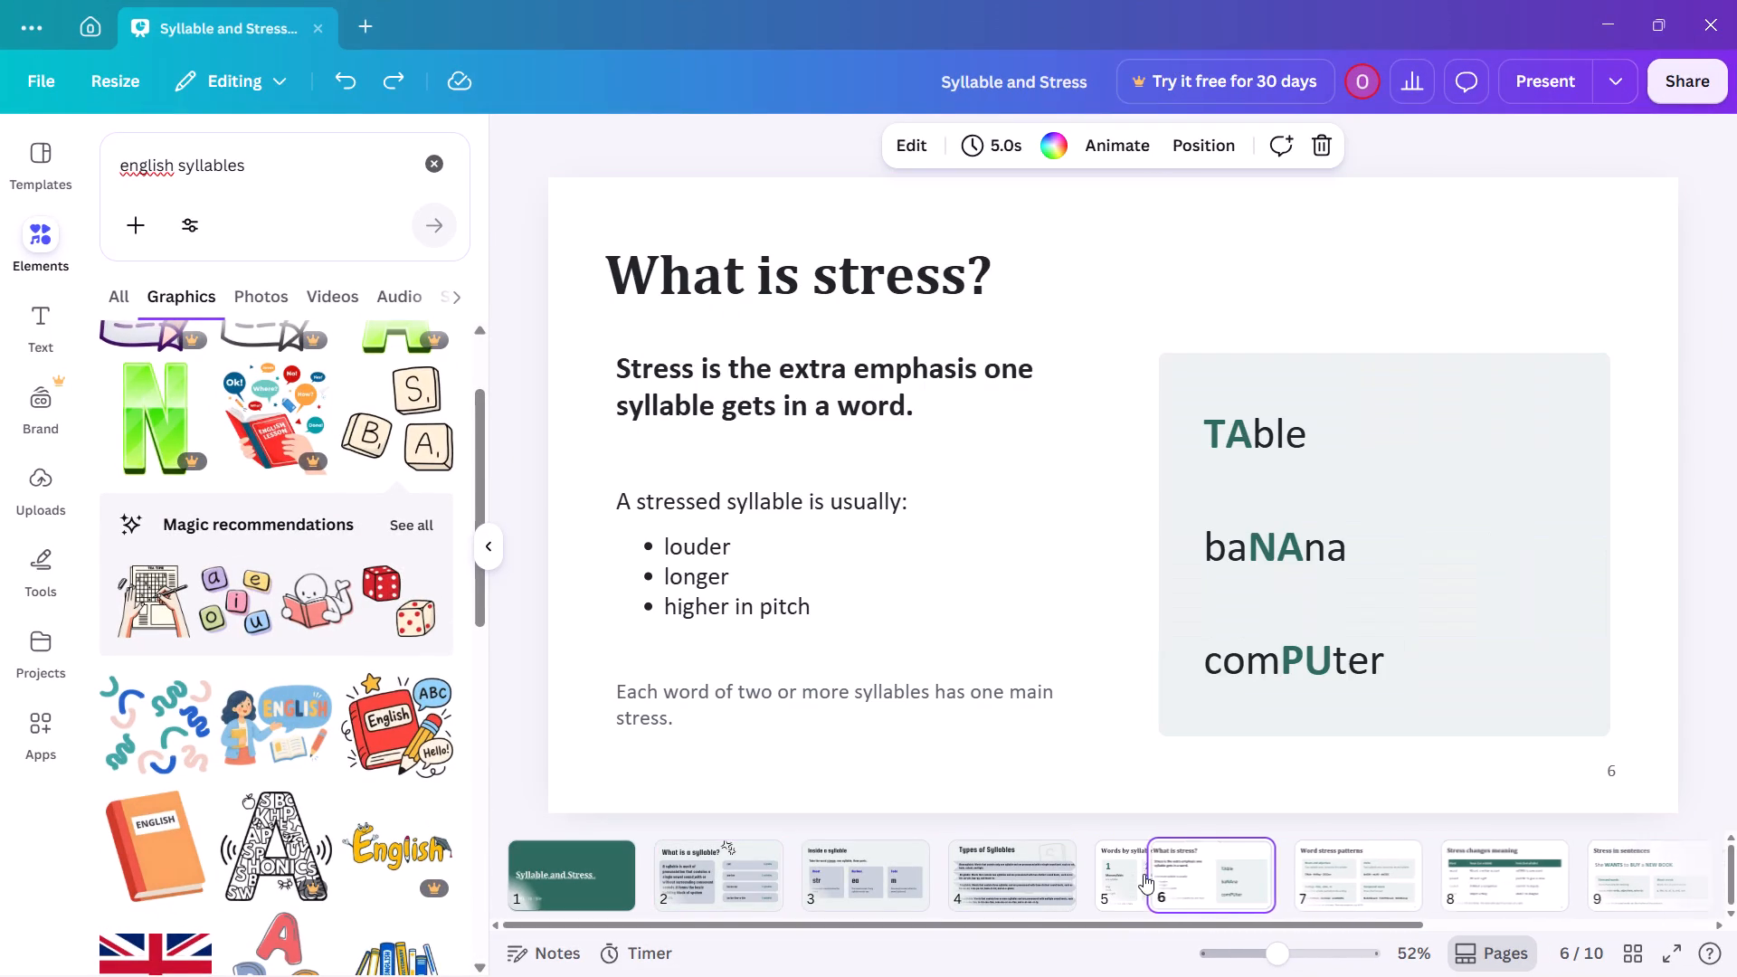
left_click(1144, 874)
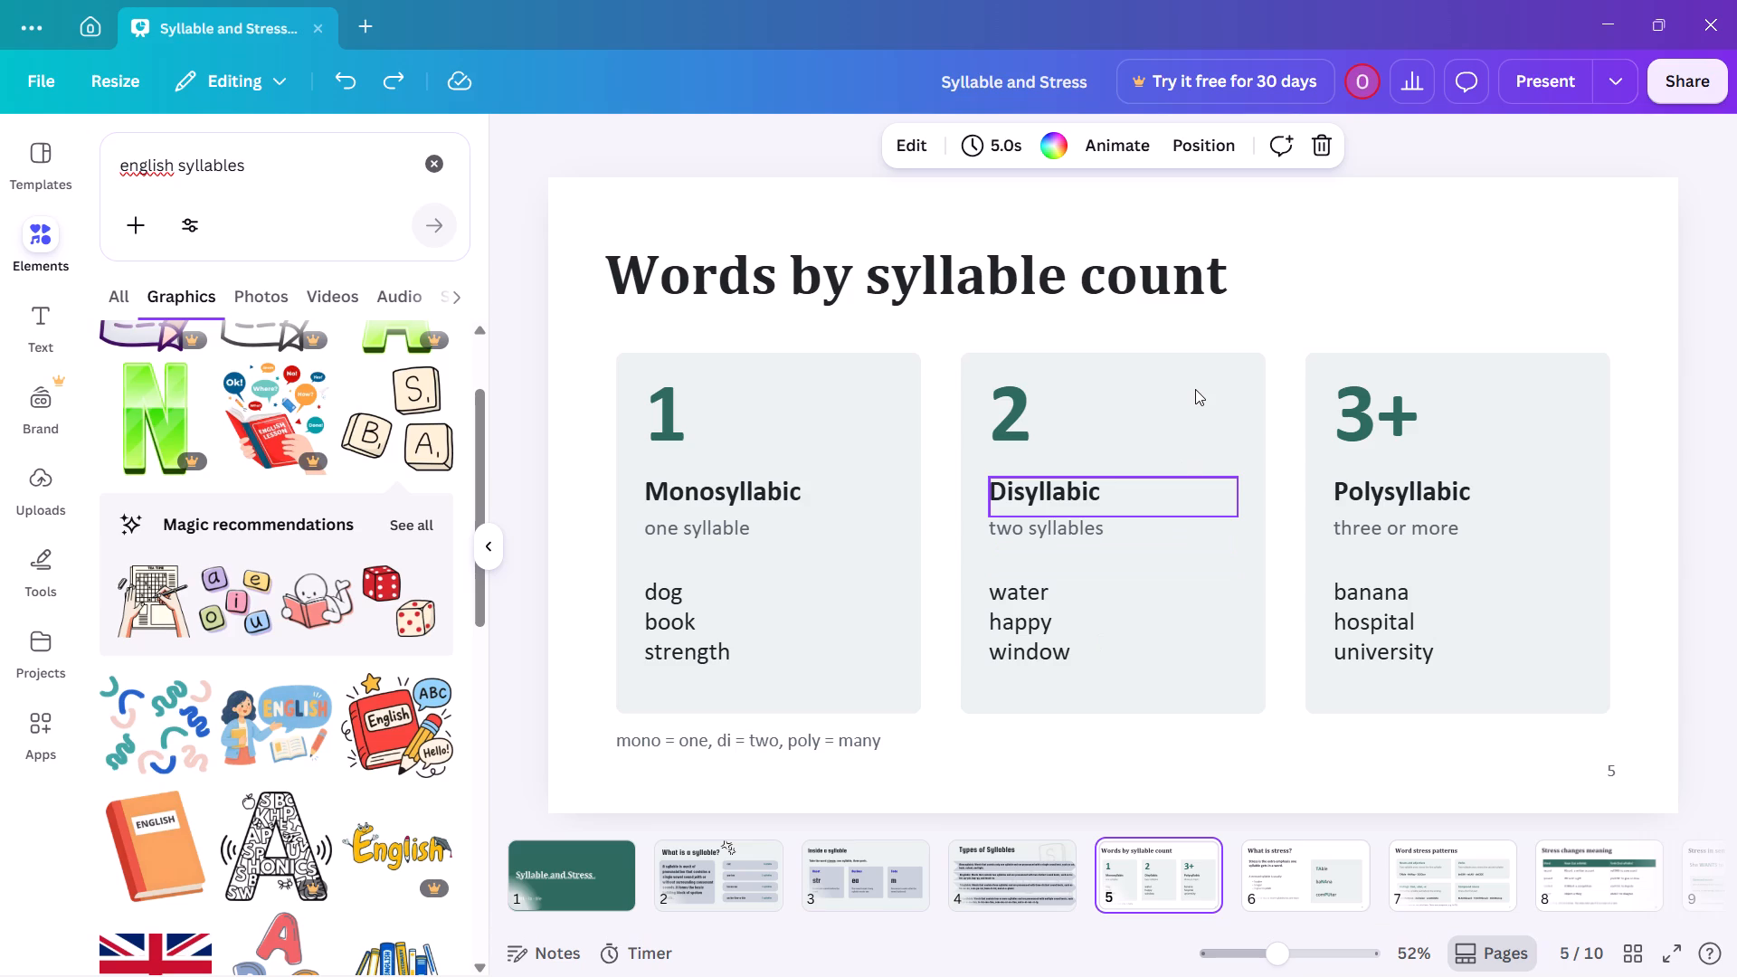
Paste the copied "Importance of Syllables" text onto page 5.
left_click(1131, 287)
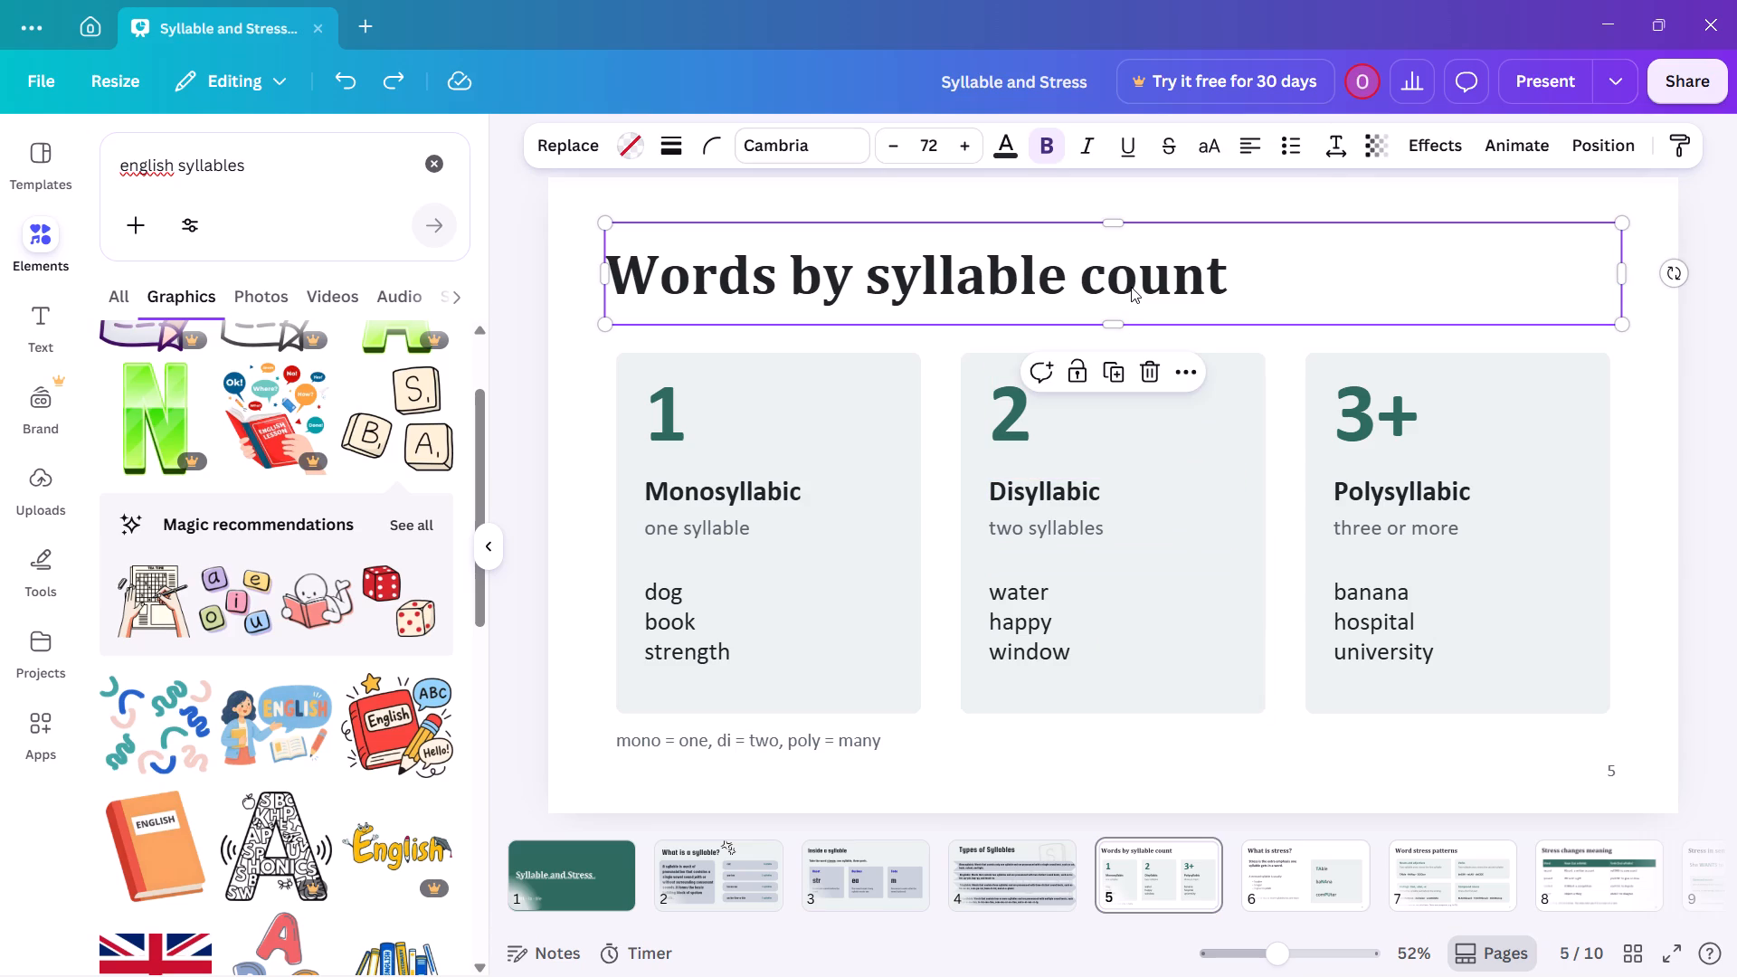
key("ctrl+v")
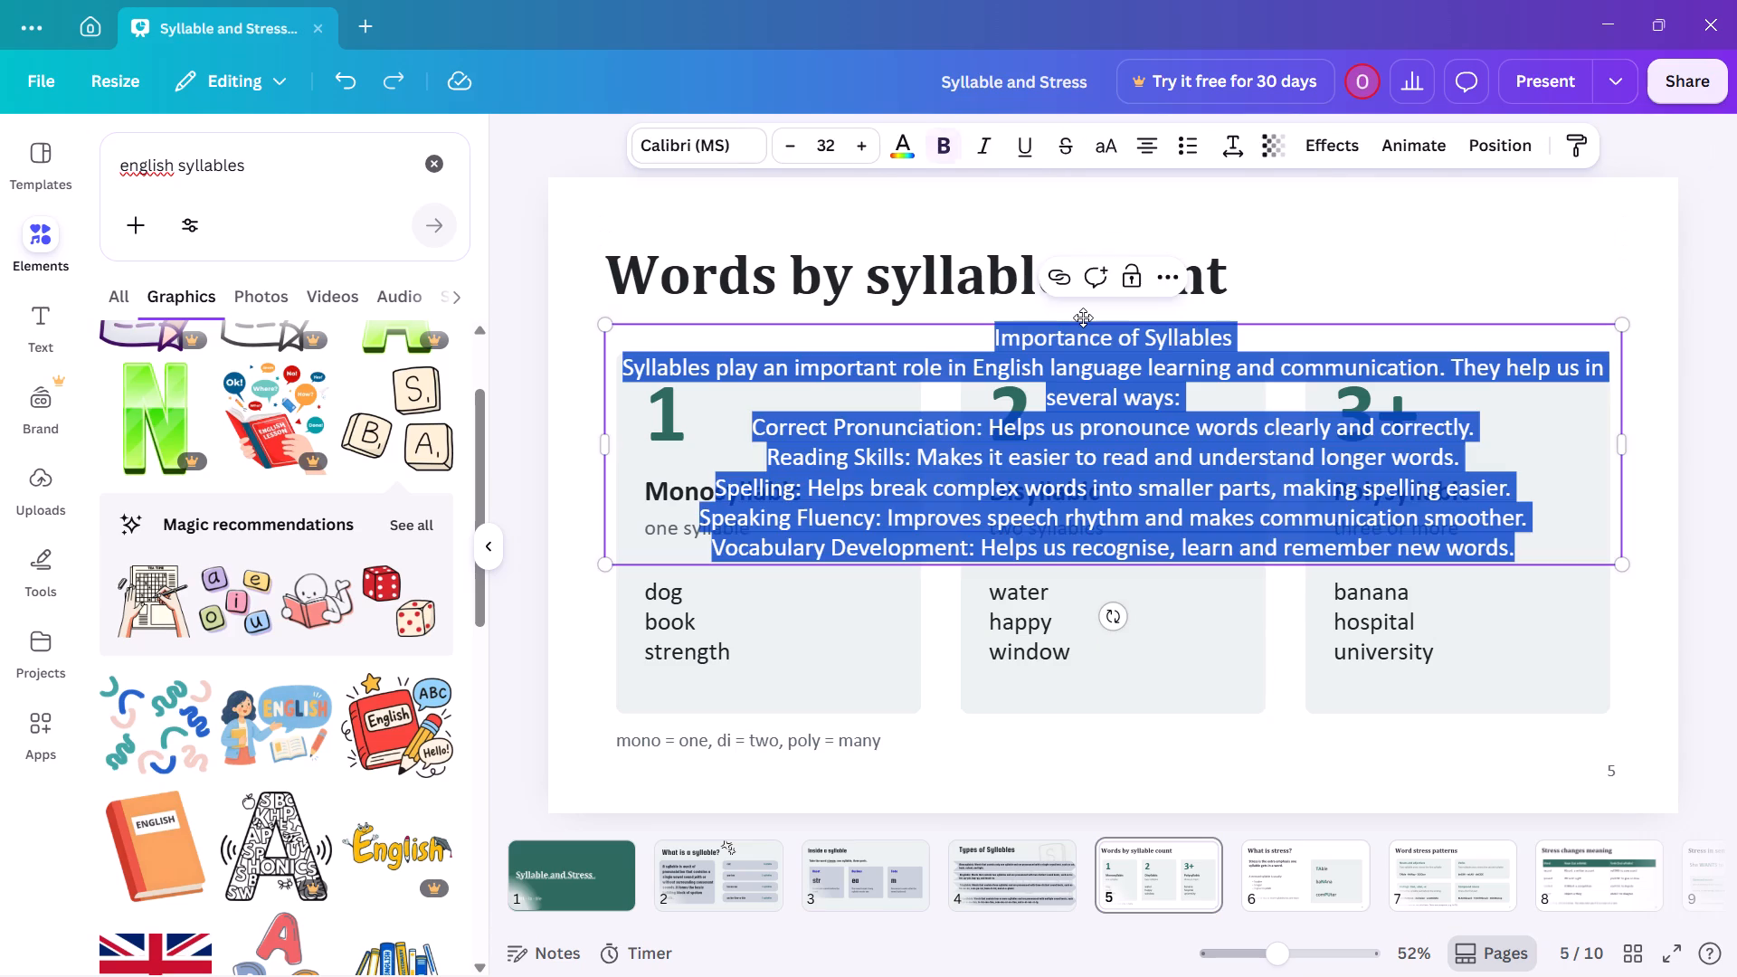
Cut the "Importance of Syllables" line from the pasted text and use it to replace the page title "Words by syllable count".
left_click(1247, 333)
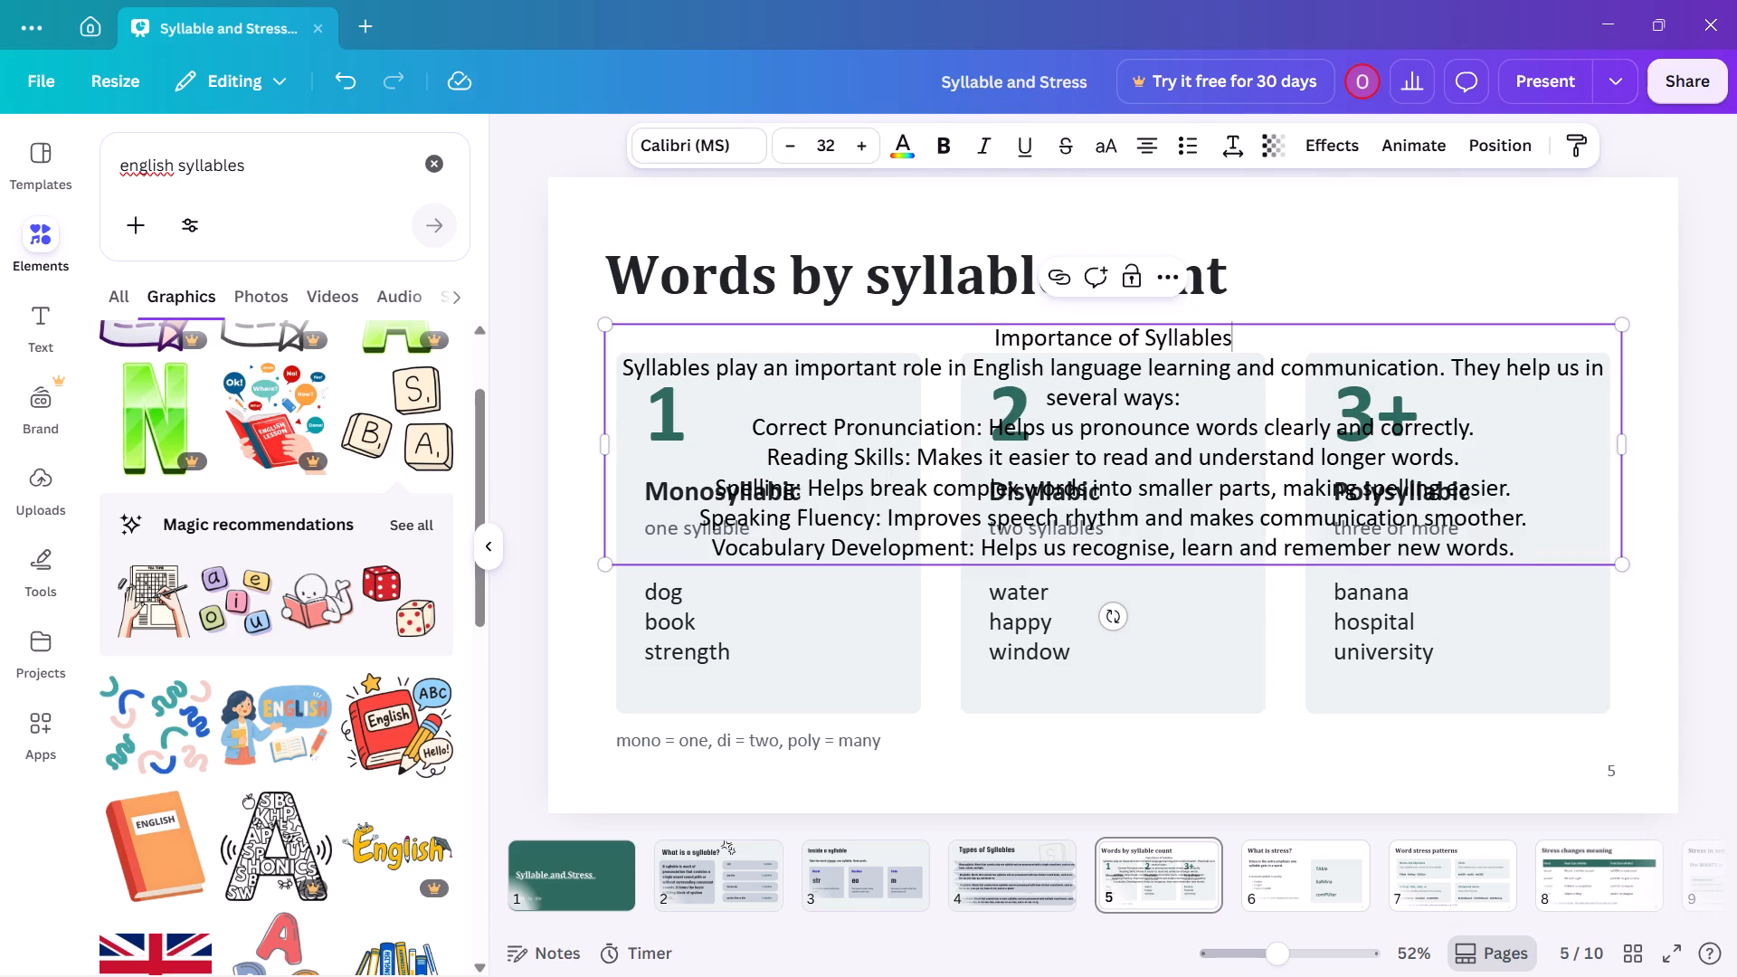
left_click_drag(1247, 333, 979, 341)
key("ctrl+x")
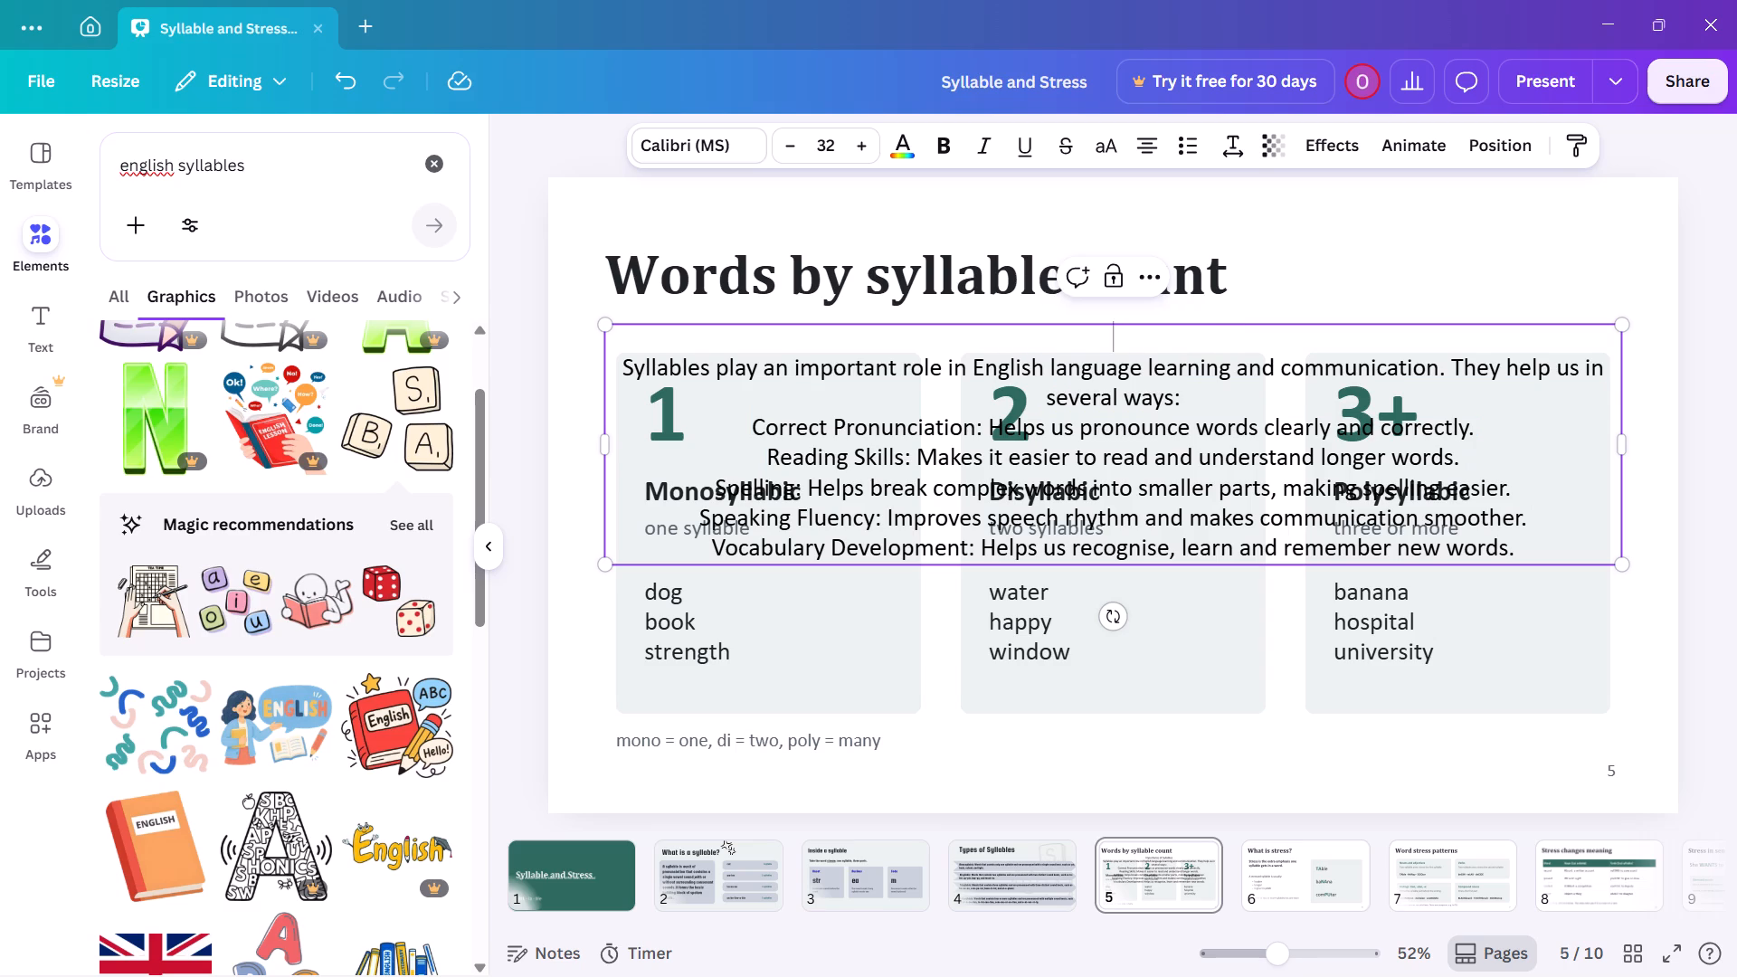
double_click(899, 267)
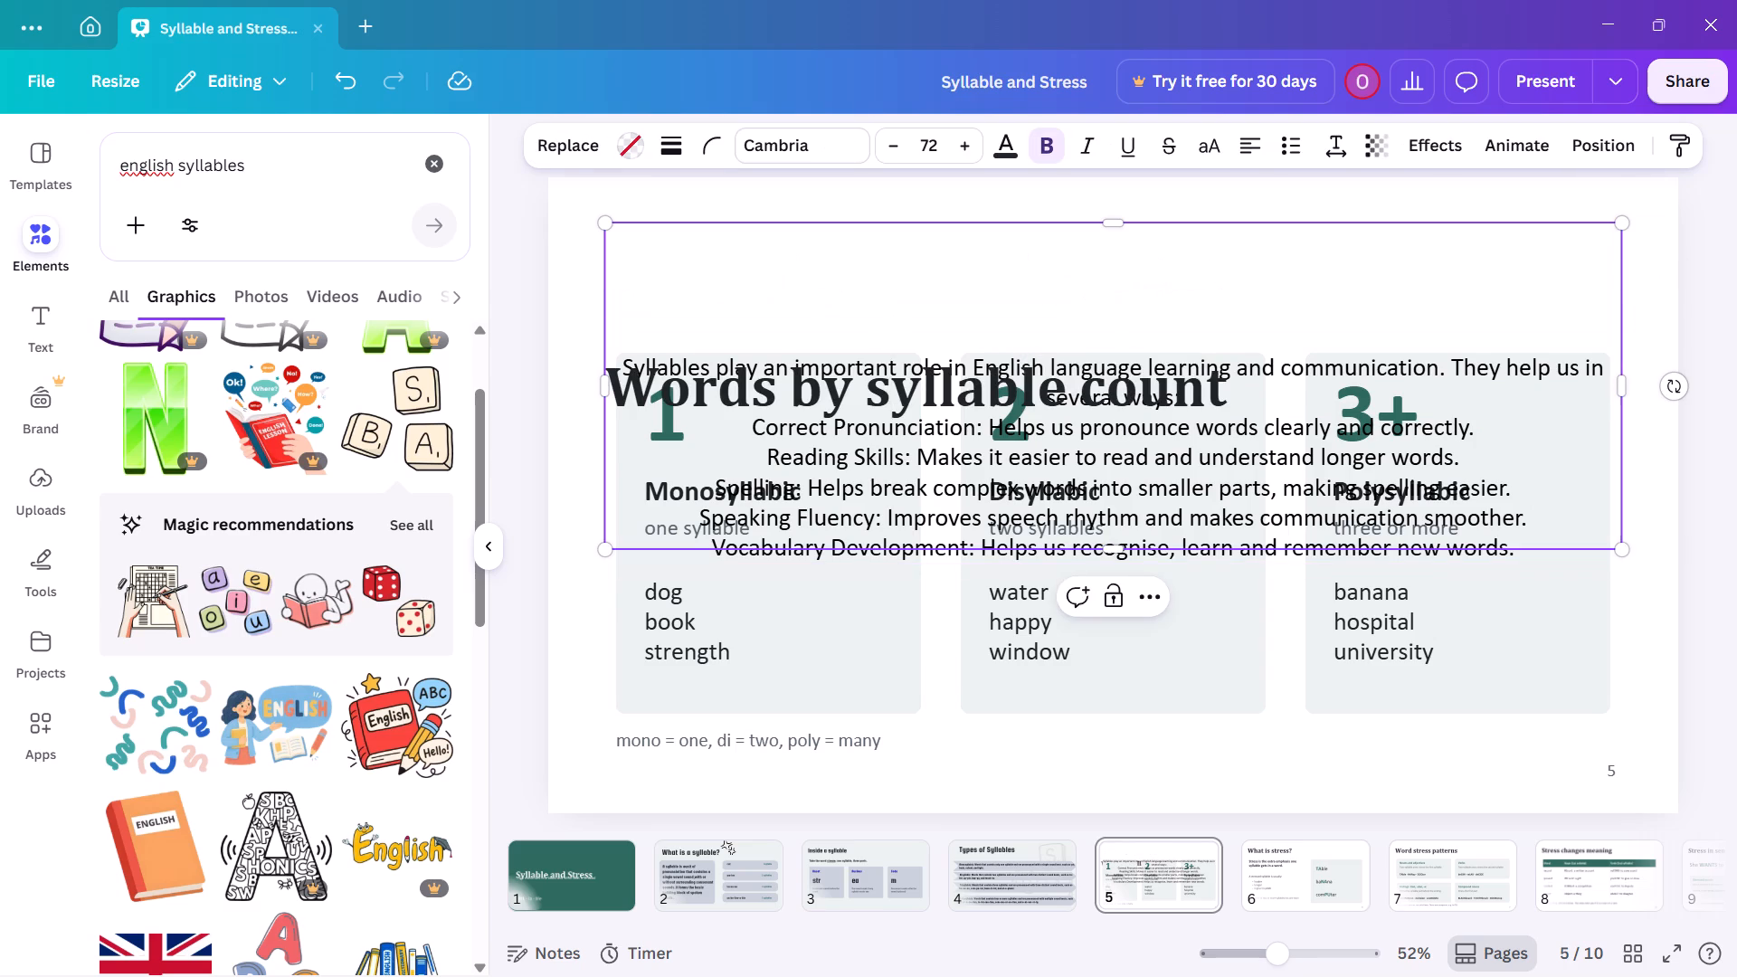
double_click(888, 390)
key("ctrl+a")
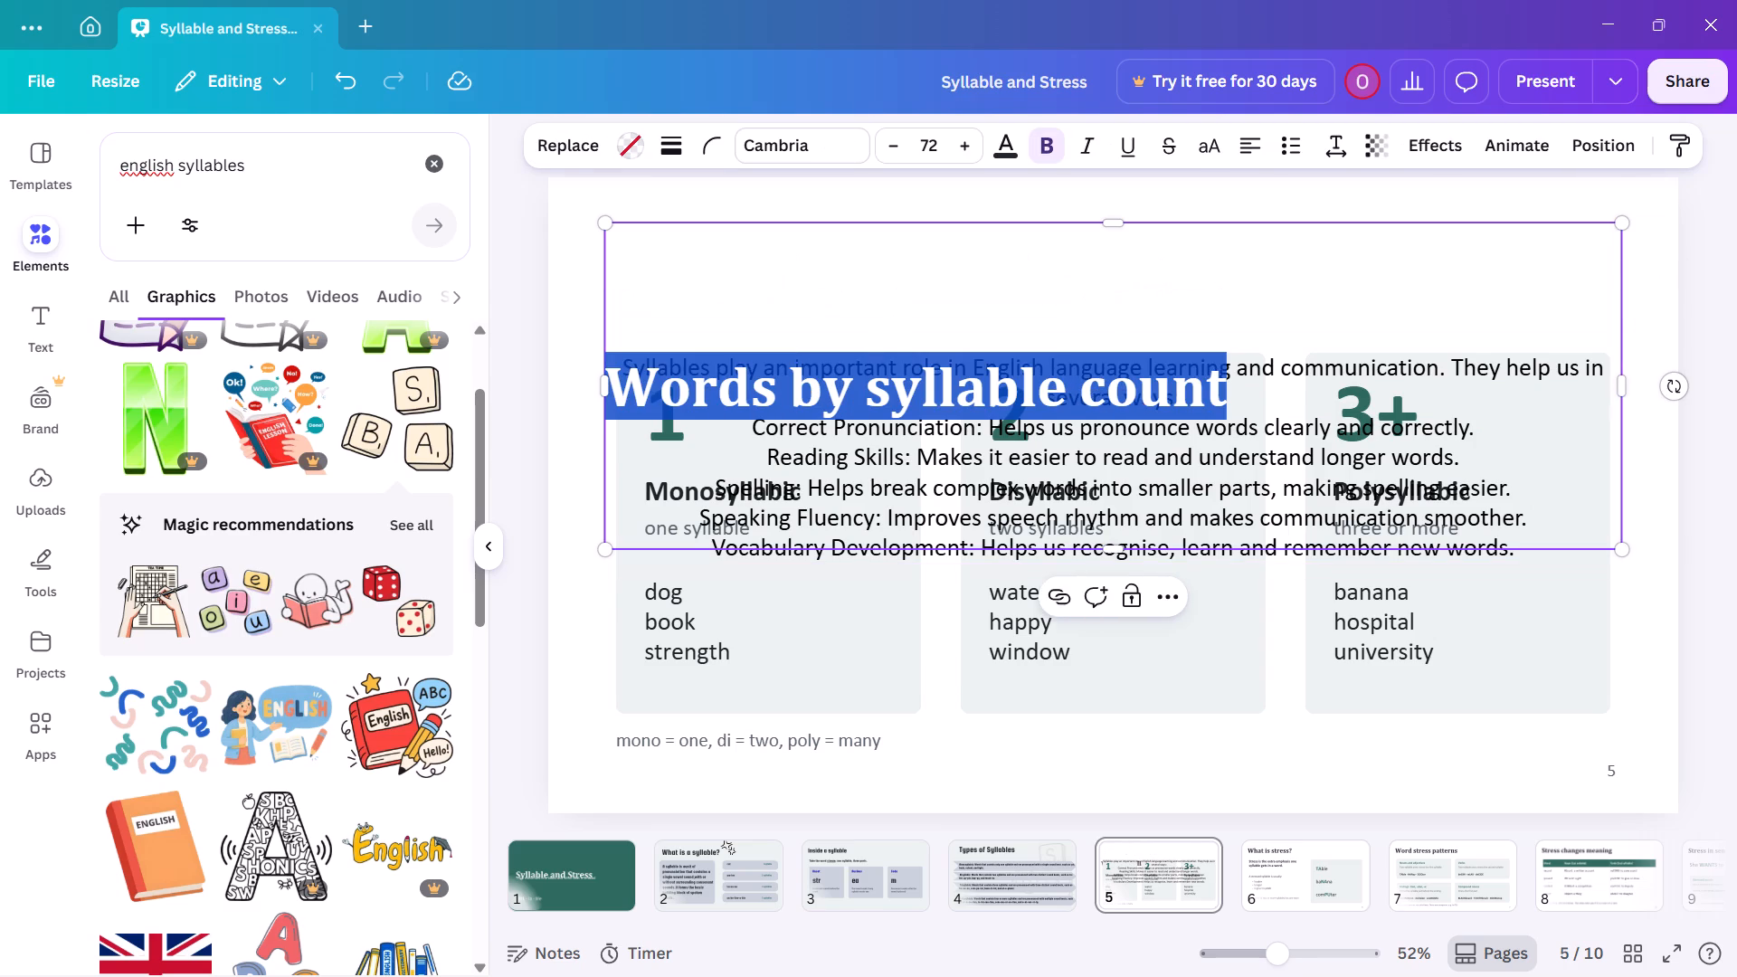
key("ctrl+v")
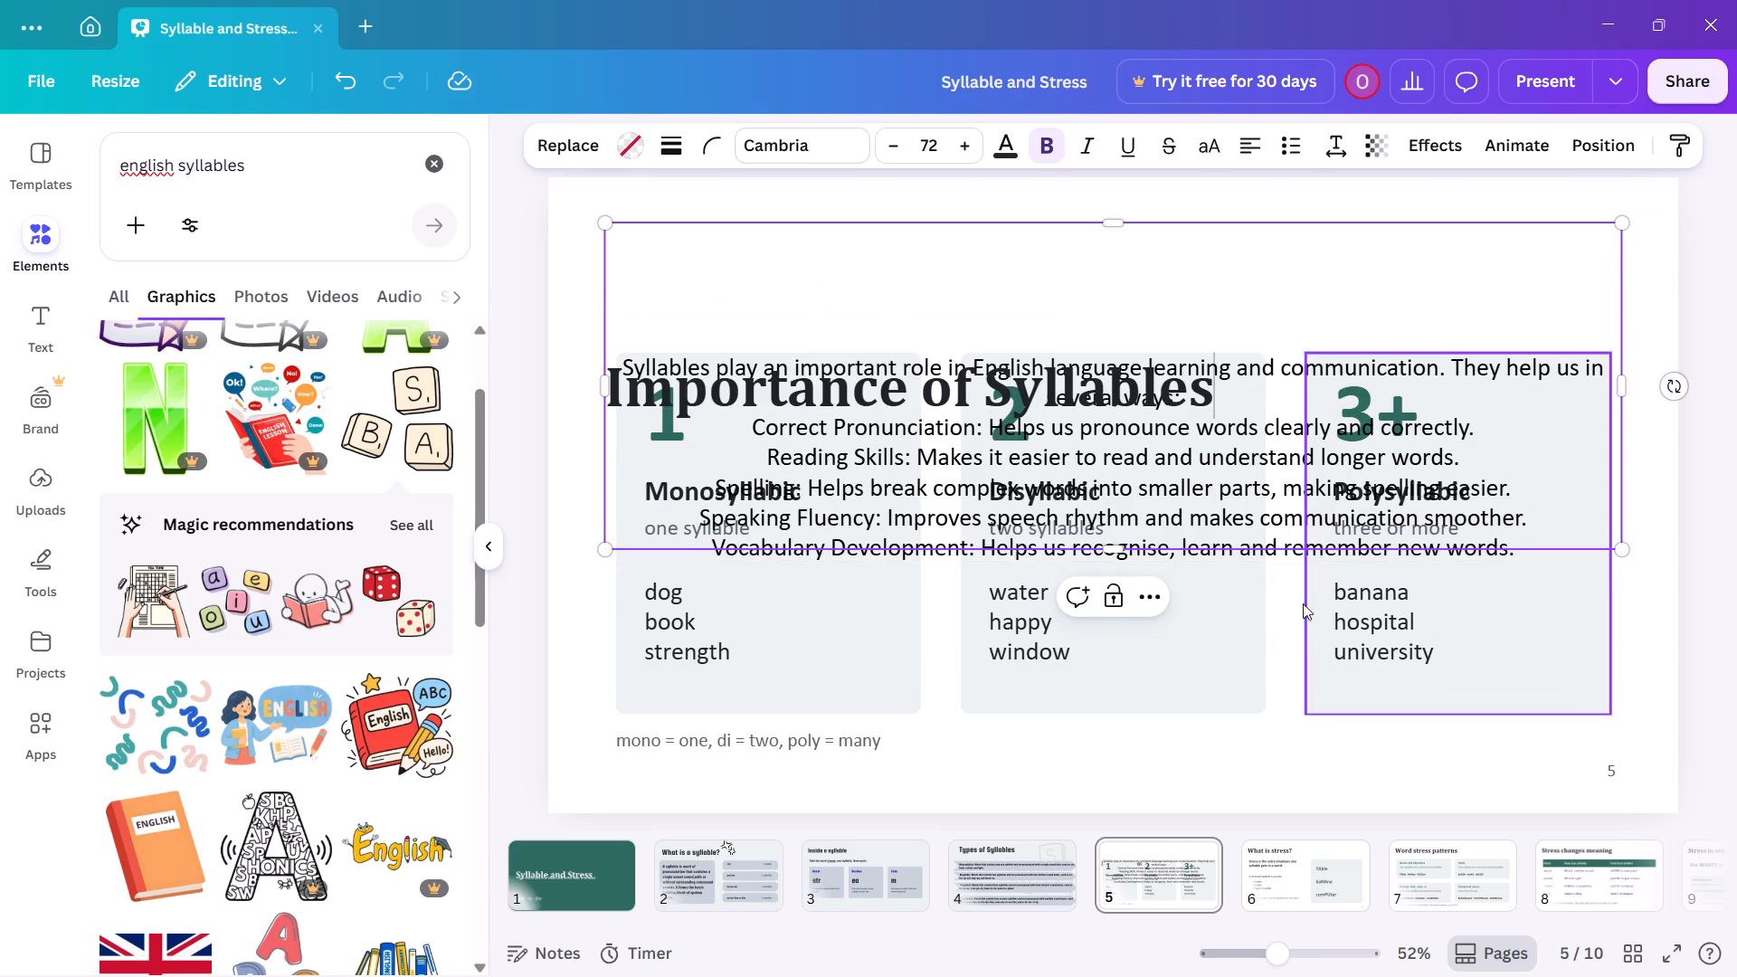
Narrow the "Importance of Syllables" title box to roughly its text width and move the title up to the top of page 5.
left_click_drag(1112, 545, 1112, 387)
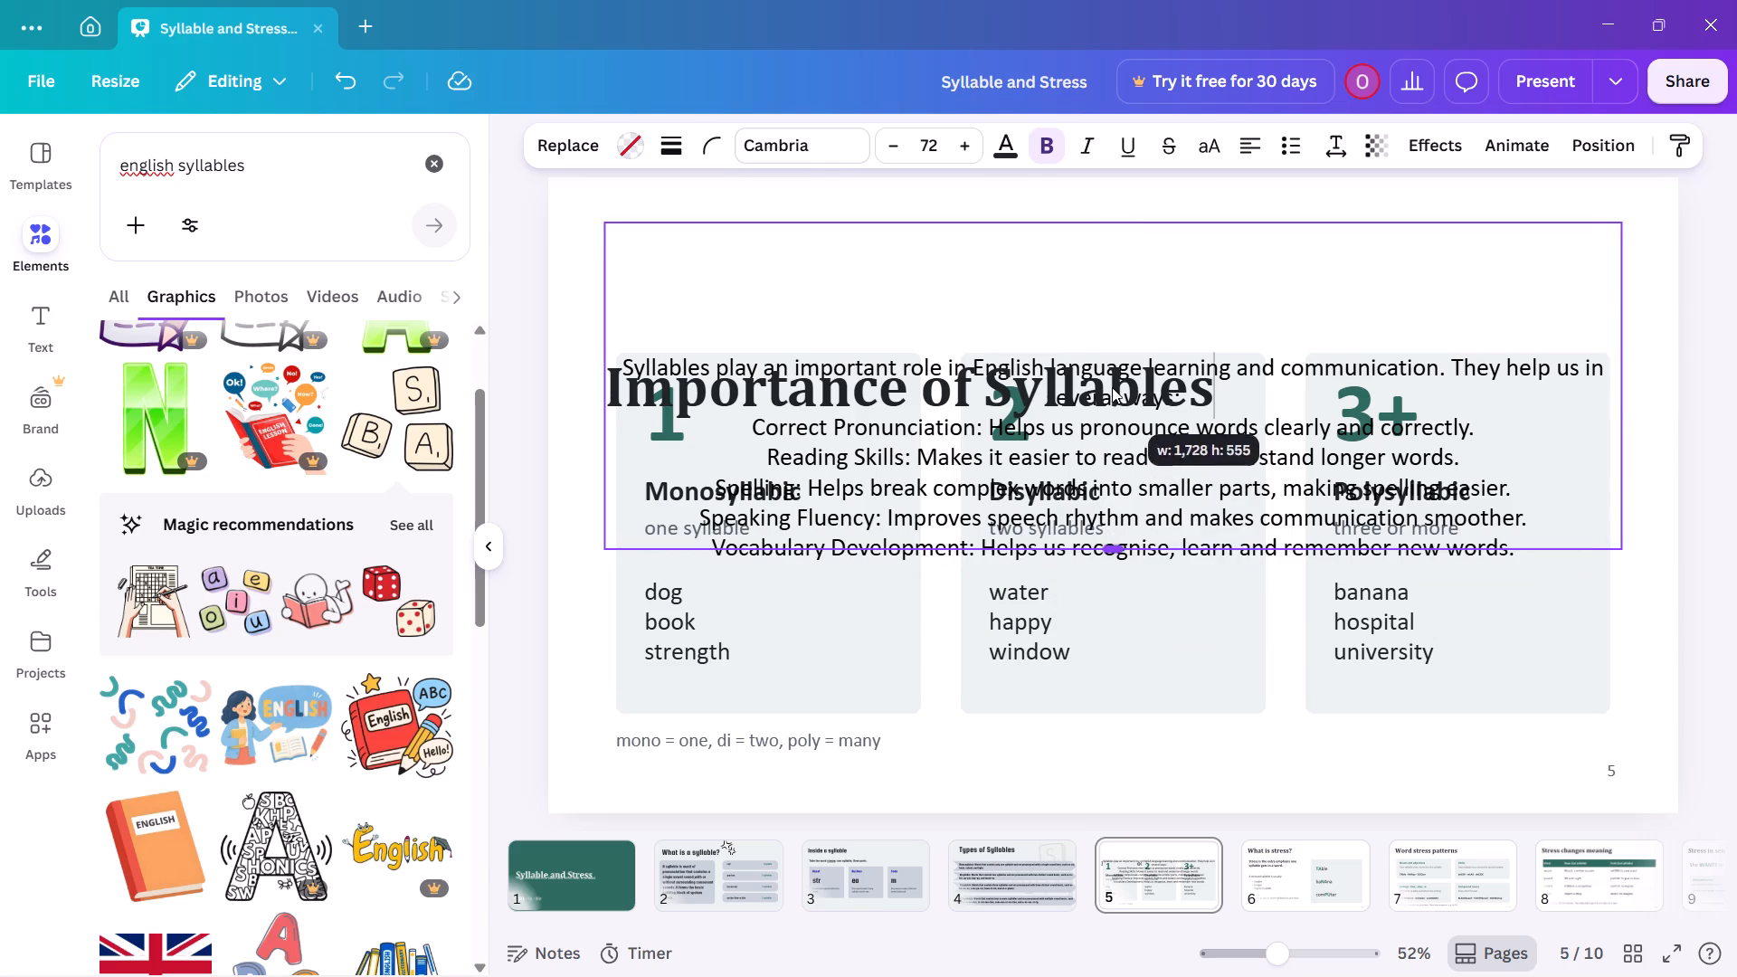
left_click_drag(1112, 387, 1111, 366)
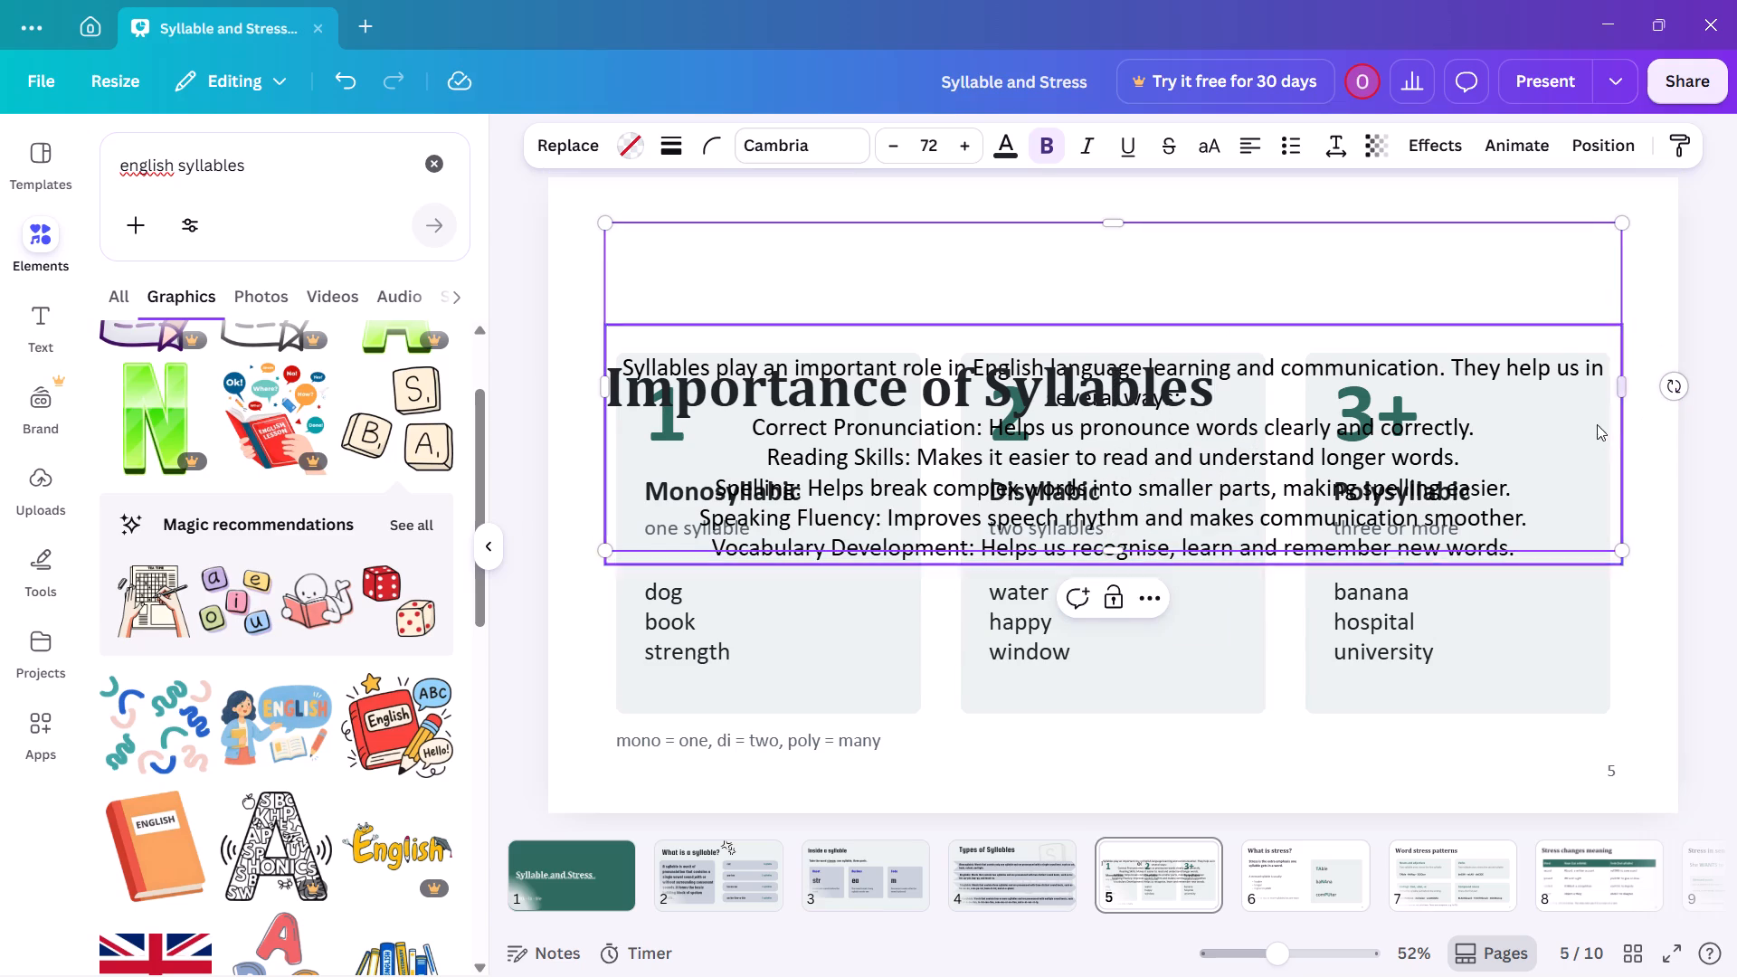
left_click_drag(1622, 395, 1234, 390)
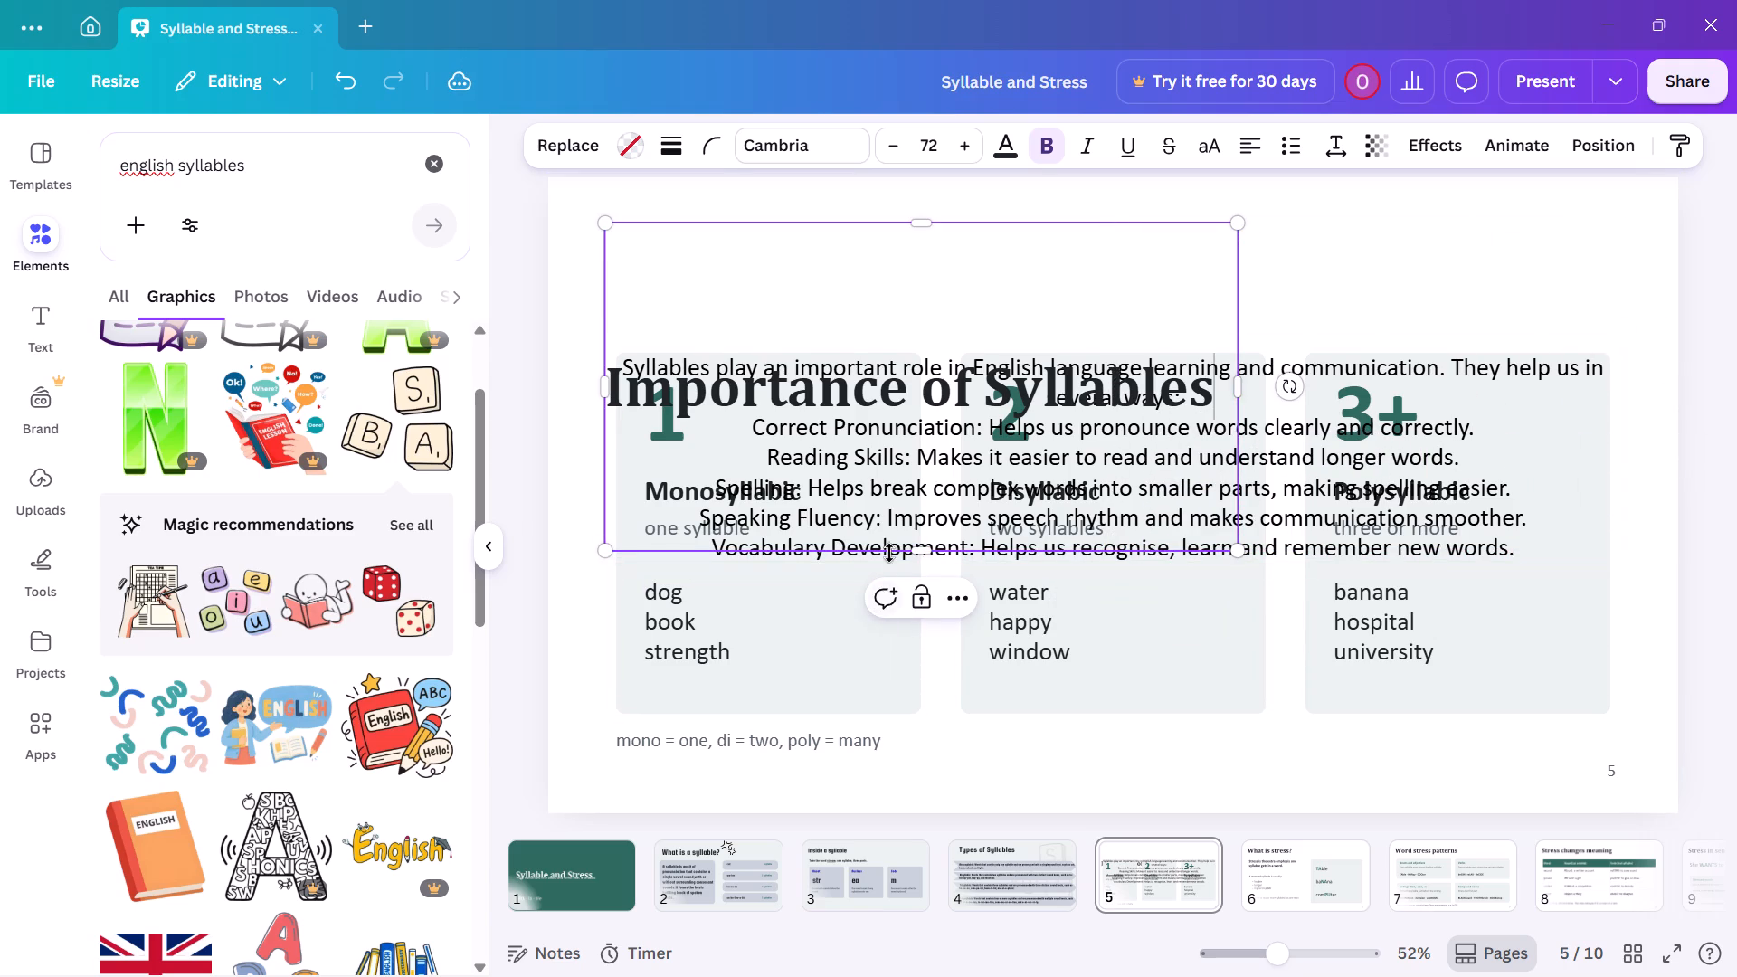
left_click_drag(917, 552, 936, 444)
left_click_drag(933, 220, 935, 246)
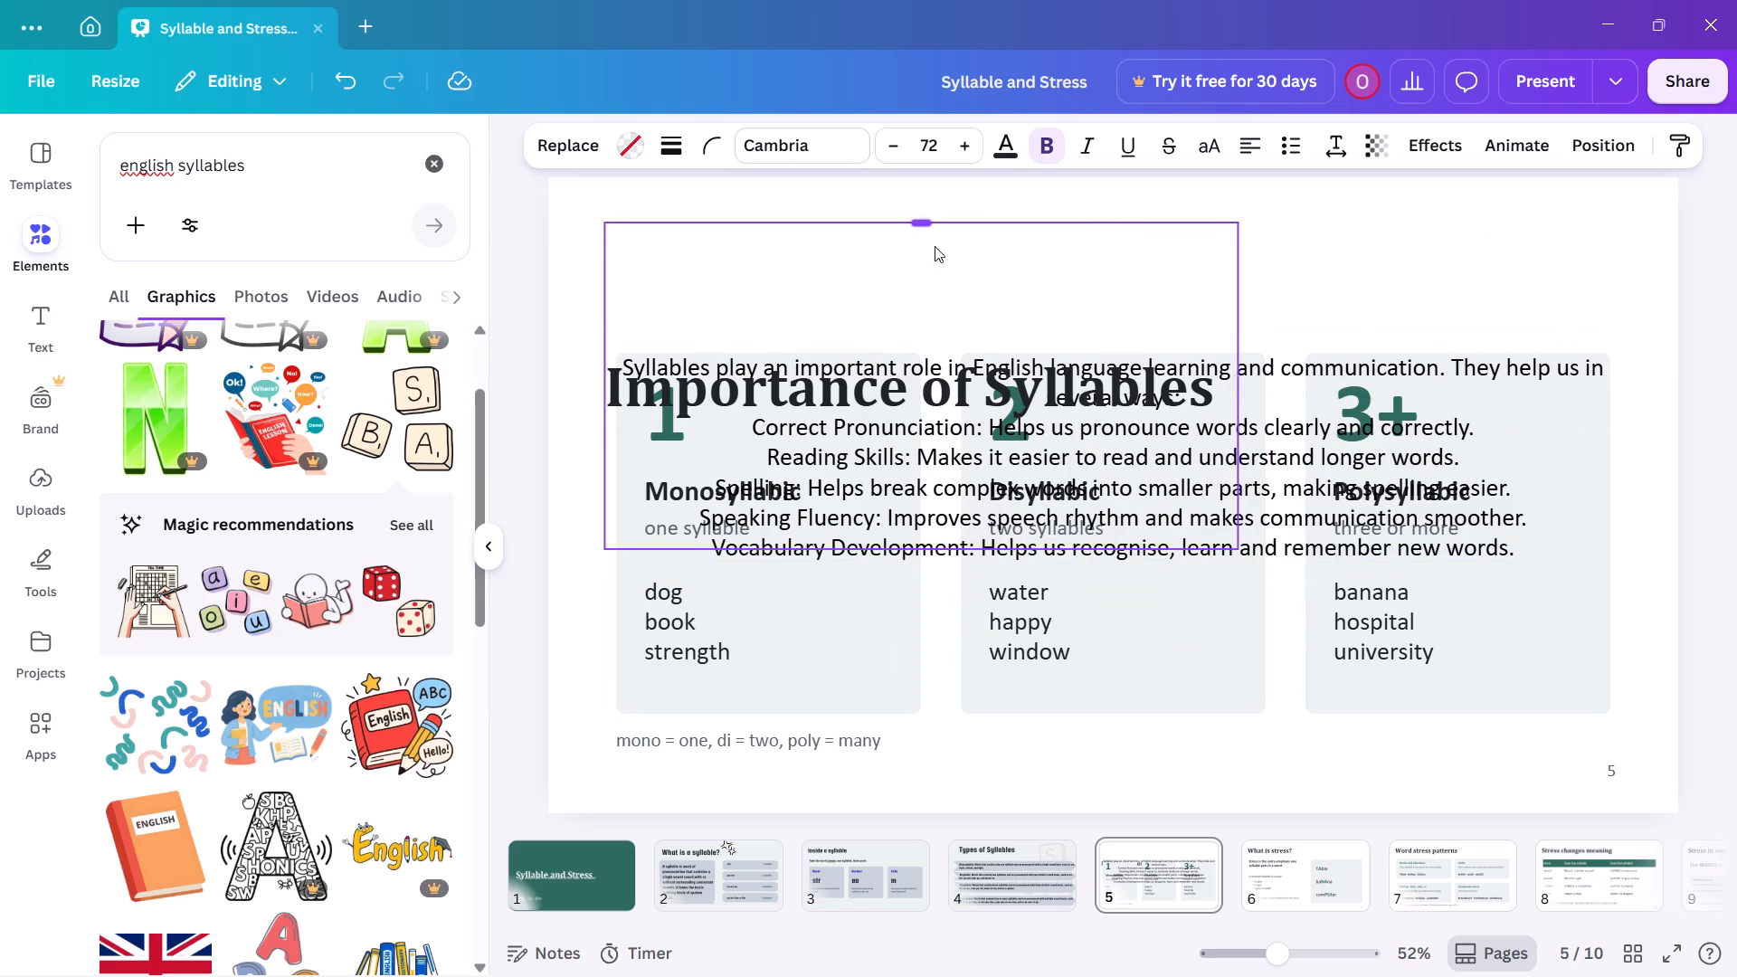
left_click_drag(935, 246, 937, 304)
left_click_drag(1012, 346, 1003, 192)
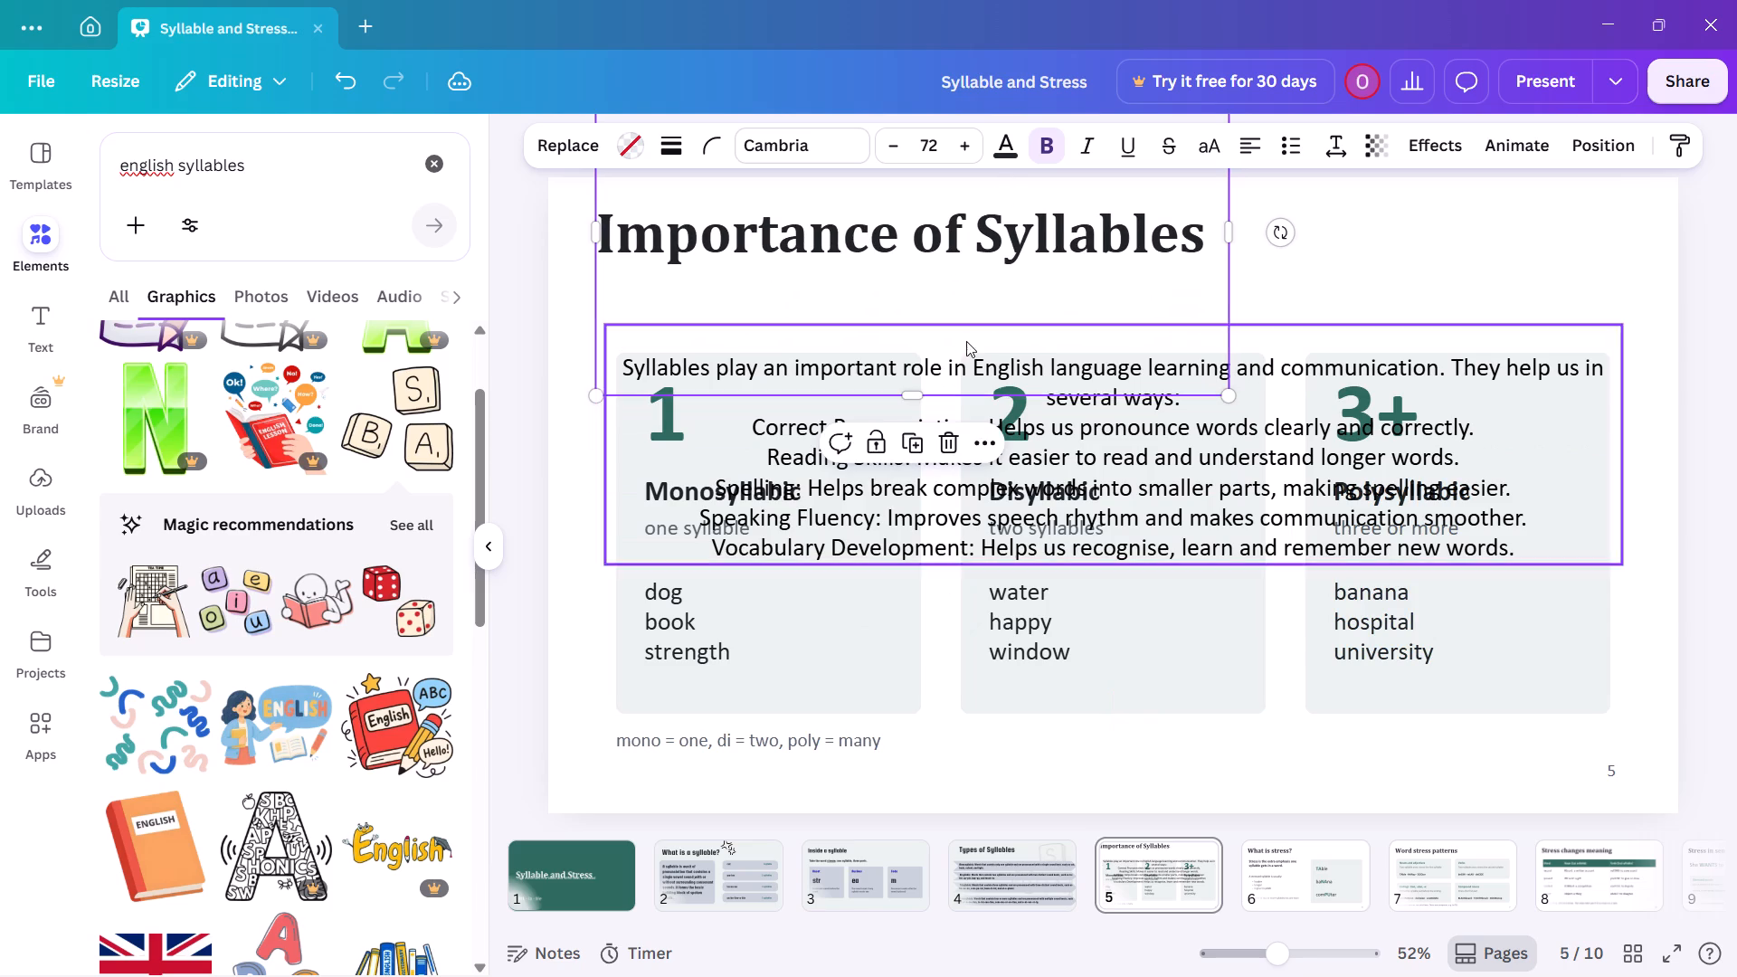
Shift the page 5 title "Importance of Syllables" slightly down and change its font to Squada One.
left_click_drag(918, 399, 929, 327)
left_click_drag(962, 283, 971, 299)
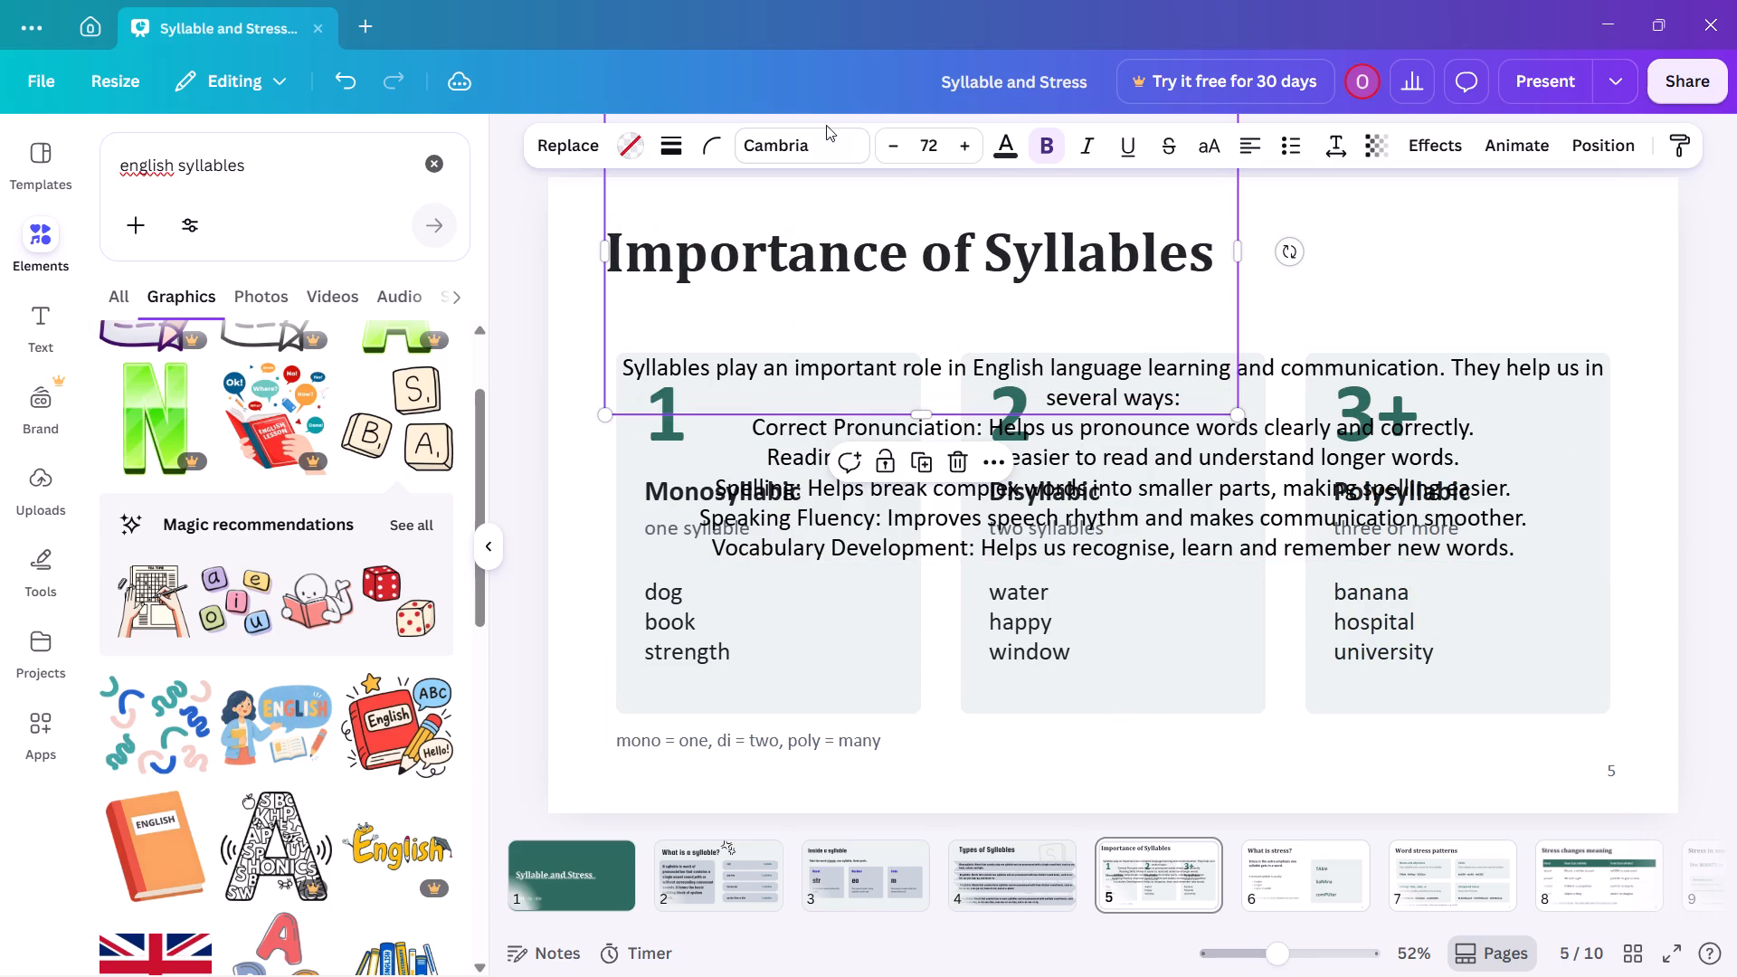
left_click(826, 148)
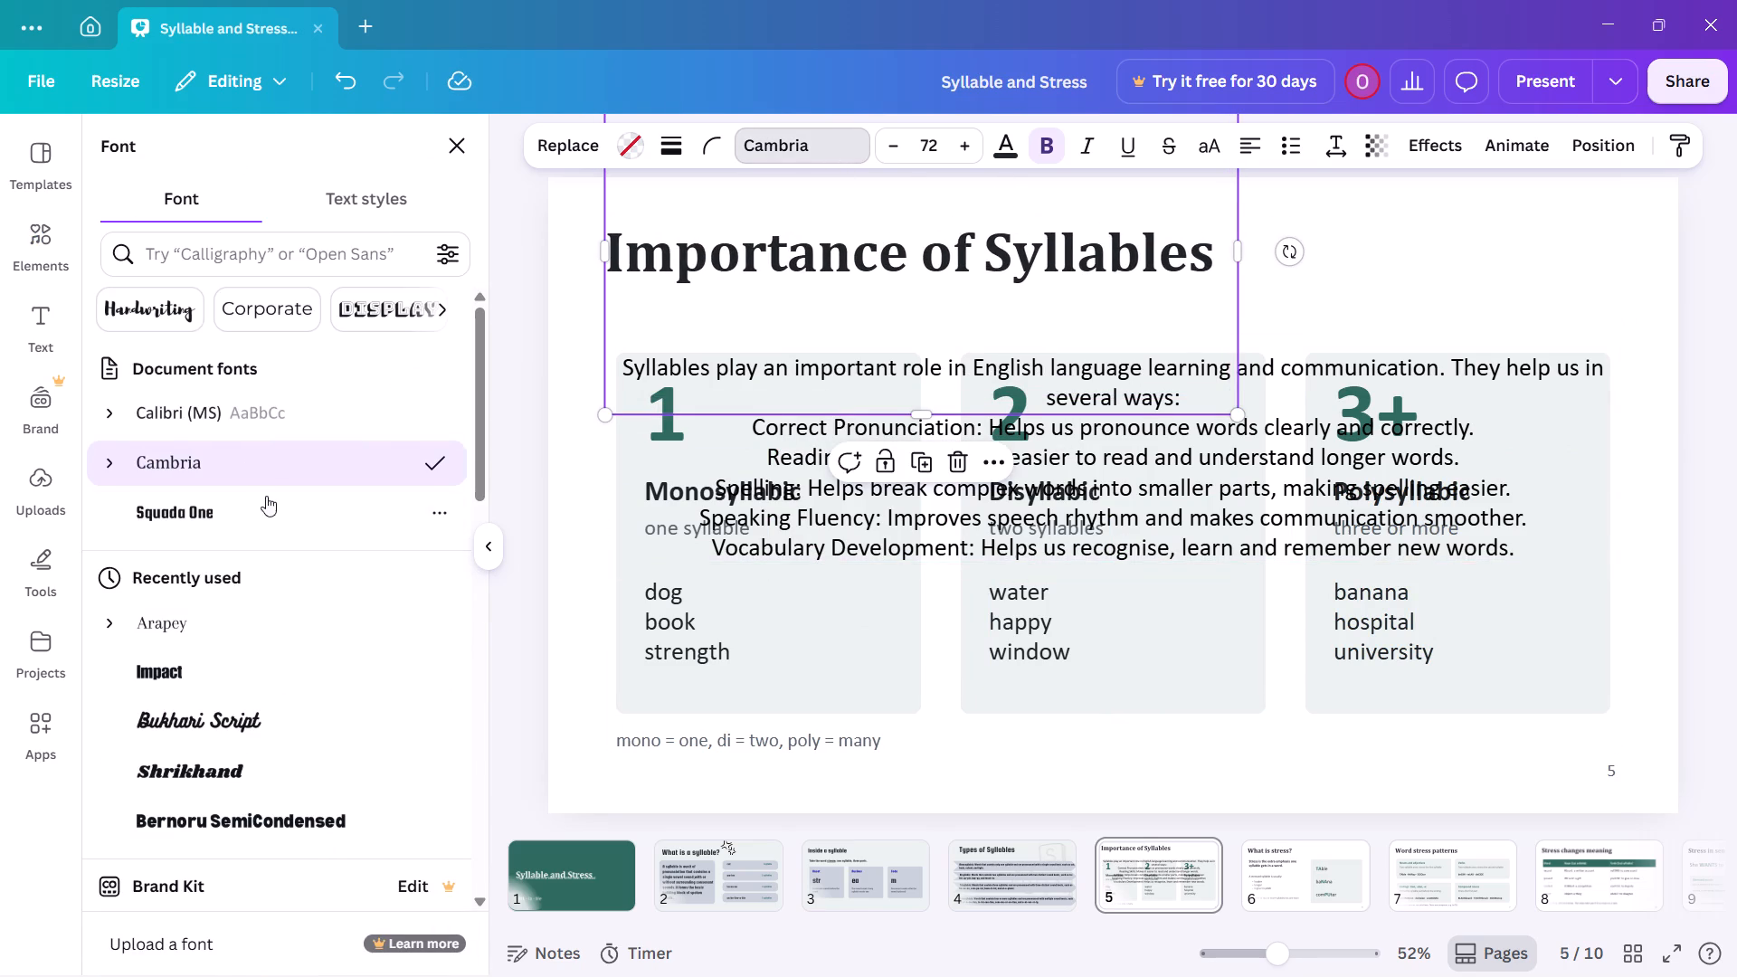
left_click(259, 502)
Shrink the title's text box to fit the single line of text and place it above the cards, level with their outer edge.
left_click_drag(1232, 256, 1135, 256)
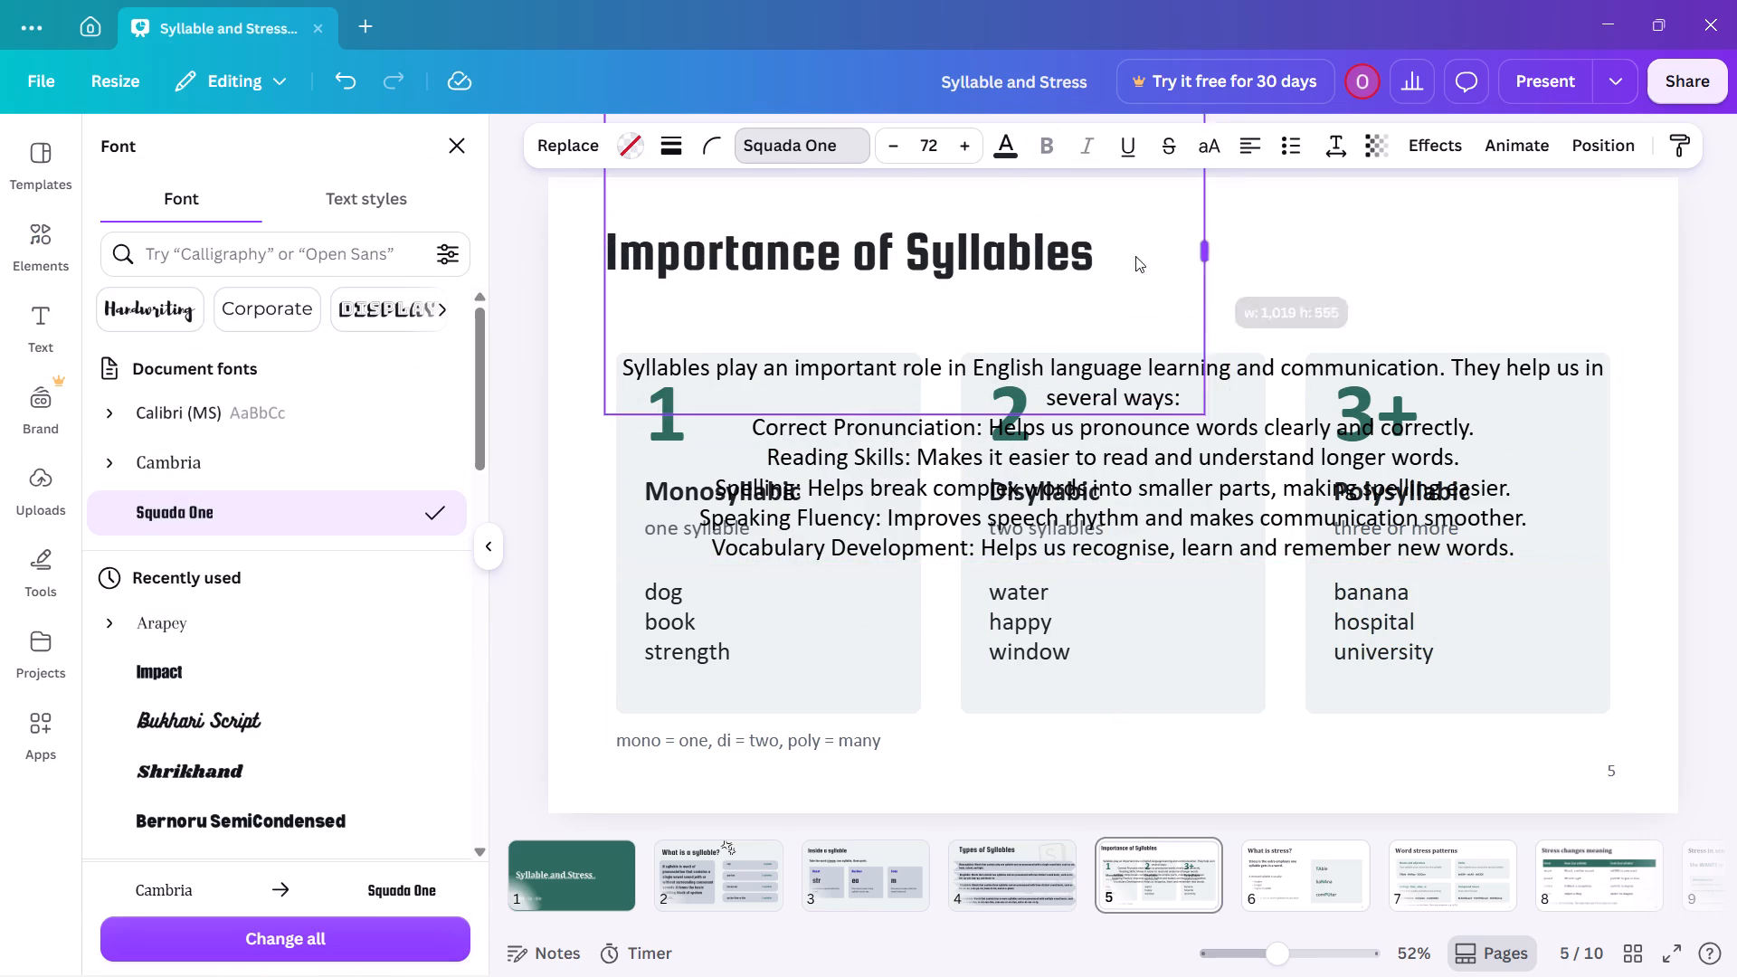
left_click_drag(1135, 256, 1104, 256)
left_click_drag(853, 413, 856, 349)
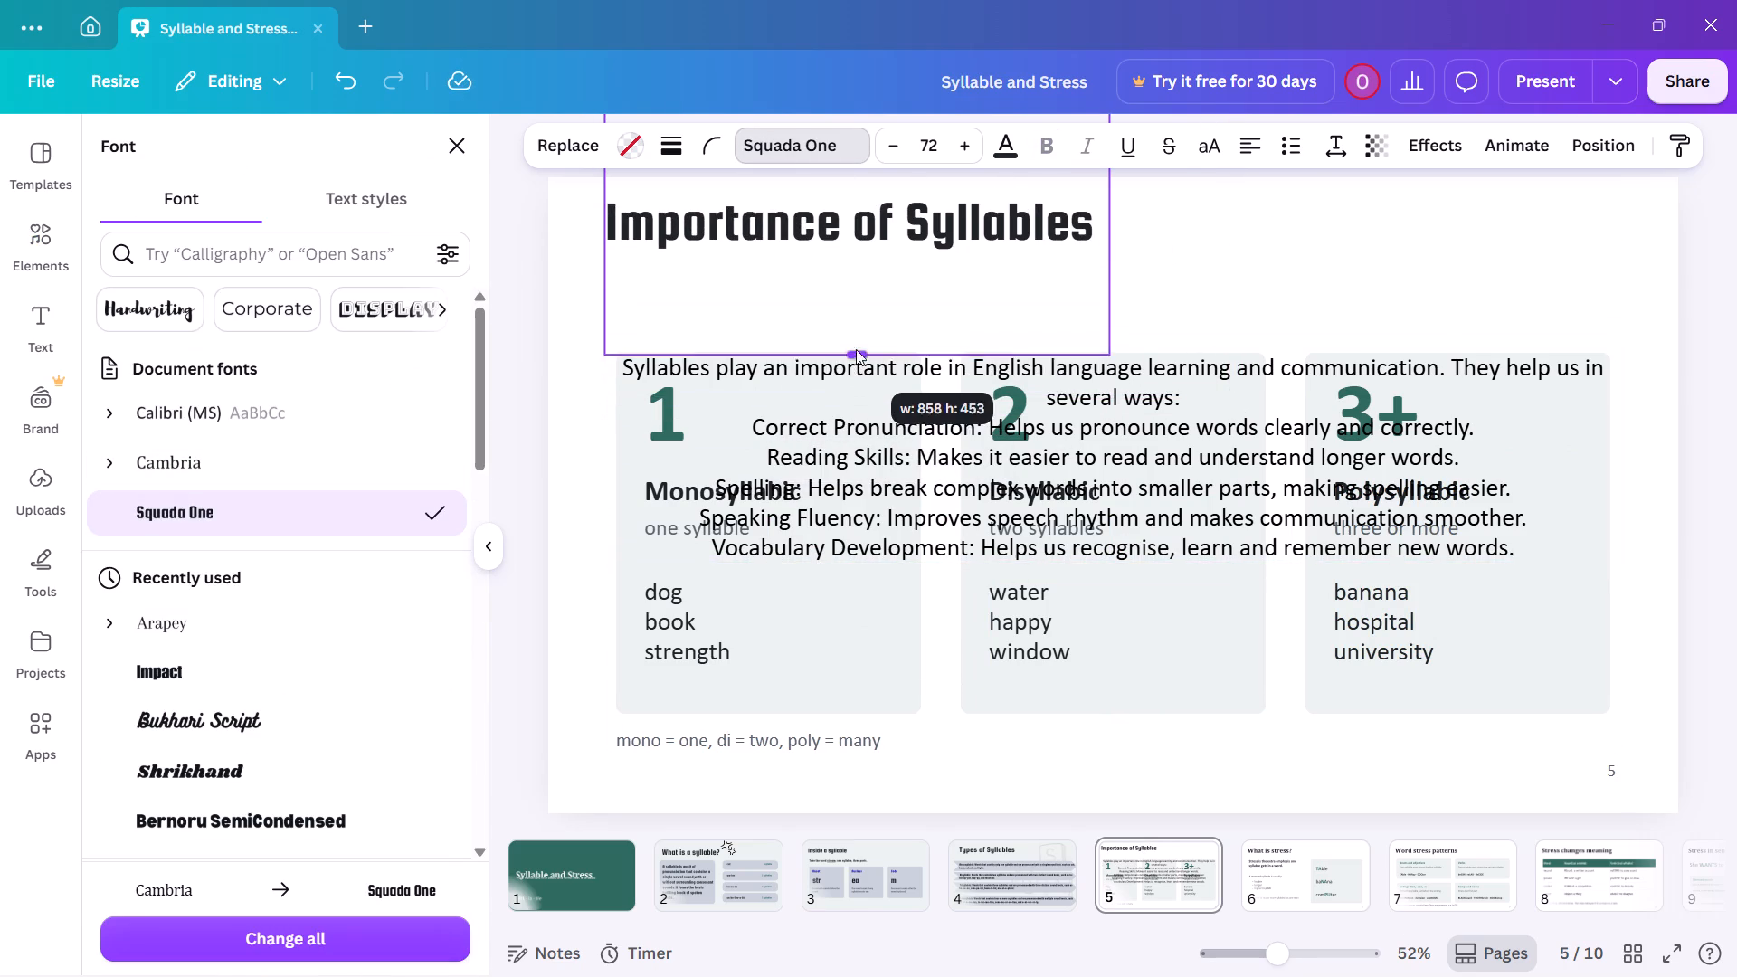
left_click_drag(856, 349, 865, 259)
left_click_drag(902, 232, 914, 330)
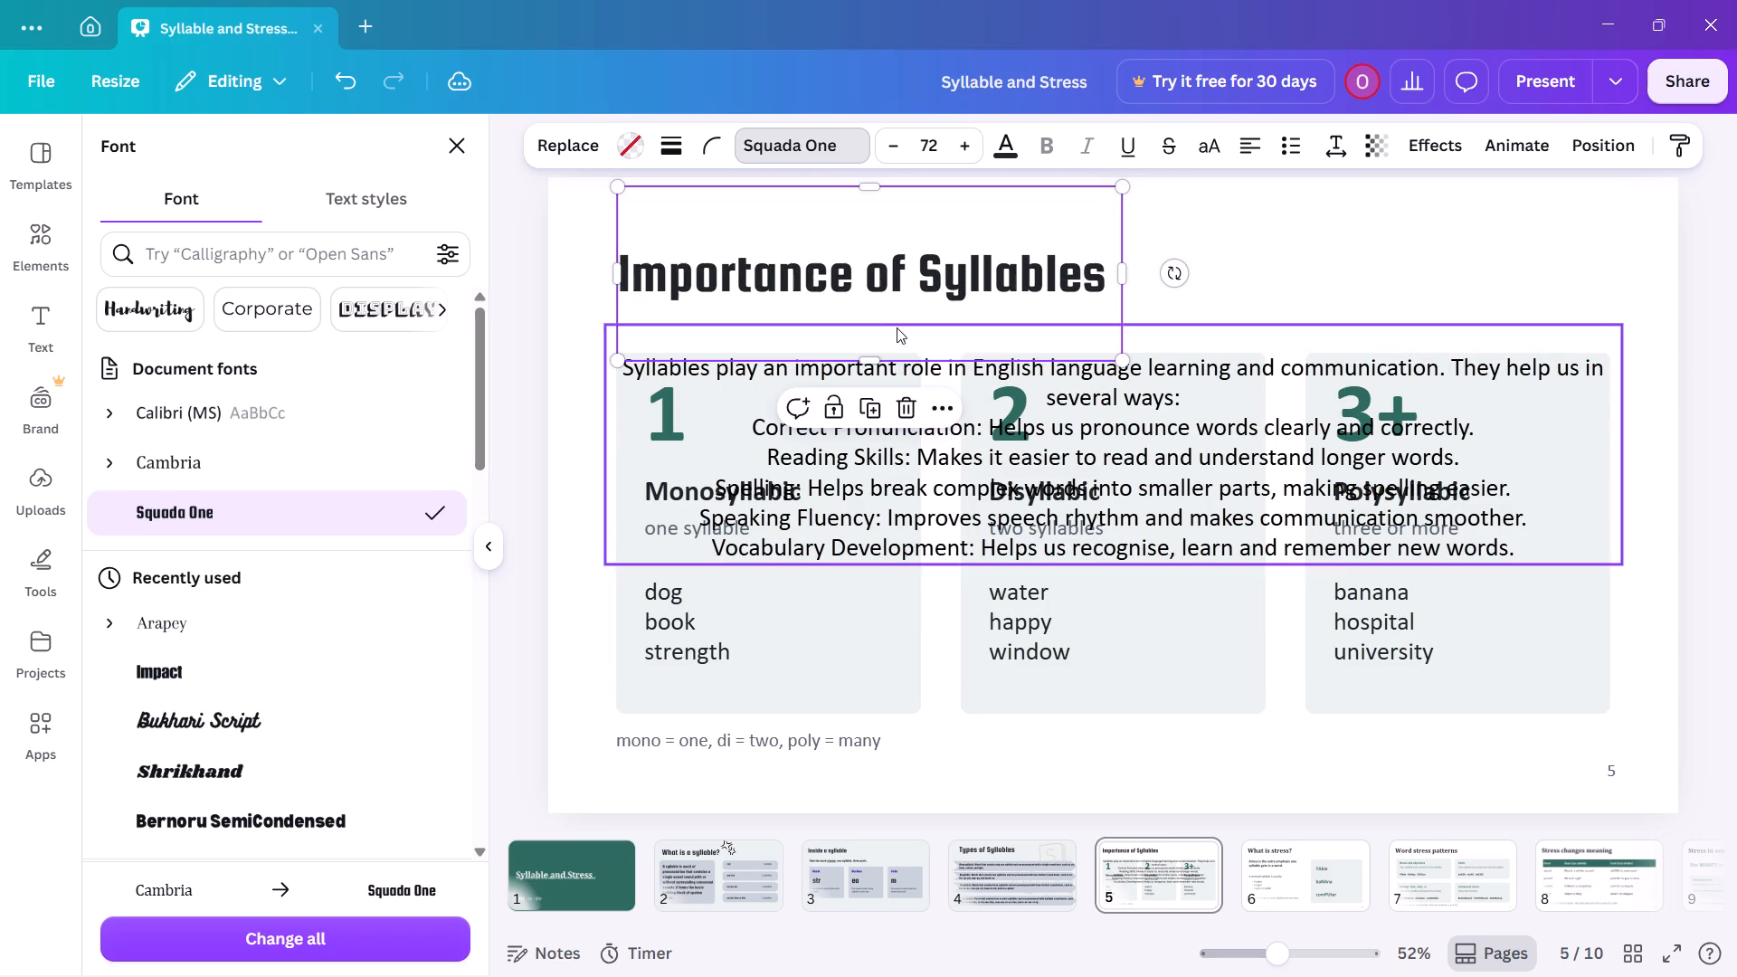
left_click_drag(870, 358, 882, 271)
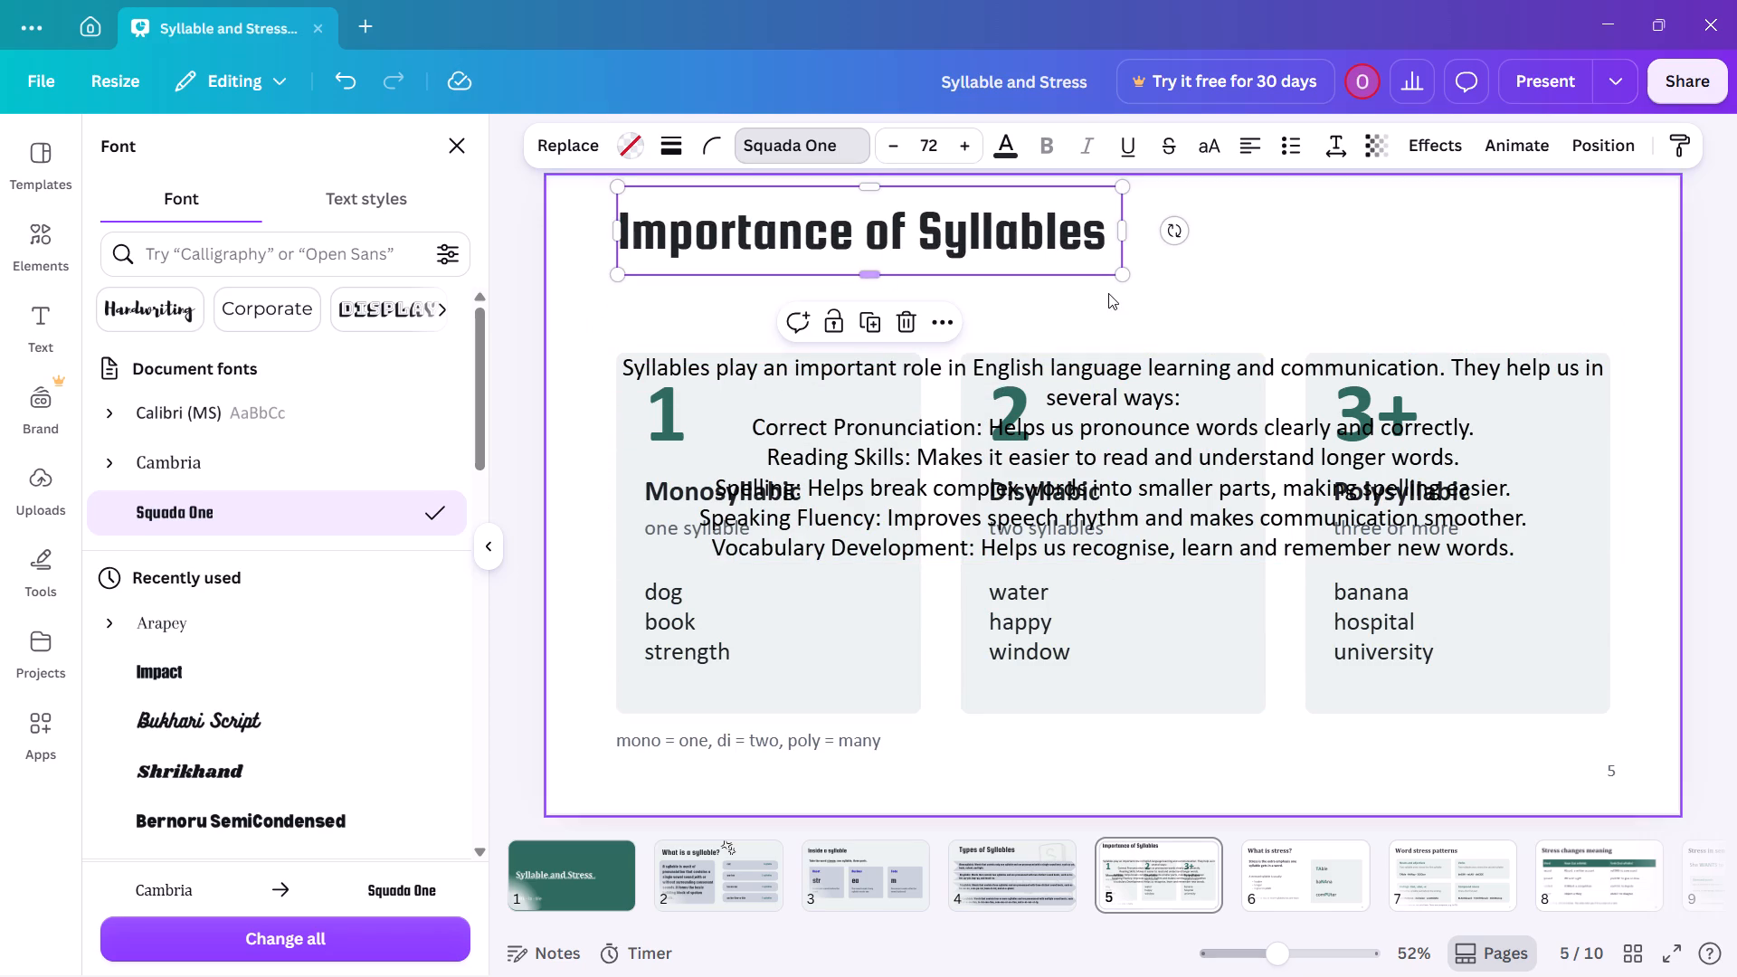
left_click_drag(1120, 277, 1098, 269)
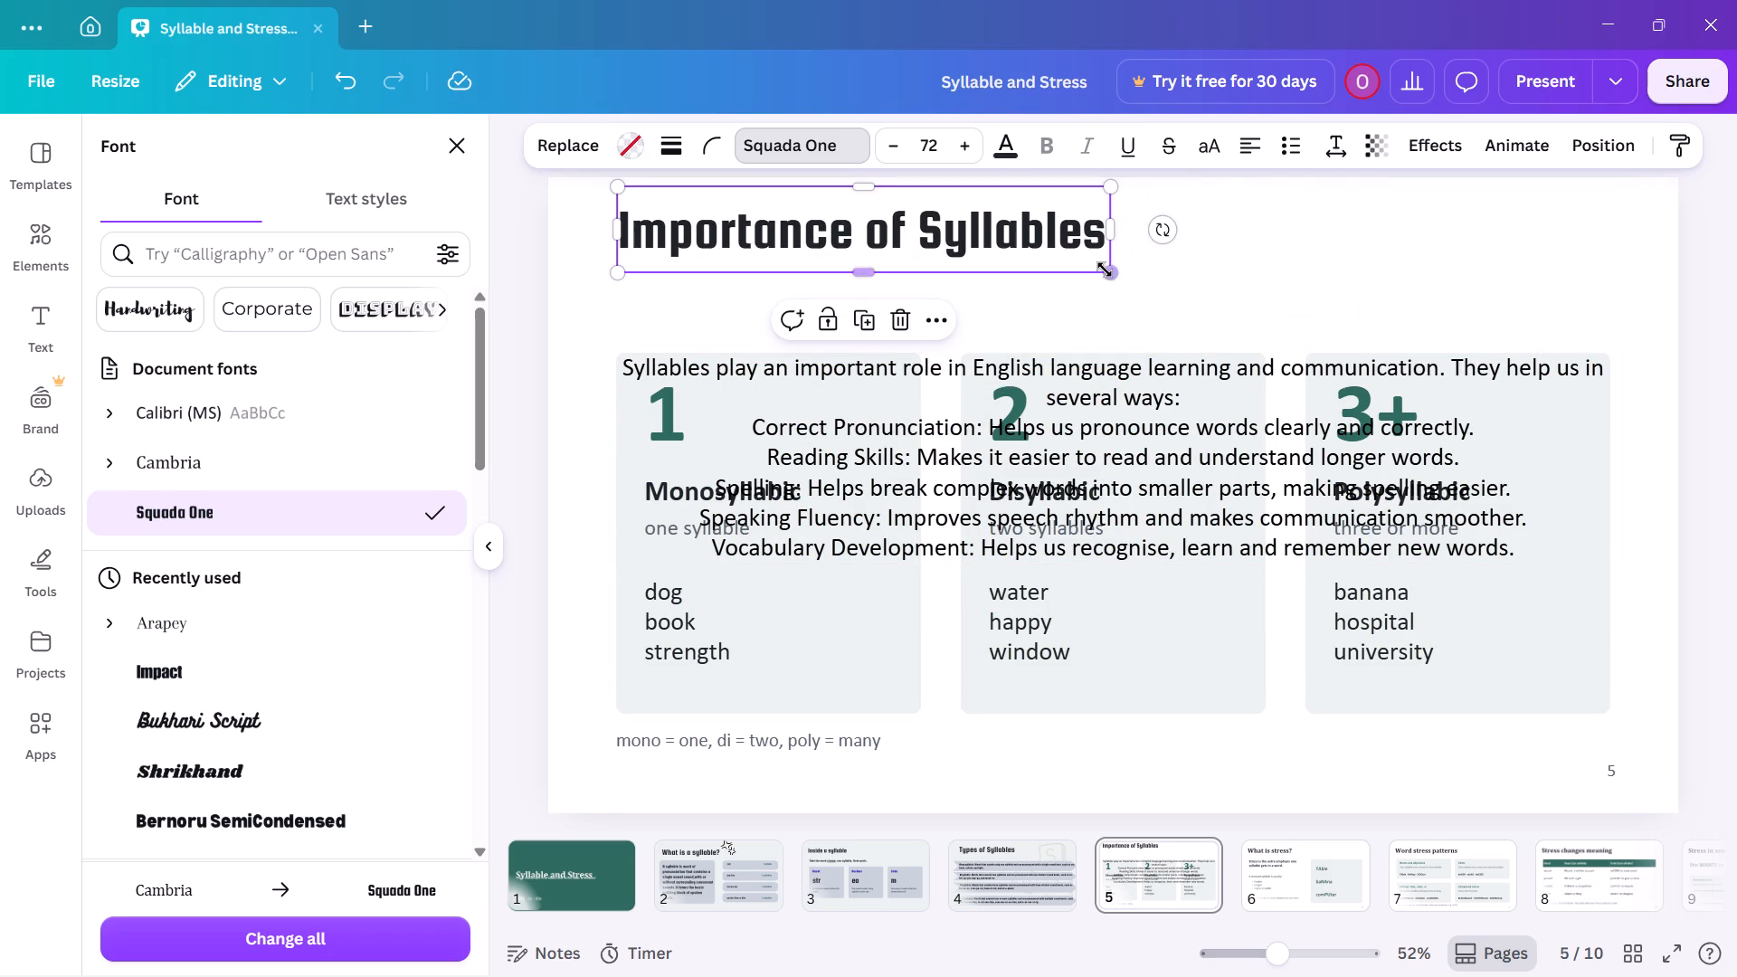
left_click_drag(1106, 270, 1114, 286, "ctrl")
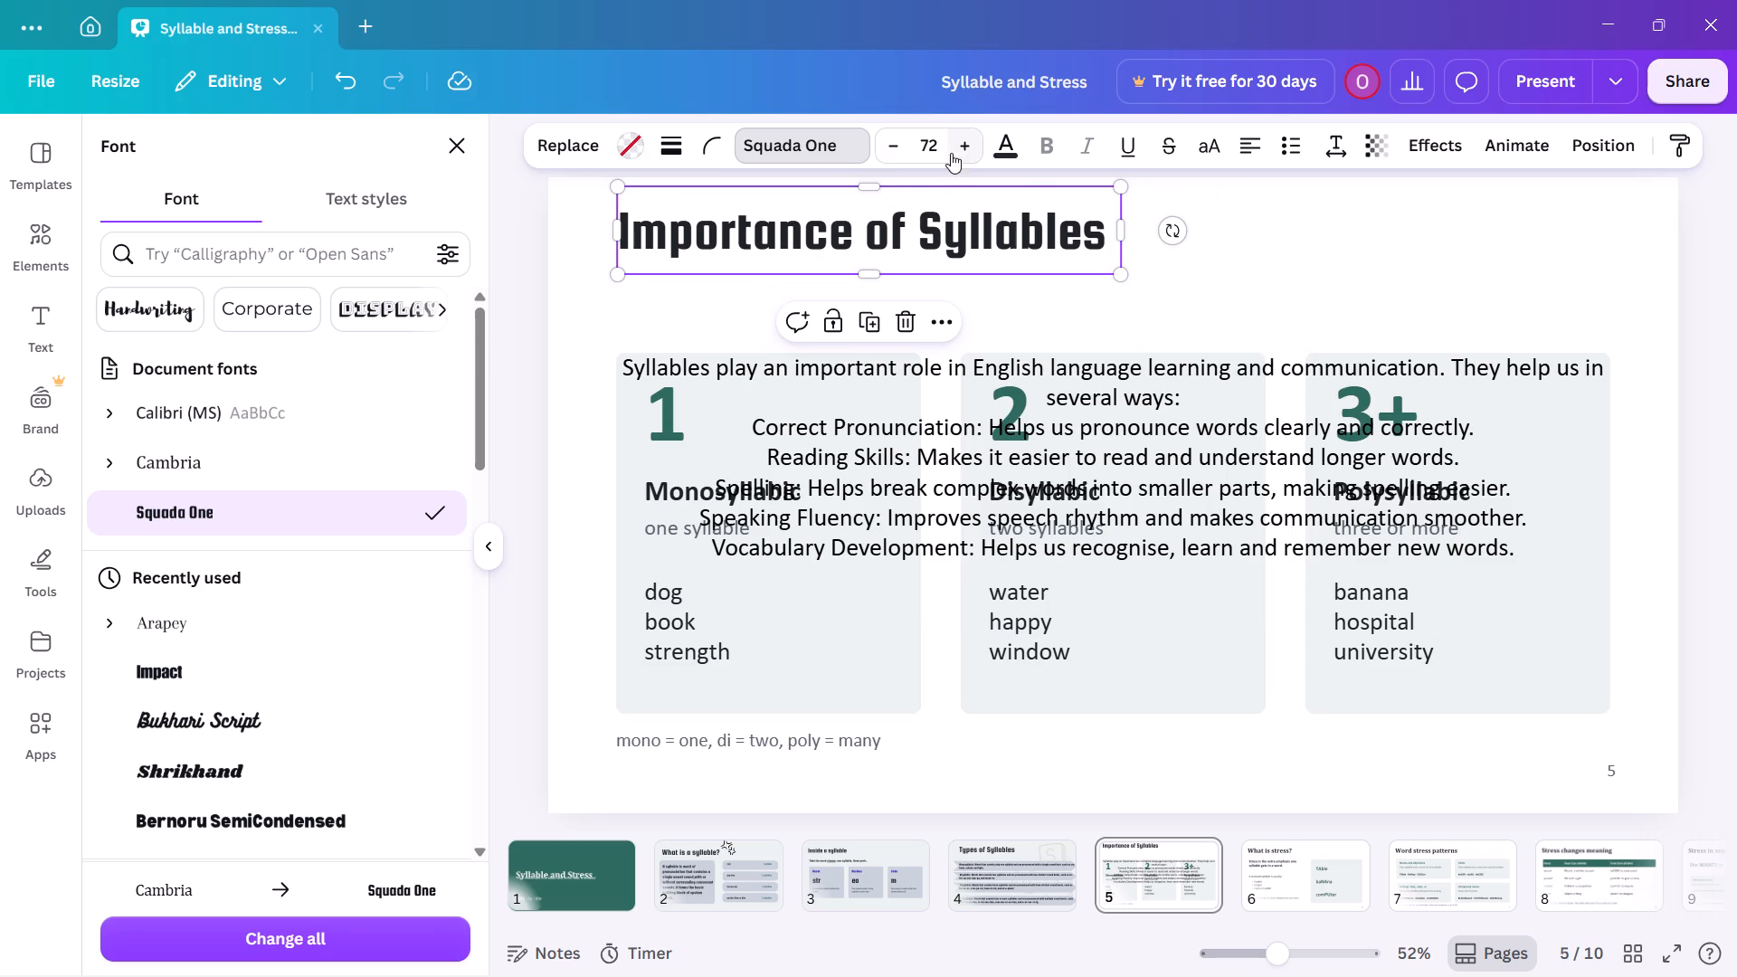
Increase the title's font size to 83 and widen its box so the title fits on one line.
triple_click(966, 145)
triple_click(966, 145)
triple_click(966, 145)
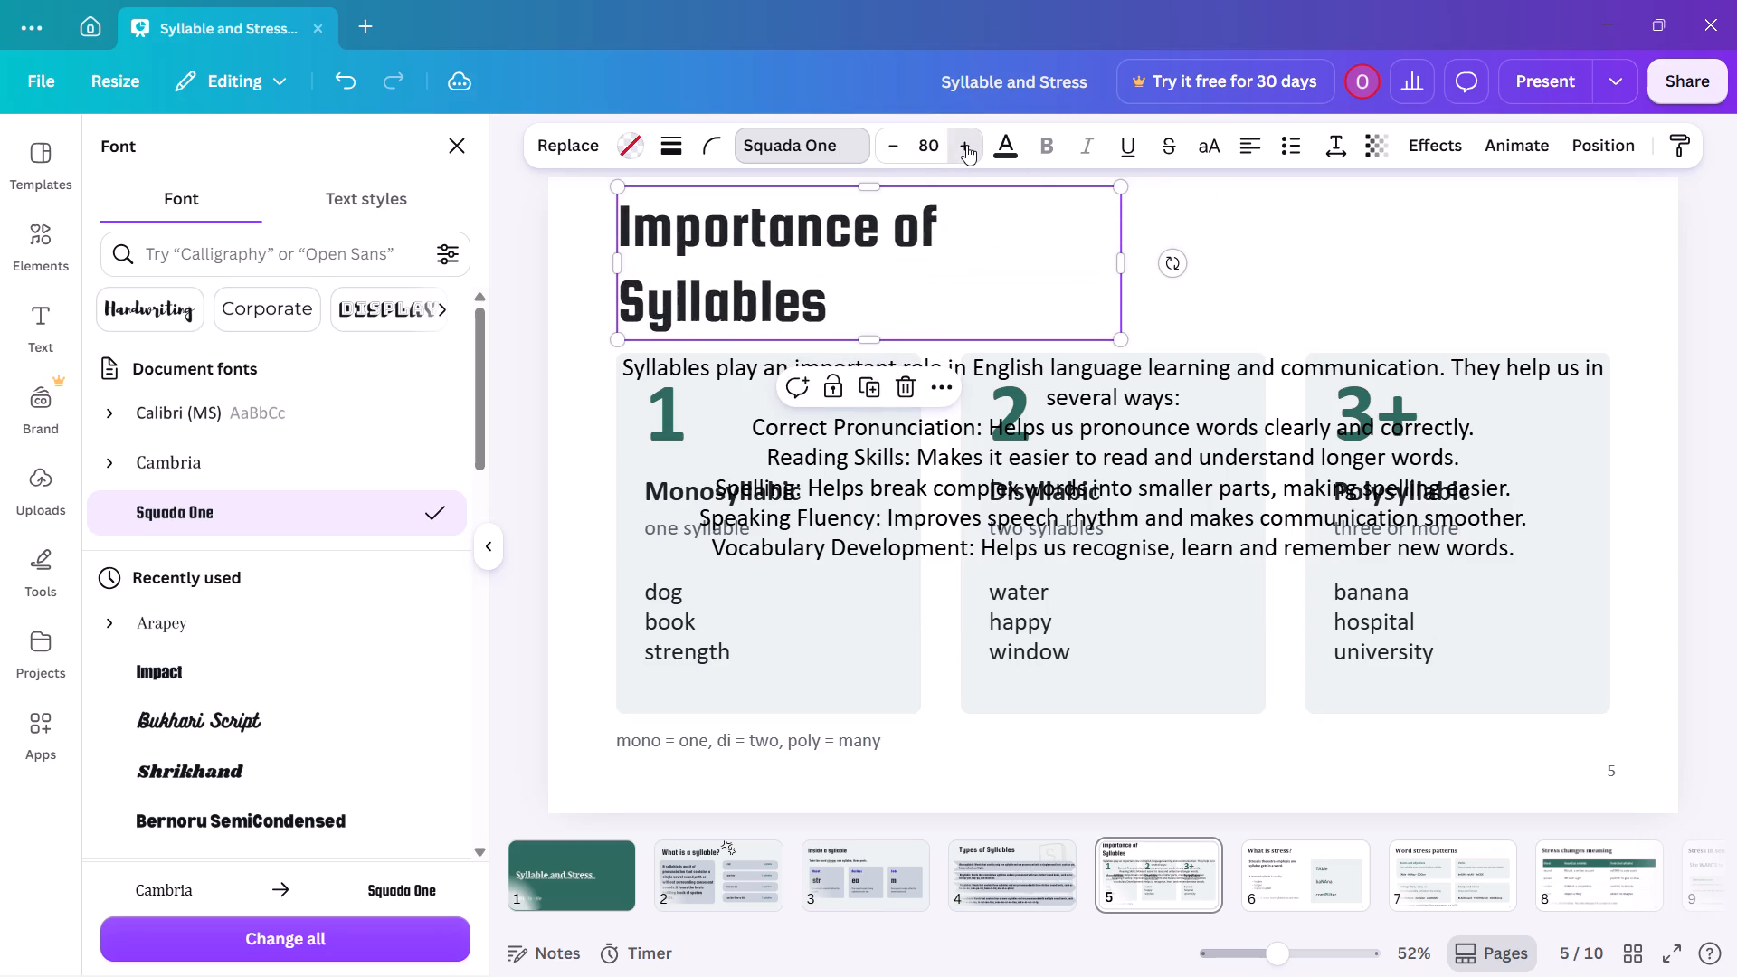
double_click(966, 145)
left_click(1120, 351)
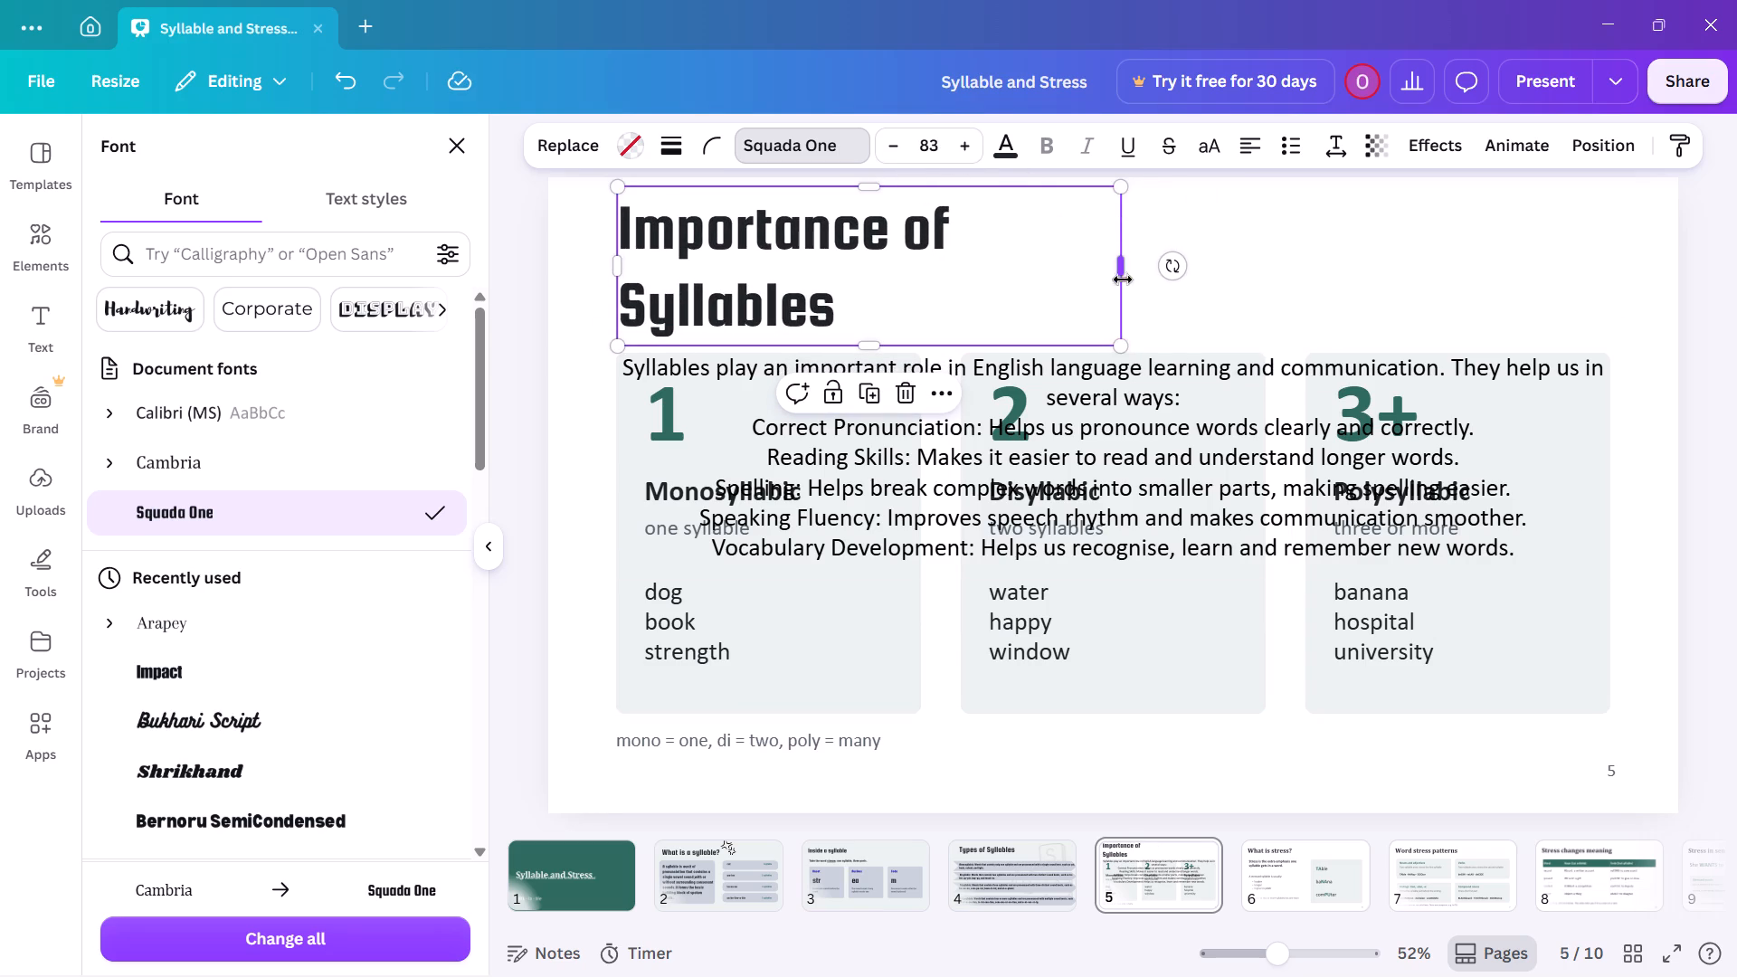
left_click_drag(1127, 272, 1224, 270)
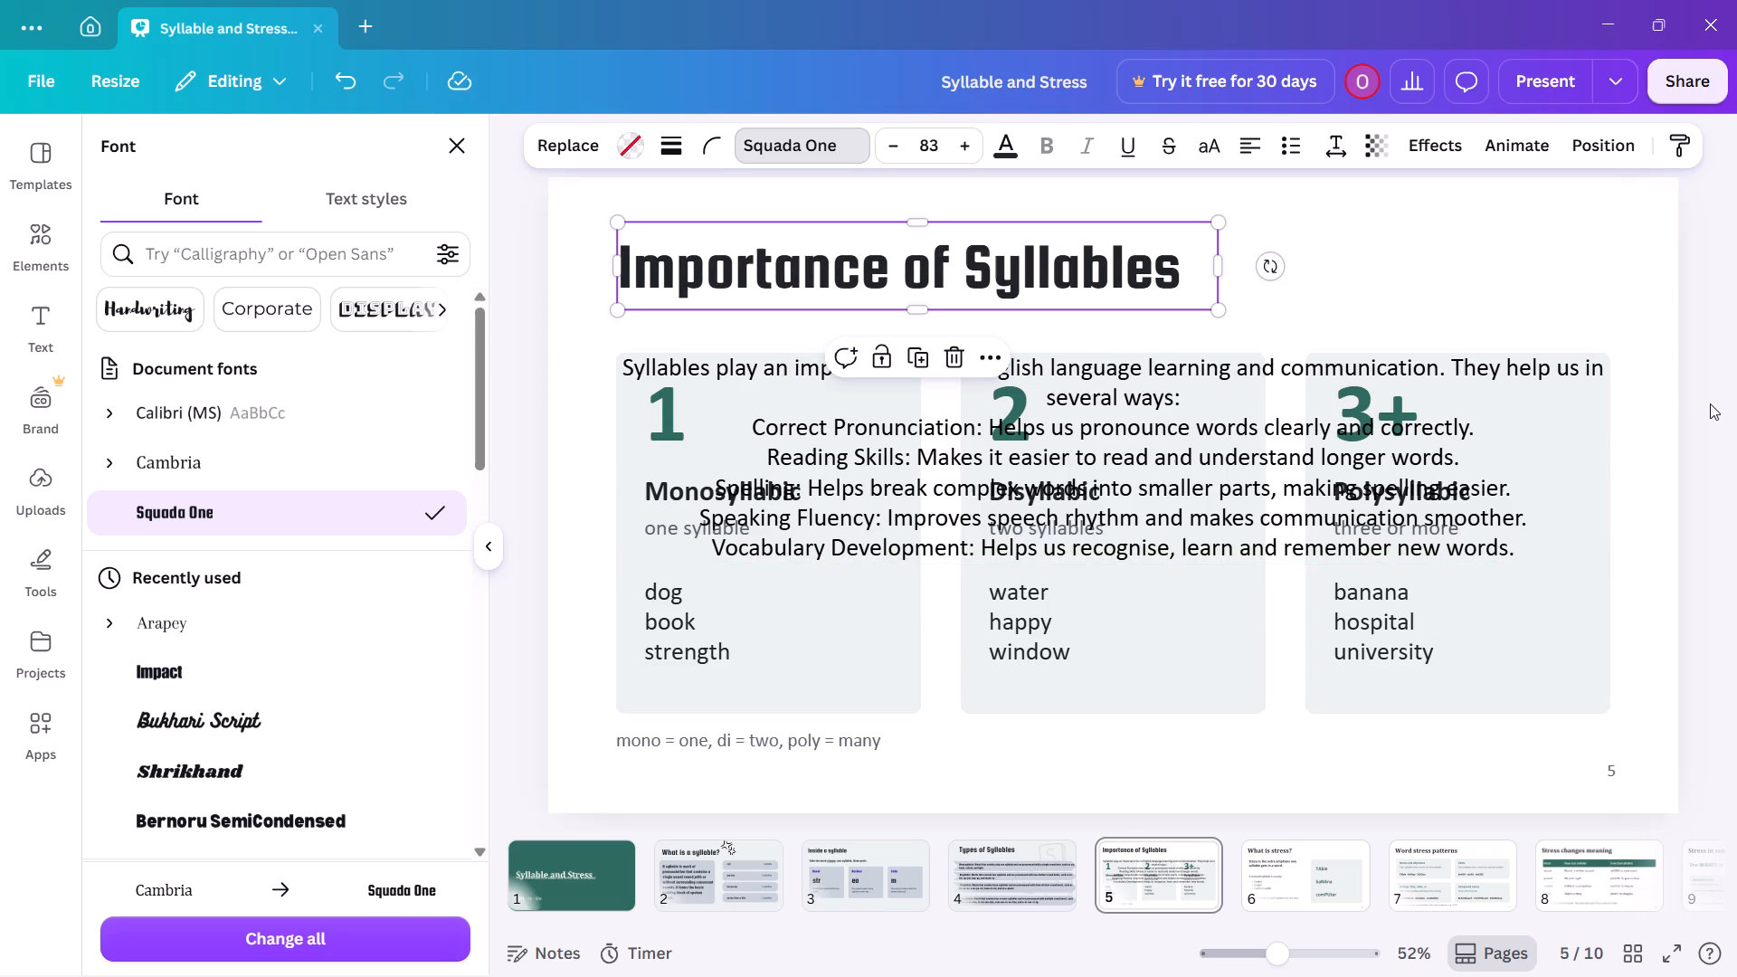
left_click(1711, 405)
Delete the word list, "3+", "Polysyllabic" and "three or more" from the third card, moving the pasted body text down out of the way.
left_click(1362, 650)
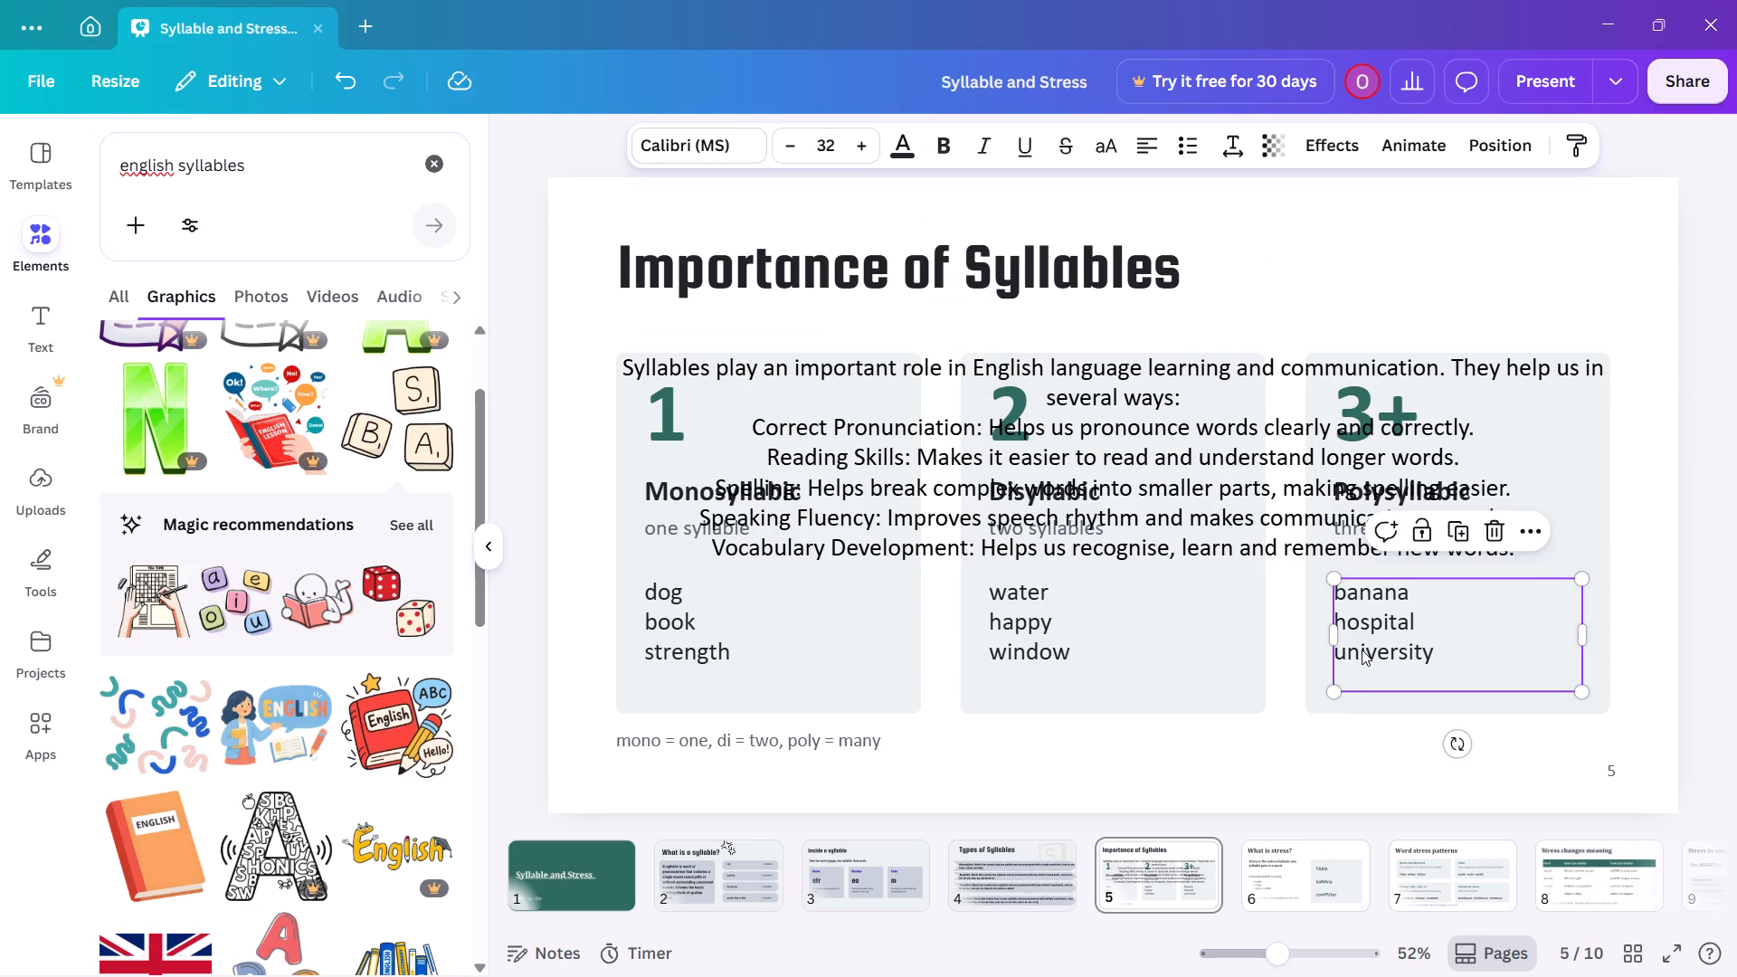
key("Delete")
left_click_drag(1517, 491, 1526, 515)
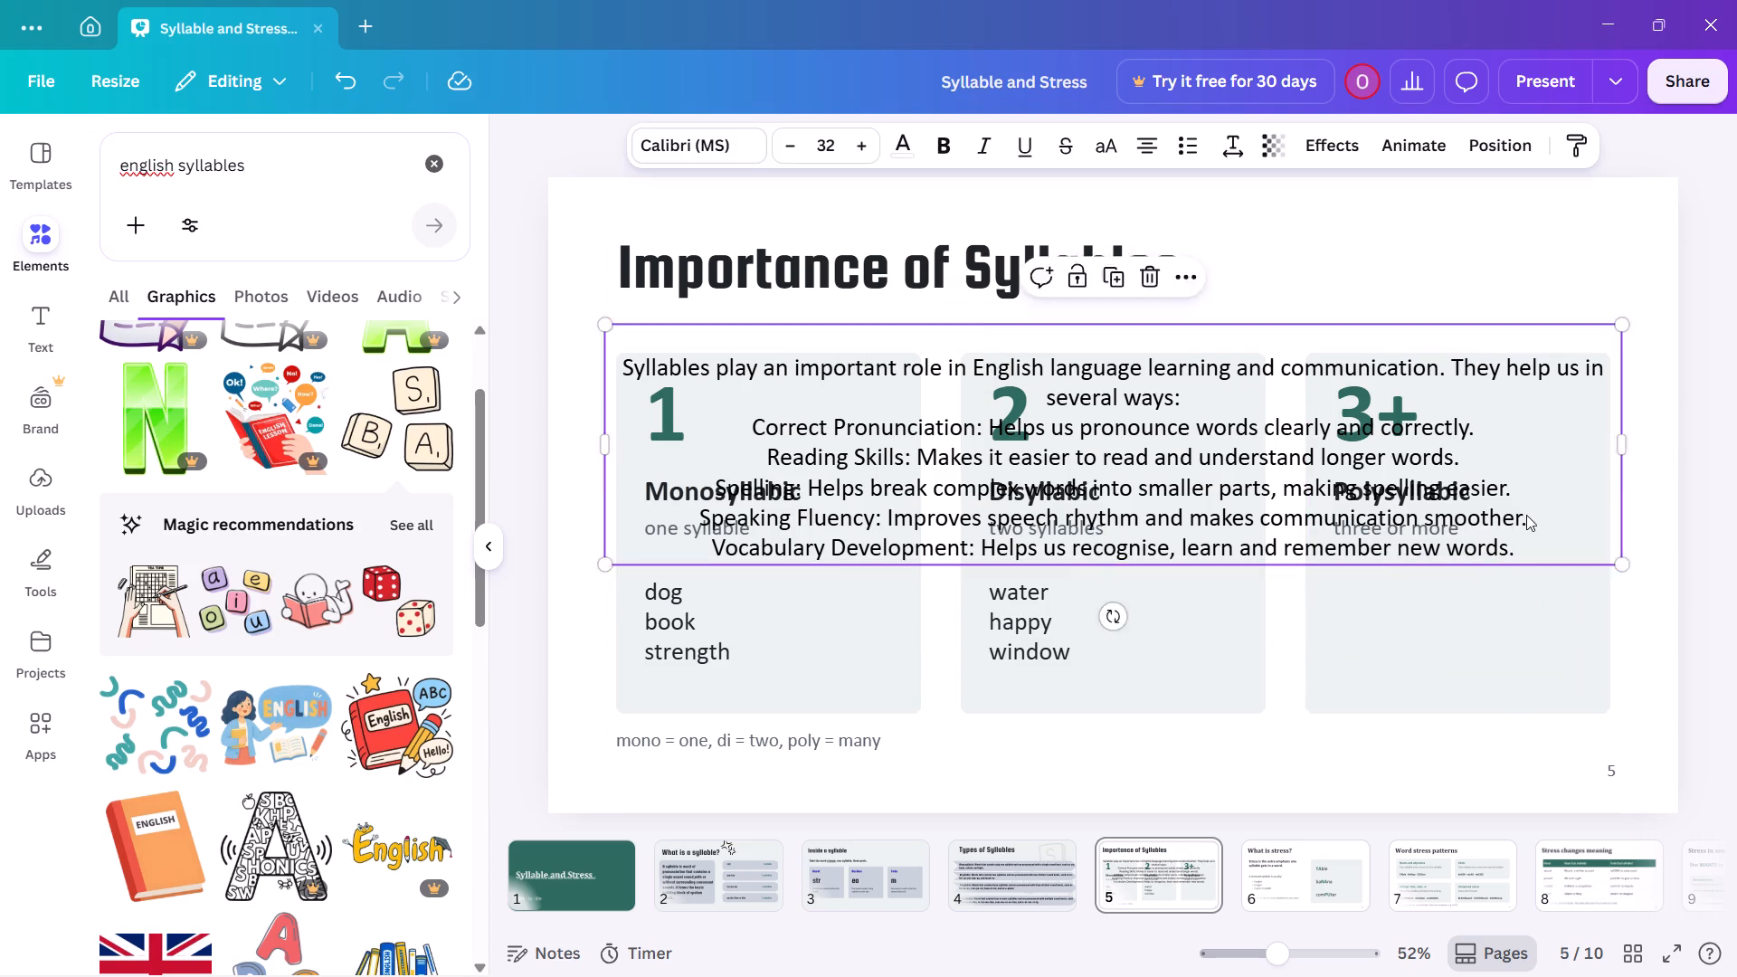
left_click_drag(1526, 515, 1507, 669)
left_click(1404, 432)
left_click(1414, 488)
key("Delete")
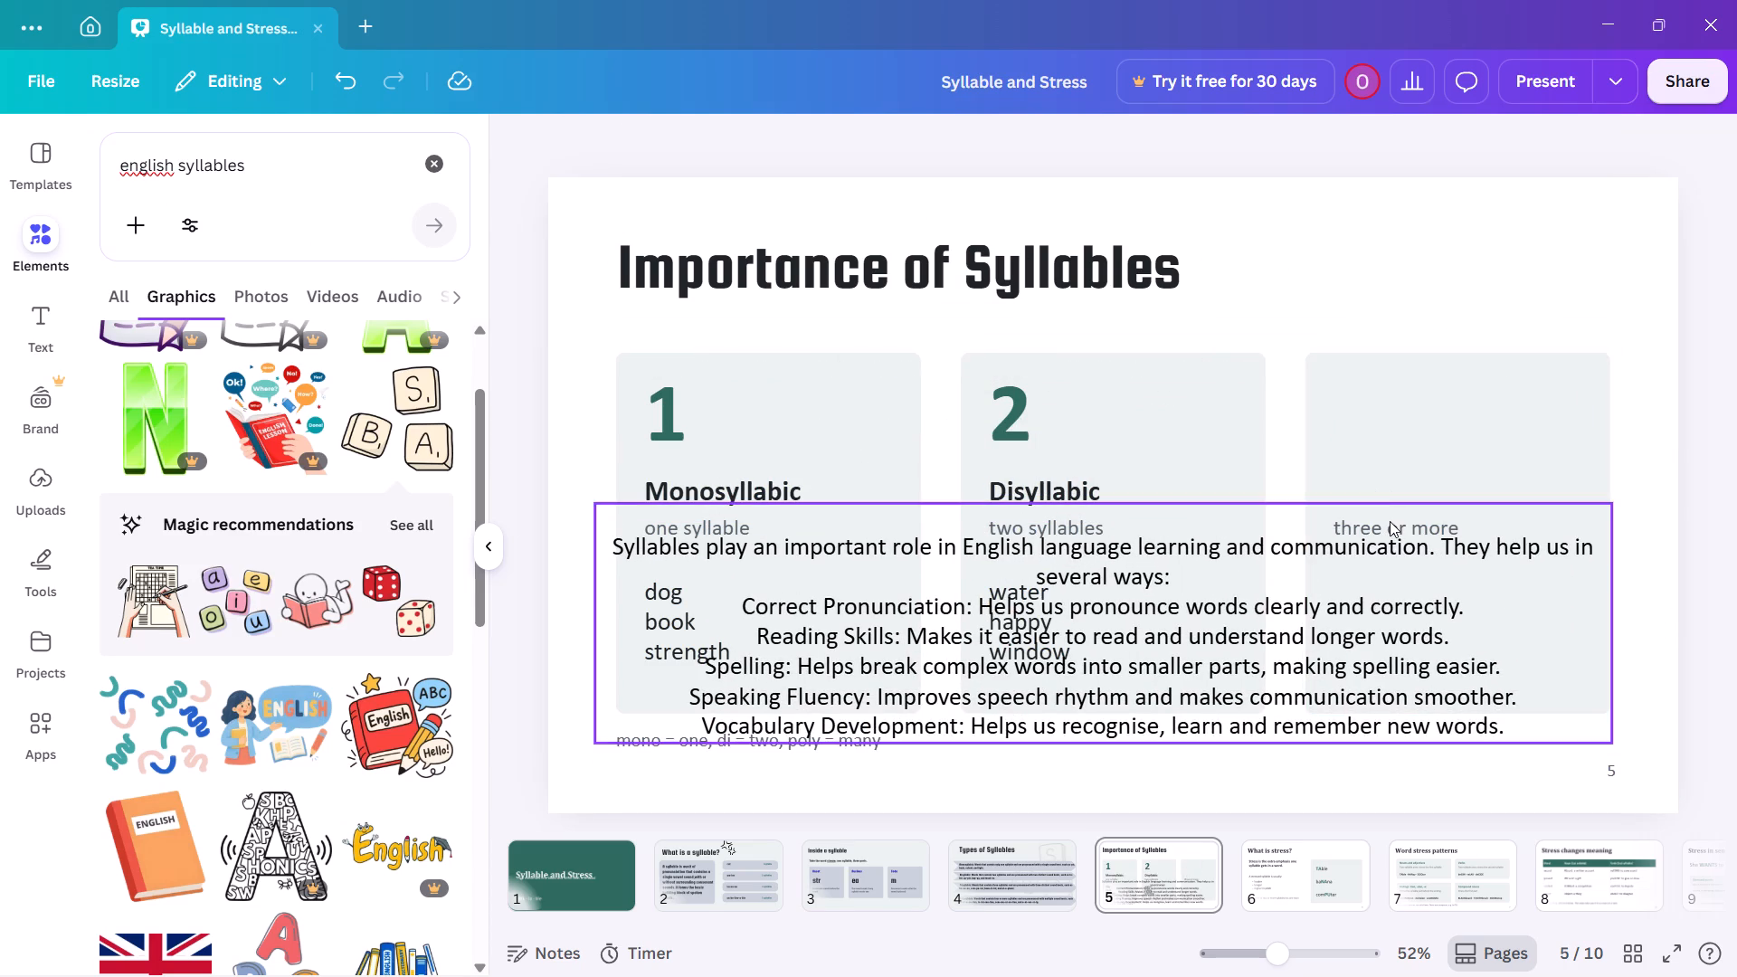
left_click(1390, 521)
left_click(1397, 526)
left_click_drag(1398, 526, 1410, 571)
left_click(1531, 633)
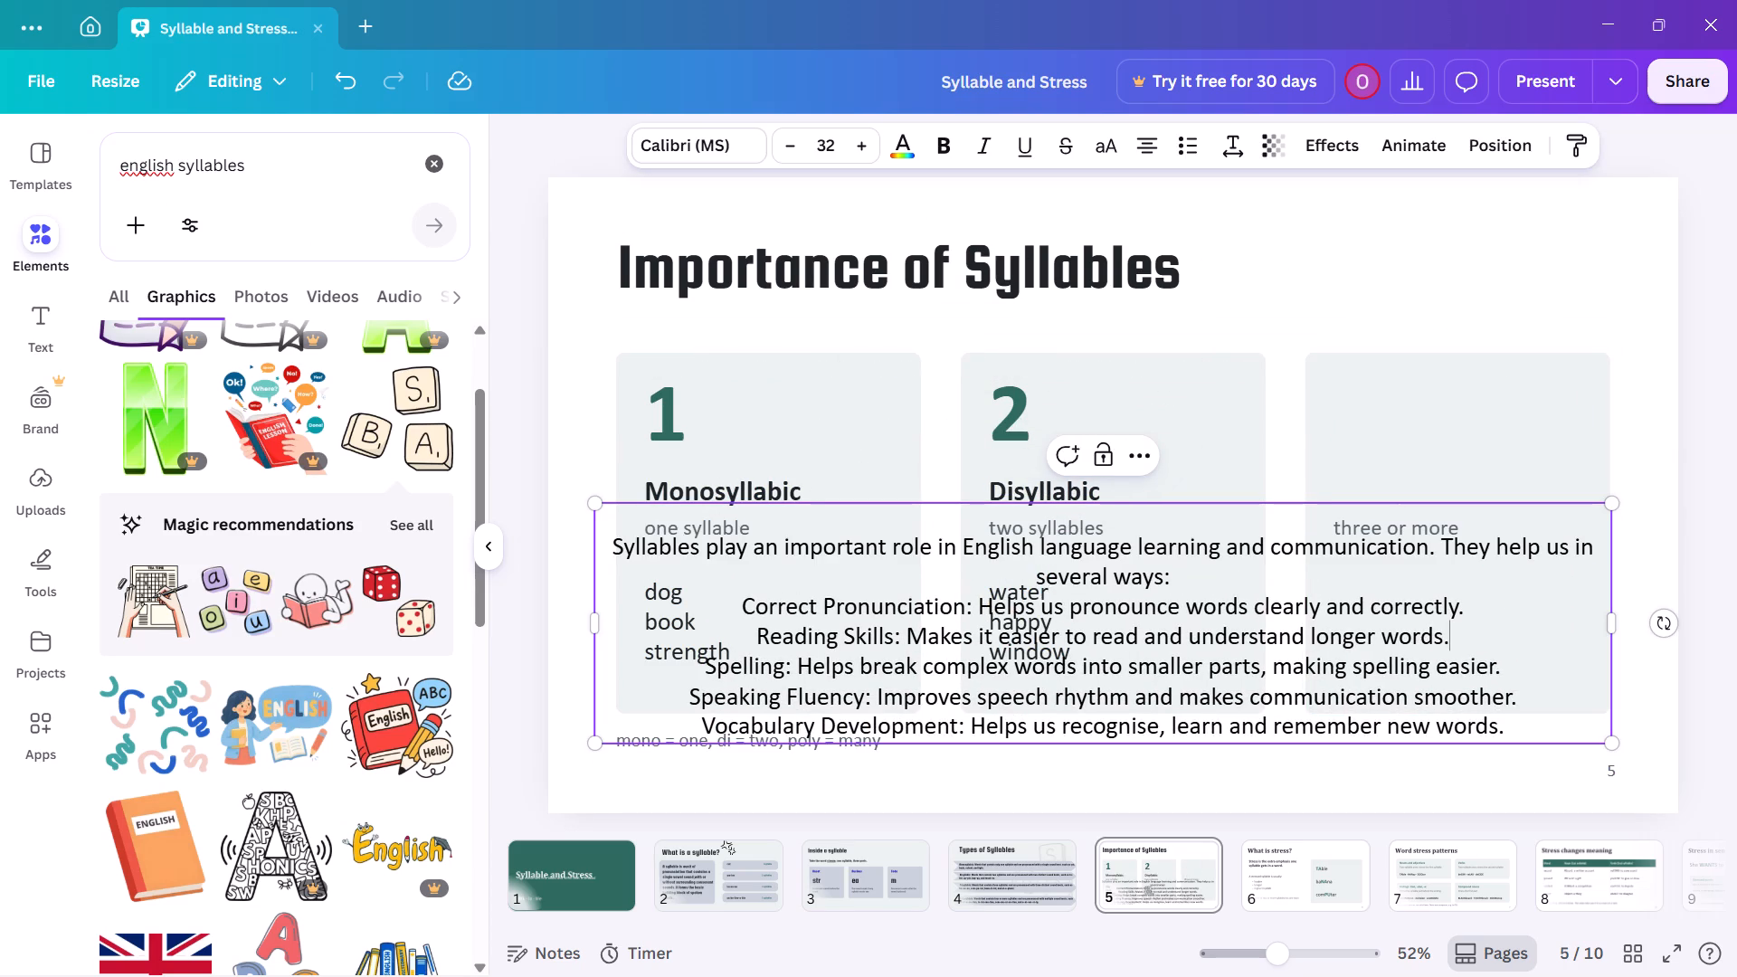
left_click(1559, 779)
left_click_drag(1546, 725, 1538, 807)
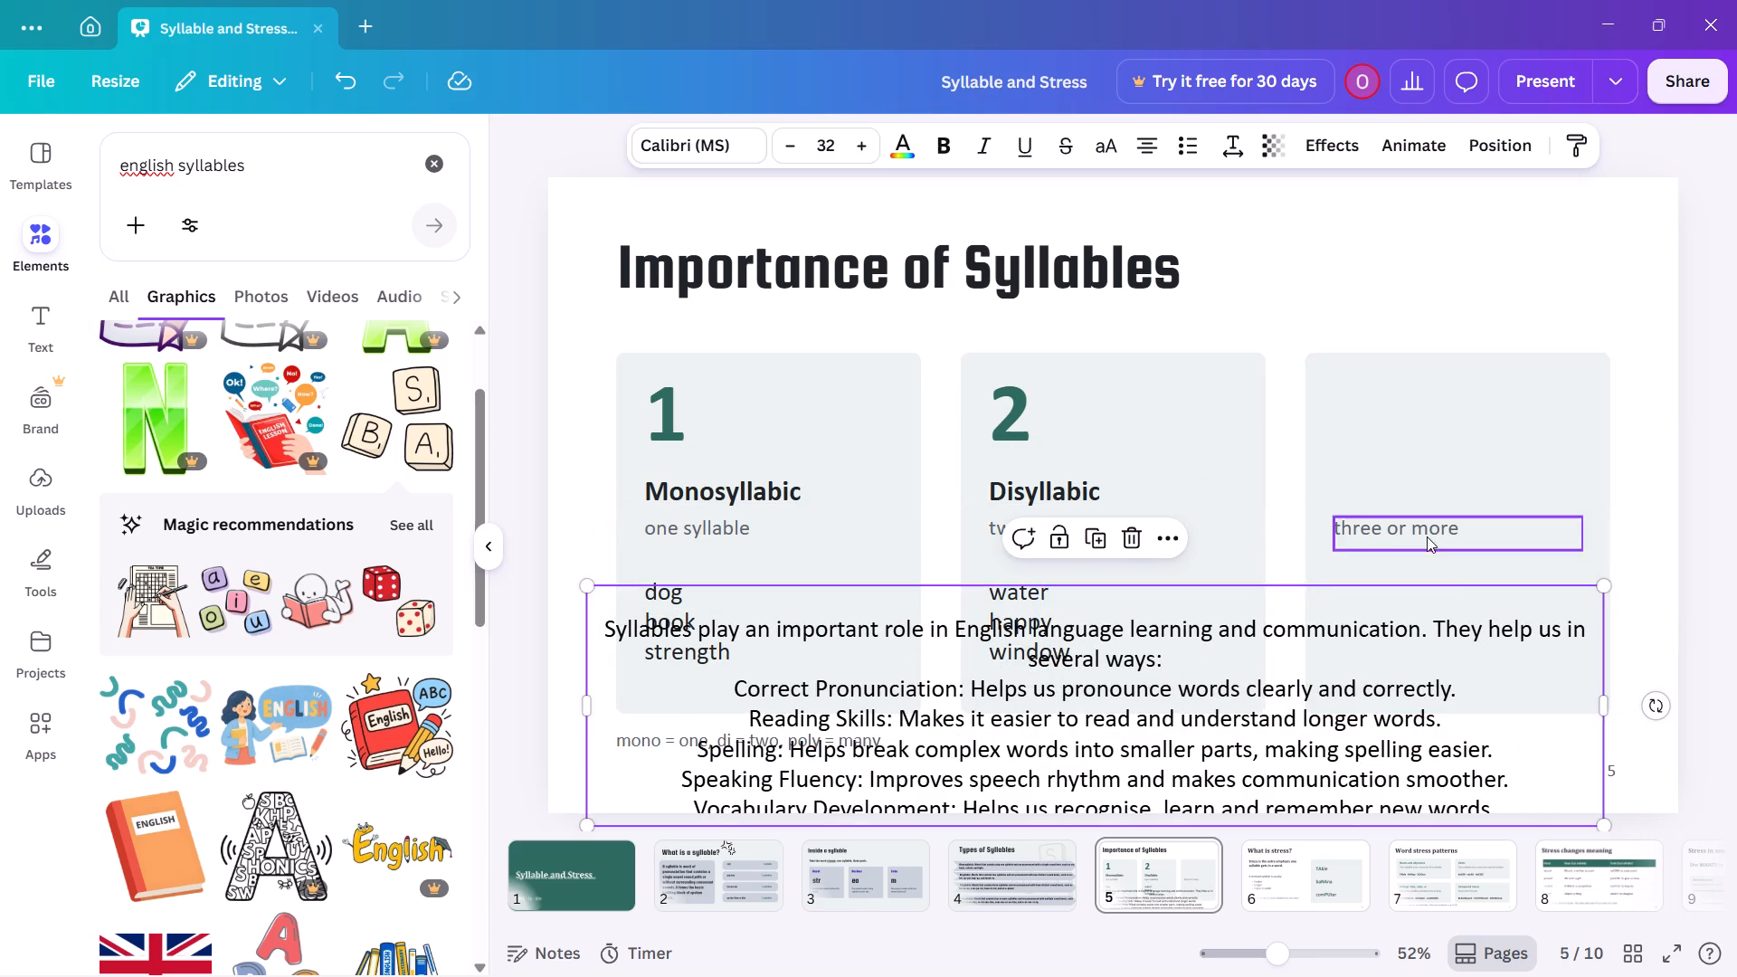
left_click(1422, 532)
key("Delete")
Clear "2", "Disyllabic", "two syllables" and the water, happy, window list from the second card, moving the body text below the cards.
left_click(1030, 427)
key("Delete")
left_click(1049, 486)
key("Delete")
left_click(1040, 528)
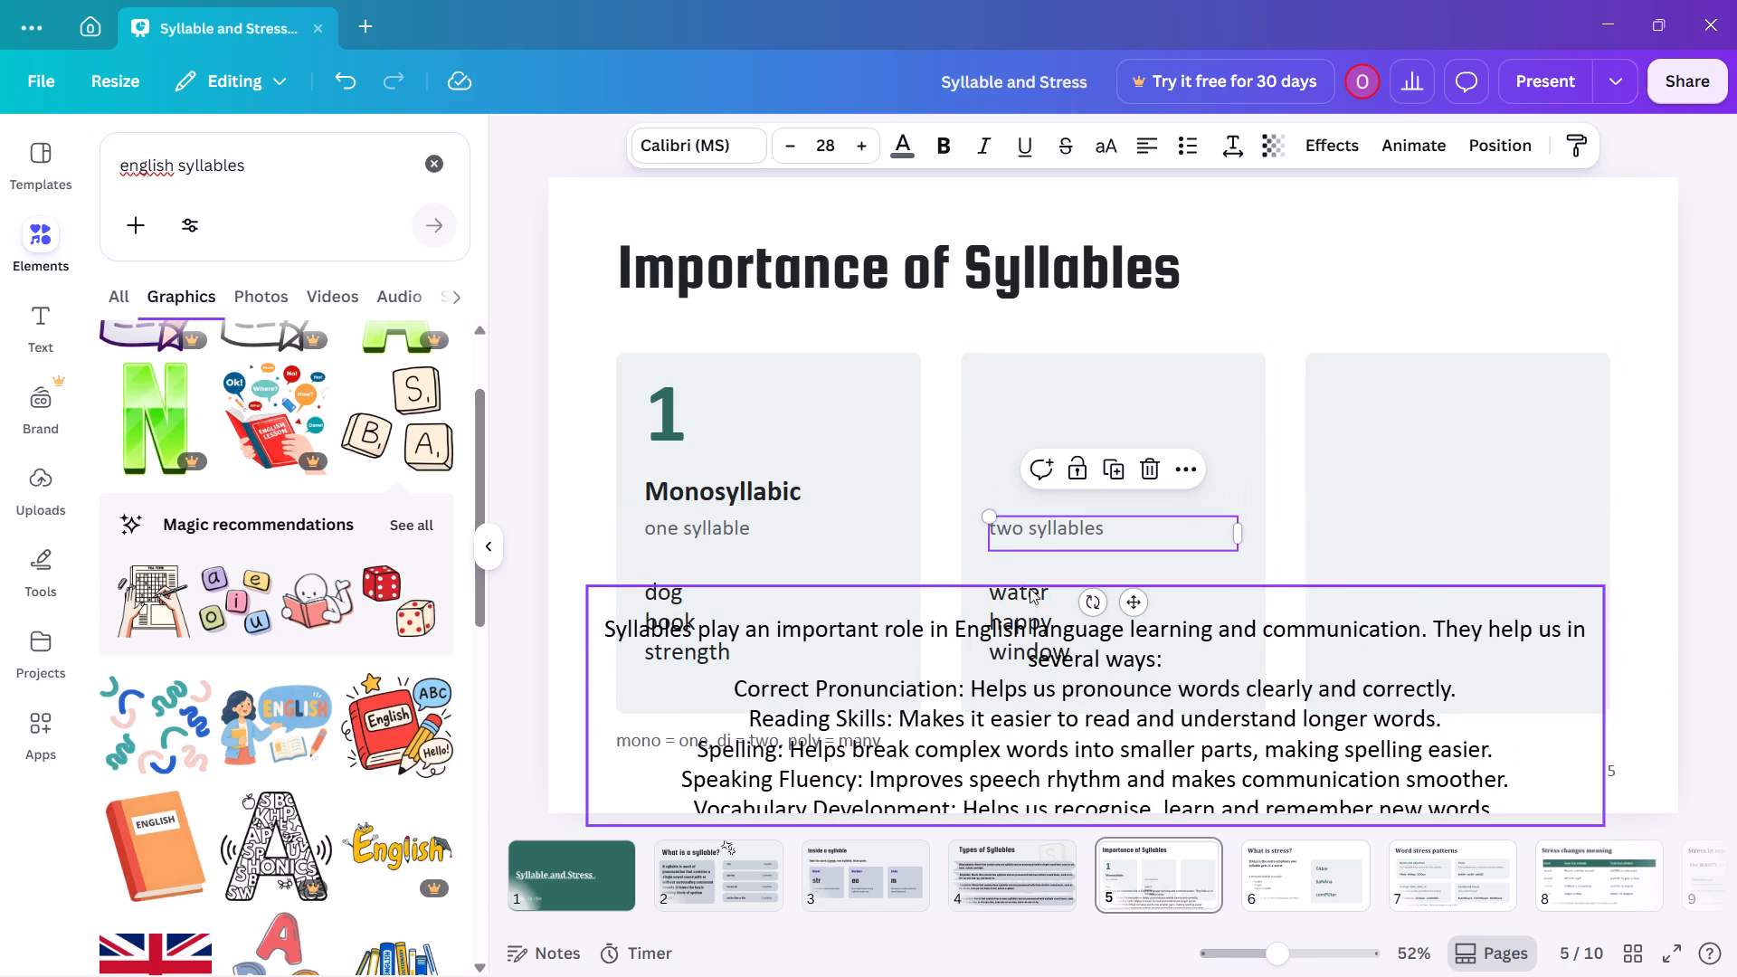
left_click(1024, 574)
left_click(1030, 523)
key("Delete")
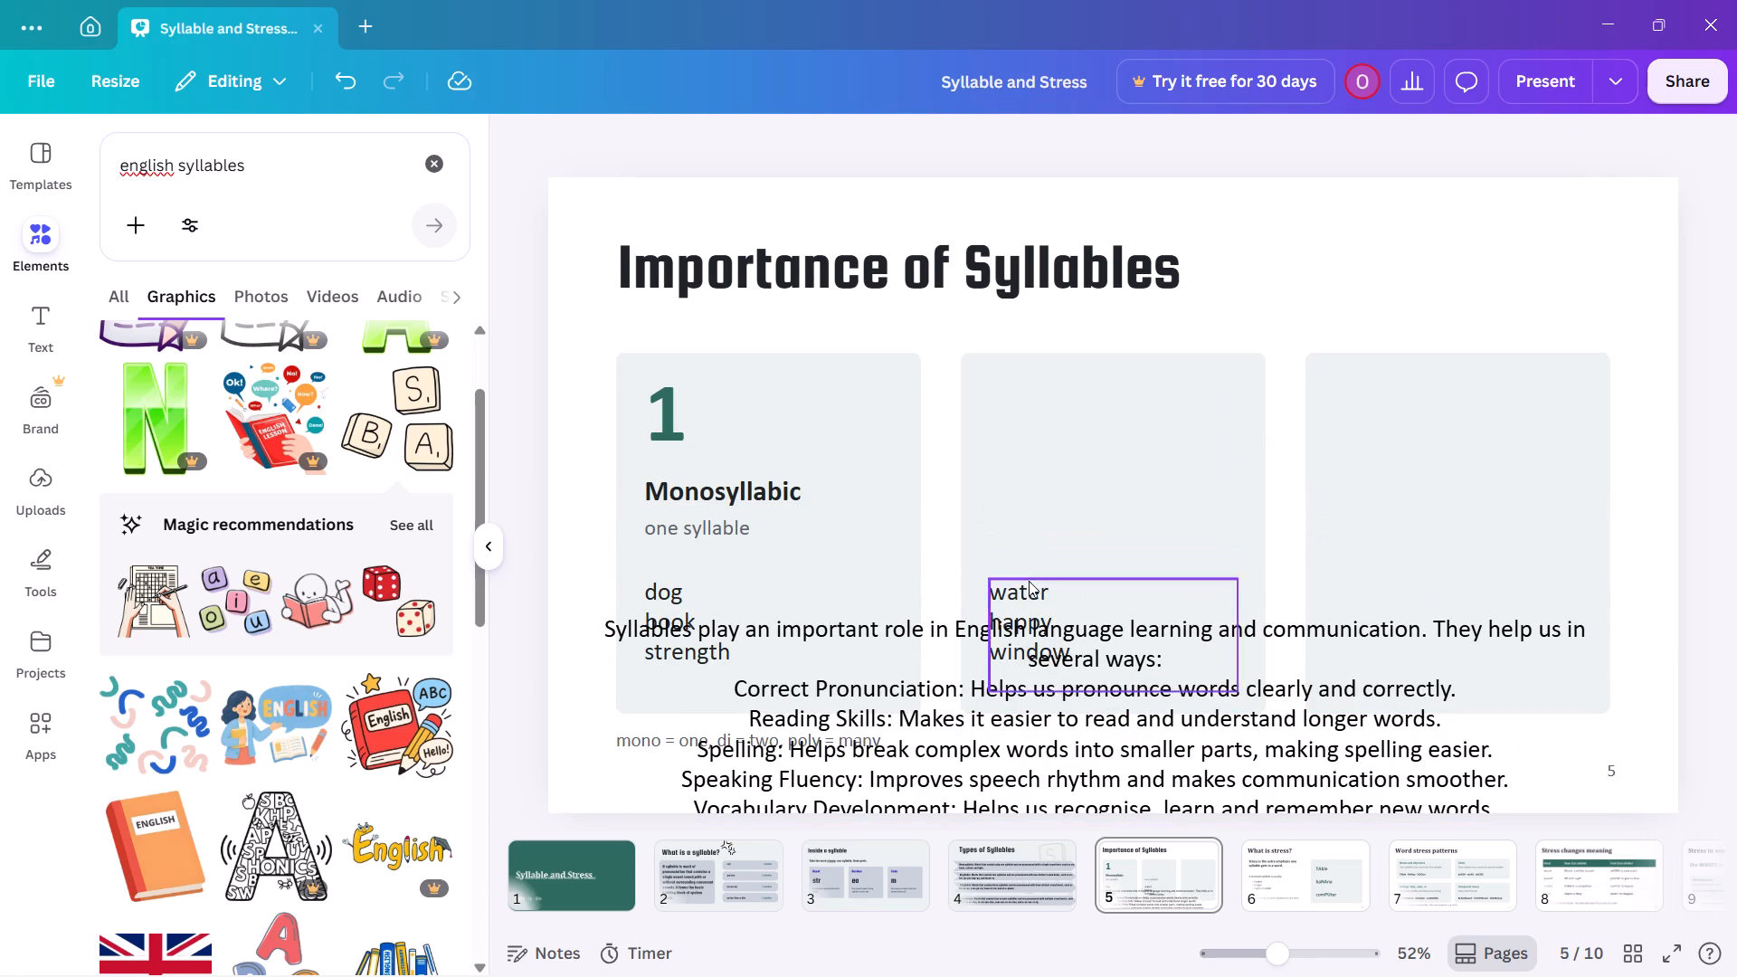
left_click(1029, 583)
left_click_drag(1129, 619, 1123, 762)
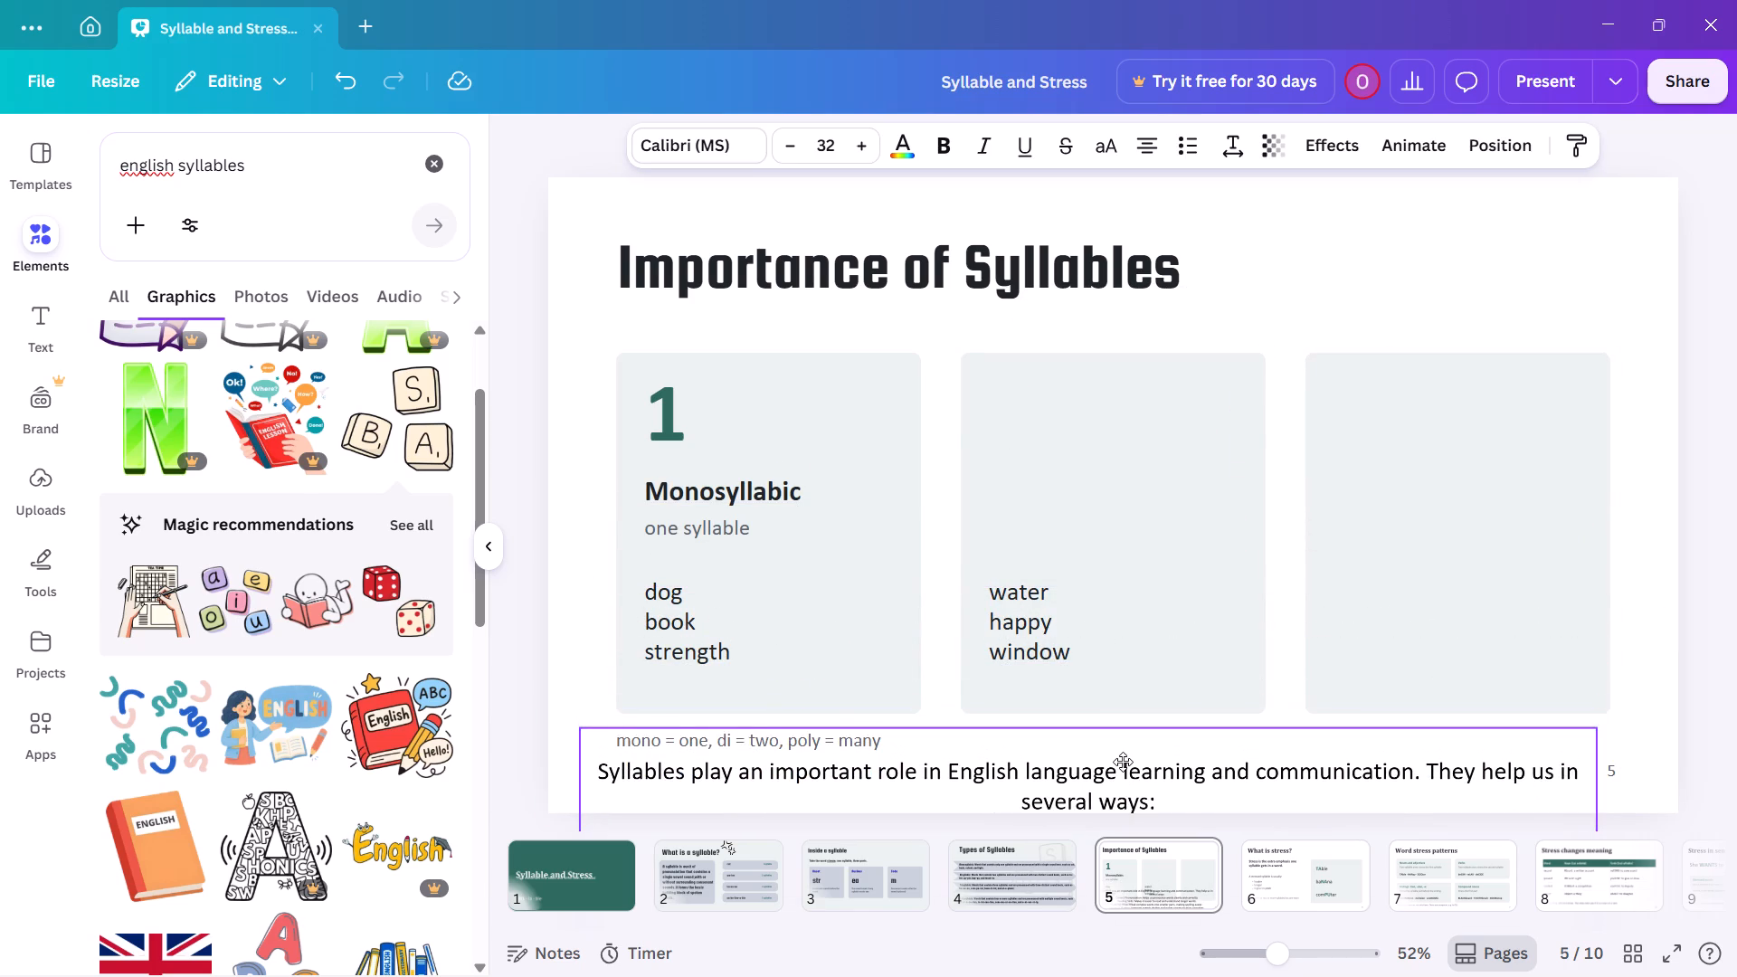
left_click_drag(1123, 762, 1122, 763)
left_click(1032, 615)
Delete the dog, book, strength list, "Monosyllabic", "one syllable" and "1" from the first card.
left_click(714, 612)
key("Delete")
left_click(719, 499)
key("Delete")
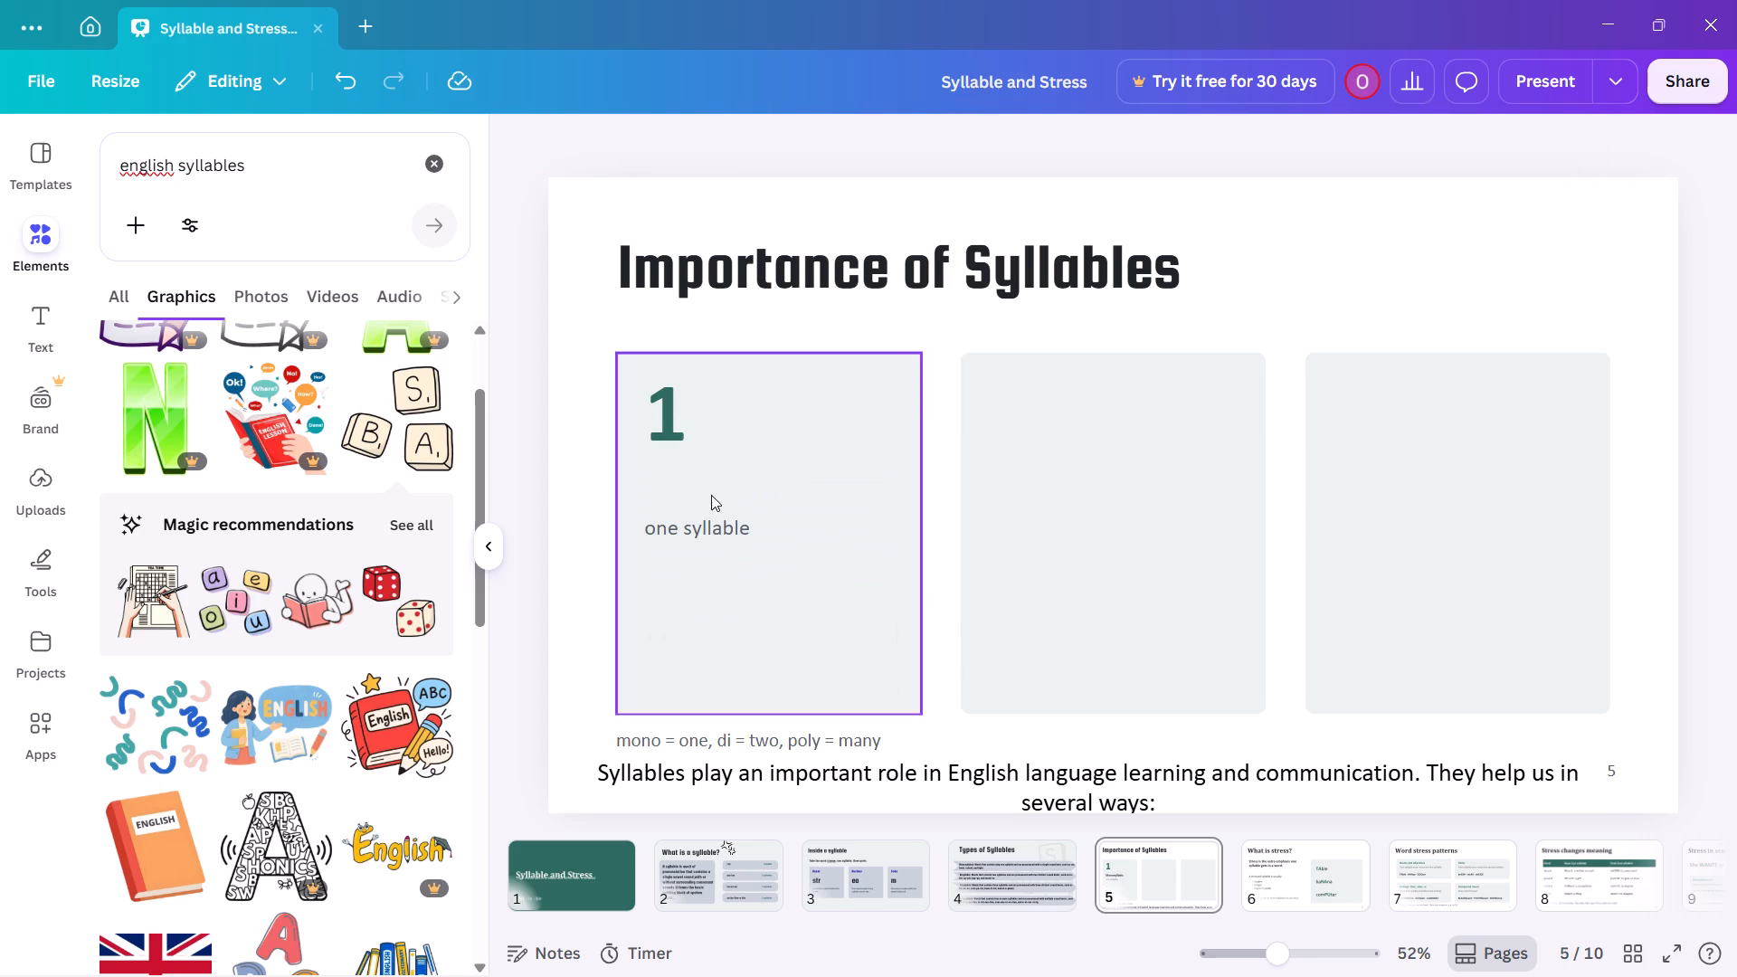
left_click(710, 538)
key("Delete")
left_click(675, 428)
key("Delete")
Delete the footnote "mono = one, di = two, poly = many" and the page number from page 5.
left_click(683, 731)
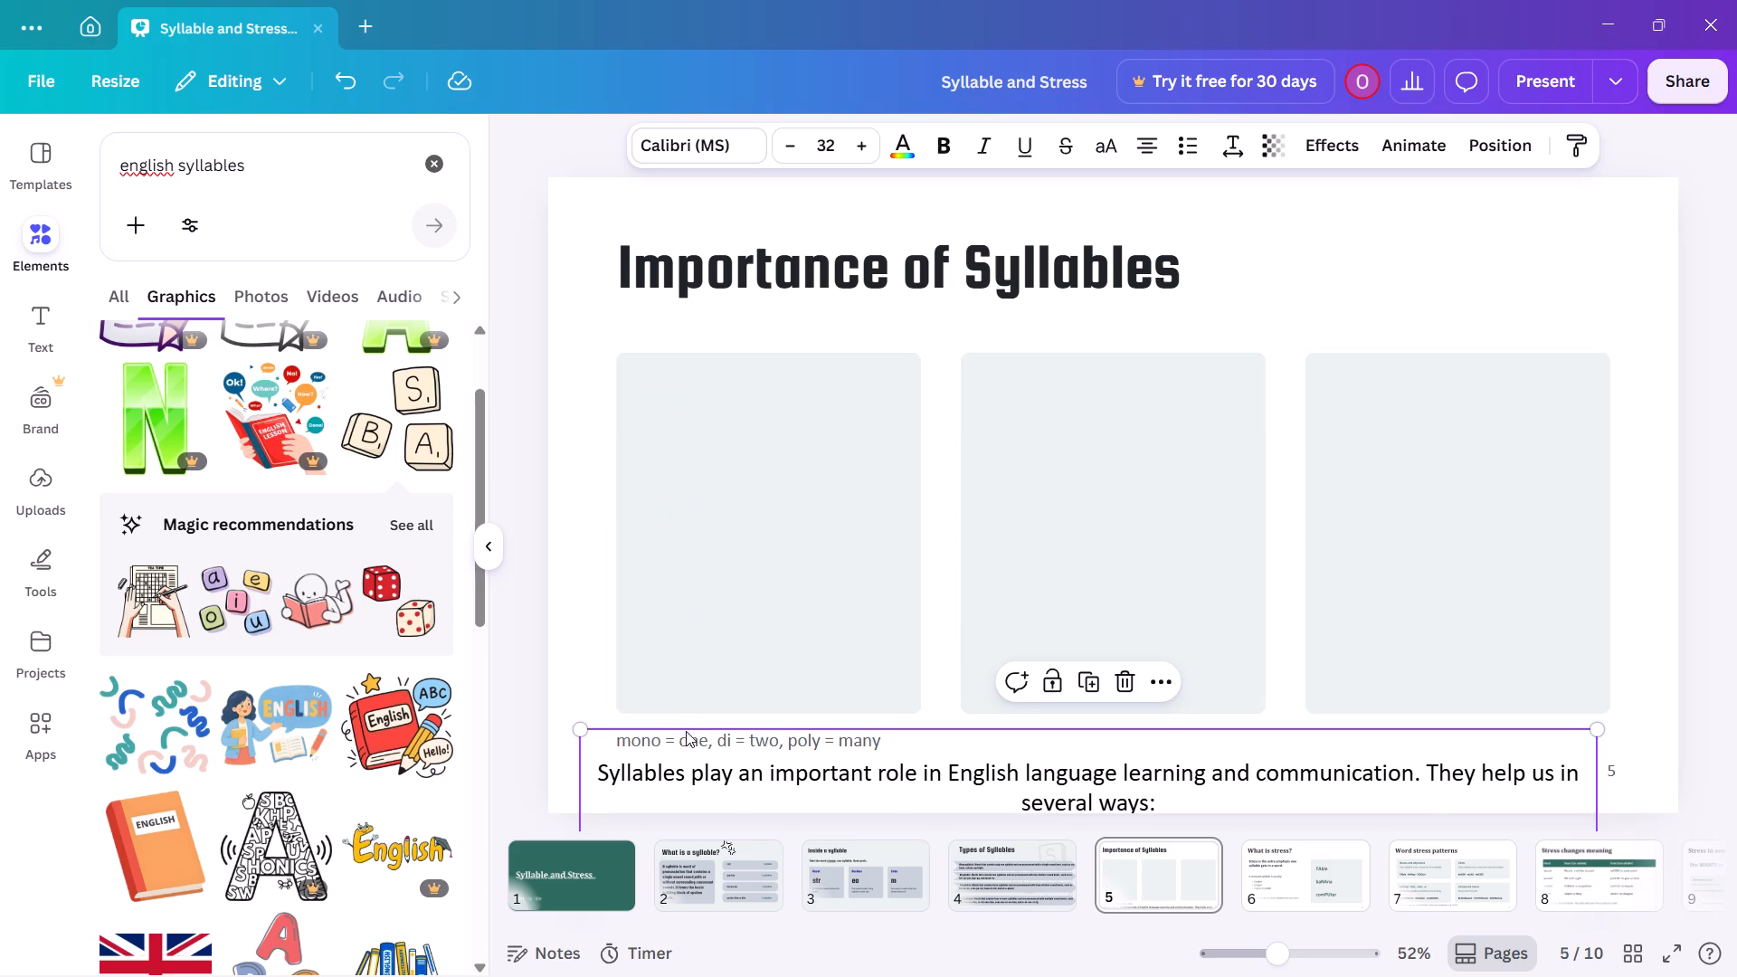
left_click(695, 737)
left_click(702, 741)
left_click_drag(514, 654, 530, 657)
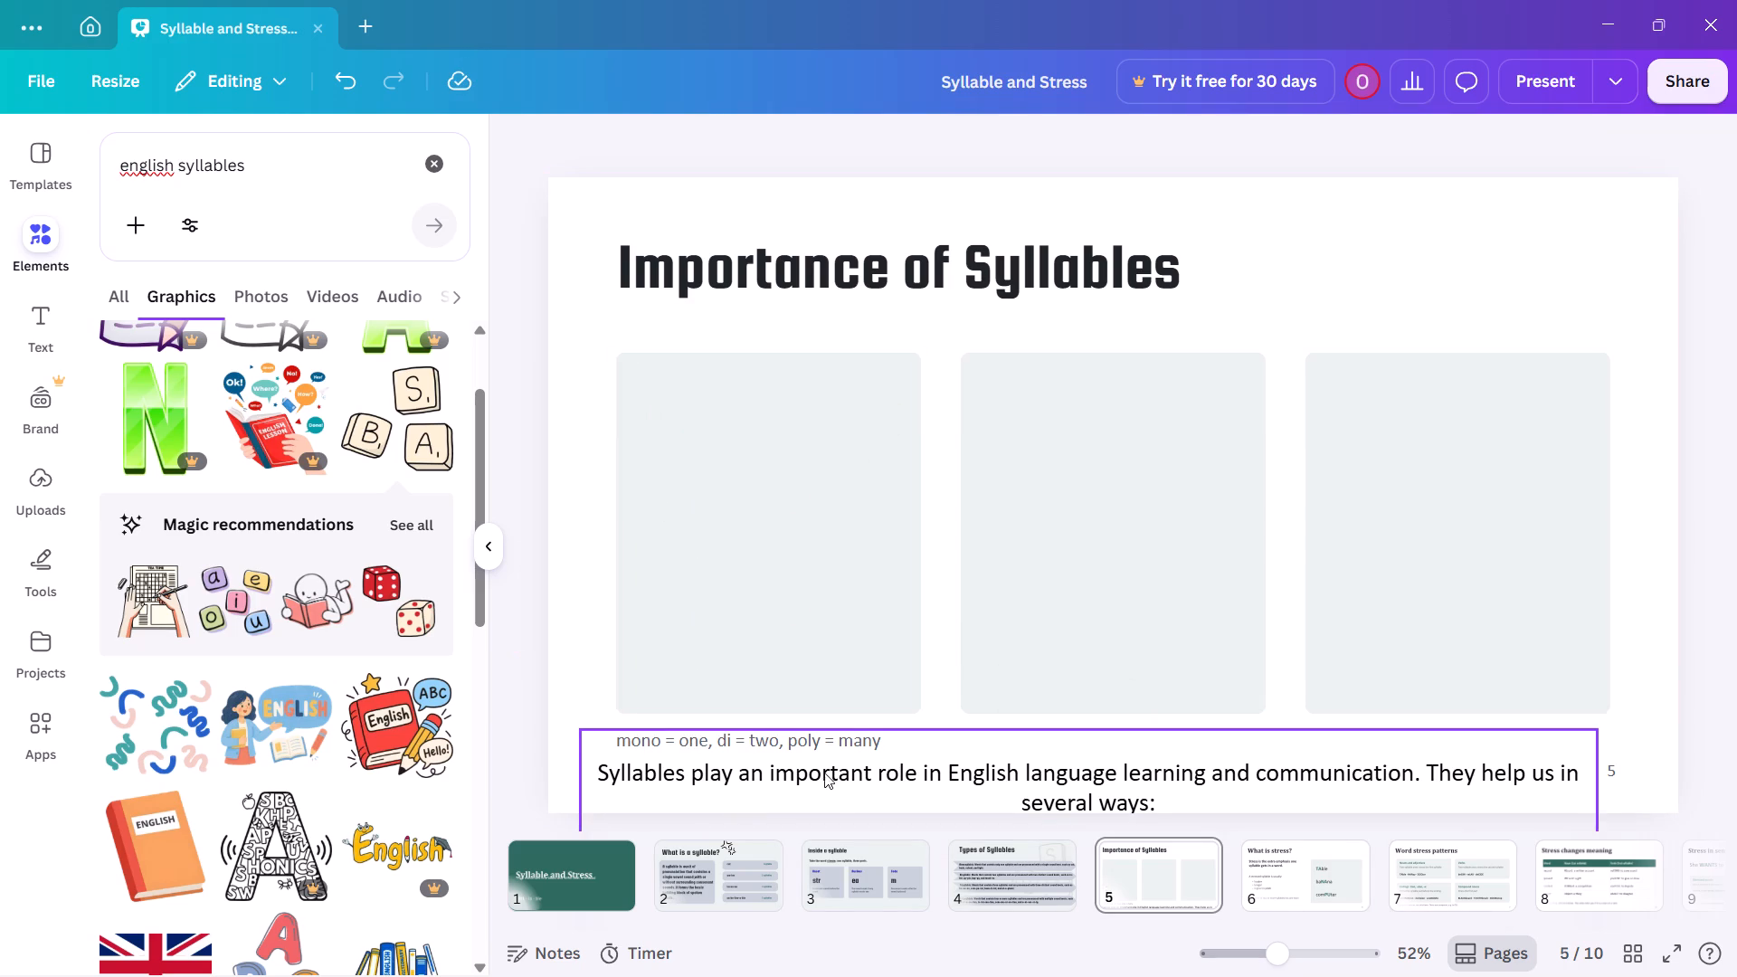
left_click_drag(832, 772, 821, 798)
left_click(757, 733)
key("Delete")
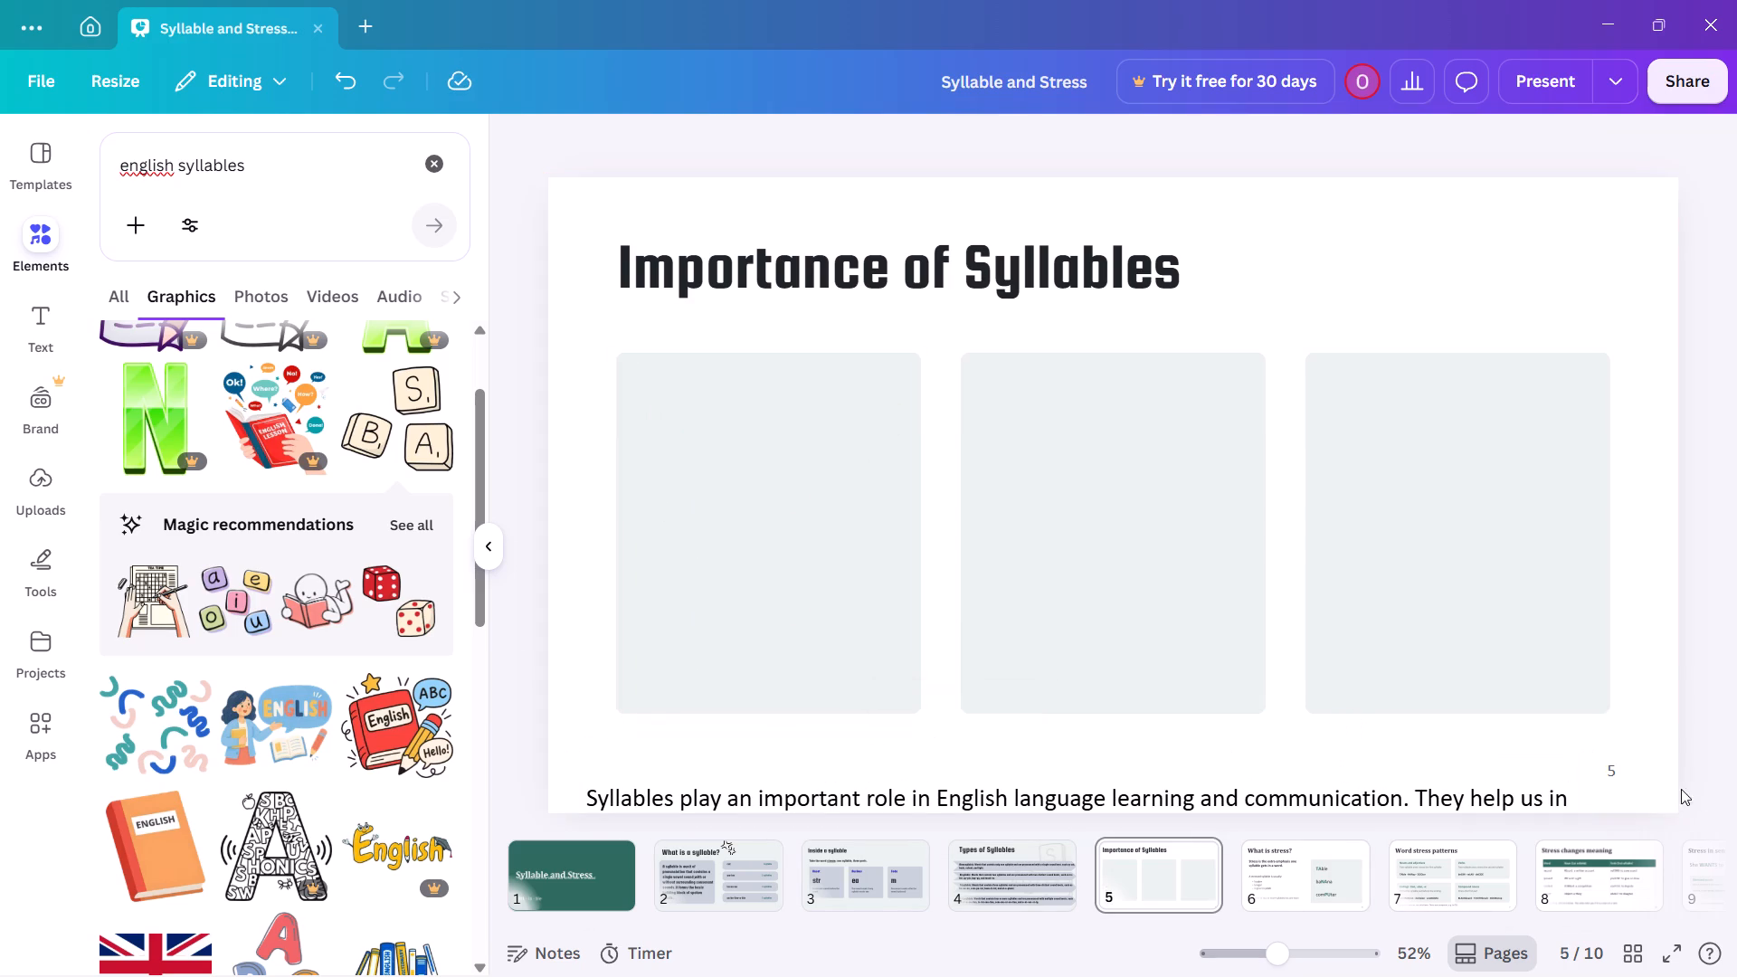
left_click(1614, 766)
key("Delete")
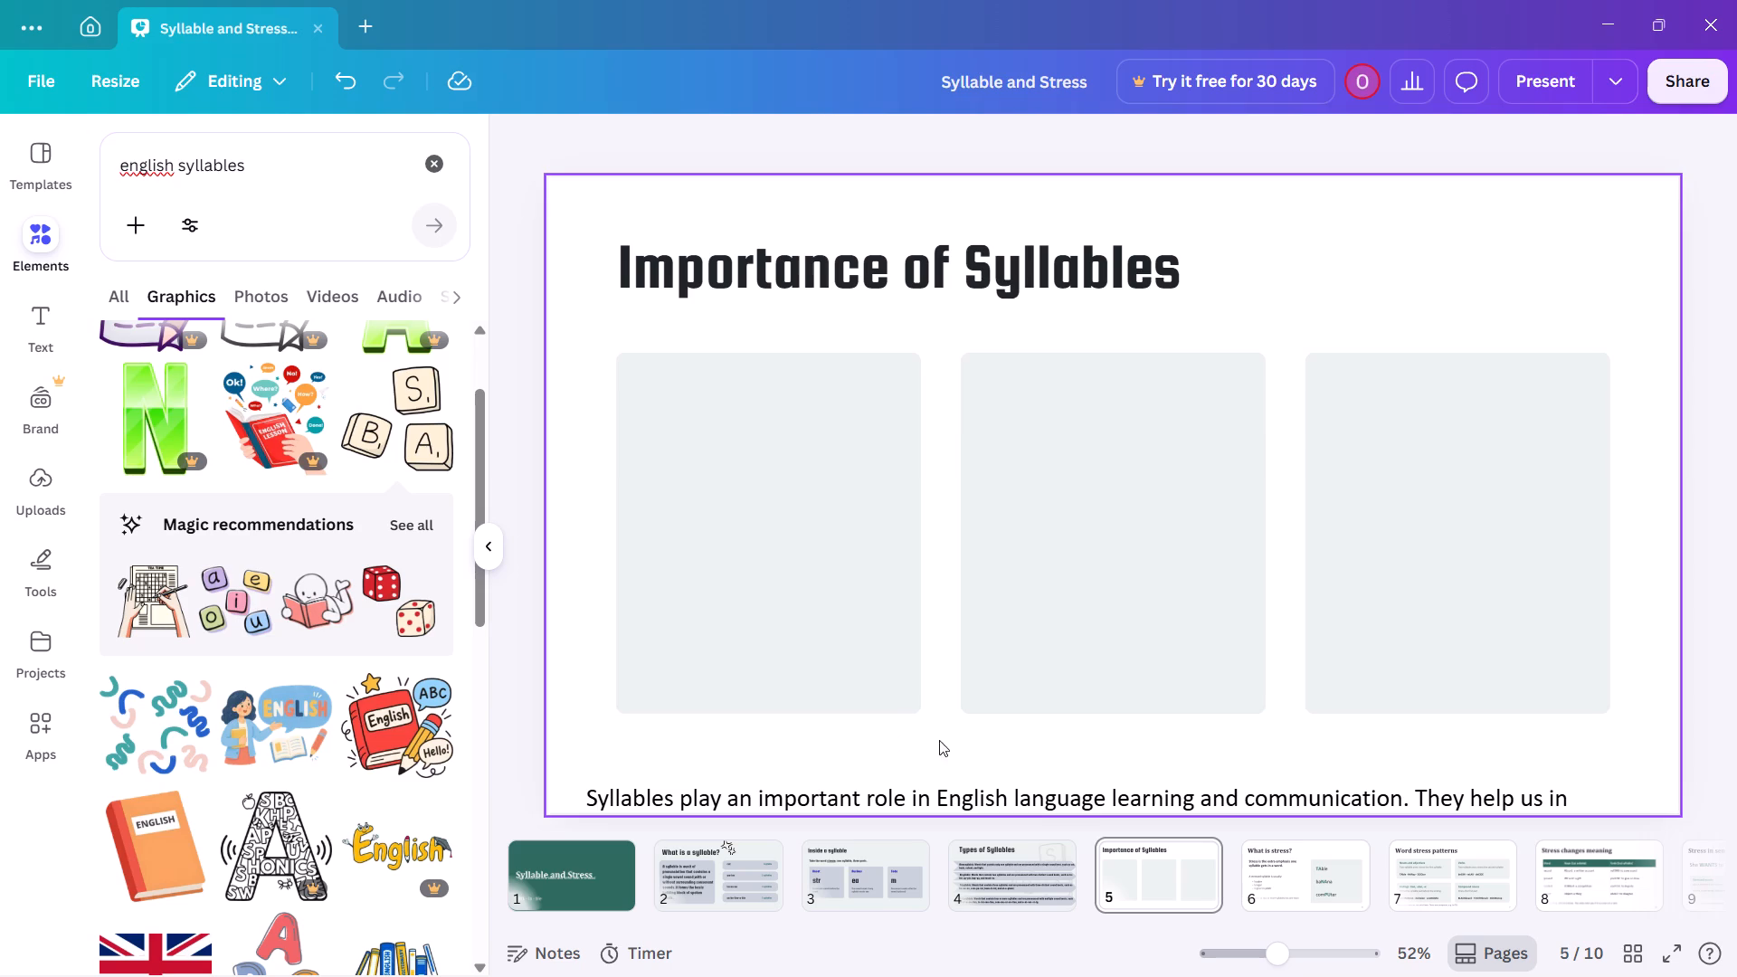
Move the pasted body text up over the three empty cards and narrow its box slightly.
left_click_drag(958, 793, 982, 394)
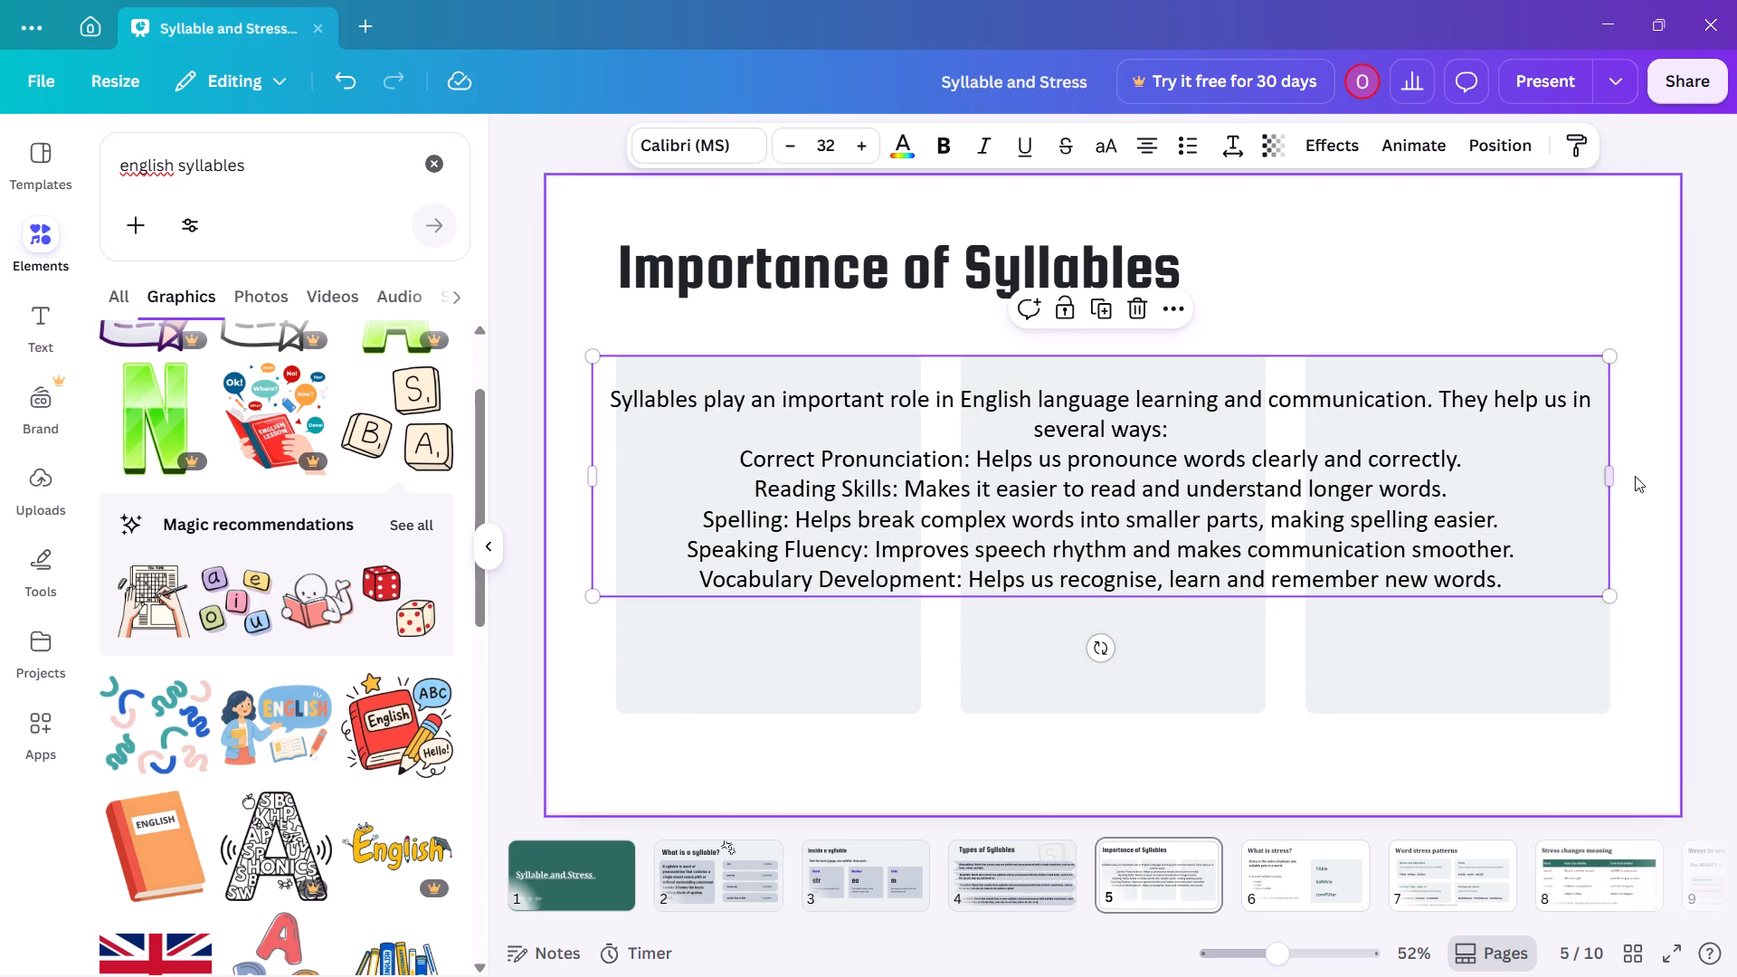
left_click_drag(1618, 477, 1599, 472)
Cut the introductory sentence "Syllables play an important role… several ways:" from the body text.
left_click(1145, 427)
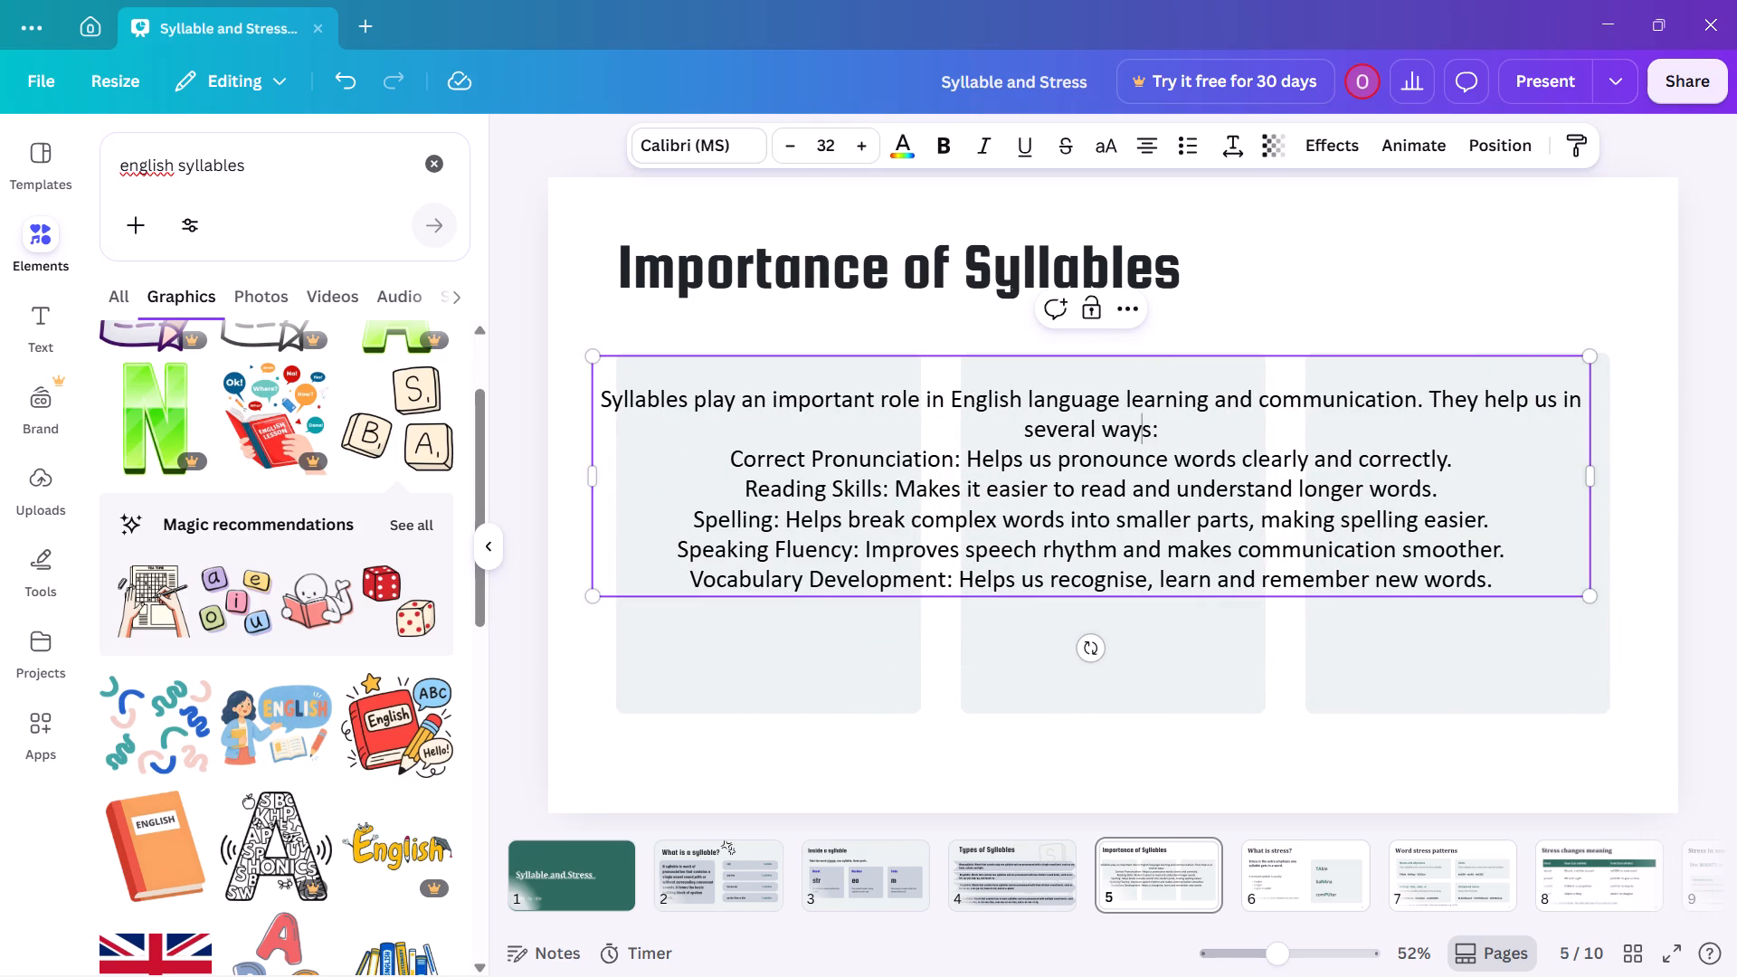
left_click_drag(1163, 431, 625, 378)
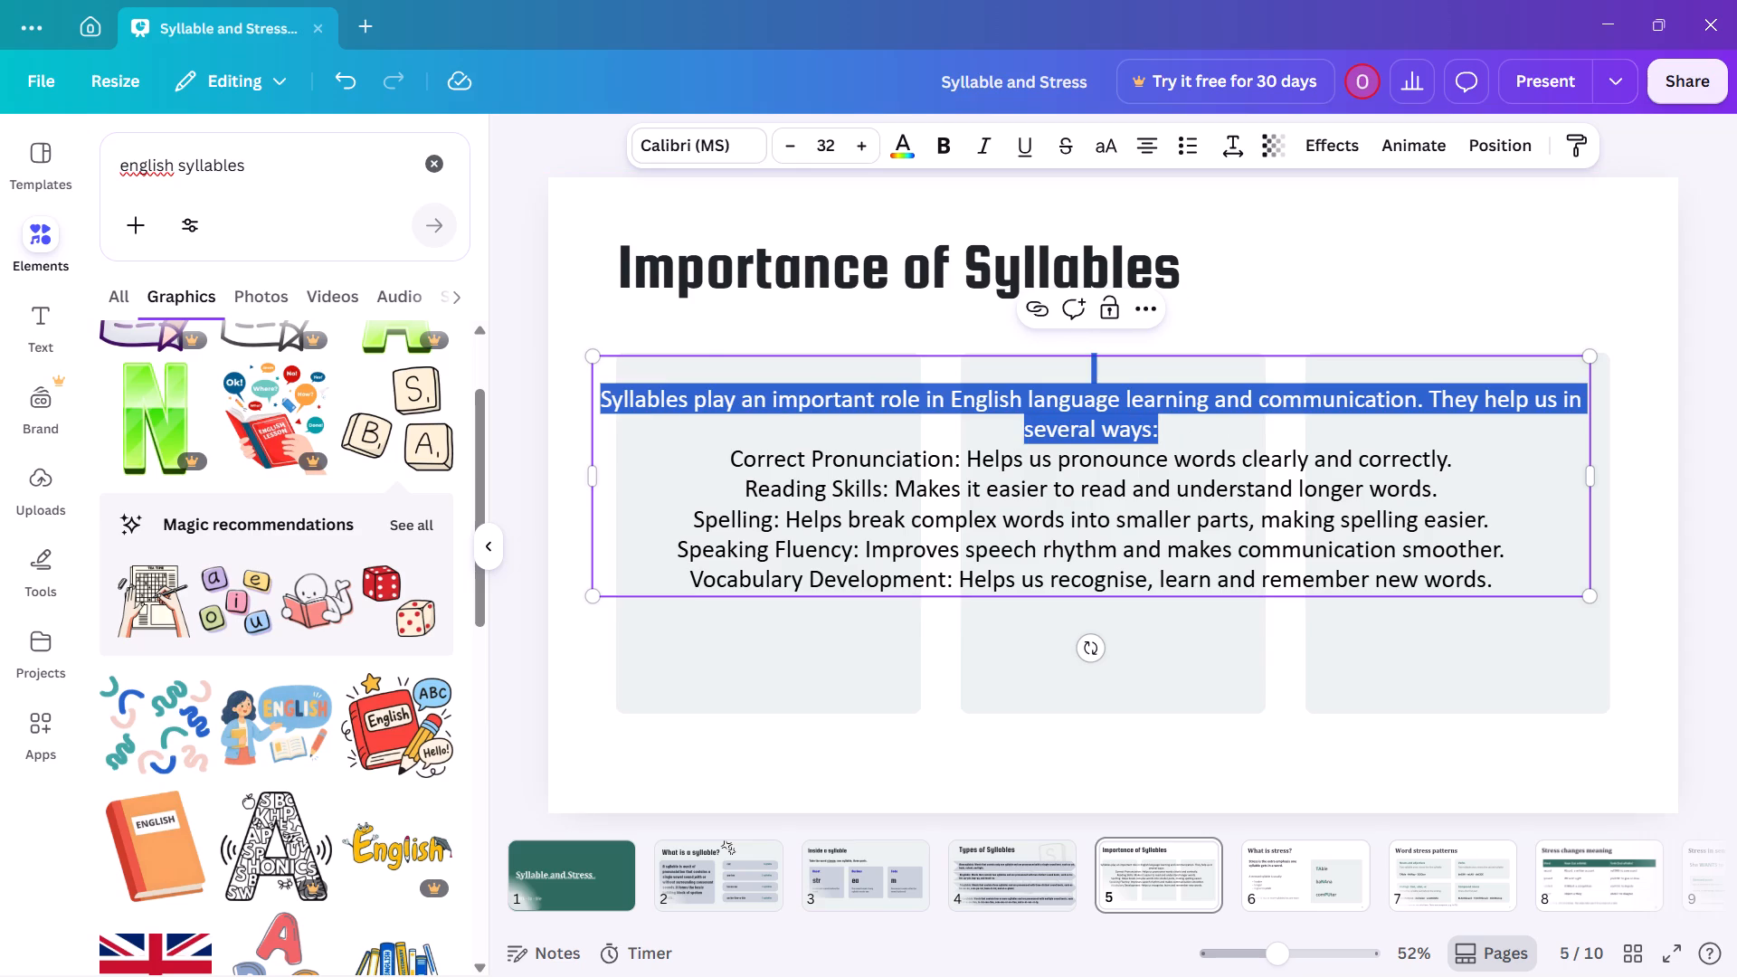
key("ctrl+x")
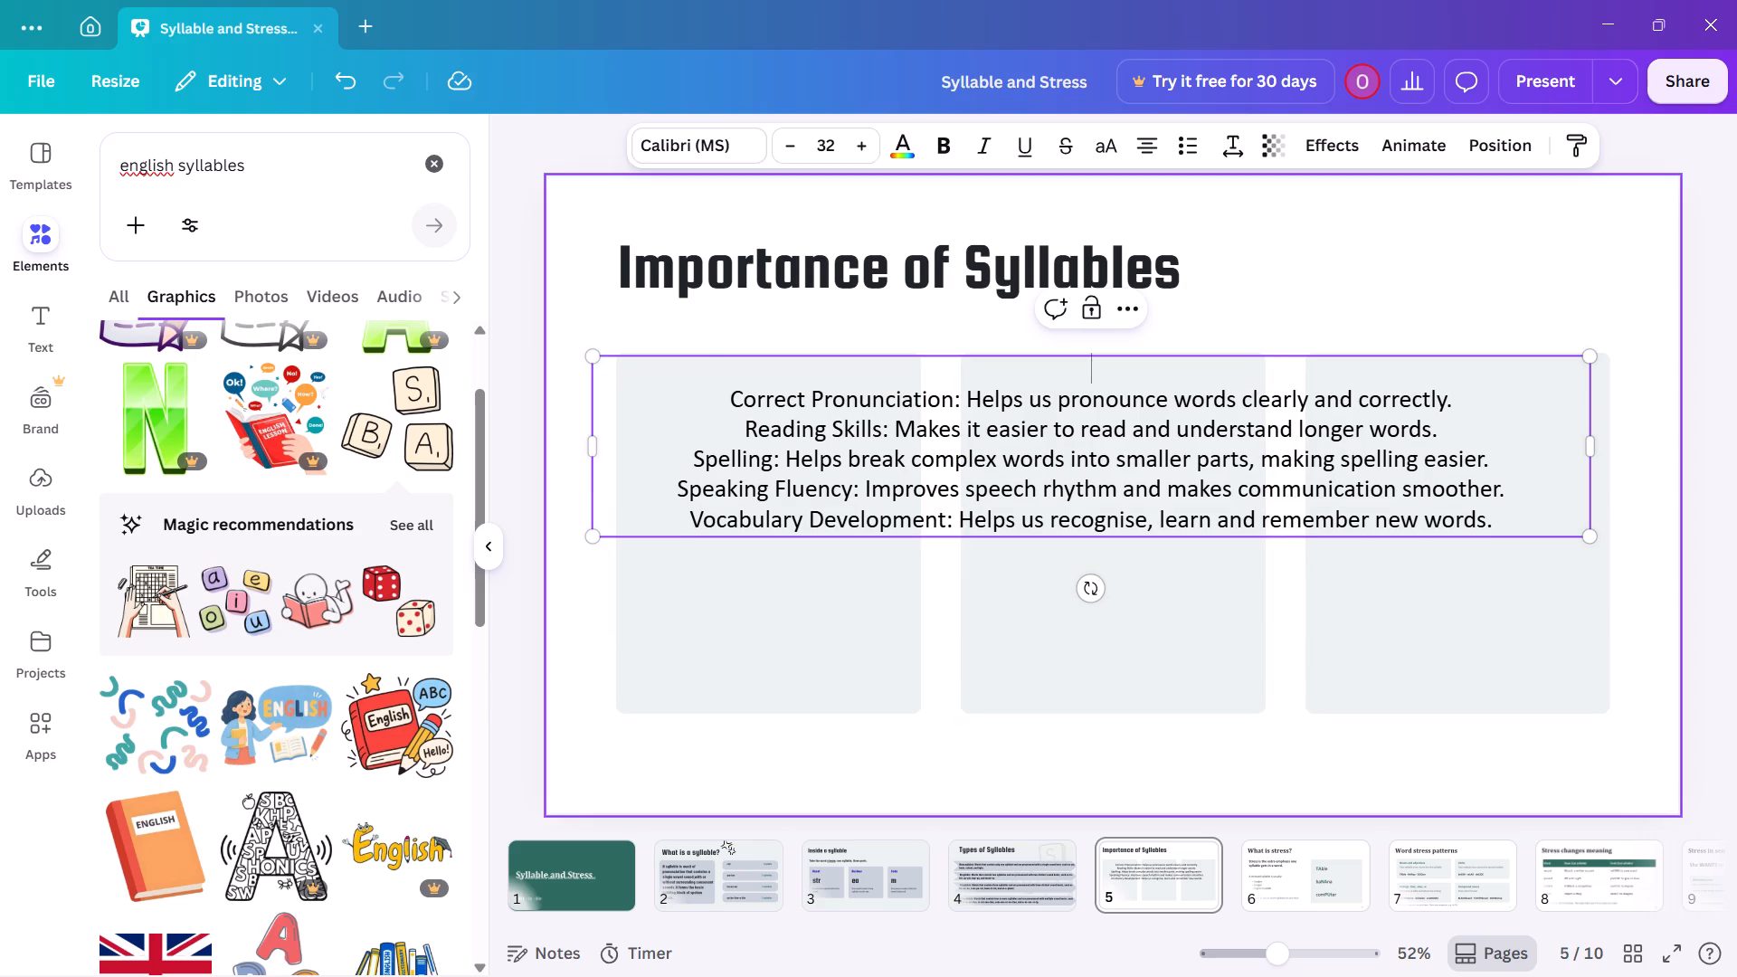
Shift the third grey card slightly down and outward, away from the second card.
left_click(1609, 673)
left_click_drag(1458, 447, 1479, 494)
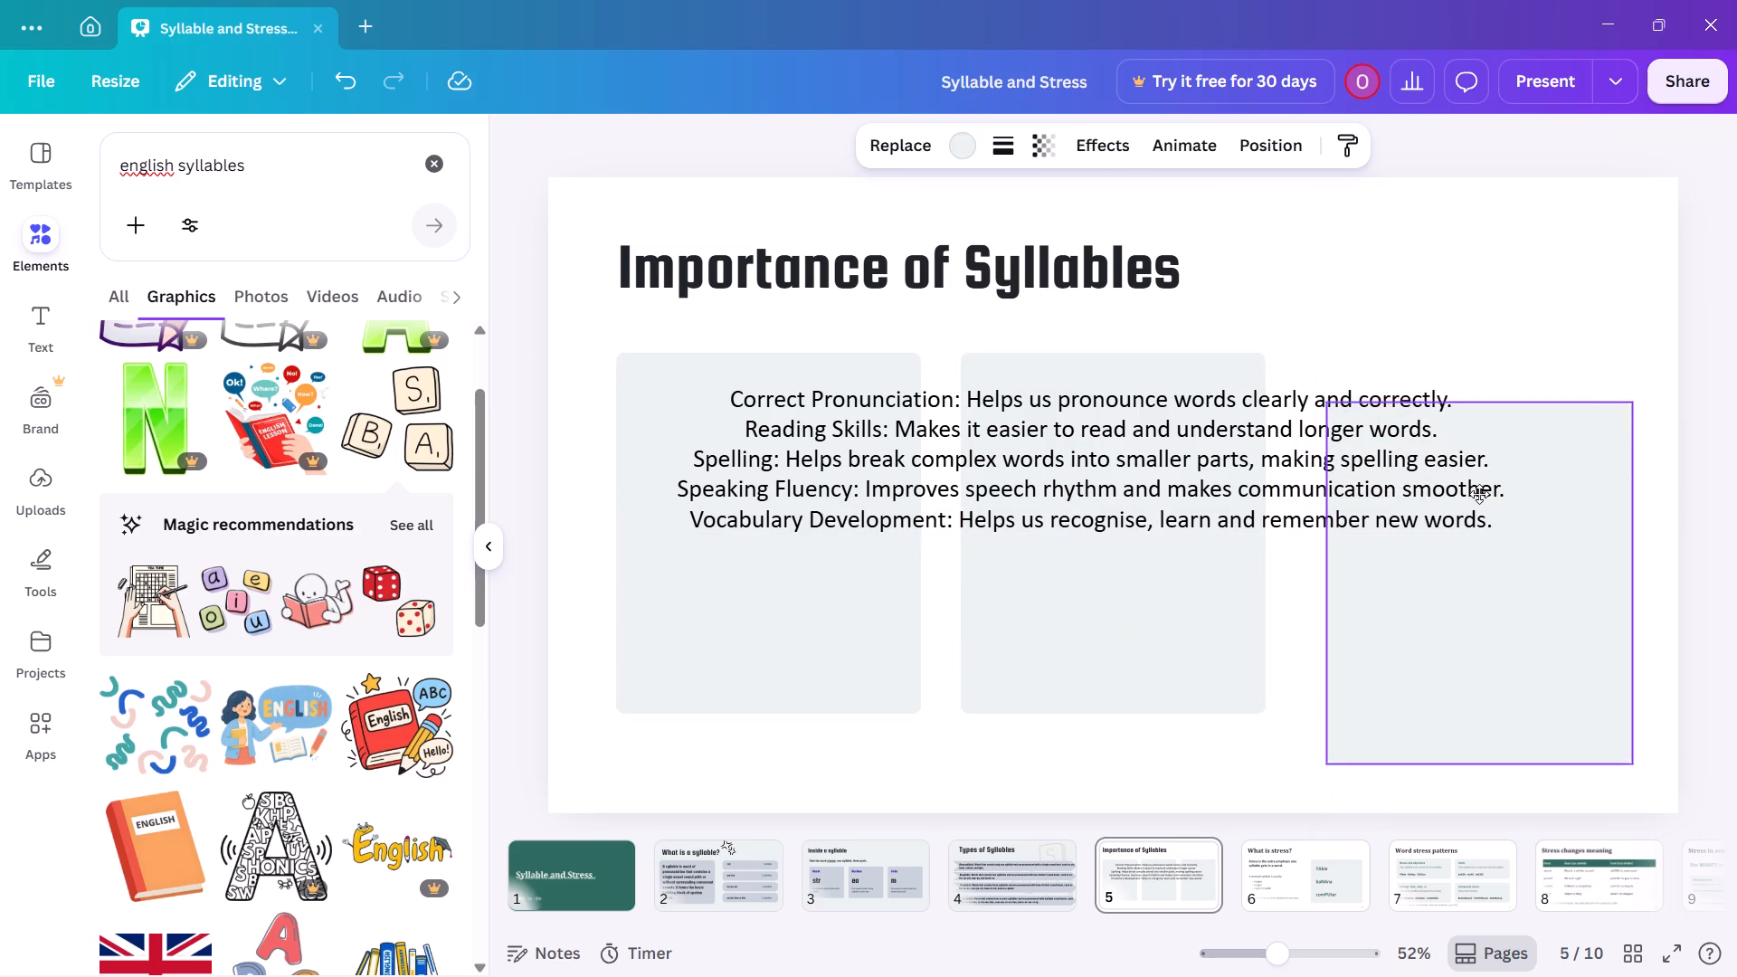
left_click_drag(1479, 494, 1483, 468)
Paste the introductory sentence onto page 5 as its own text box and place it between the title and the cards.
left_click(1327, 322)
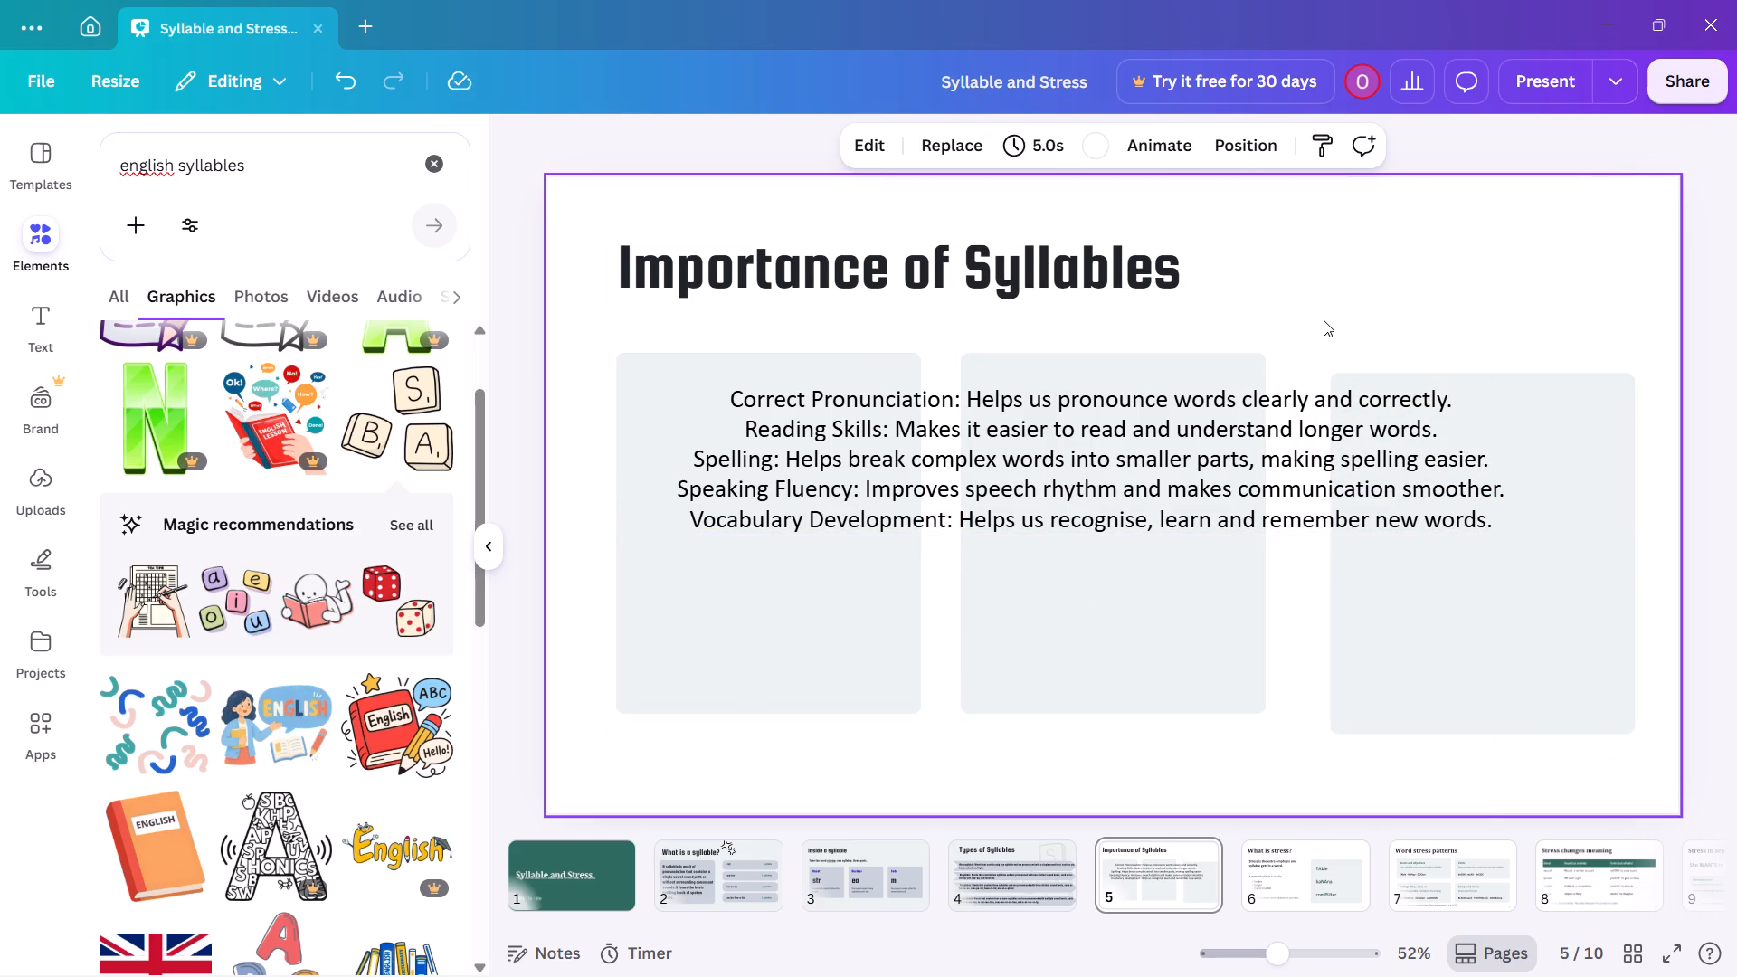
key("ctrl+v")
left_click_drag(1138, 564, 1132, 403)
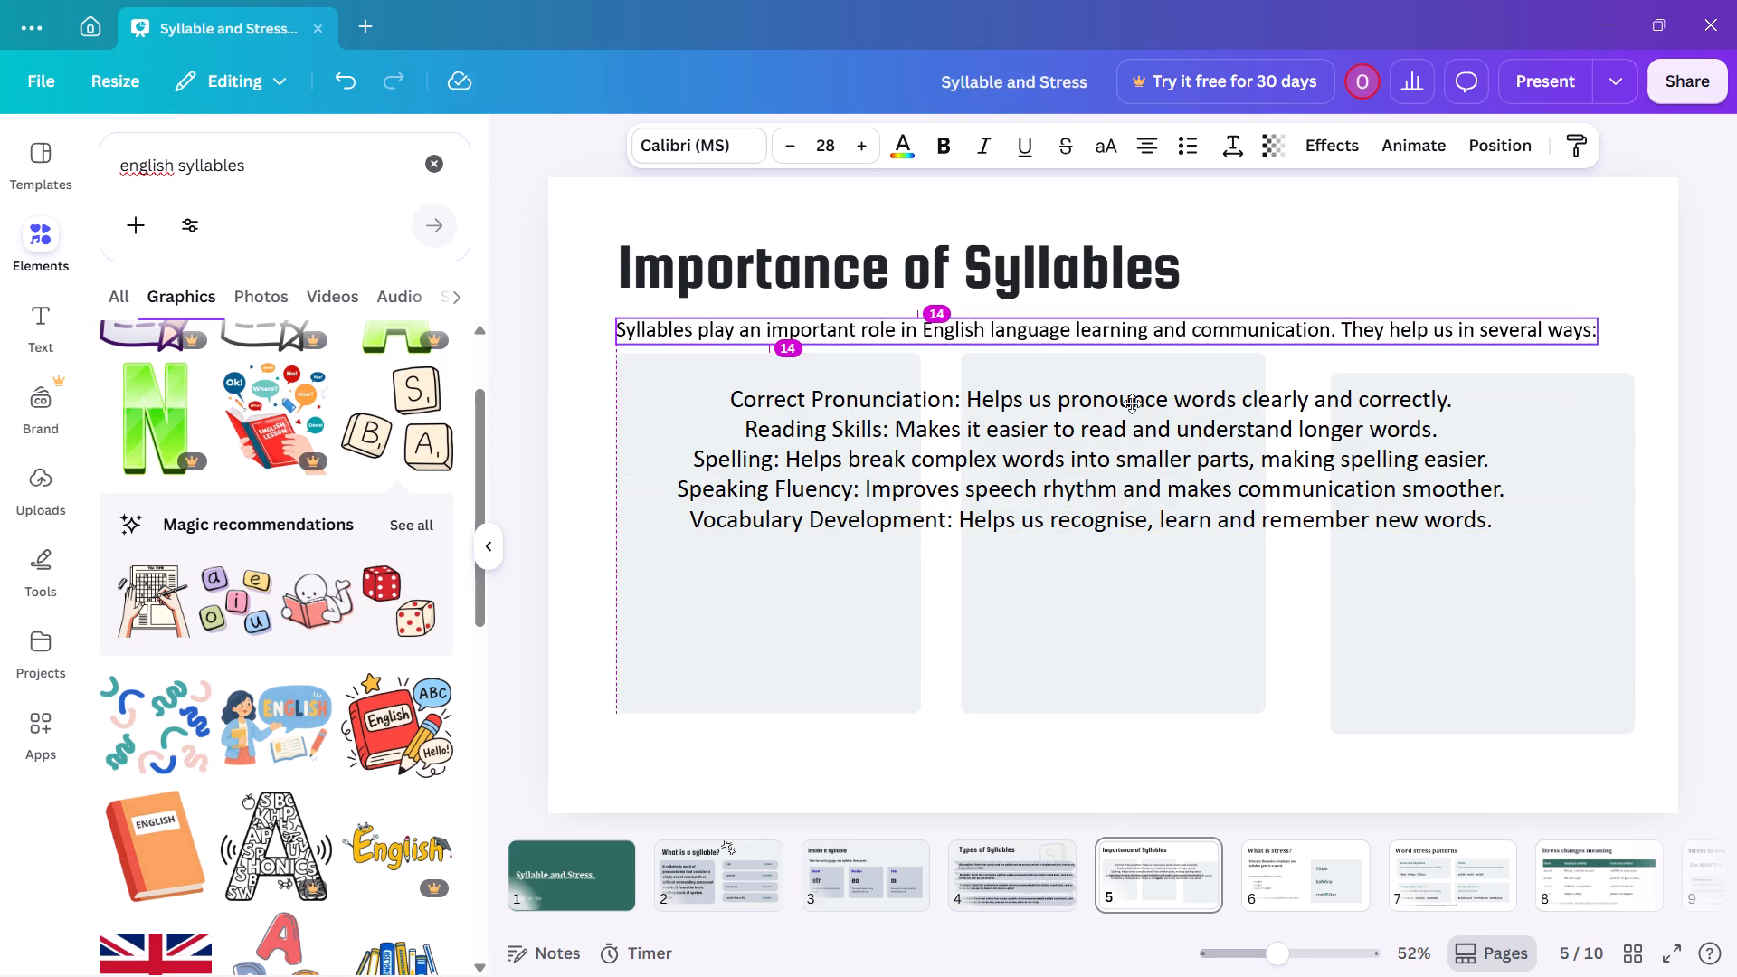
left_click_drag(1132, 403, 1141, 386)
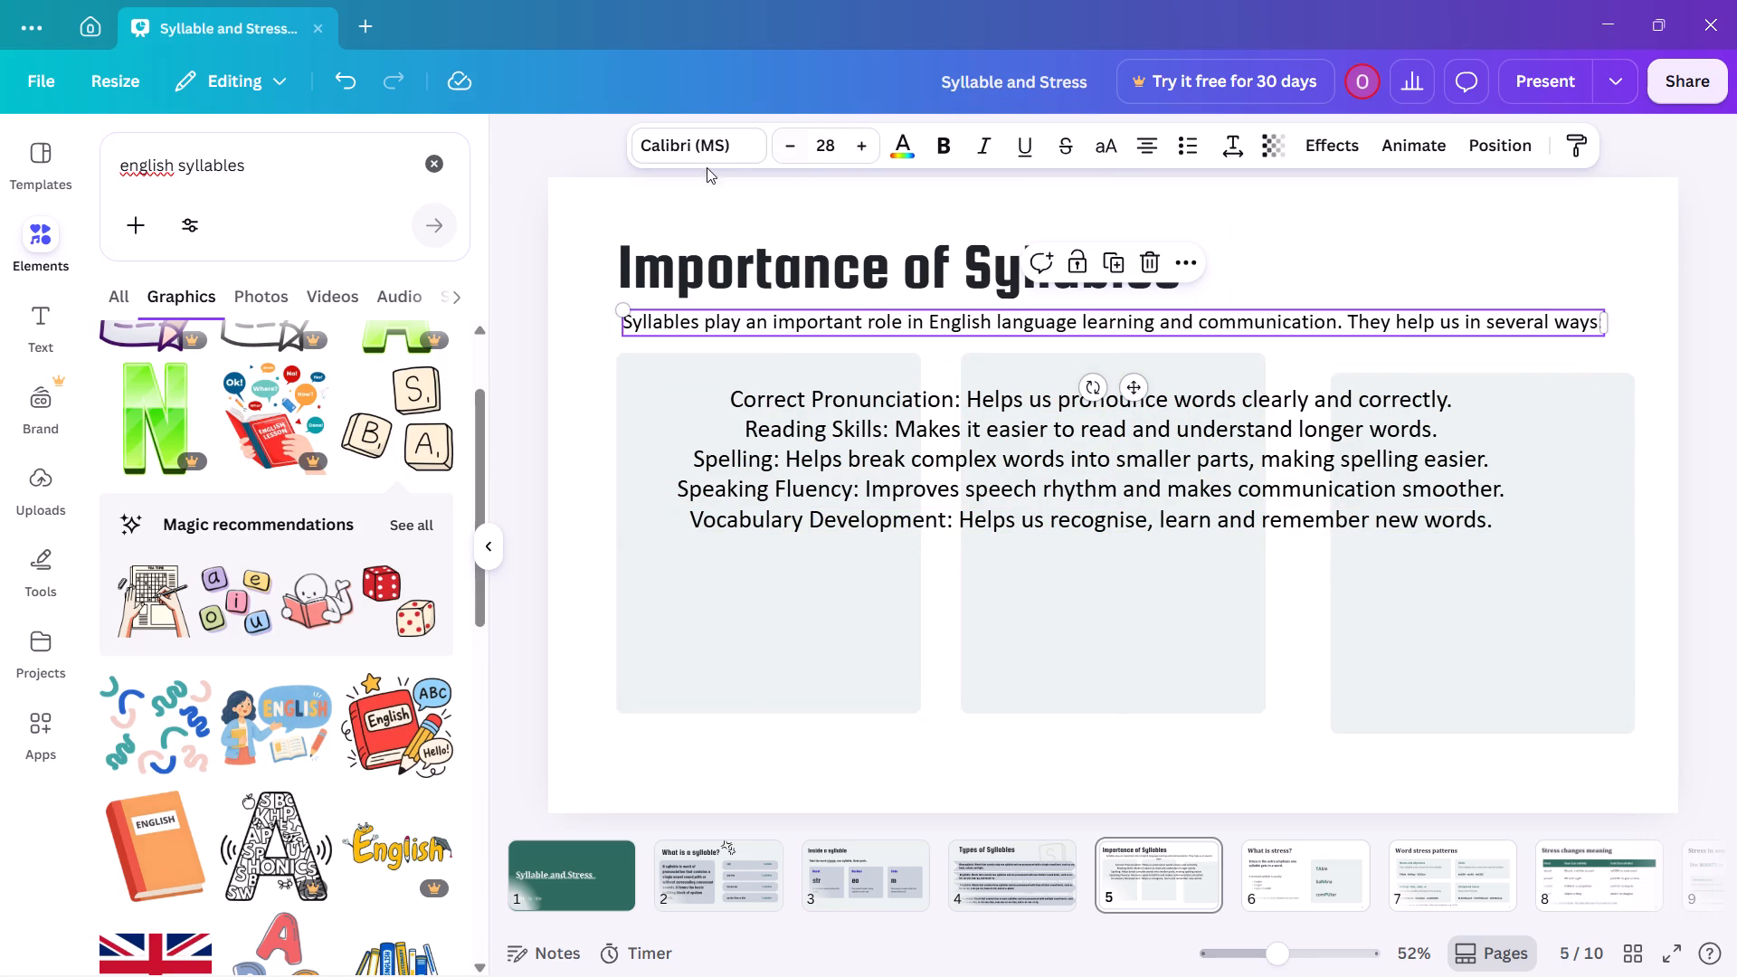
Set the introductory sentence's font to Squada One and line it up with the title's left edge, directly beneath the title.
left_click(698, 150)
left_click(205, 511)
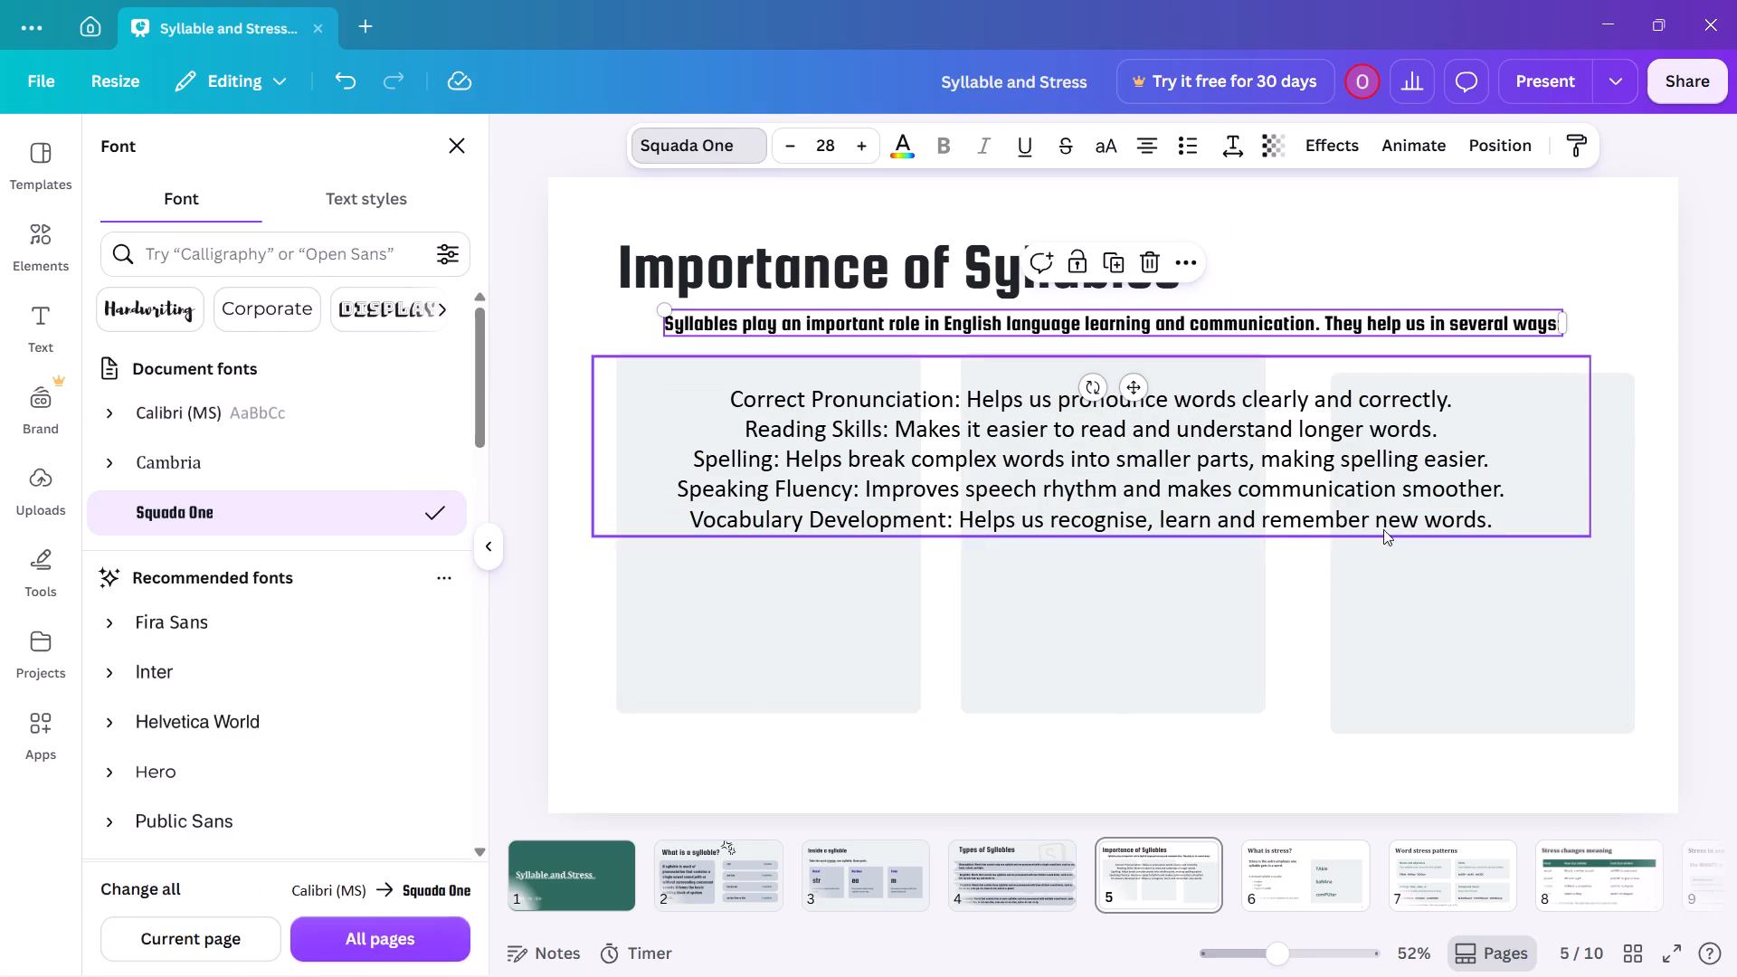
left_click(1730, 544)
left_click(1728, 550)
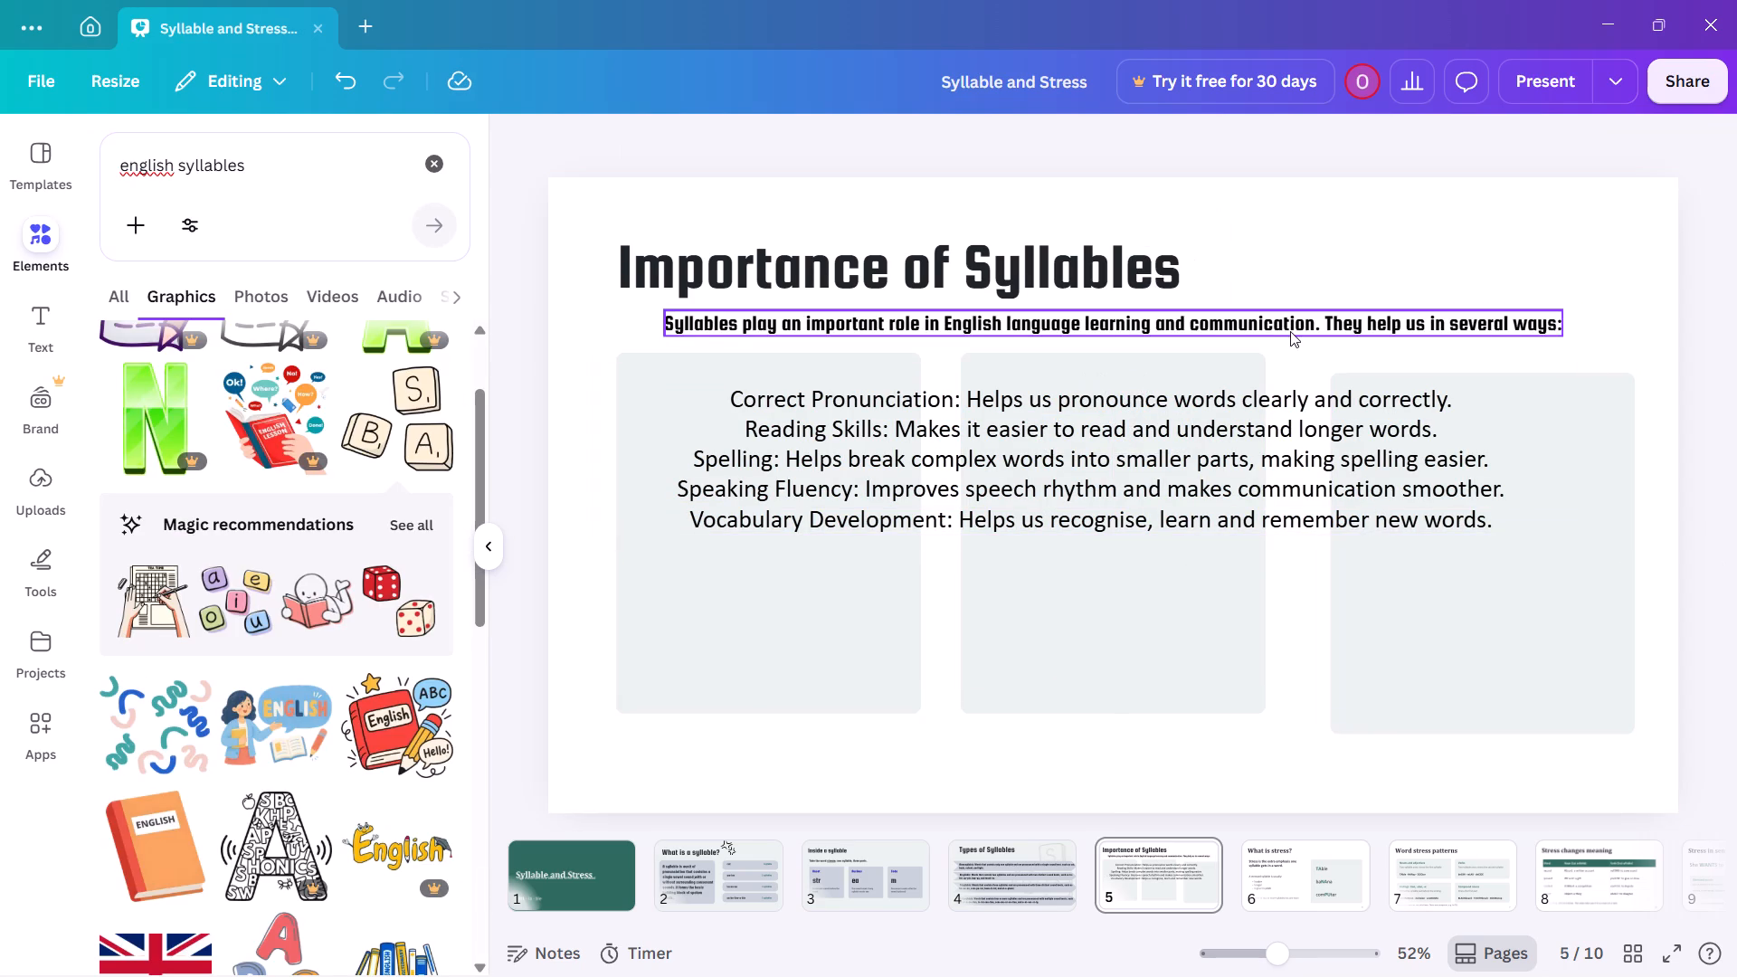
left_click_drag(1290, 331, 1244, 324)
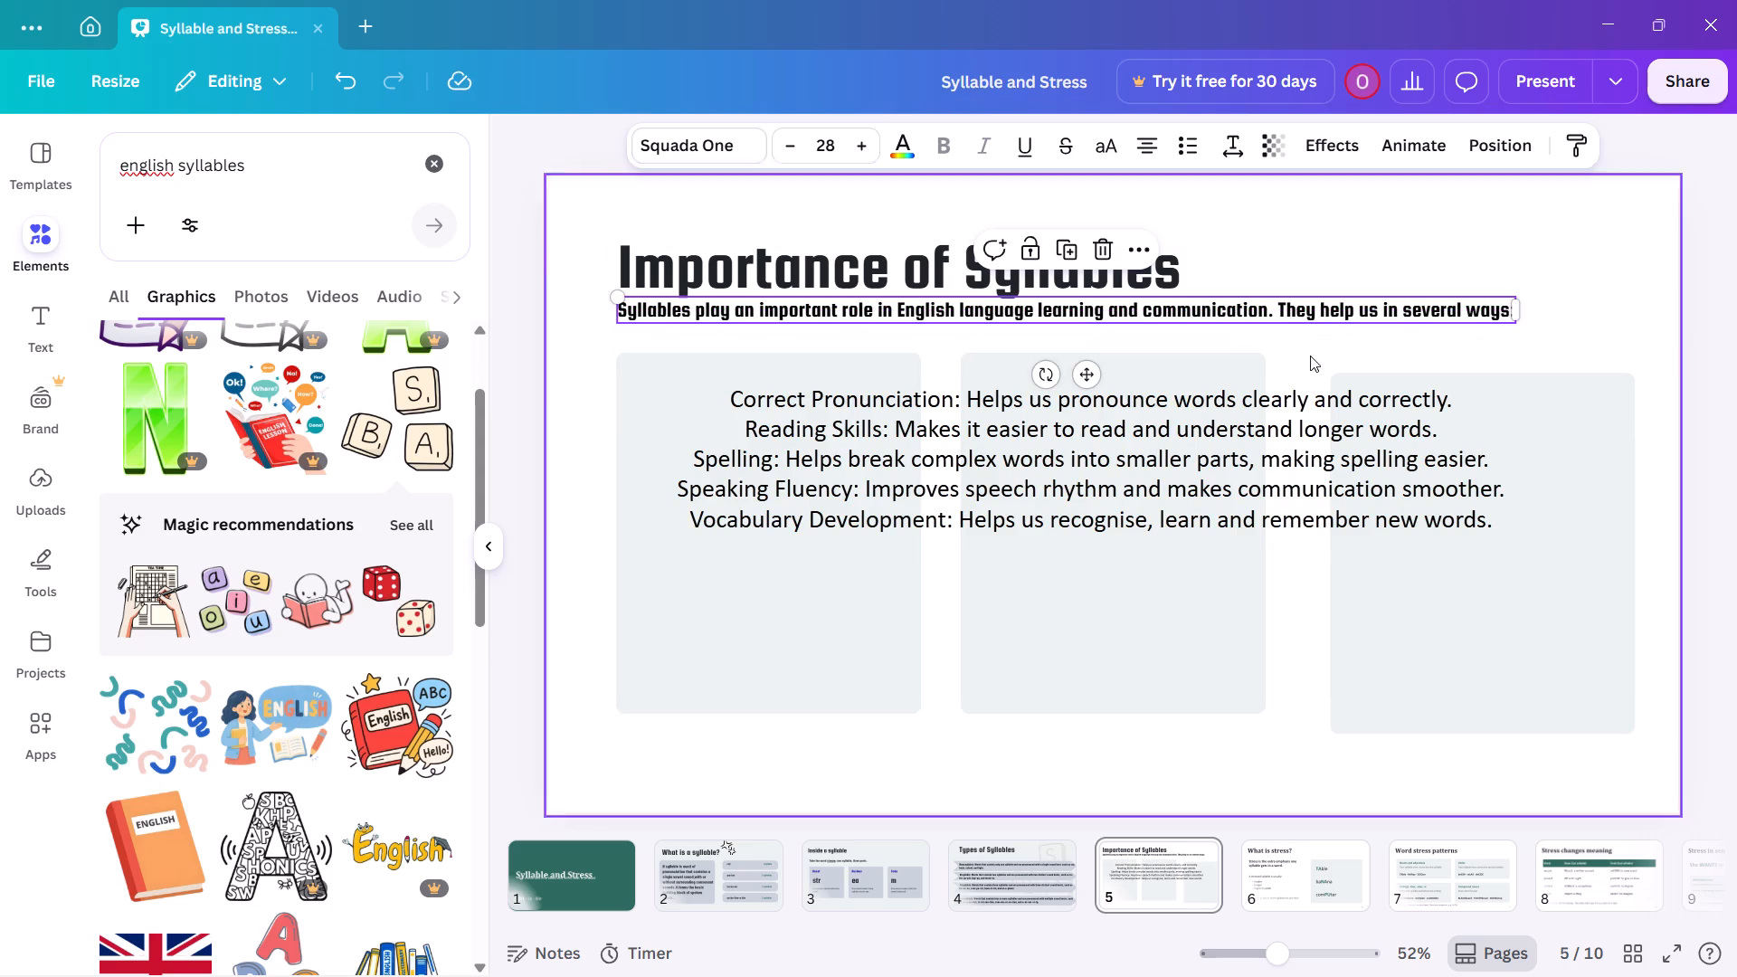
Nudge the introductory sentence slightly down, away from the page 5 title, keeping it aligned with the title's starting edge.
left_click(1736, 449)
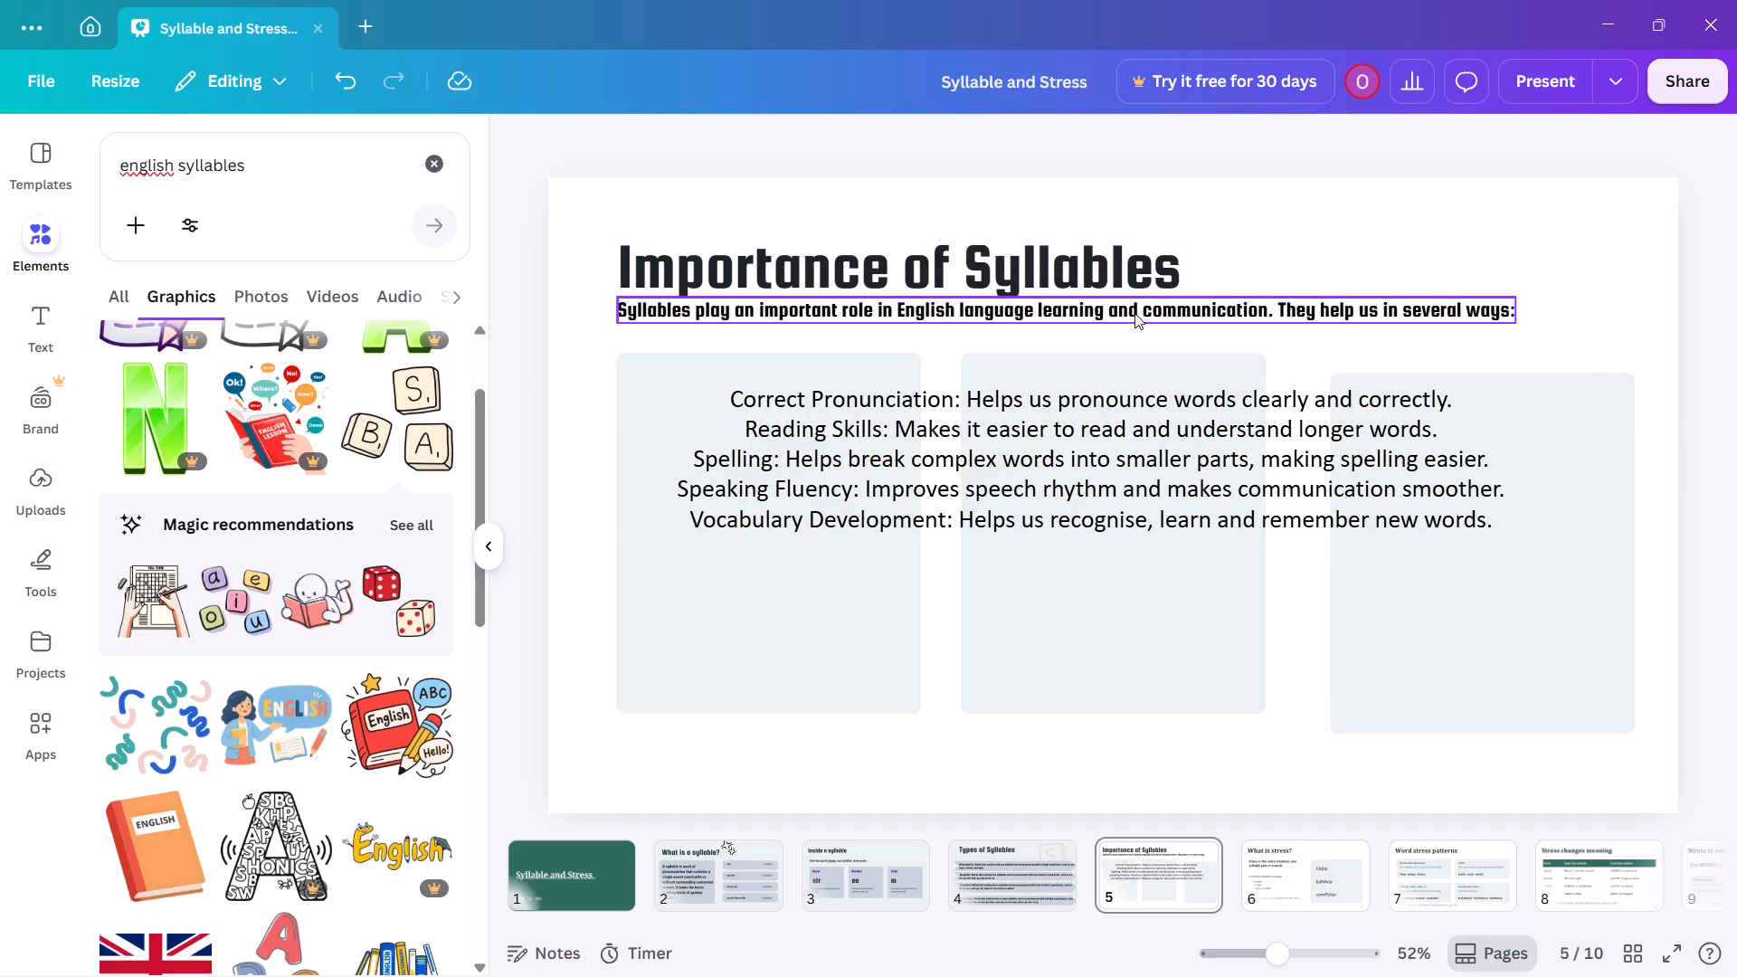
left_click_drag(1137, 313, 1142, 326)
left_click(1682, 413)
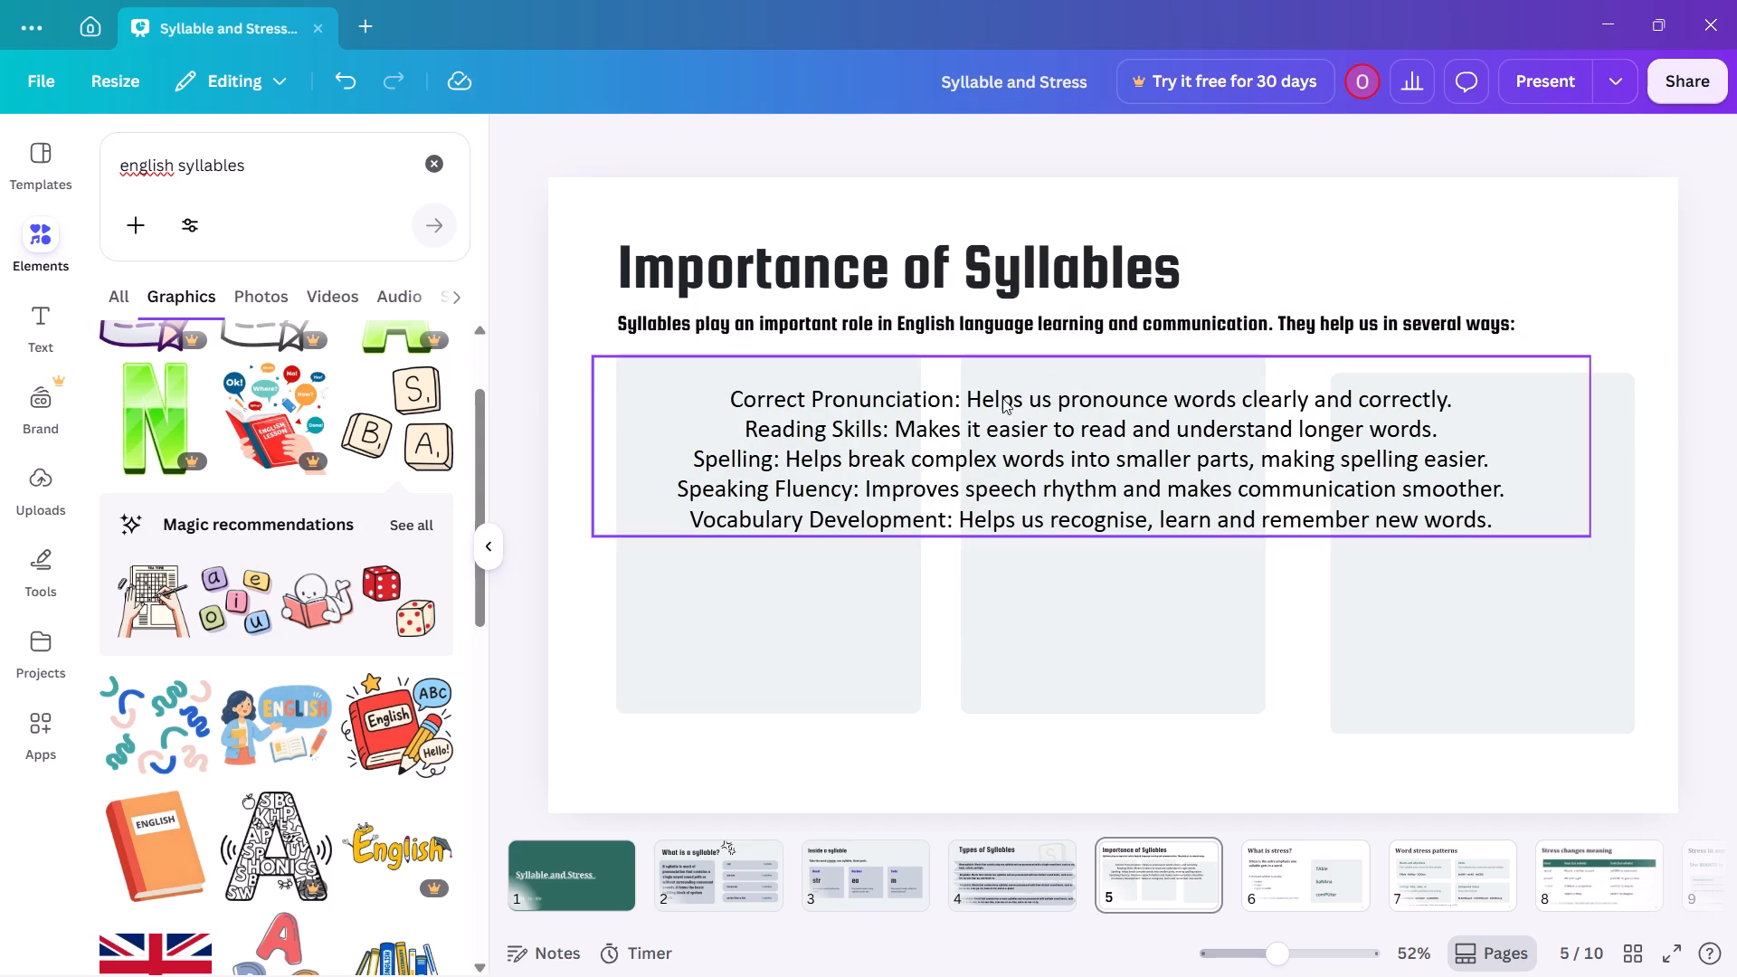
Left-align the body text listing the five benefits and set its line spacing to 2.5.
left_click(930, 418)
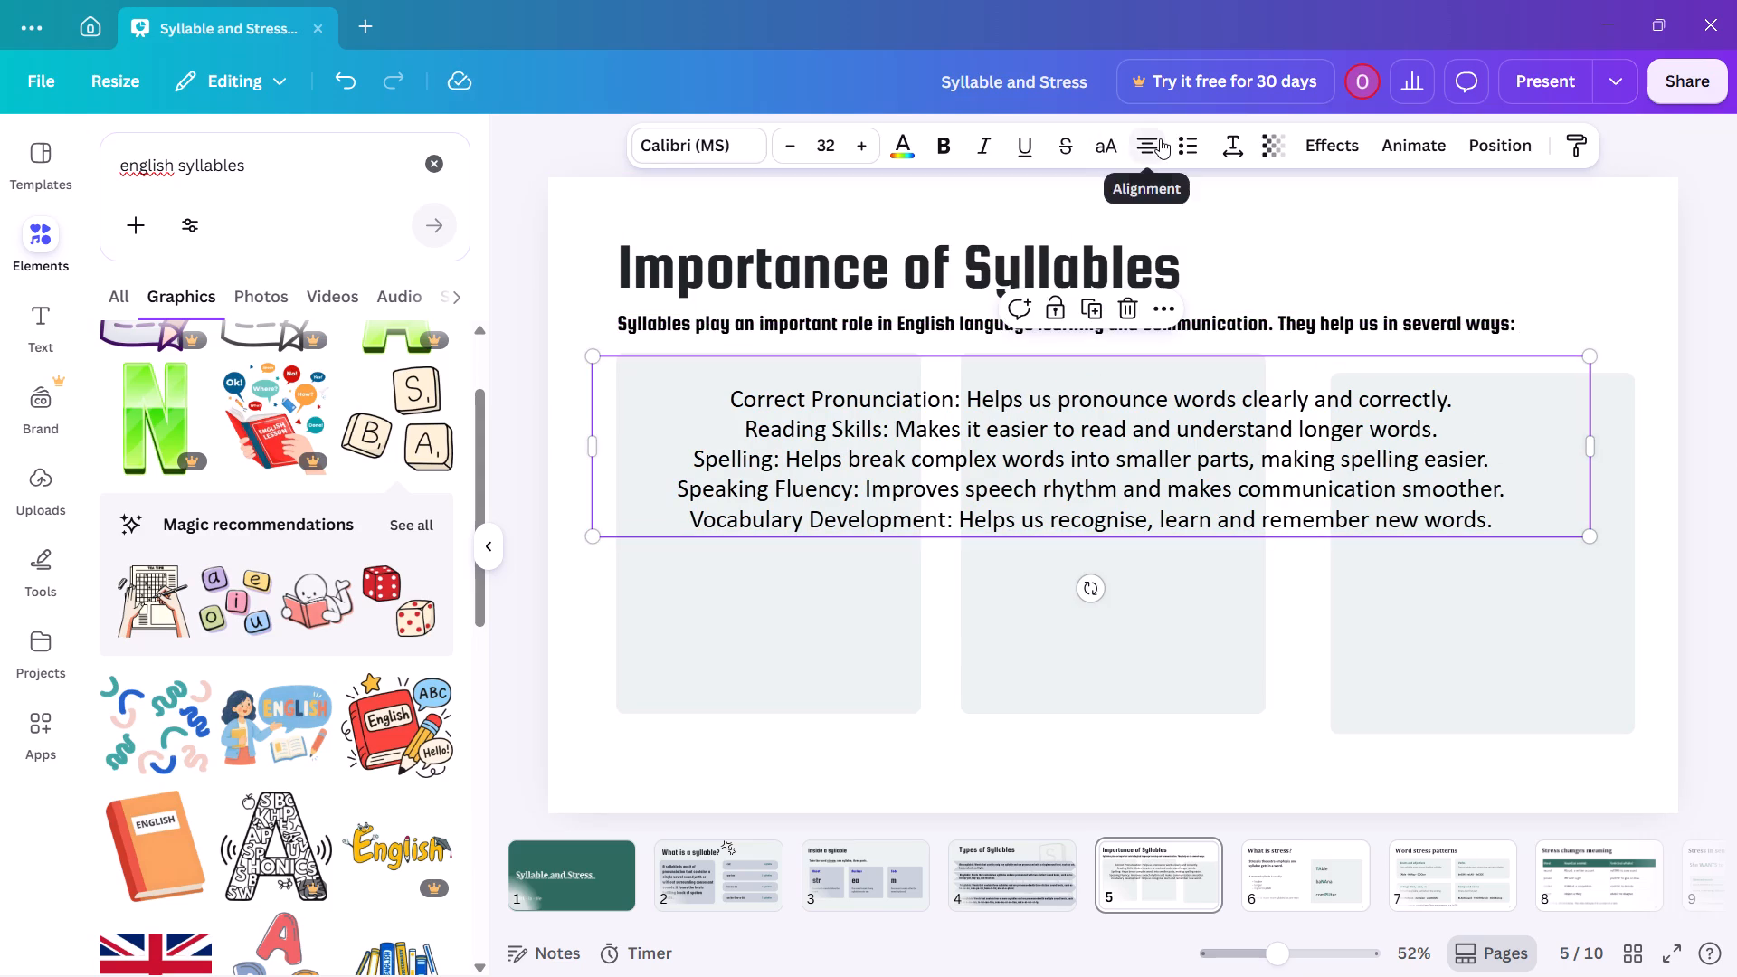
left_click(1160, 138)
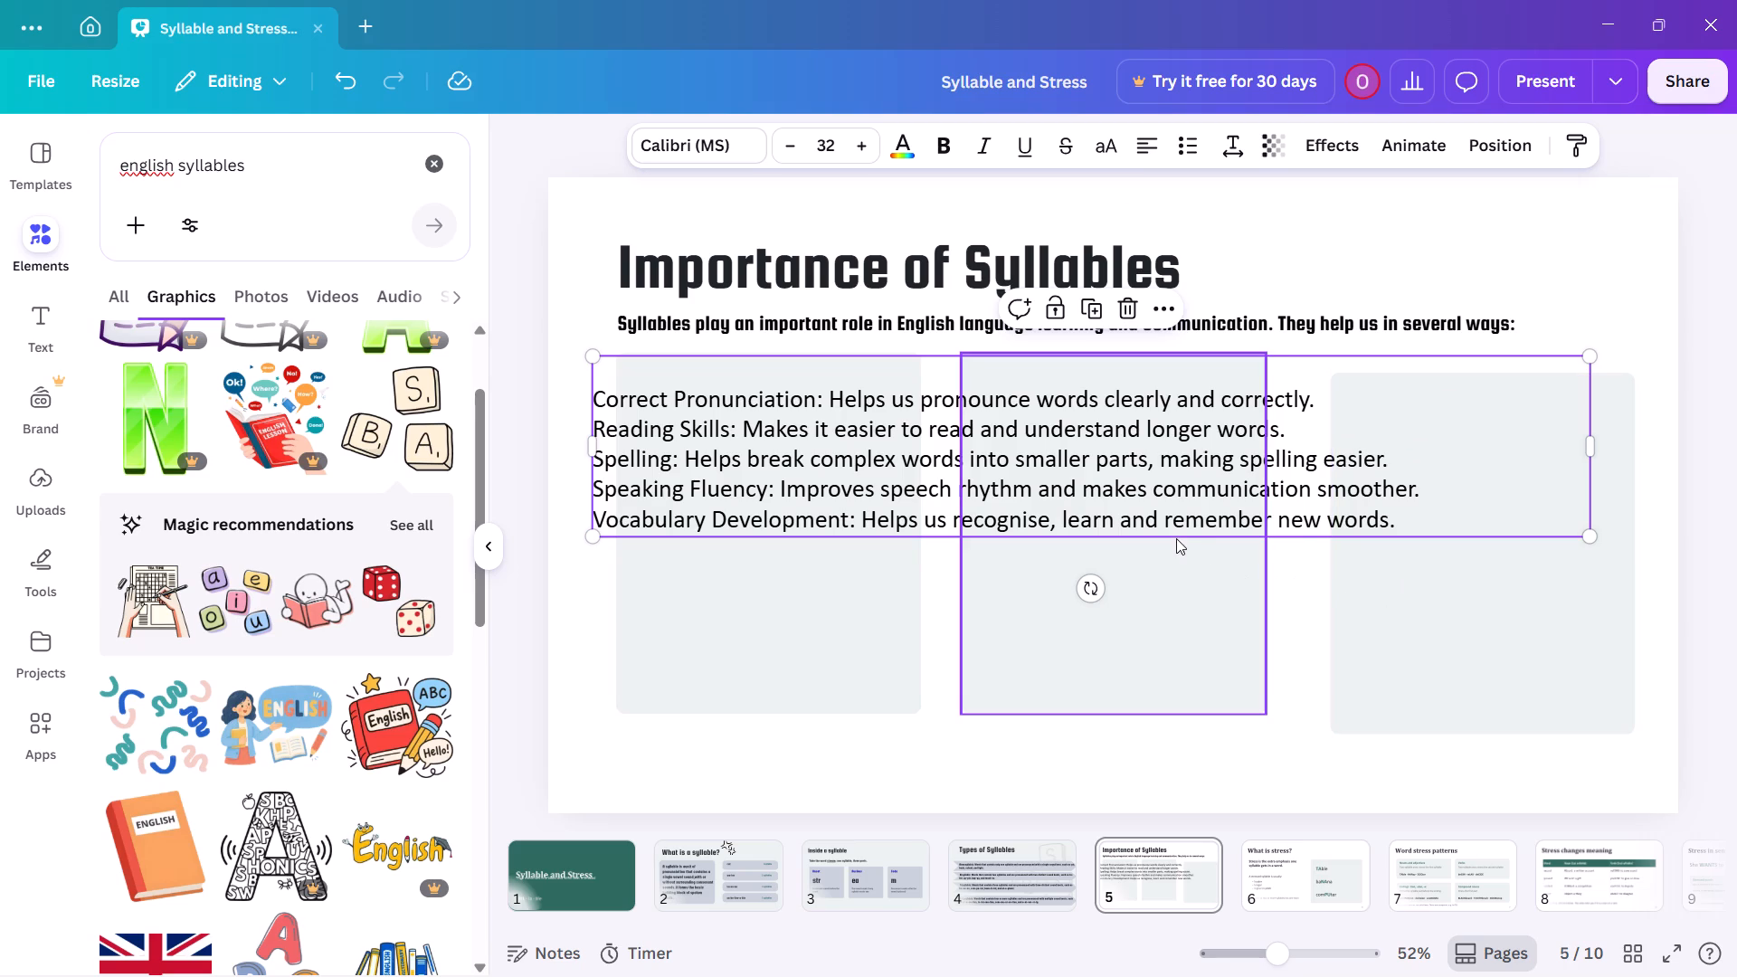
left_click(1241, 157)
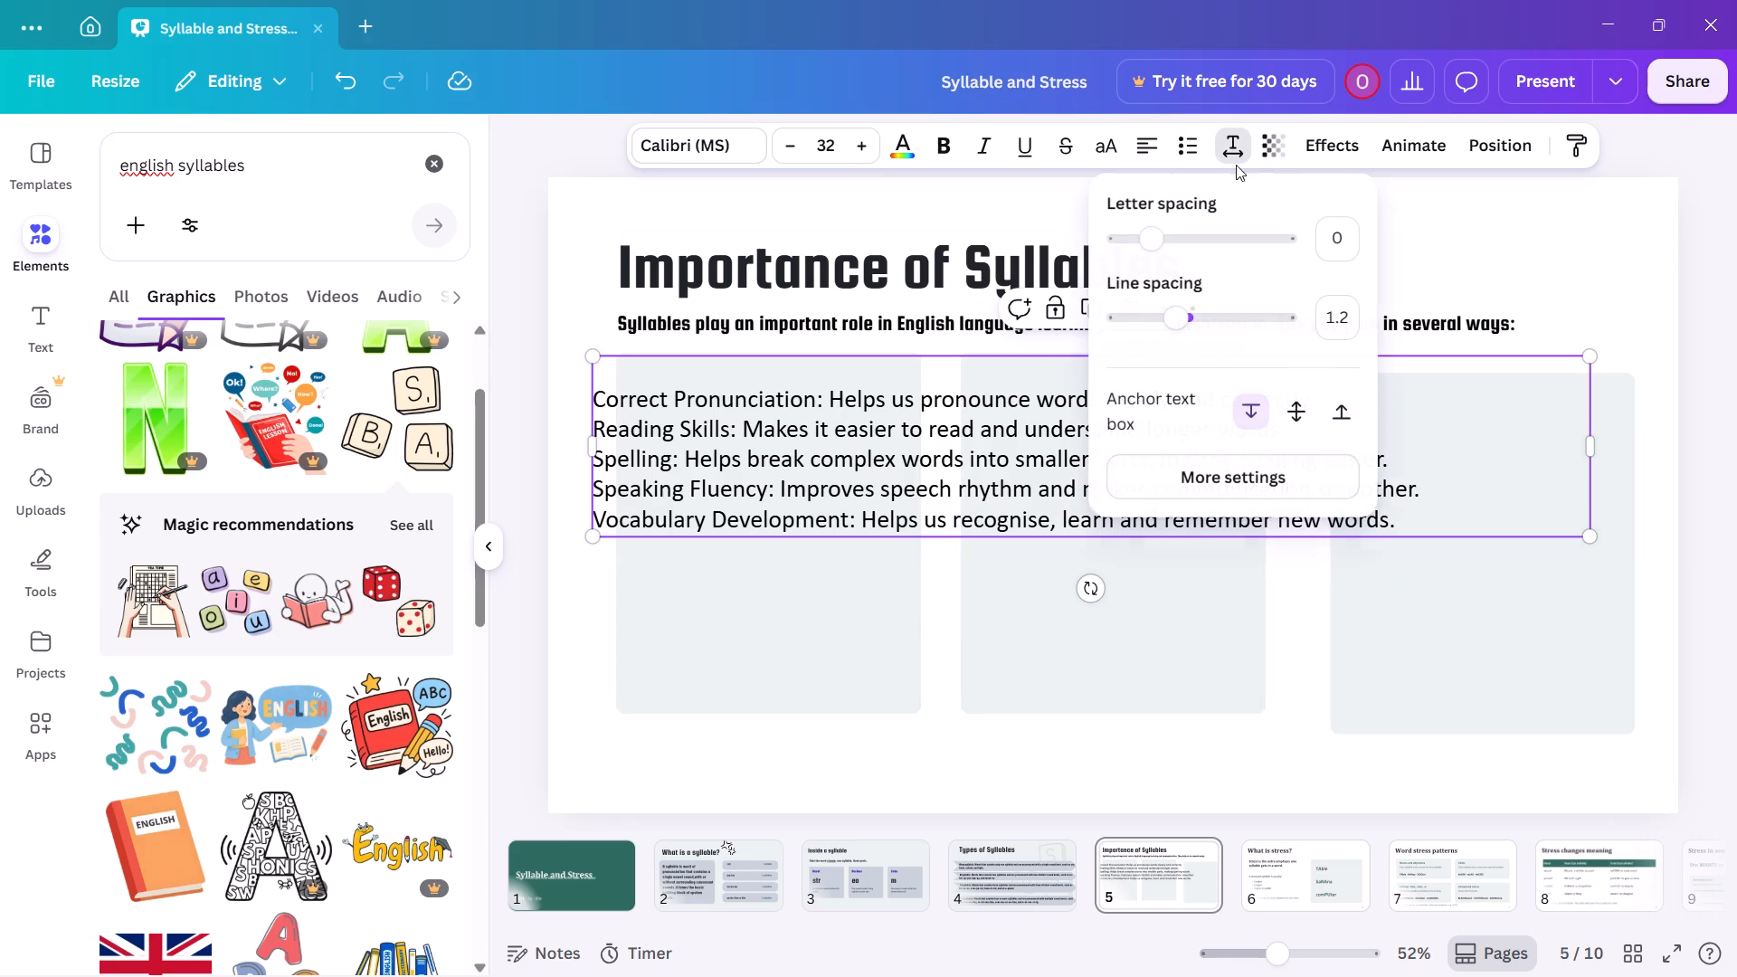
left_click_drag(1182, 319, 1235, 320)
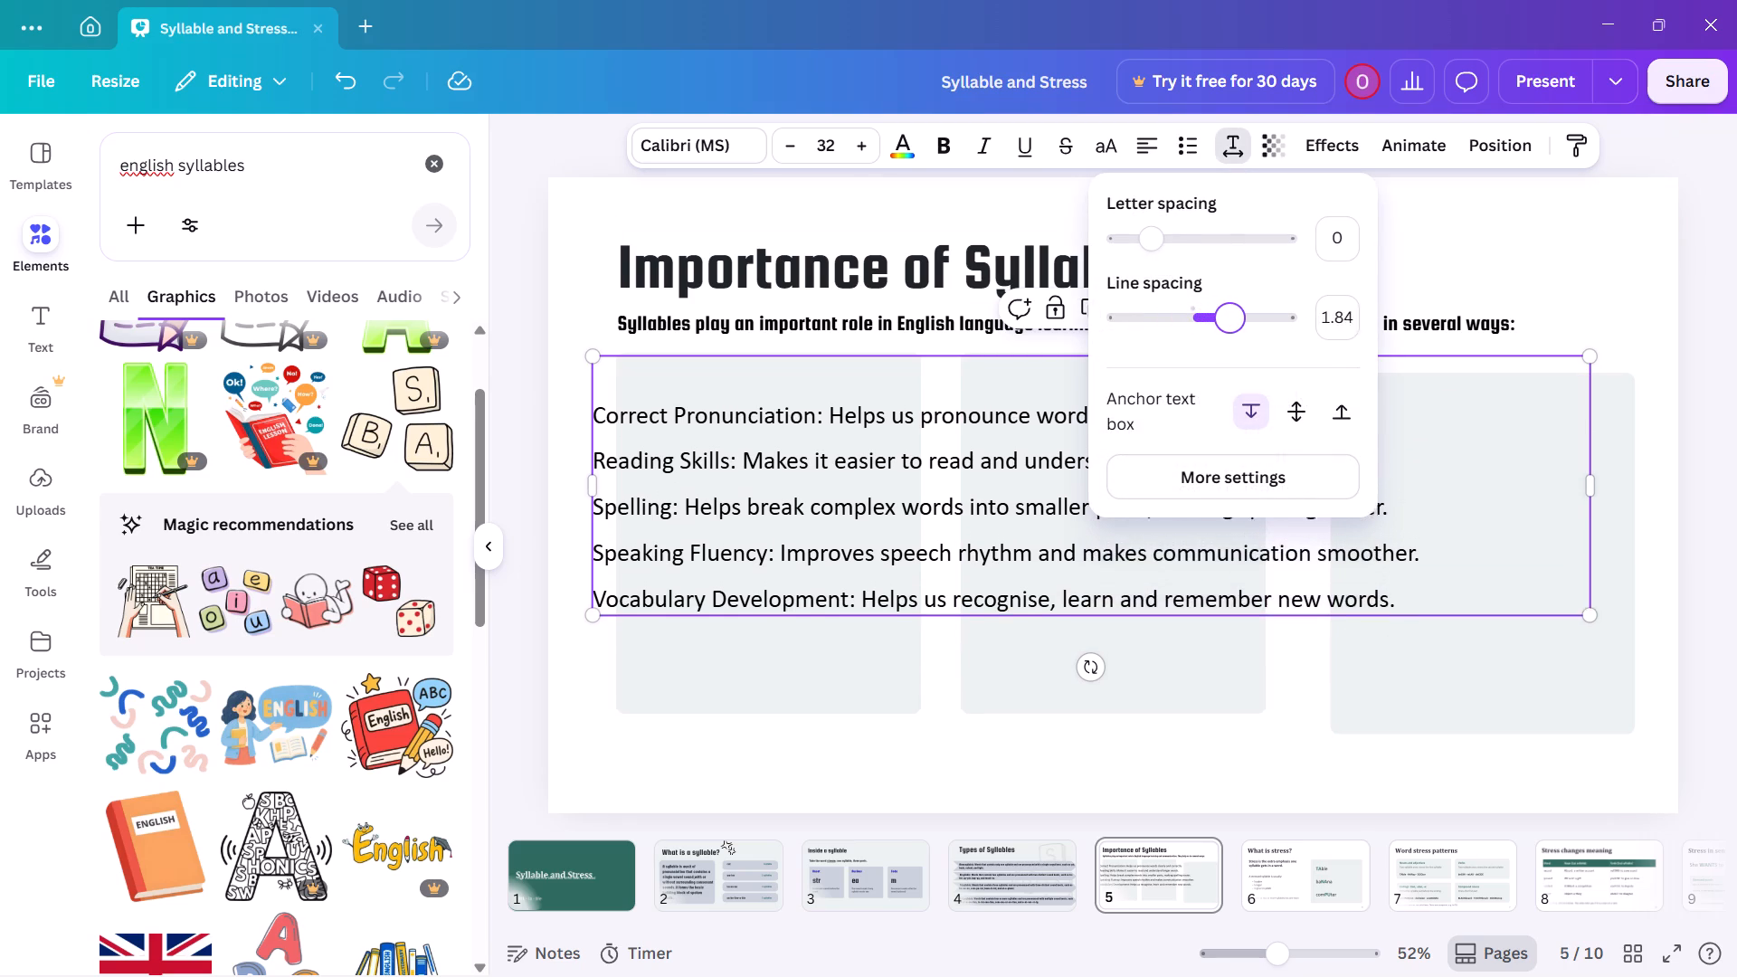
left_click_drag(1235, 320, 1334, 329)
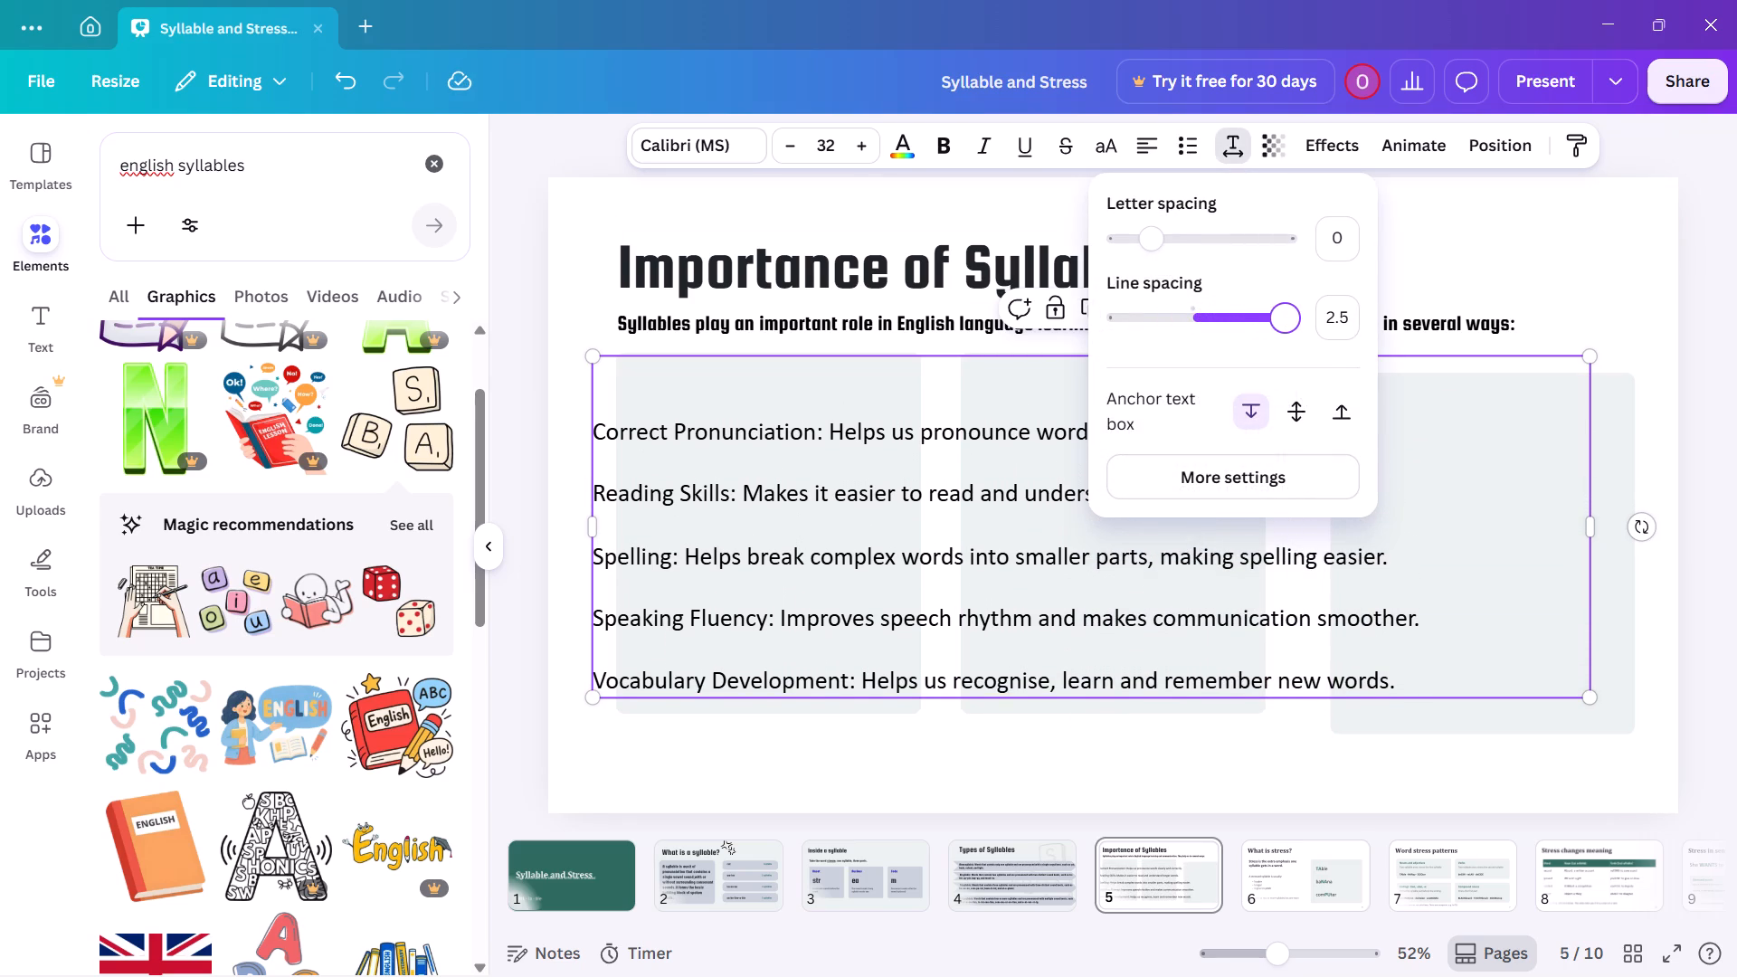
left_click_drag(1334, 329, 1344, 331)
left_click(1698, 585)
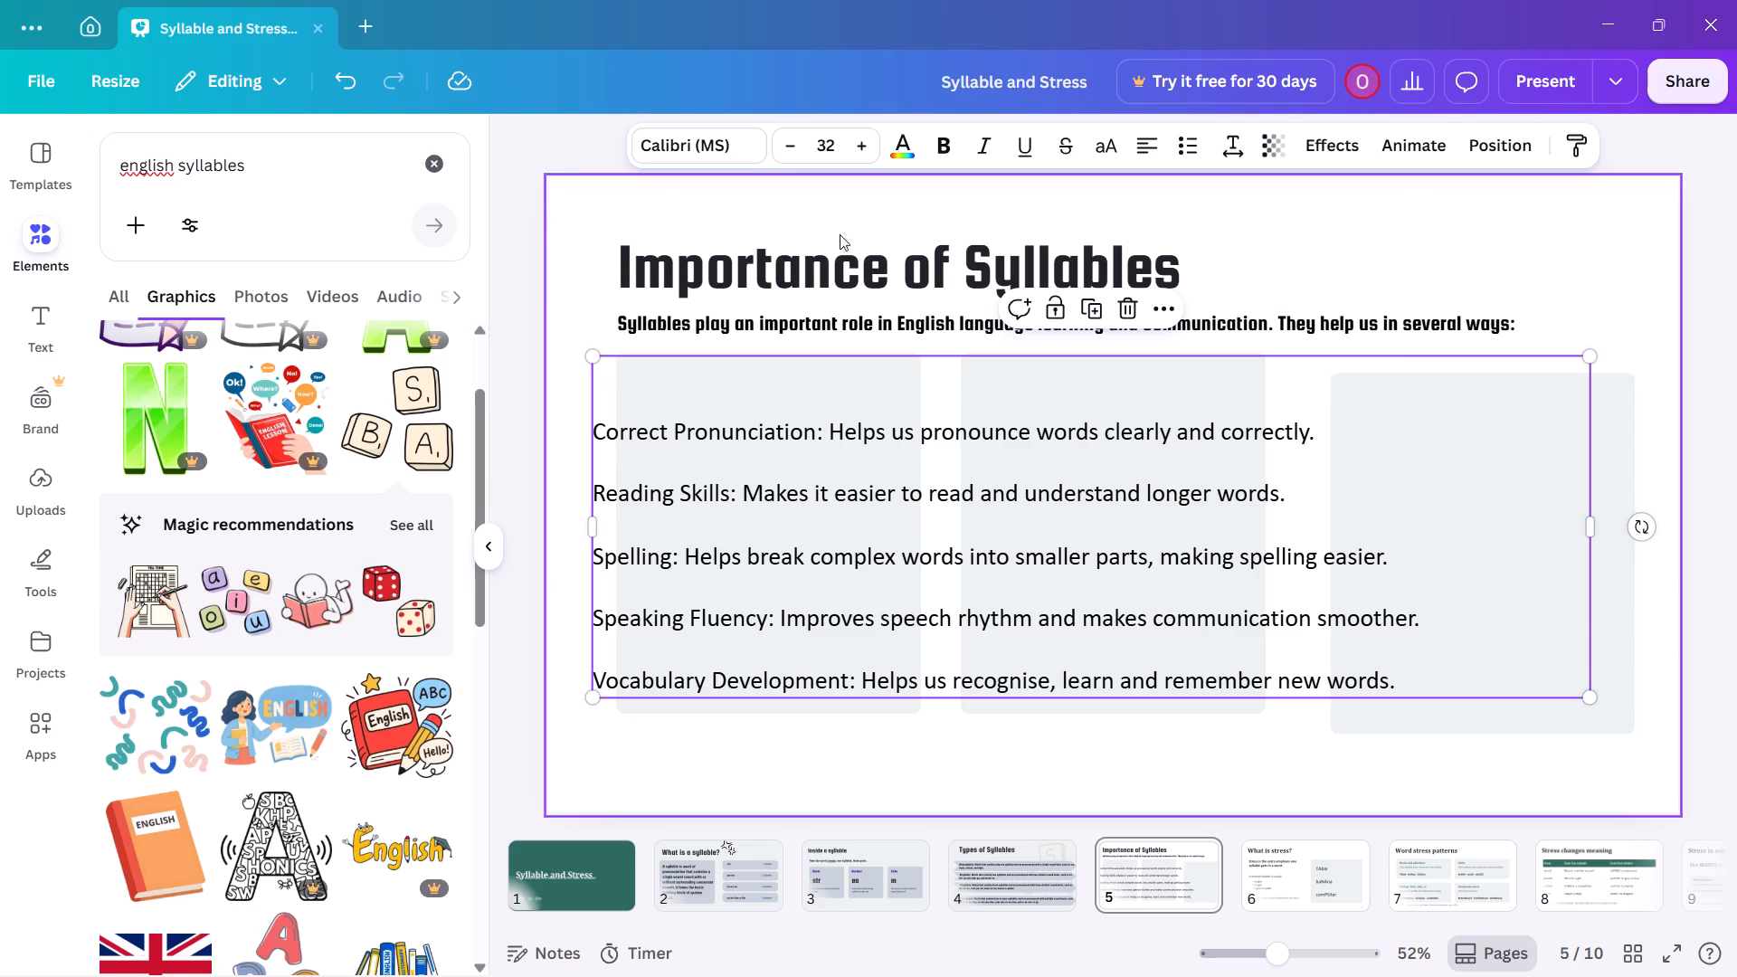
Set the body text to Squada One at size 39 and align it with the title's left edge.
left_click(679, 140)
left_click(213, 508)
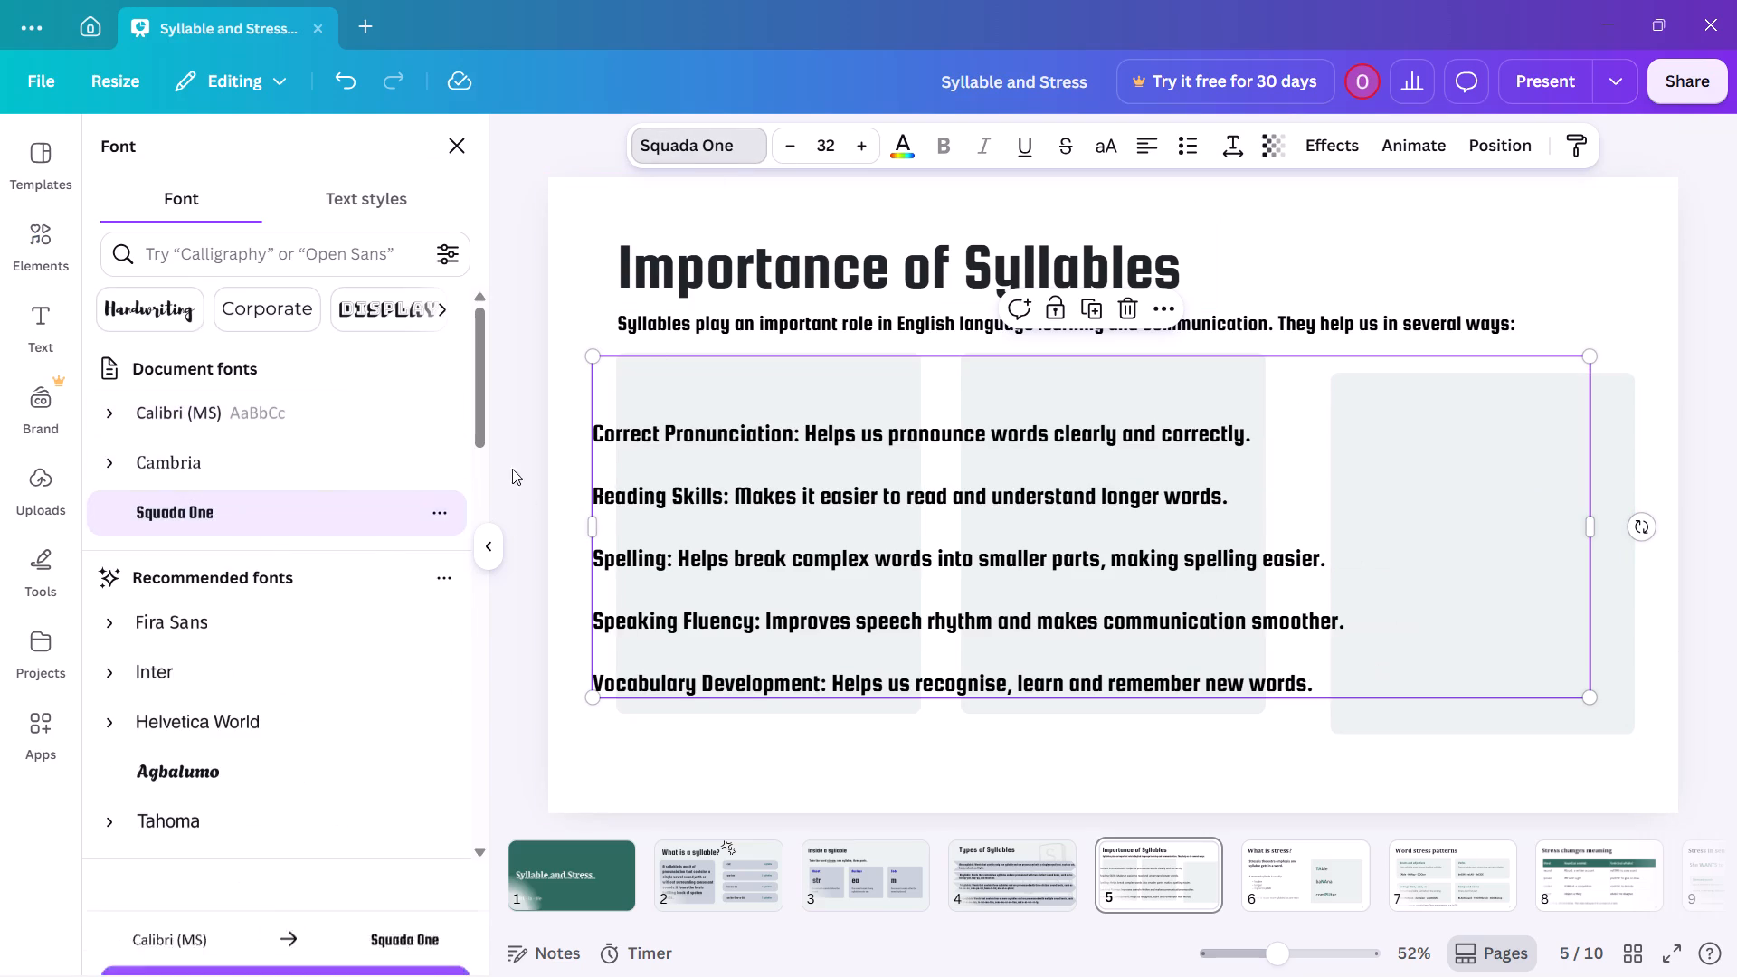
triple_click(863, 148)
triple_click(863, 148)
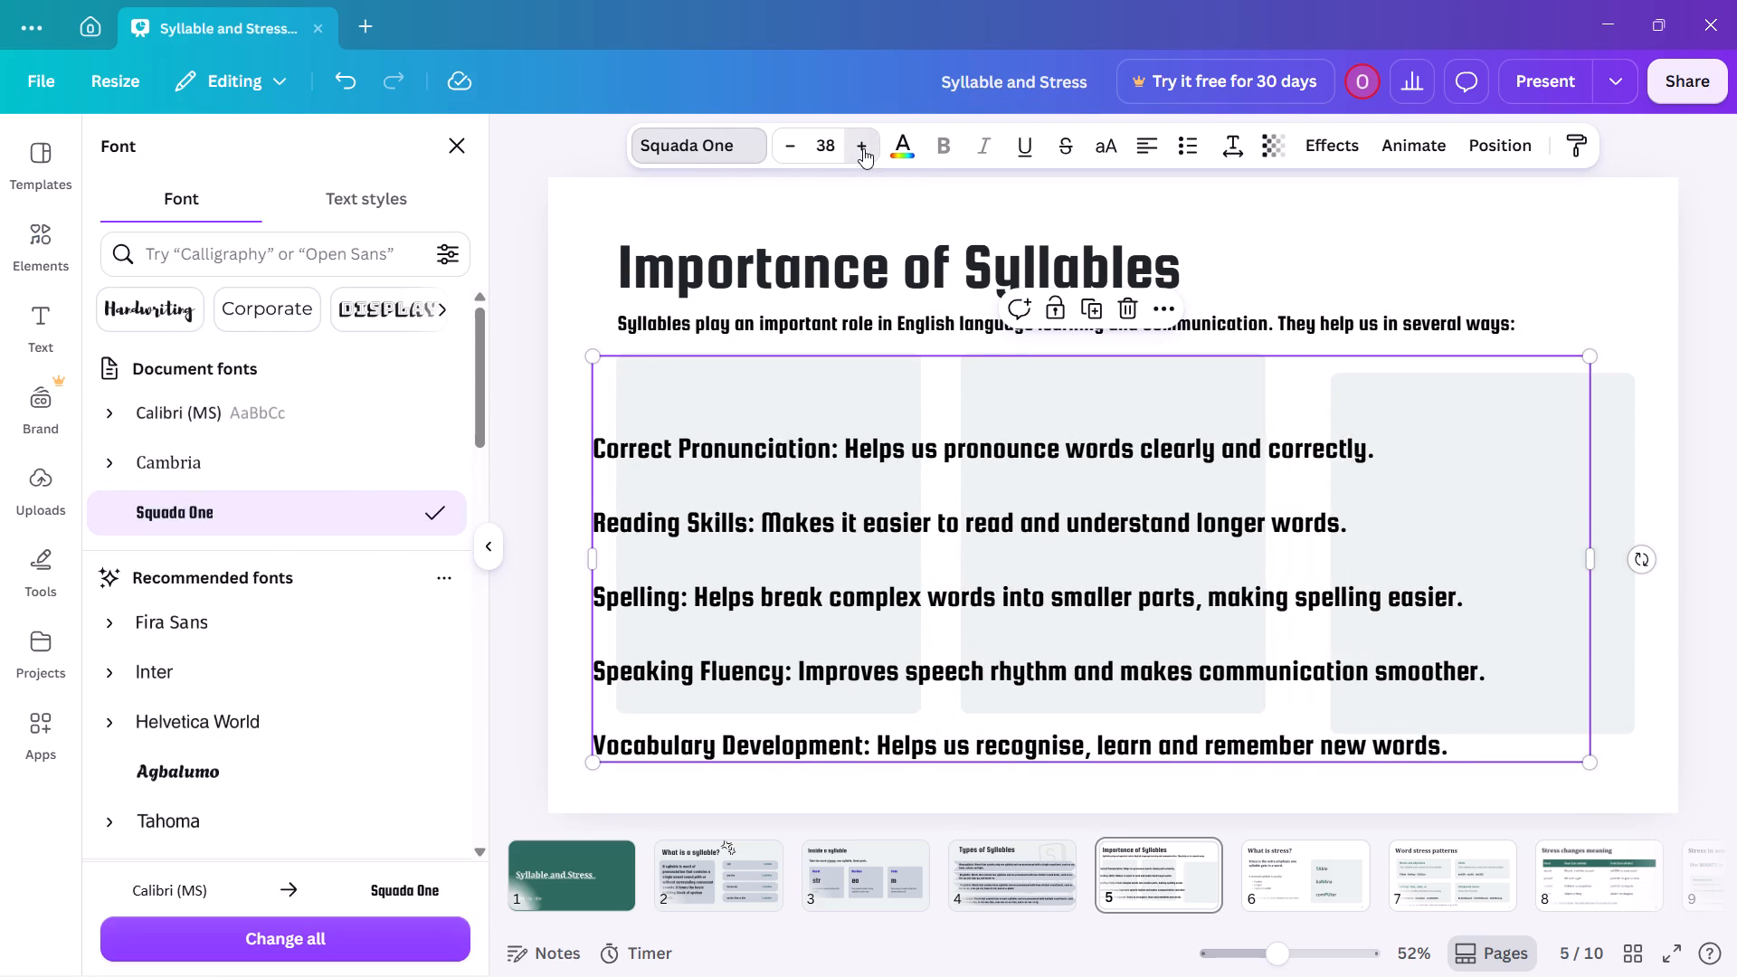
left_click(863, 148)
left_click_drag(1166, 537, 1191, 513)
left_click(1704, 627)
left_click(1718, 636)
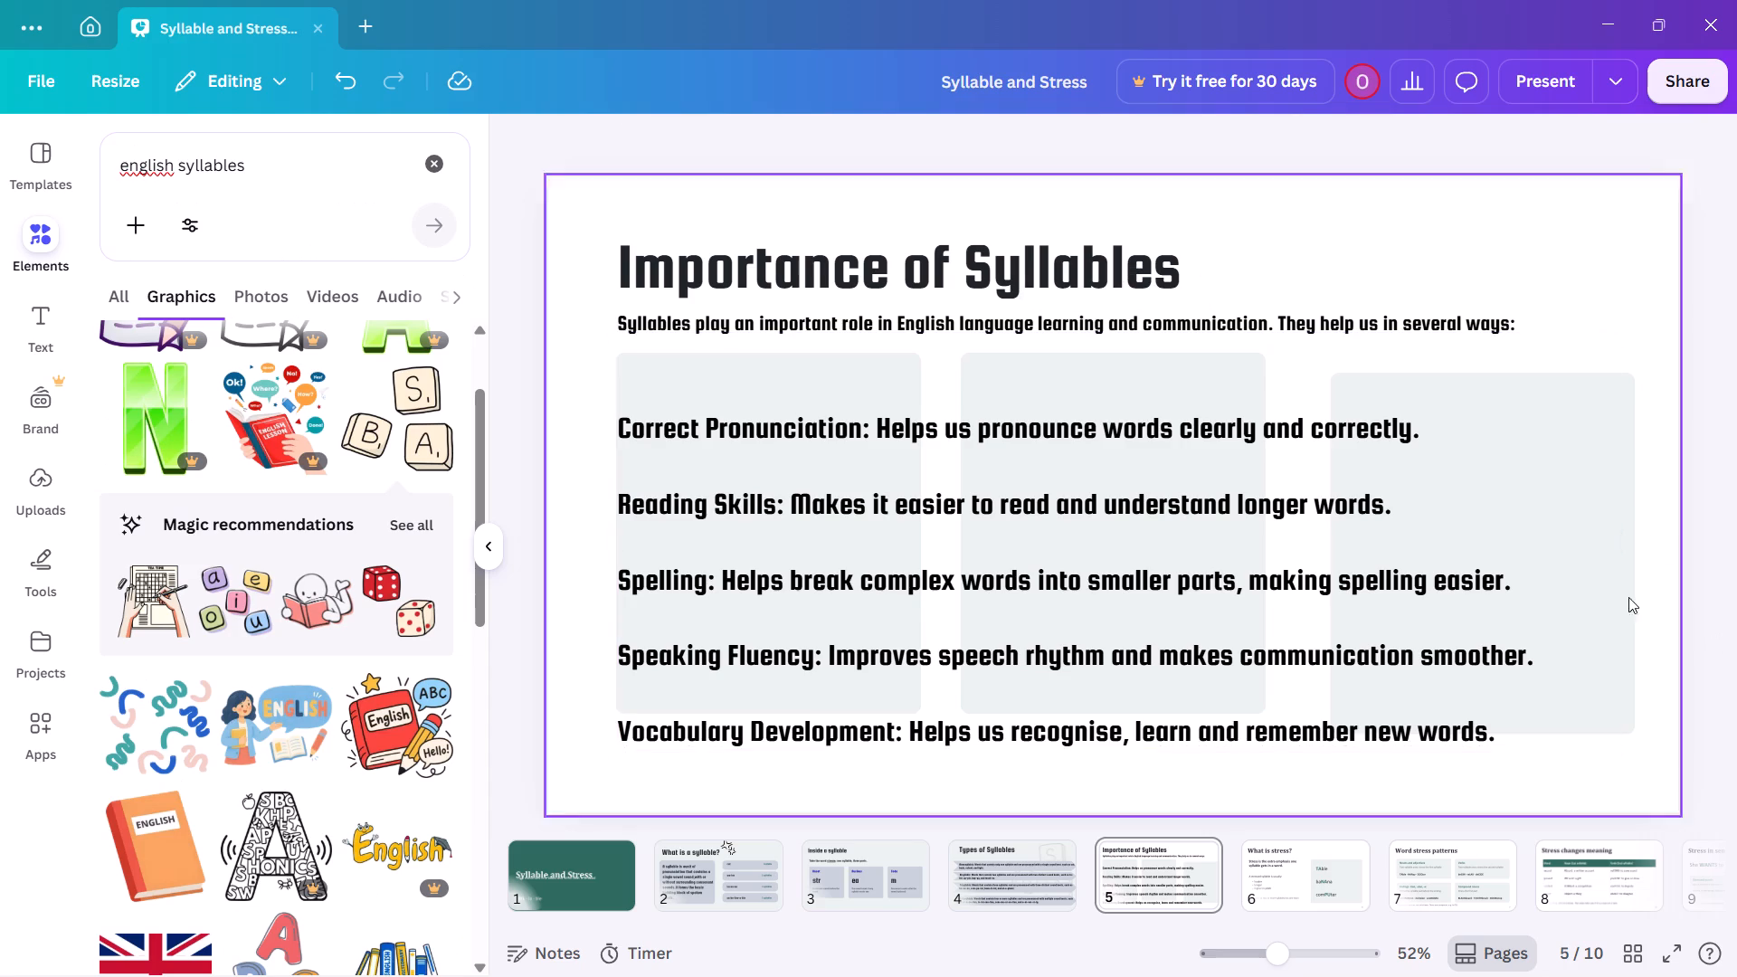
left_click(1583, 593)
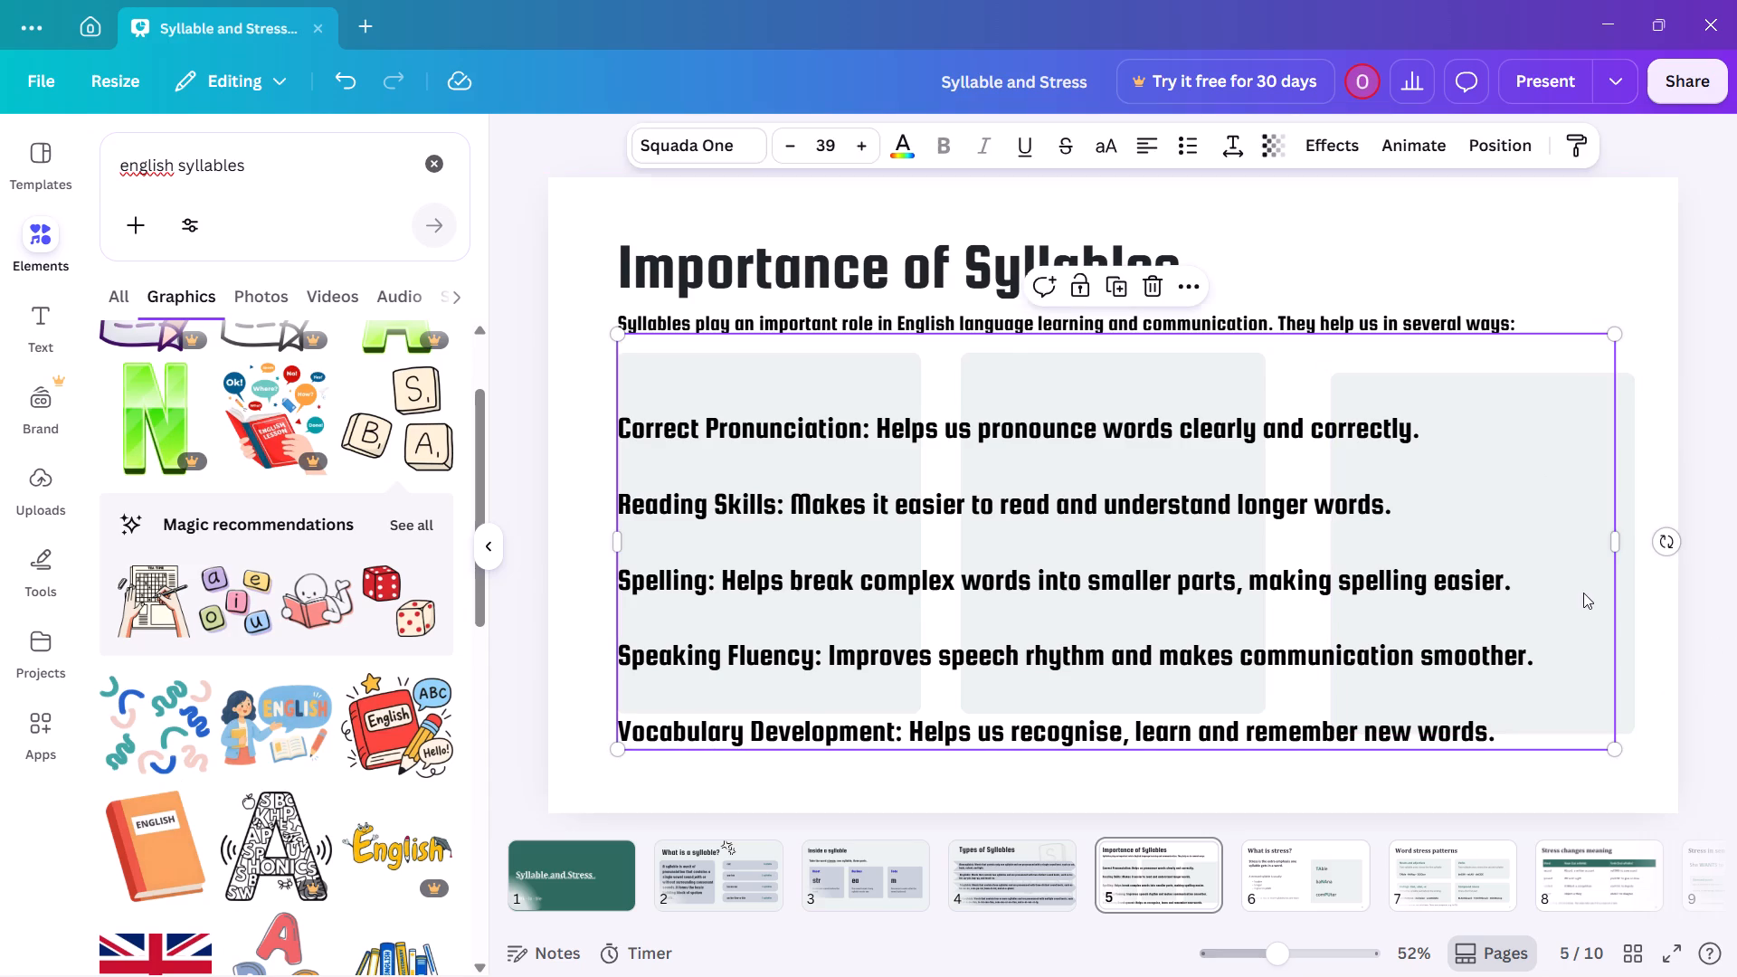
left_click(1732, 659)
Delete the three grey cards behind the body text and place the text back beneath the title, aligned with its left edge.
left_click(1625, 498)
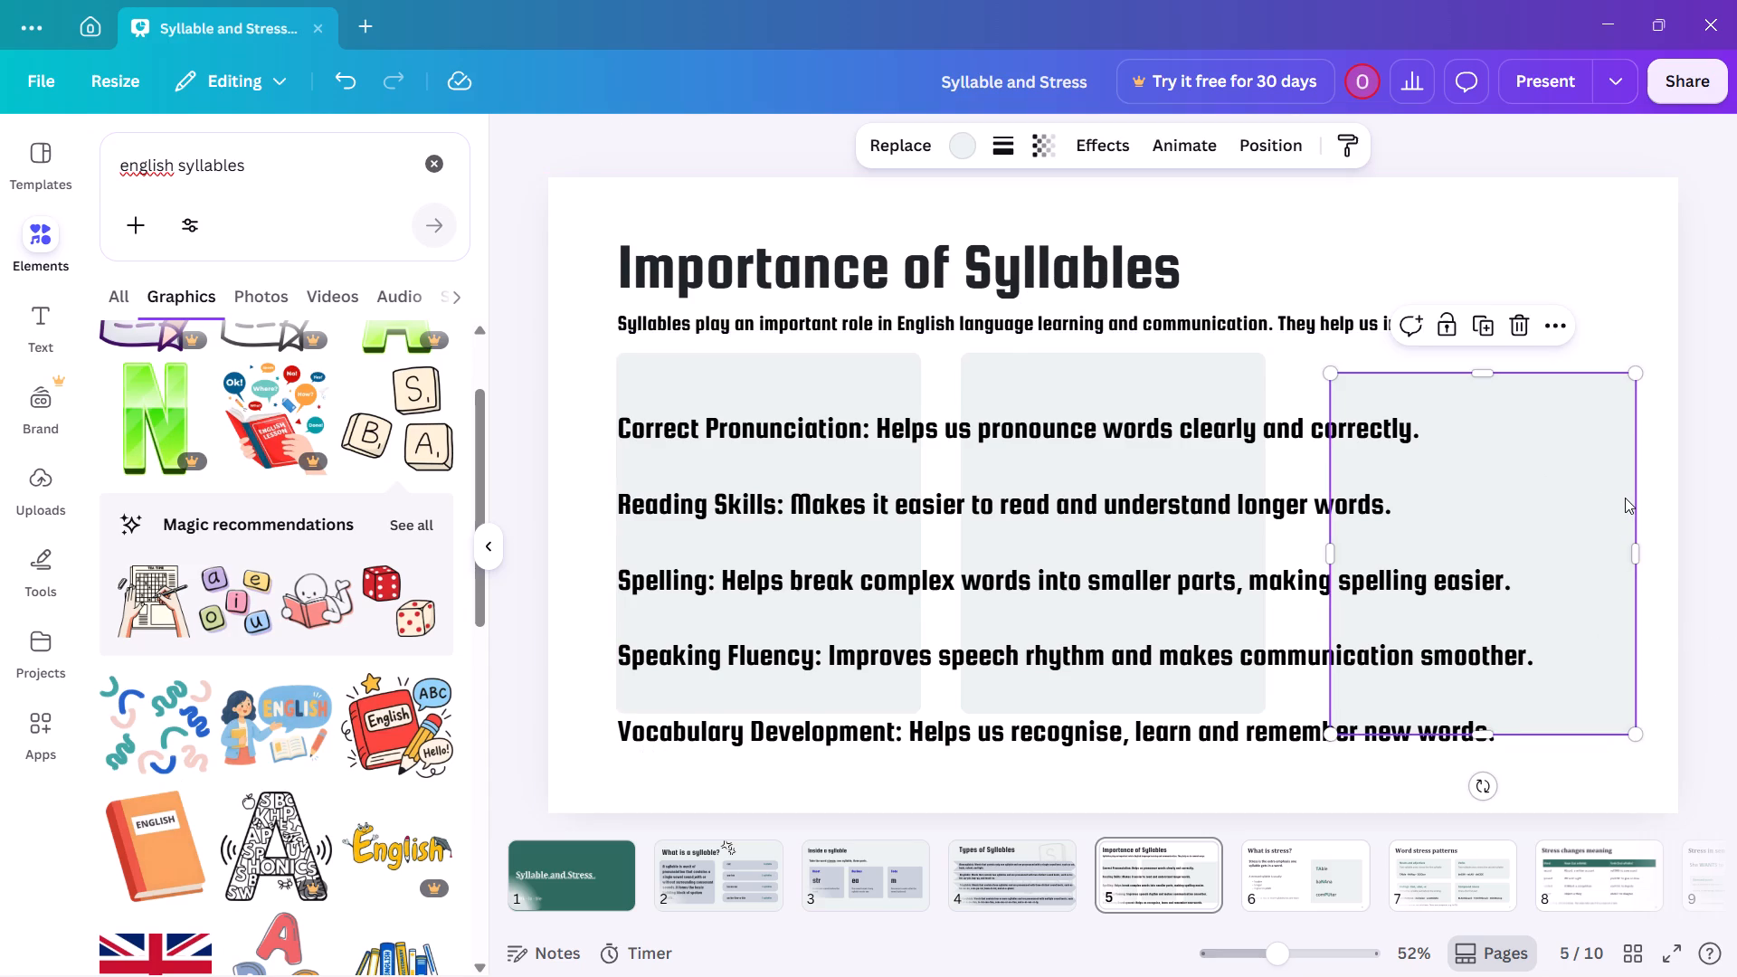
key("Delete")
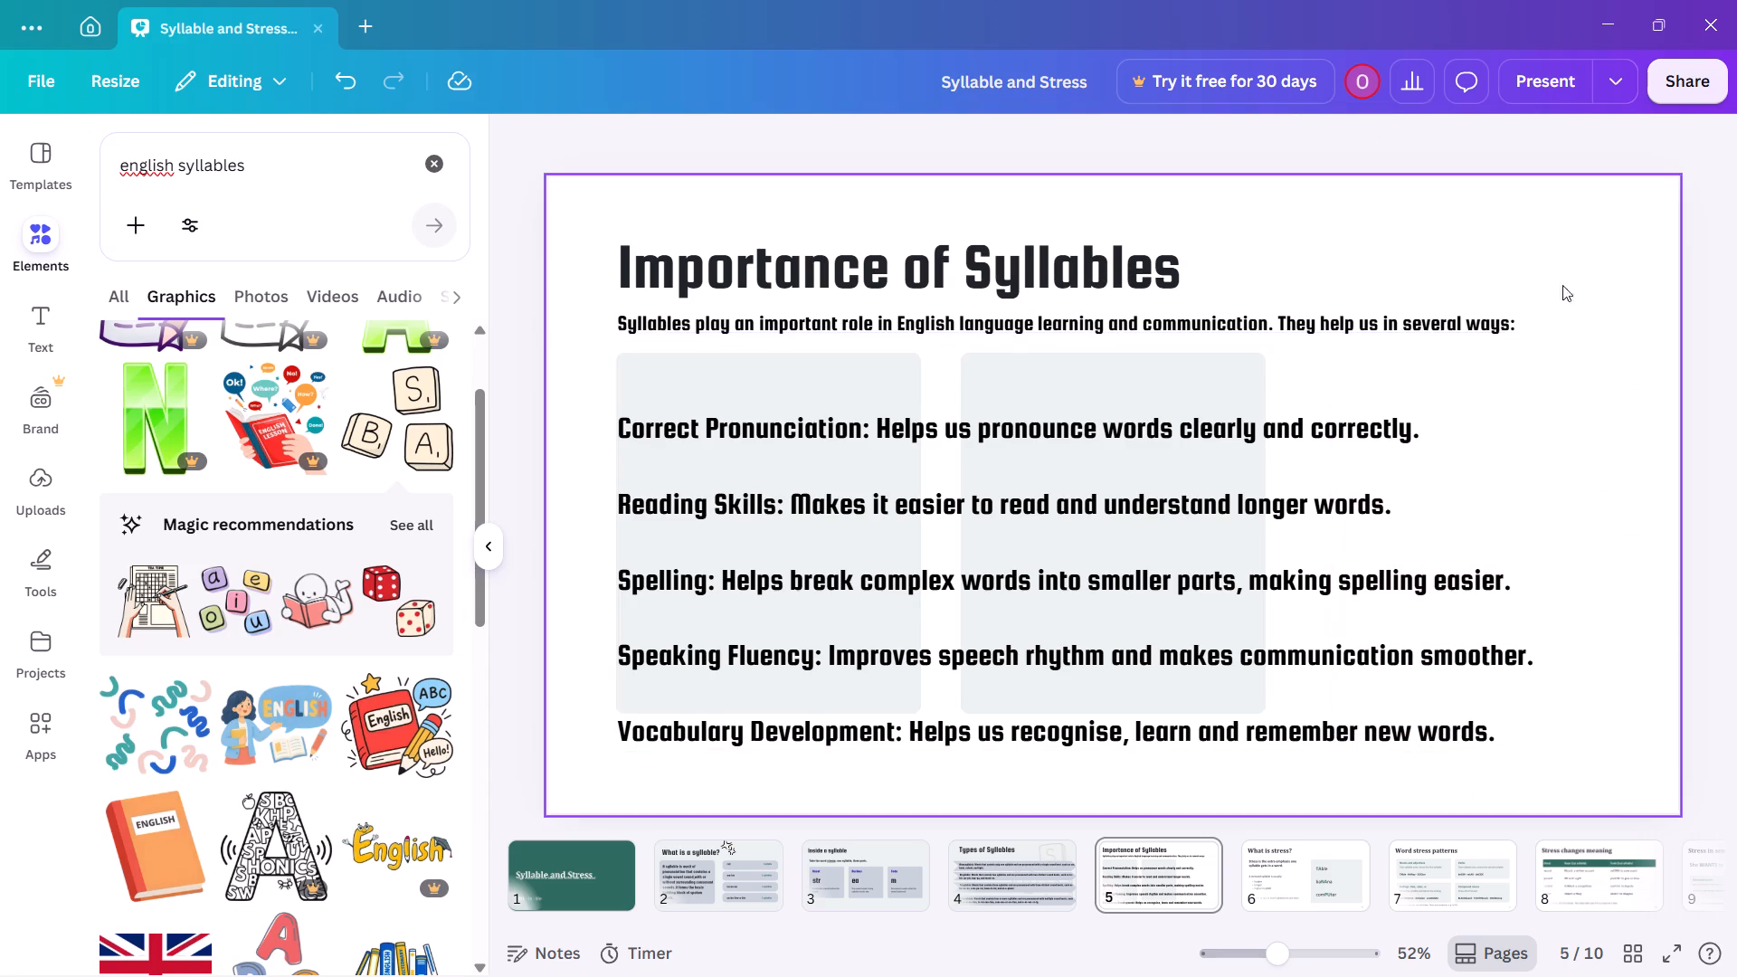
left_click_drag(708, 432, 689, 540)
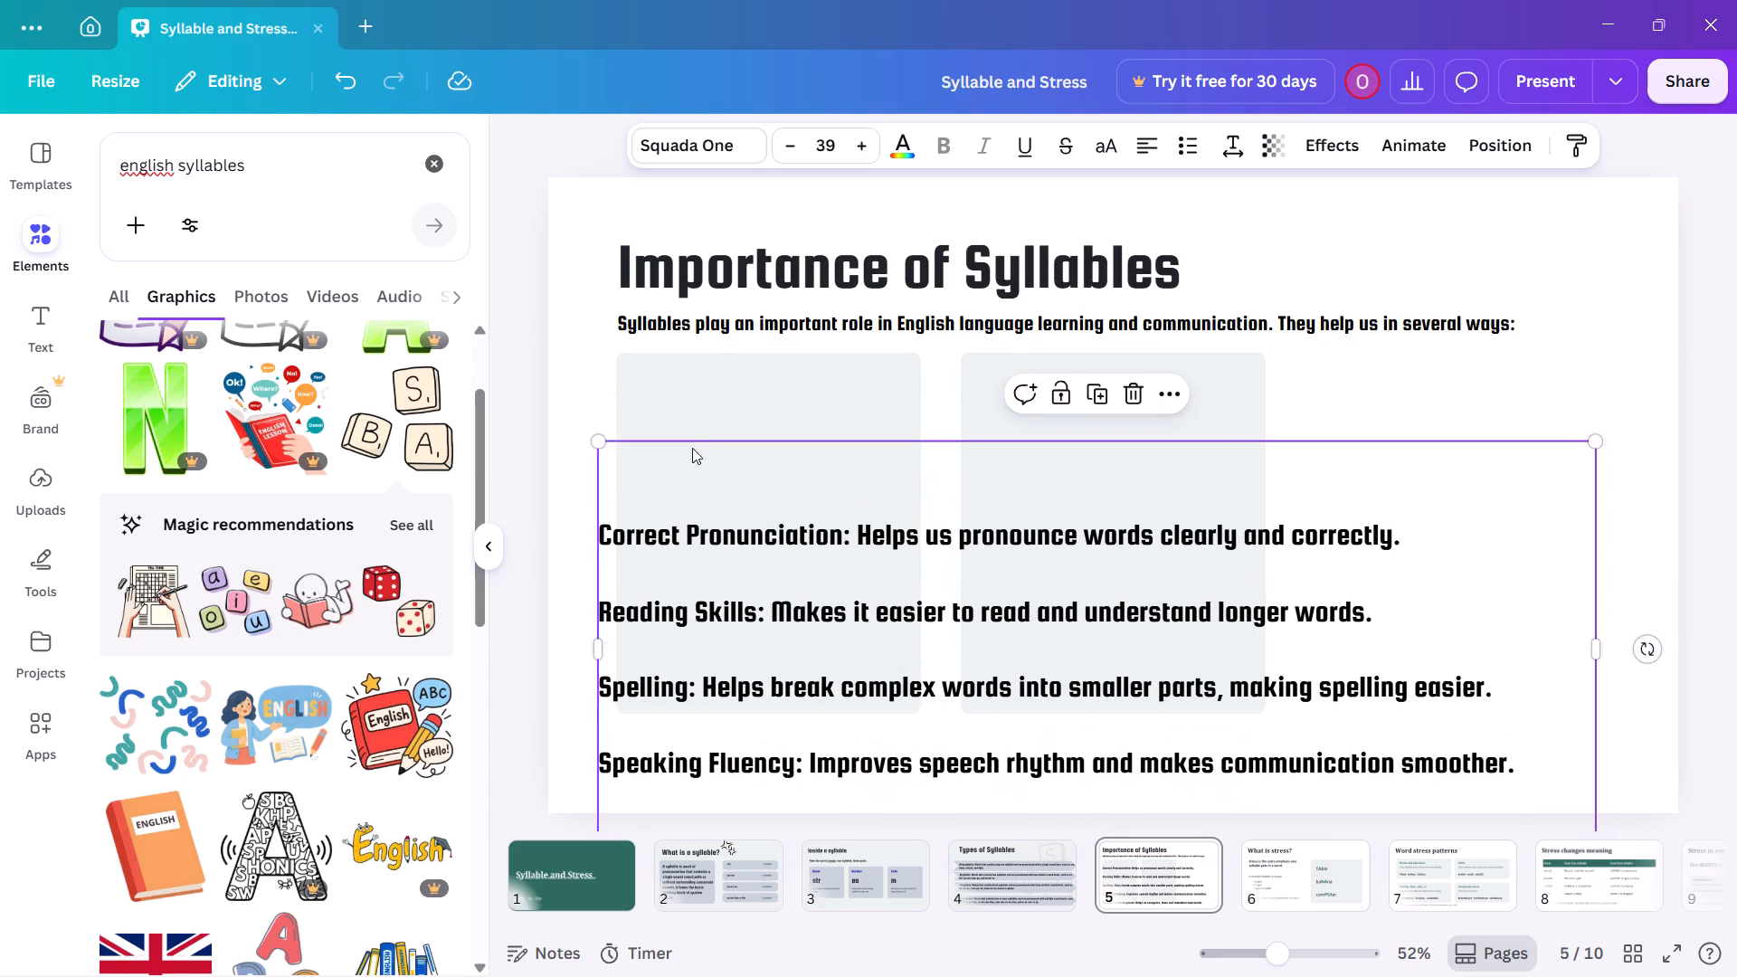
left_click(703, 394)
key("Delete")
left_click(1098, 409)
key("Delete")
left_click_drag(1035, 639, 1053, 511)
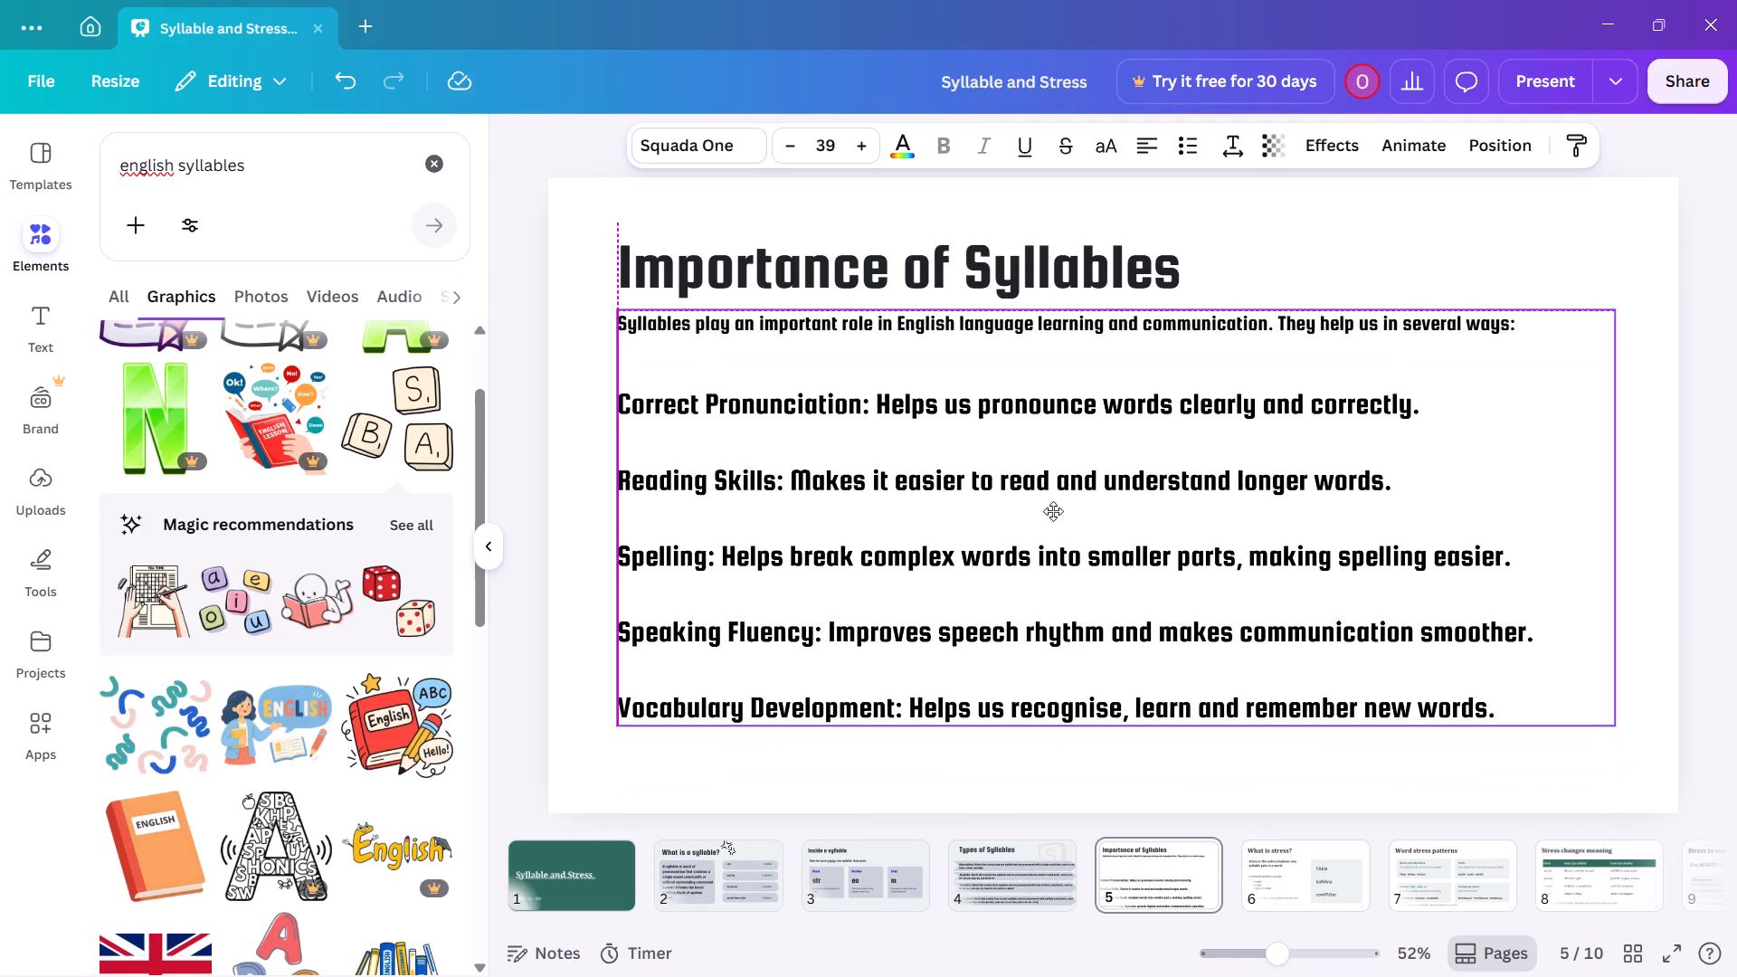
left_click_drag(1053, 511, 1058, 508)
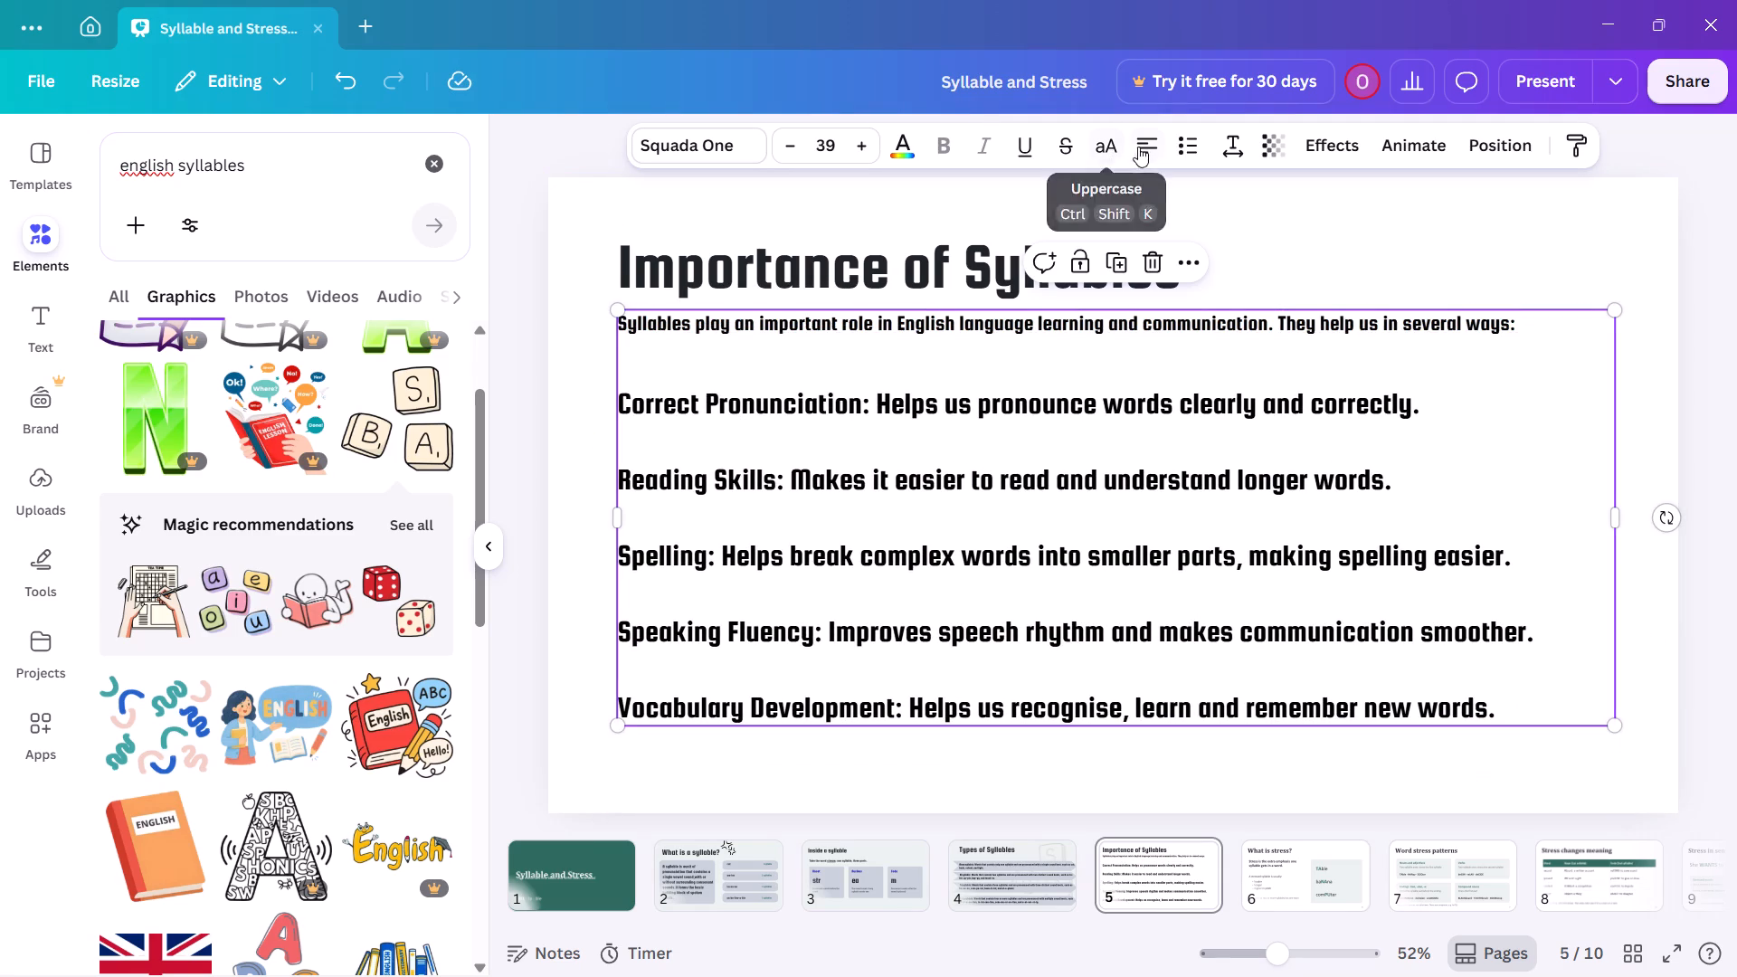
Format the body text as a numbered list and remove the empty first item so numbering starts at Correct Pronunciation.
left_click(1176, 144)
left_click(1185, 149)
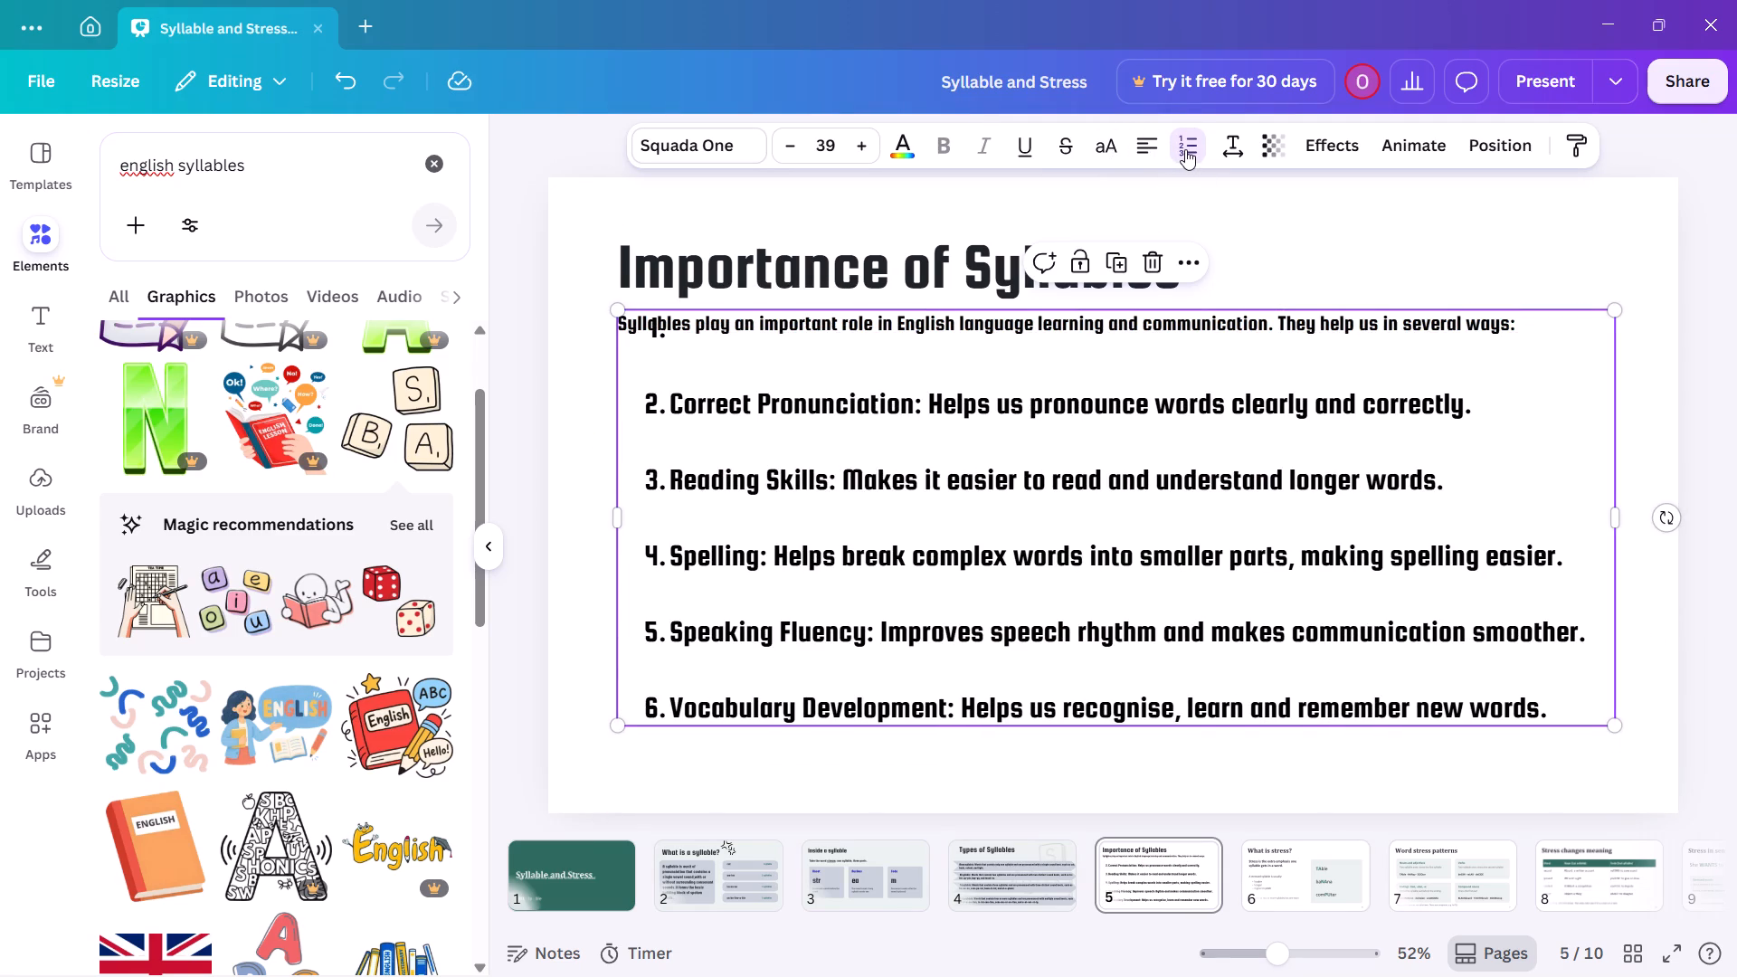
left_click_drag(1079, 466, 1080, 549)
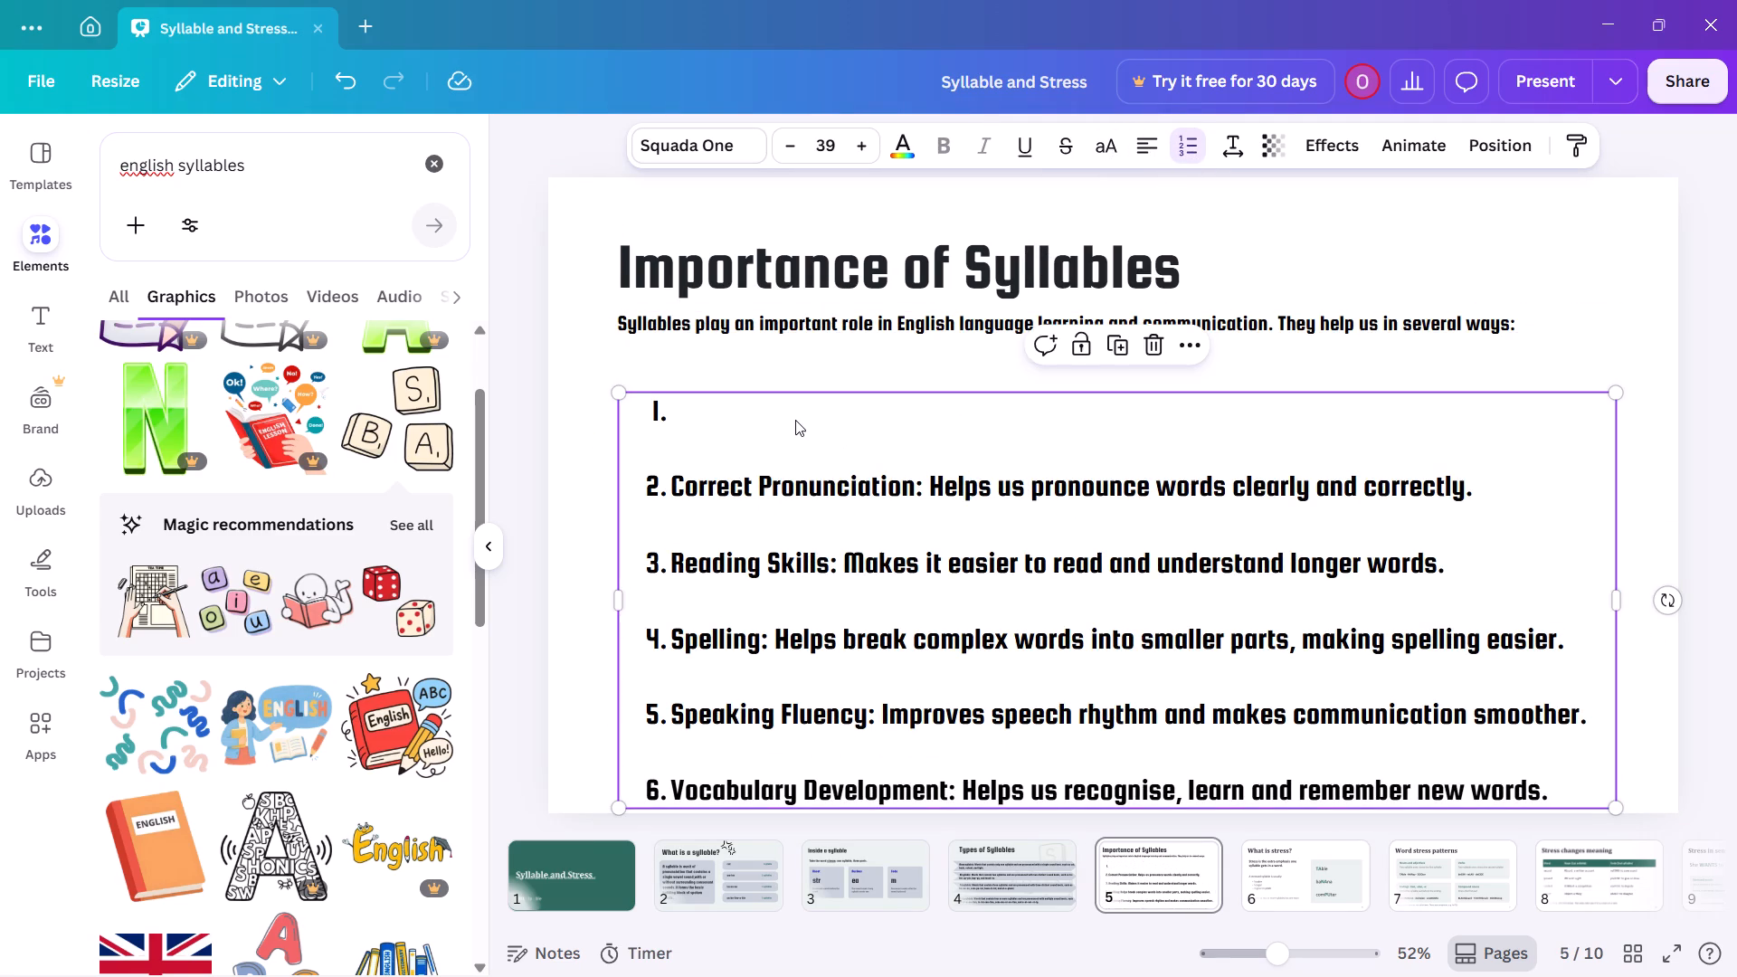
left_click(795, 420)
key("BackSpace")
key("BackSpace")
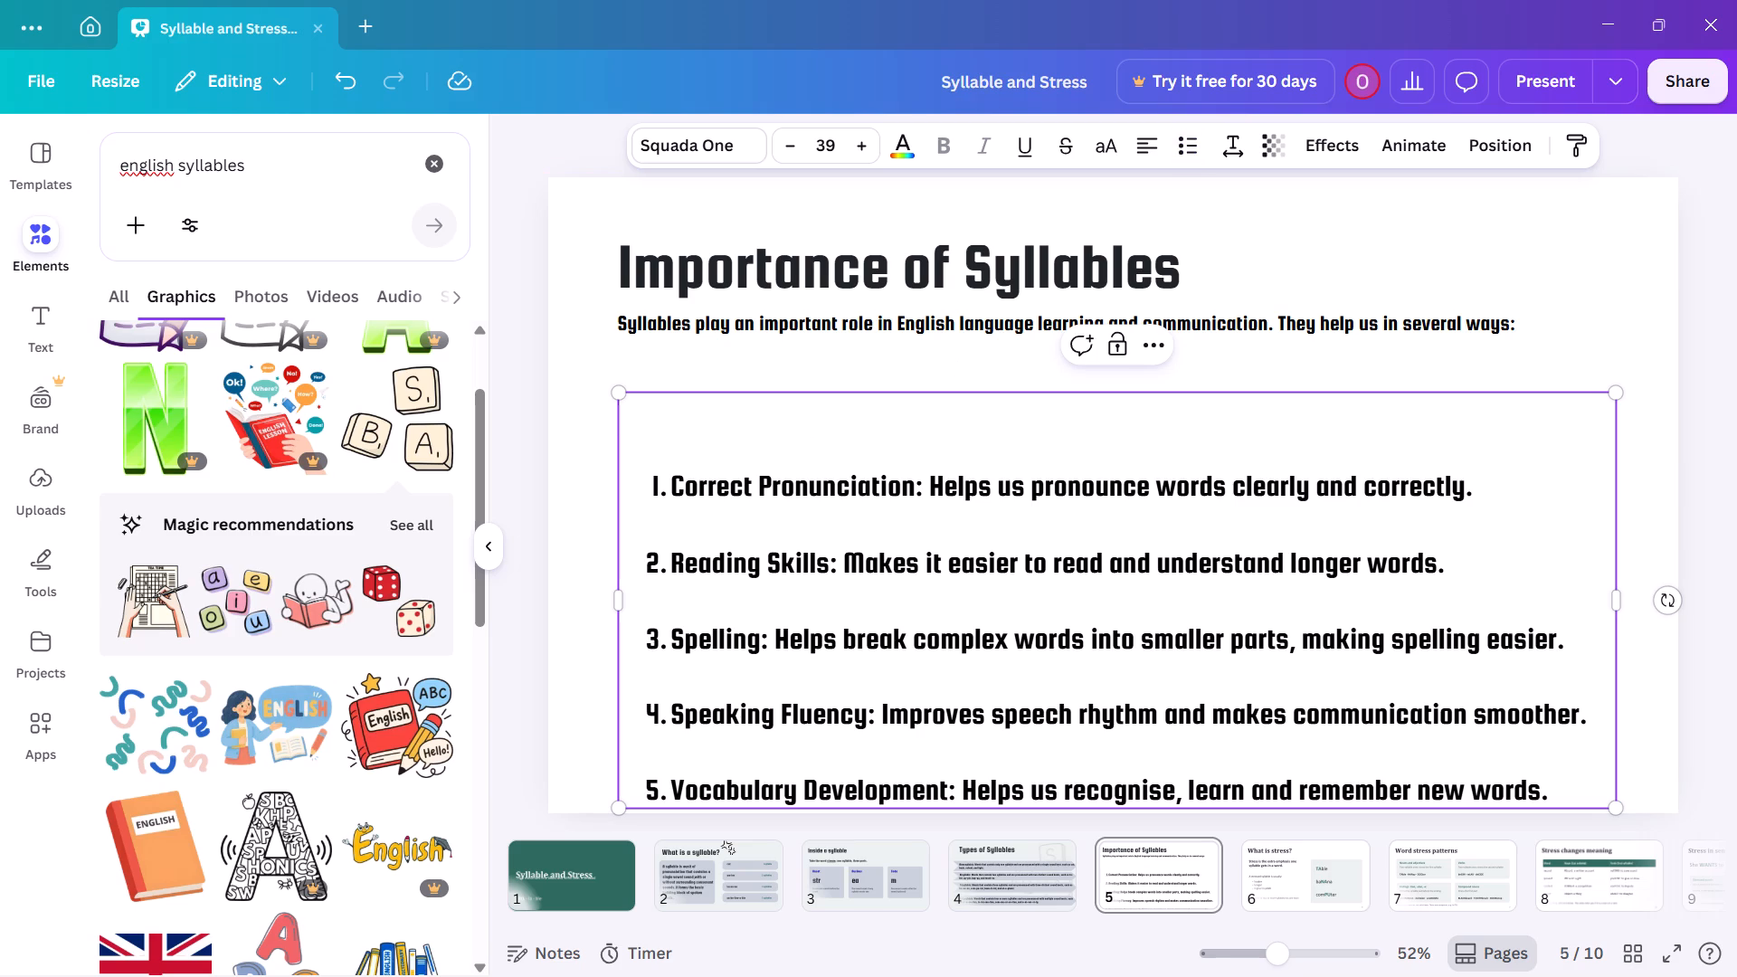
Move the numbered list up beneath the introductory sentence, lining its numbers up with the title's left edge.
left_click(1736, 432)
left_click_drag(1363, 672, 1340, 602)
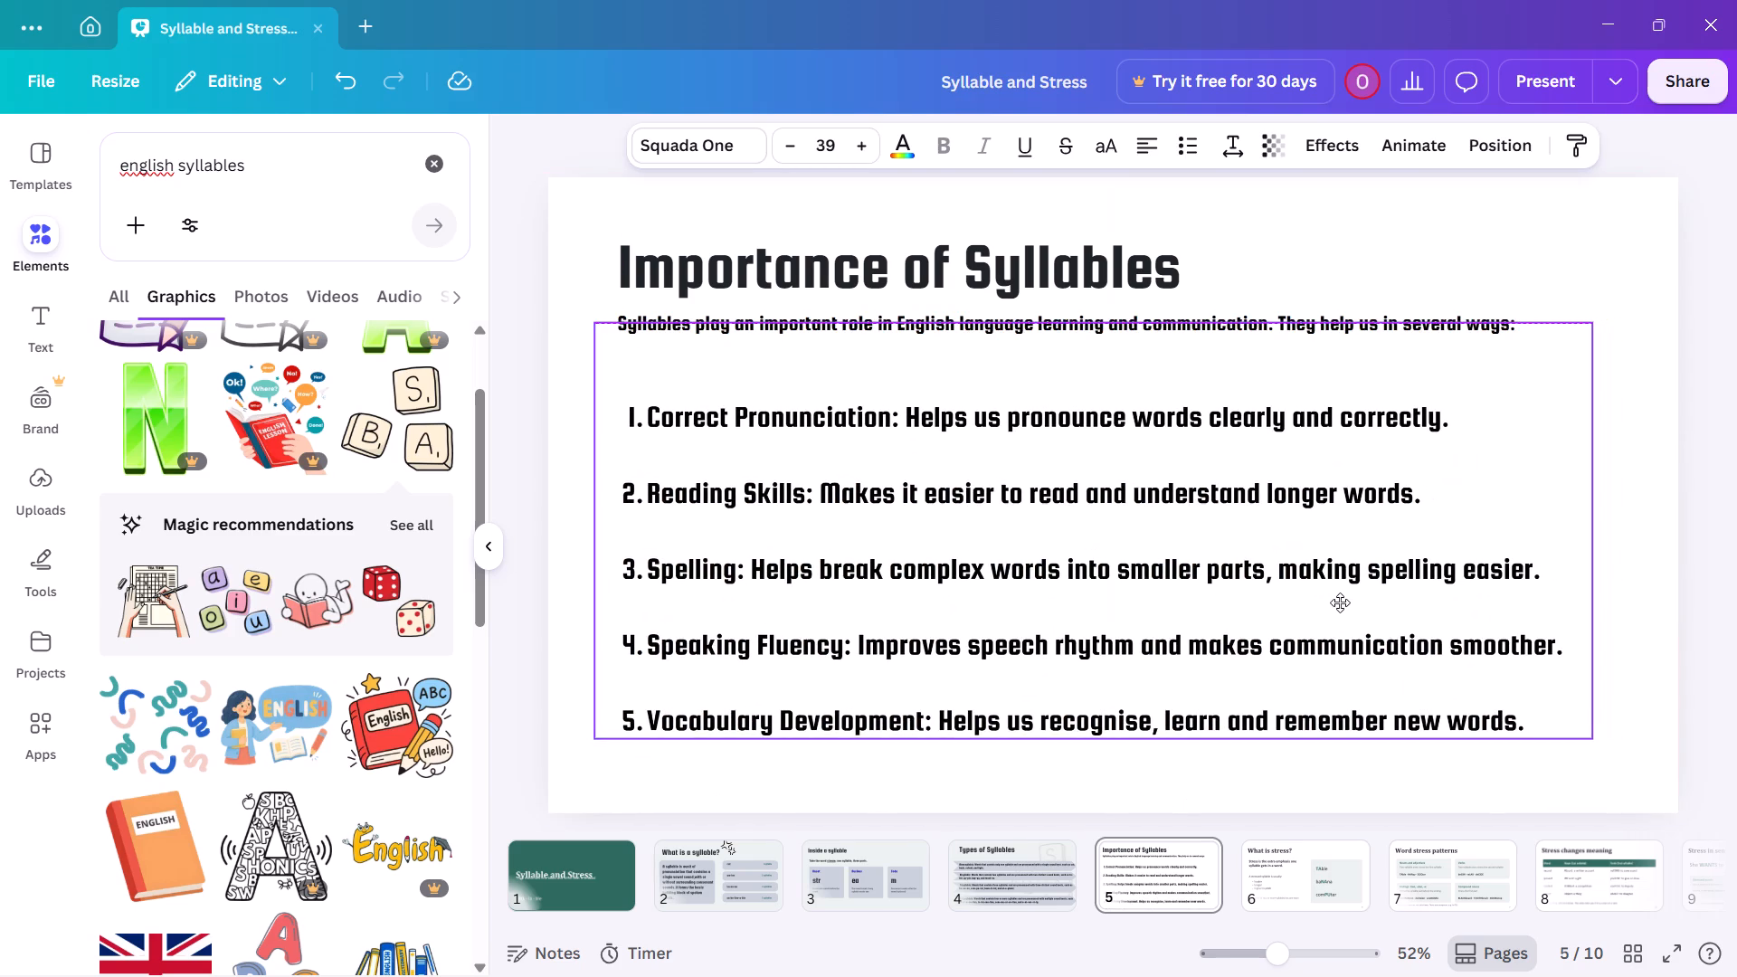
left_click_drag(1340, 602, 1336, 604)
left_click(1736, 596)
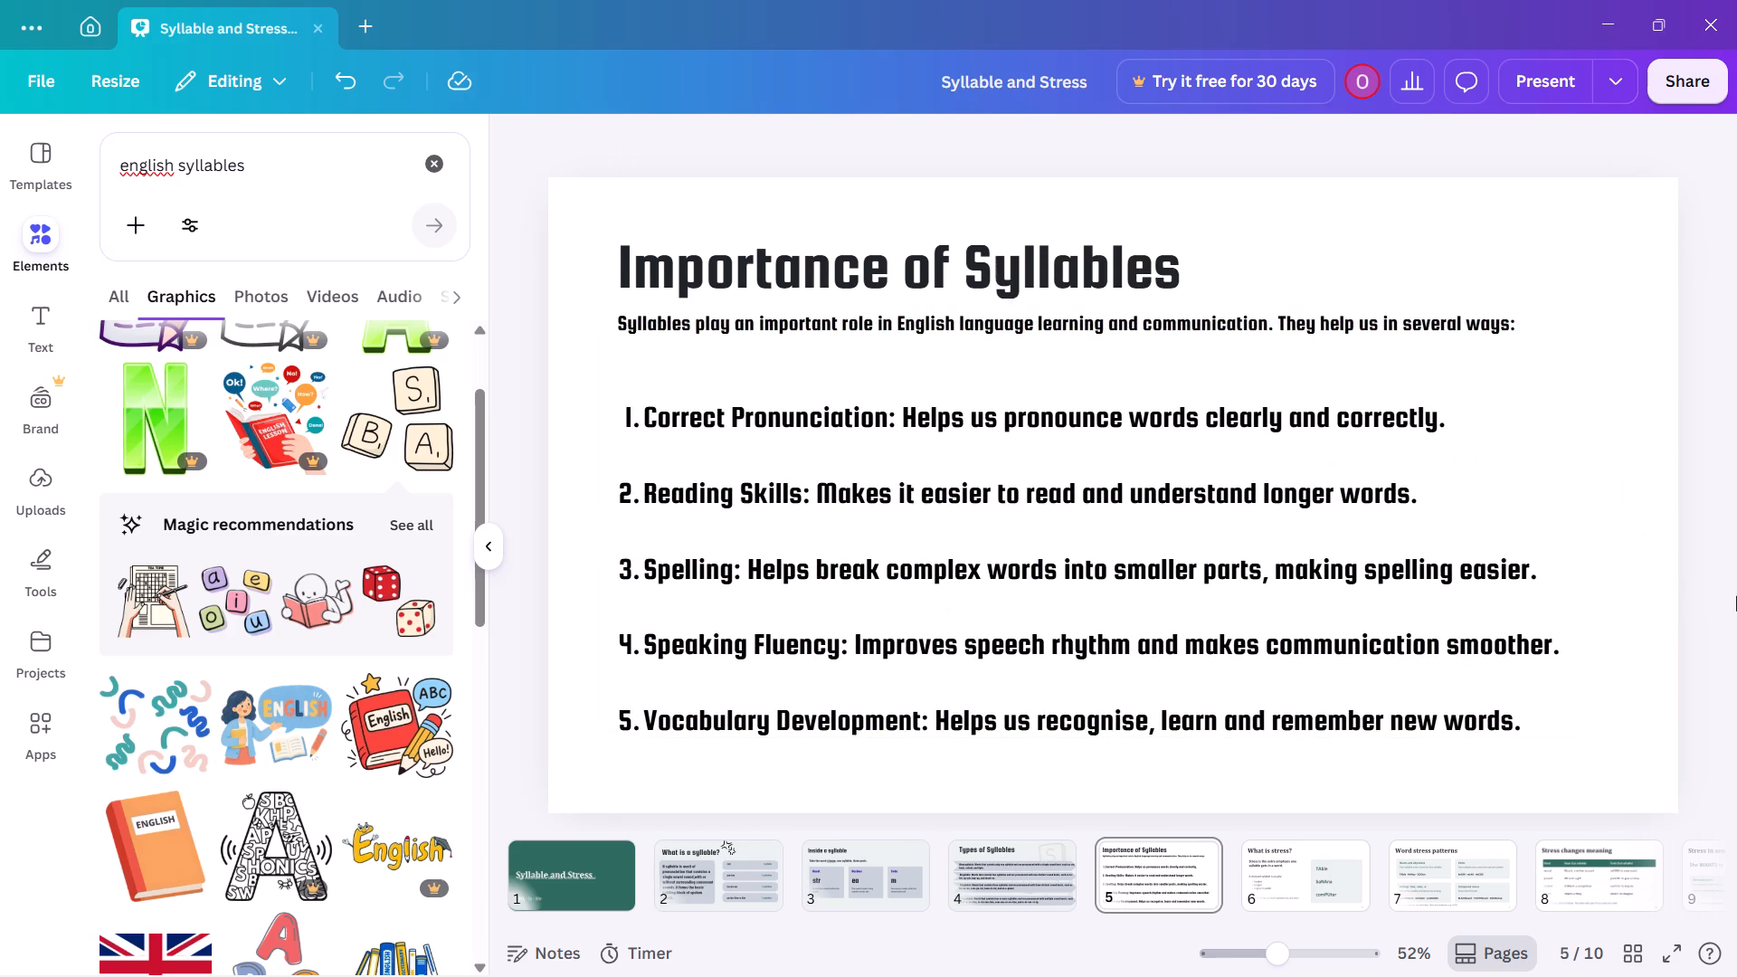
Move the introductory sentence down to sit between the title and the numbered list, keeping its left alignment.
left_click_drag(1235, 320, 1234, 345)
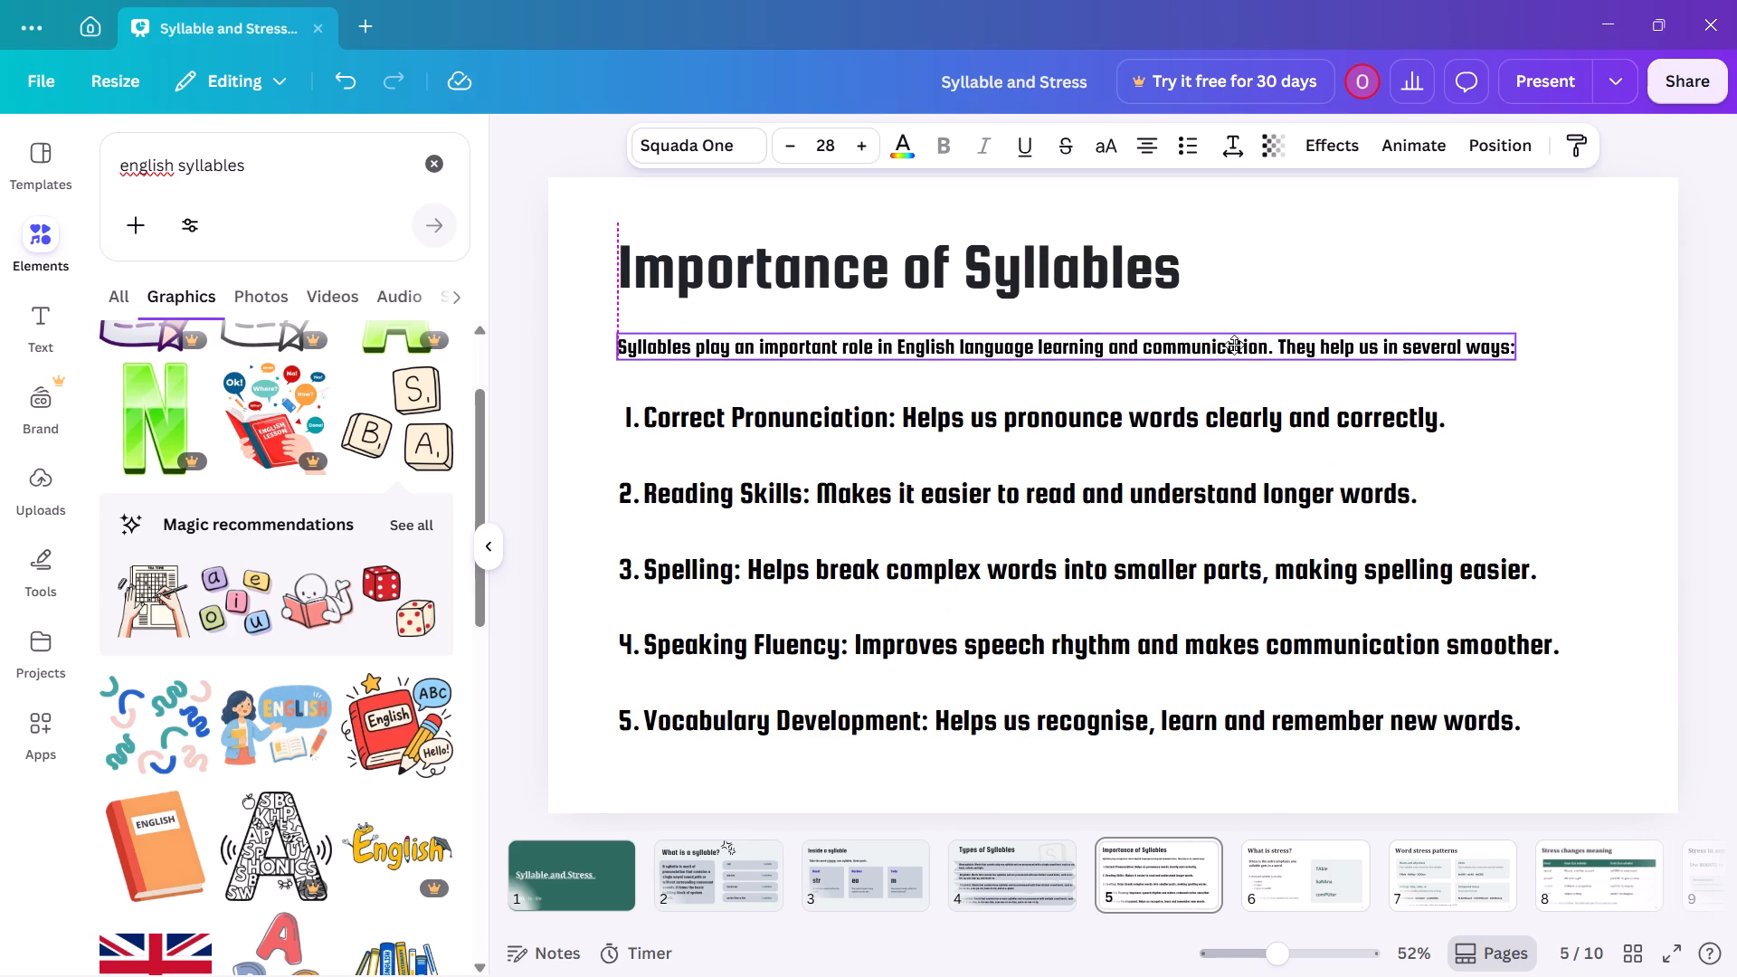
left_click_drag(1234, 345, 1234, 342)
Change the page 5 background colour from white to the light grey among the design's colours.
left_click(1665, 500)
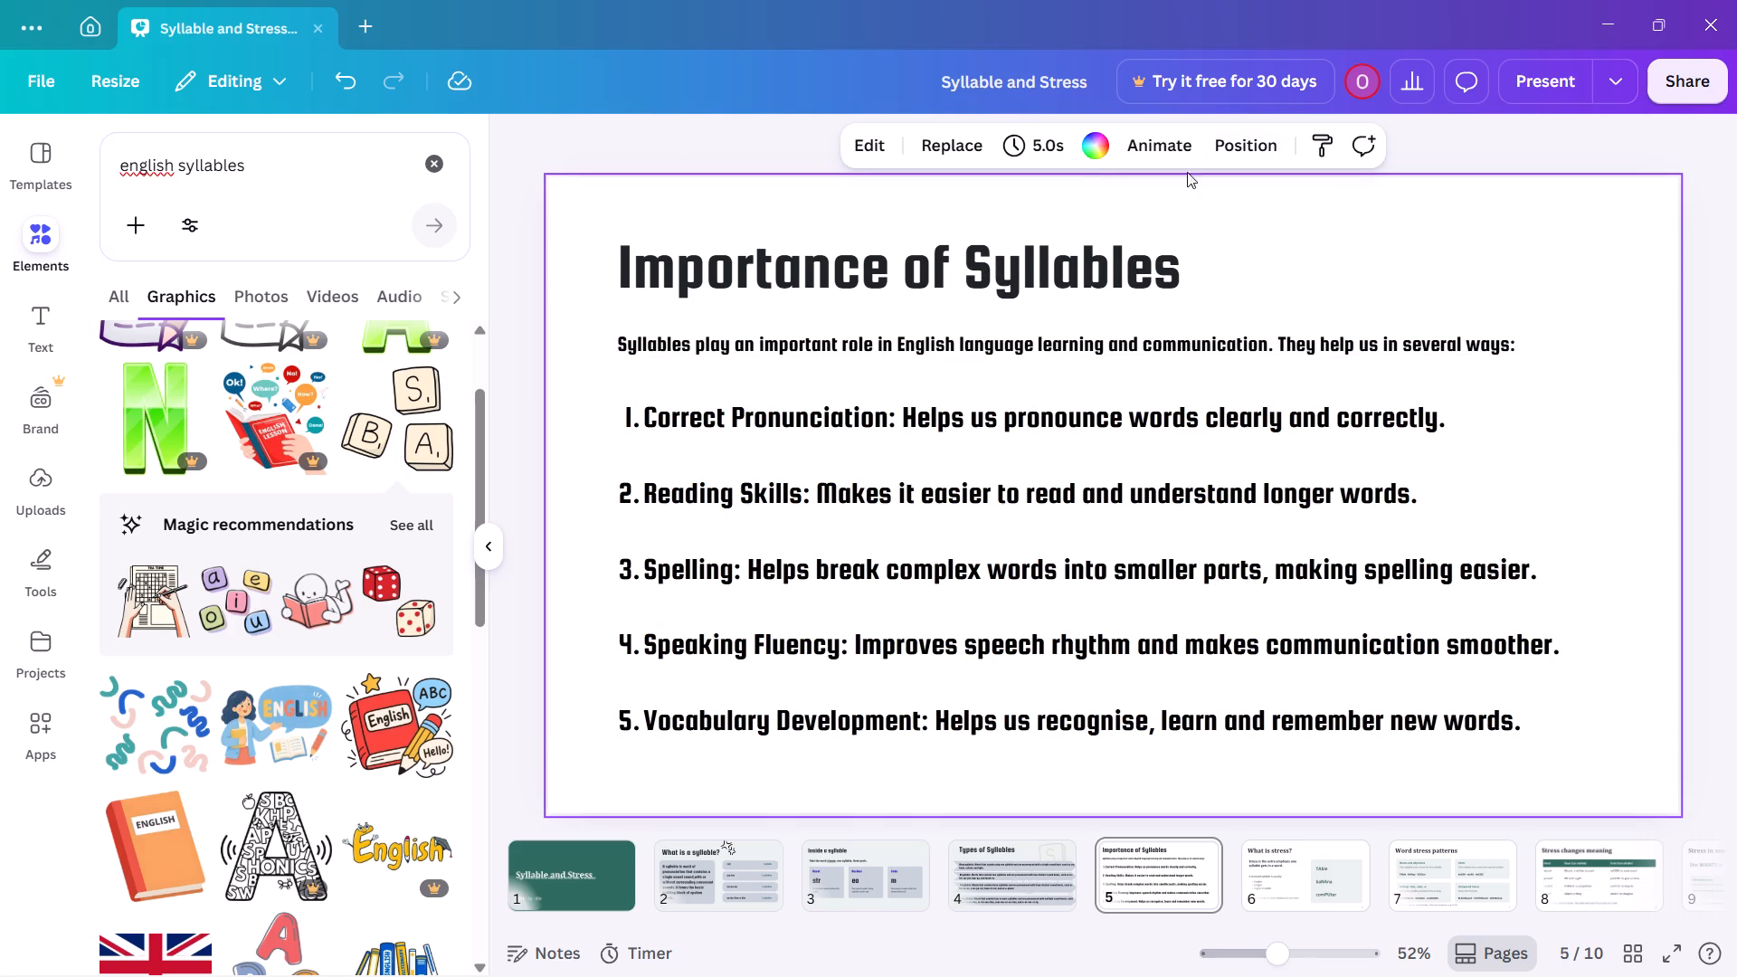
left_click(1090, 140)
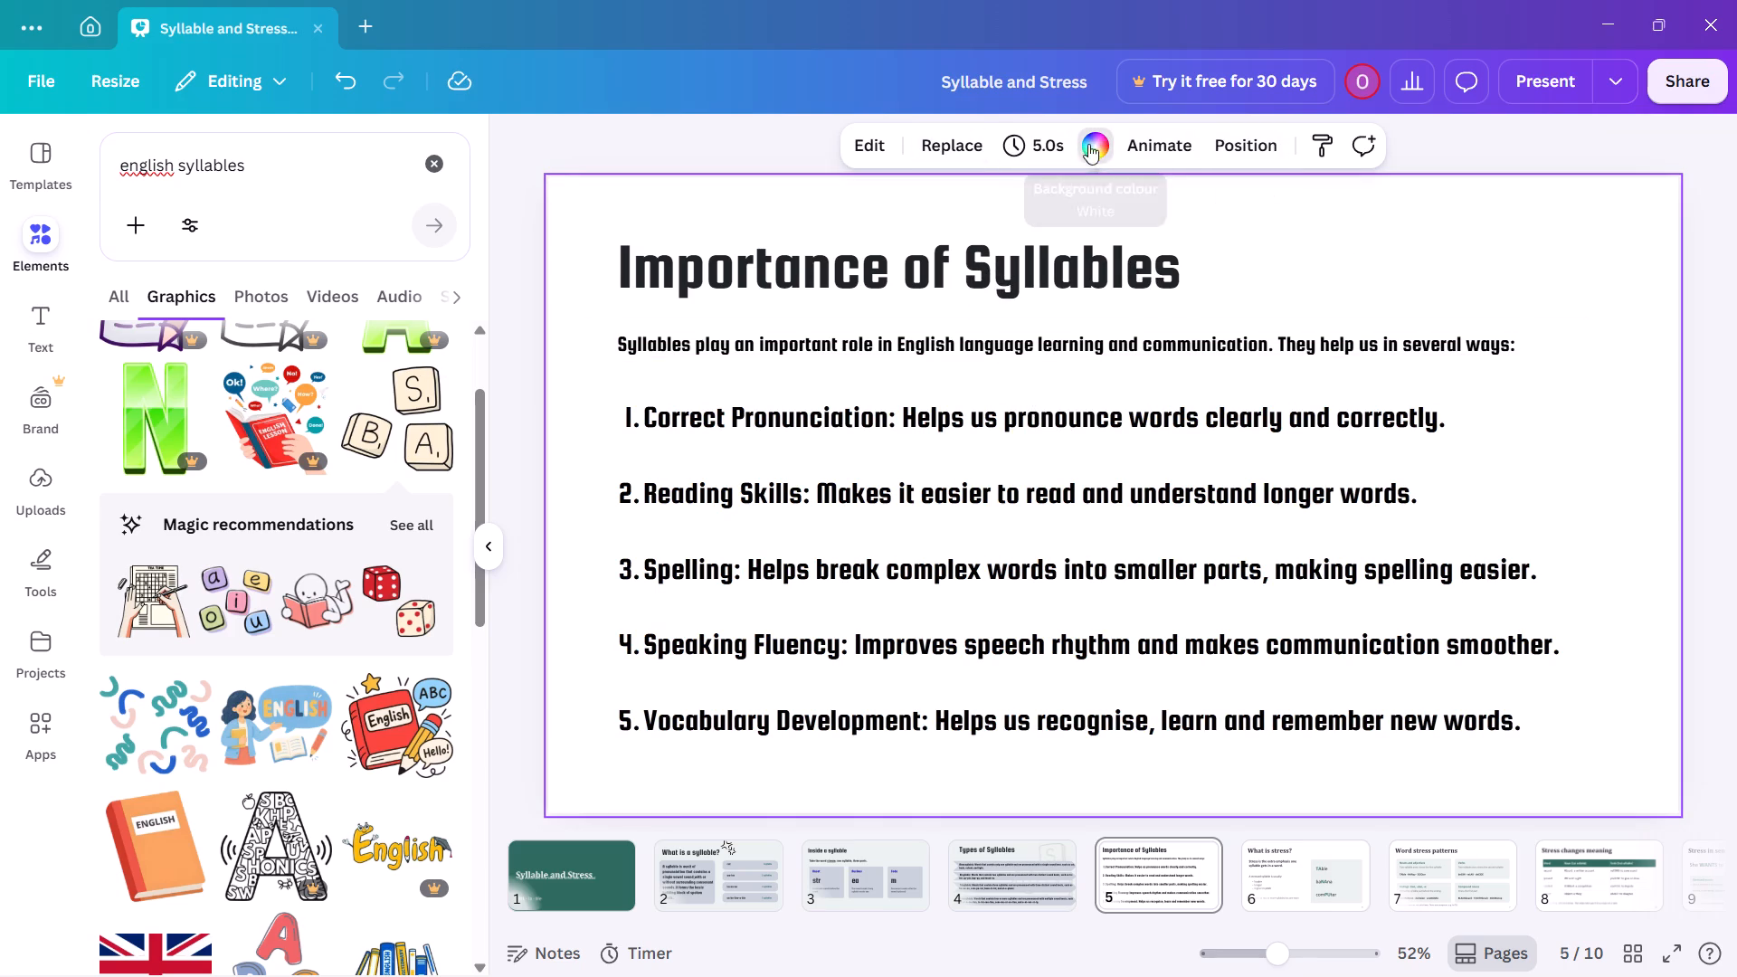
left_click(284, 304)
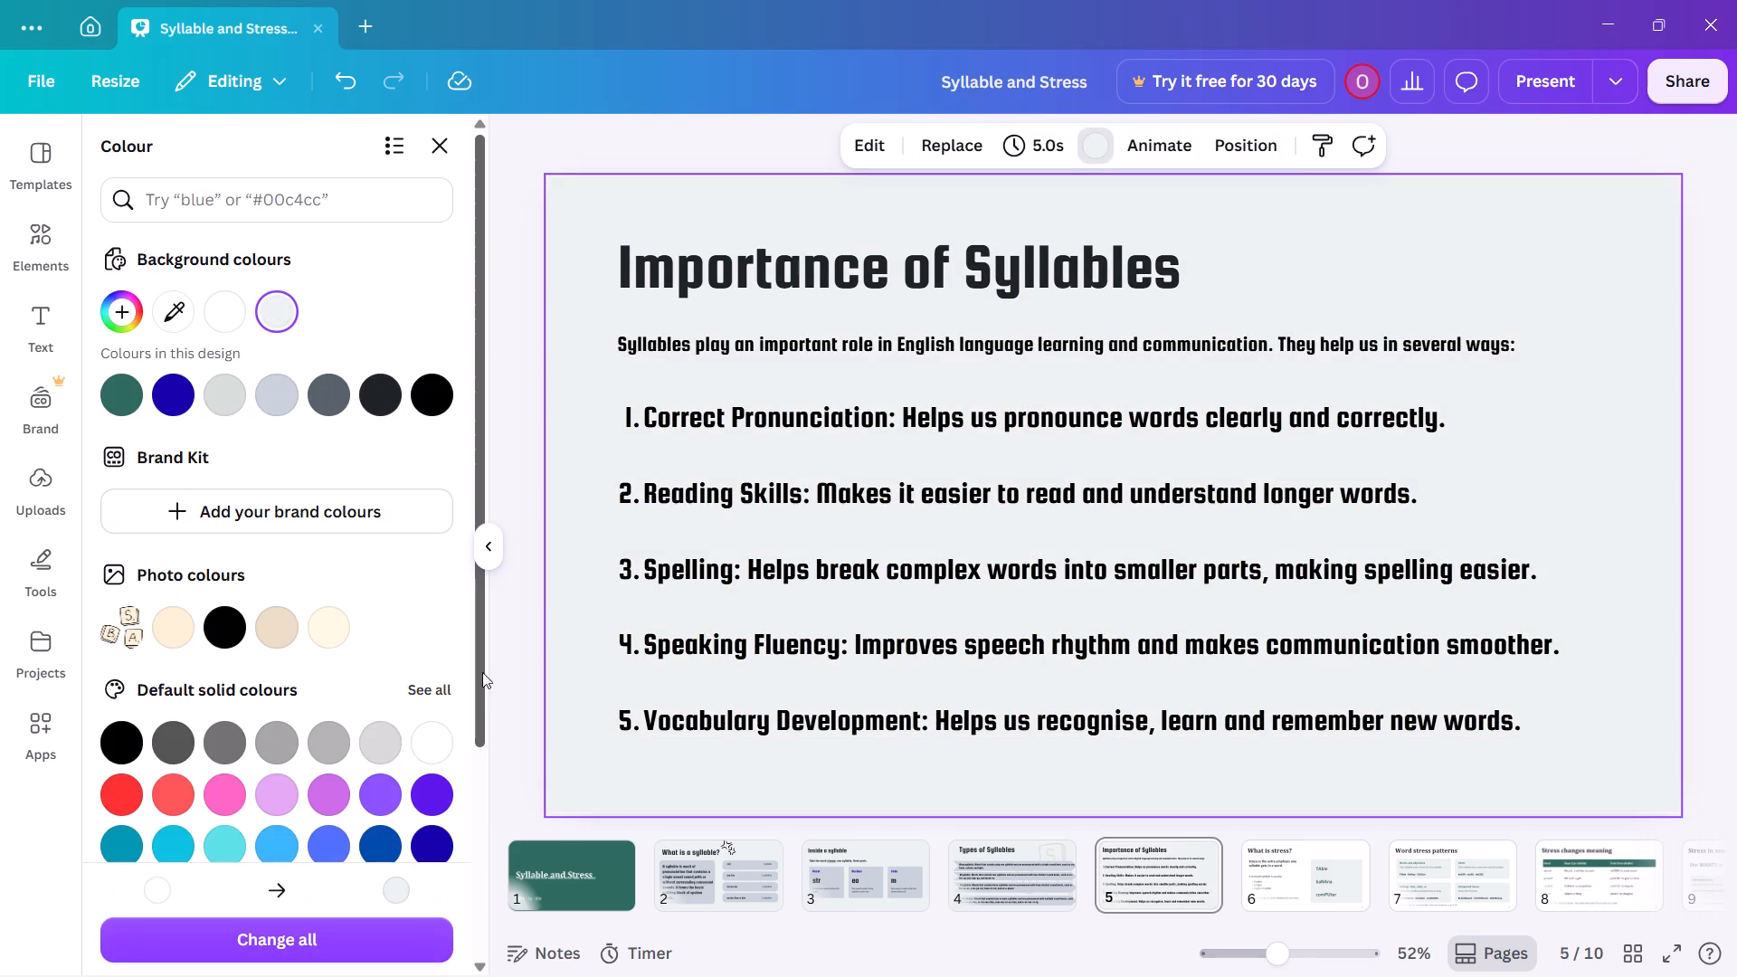
left_click(483, 678)
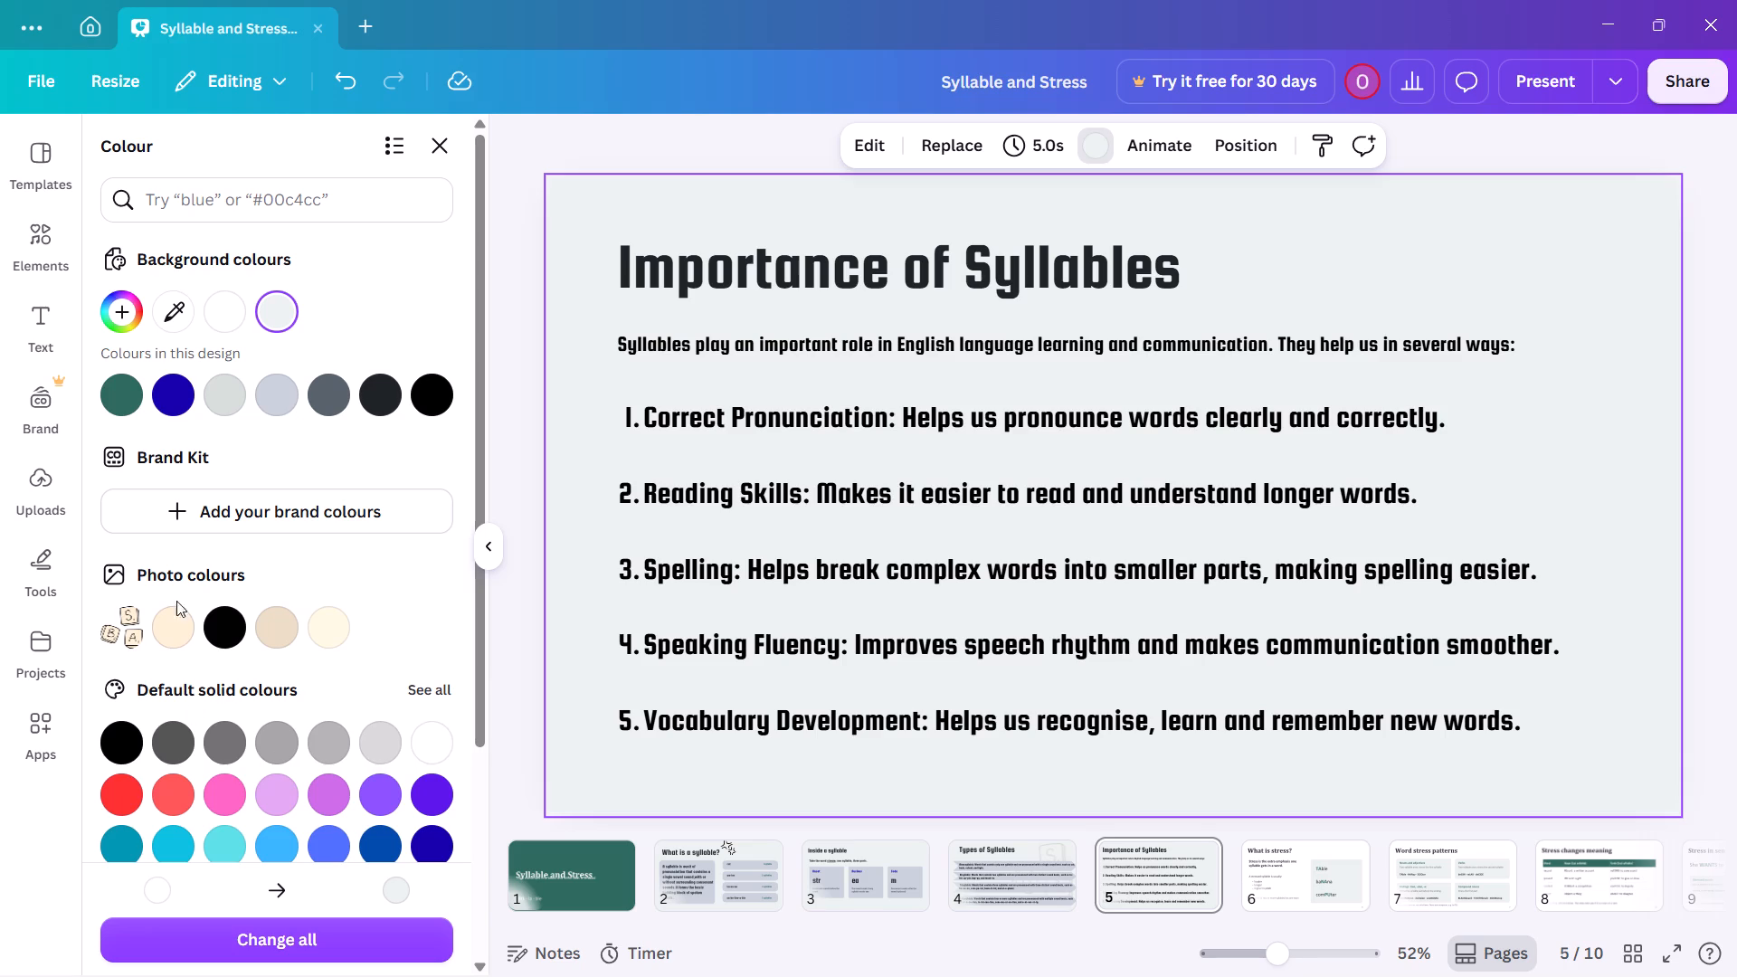
Search the graphics for "importance" and add the red brush-painted exclamation mark to page 5.
left_click(25, 244)
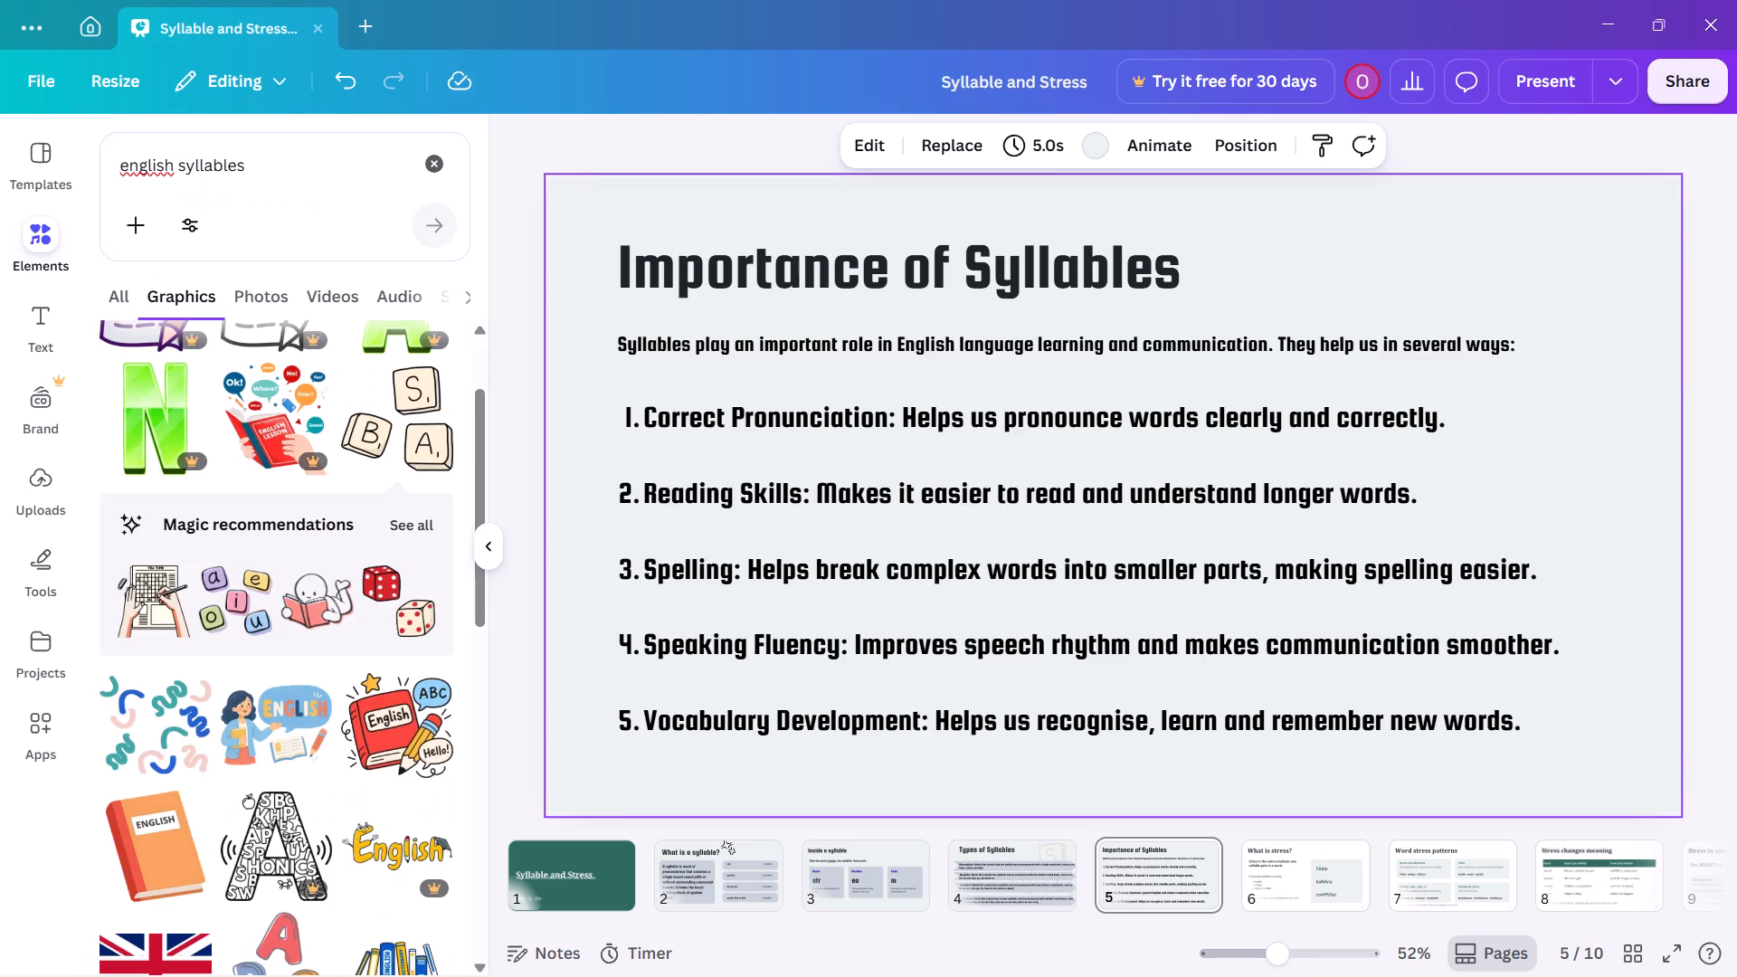
left_click_drag(308, 159, 30, 159)
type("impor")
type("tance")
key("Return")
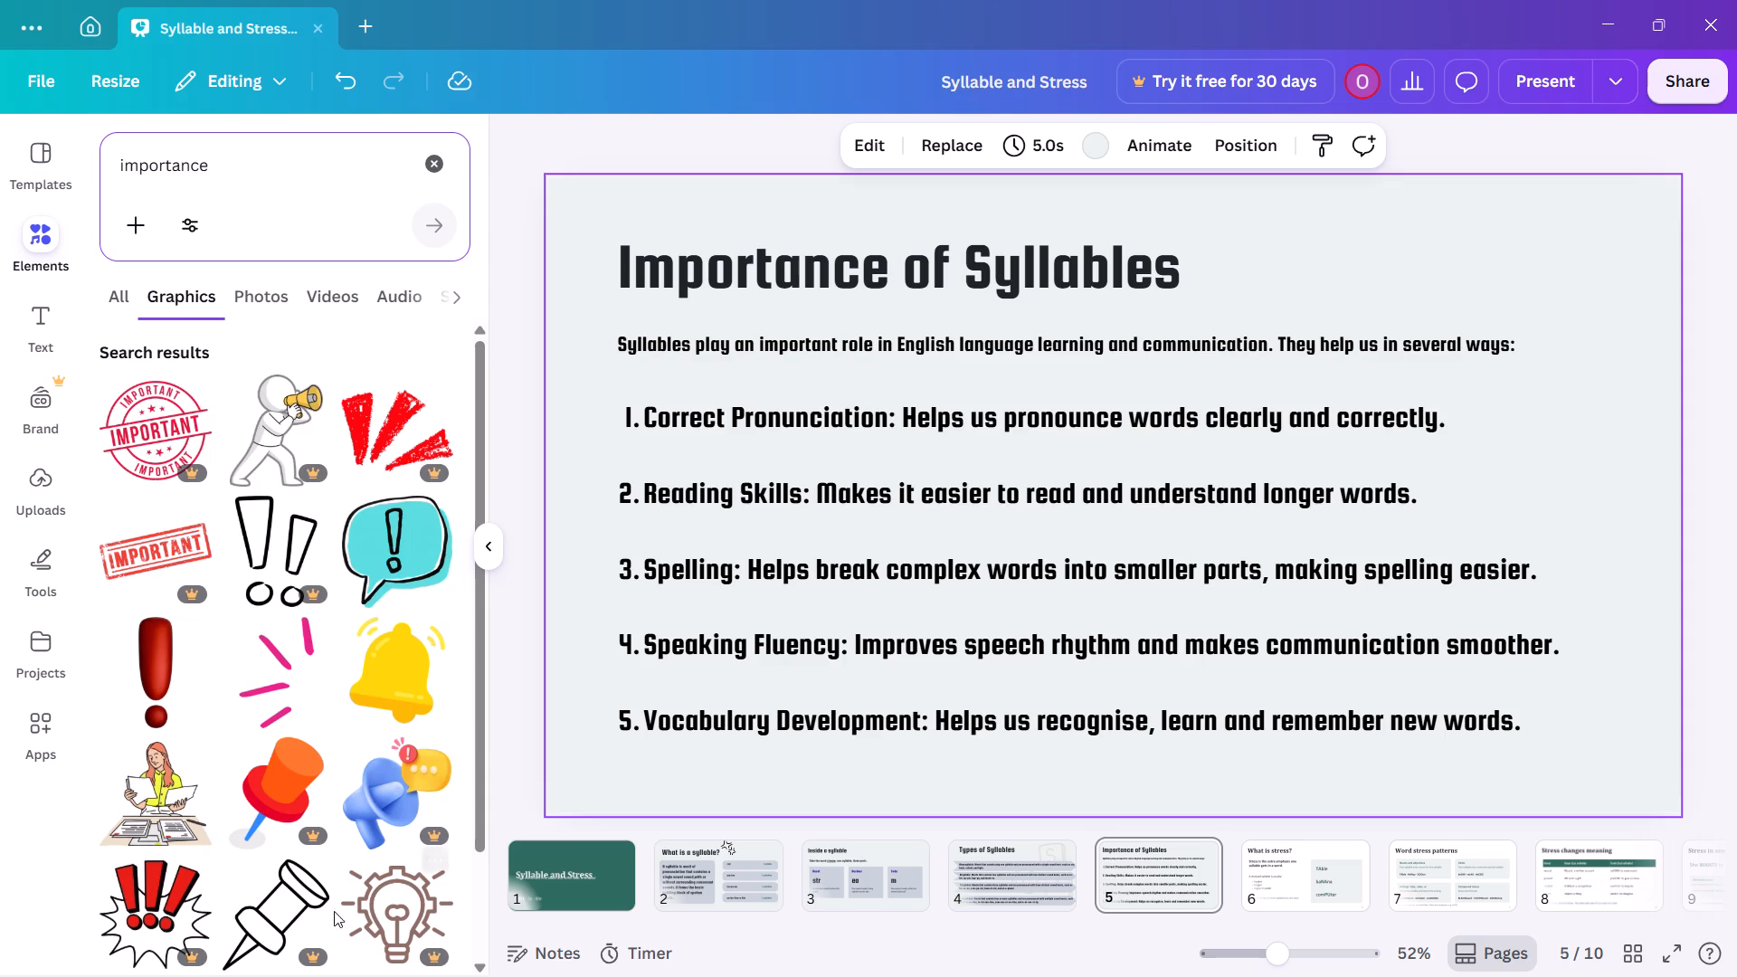
scroll(324, 712, "down", 7)
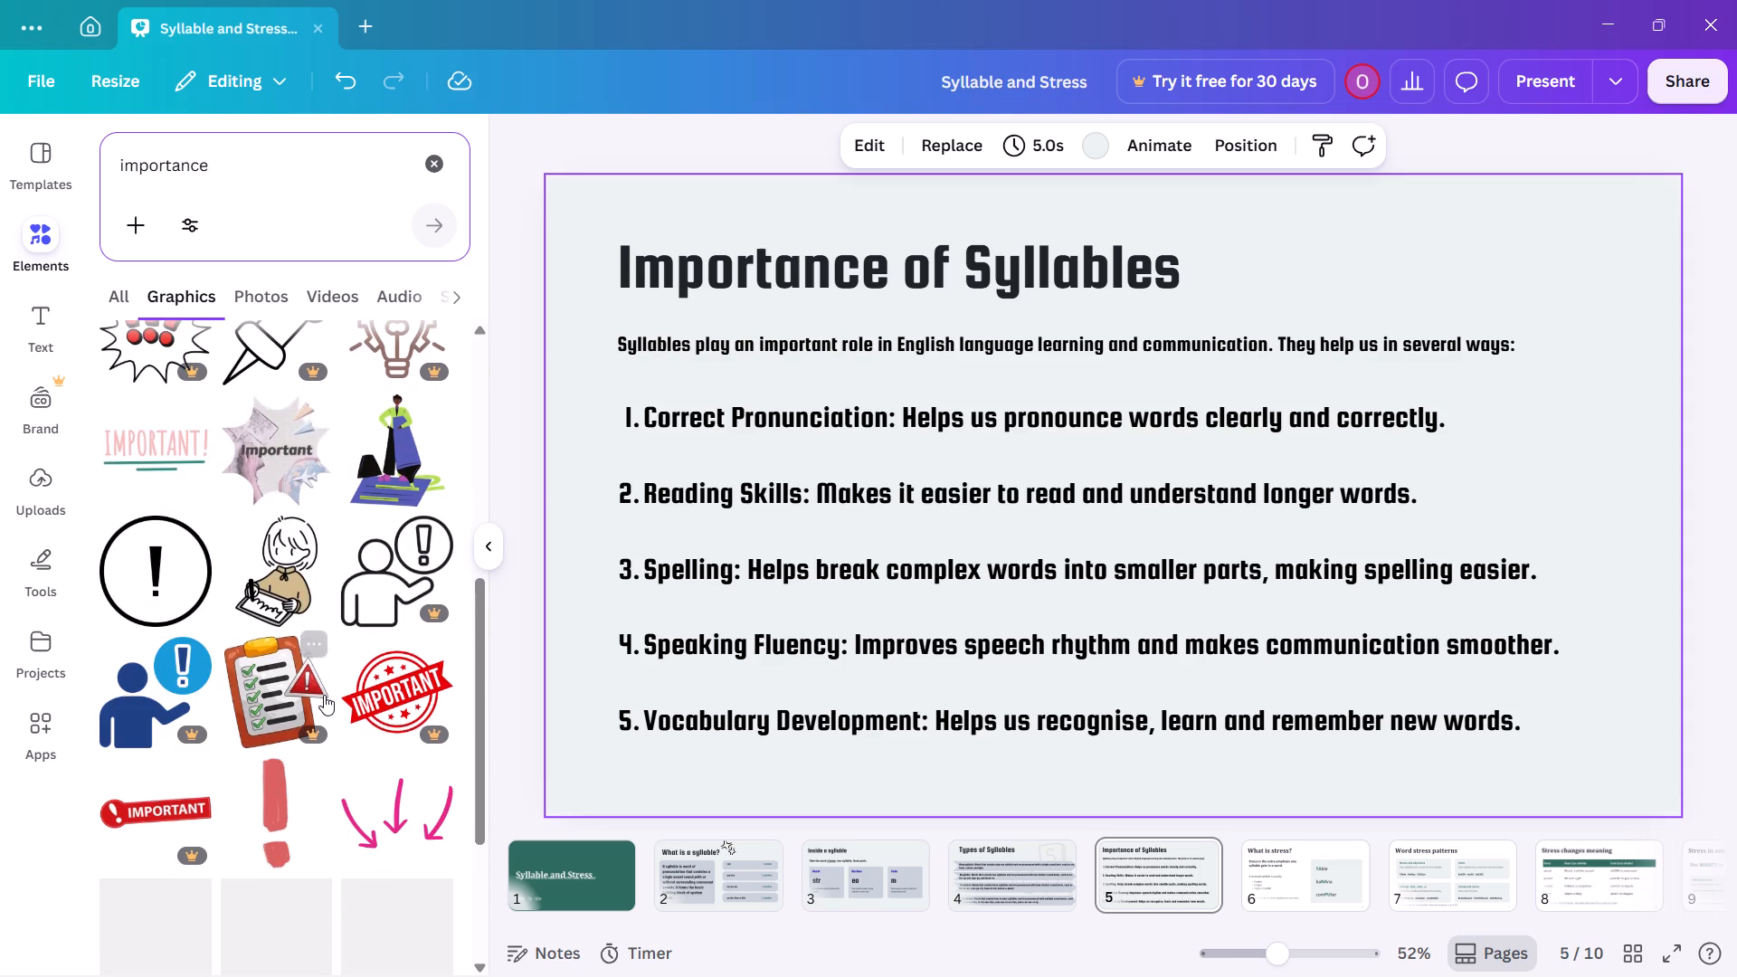
scroll(324, 695, "up", 2)
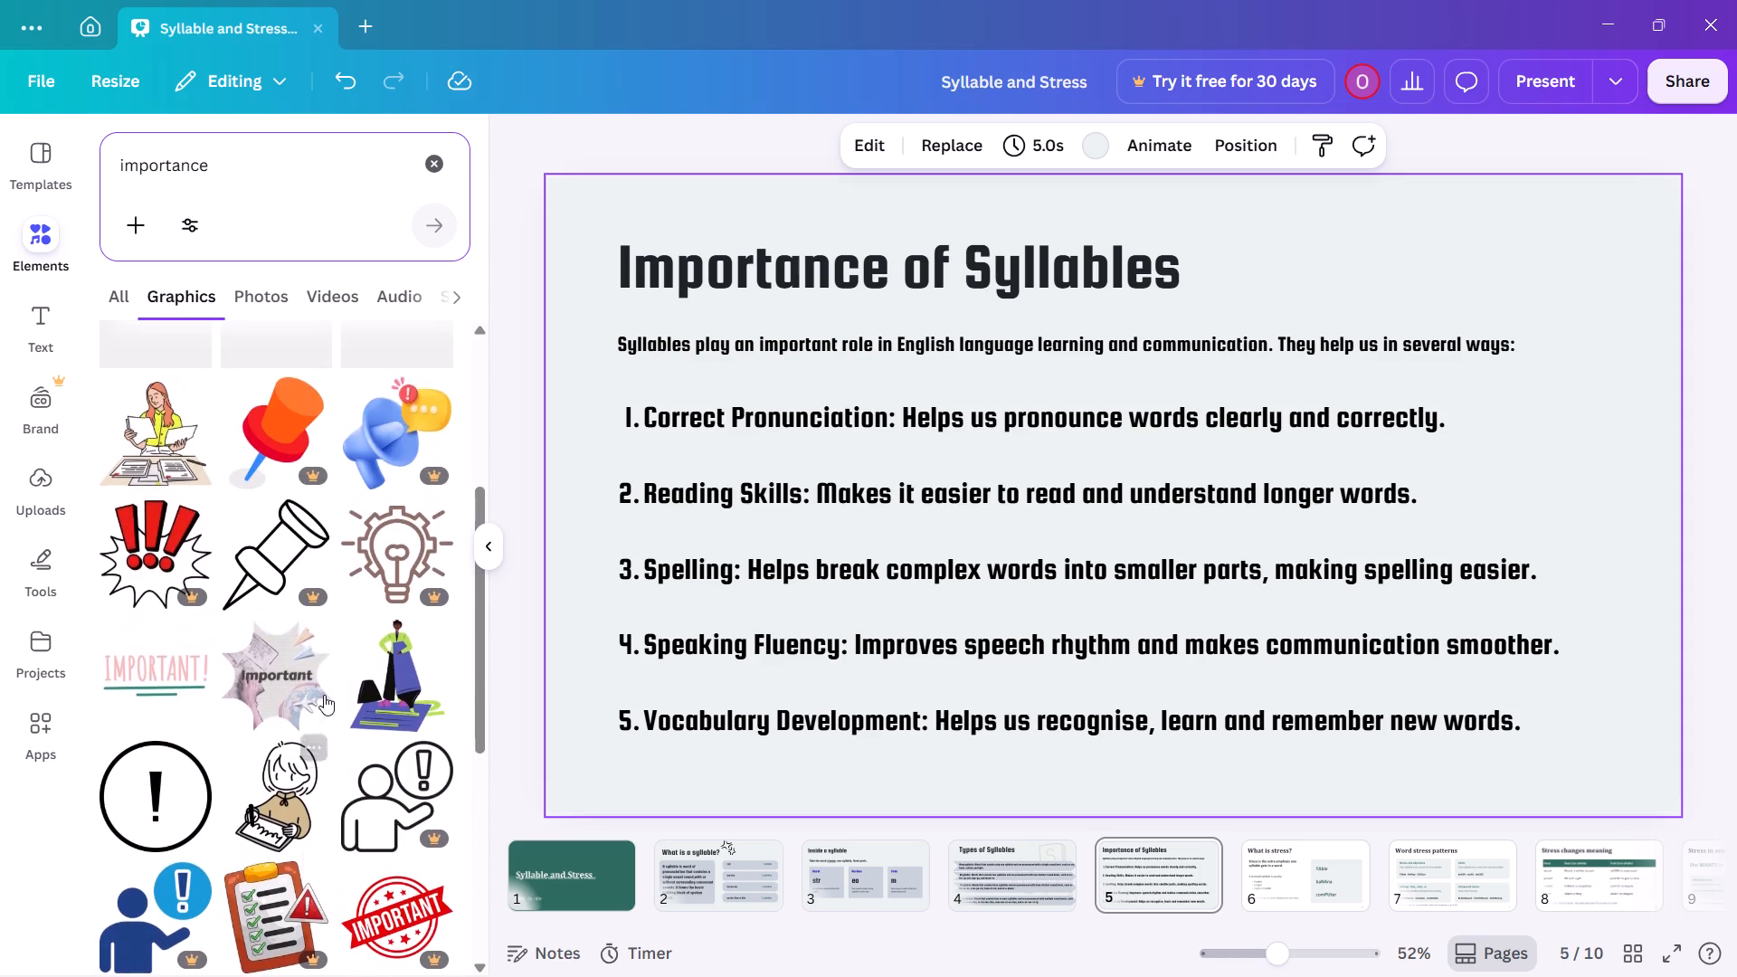
scroll(324, 694, "down", 3)
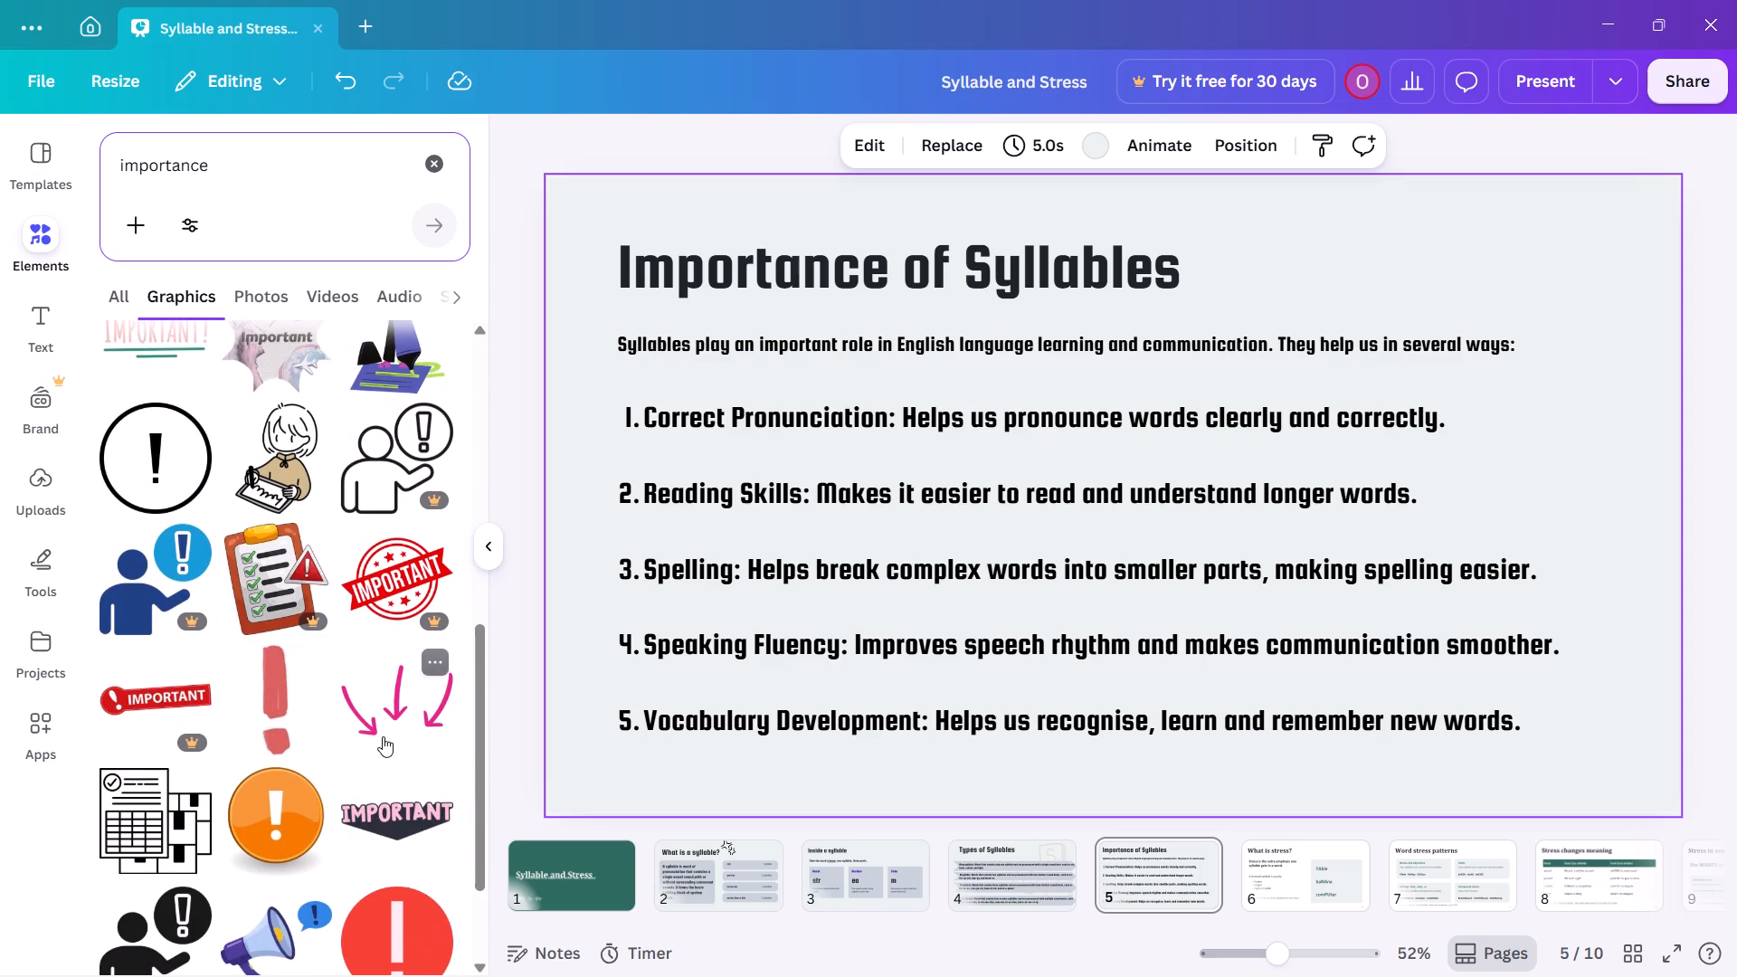
left_click(256, 713)
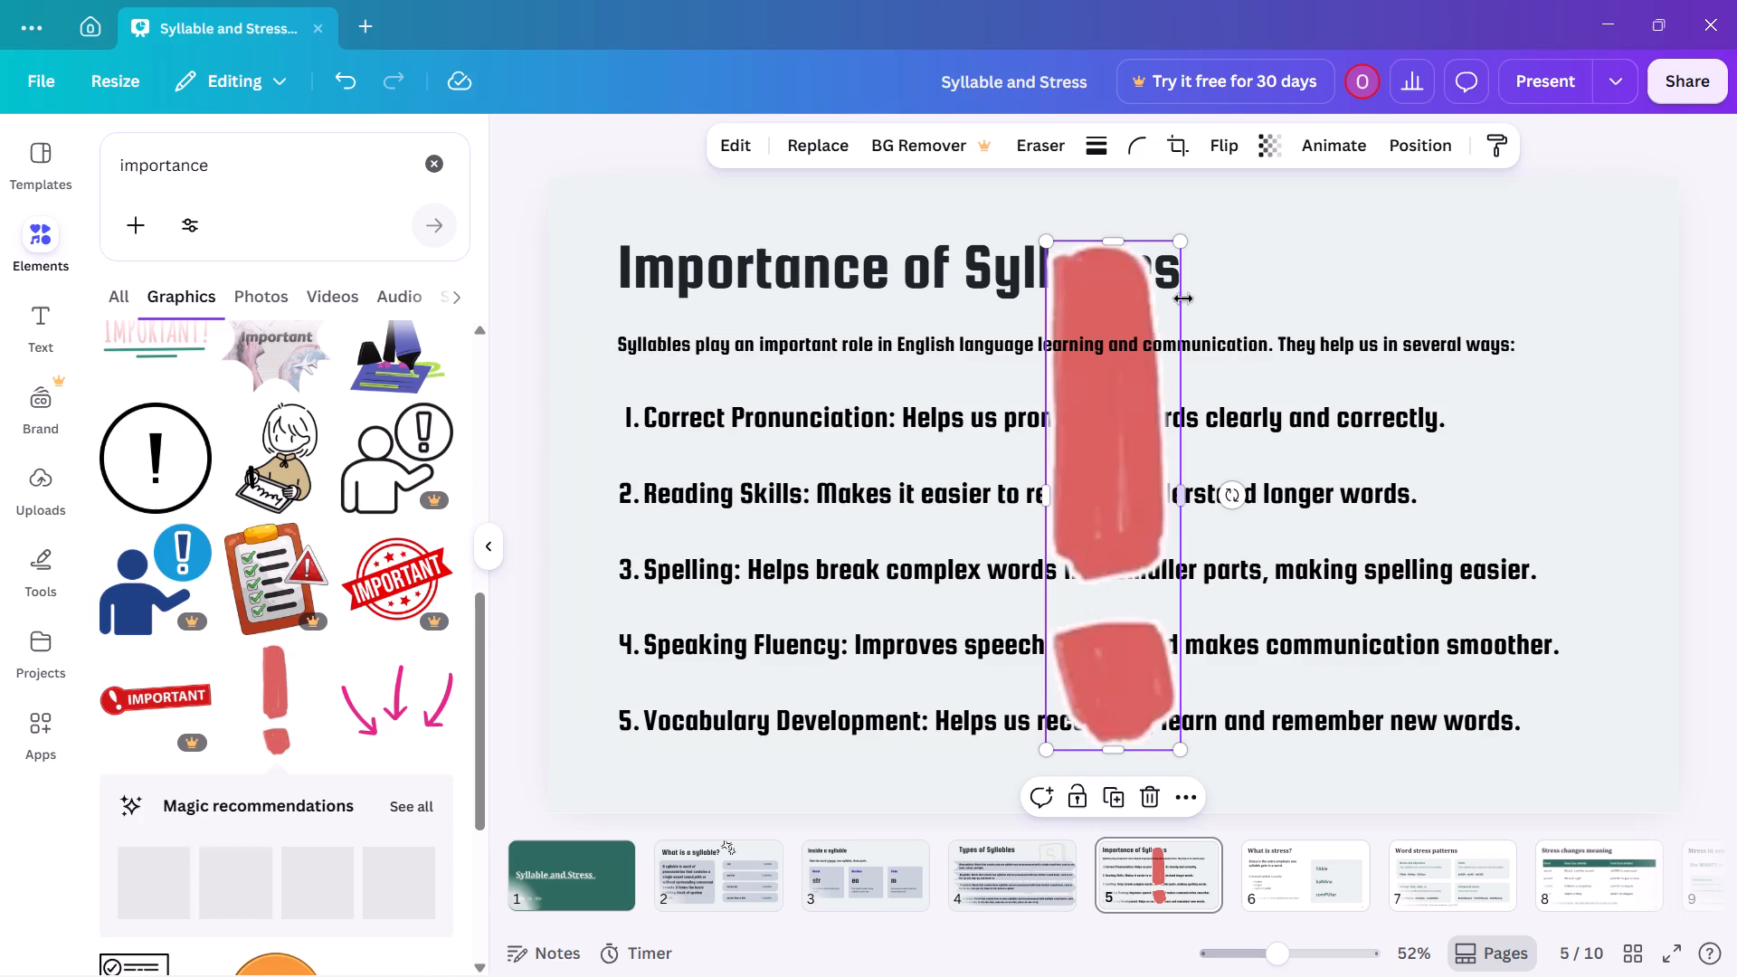
Shrink the red exclamation mark on page 5 proportionally to about 61 wide and 226 high.
left_click_drag(1177, 255, 1167, 573)
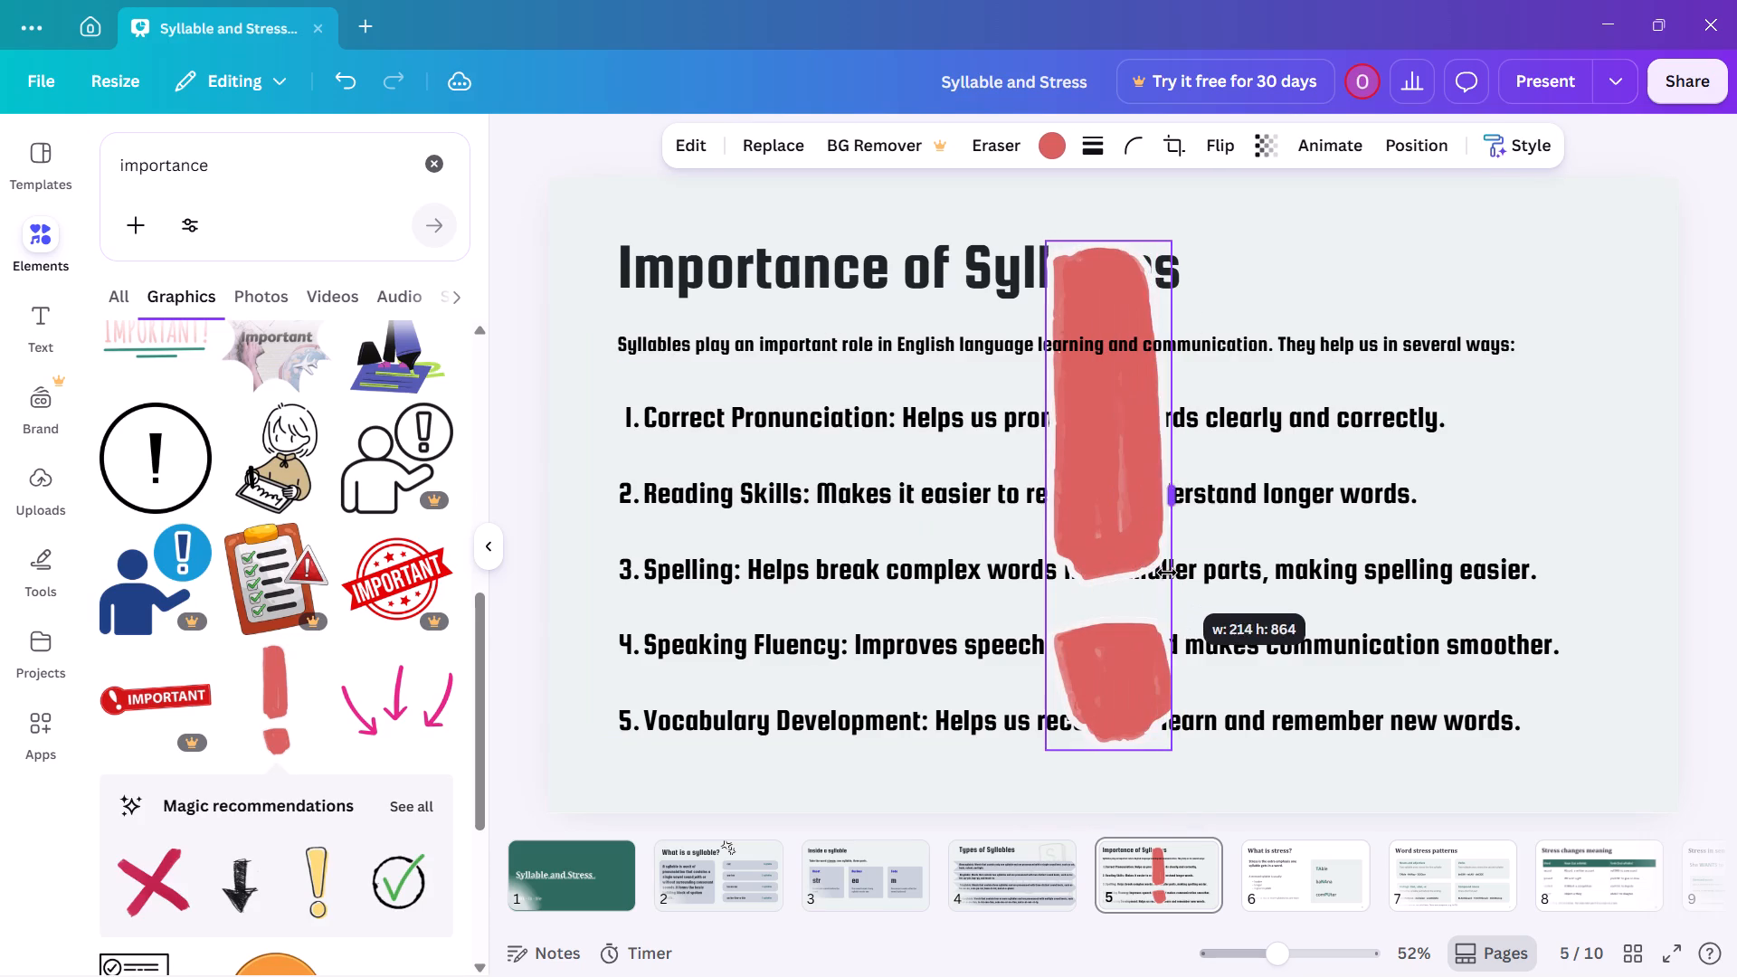
left_click_drag(1167, 573, 1179, 579)
left_click_drag(1182, 754, 1175, 600)
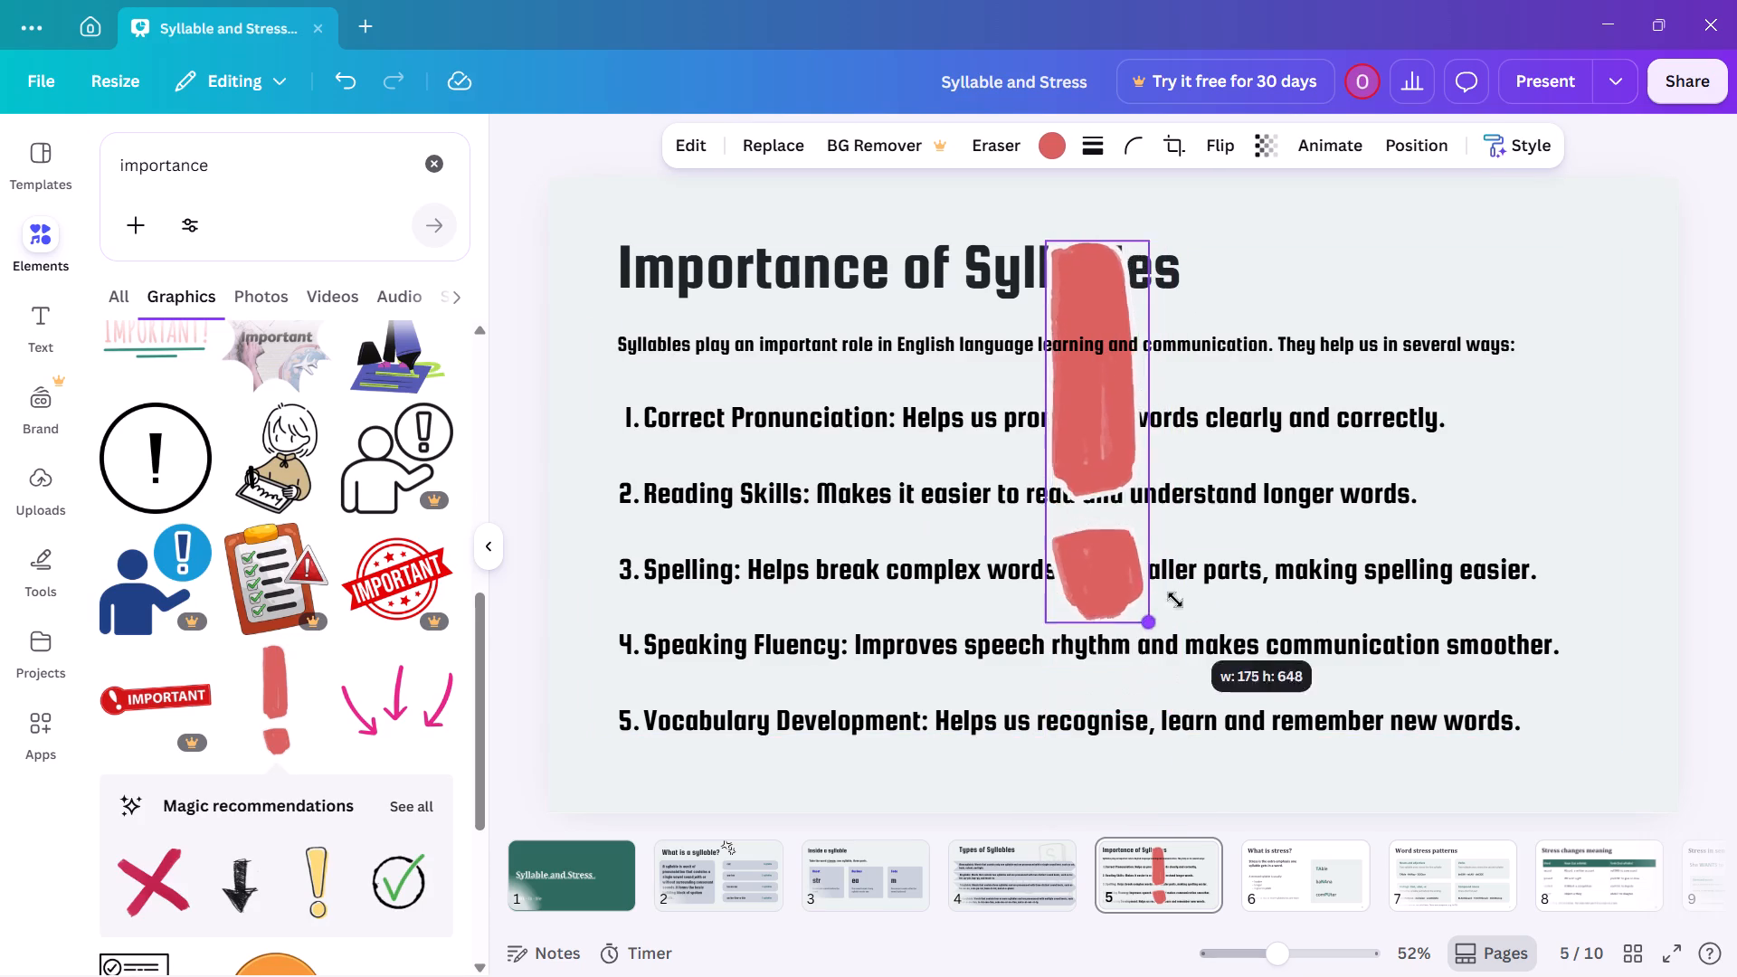
left_click_drag(1175, 600, 1114, 370)
left_click_drag(1050, 292, 1186, 272)
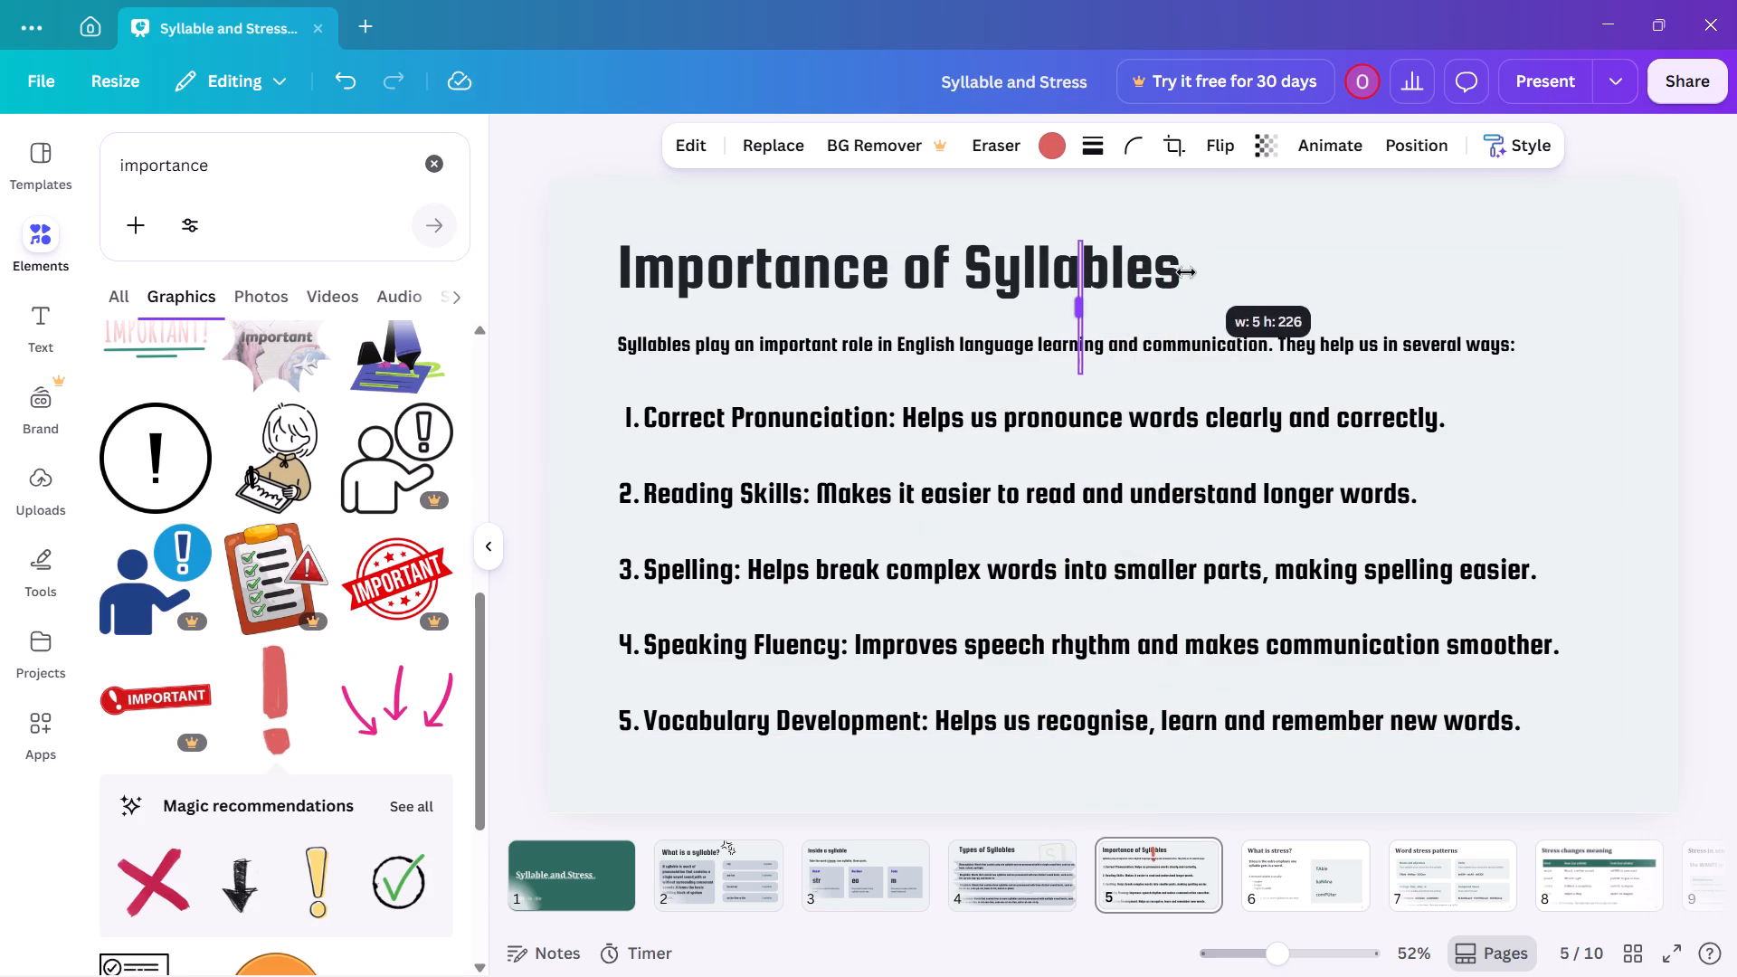
left_click_drag(1186, 272, 1173, 280)
key("ctrl+z")
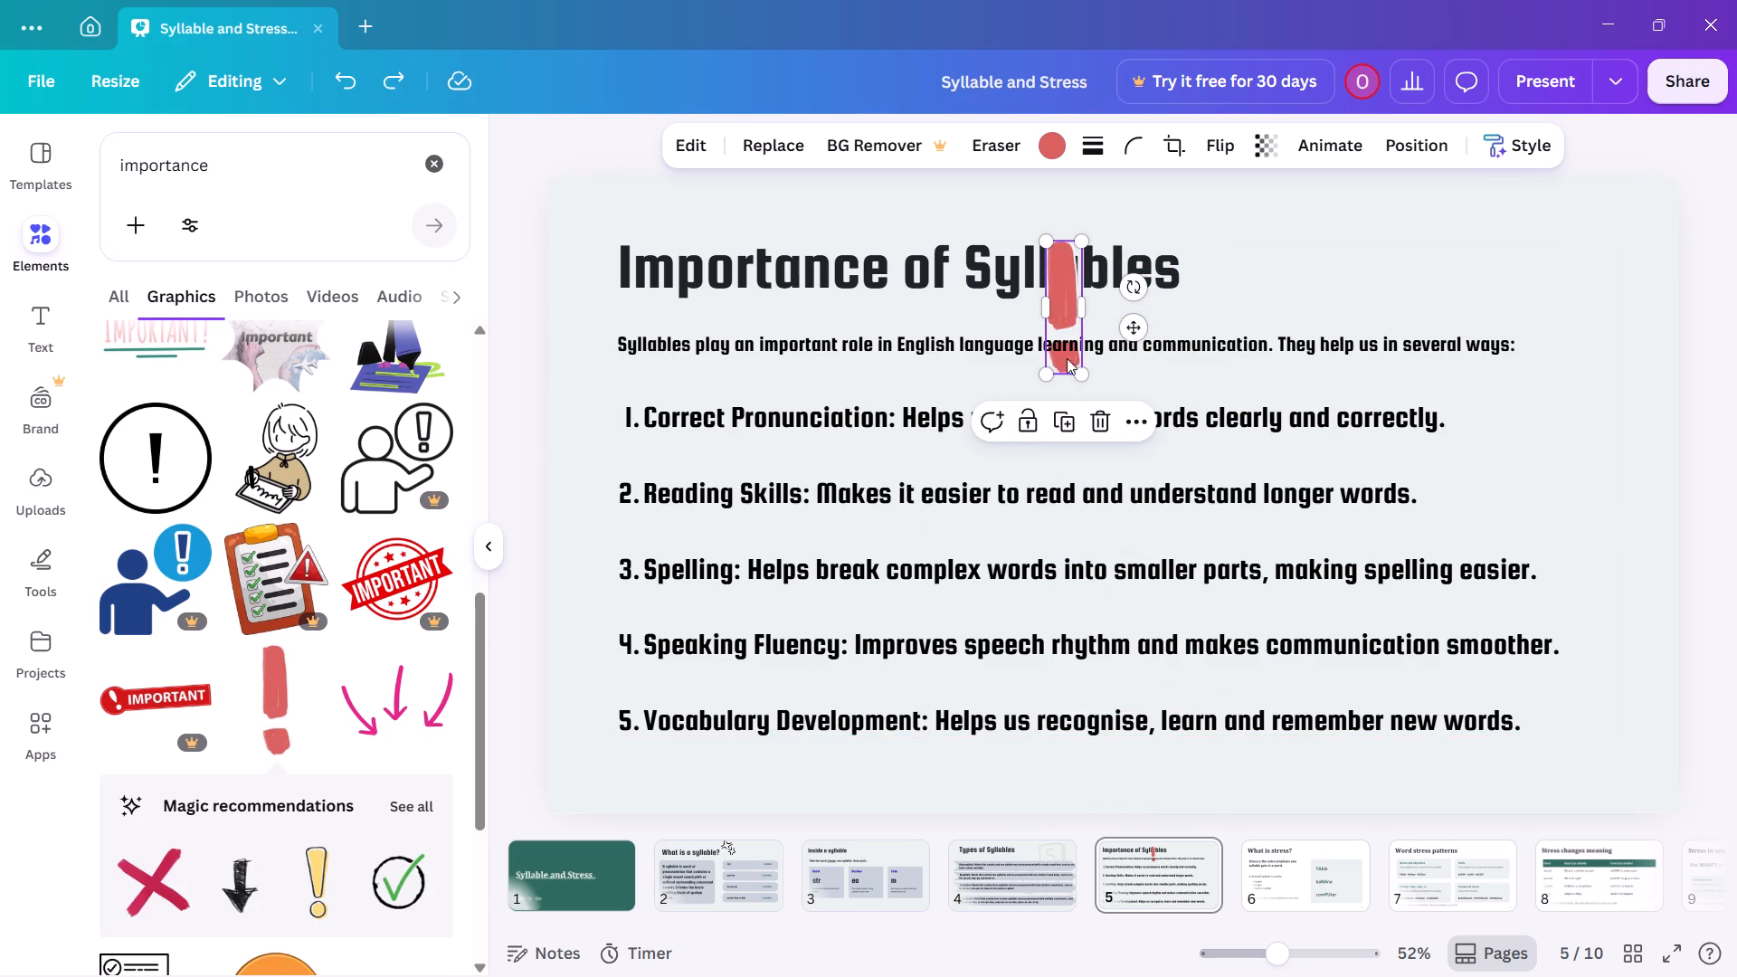
Reduce the exclamation mark to roughly the title's letter height and place it directly after "Importance of Syllables".
left_click_drag(1134, 324, 1308, 282)
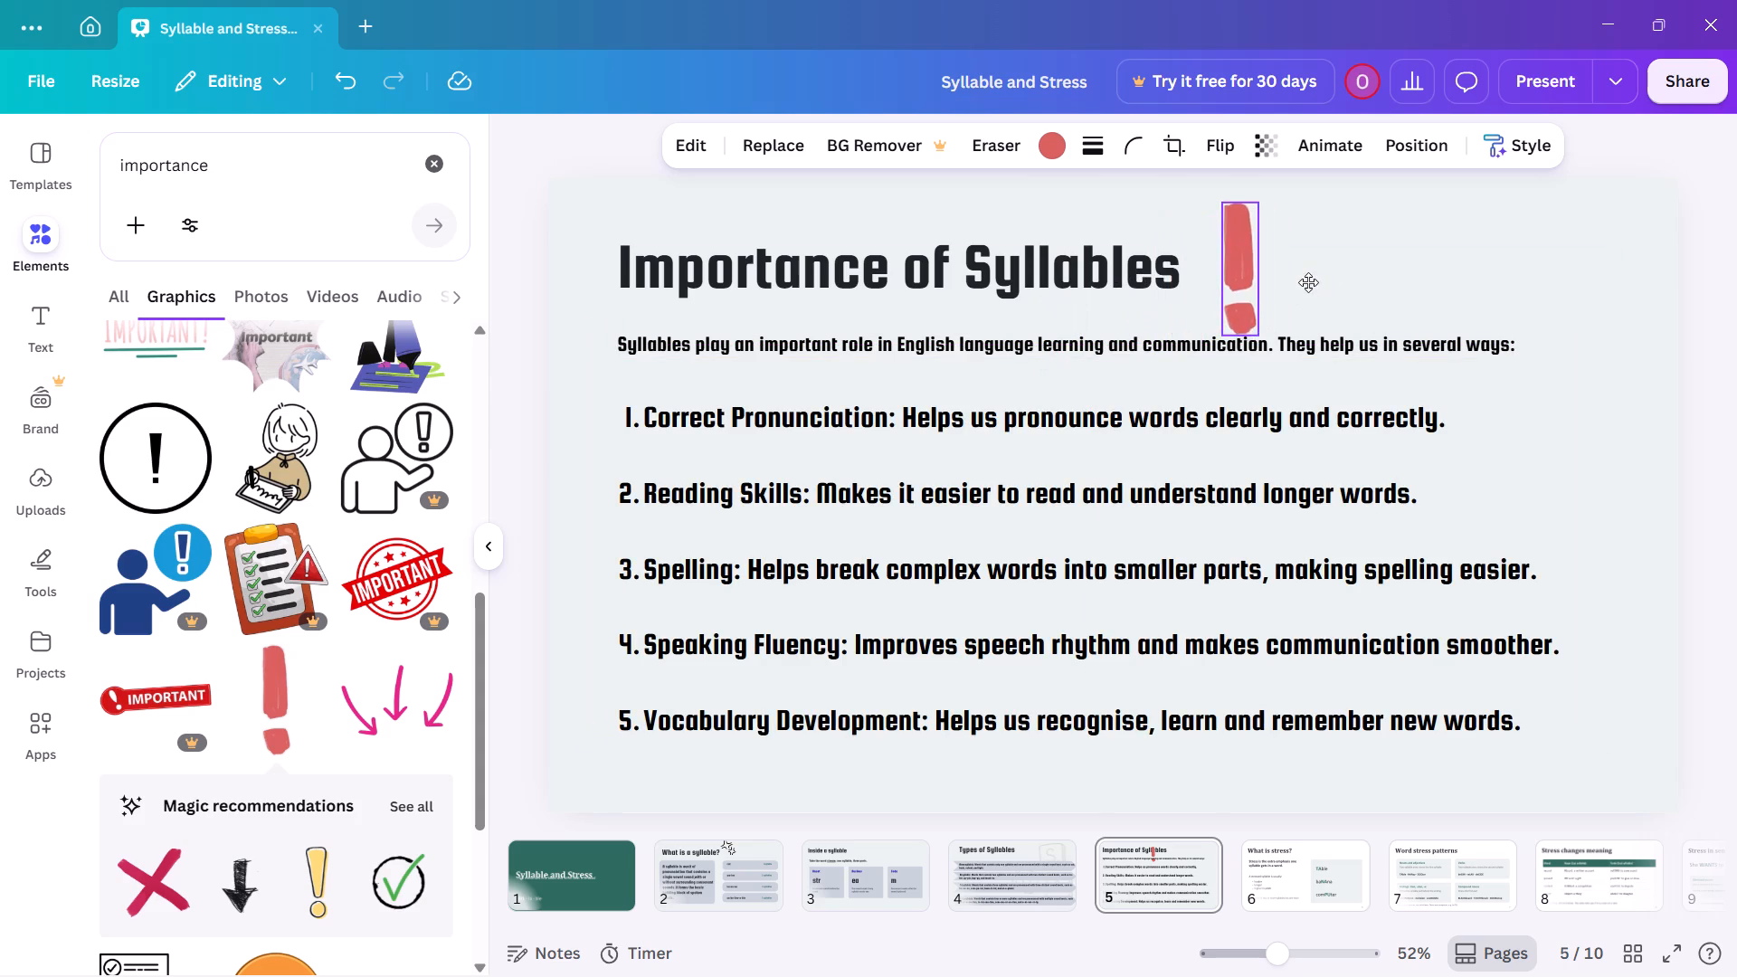
left_click_drag(1308, 282, 1296, 270)
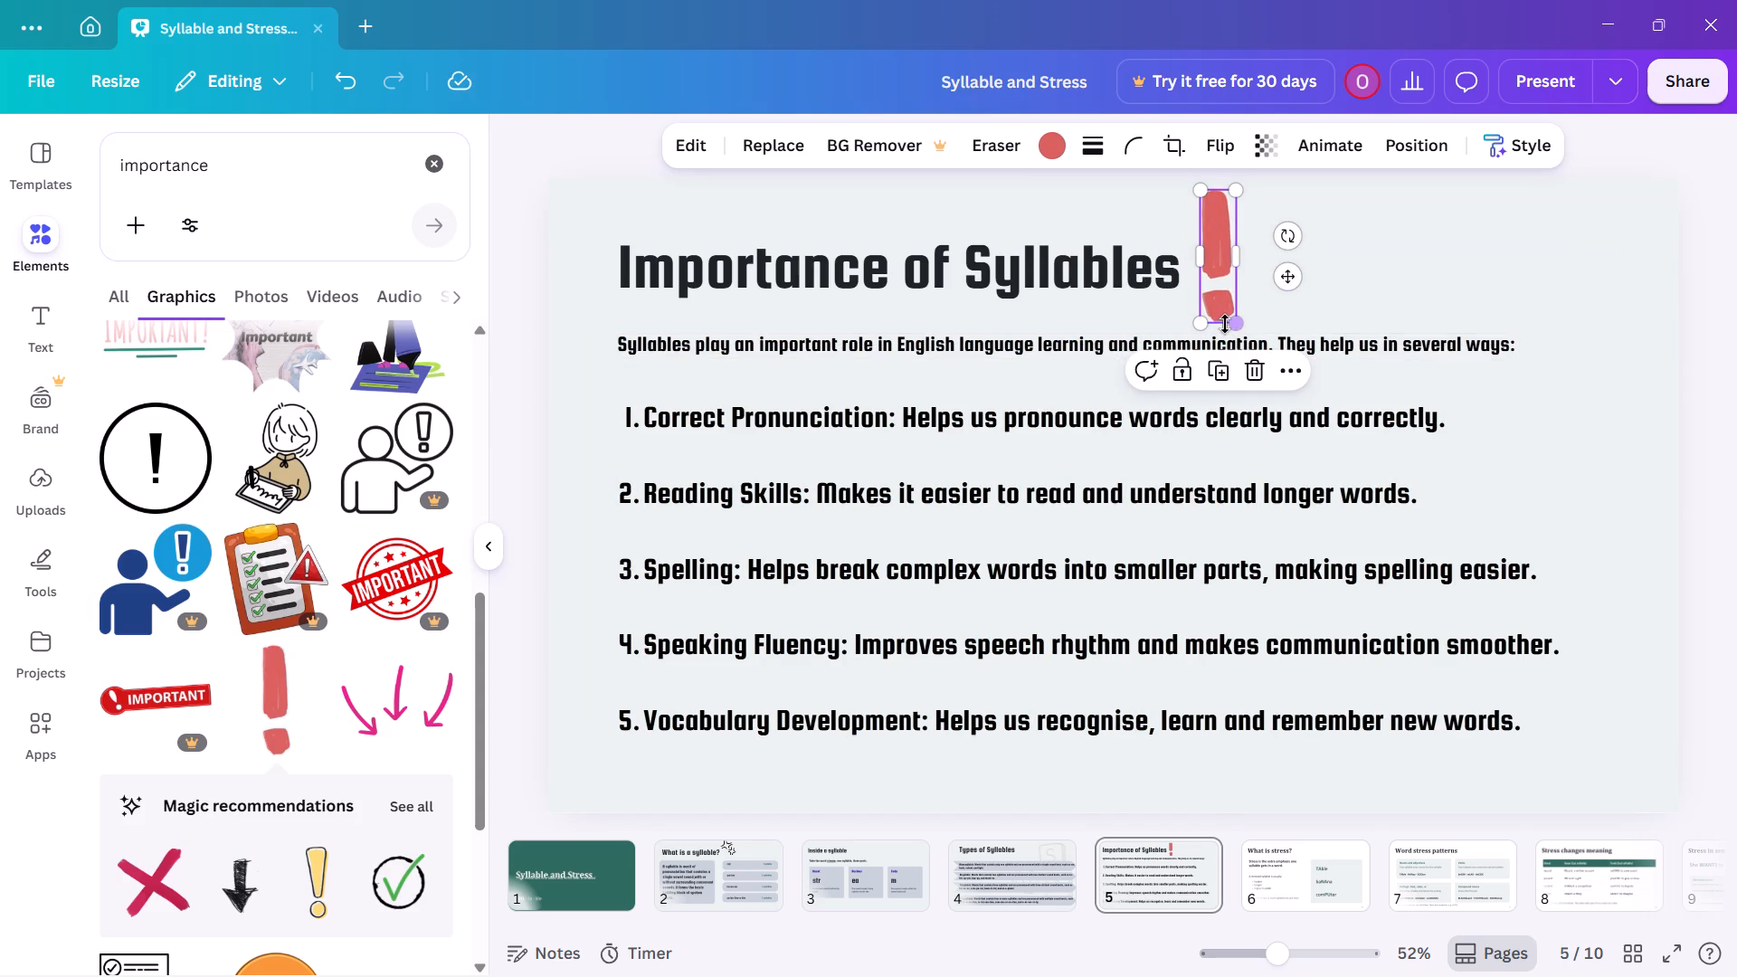
left_click(1220, 319)
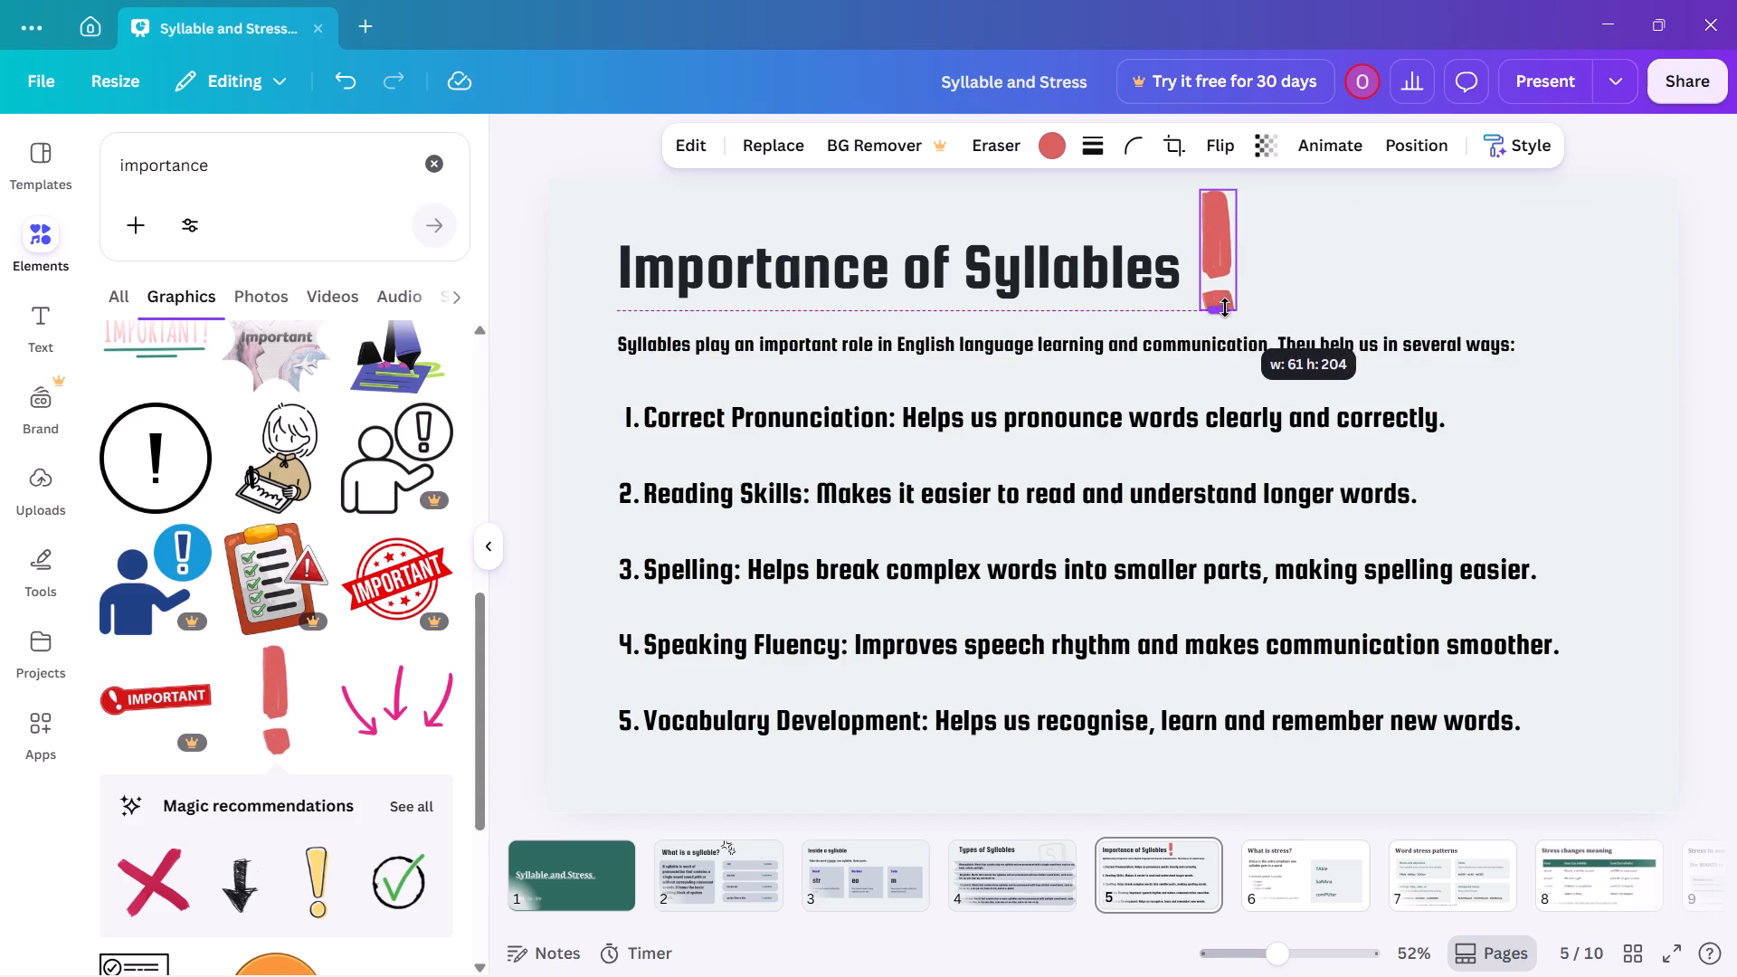
left_click_drag(1240, 325, 1230, 291)
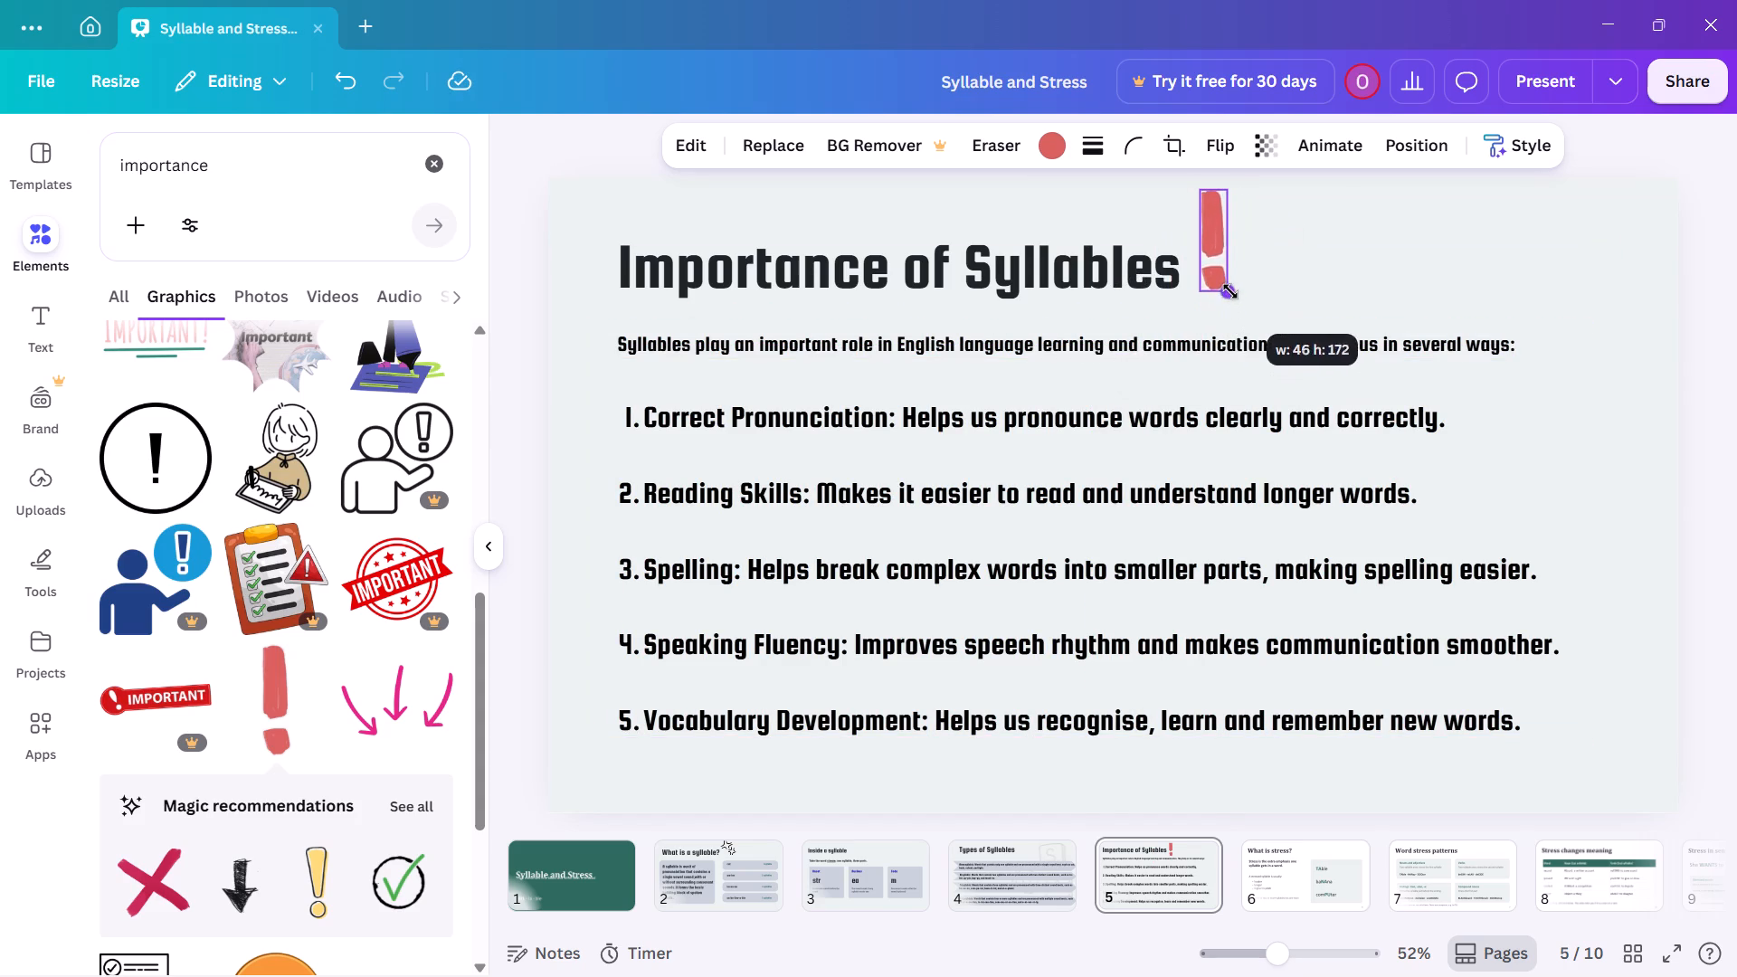
left_click_drag(1230, 291, 1222, 250)
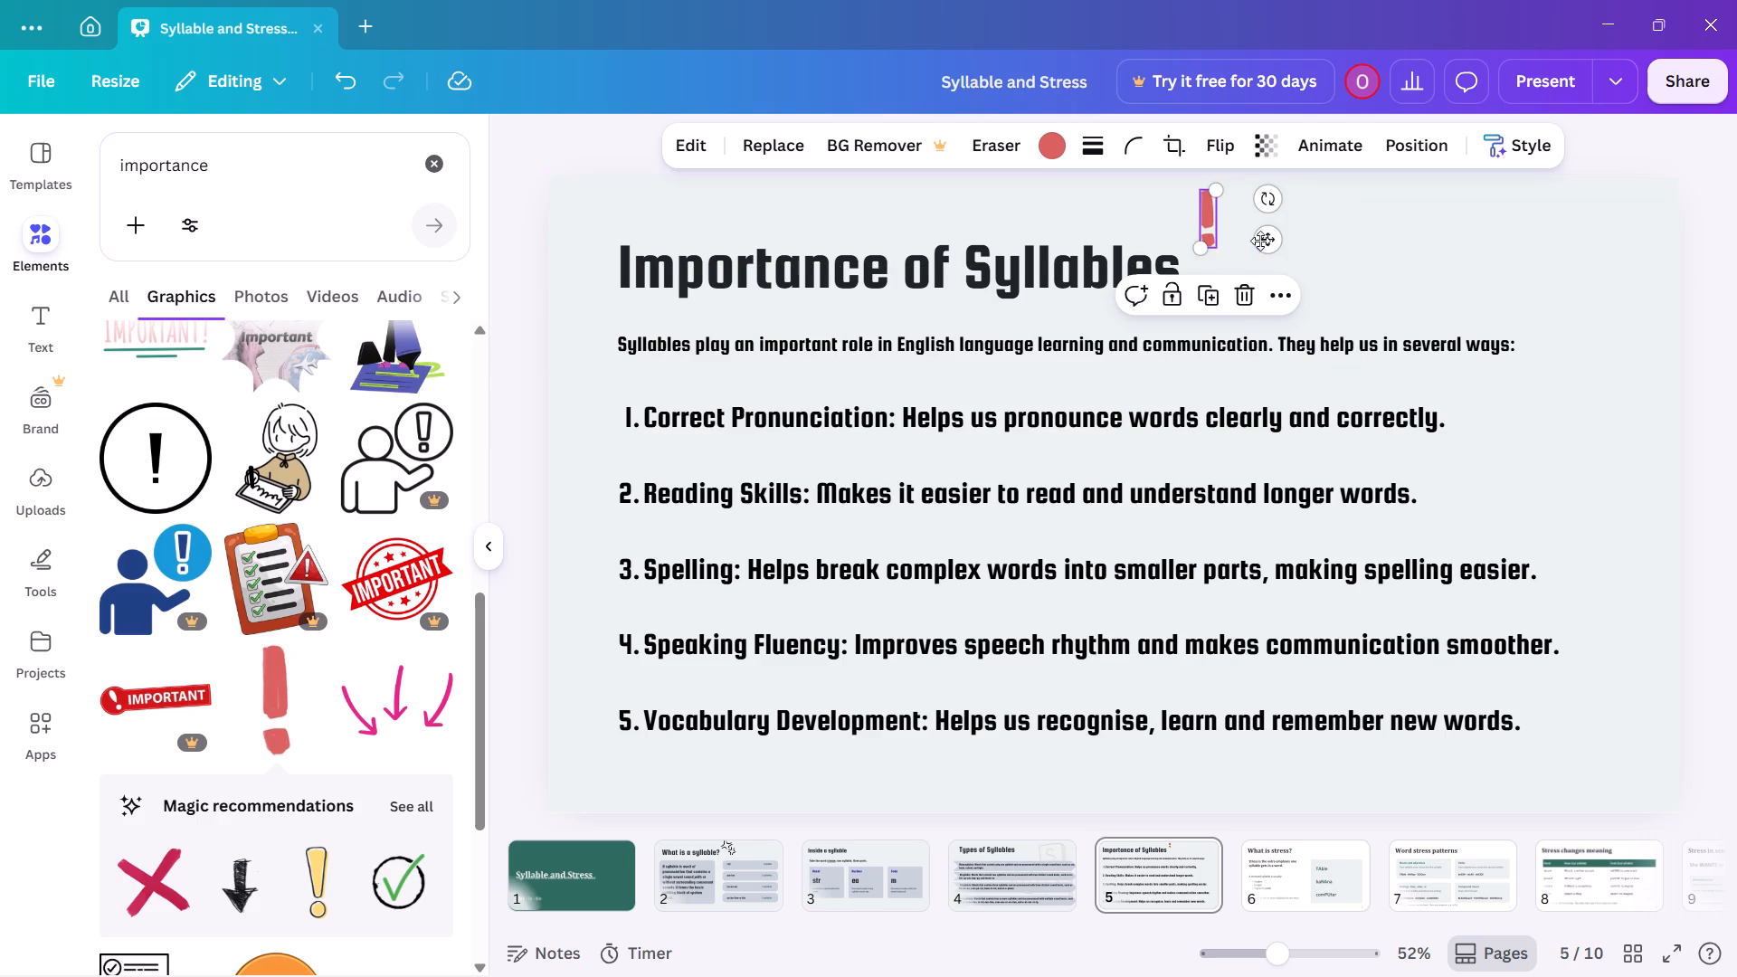
left_click_drag(1267, 238, 1278, 280)
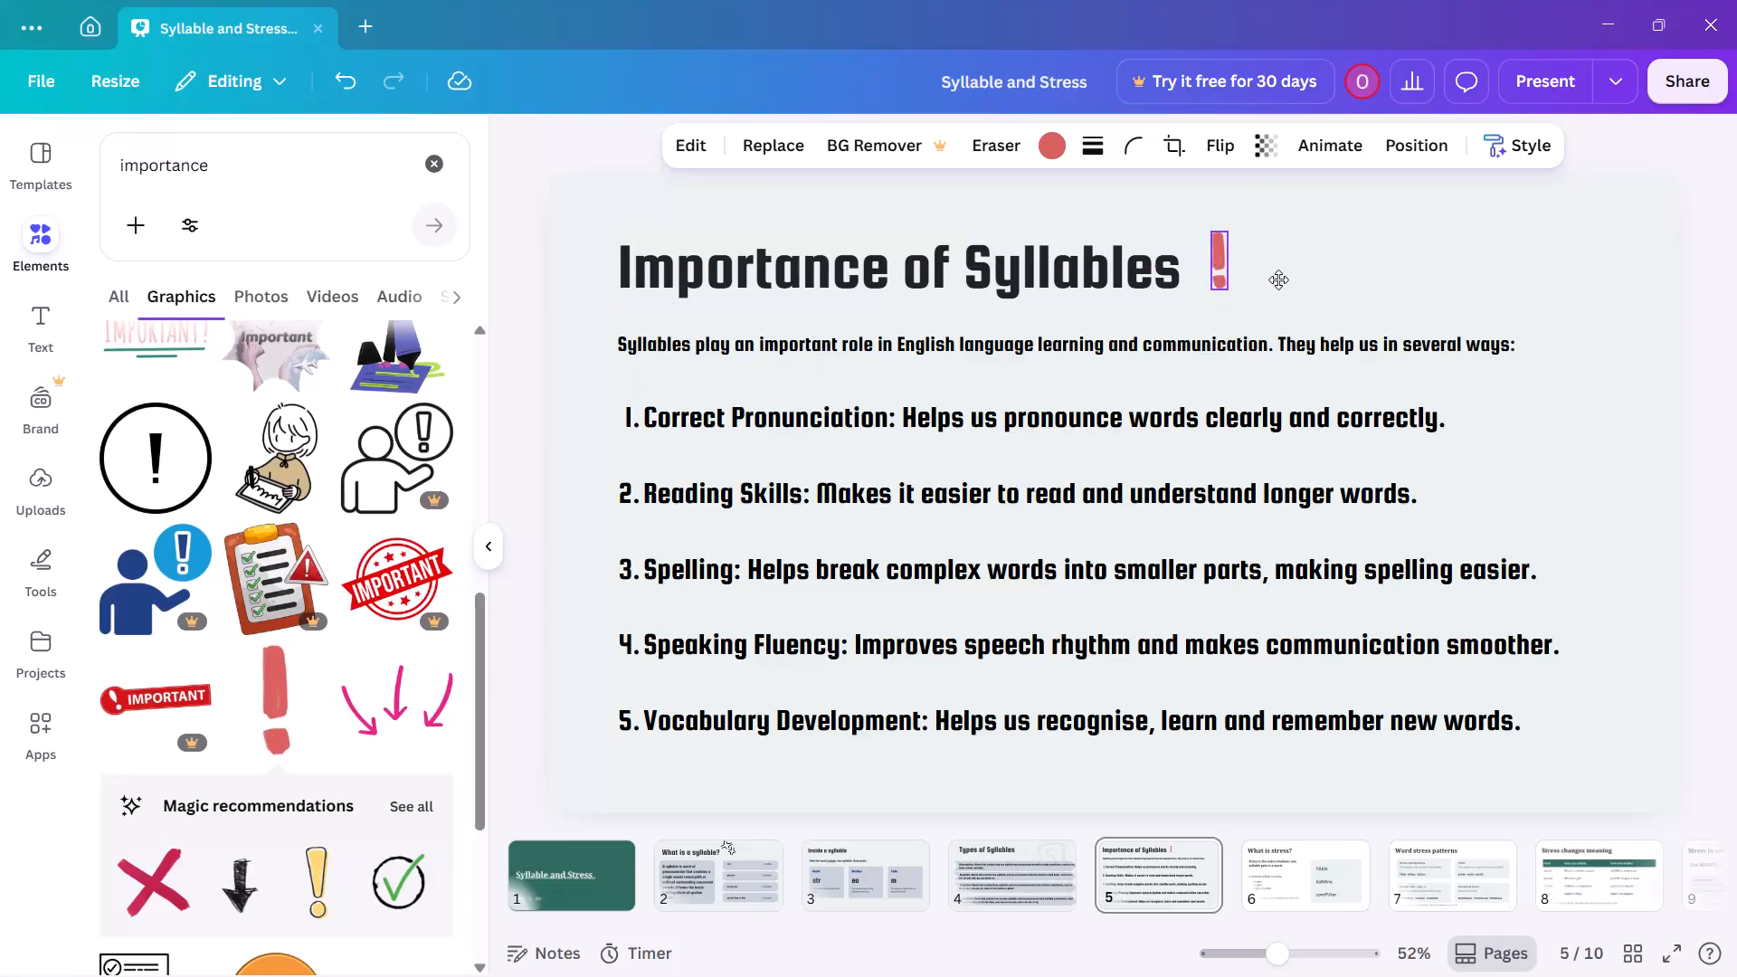
left_click_drag(1278, 280, 1255, 282)
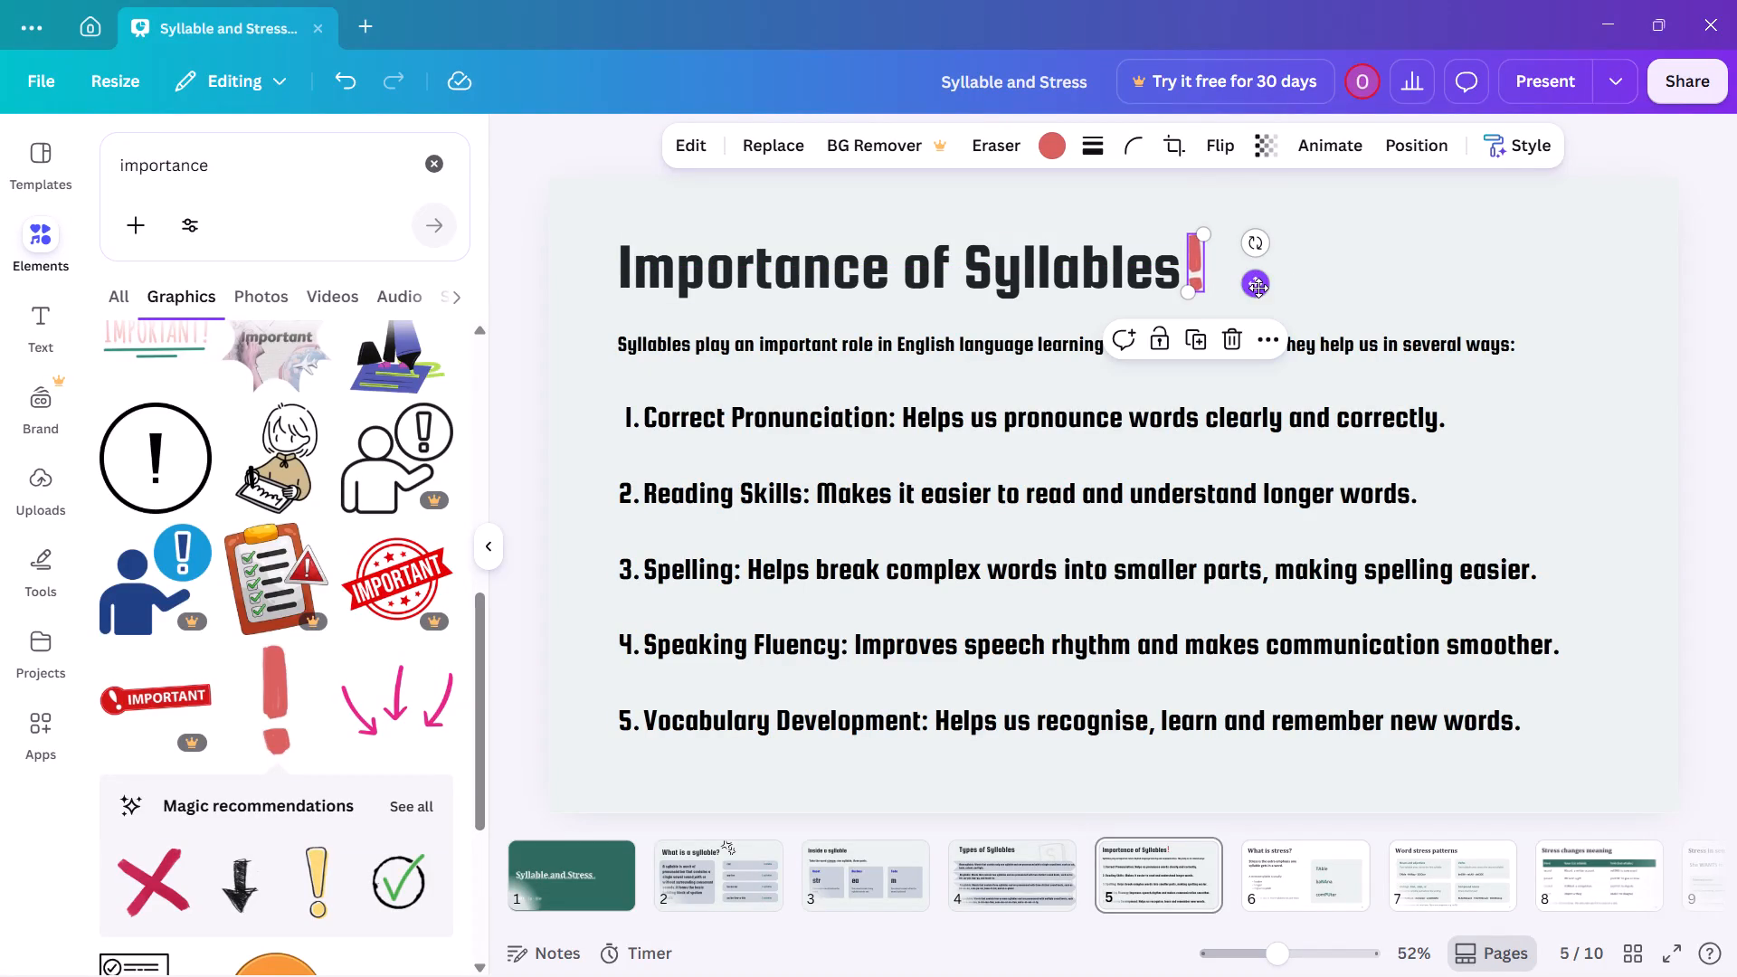
Duplicate the small exclamation mark and set the copy level beside the first one after the title.
key("ctrl+d")
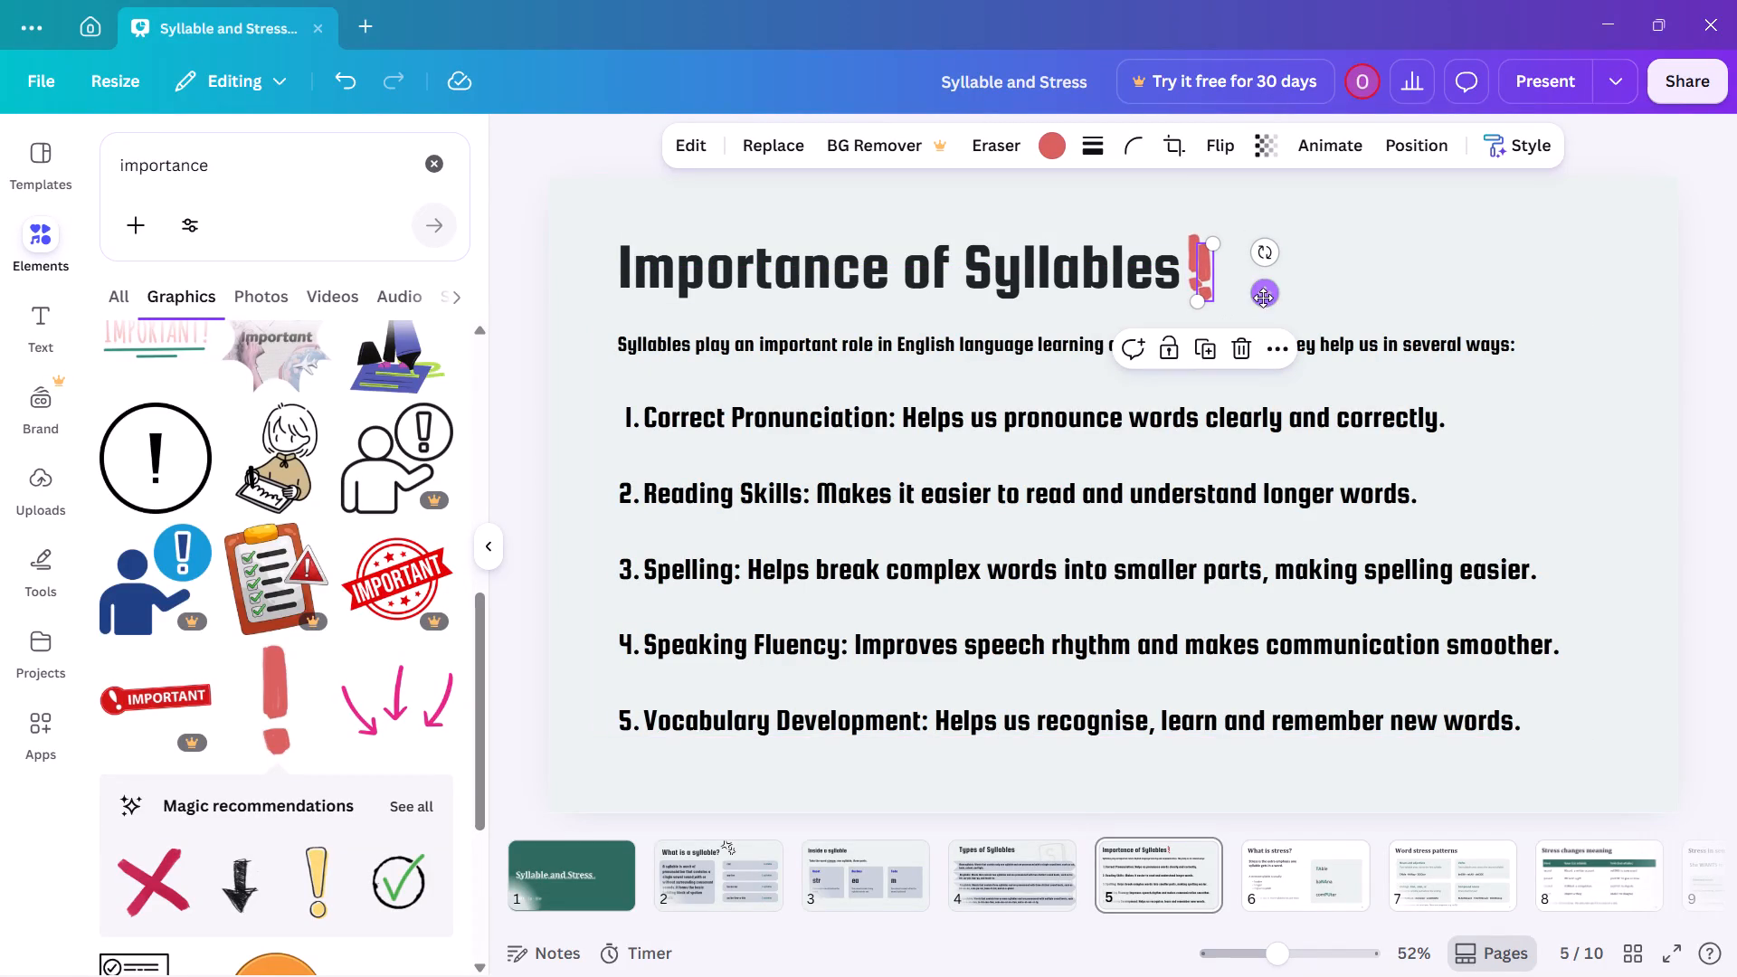
left_click_drag(1263, 297, 1275, 289)
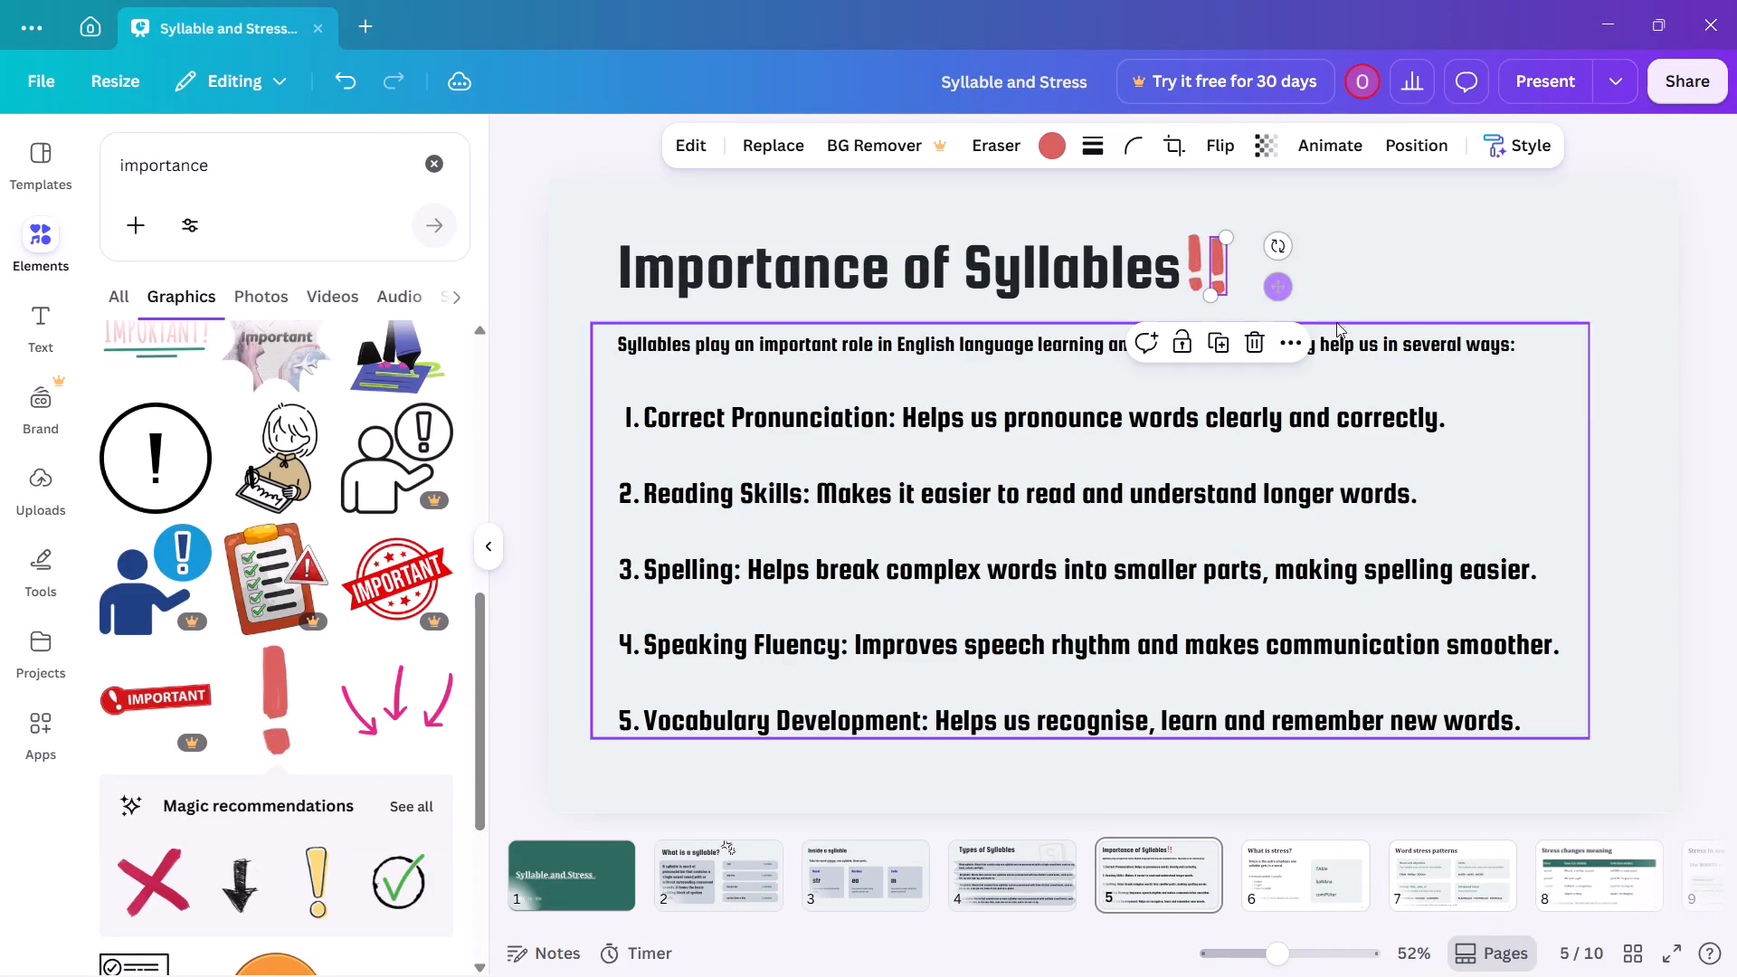
left_click(1675, 412)
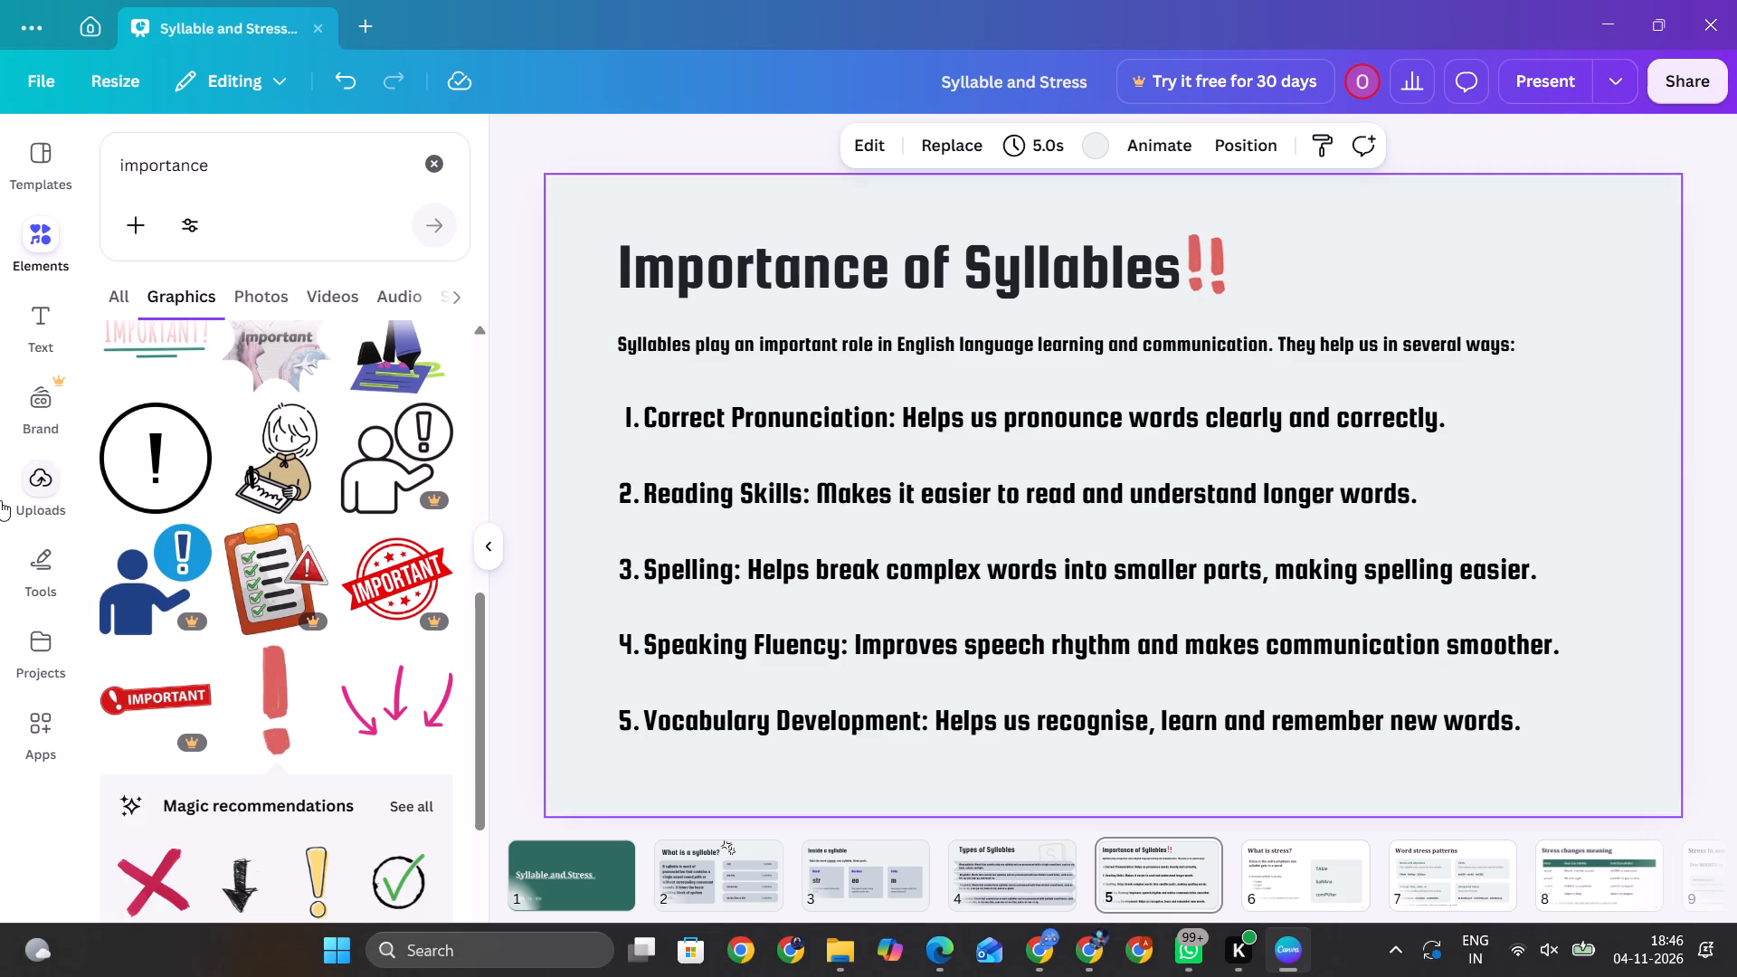
Change the background colour of page 6, "What is stress?", from white to the light grey used on the other pages.
left_click(1308, 881)
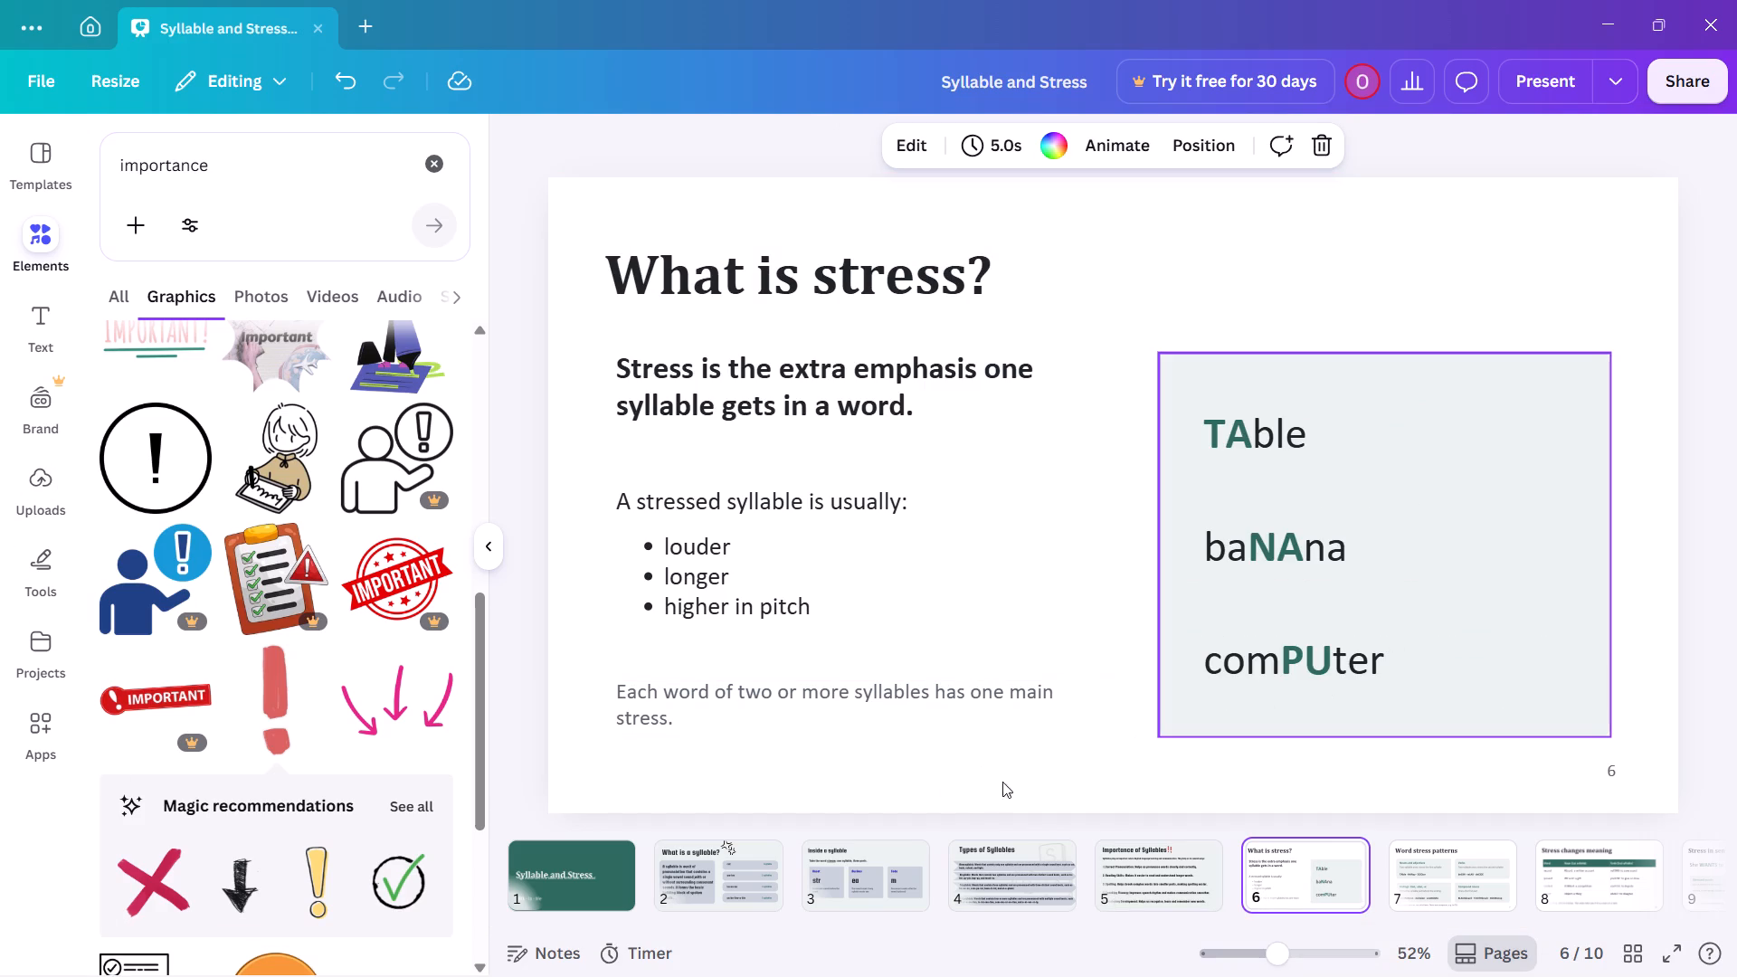
left_click(1312, 238)
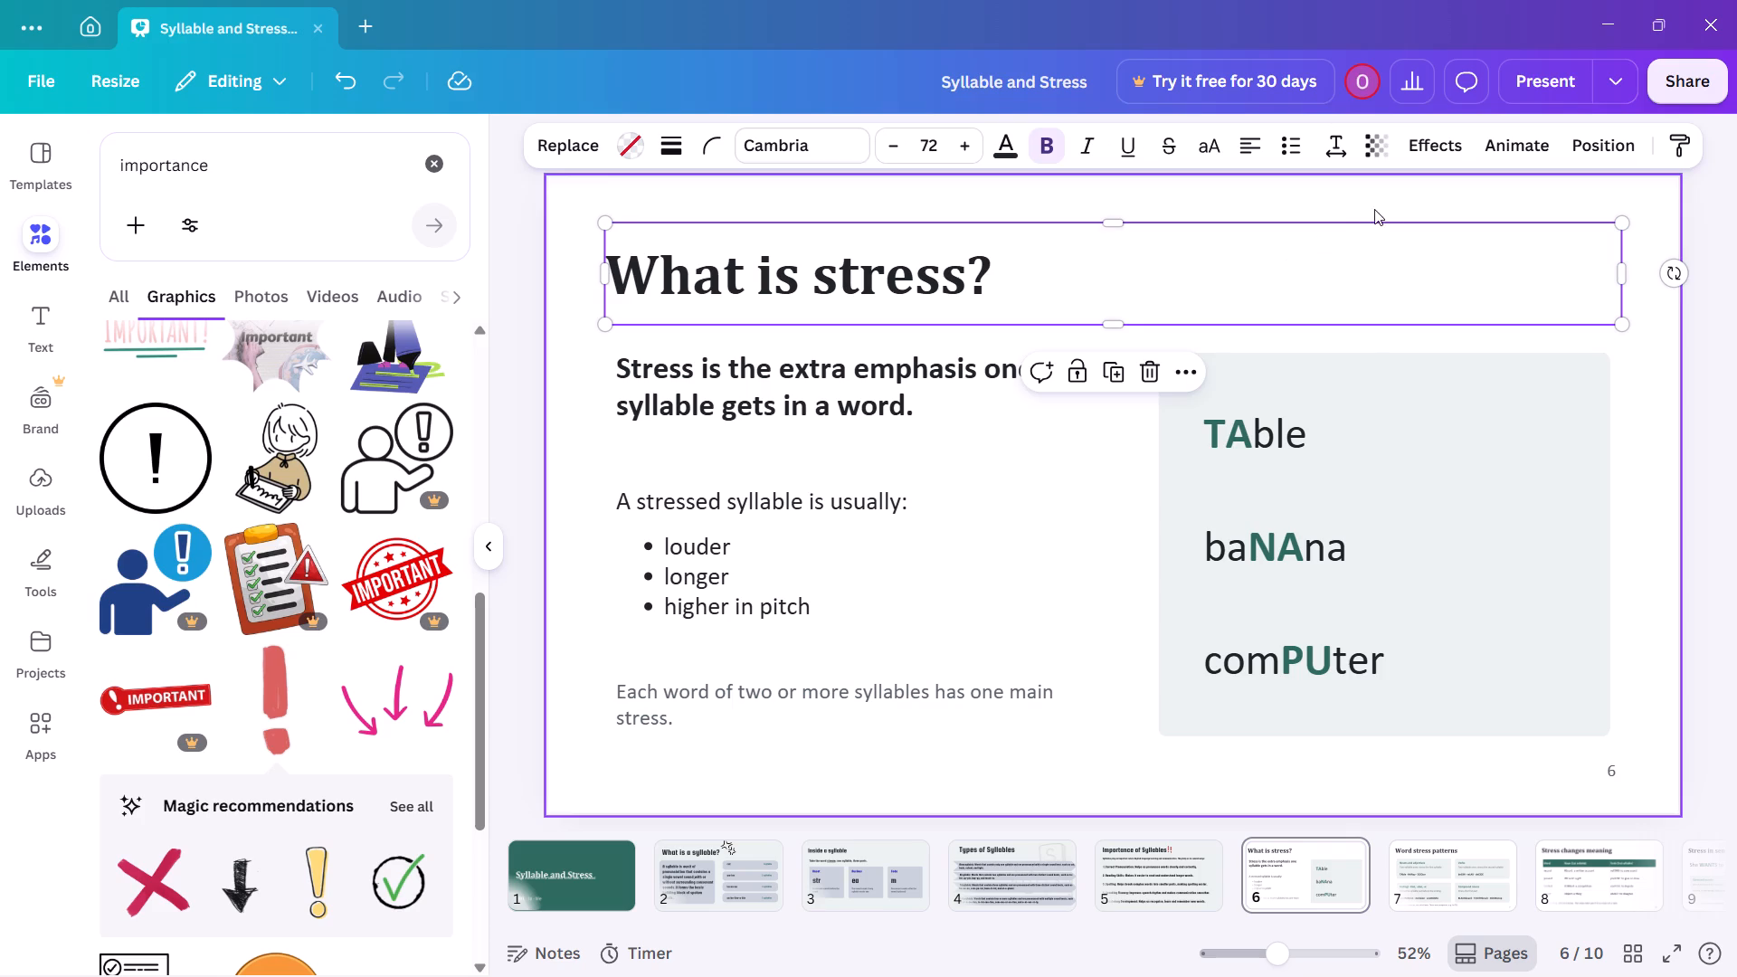
left_click(1665, 545)
left_click(1644, 553)
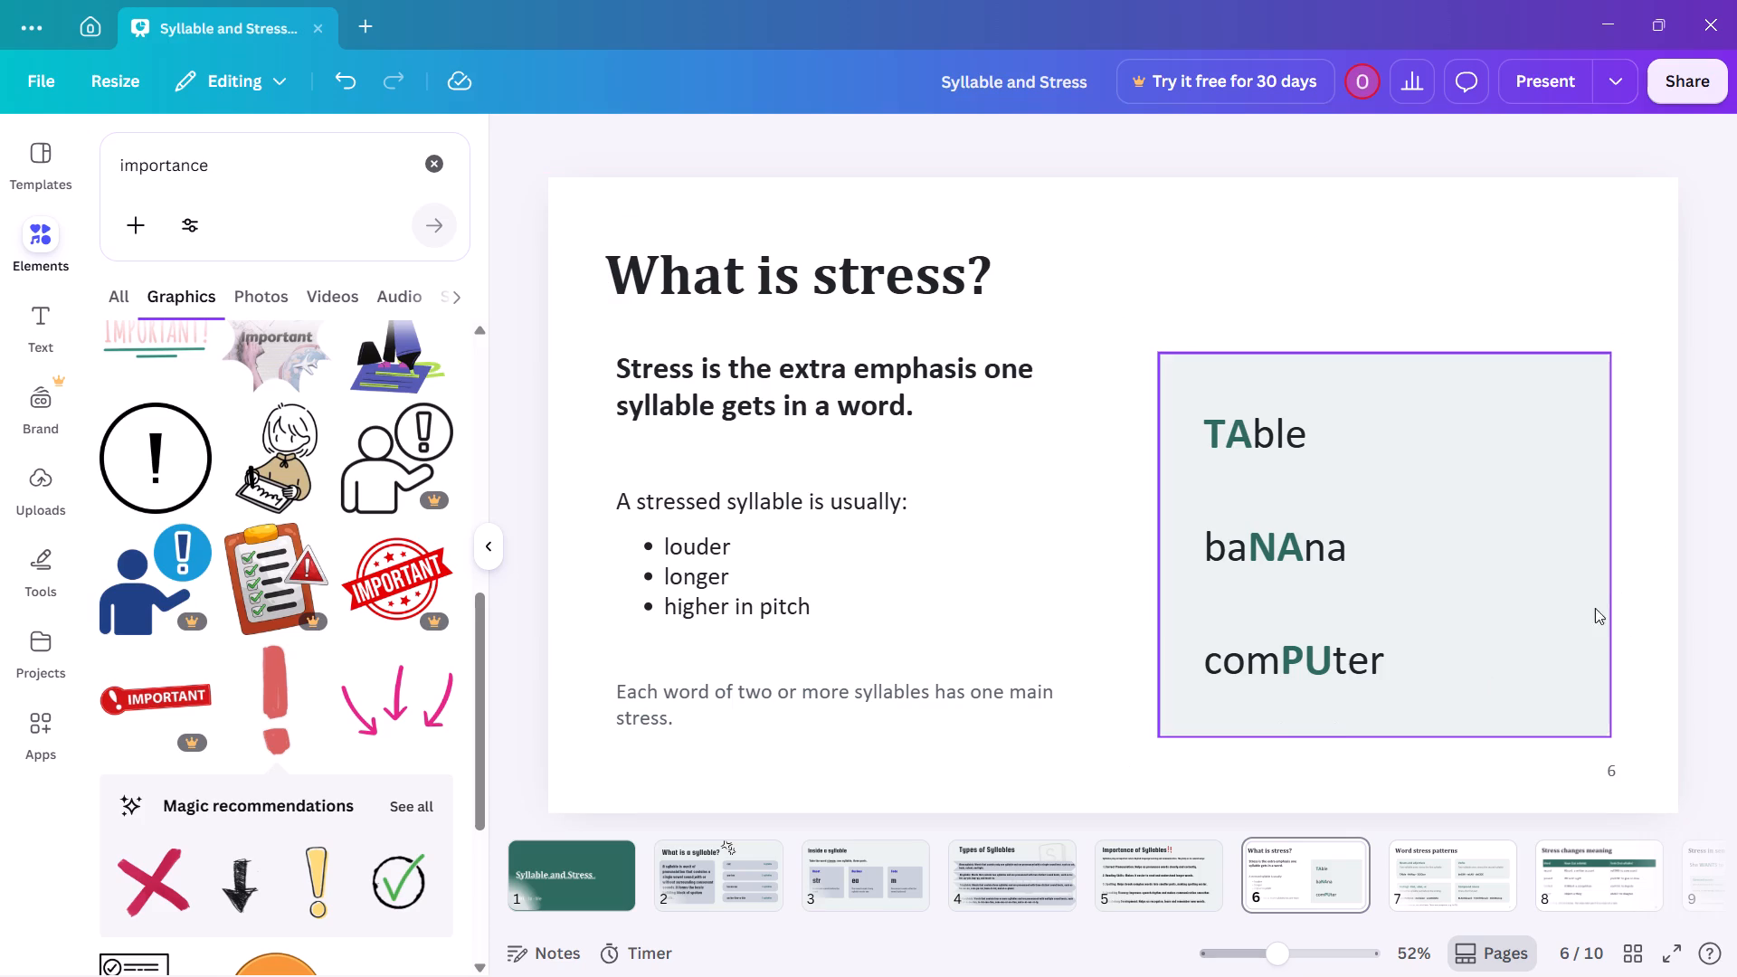
left_click(1648, 722)
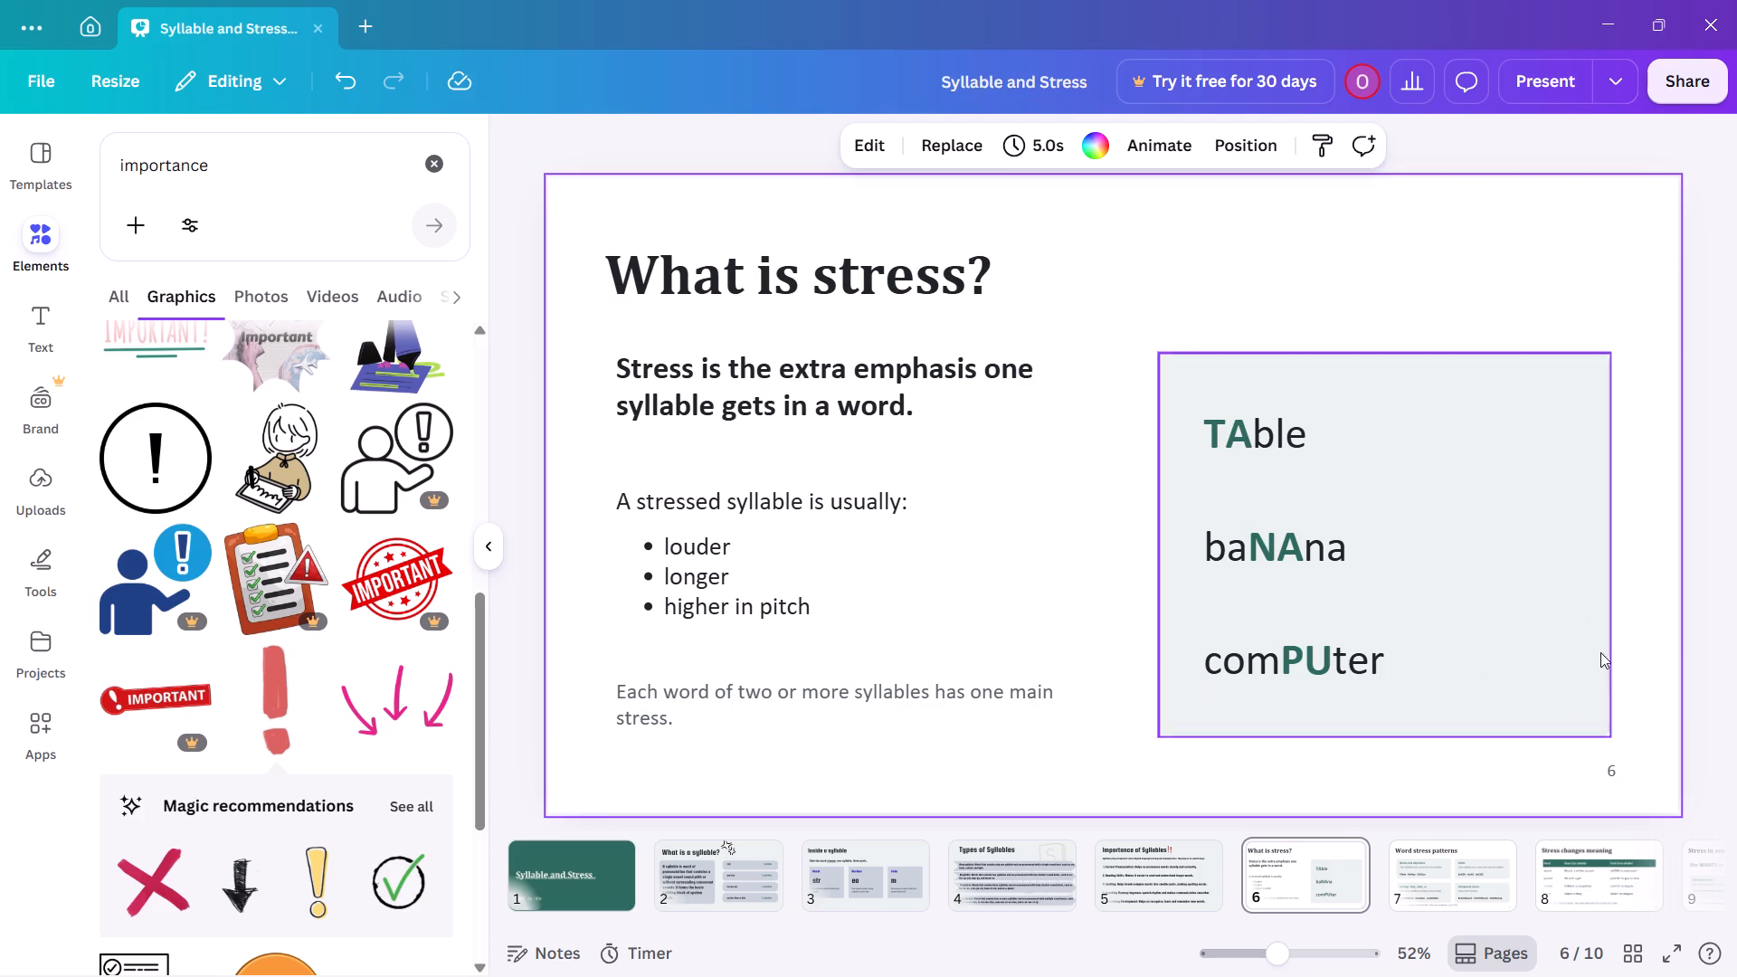
left_click(1096, 147)
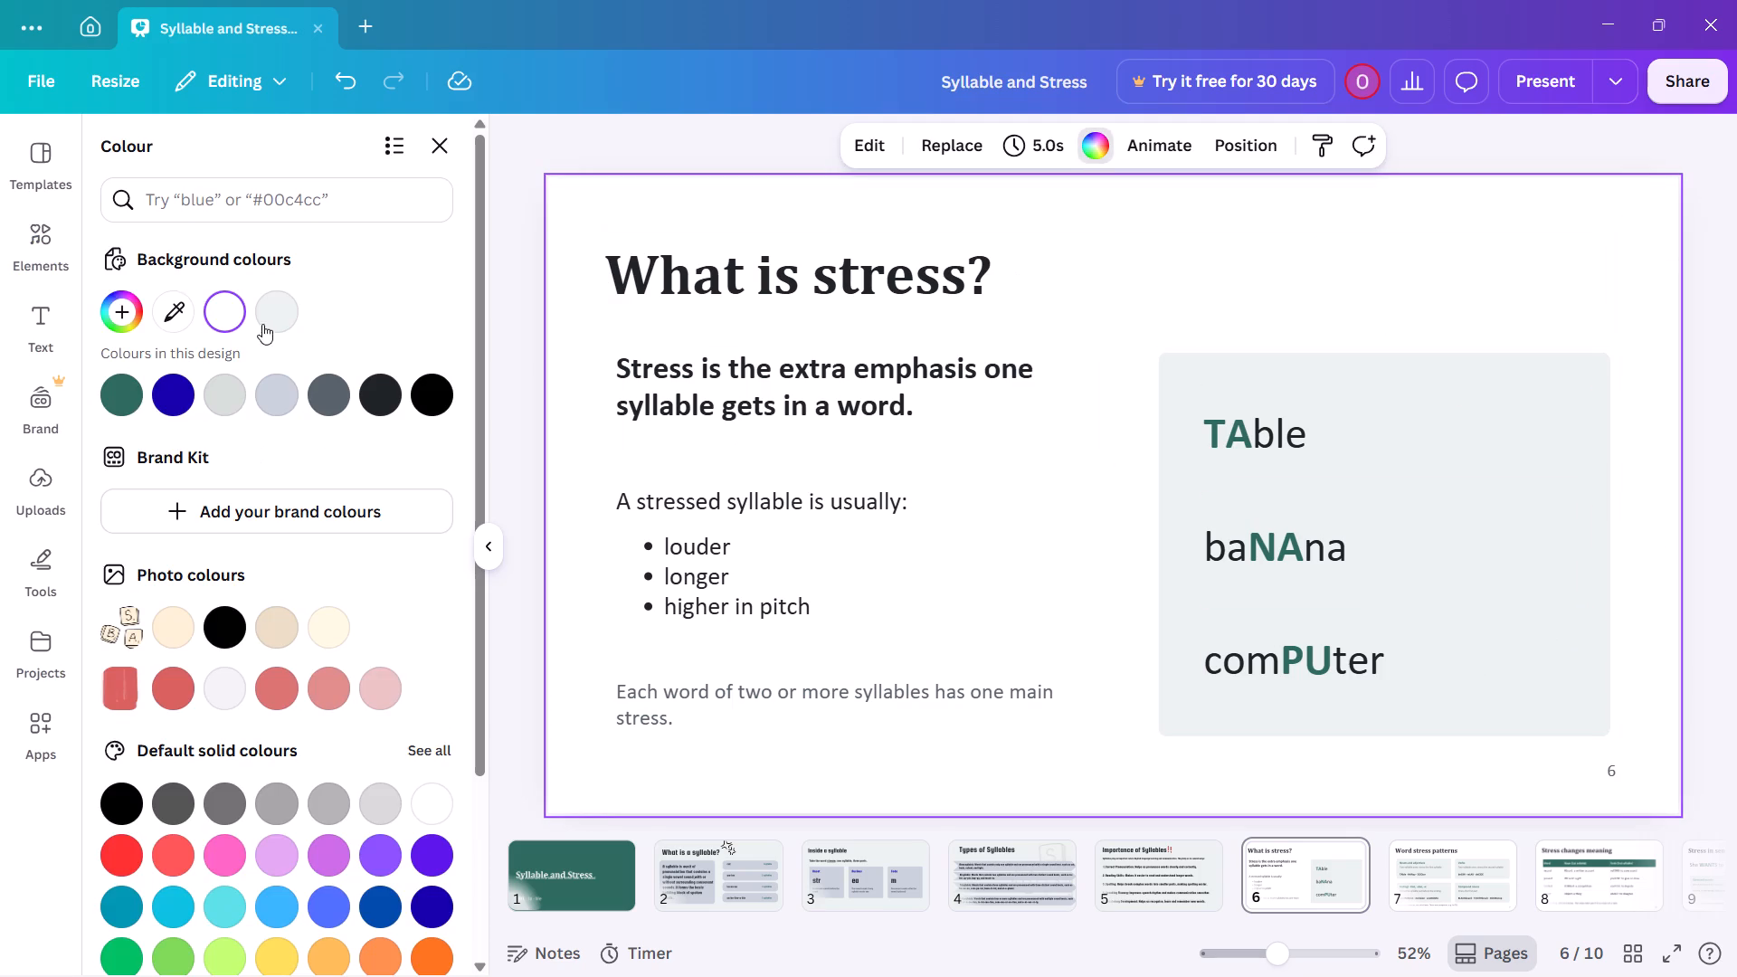
left_click(268, 314)
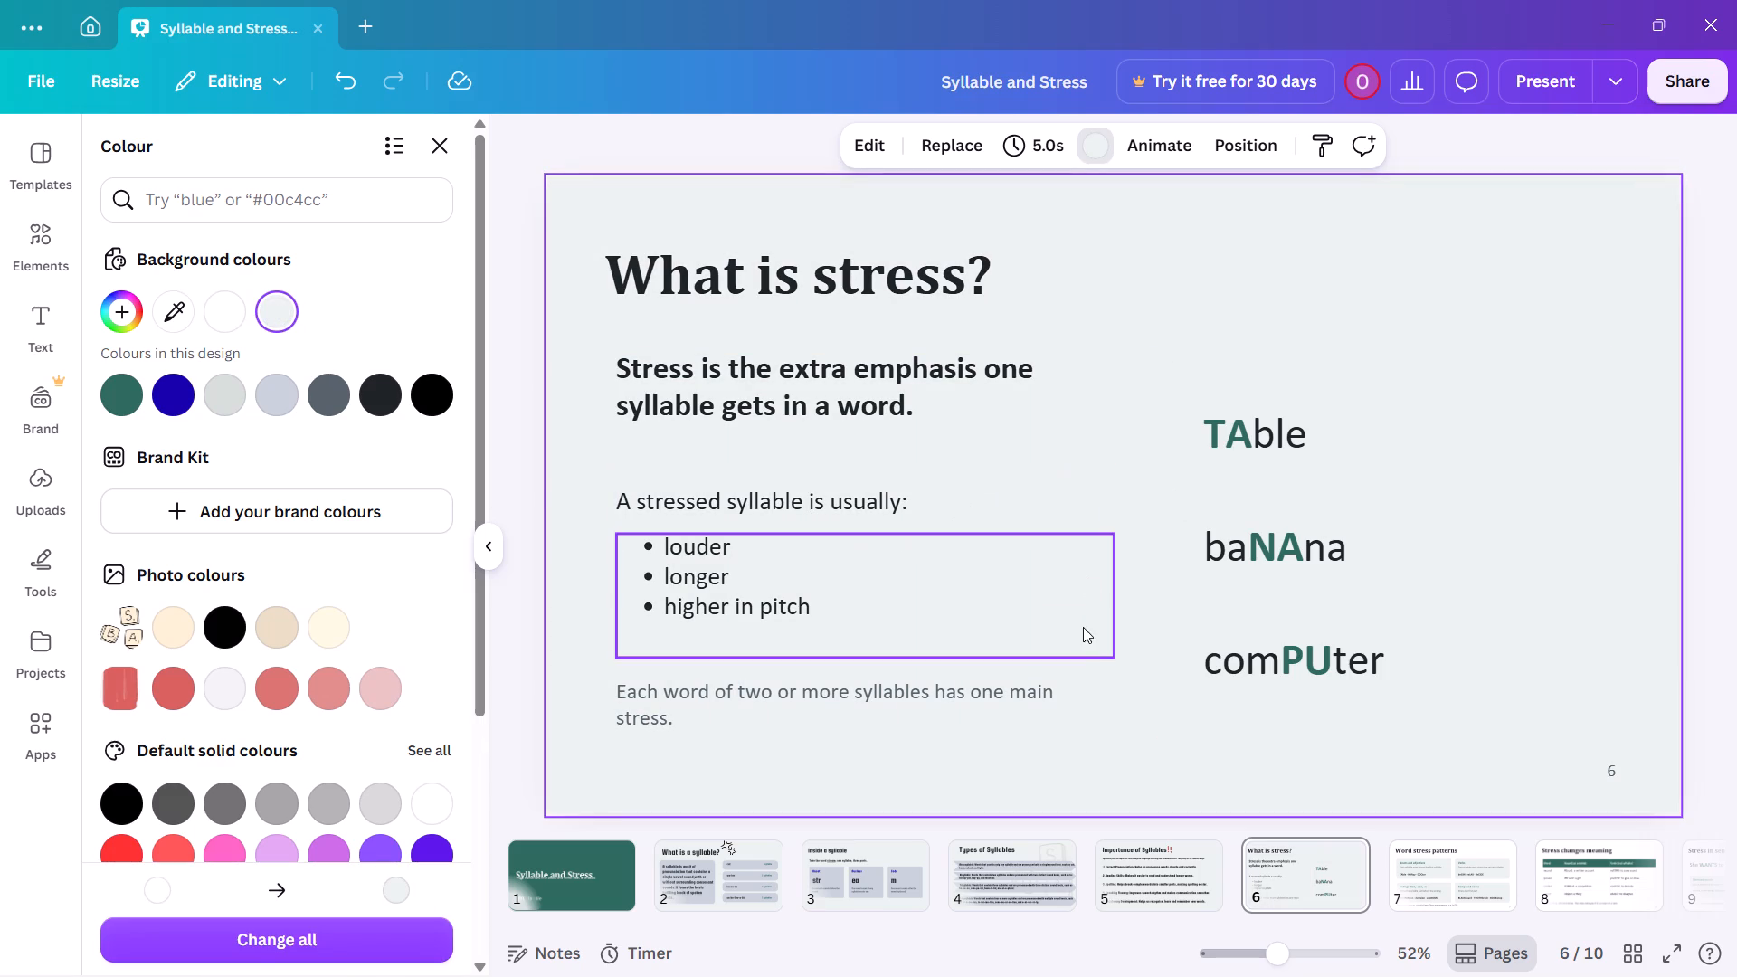
Copy the blue-grey rounded panel behind the definition on page 2 and paste it onto page 6.
left_click(1079, 618)
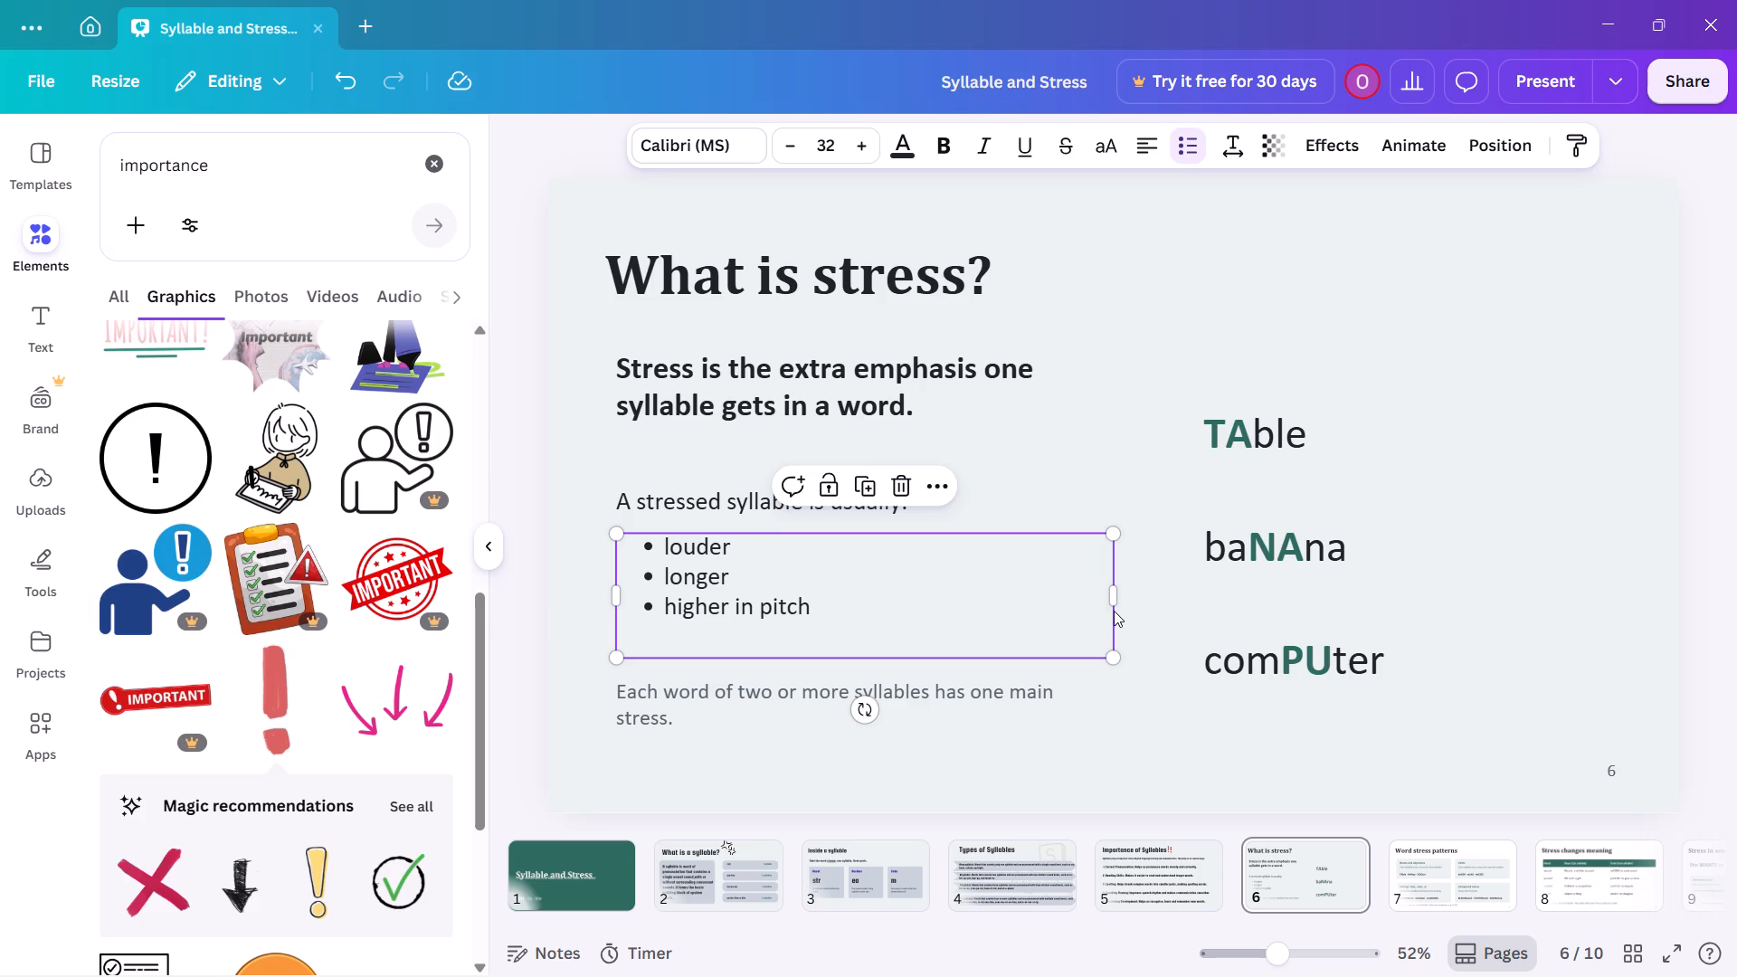
left_click(698, 838)
left_click(717, 877)
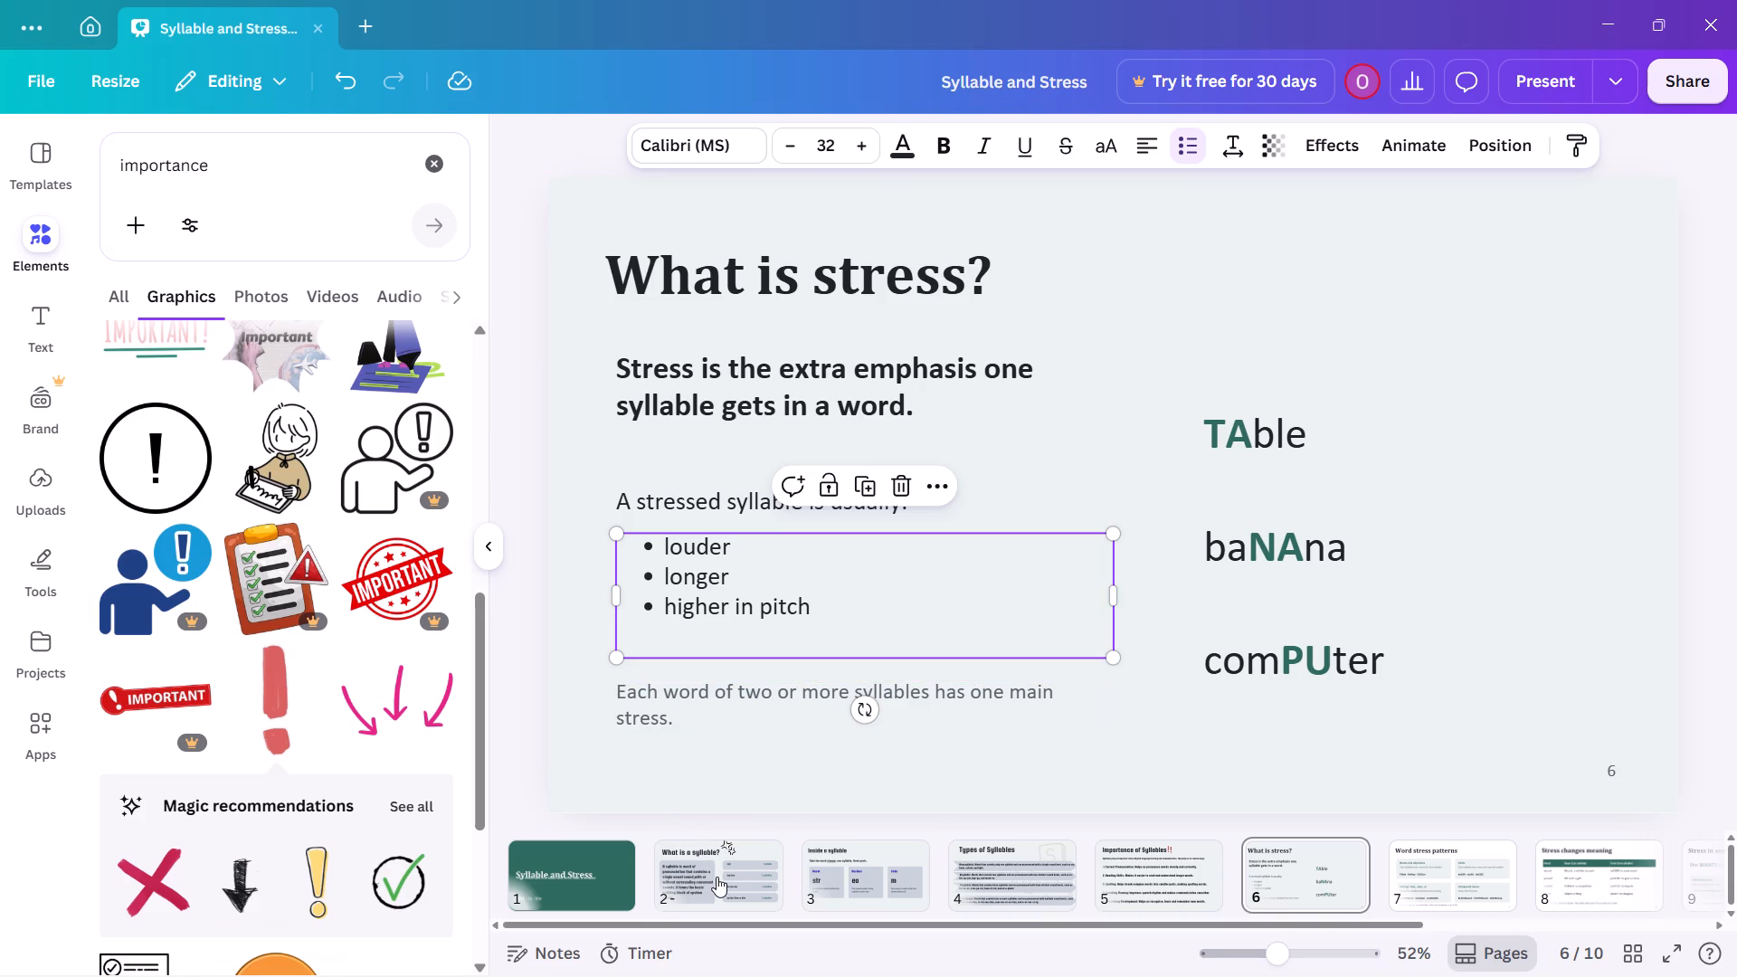
left_click(933, 720)
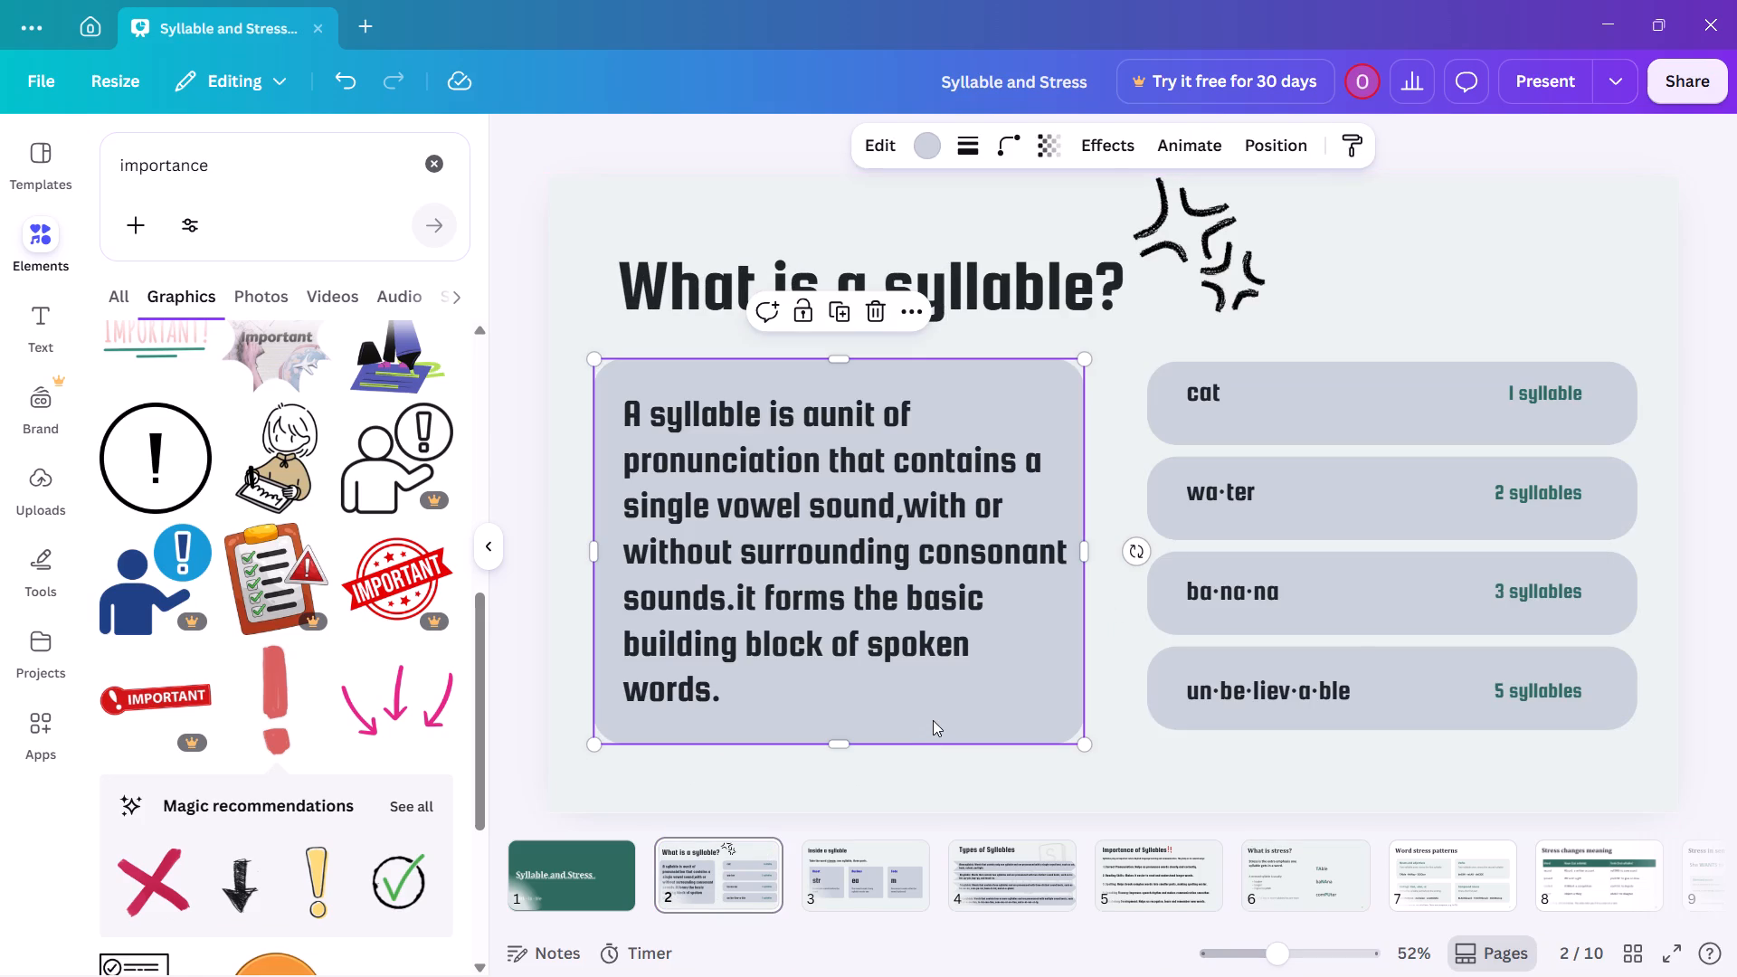
key("ctrl+c")
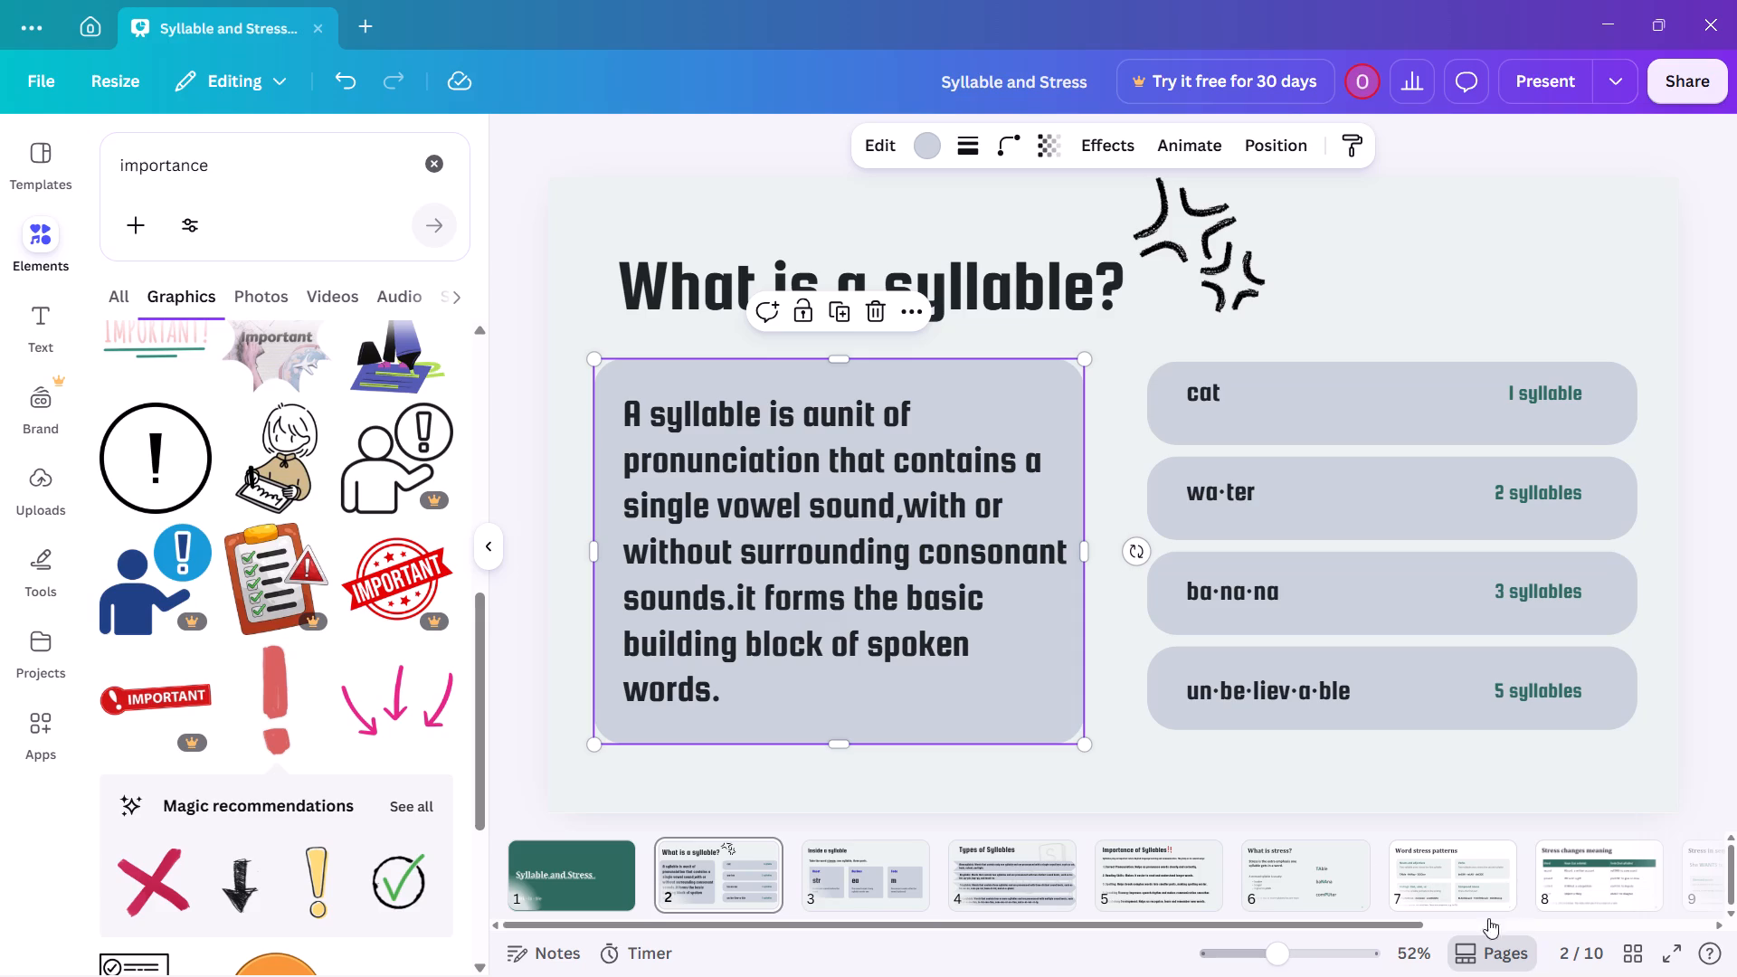
left_click(1313, 885)
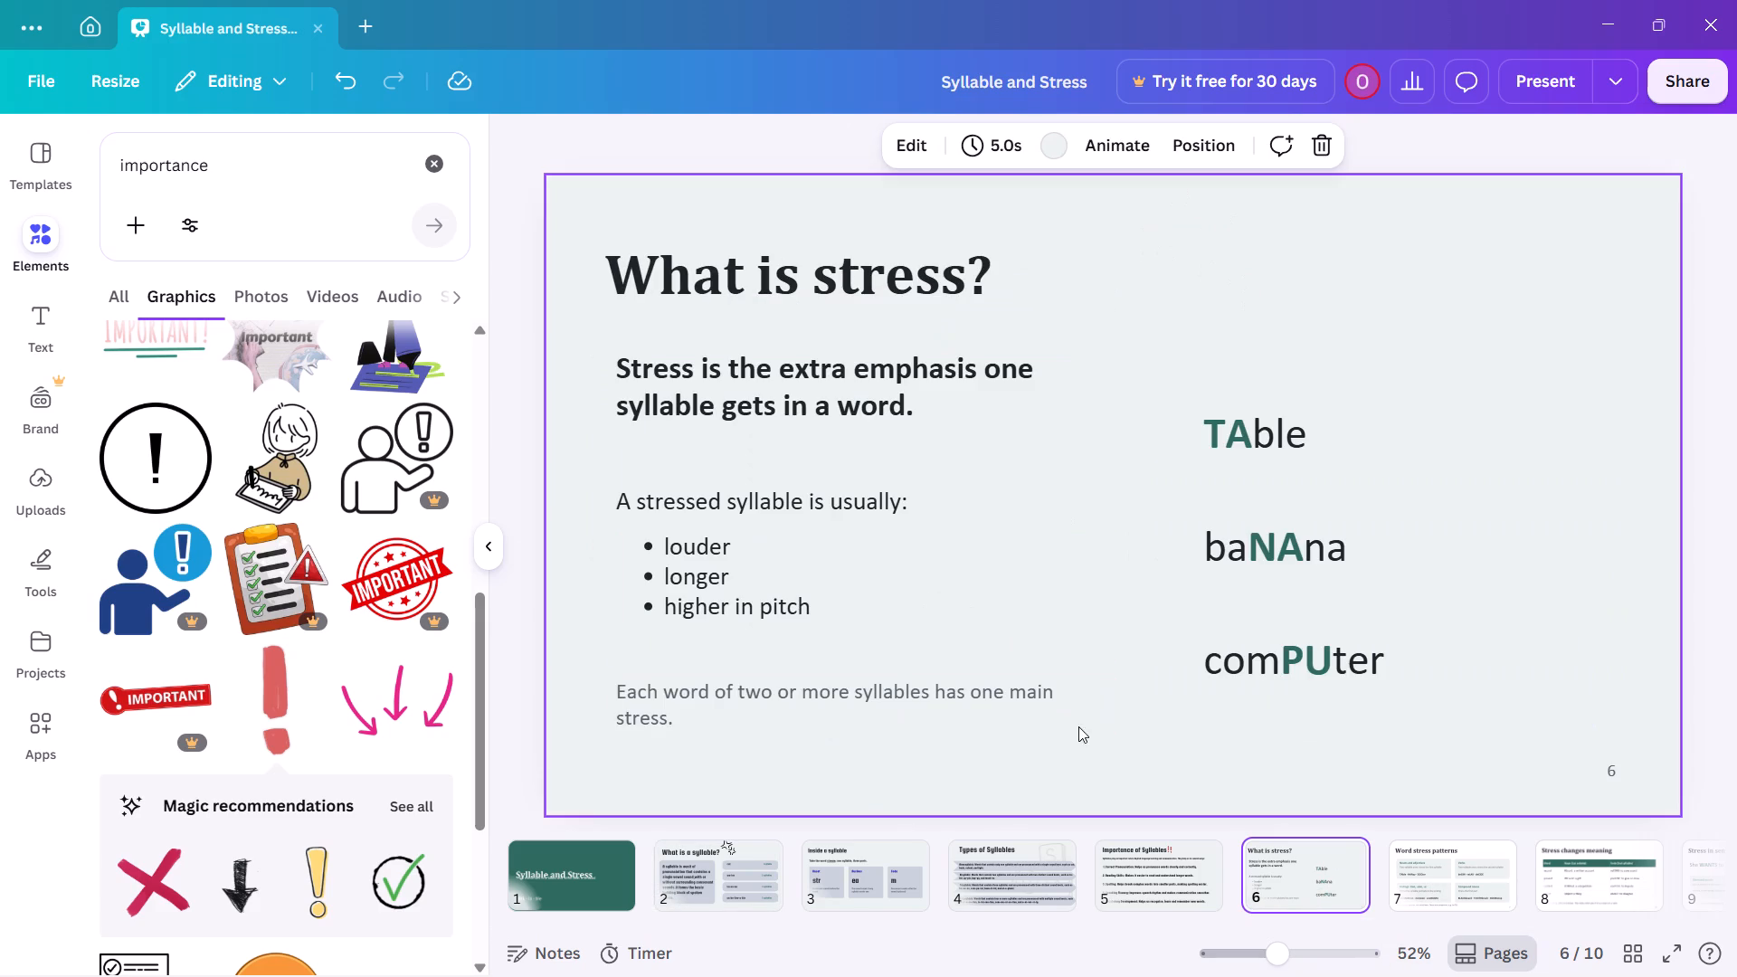
right_click(1155, 719)
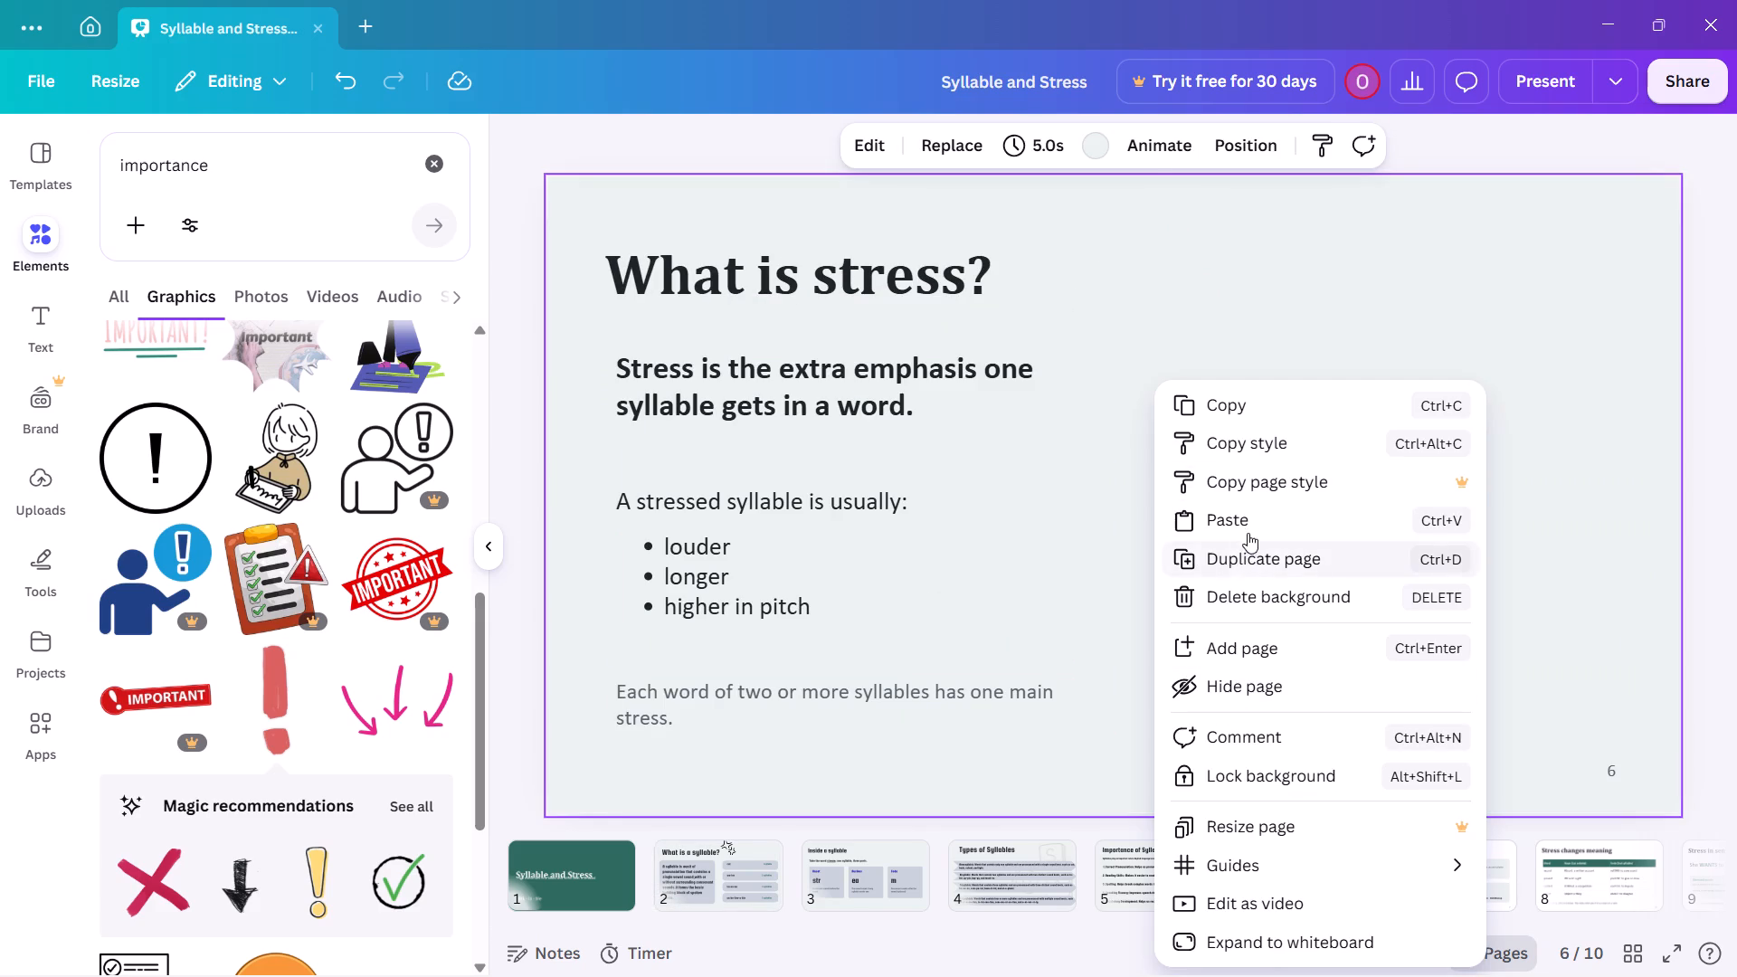
left_click(1250, 526)
Position the pasted panel just beneath the "What is stress?" title, lining up its left edge with the title.
left_click(819, 447)
left_click_drag(832, 451, 845, 559)
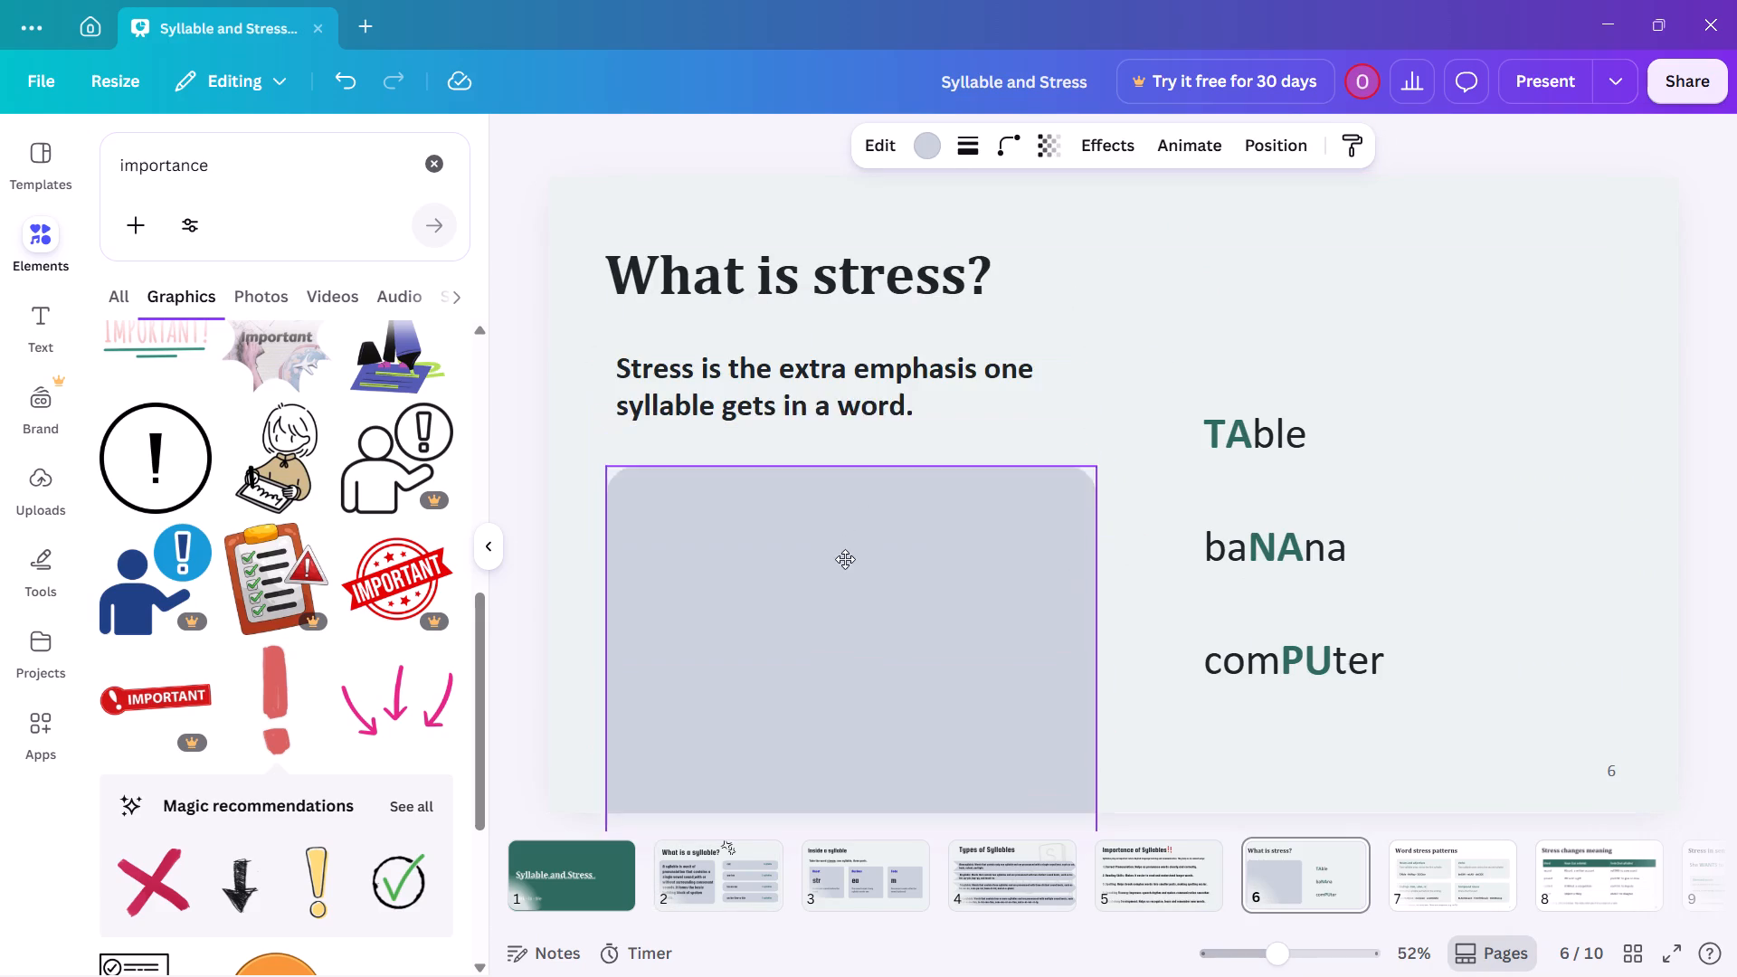
left_click_drag(845, 559, 841, 555)
left_click(722, 379)
left_click_drag(937, 395, 961, 650)
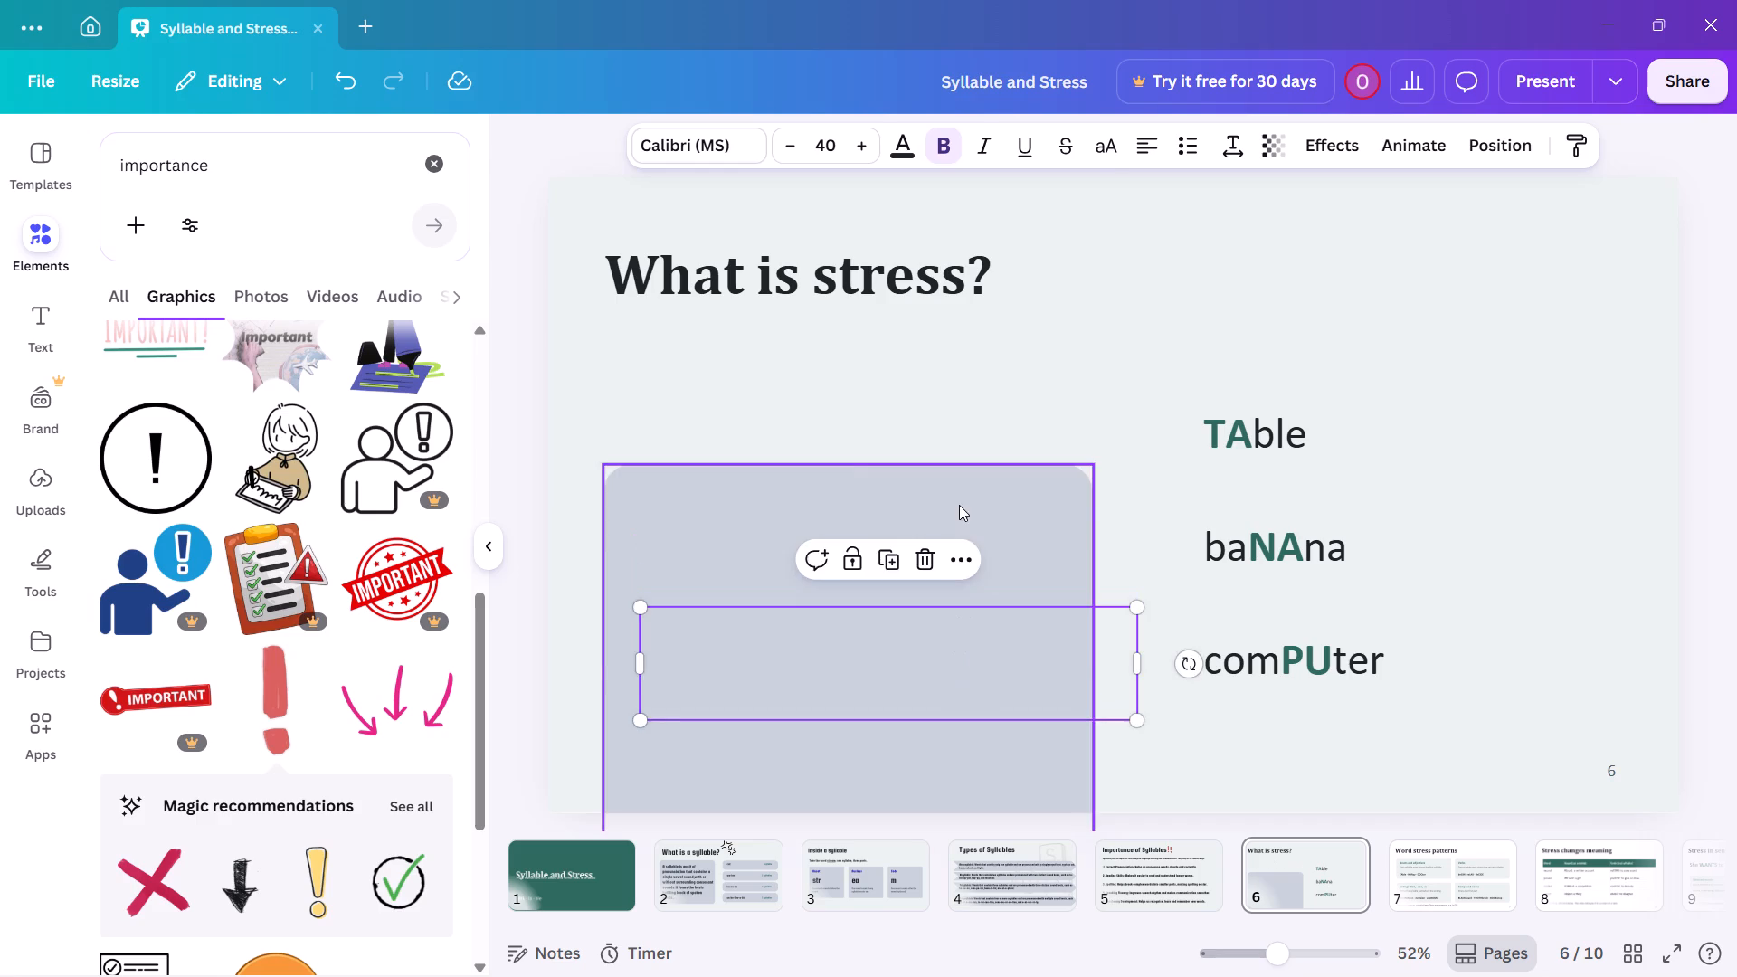
left_click_drag(962, 505, 964, 389)
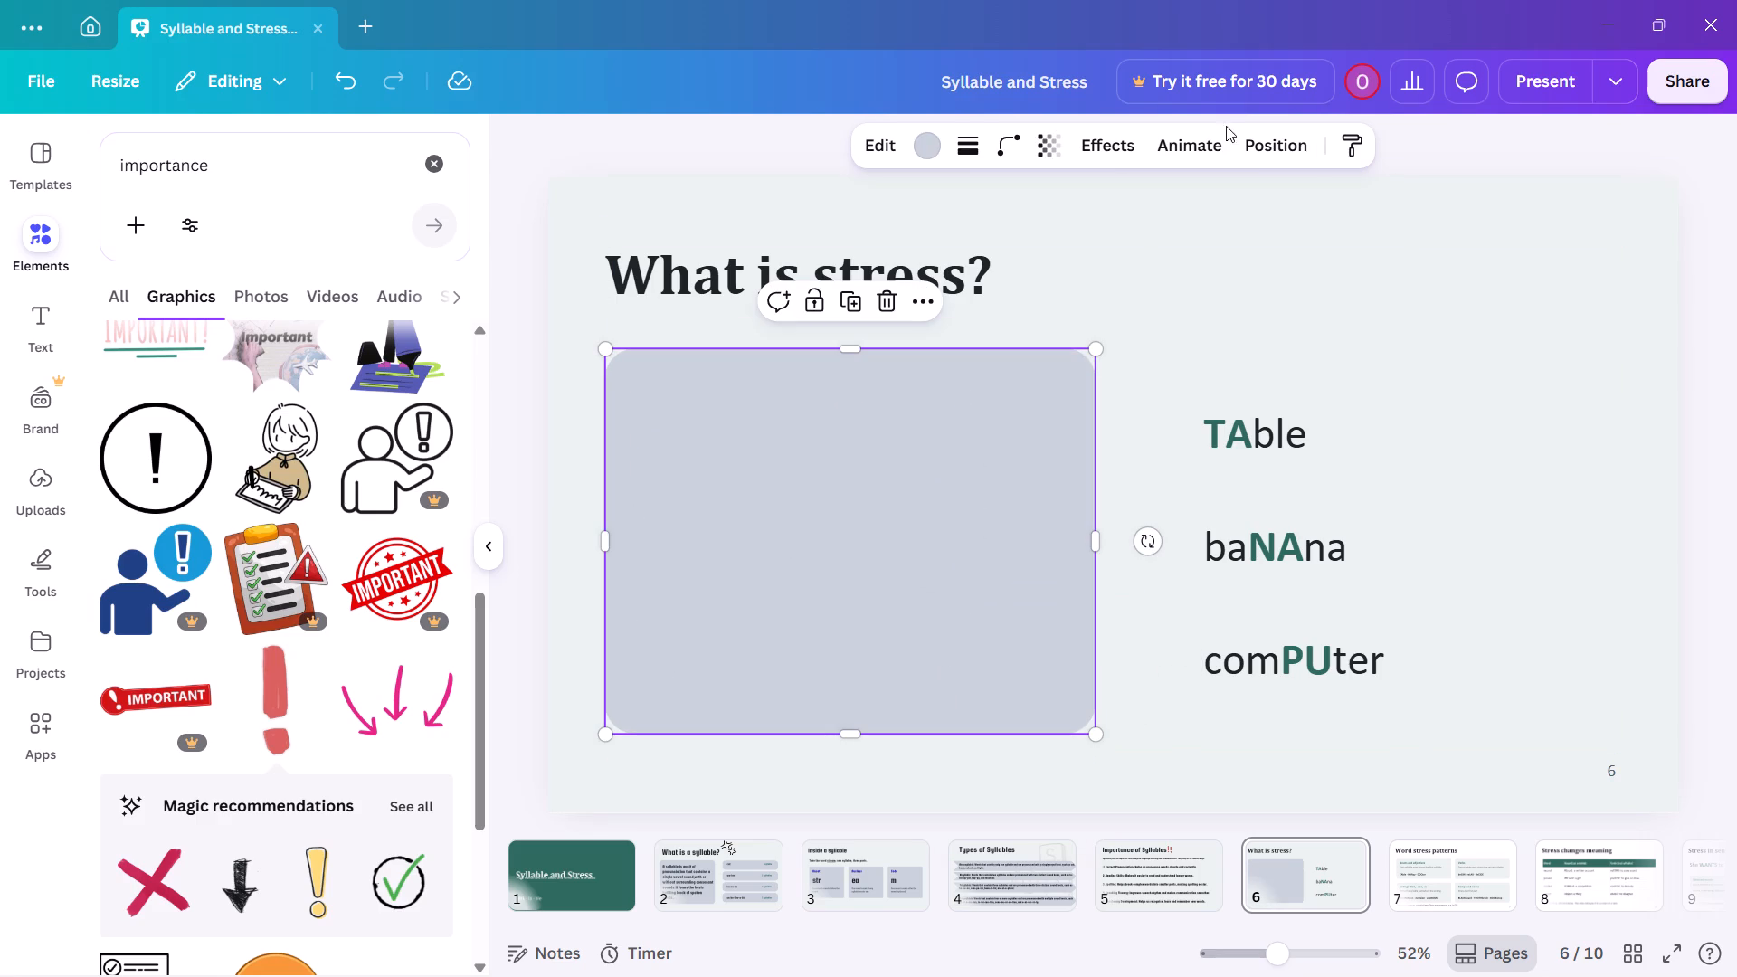
Move the "Stress is the extra emphasis one syllable gets in a word." sentence to the panel's upper part and bring it to the front layer.
left_click(1261, 141)
scroll(258, 759, "down", 6)
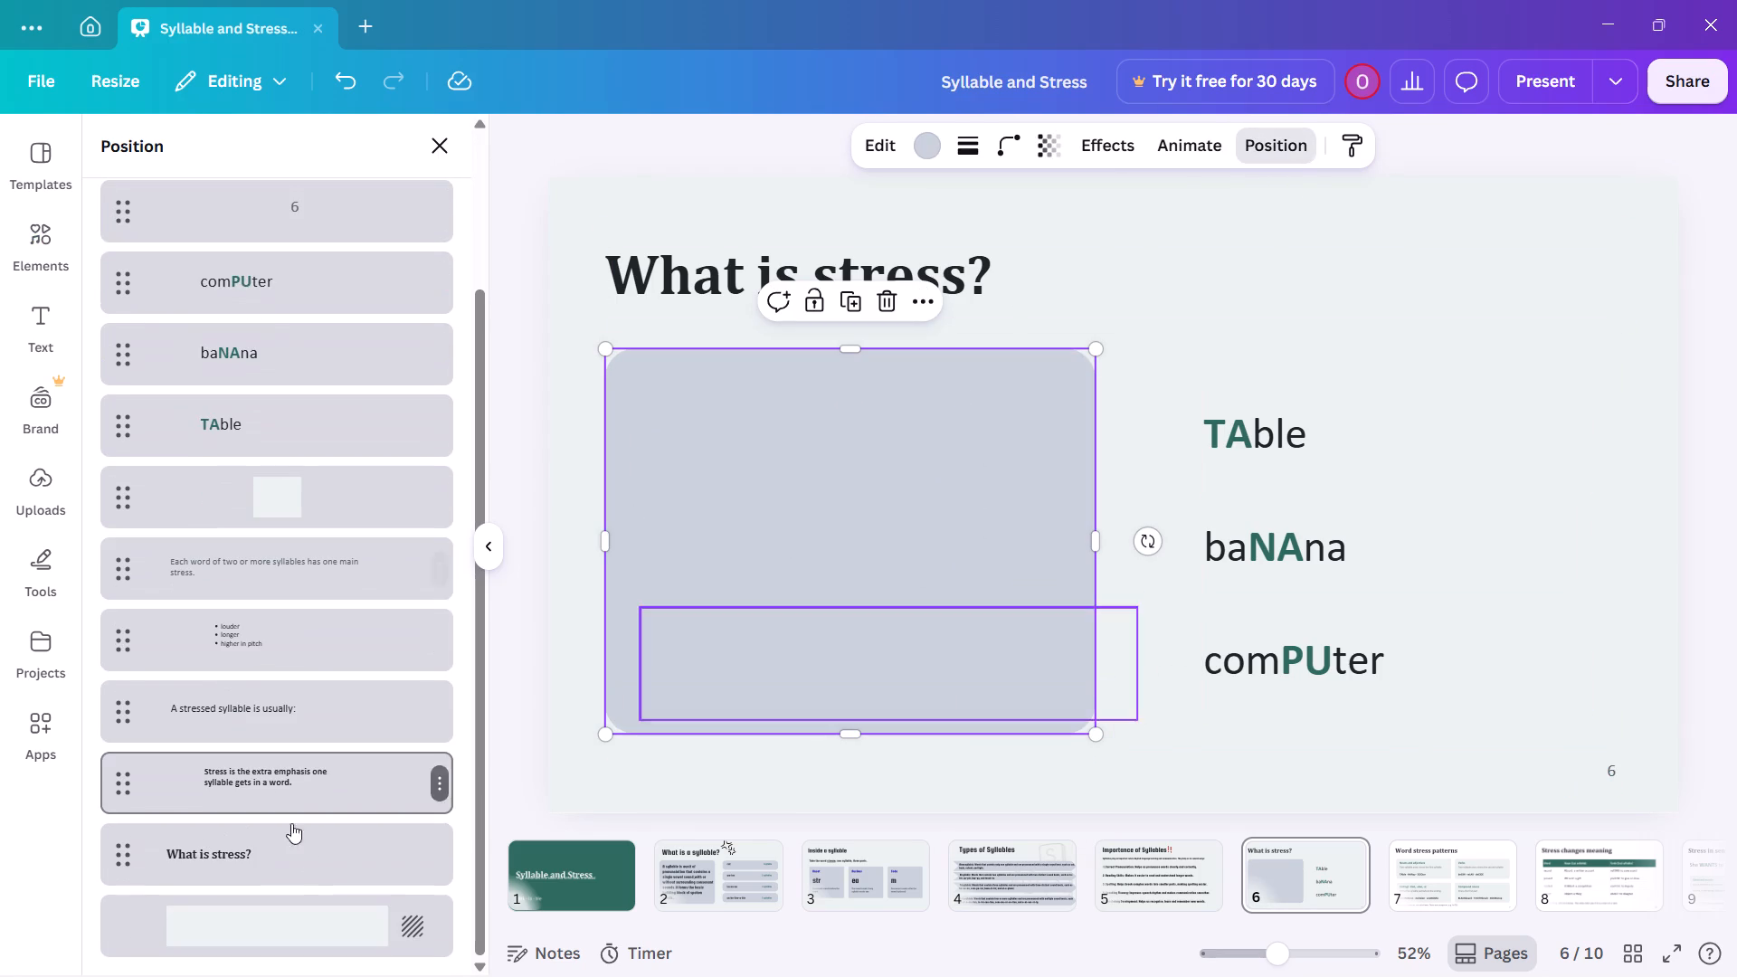
scroll(298, 824, "down", 5)
left_click(302, 848)
left_click(296, 785)
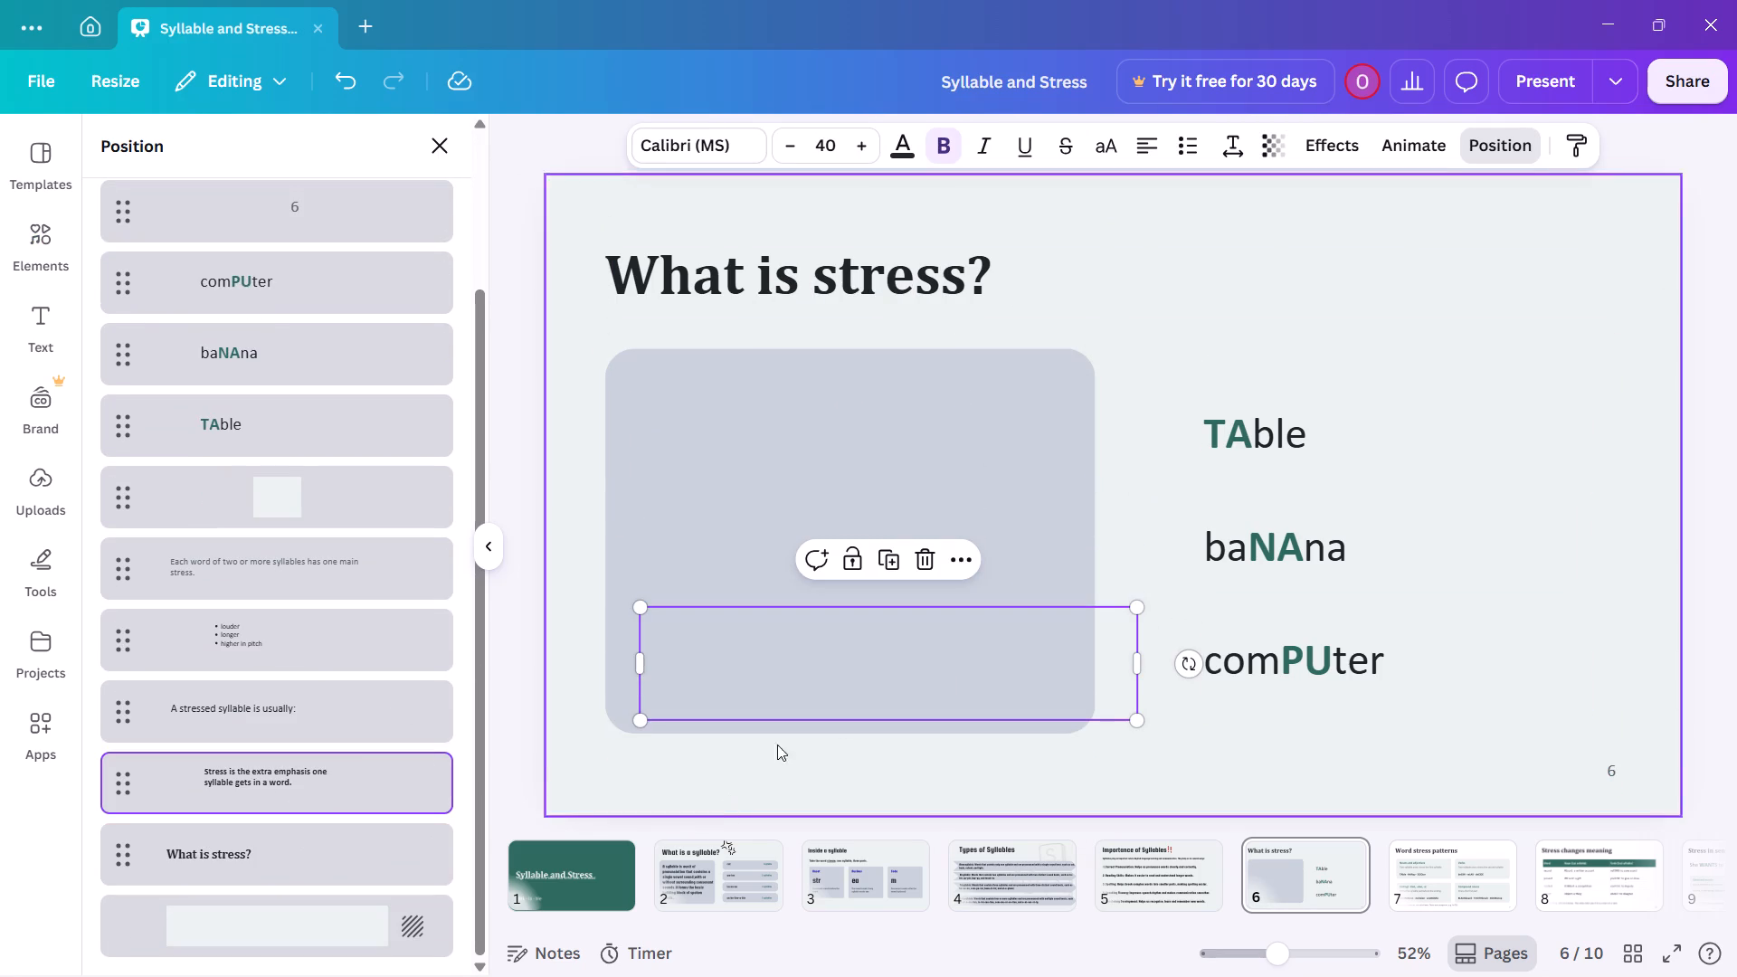
left_click_drag(825, 688, 795, 470)
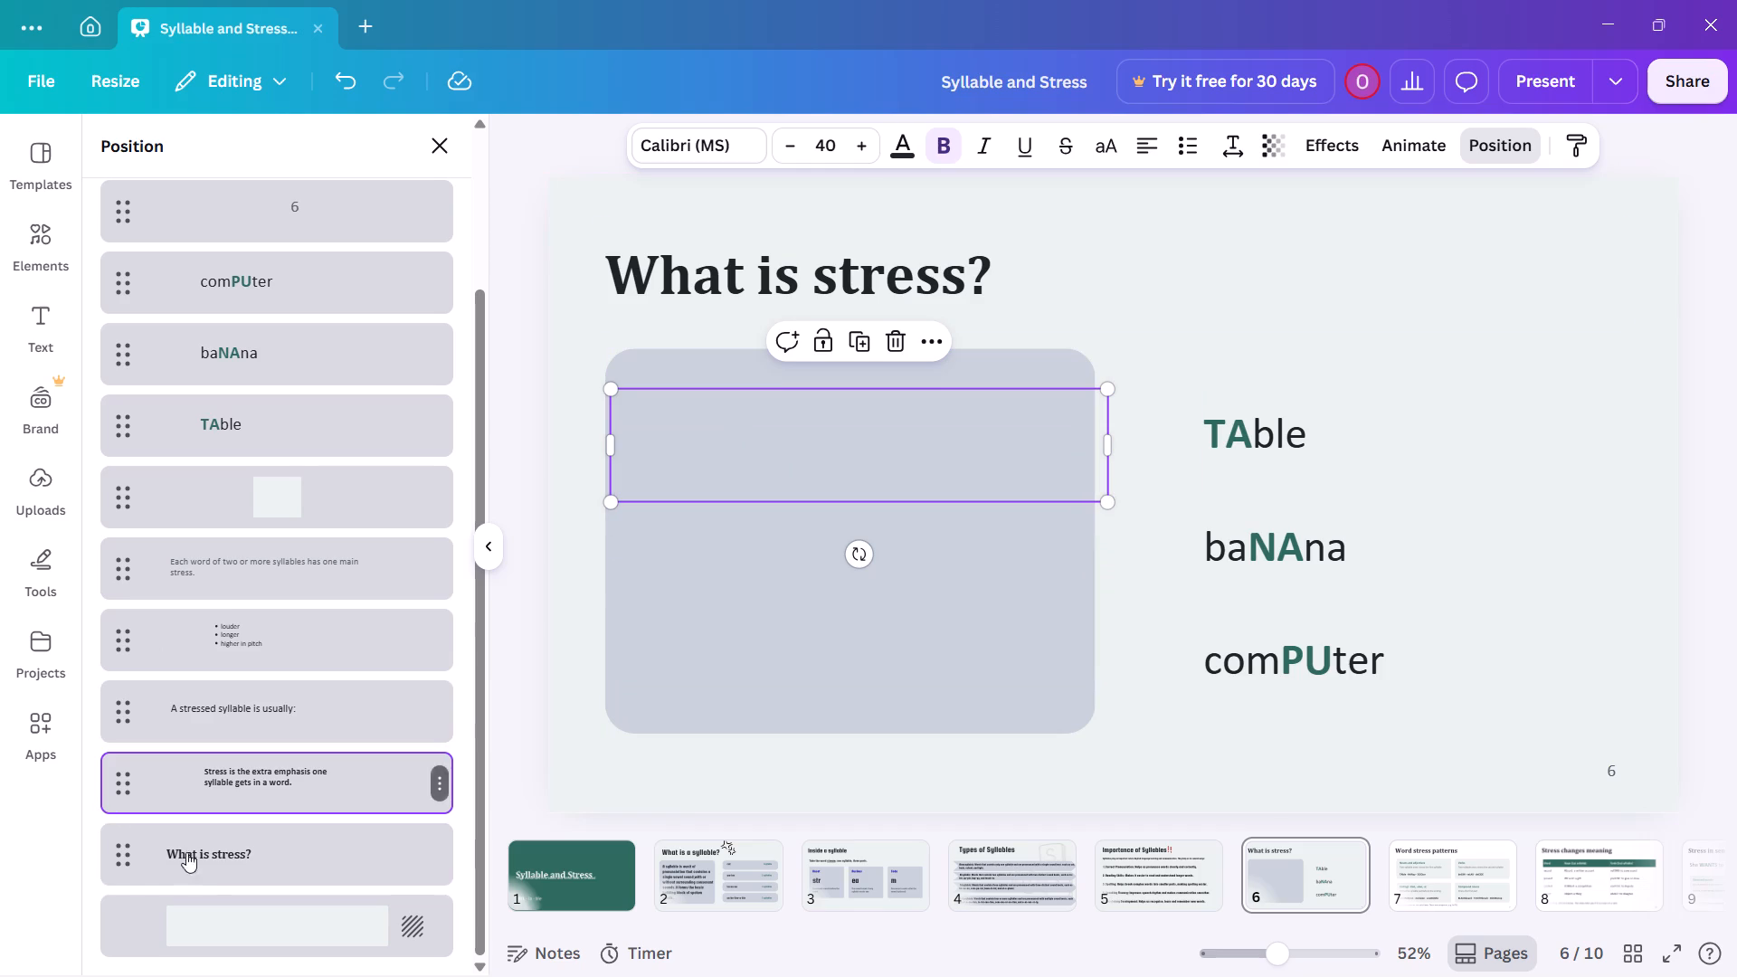
left_click_drag(263, 782, 254, 261)
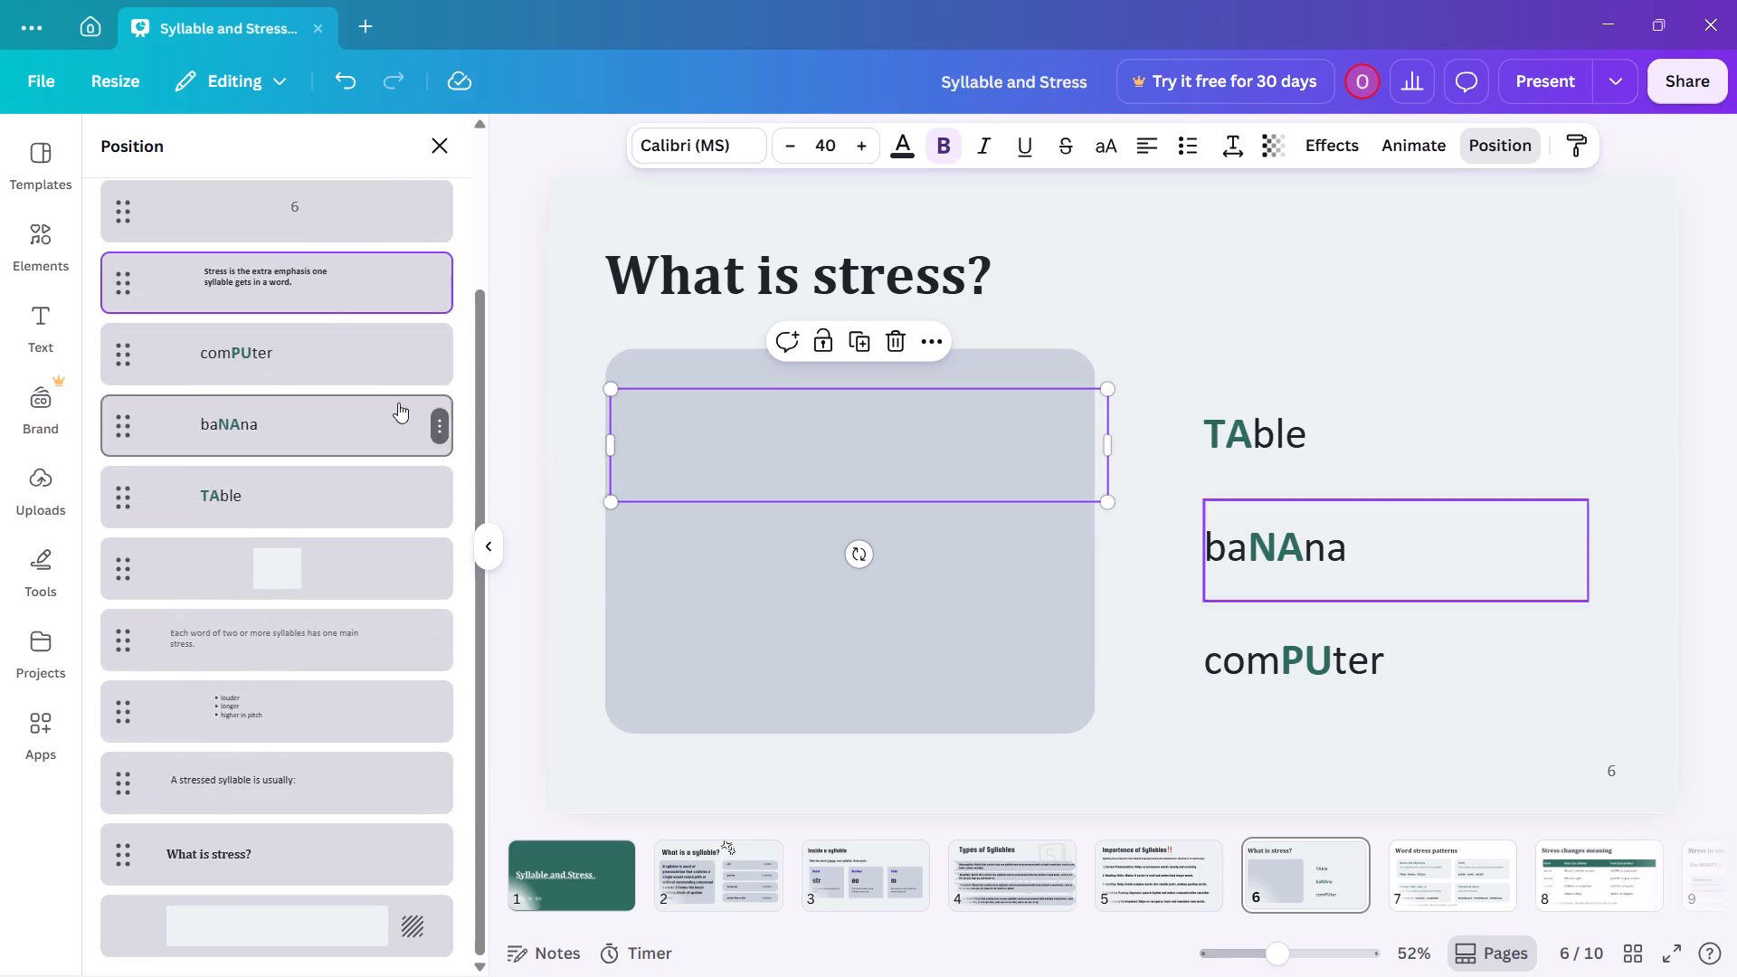
left_click_drag(292, 274, 288, 328)
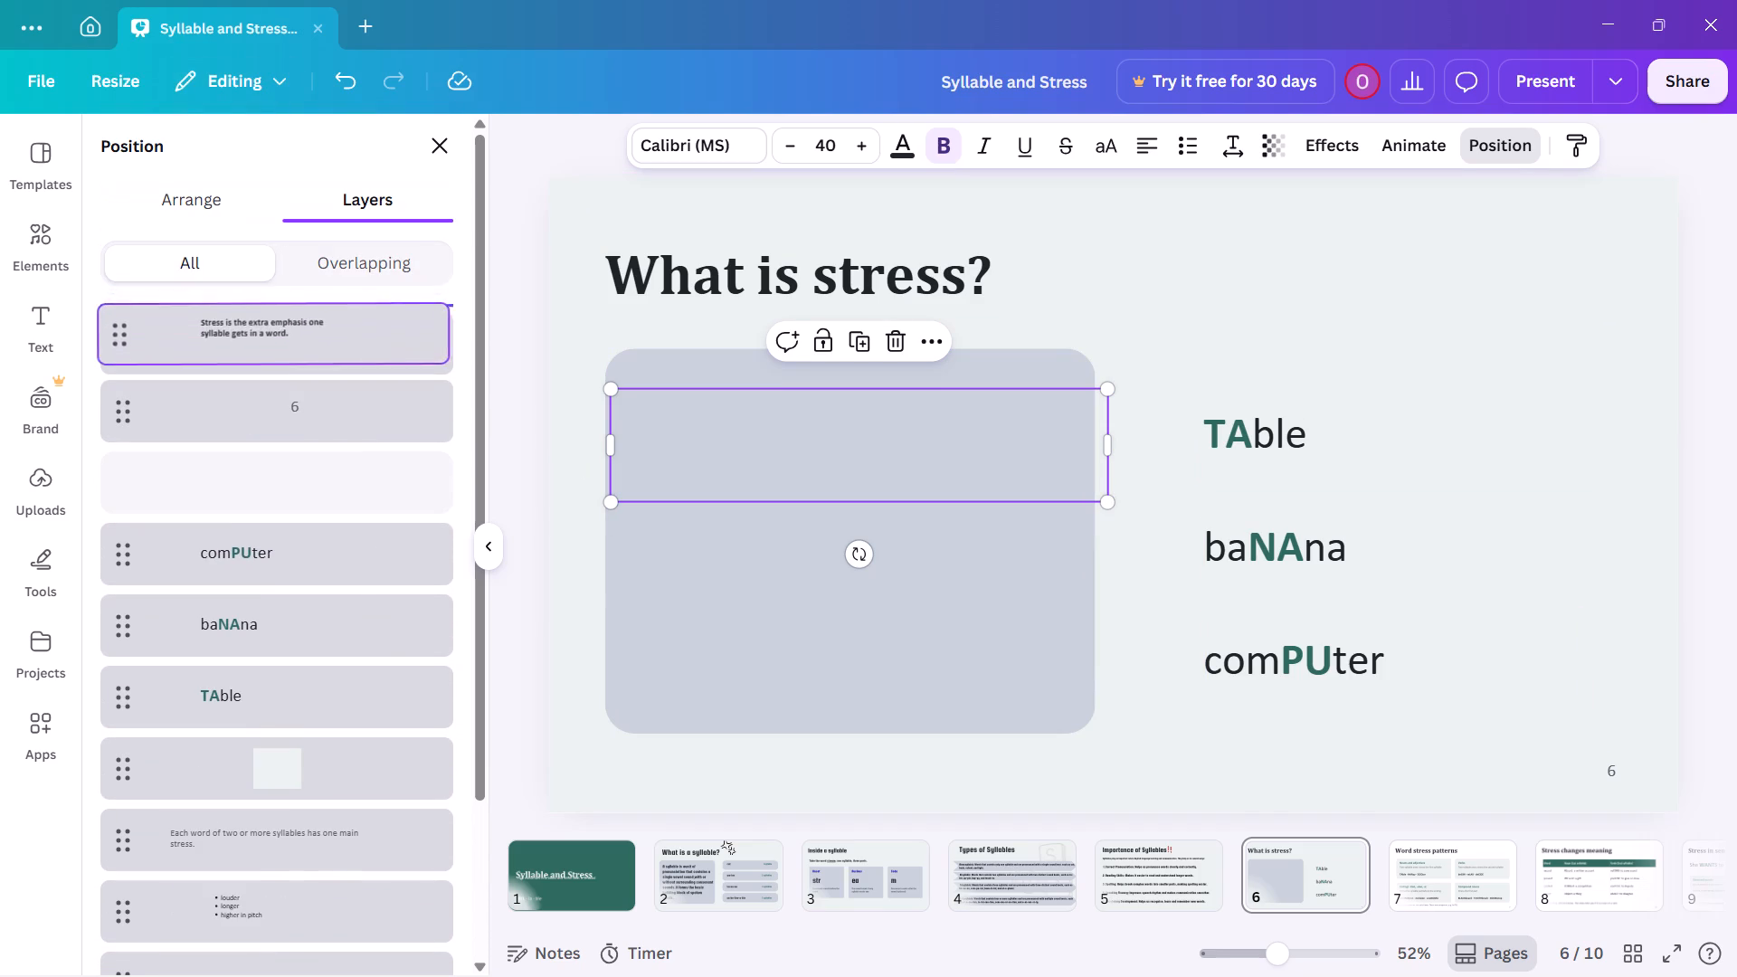
left_click_drag(288, 328, 293, 310)
Replace the panel's sentence with "Stress refer to the degree of force or emphasis placed on a particular syllable when pronouncing a word.".
left_click(909, 442)
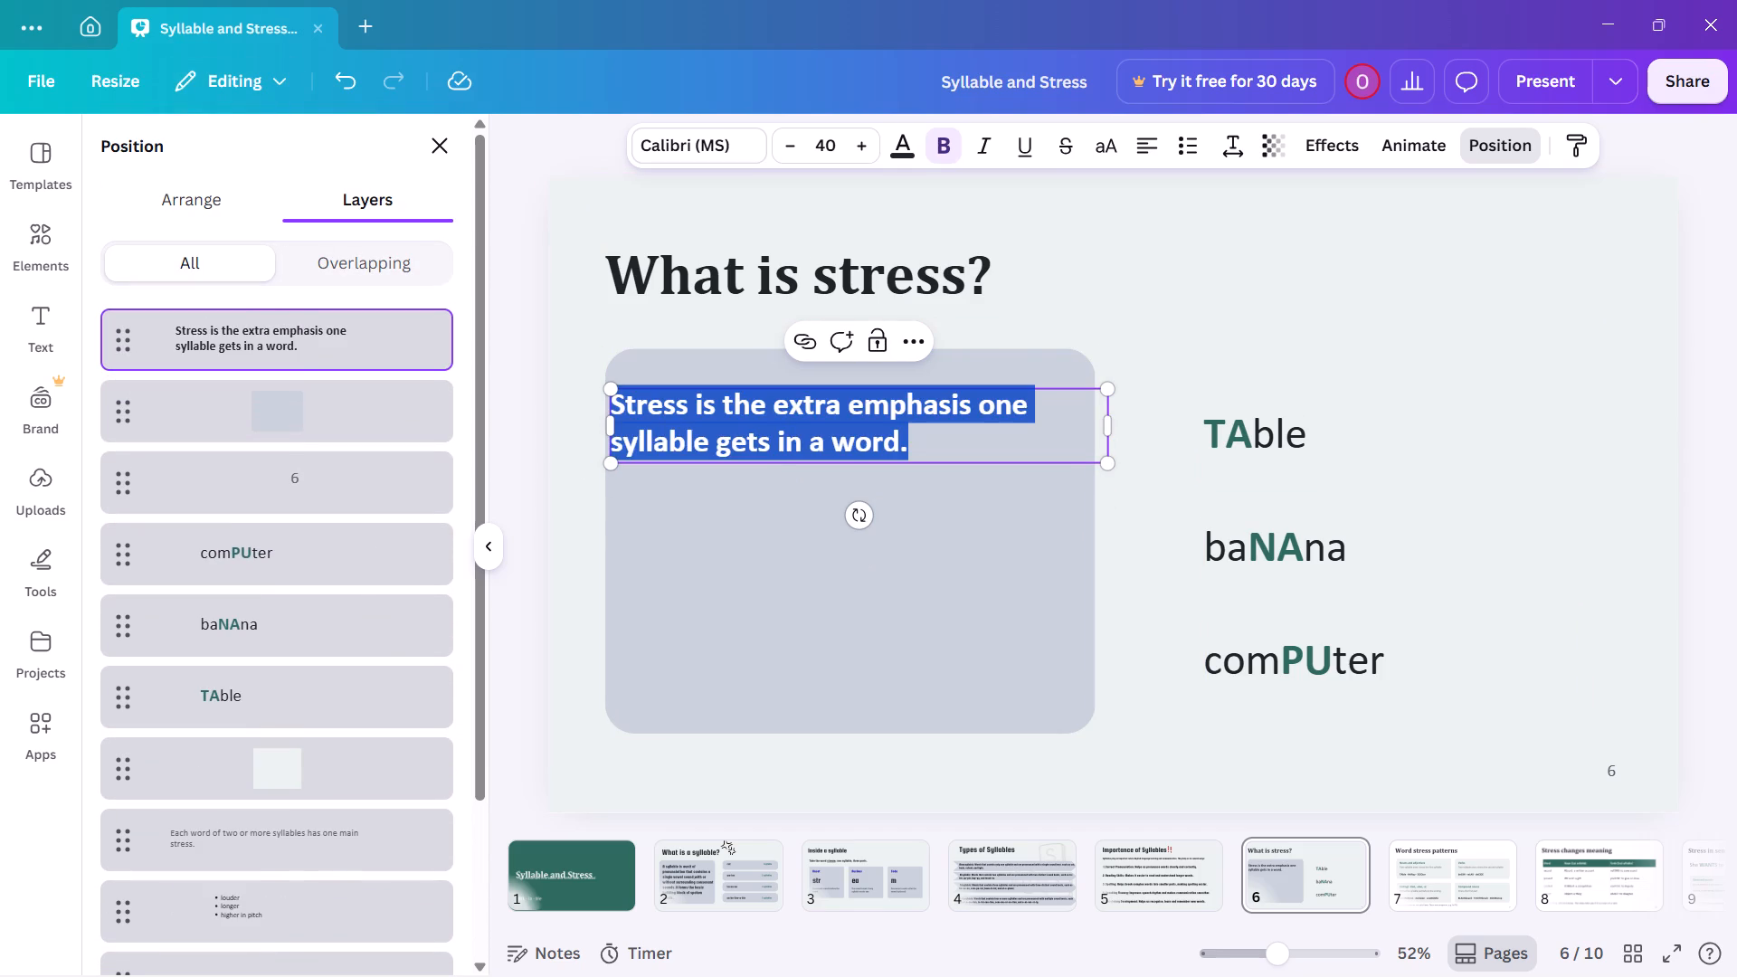
left_click(917, 443)
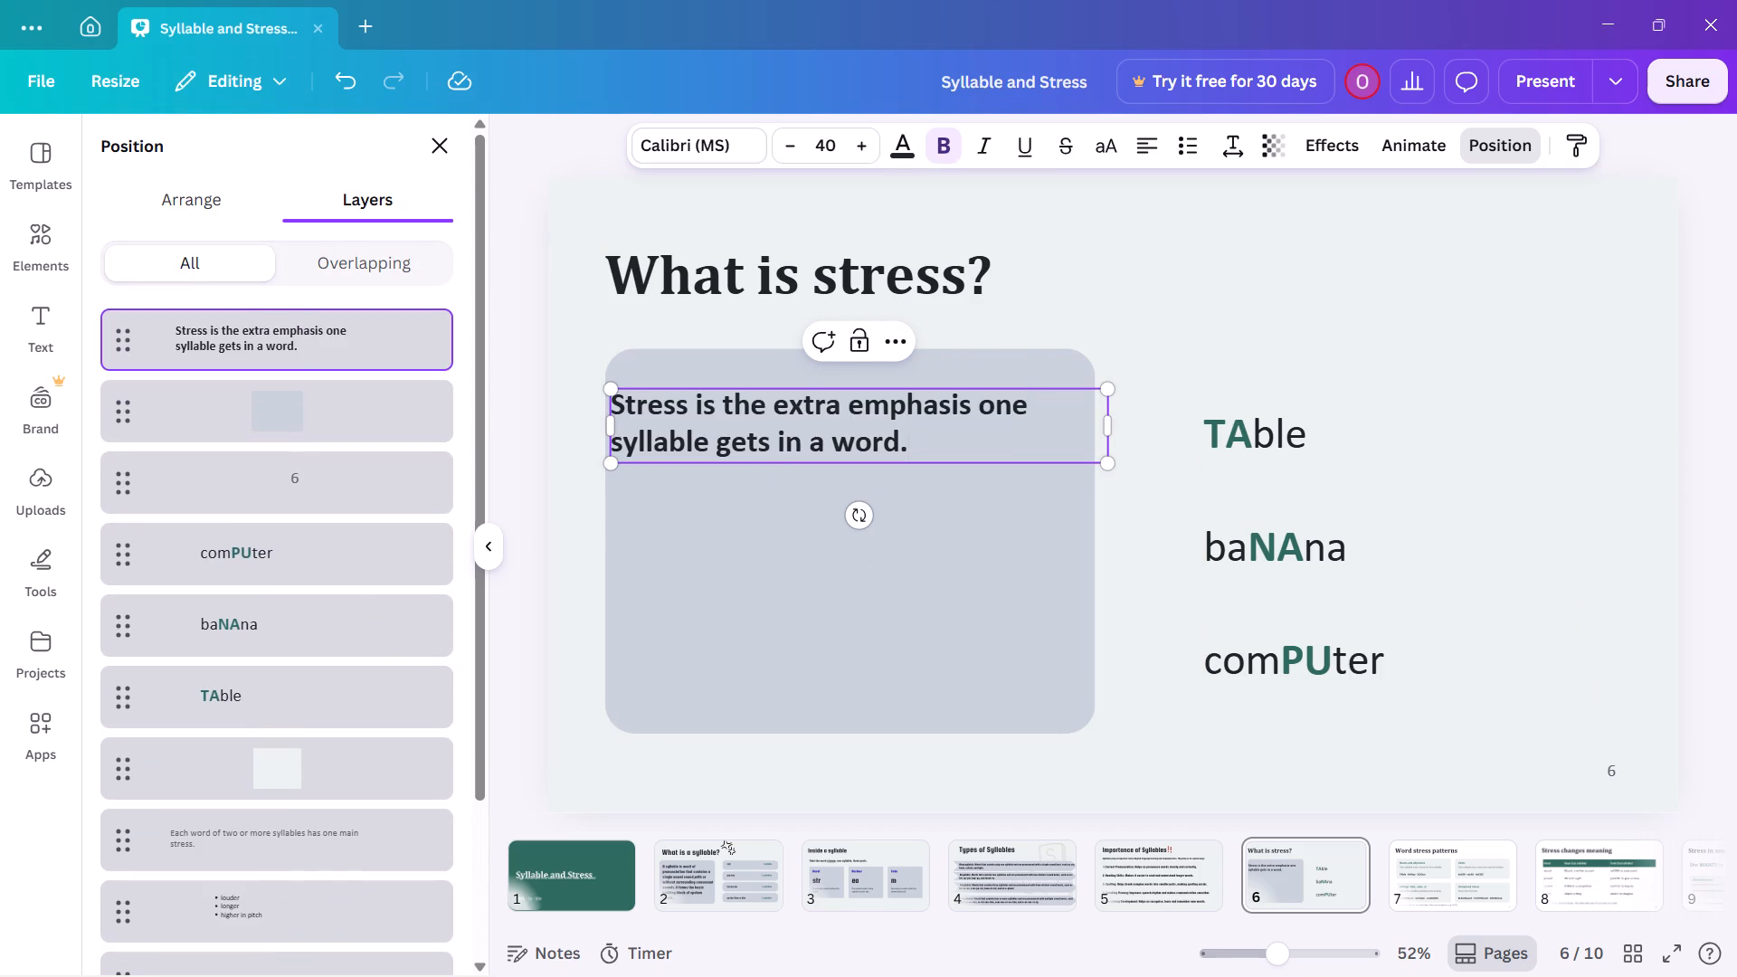
key("BackSpace")
key("BackSpace")
key("BackSpace")
key("BackSpace")
key("BackSpace")
key("BackSpace")
key("BackSpace")
key("BackSpace")
key("BackSpace")
key("BackSpace")
key("BackSpace")
key("BackSpace")
key("BackSpace")
key("BackSpace")
key("BackSpace")
key("BackSpace")
key("BackSpace")
key("BackSpace")
key("BackSpace")
key("BackSpace")
key("BackSpace")
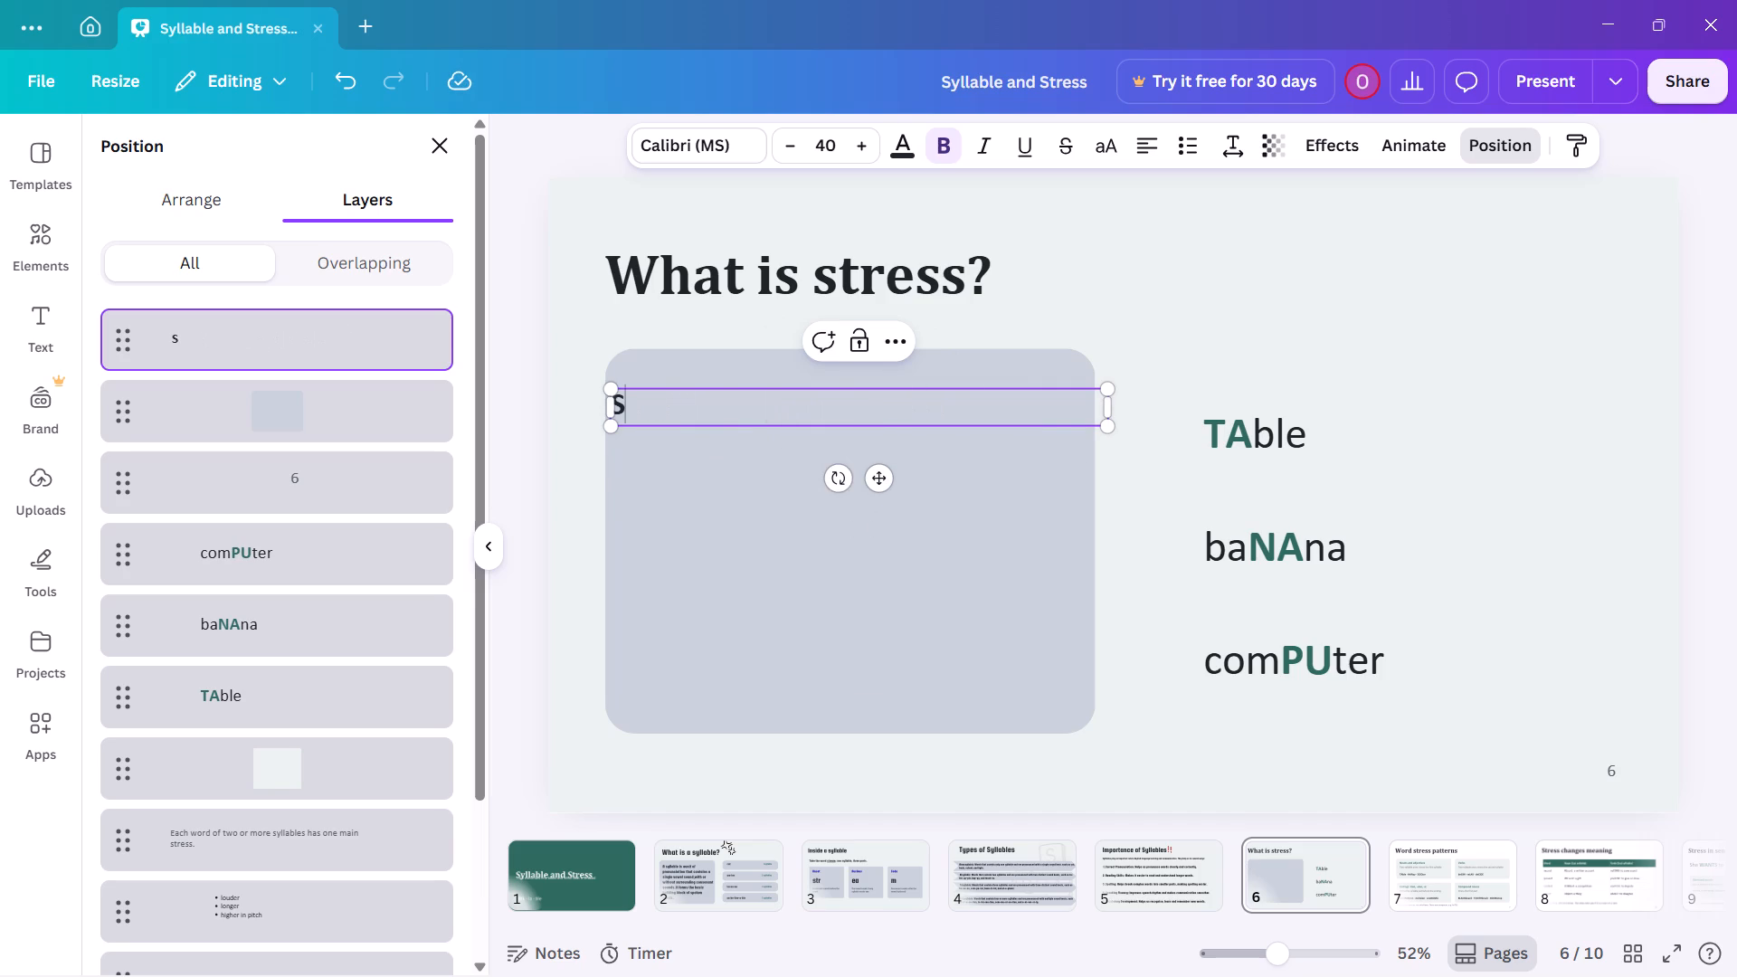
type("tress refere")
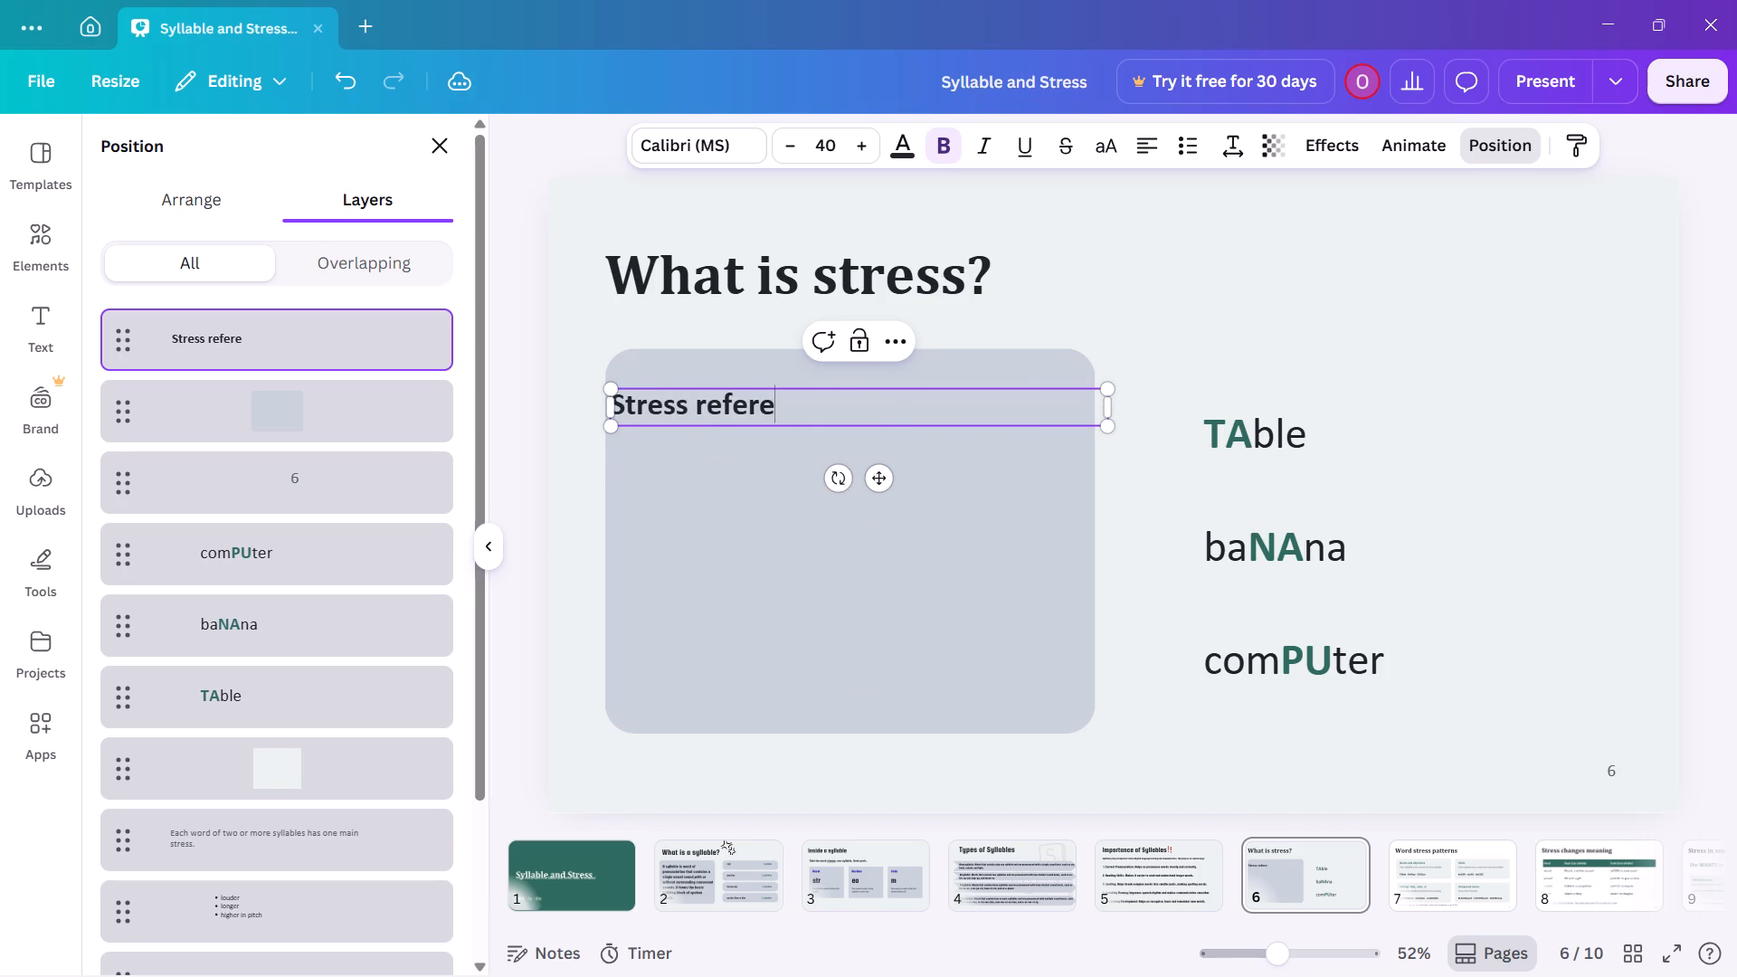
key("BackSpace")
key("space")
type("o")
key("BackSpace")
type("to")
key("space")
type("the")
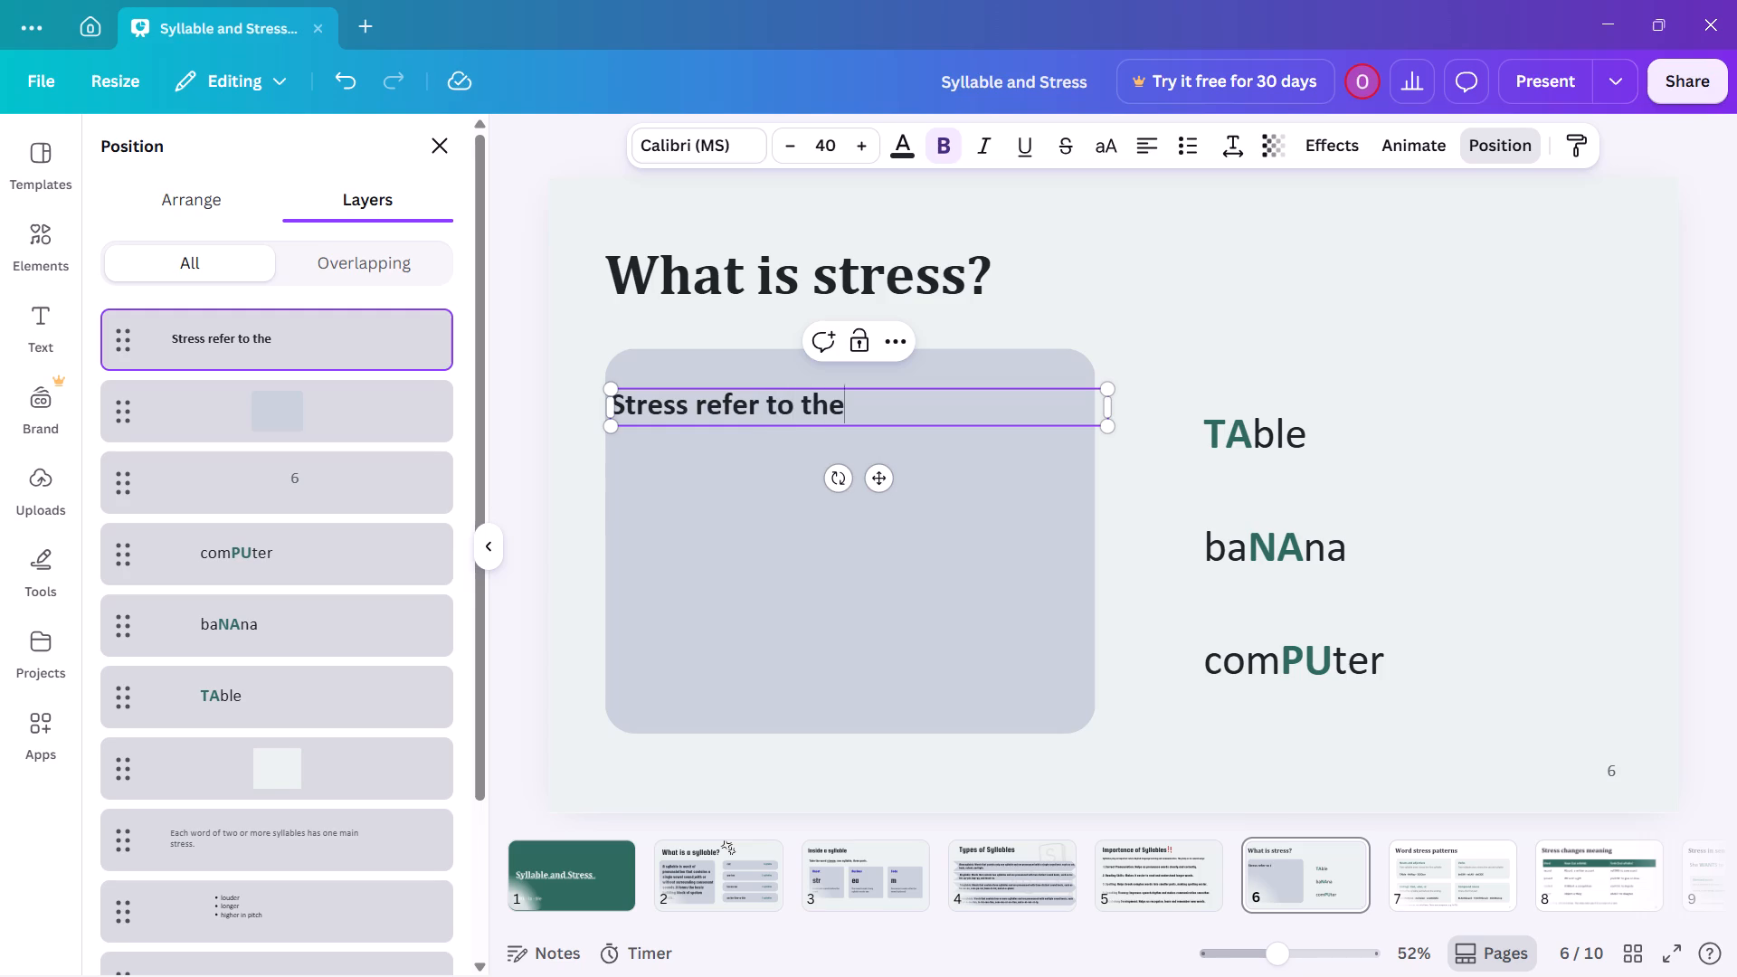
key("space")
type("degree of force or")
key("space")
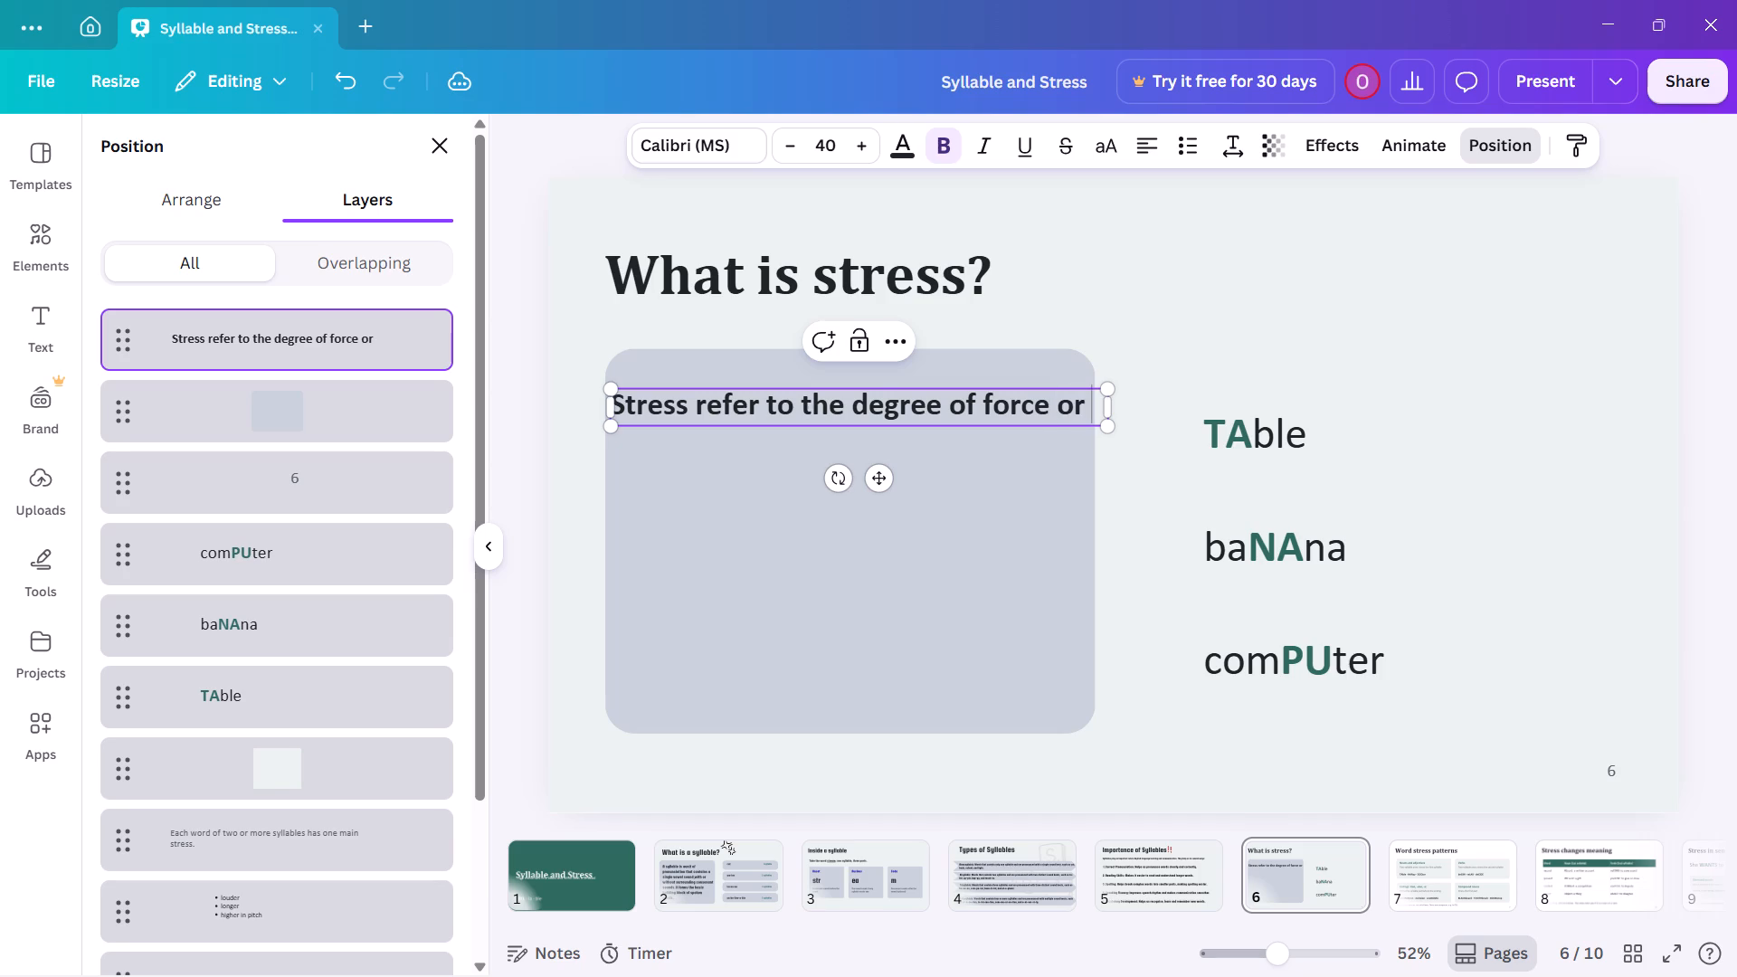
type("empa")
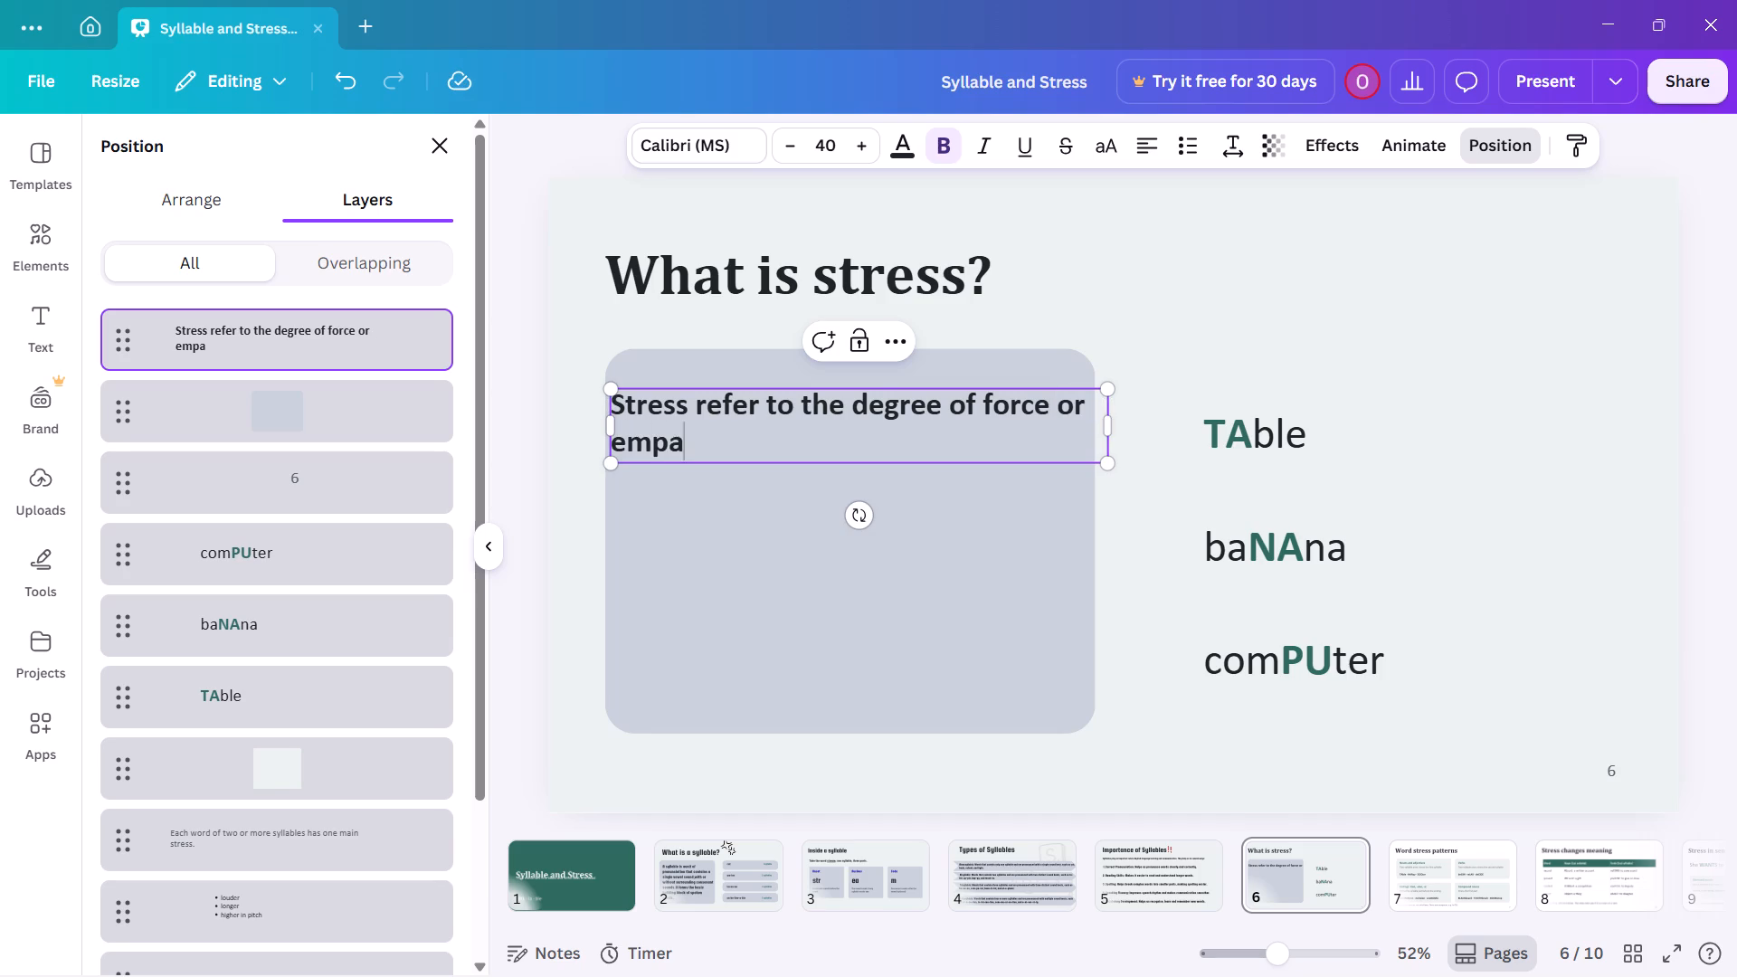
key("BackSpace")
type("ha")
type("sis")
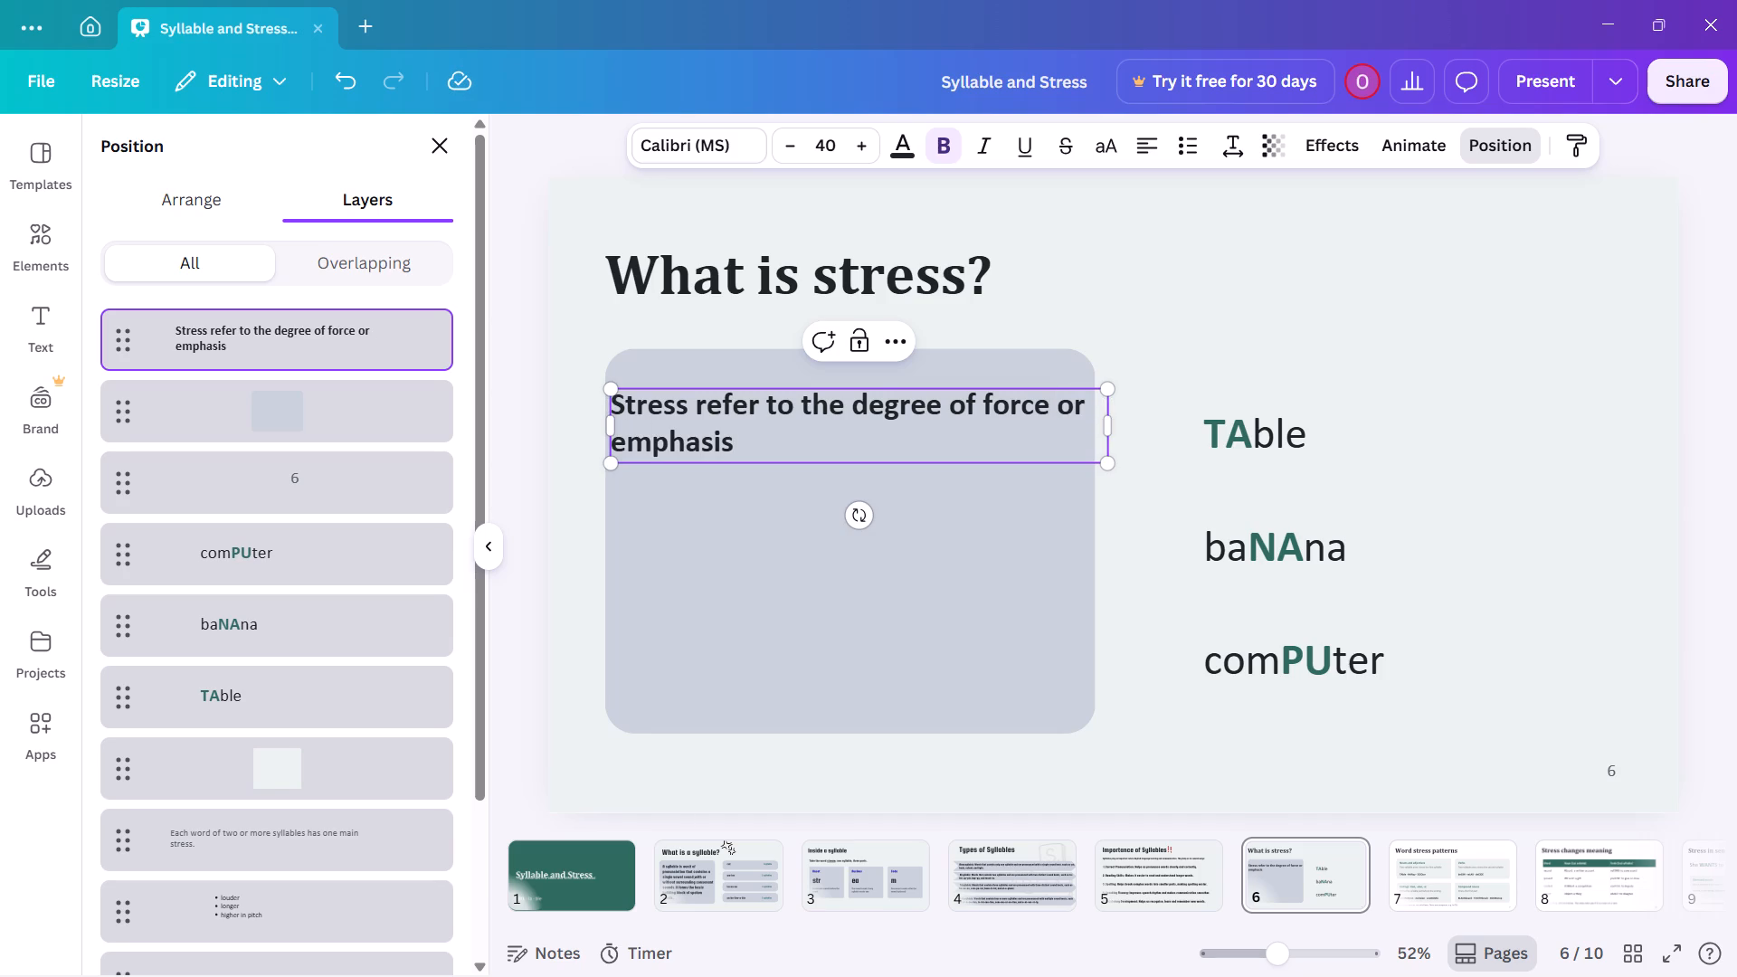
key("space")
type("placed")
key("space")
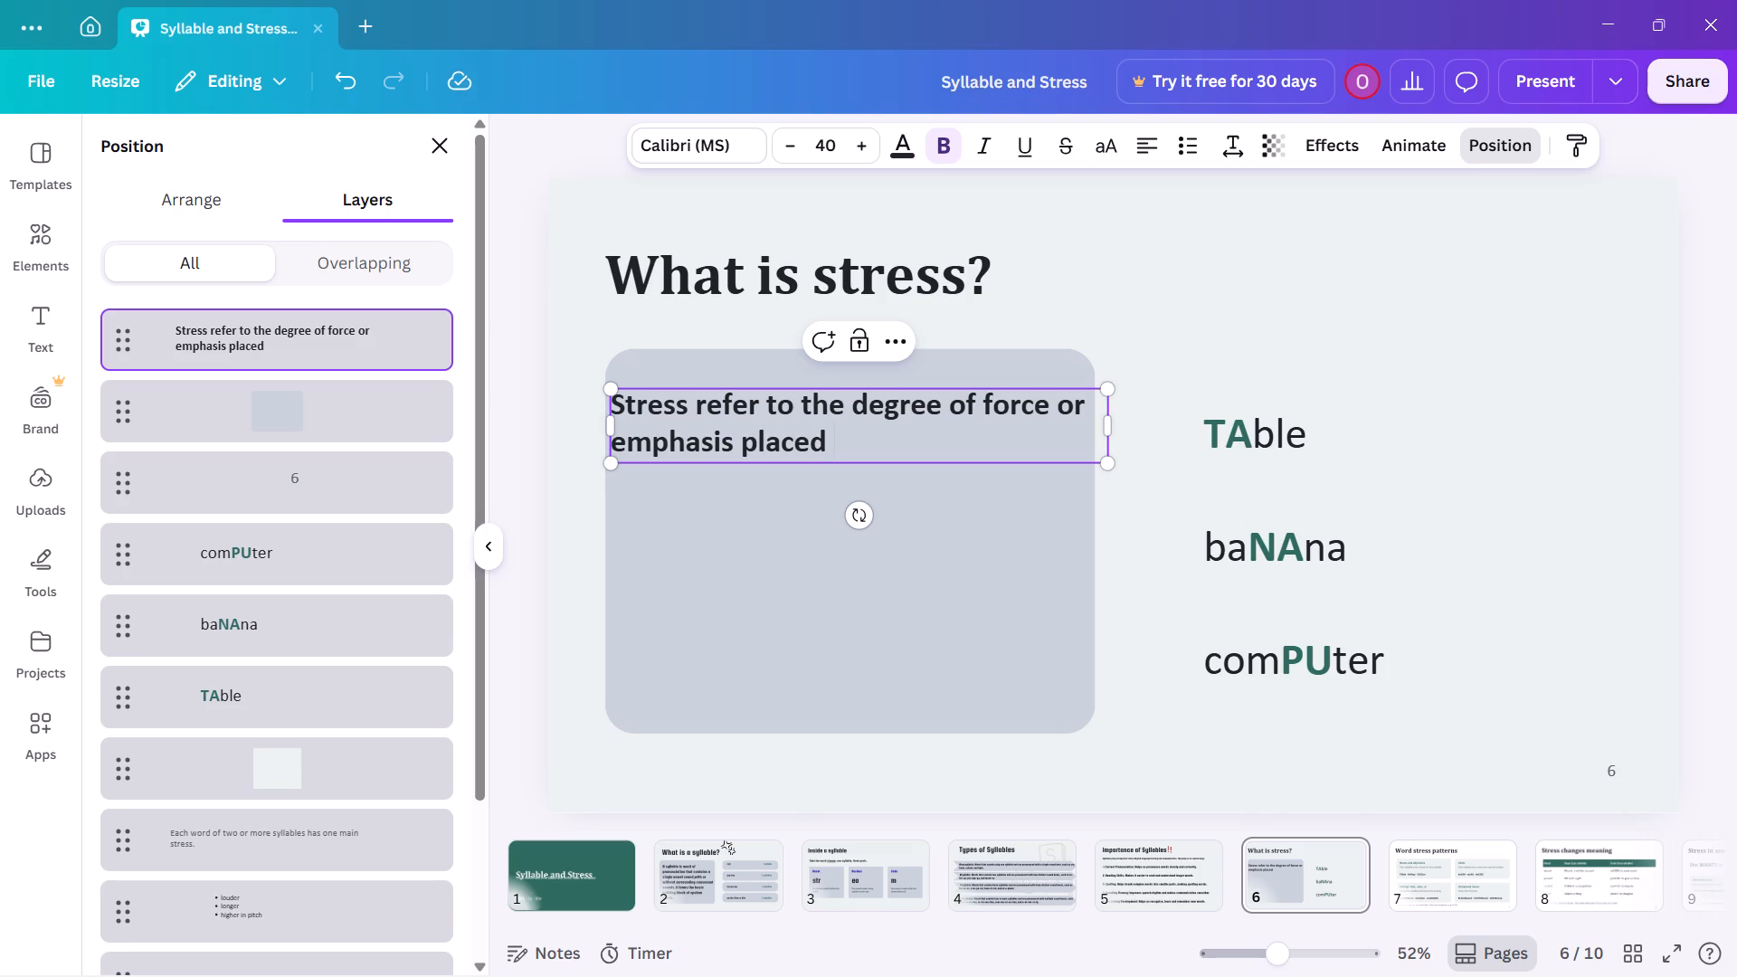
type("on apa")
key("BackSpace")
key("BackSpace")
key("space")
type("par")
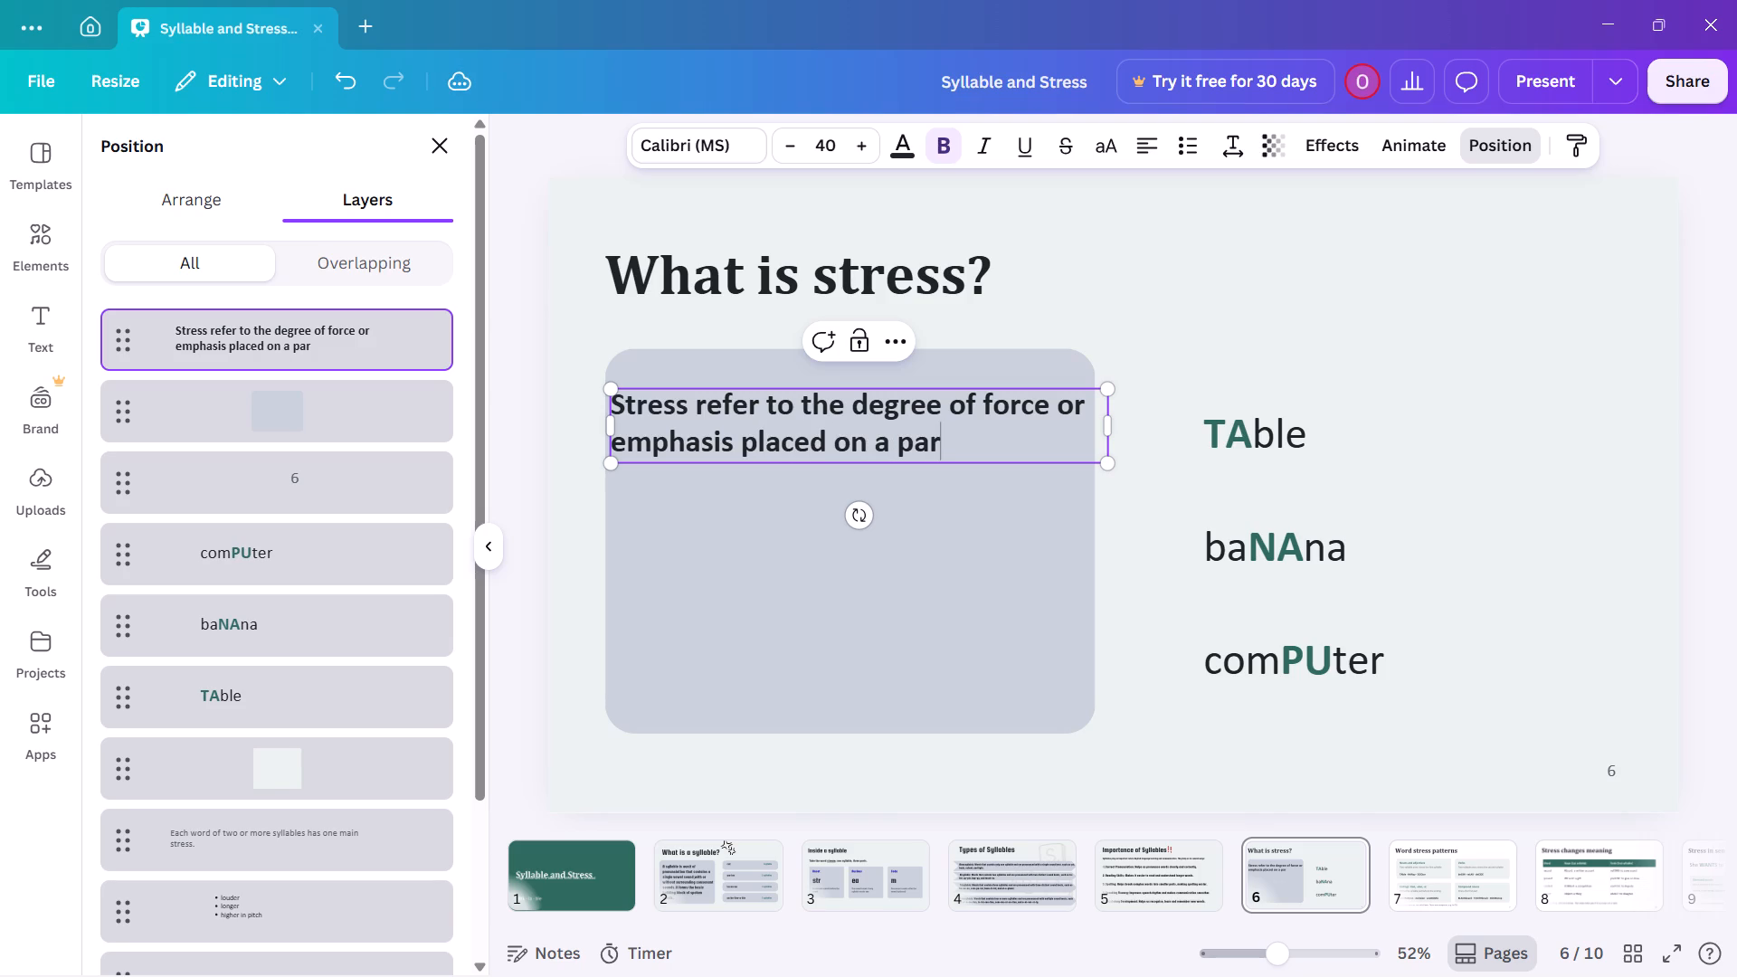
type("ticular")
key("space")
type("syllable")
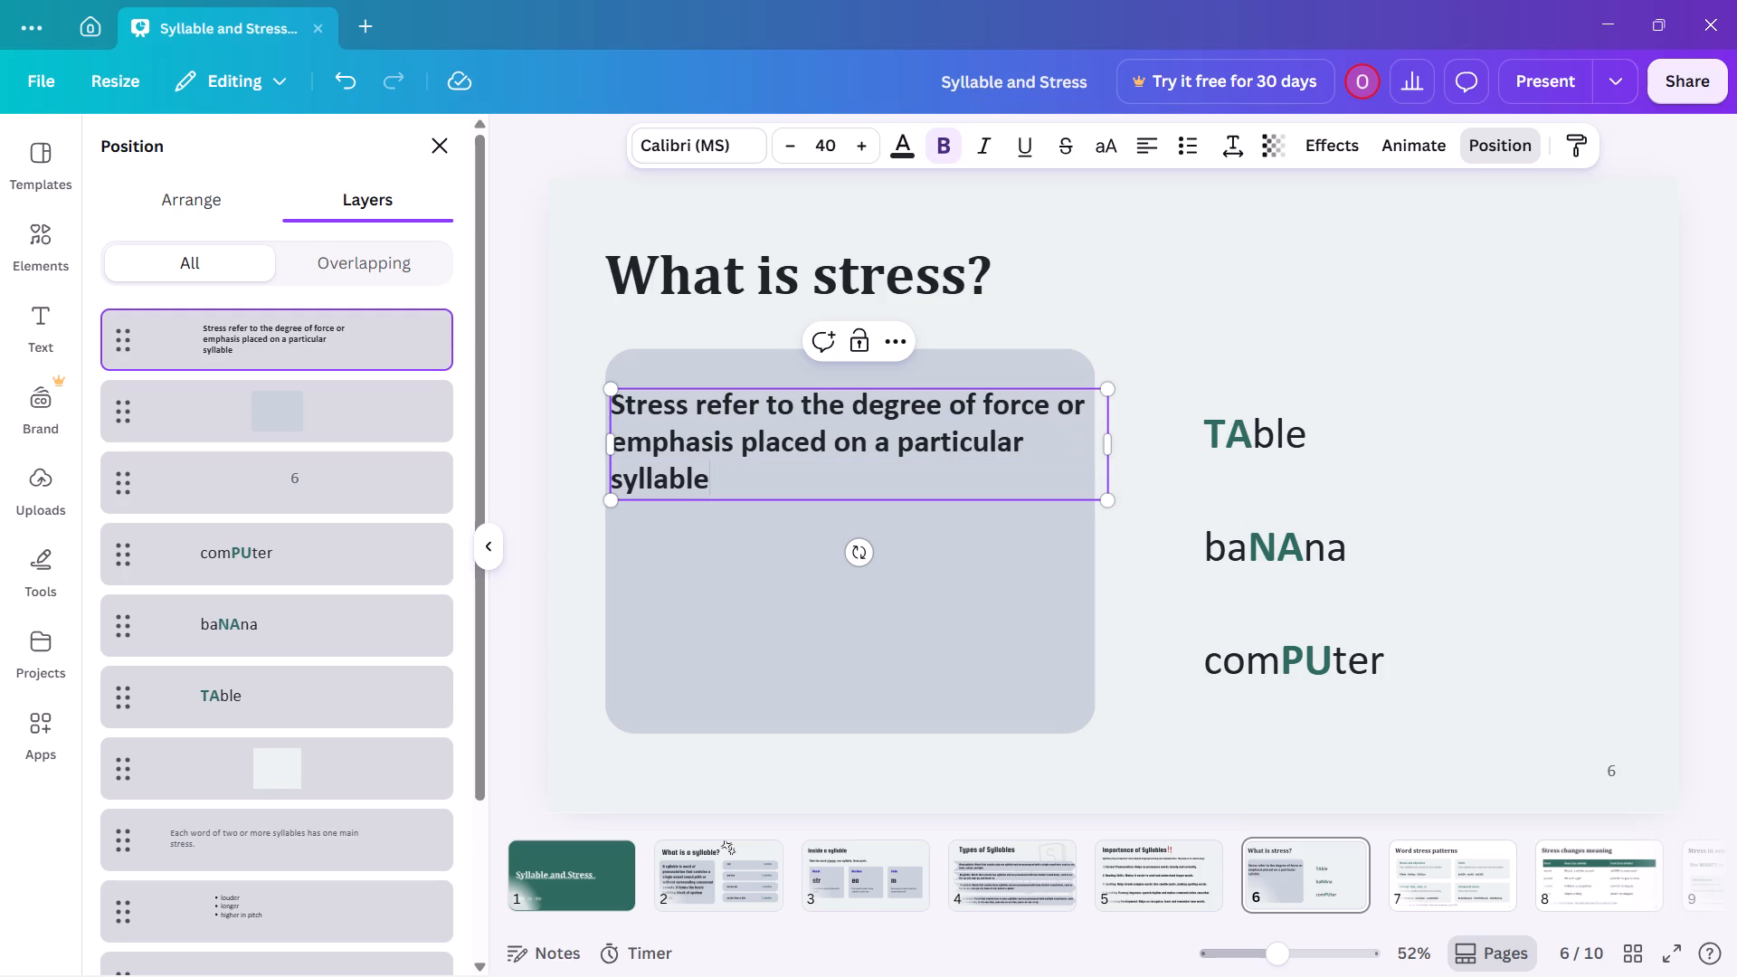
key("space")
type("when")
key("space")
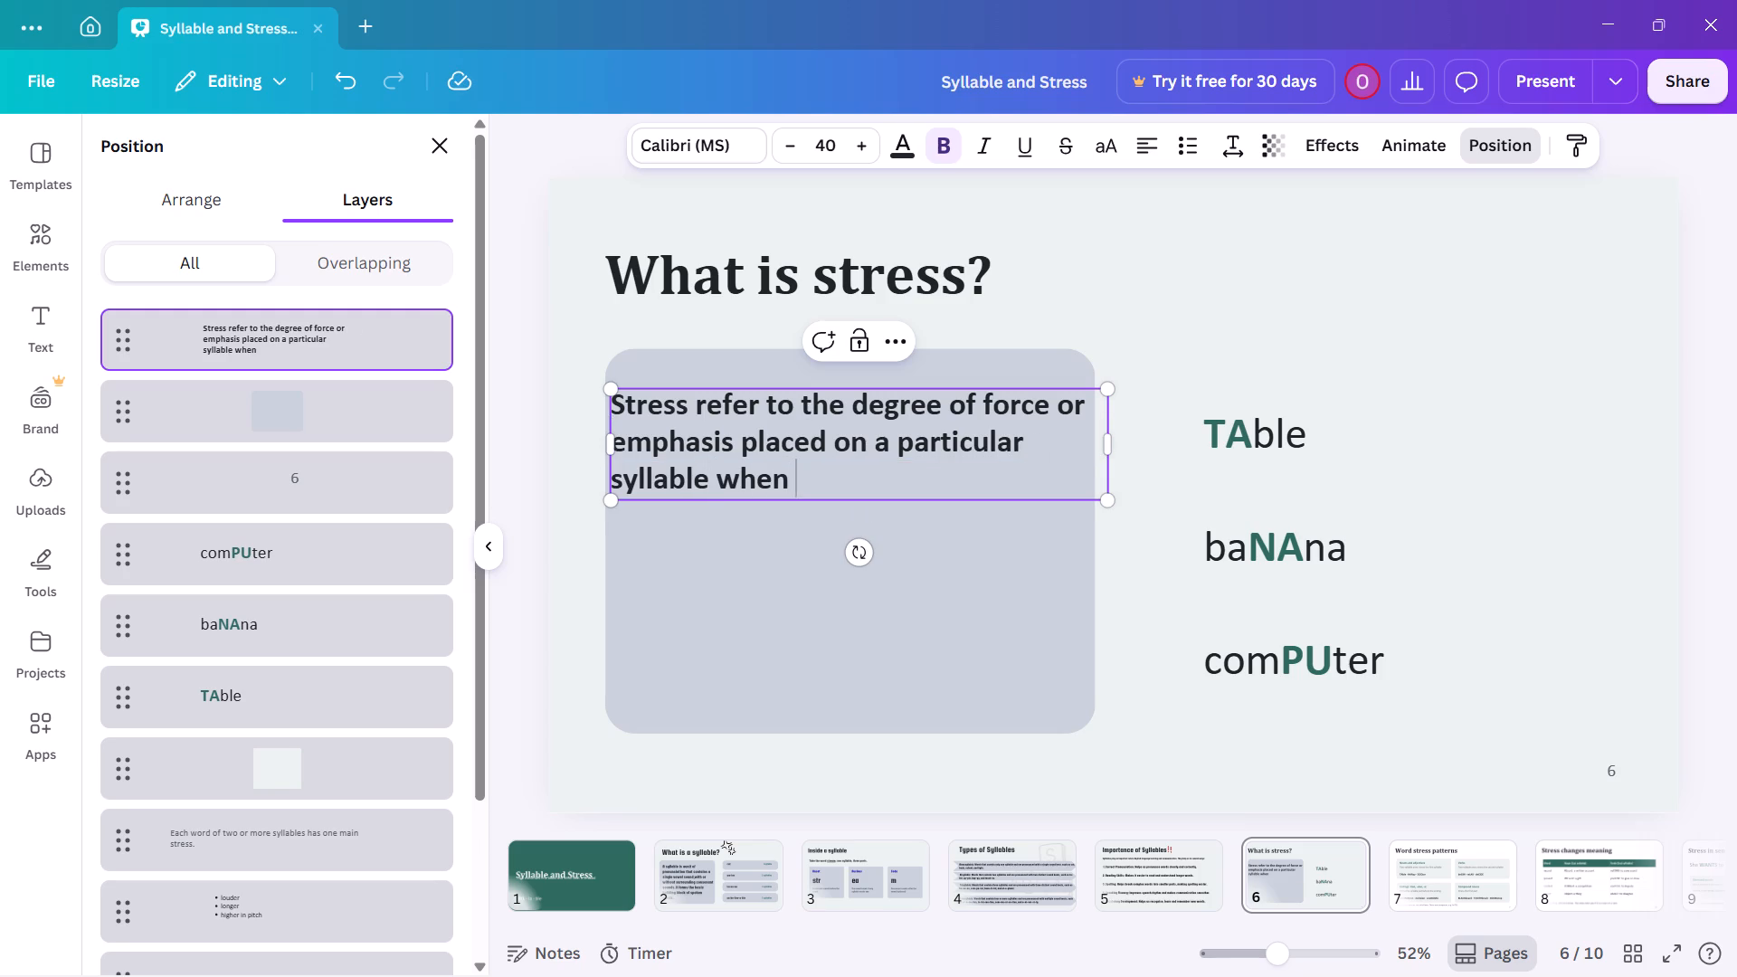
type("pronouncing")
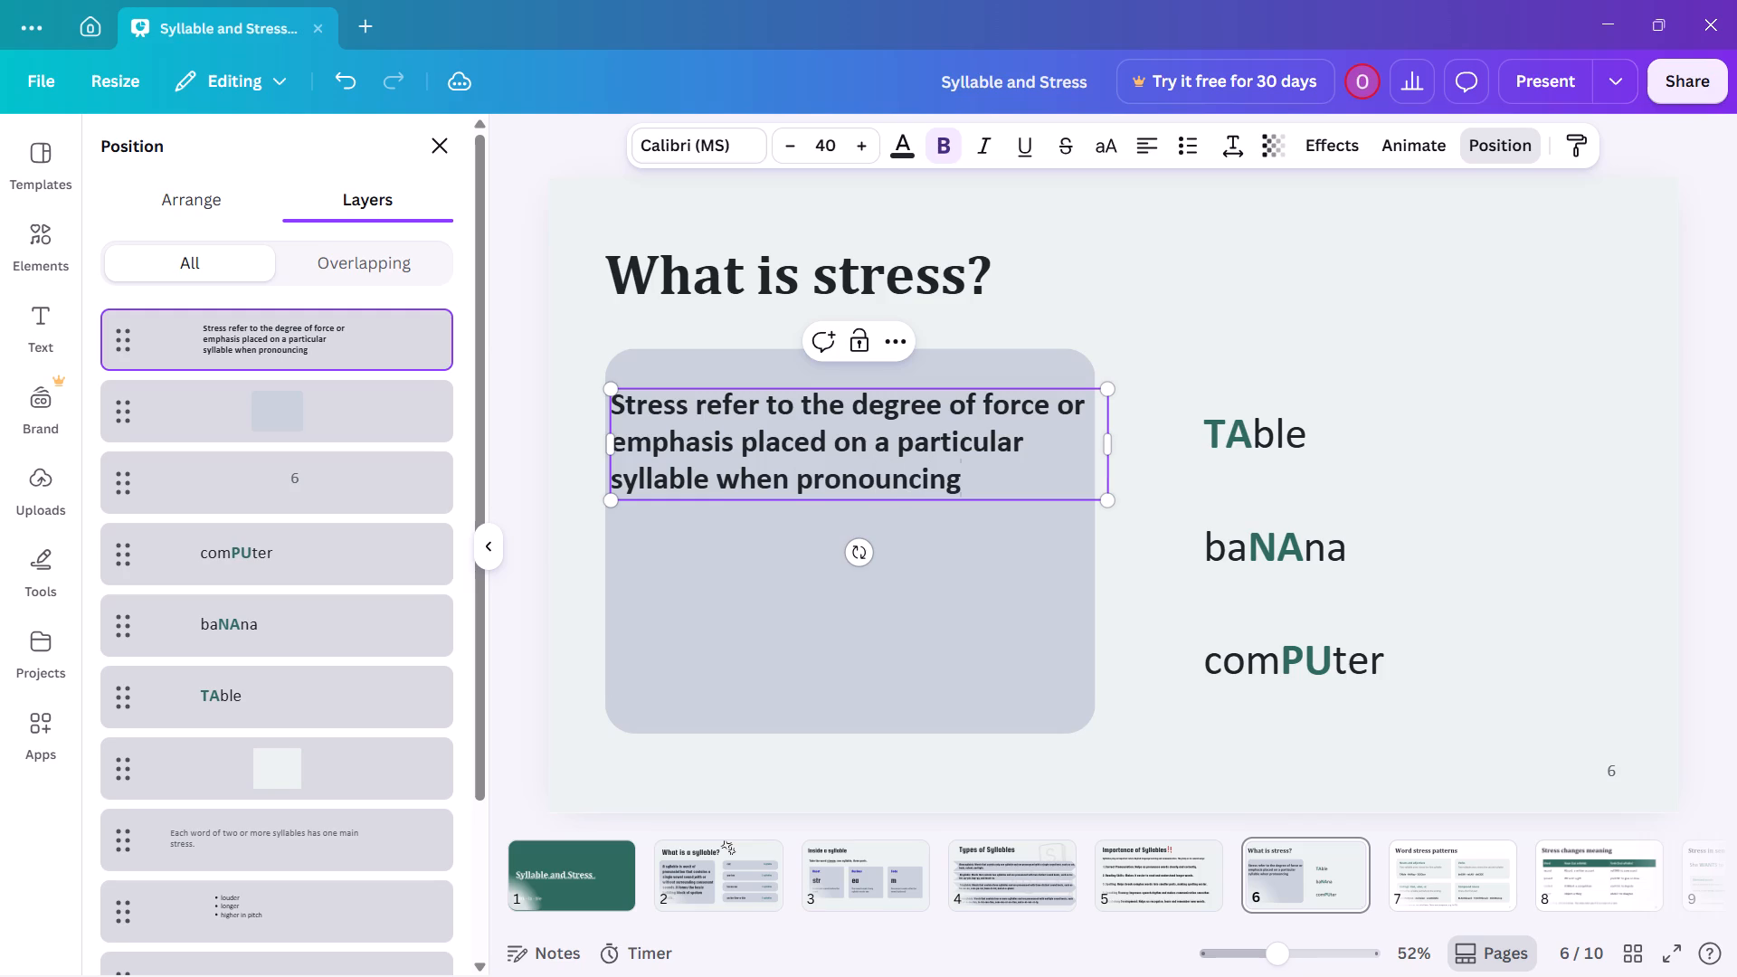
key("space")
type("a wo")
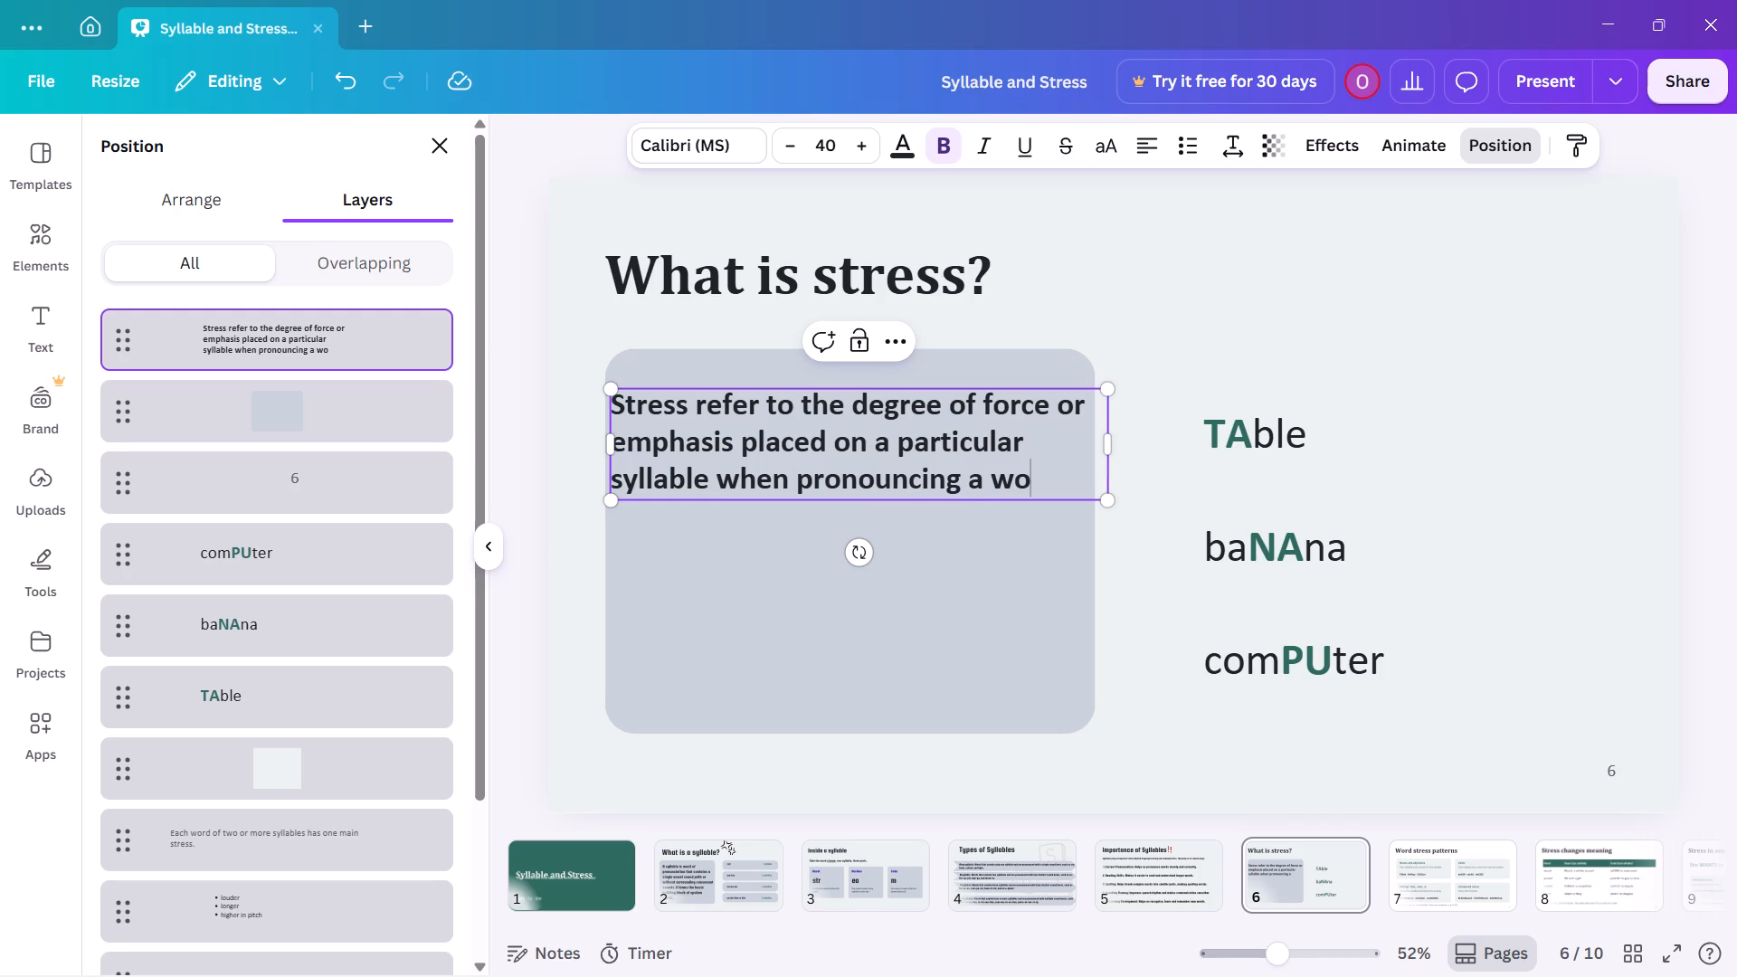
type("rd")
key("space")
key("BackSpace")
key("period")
Continue the panel text directly after the full stop with "stressed syllable are louder,longer in duration,and higher in pitch".
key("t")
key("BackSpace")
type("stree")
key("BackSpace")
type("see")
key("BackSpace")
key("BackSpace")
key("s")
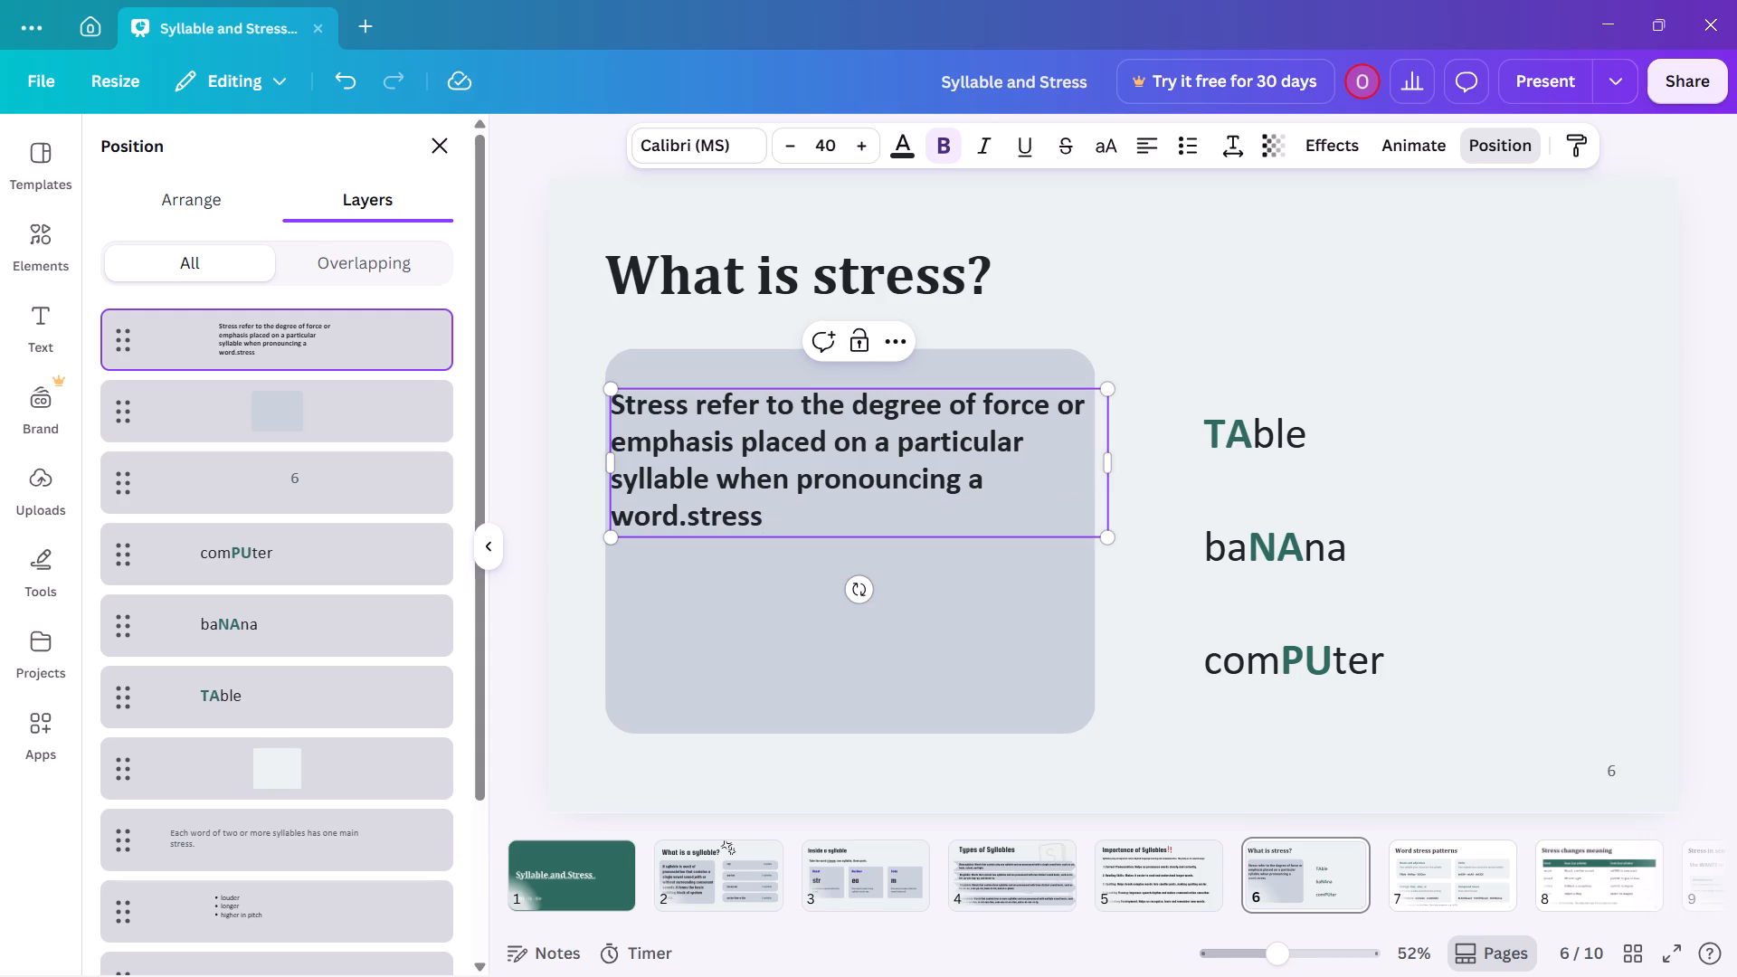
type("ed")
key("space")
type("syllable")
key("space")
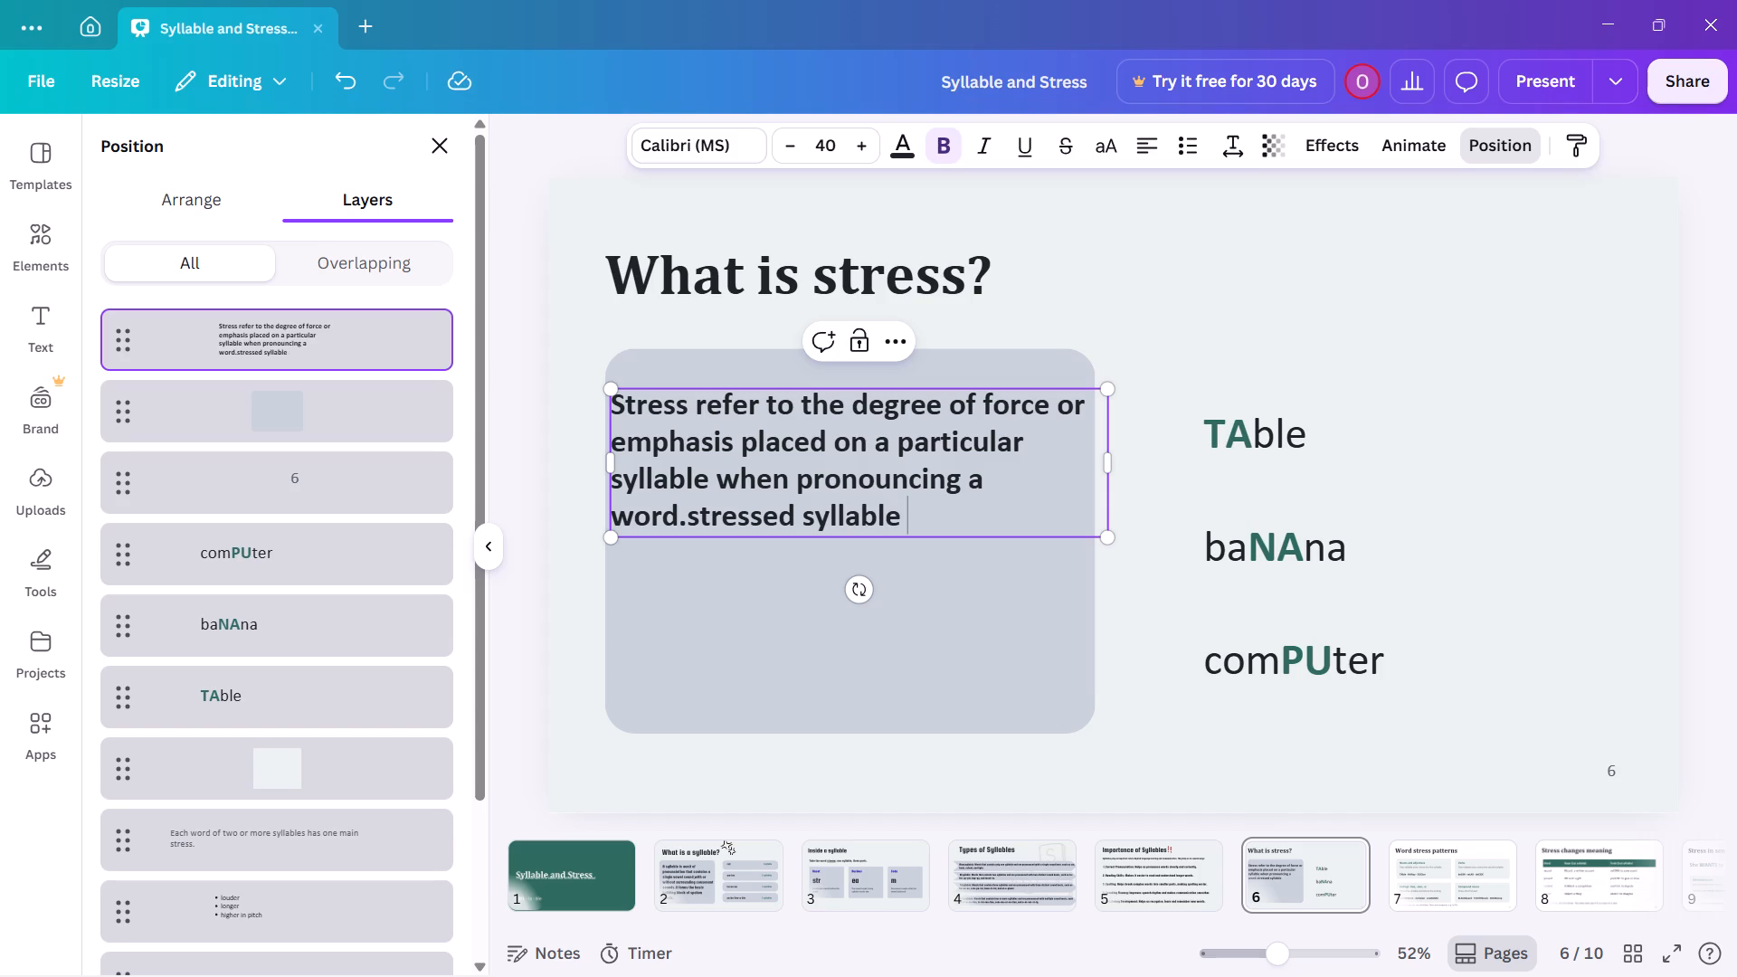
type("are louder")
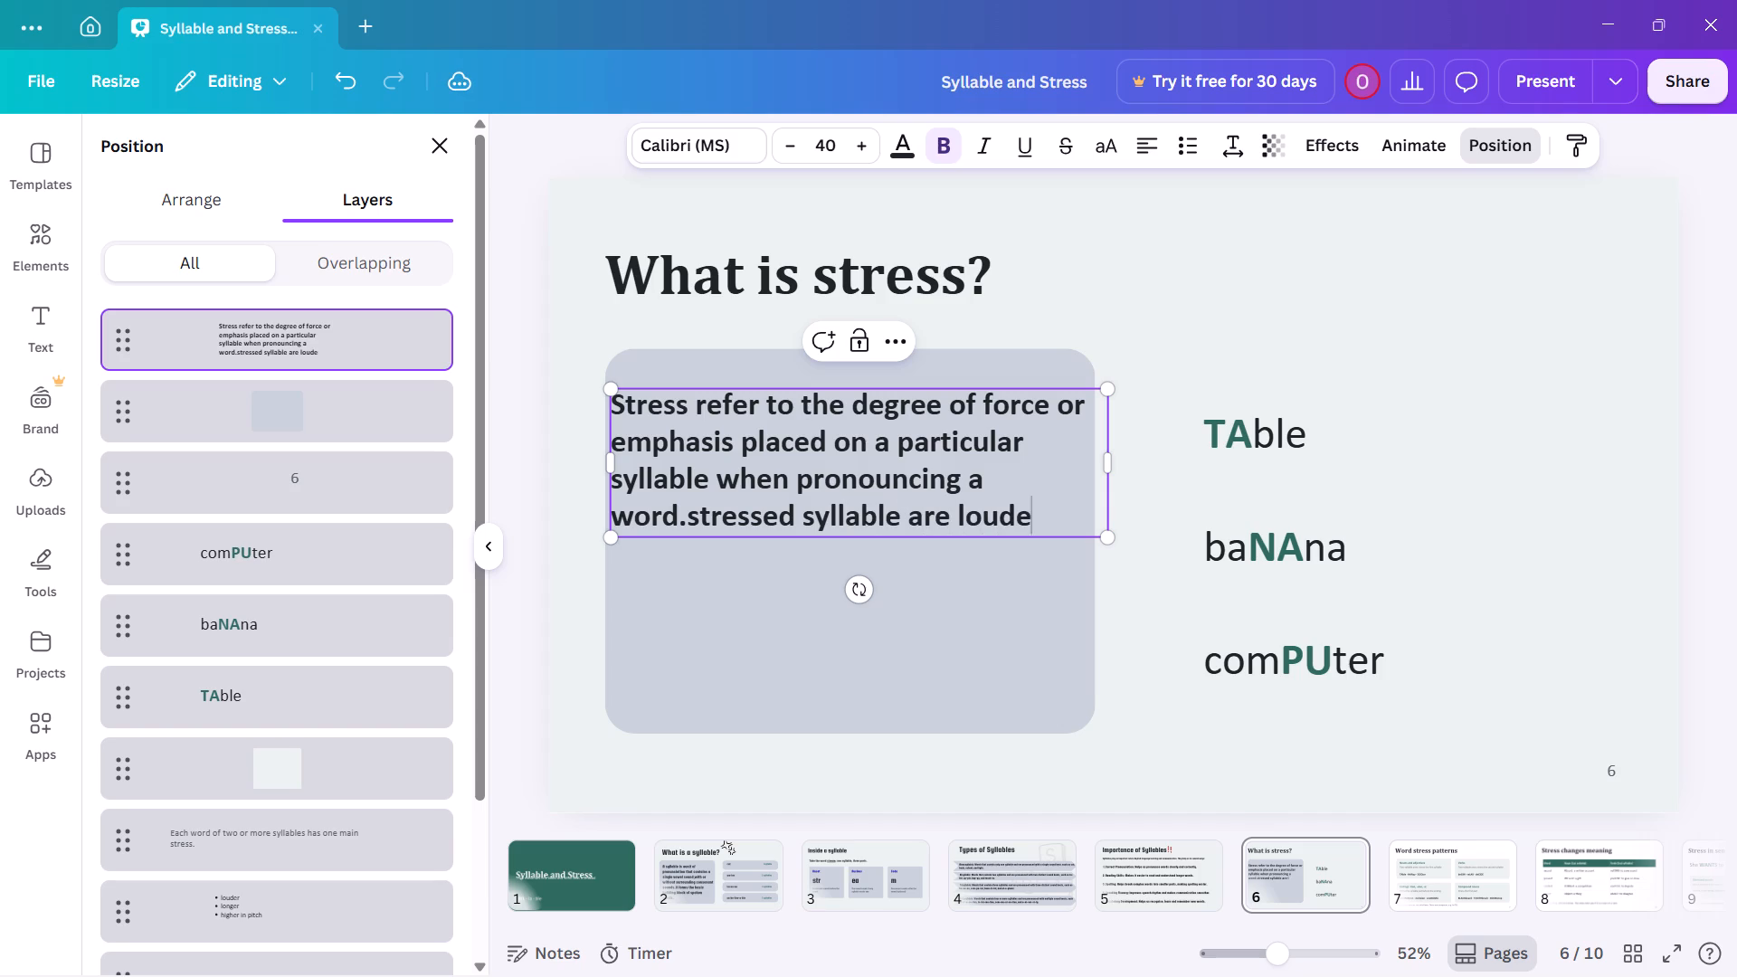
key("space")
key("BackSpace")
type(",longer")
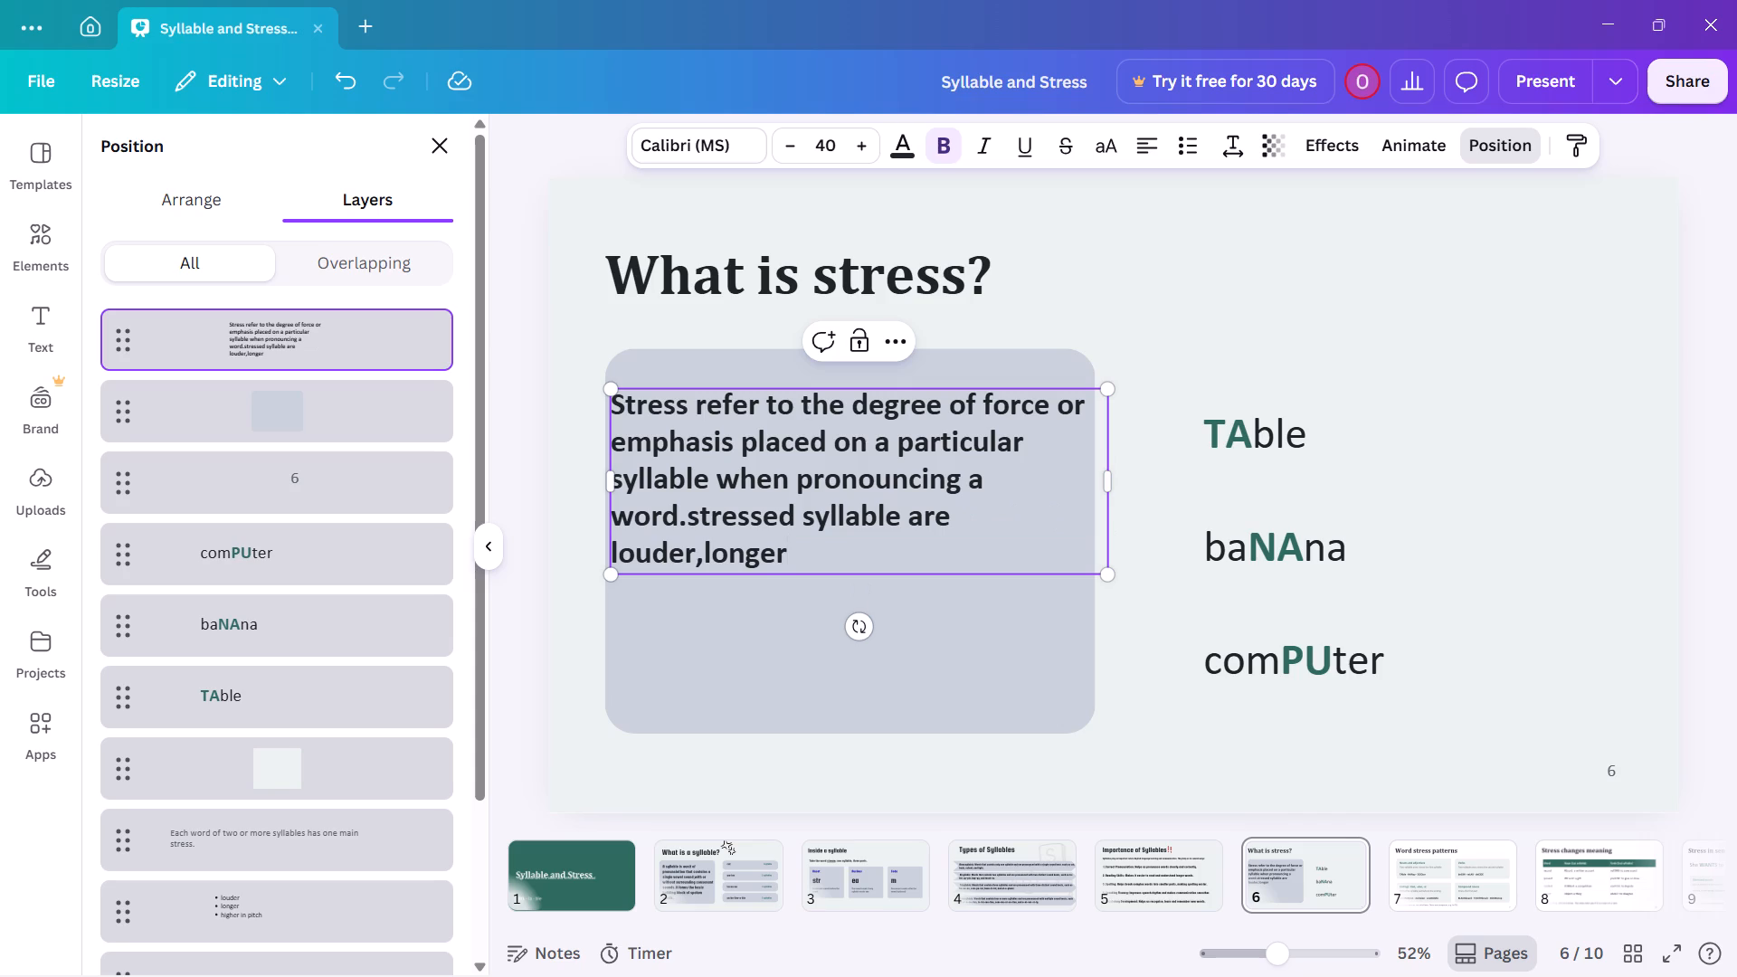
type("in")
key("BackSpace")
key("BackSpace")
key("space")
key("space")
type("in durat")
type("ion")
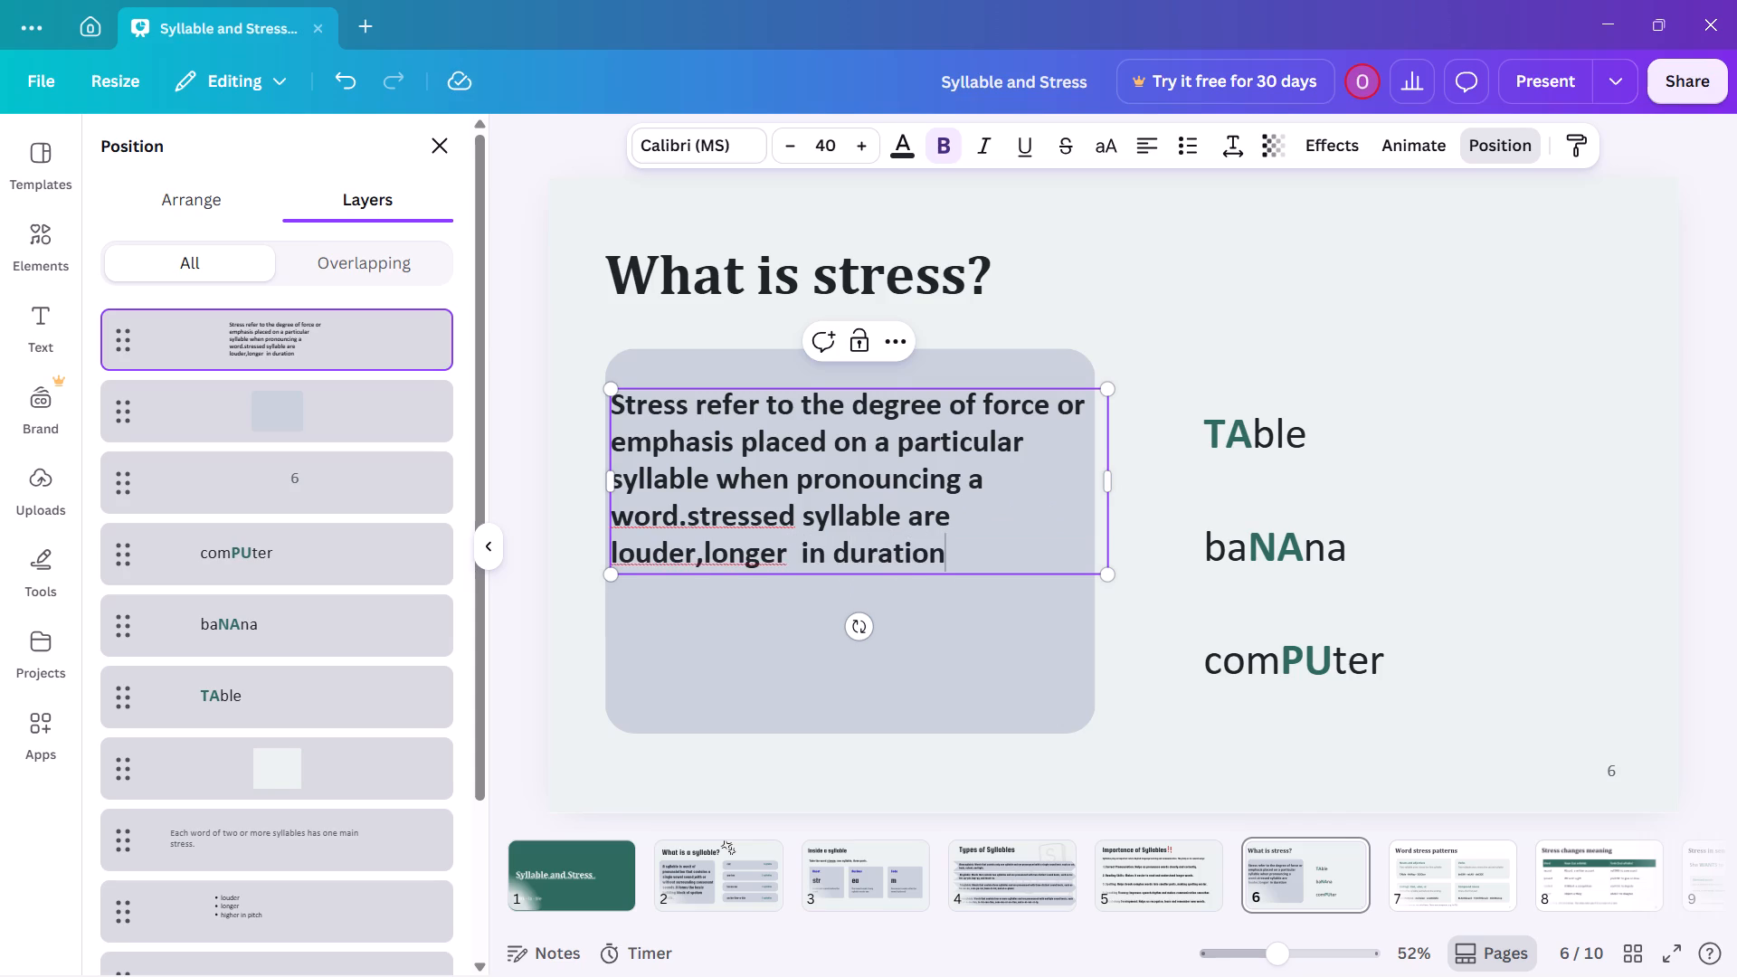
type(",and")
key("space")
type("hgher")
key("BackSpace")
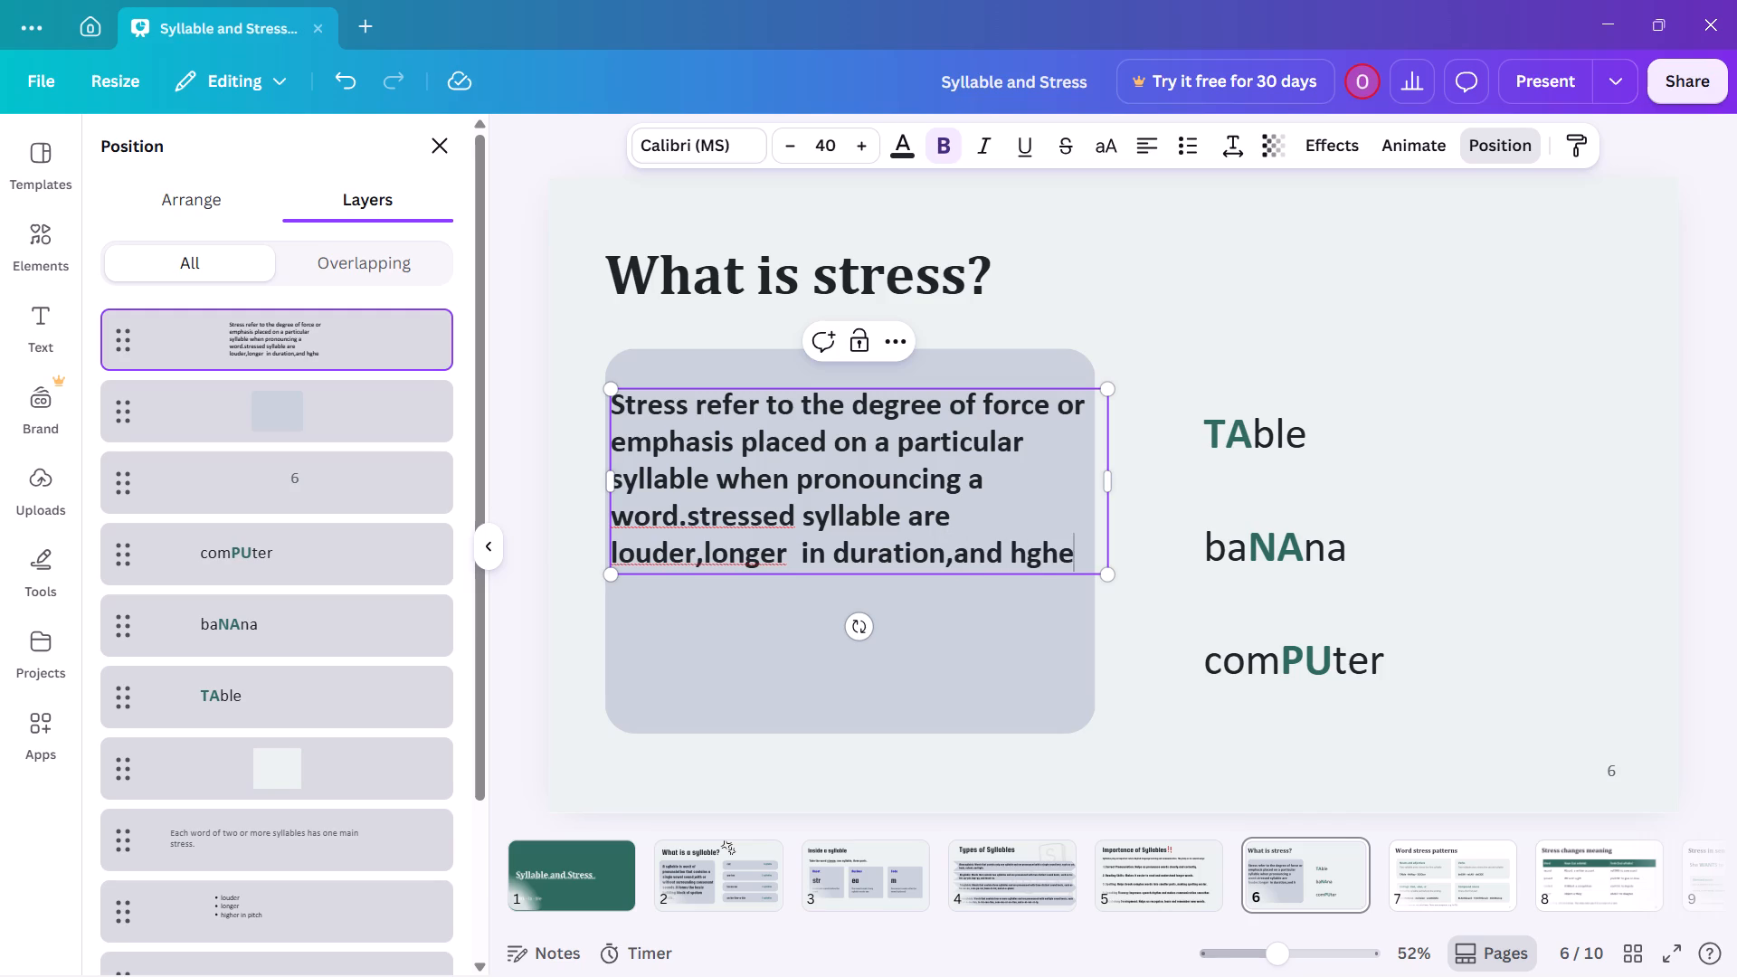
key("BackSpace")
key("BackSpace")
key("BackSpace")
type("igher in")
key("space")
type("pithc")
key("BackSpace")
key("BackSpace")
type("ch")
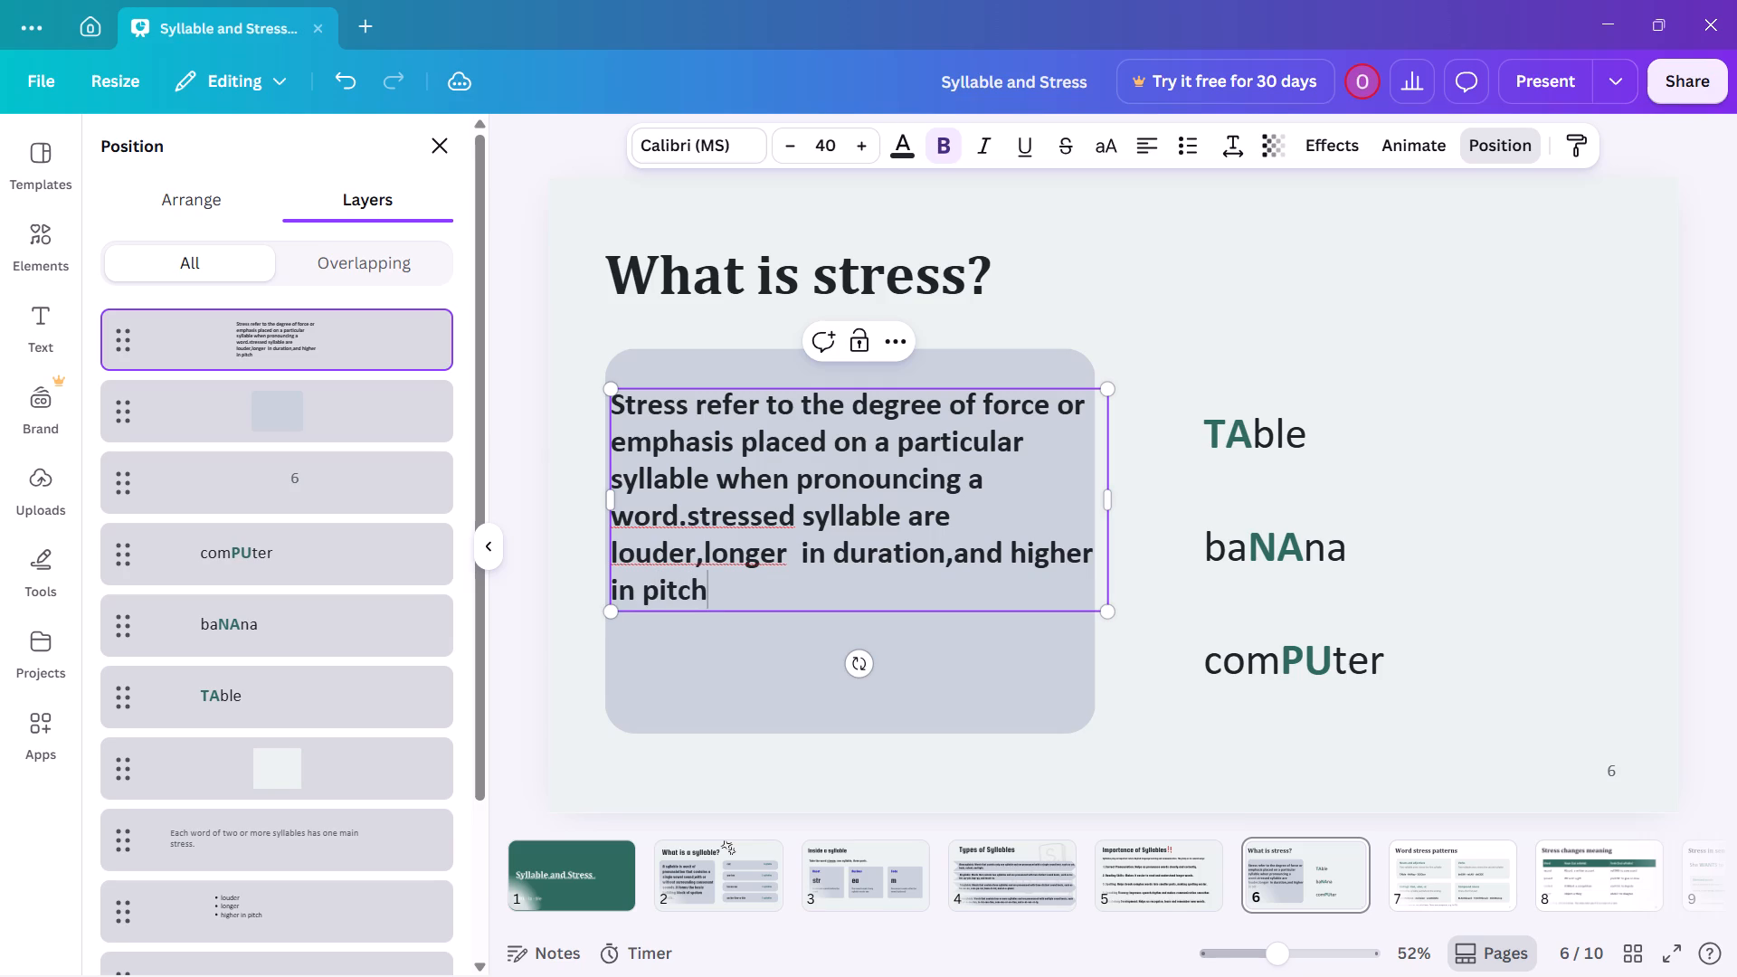
left_click(1736, 594)
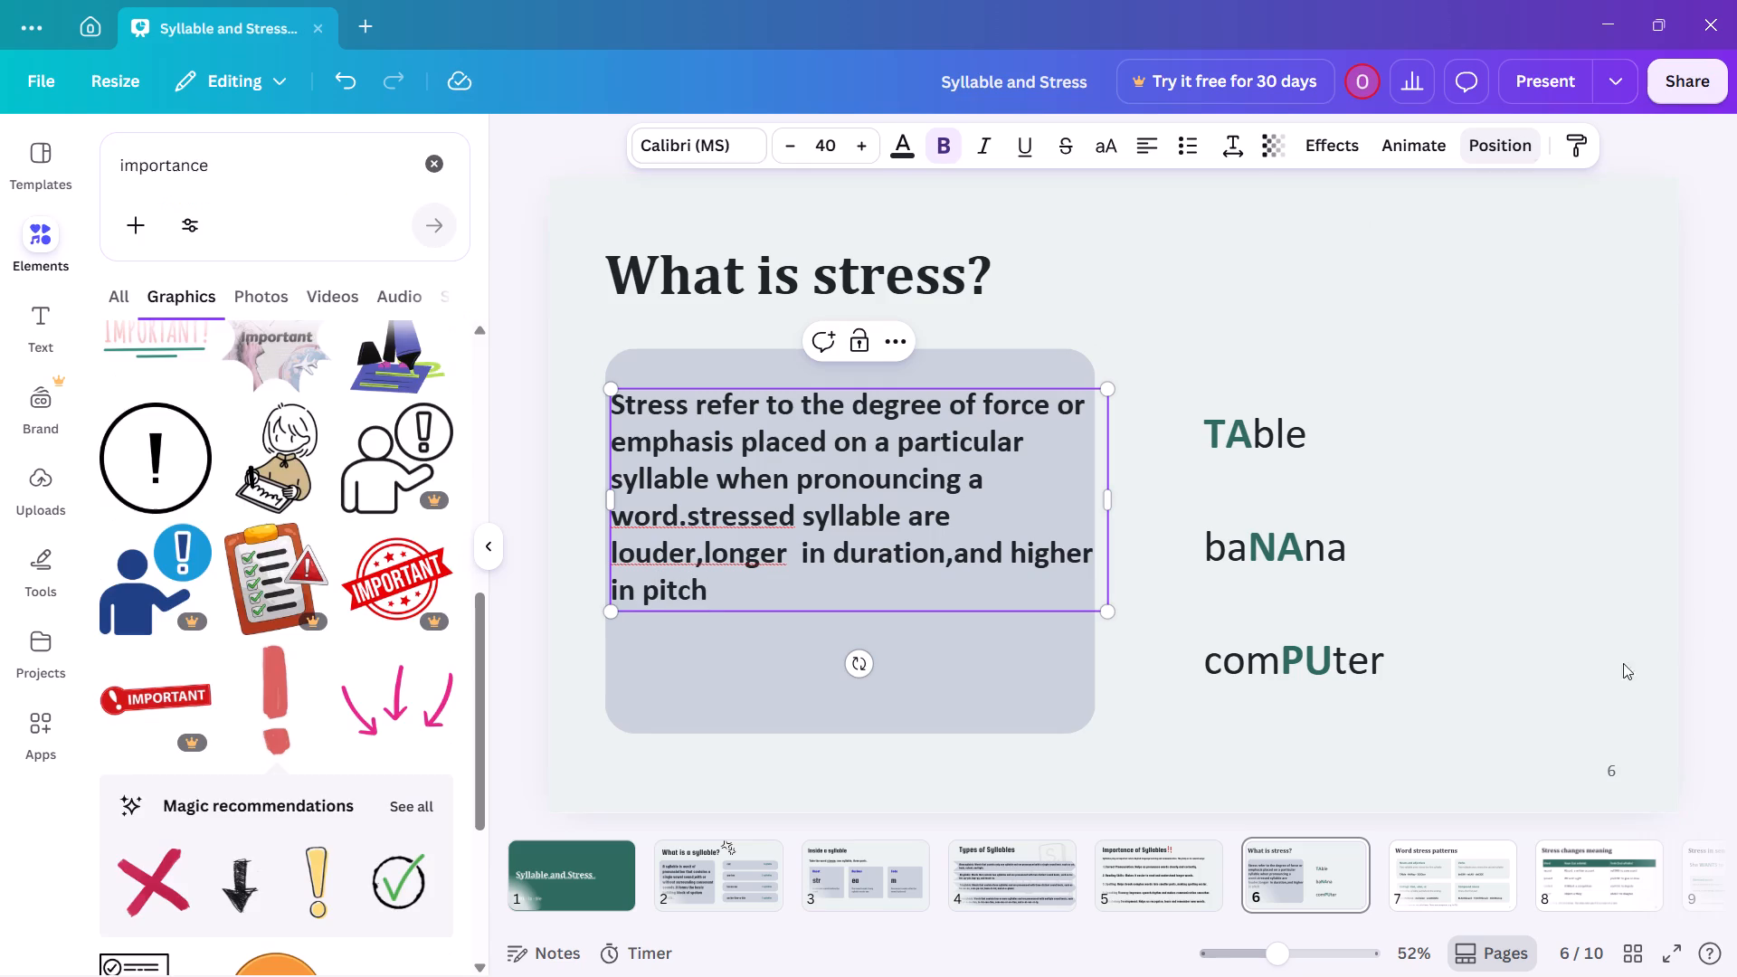
Delete the page number "6" and the pale box behind the TAble, baNAna and comPUter examples from page 6.
left_click(1496, 154)
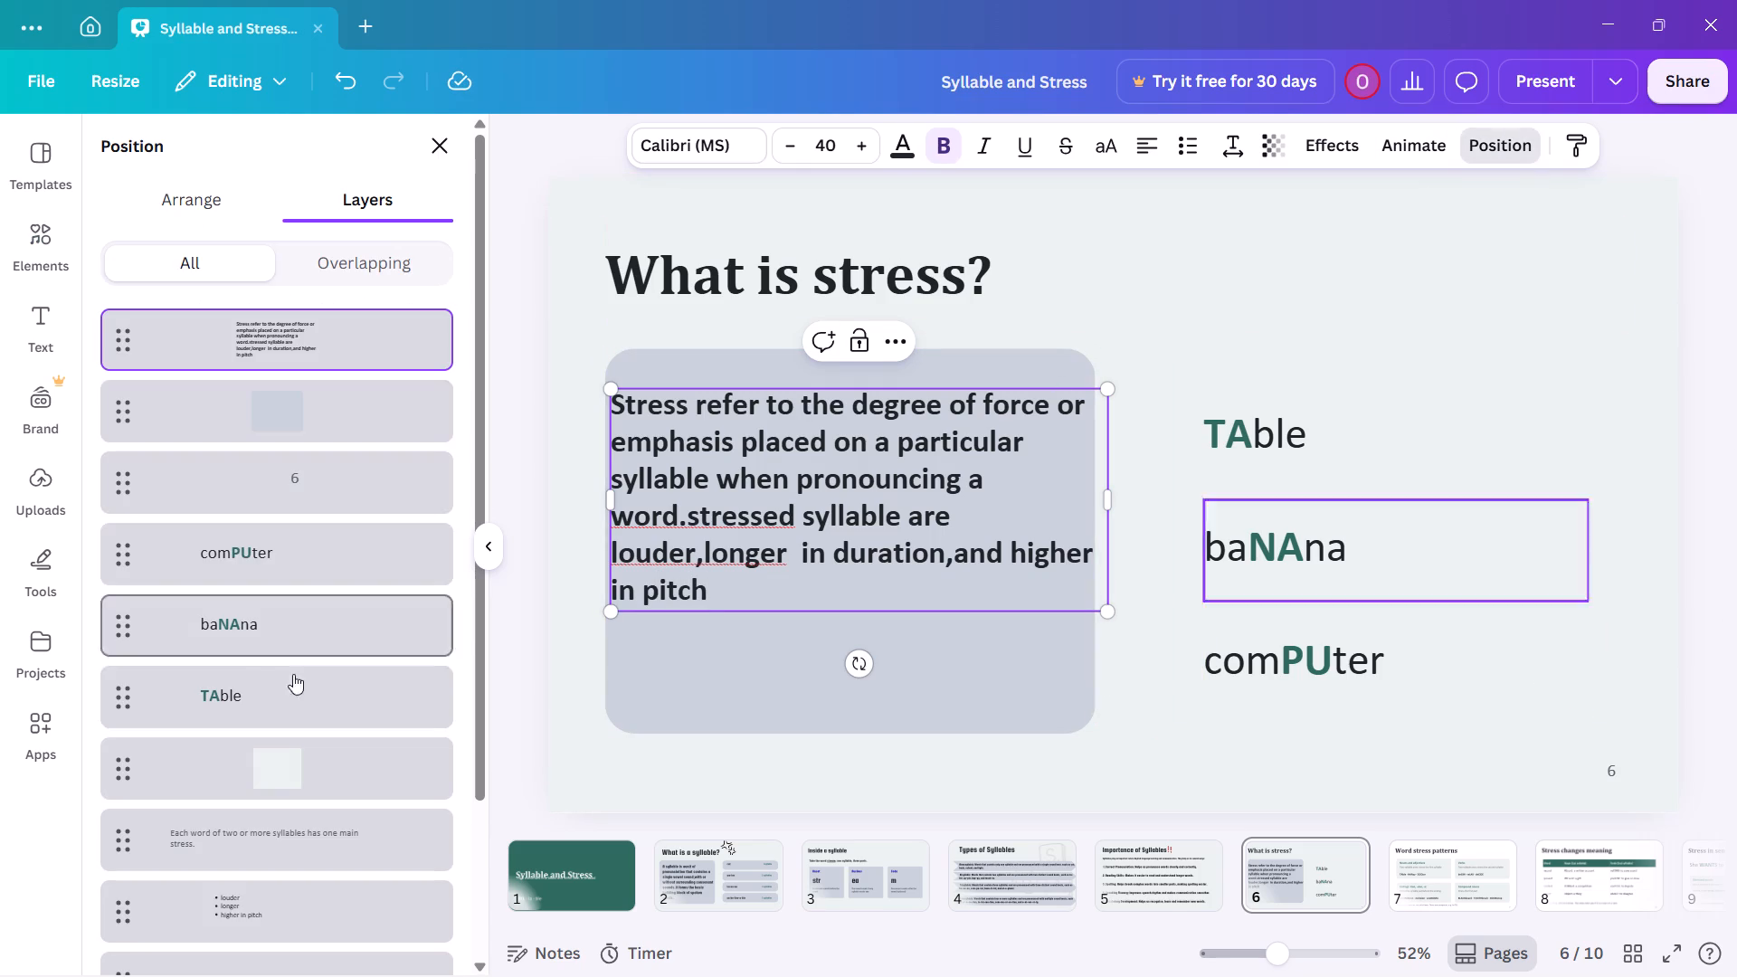
left_click(295, 479)
key("Delete")
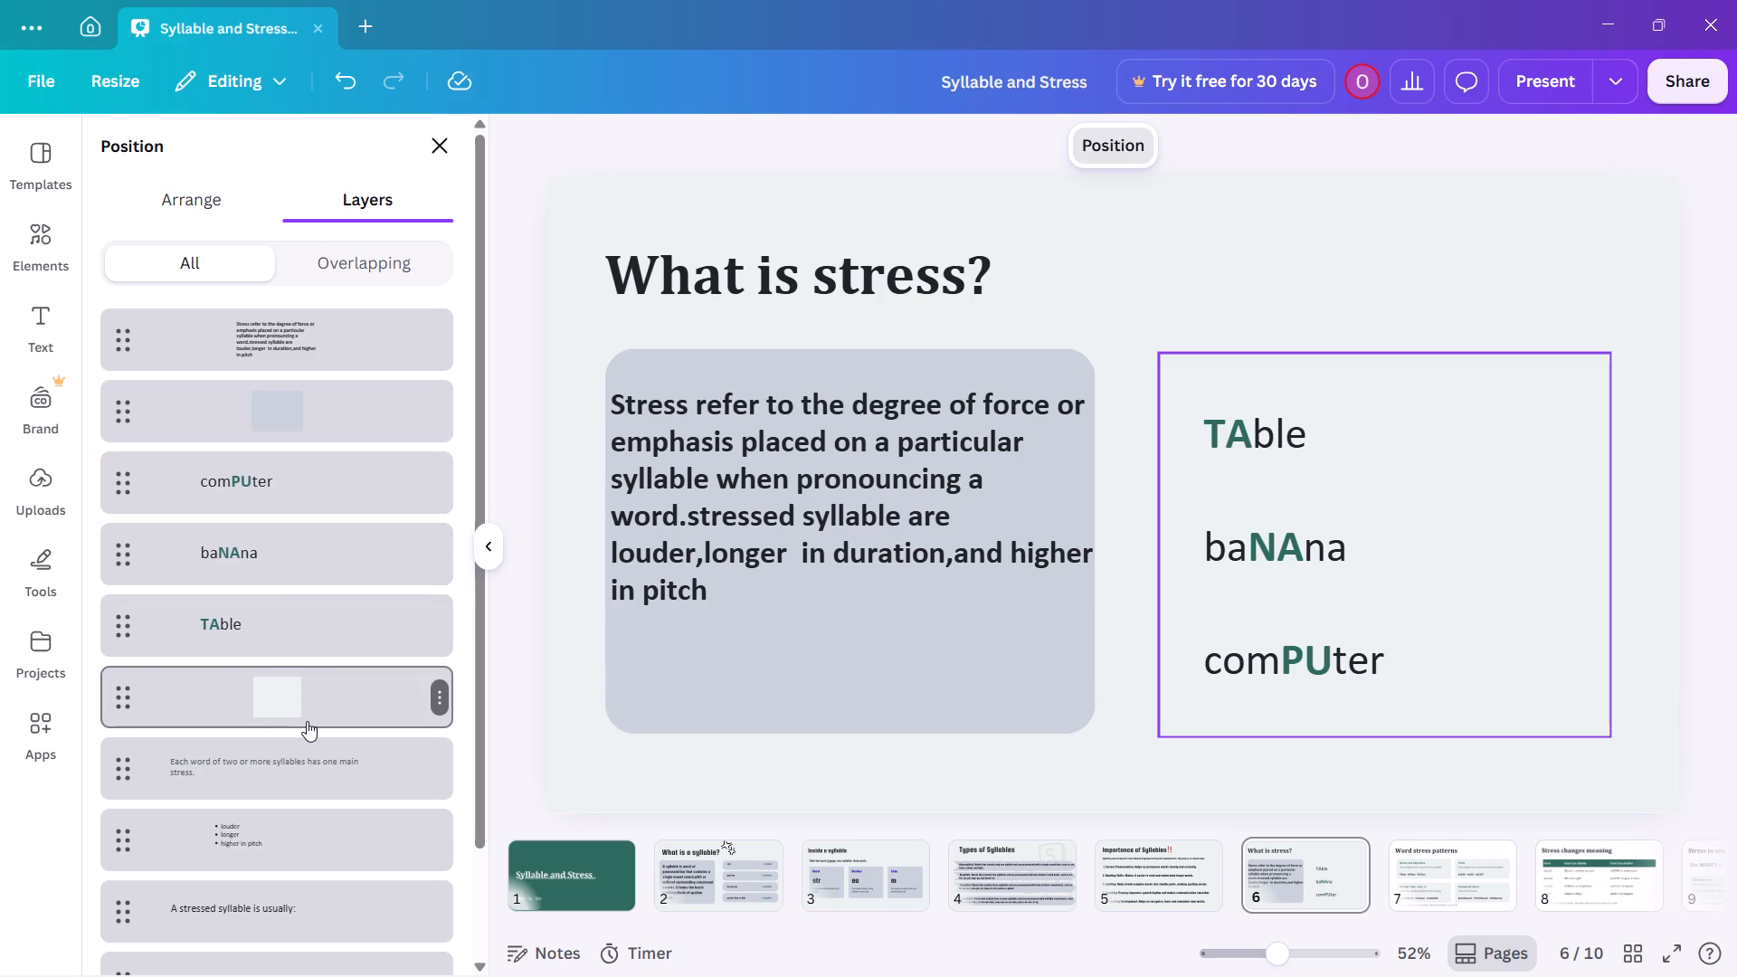
left_click(323, 713)
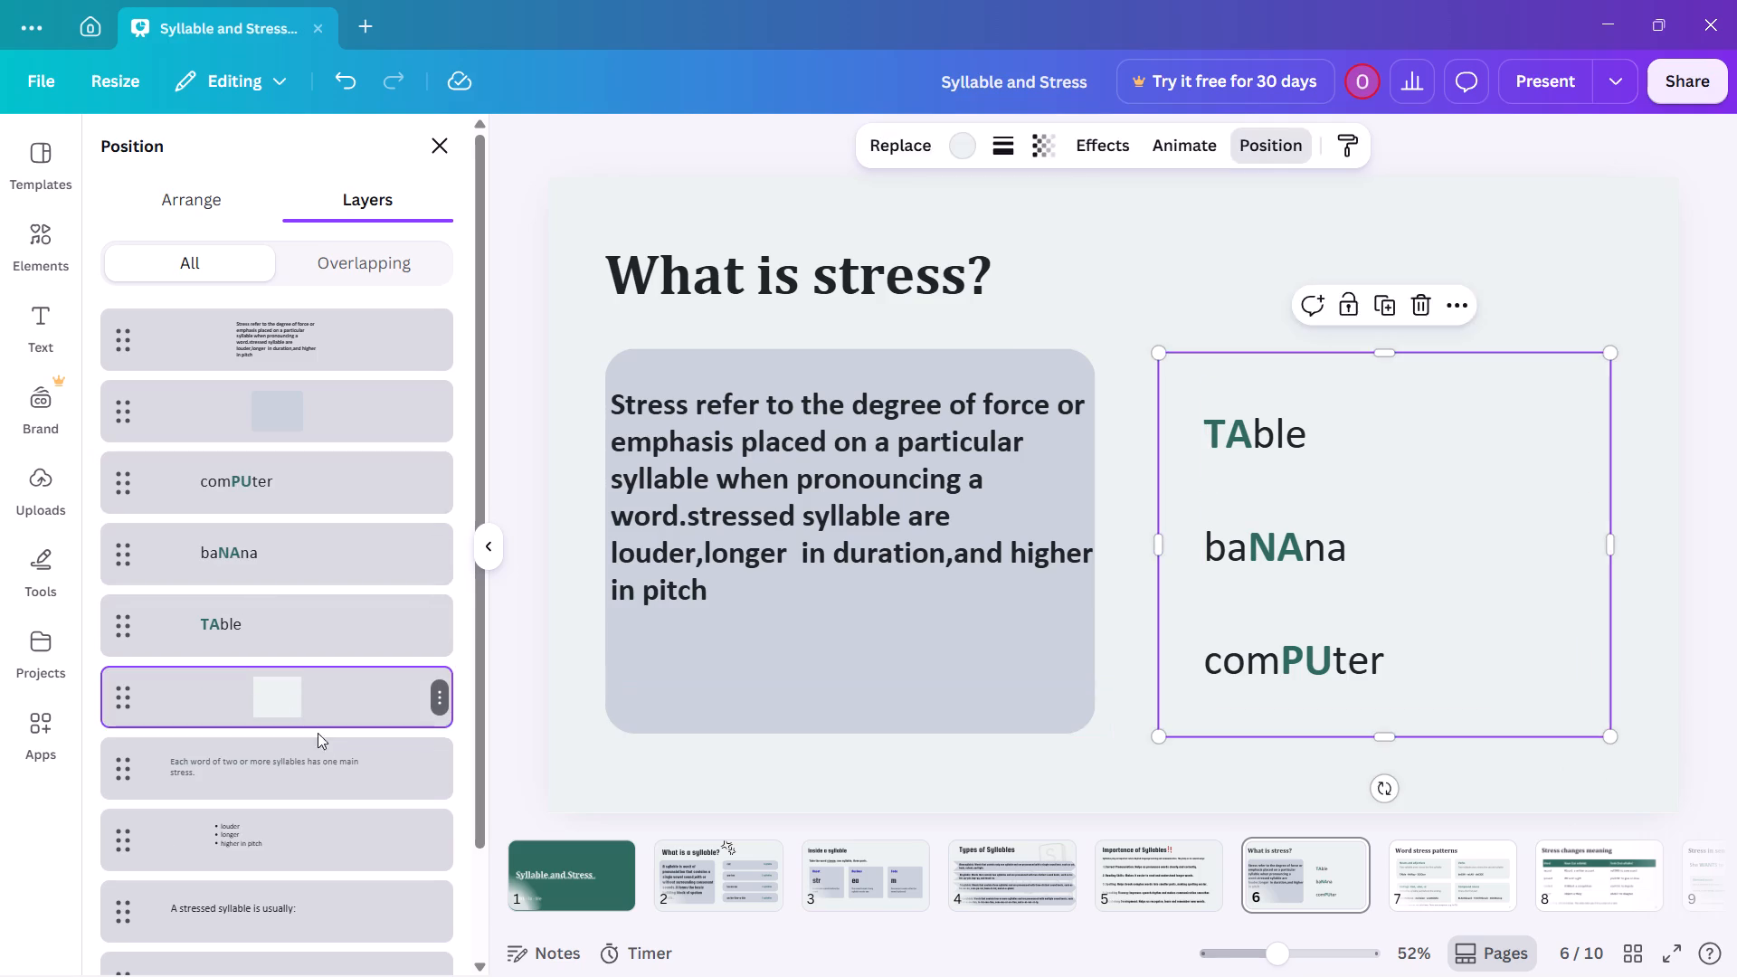
key("Delete")
Delete the hidden lines "Each word of two or more syllables has one main stress." and "A stressed syllable is usually:" from page 6.
left_click(310, 702)
key("Delete")
left_click(299, 756)
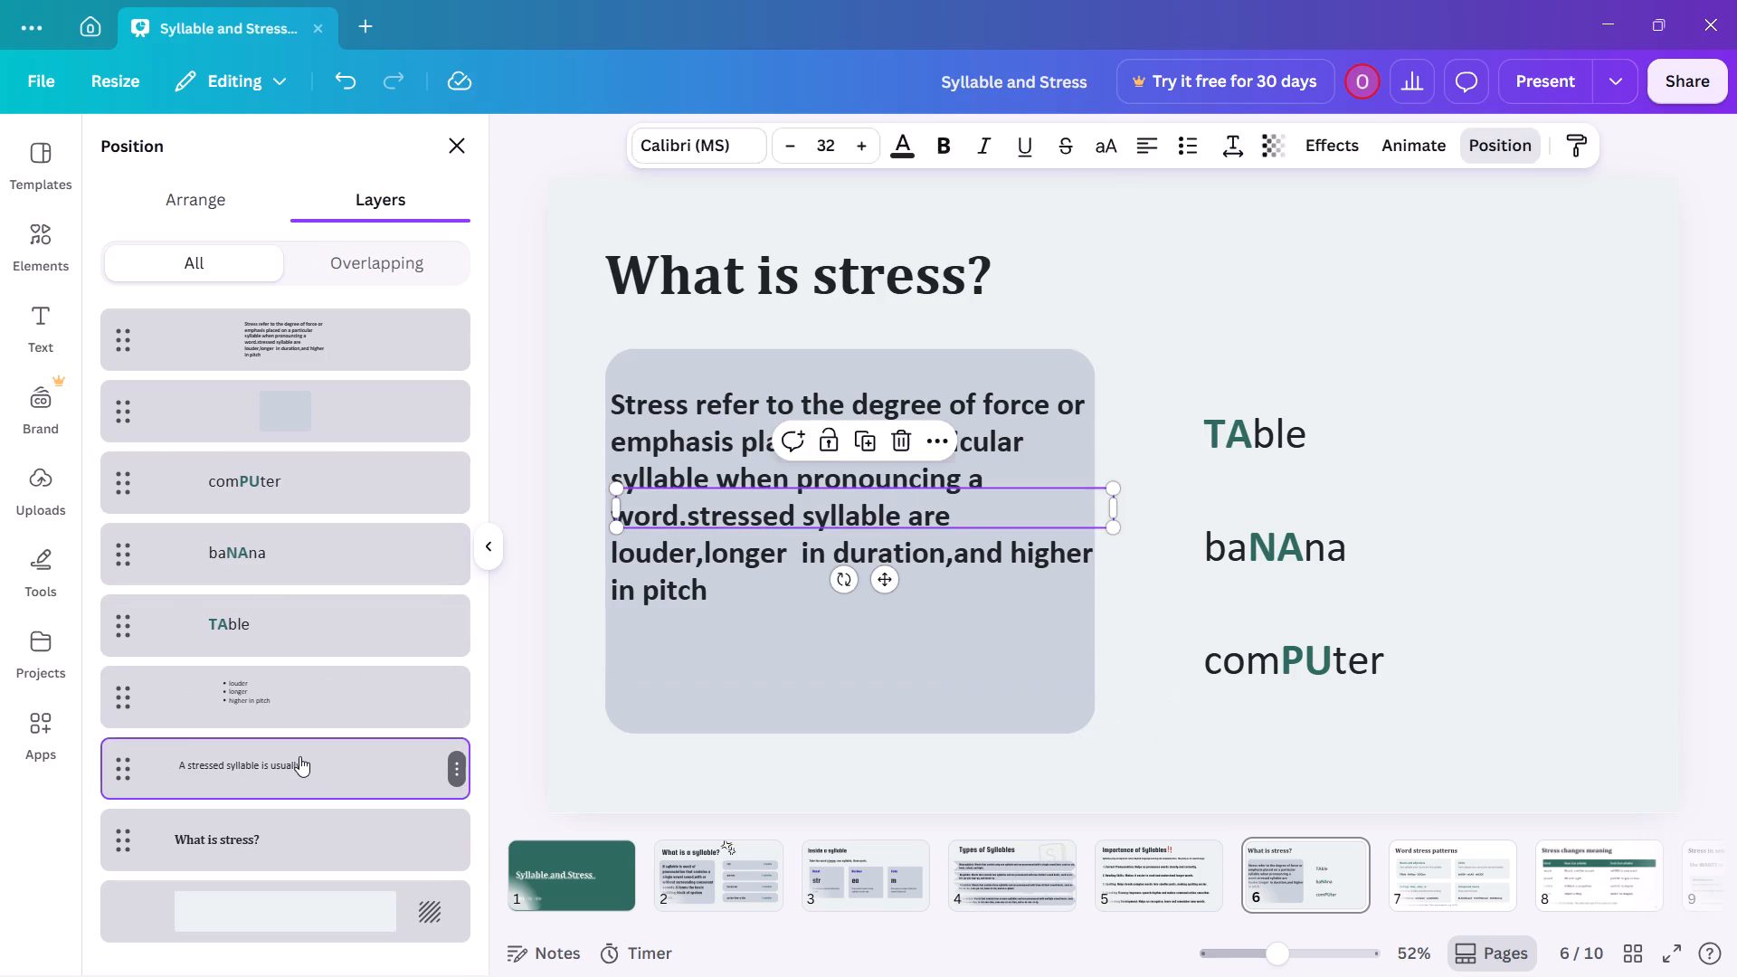
key("Delete")
Bring the "louder, longer, higher in pitch" bulleted list in front of the blue-grey panel, just below the definition text's layer.
left_click(300, 713)
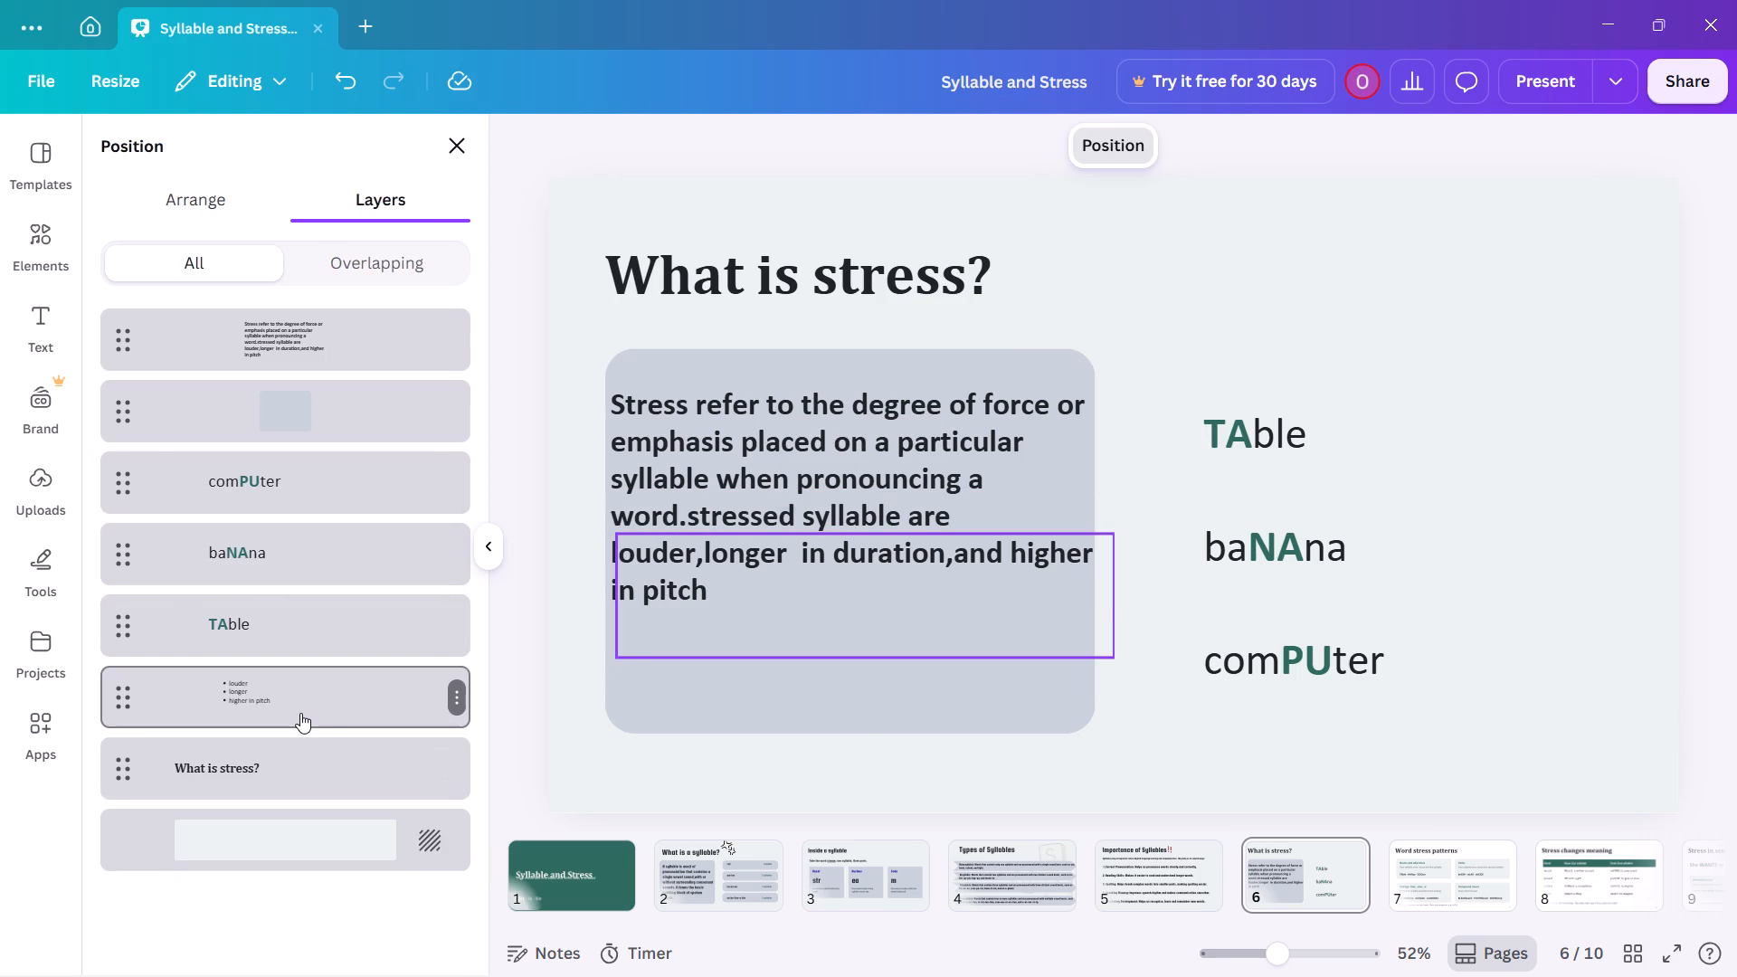
left_click_drag(300, 713, 320, 399)
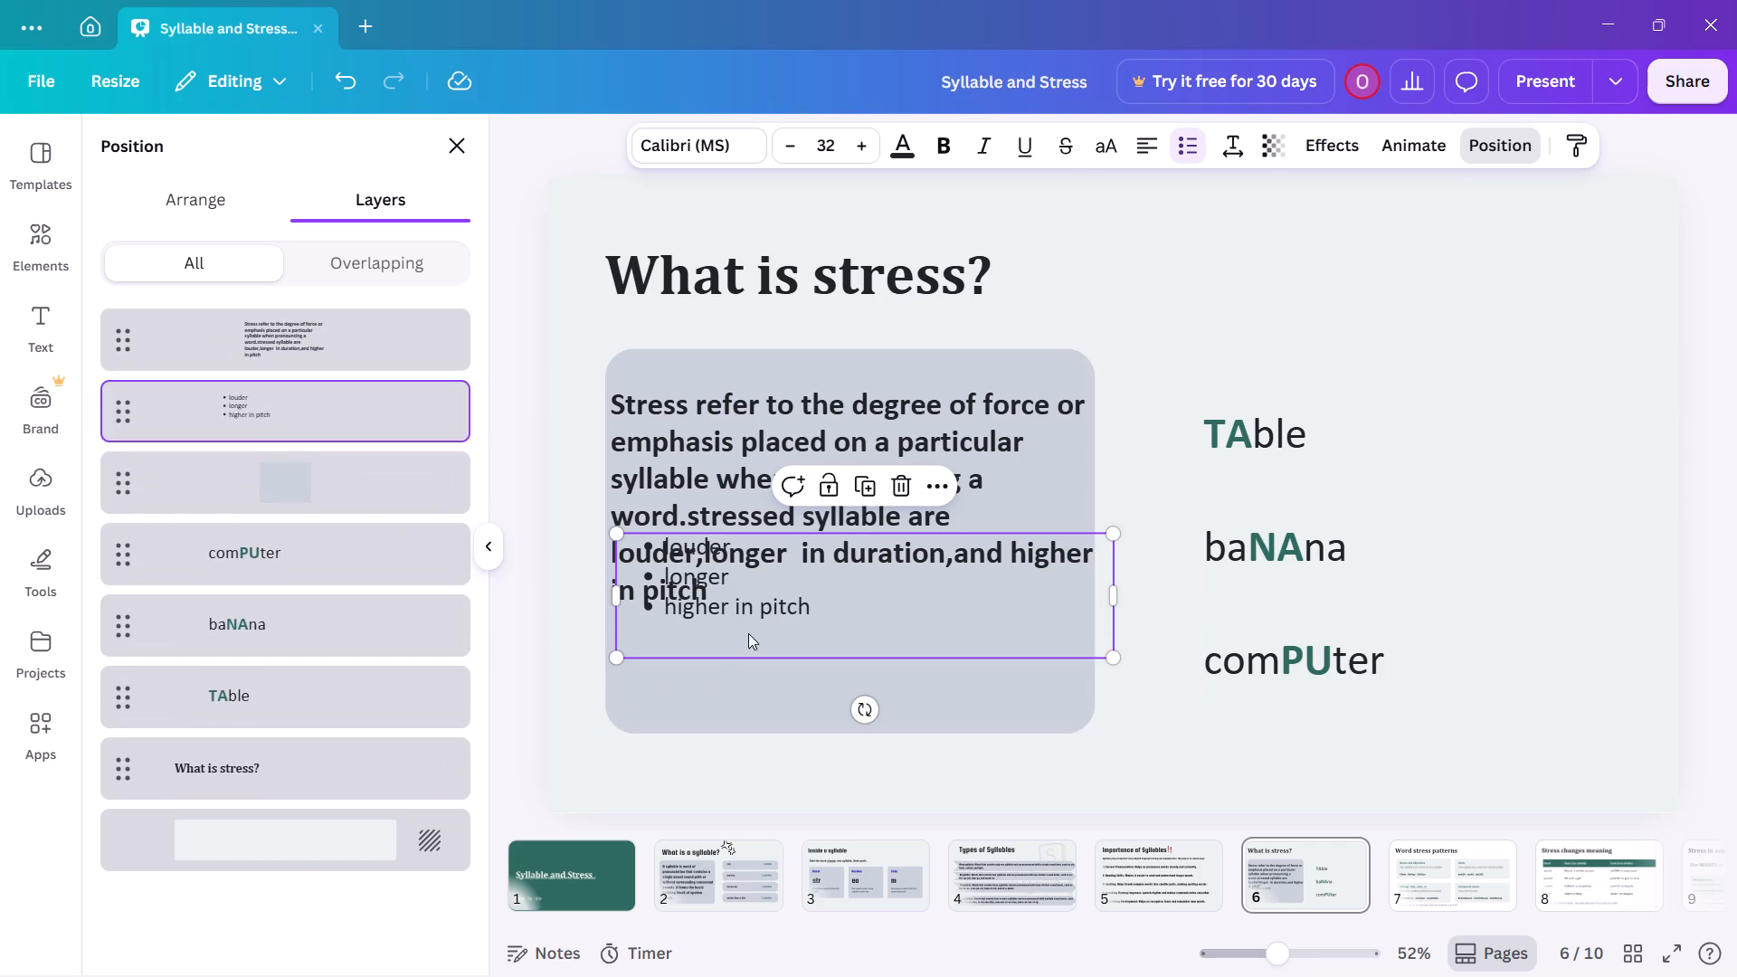
Move the "louder, longer, higher in pitch" bulleted list down so it sits directly below the stress definition text.
left_click_drag(759, 605, 763, 685)
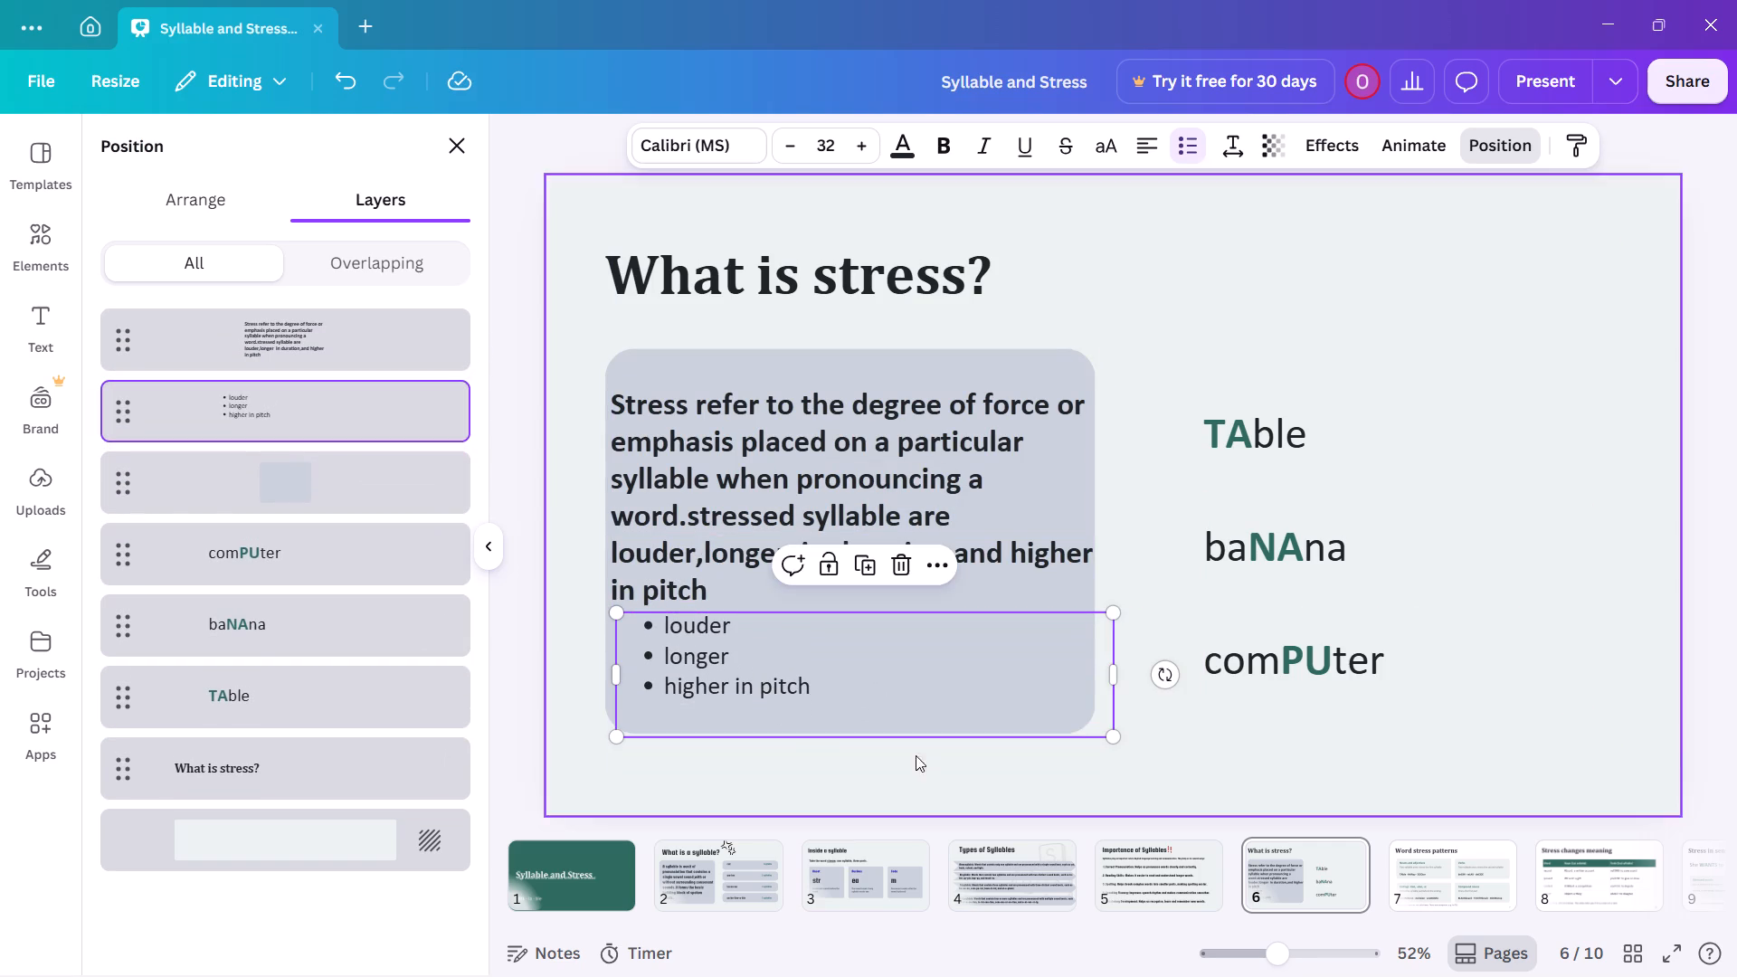
left_click(1736, 751)
left_click(1736, 588)
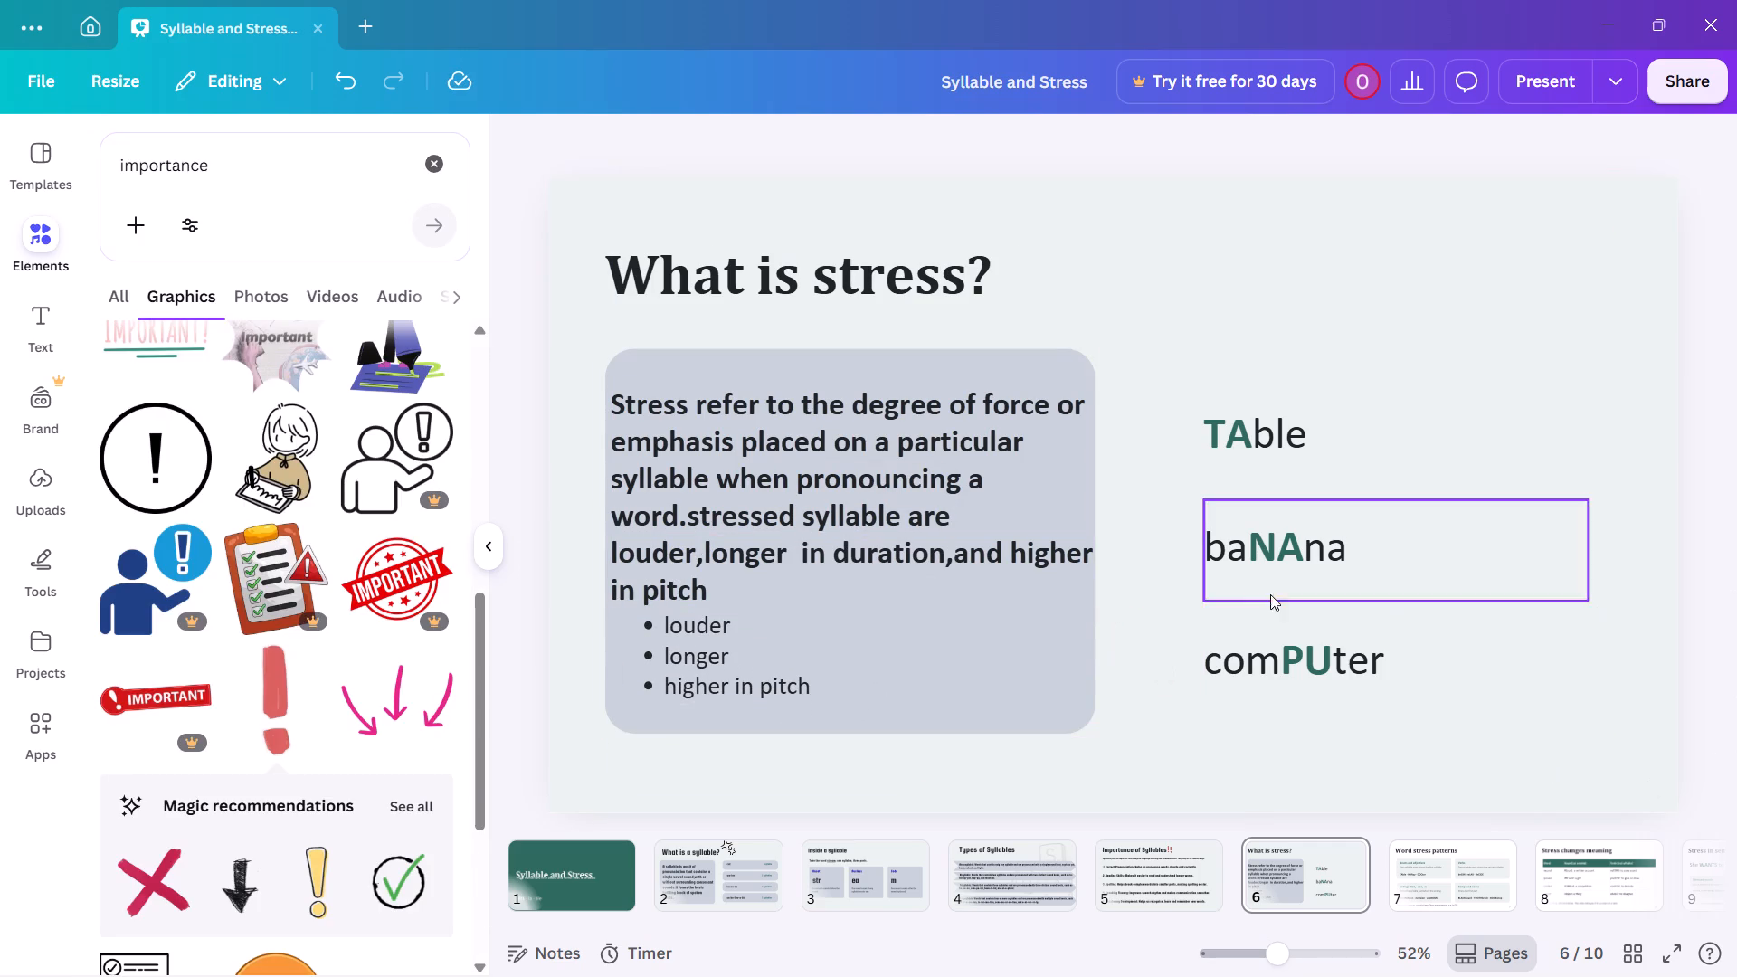
Widen page 6's blue-grey panel beyond the definition text and extend its bottom edge below the bulleted list.
left_click(956, 516)
left_click(1039, 705)
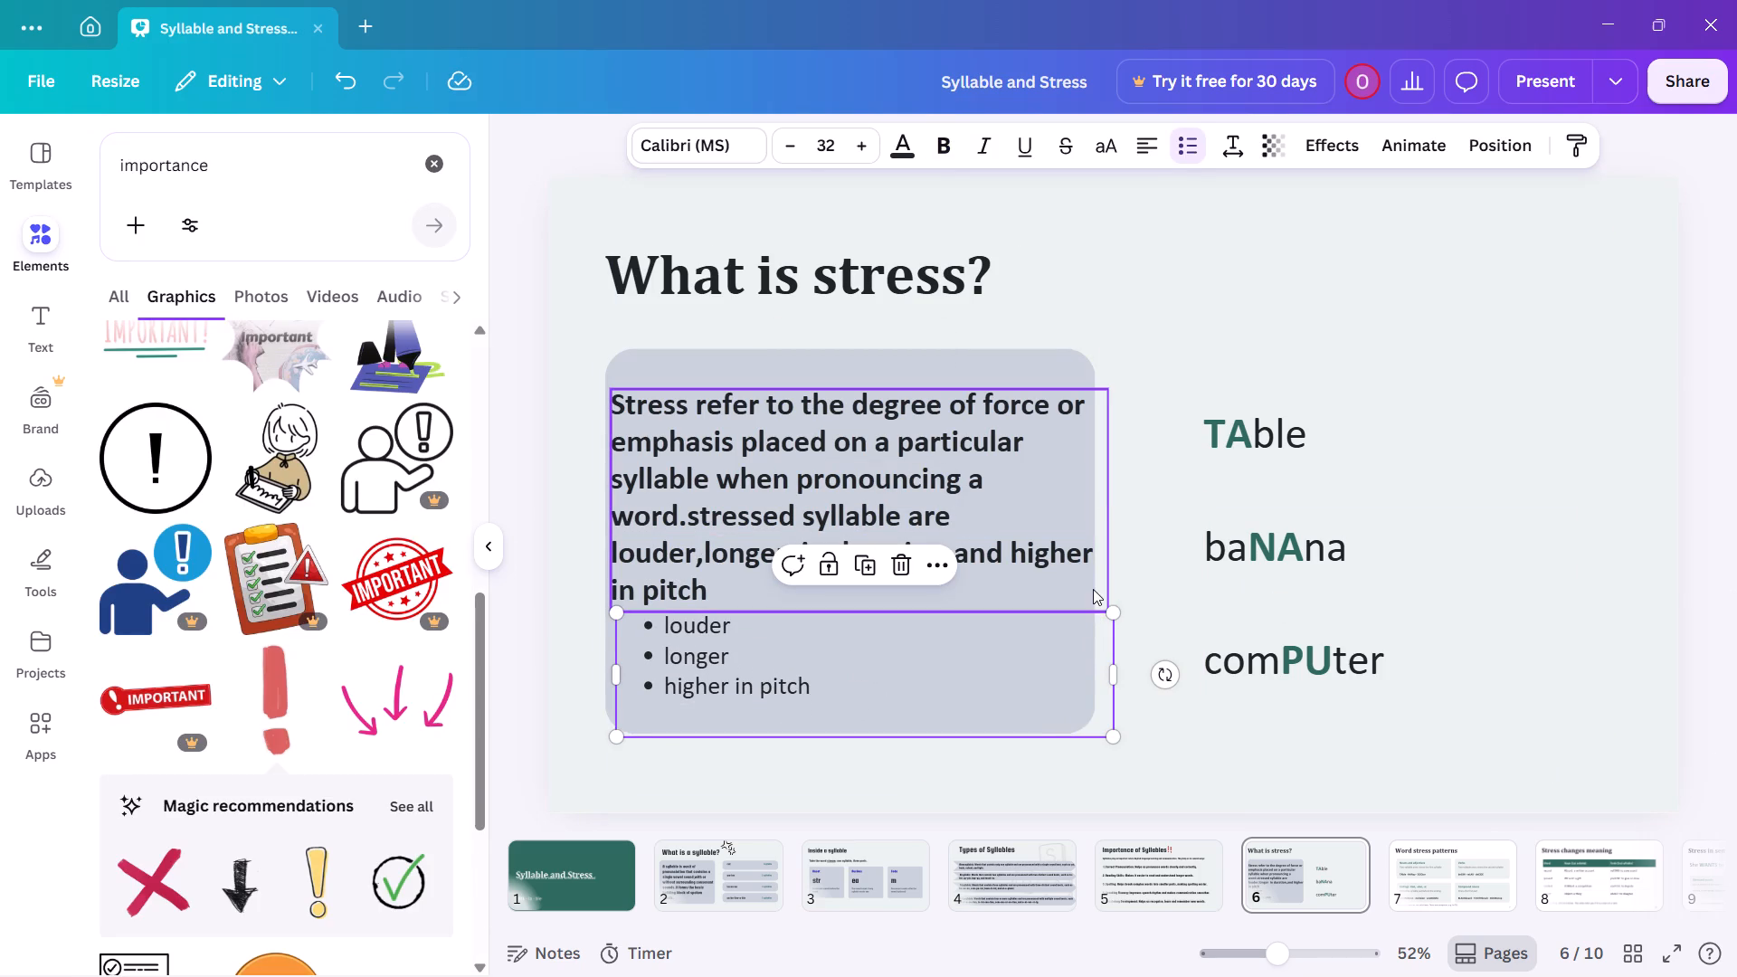
left_click(1093, 583)
left_click(1061, 356)
left_click_drag(1094, 548, 1108, 548)
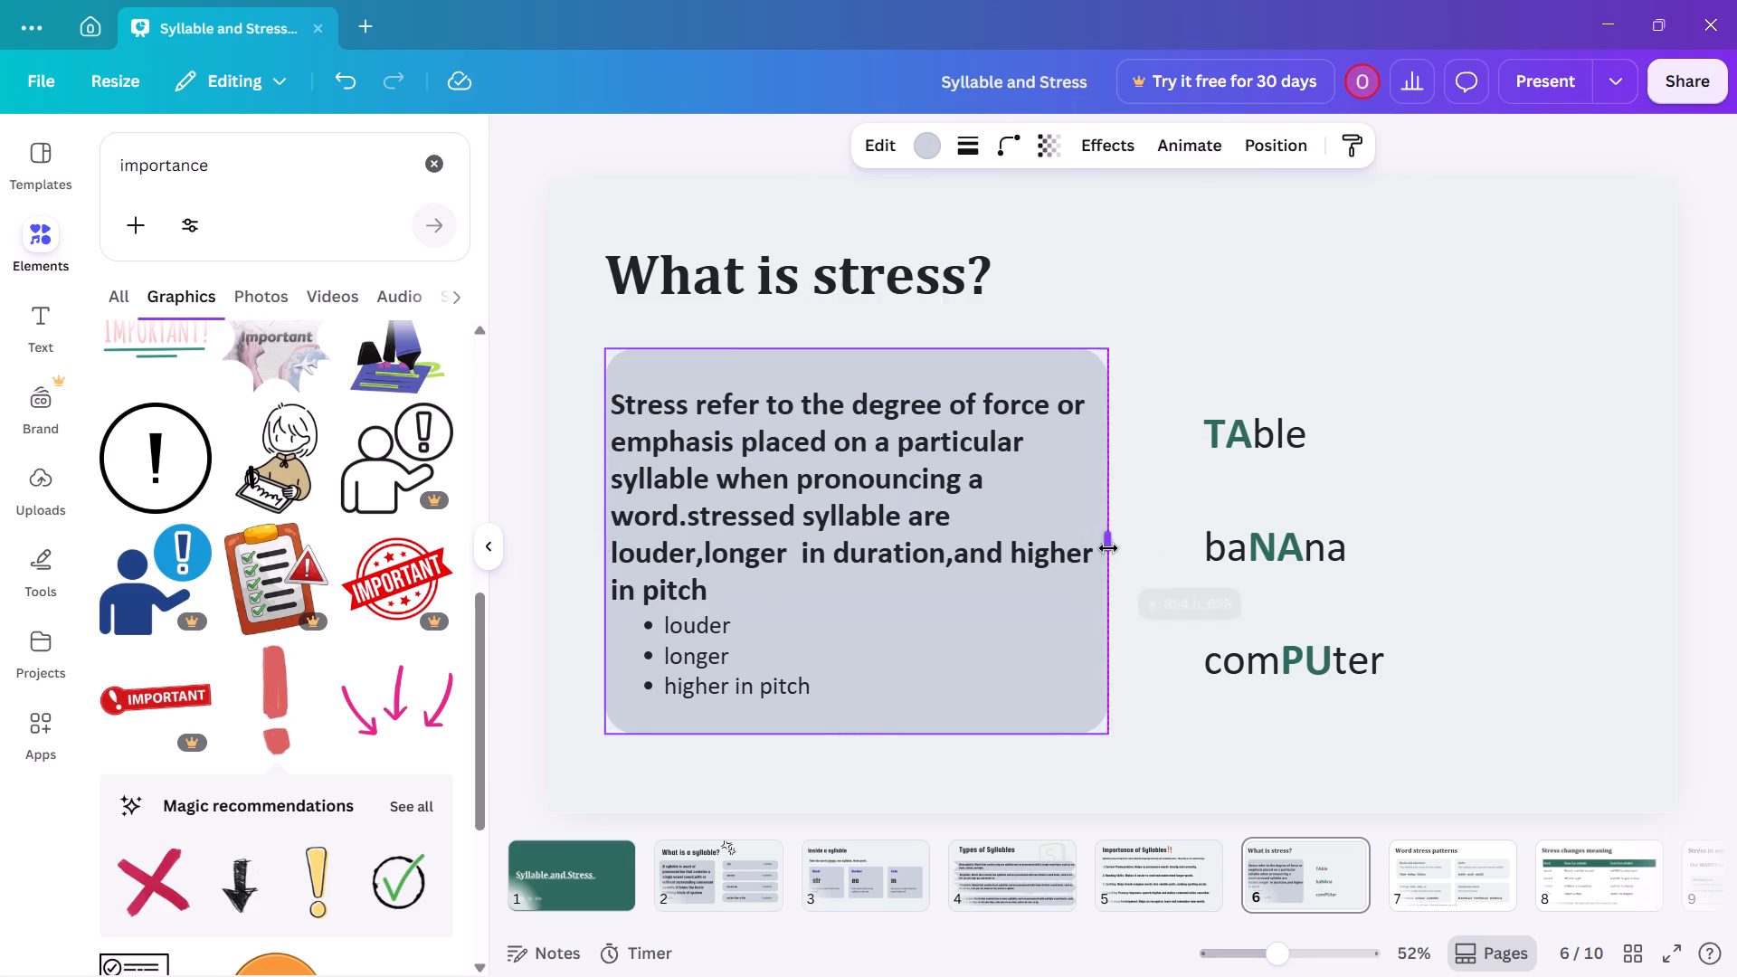
left_click_drag(1108, 548, 1153, 561)
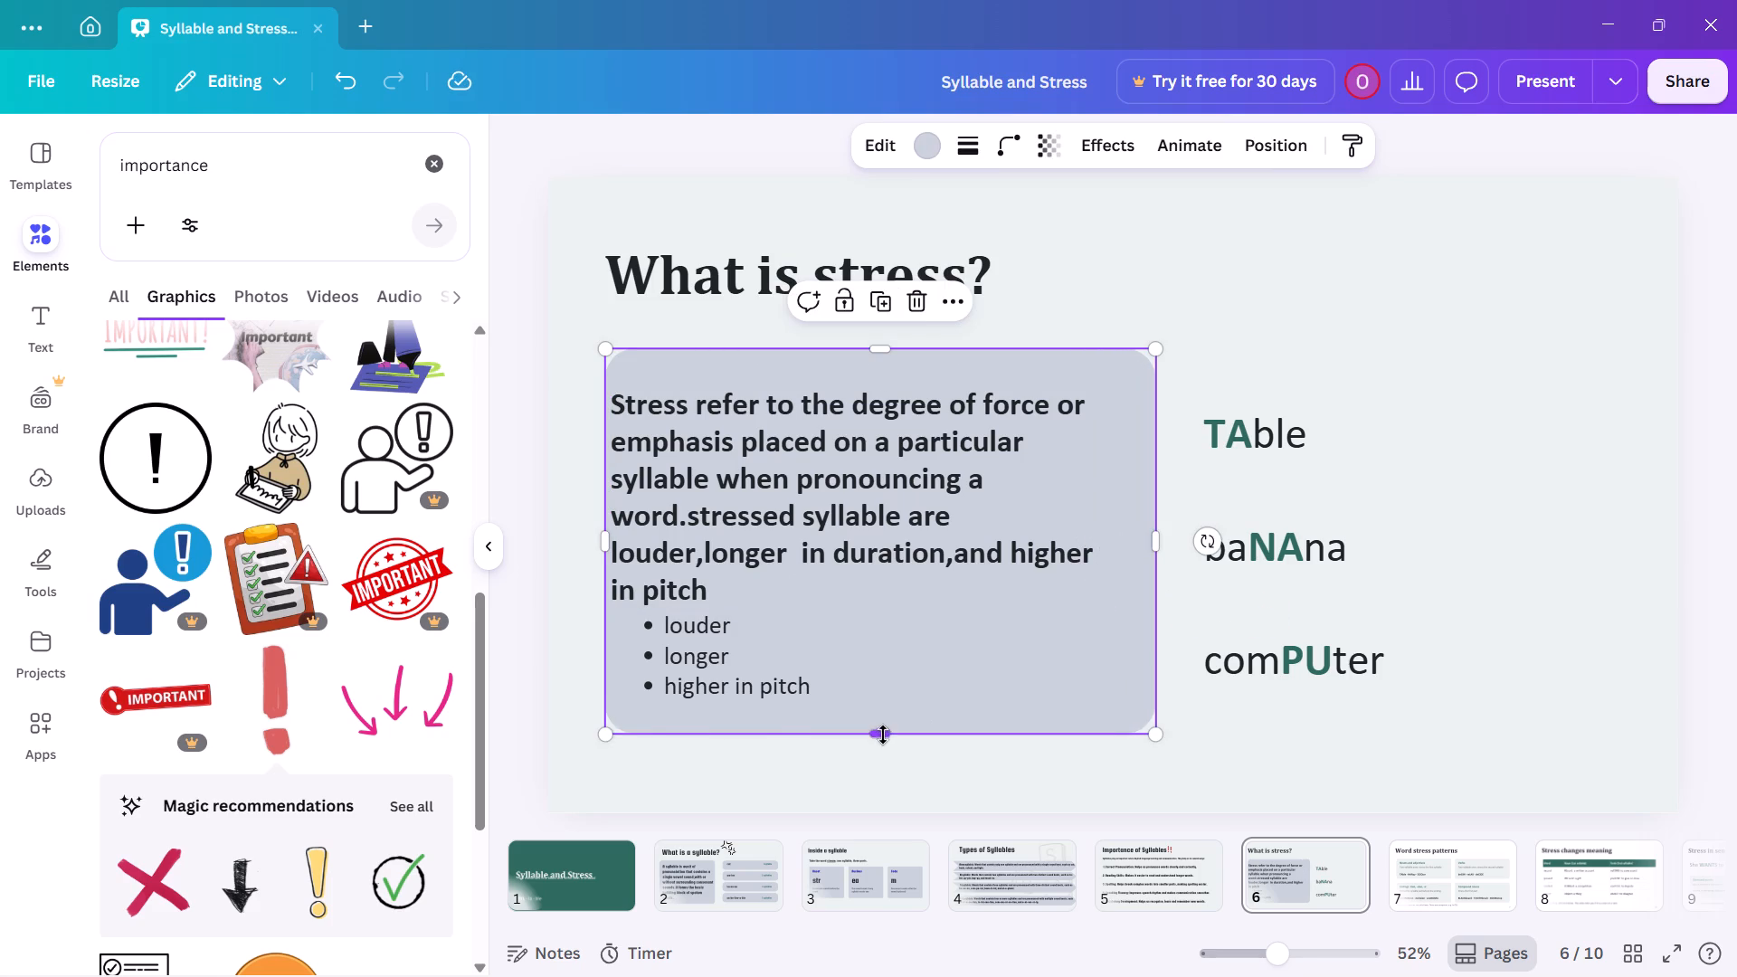
left_click_drag(883, 733, 883, 787)
Reposition the bulleted list and the stress definition inside the enlarged panel, leaving side margins and a gap between them.
left_click_drag(741, 681, 752, 706)
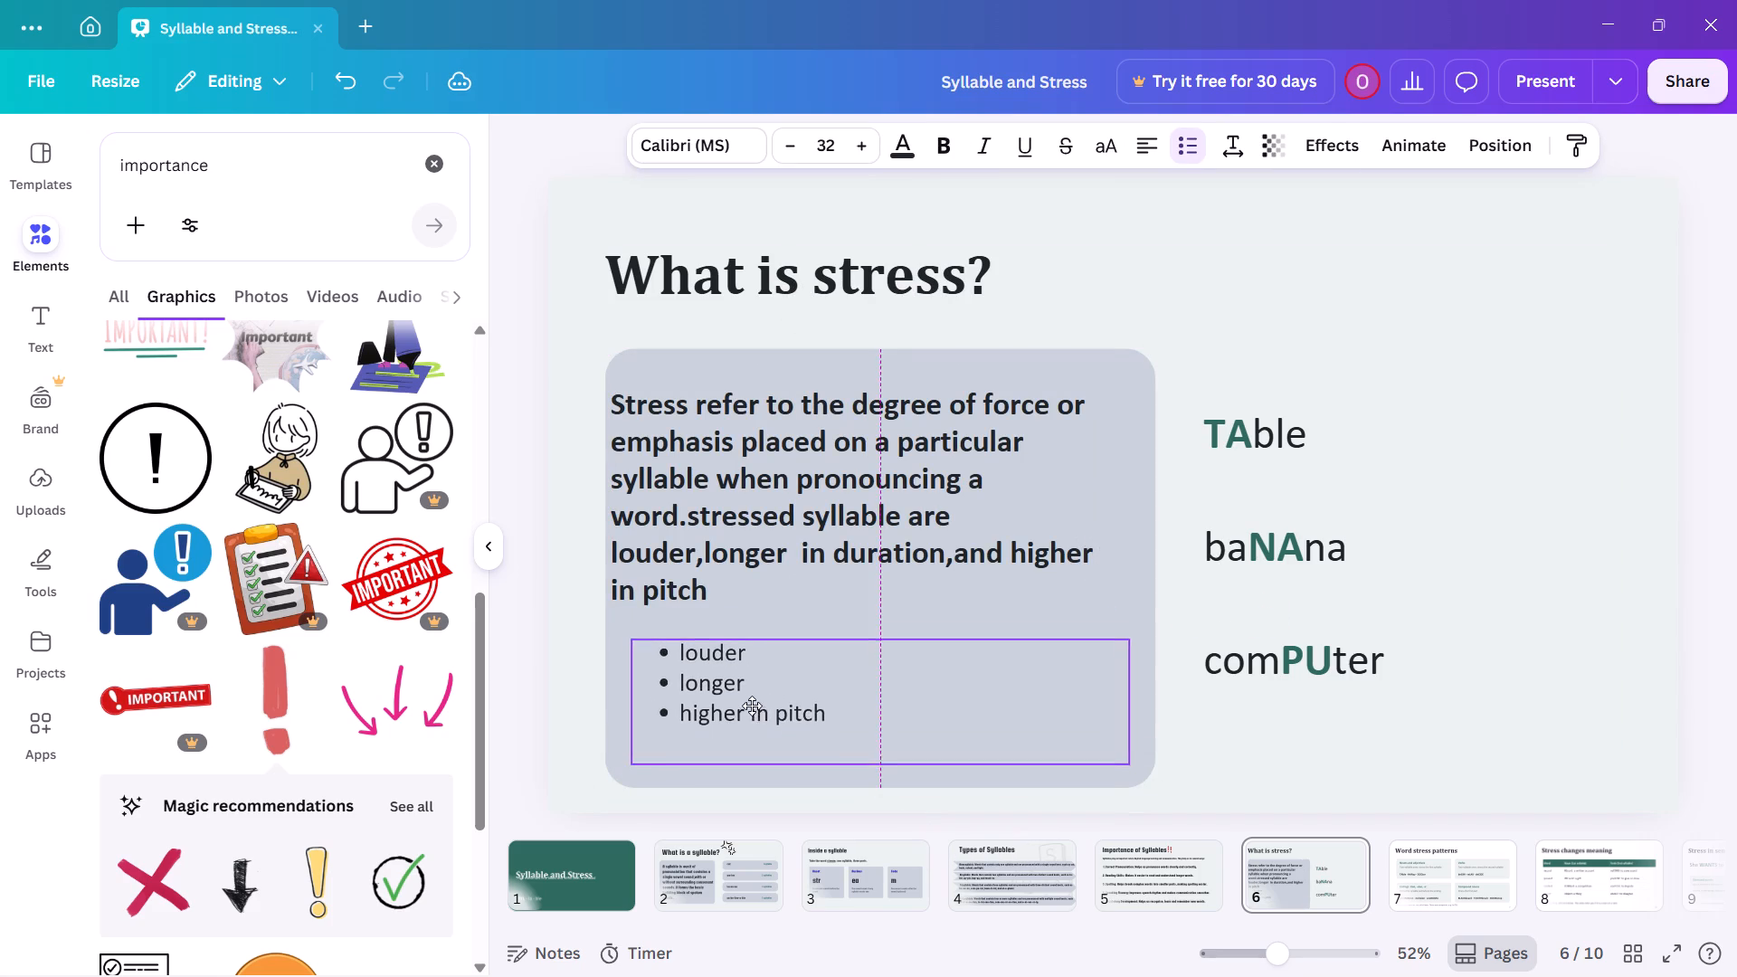
left_click_drag(752, 706, 749, 700)
left_click_drag(733, 534, 752, 534)
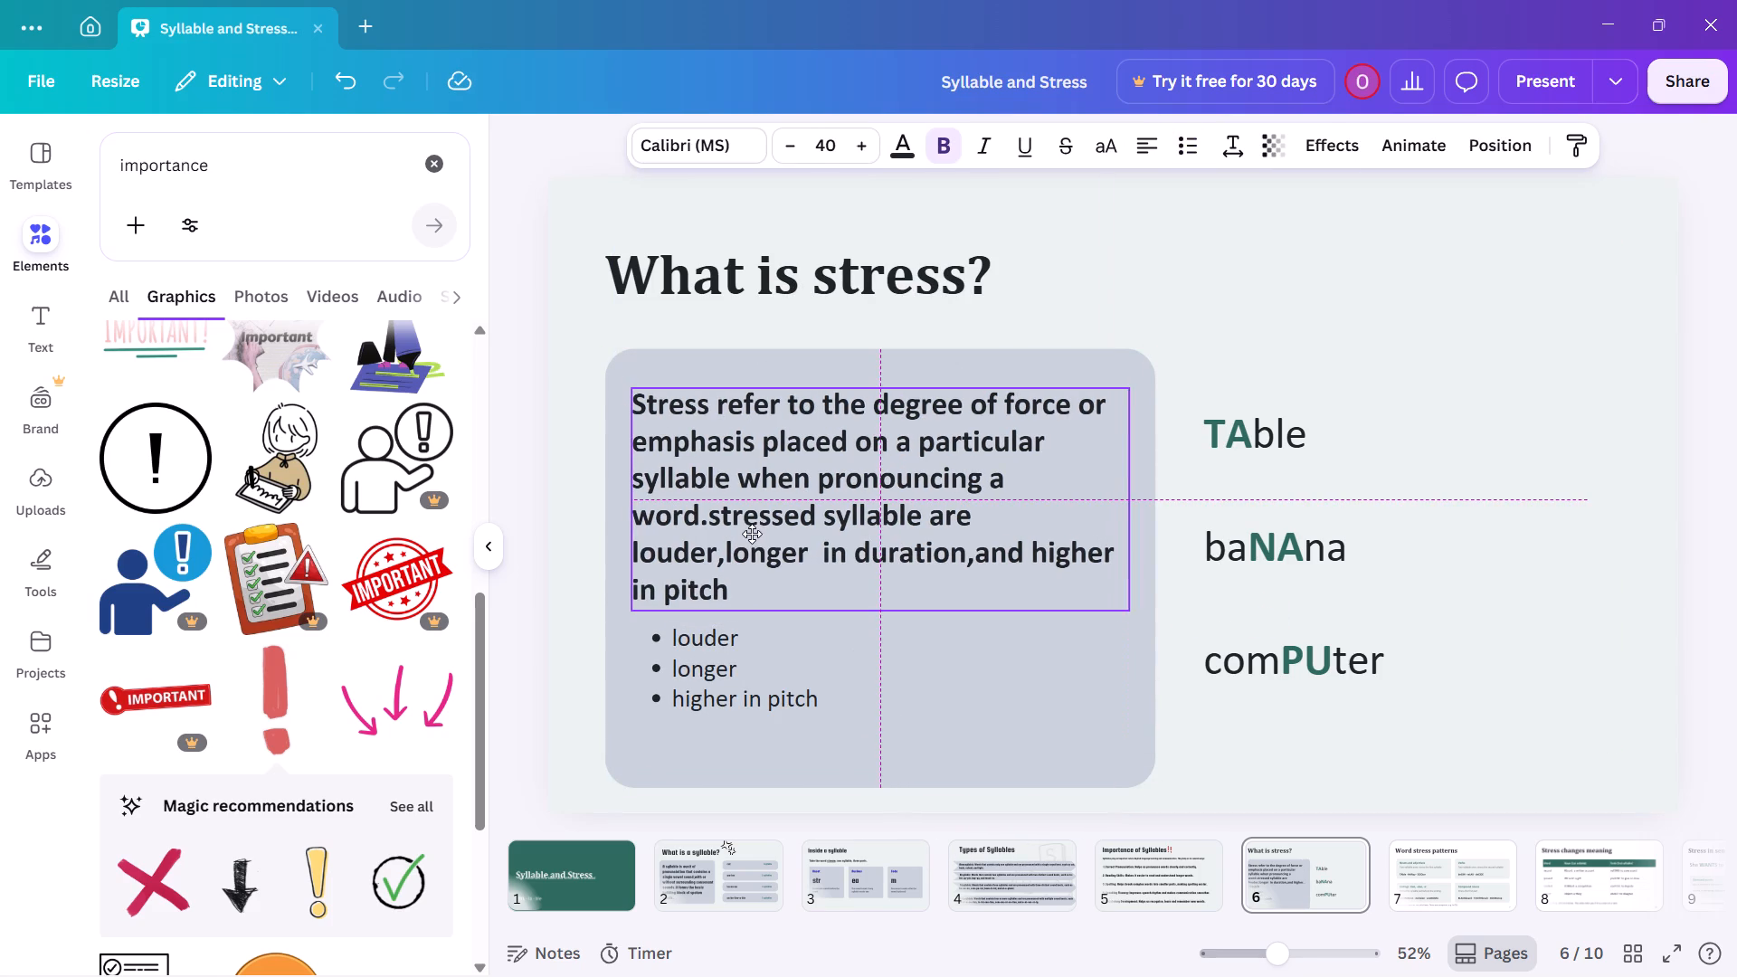
left_click_drag(752, 534, 755, 528)
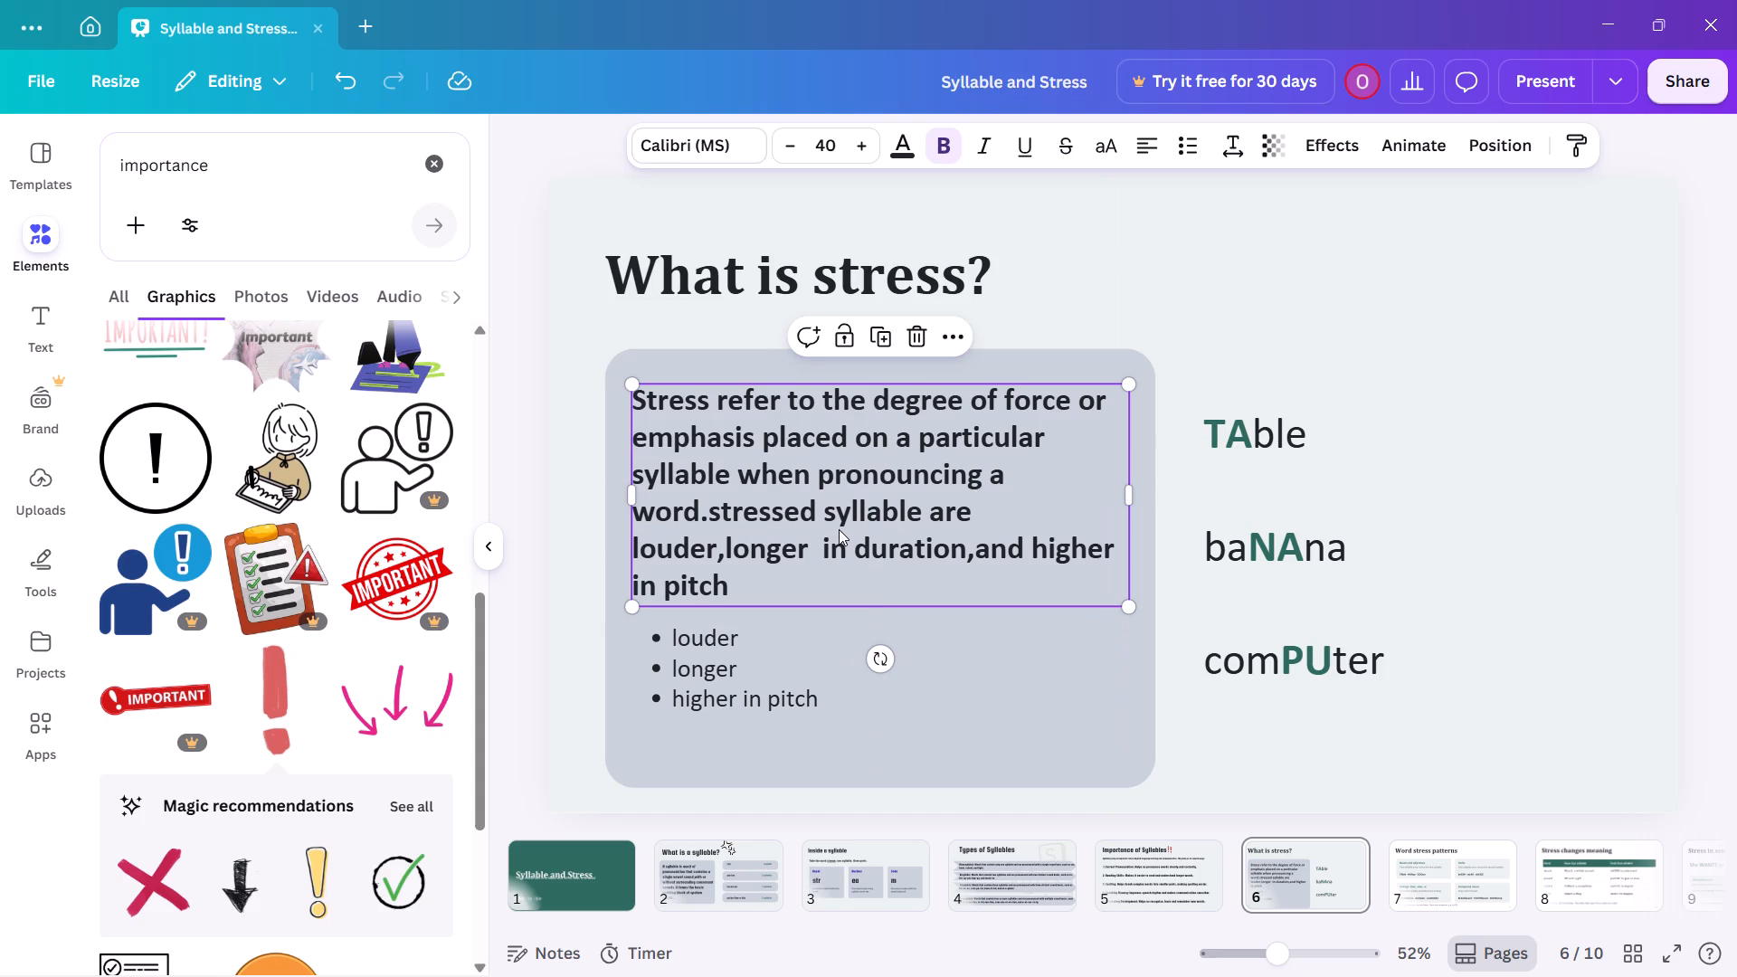
Change all text on page 6 to the Squada One font.
key("ctrl+a")
left_click(738, 149)
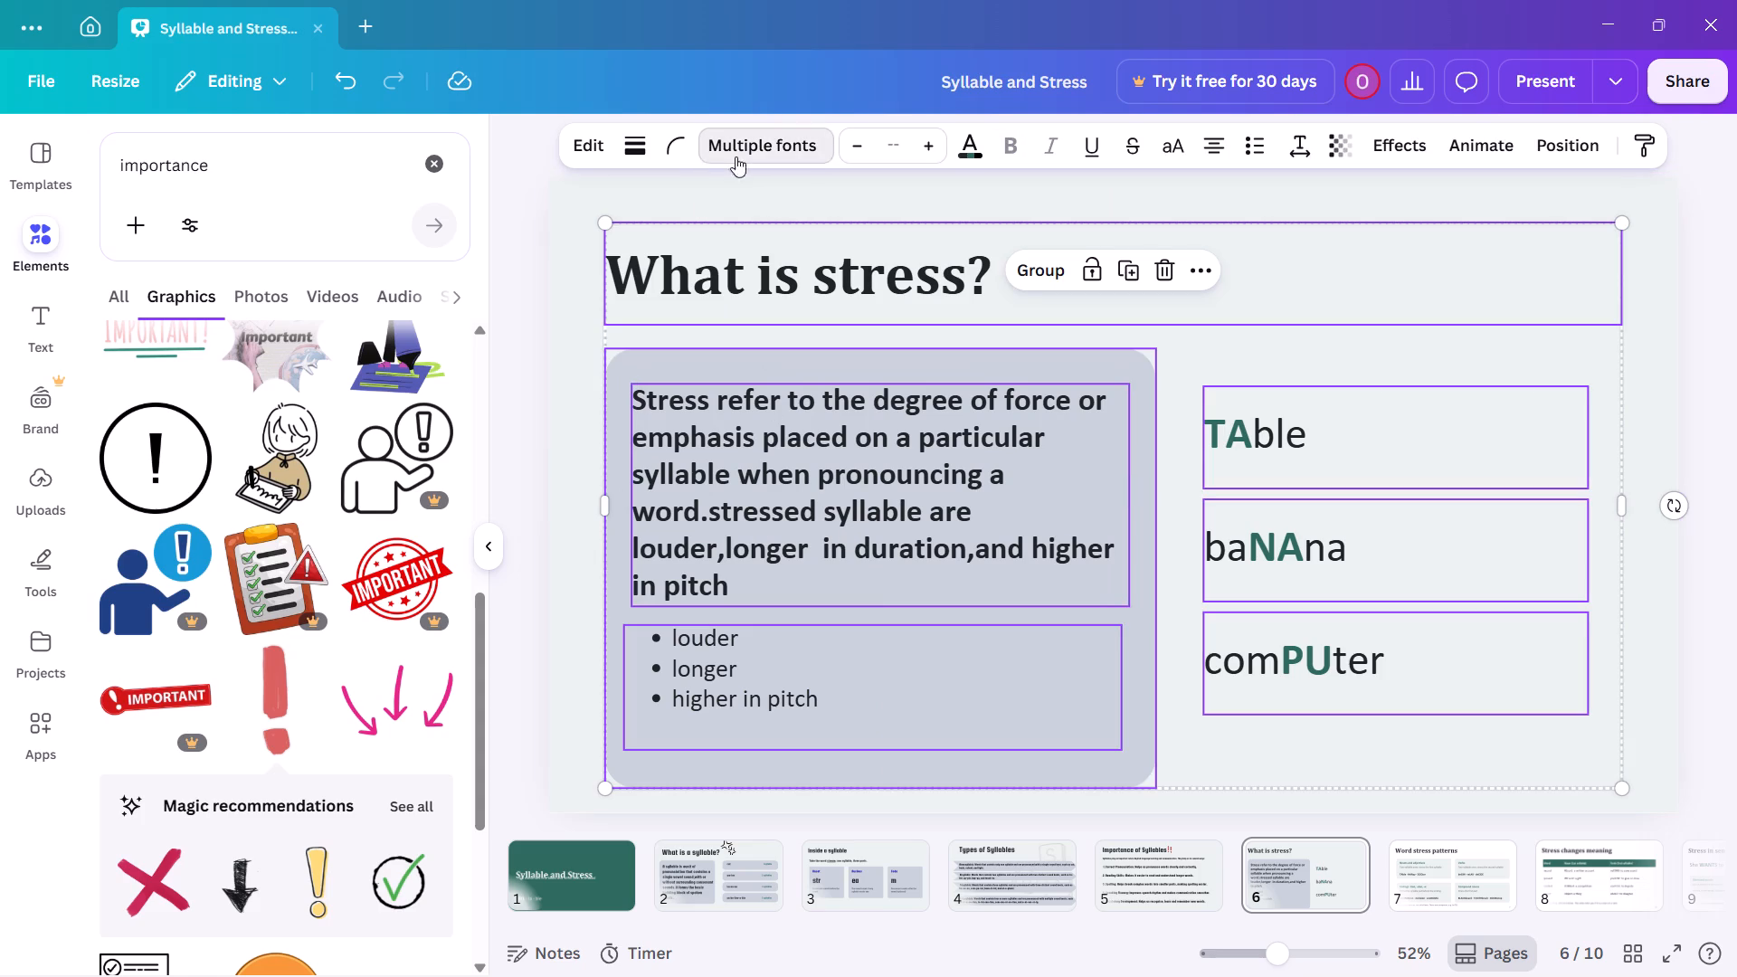
left_click(185, 522)
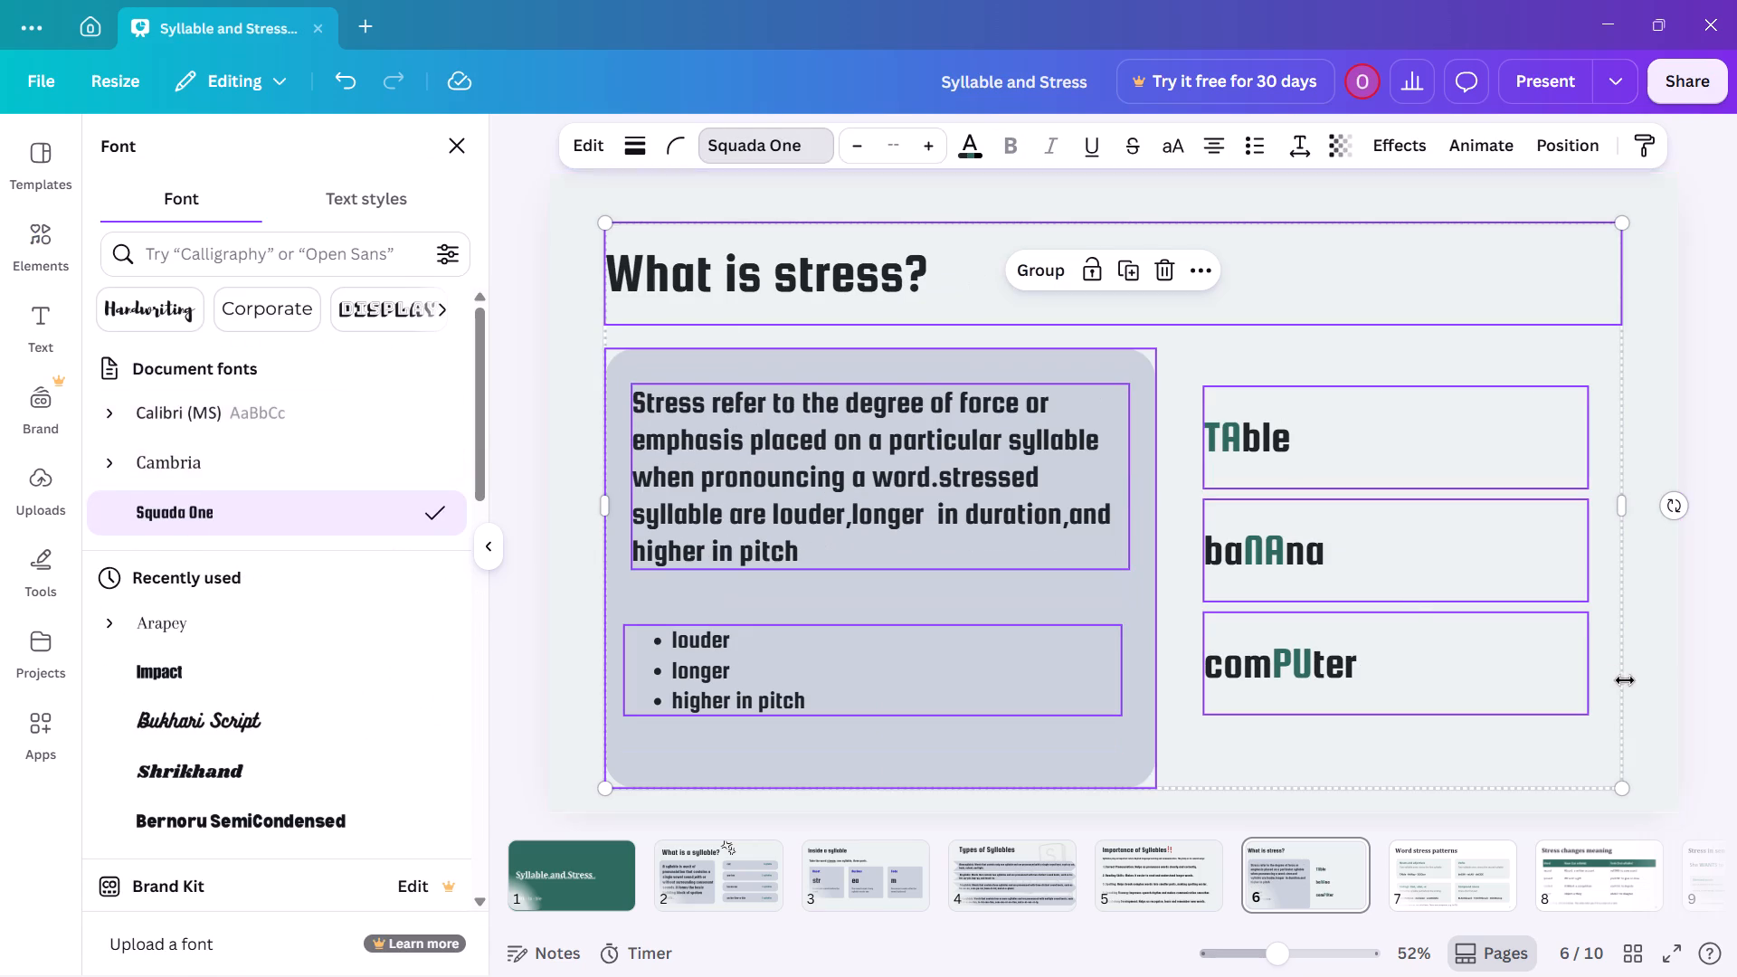
left_click(1690, 707)
left_click(1709, 704)
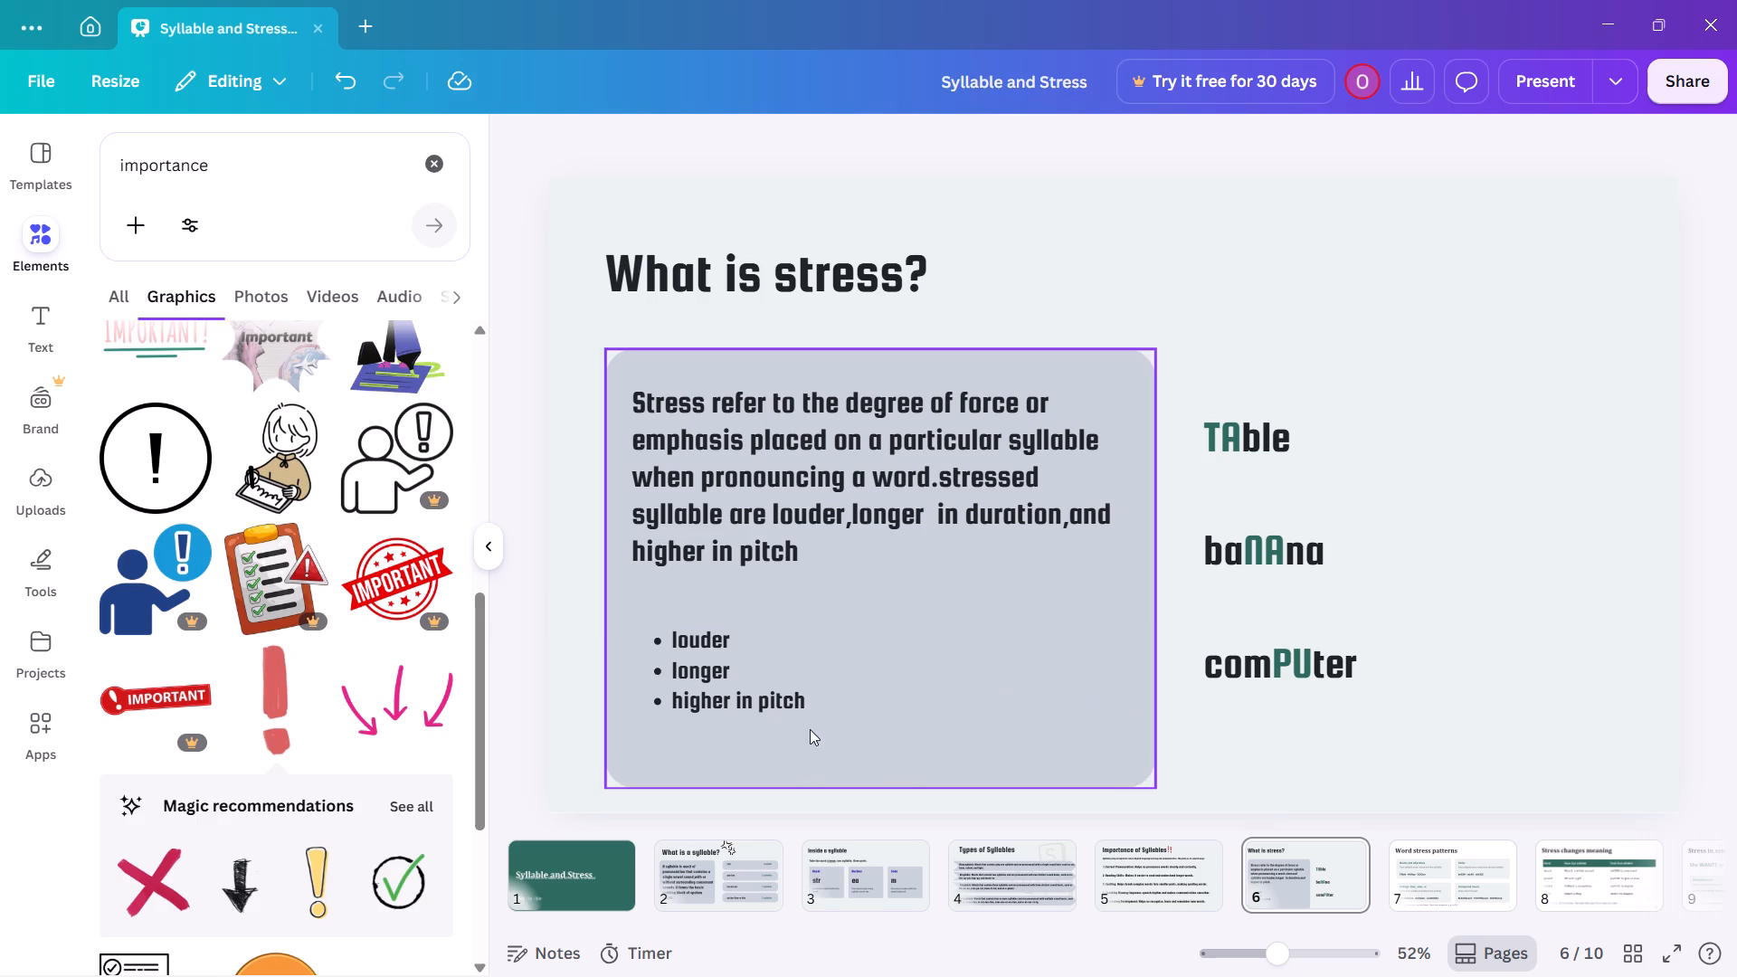
Move the bulleted list slightly up, closer to the end of the stress definition.
left_click_drag(753, 691, 756, 671)
left_click(1723, 709)
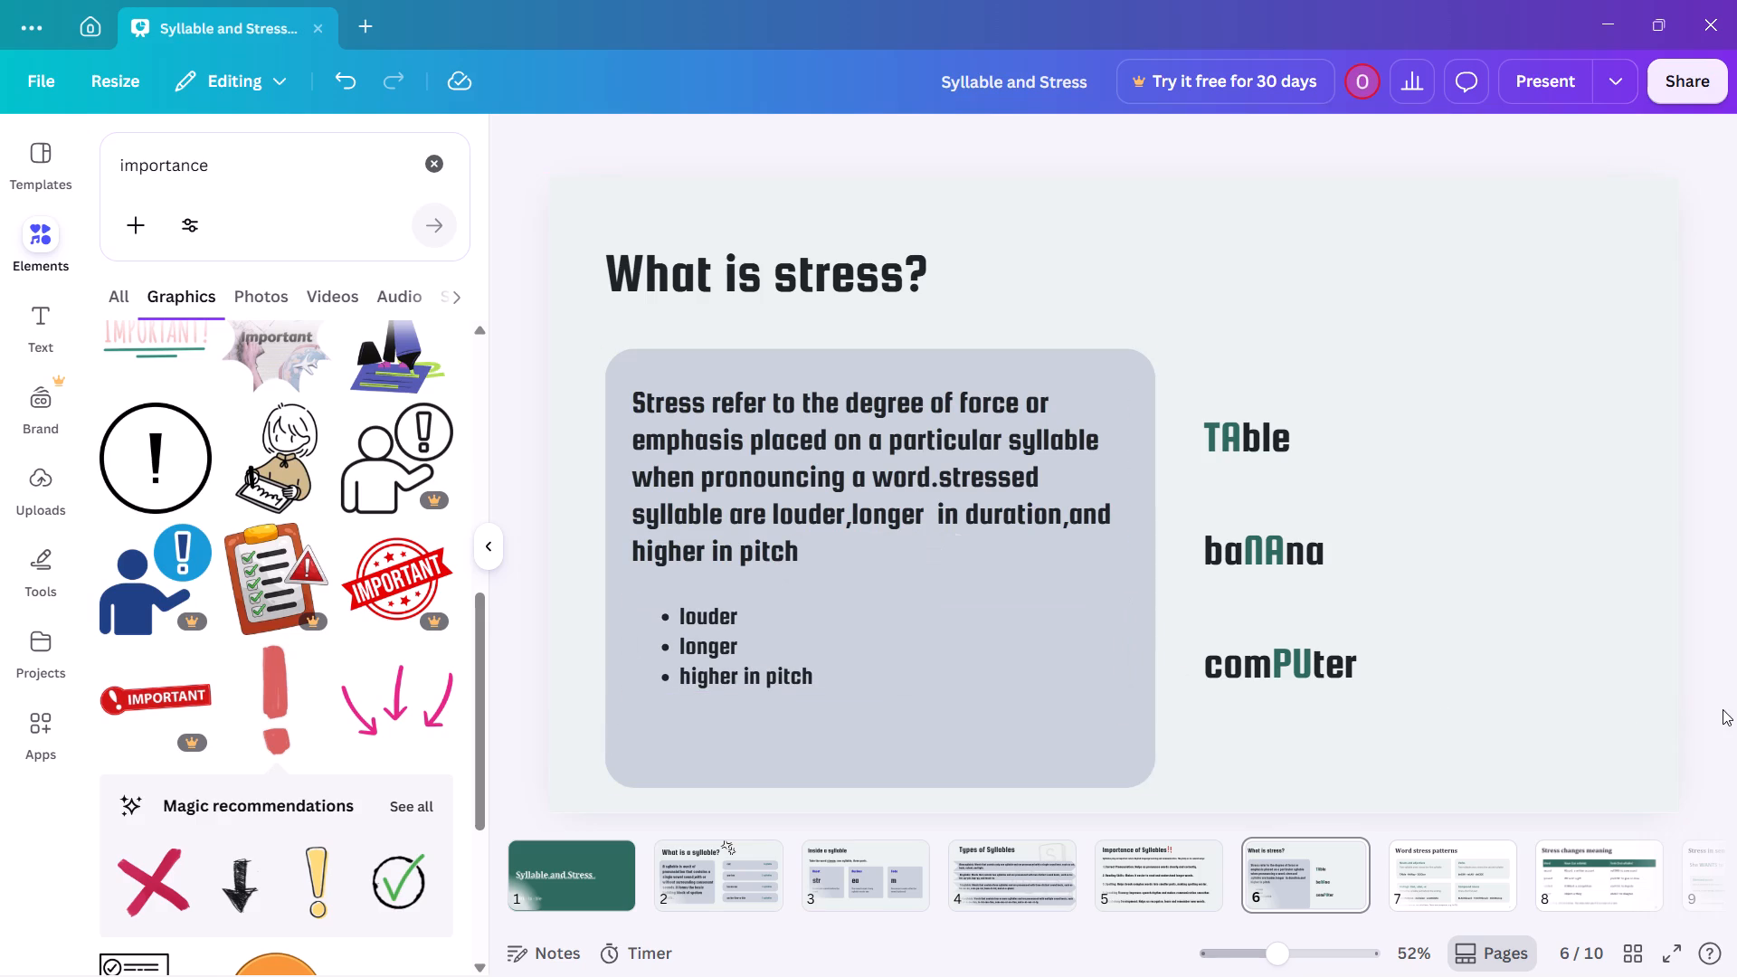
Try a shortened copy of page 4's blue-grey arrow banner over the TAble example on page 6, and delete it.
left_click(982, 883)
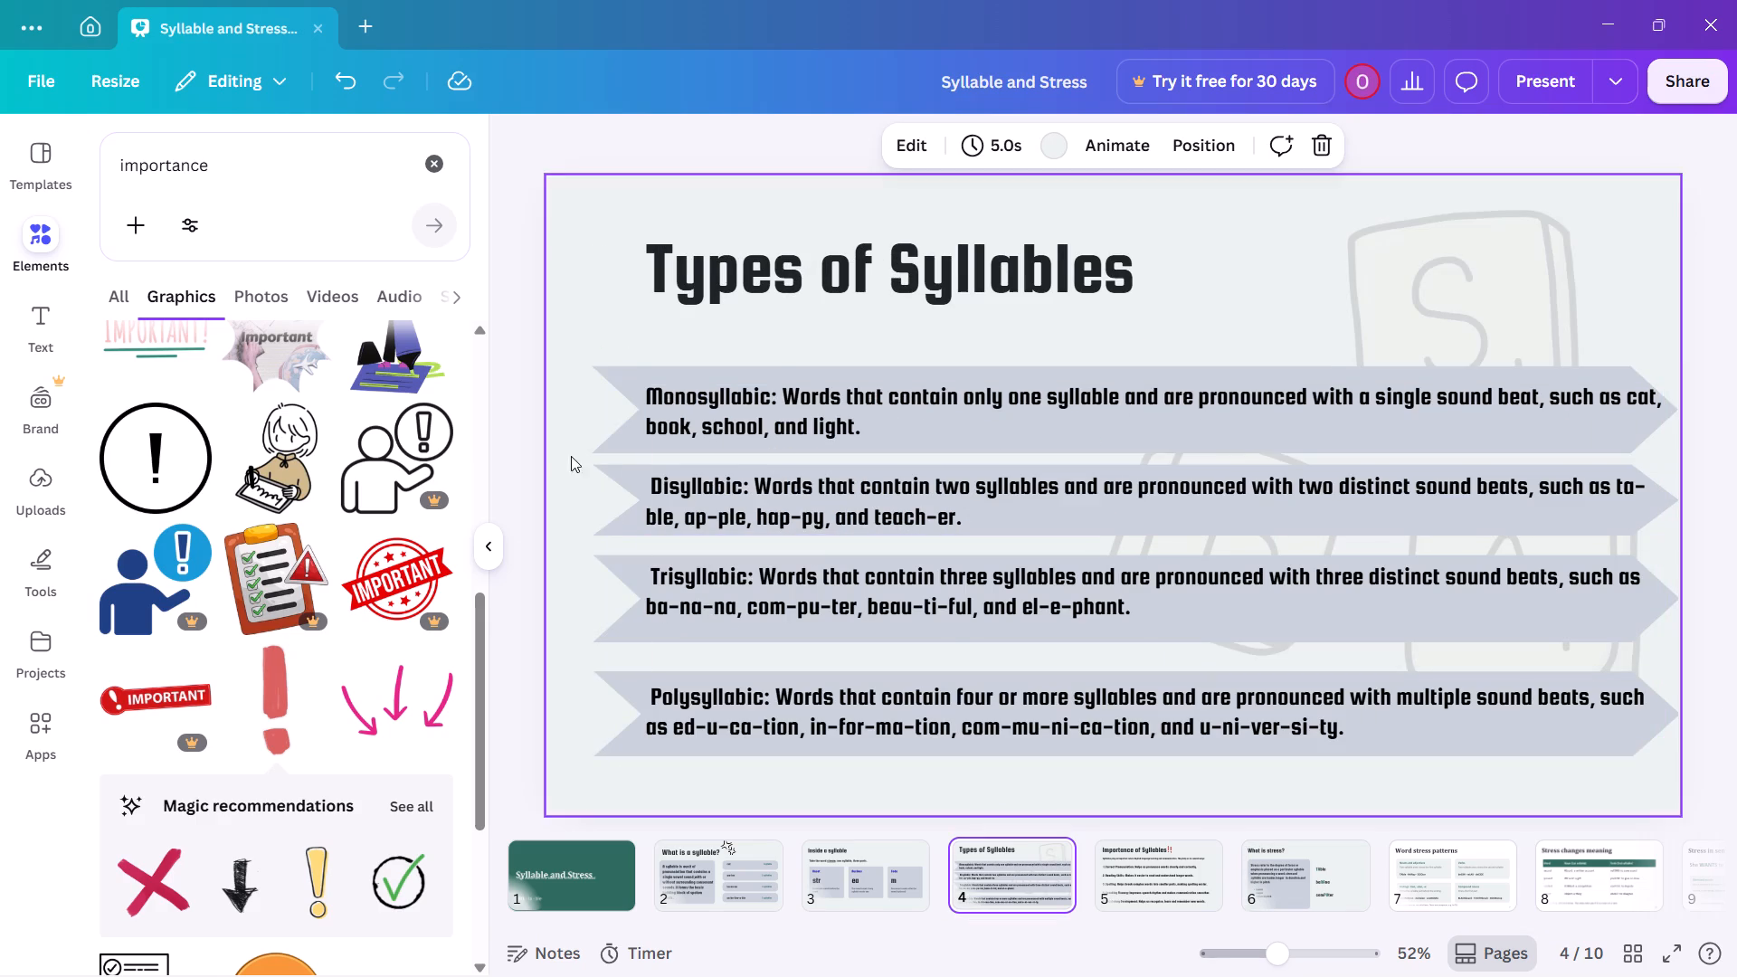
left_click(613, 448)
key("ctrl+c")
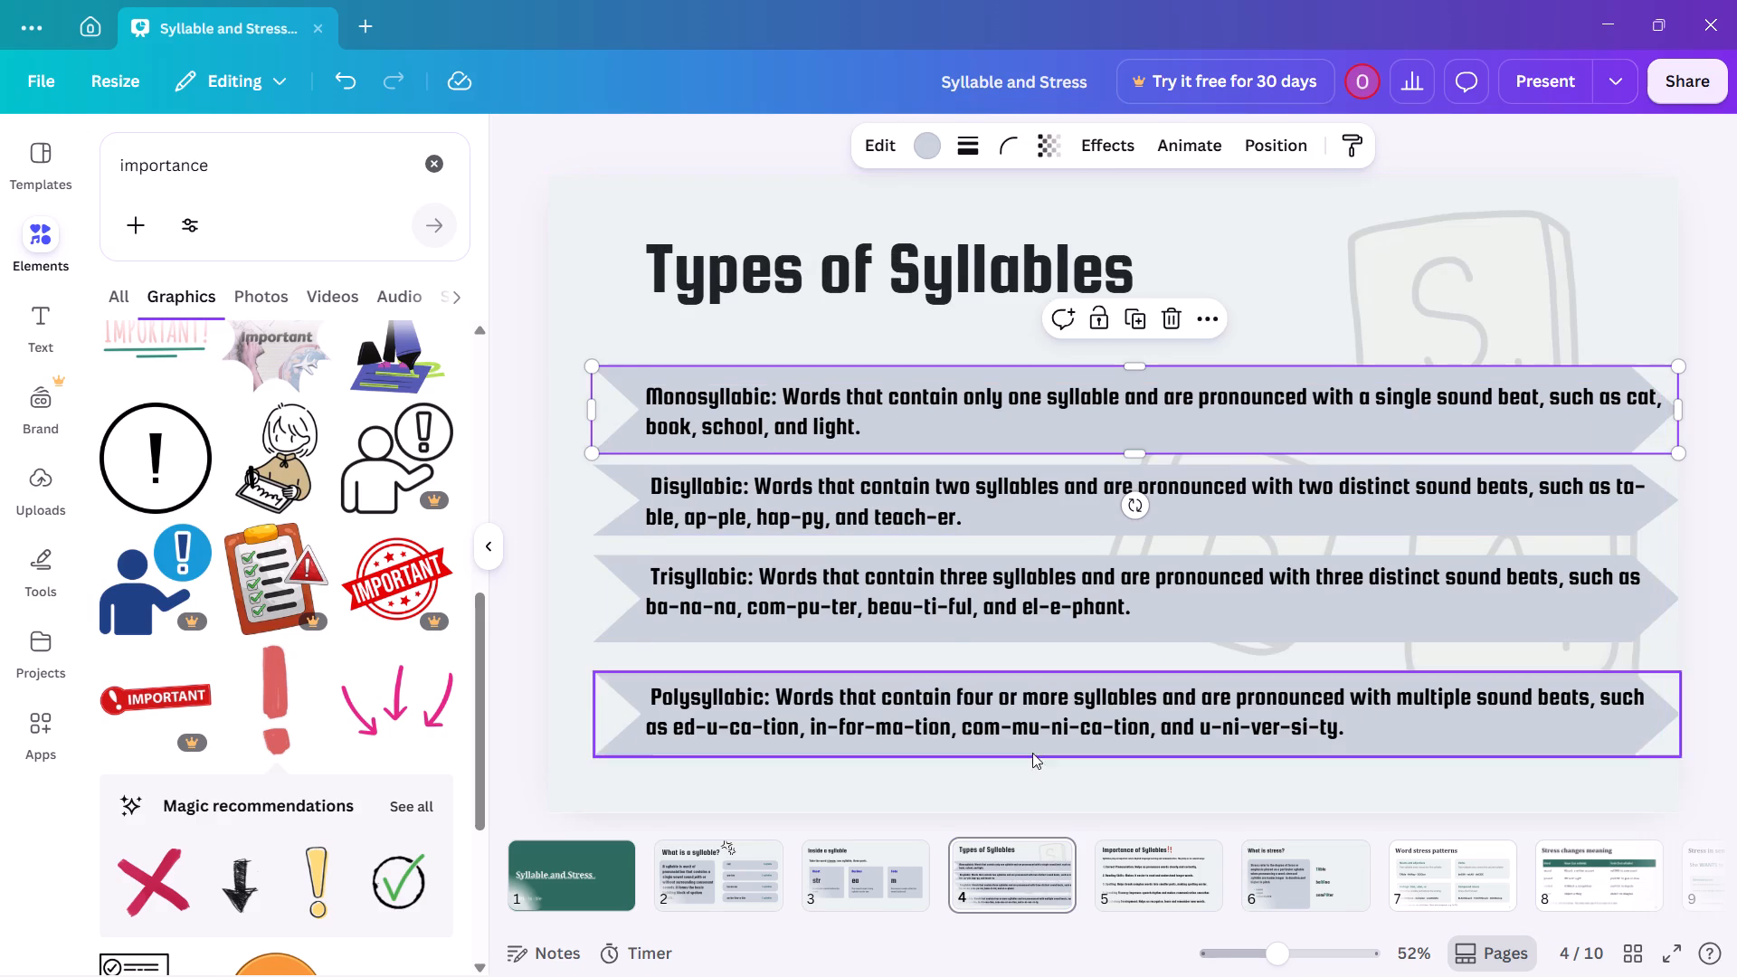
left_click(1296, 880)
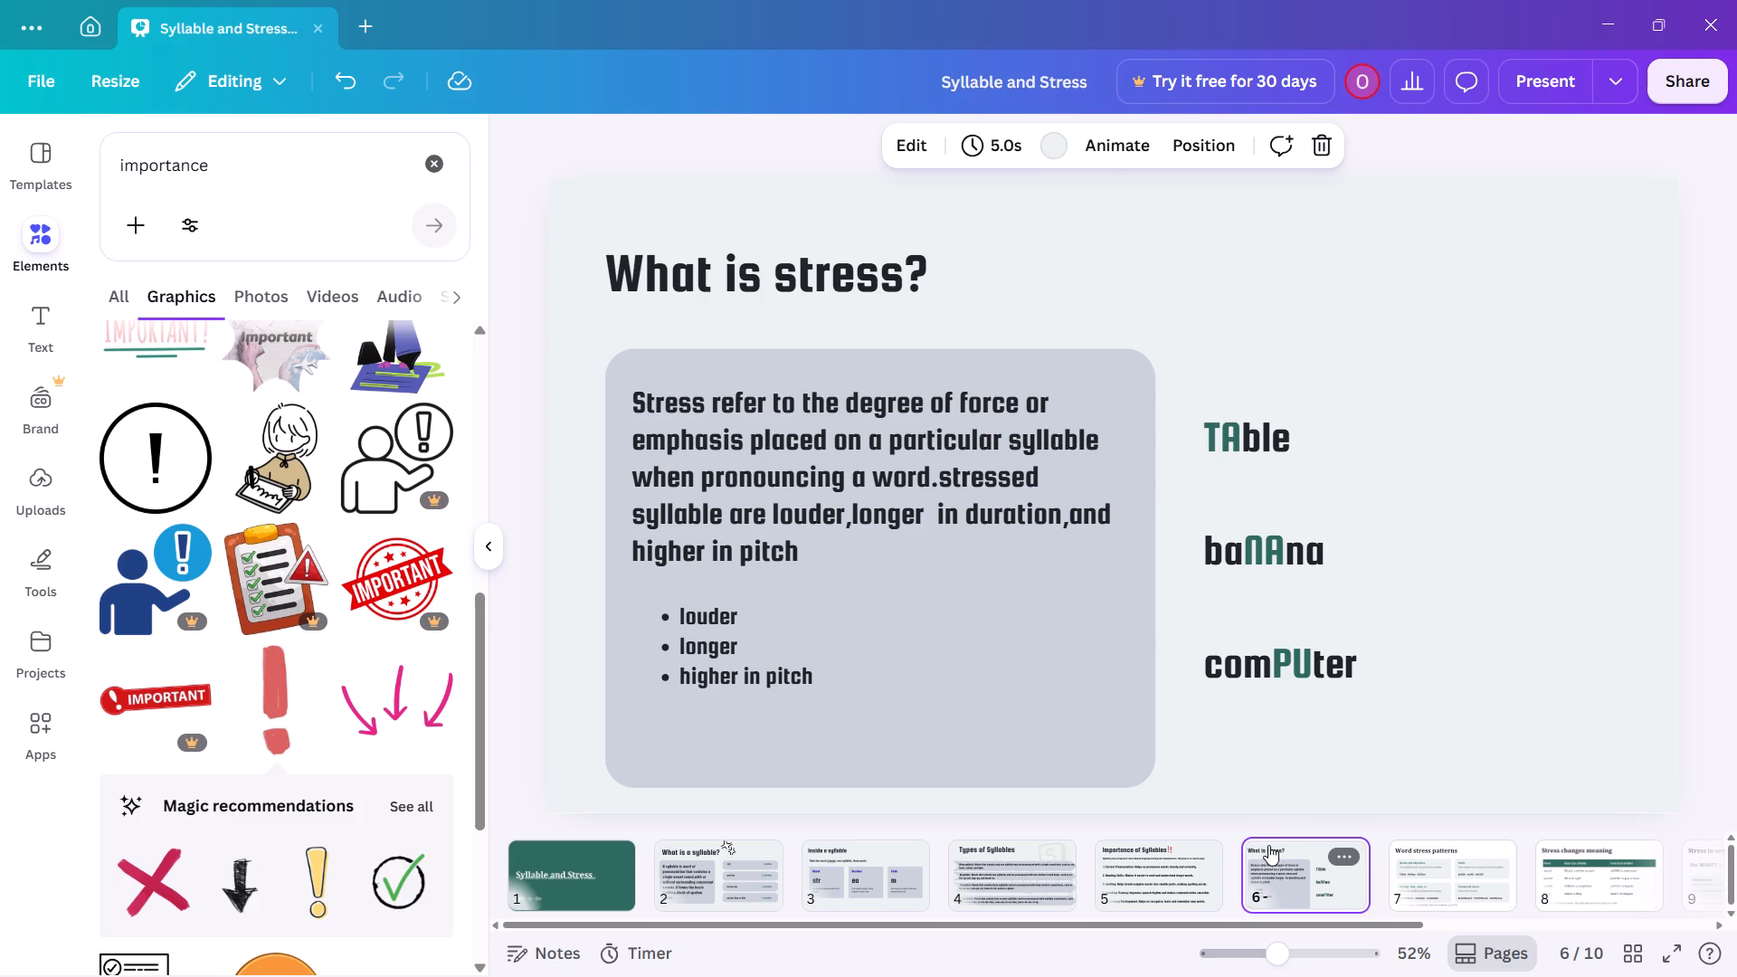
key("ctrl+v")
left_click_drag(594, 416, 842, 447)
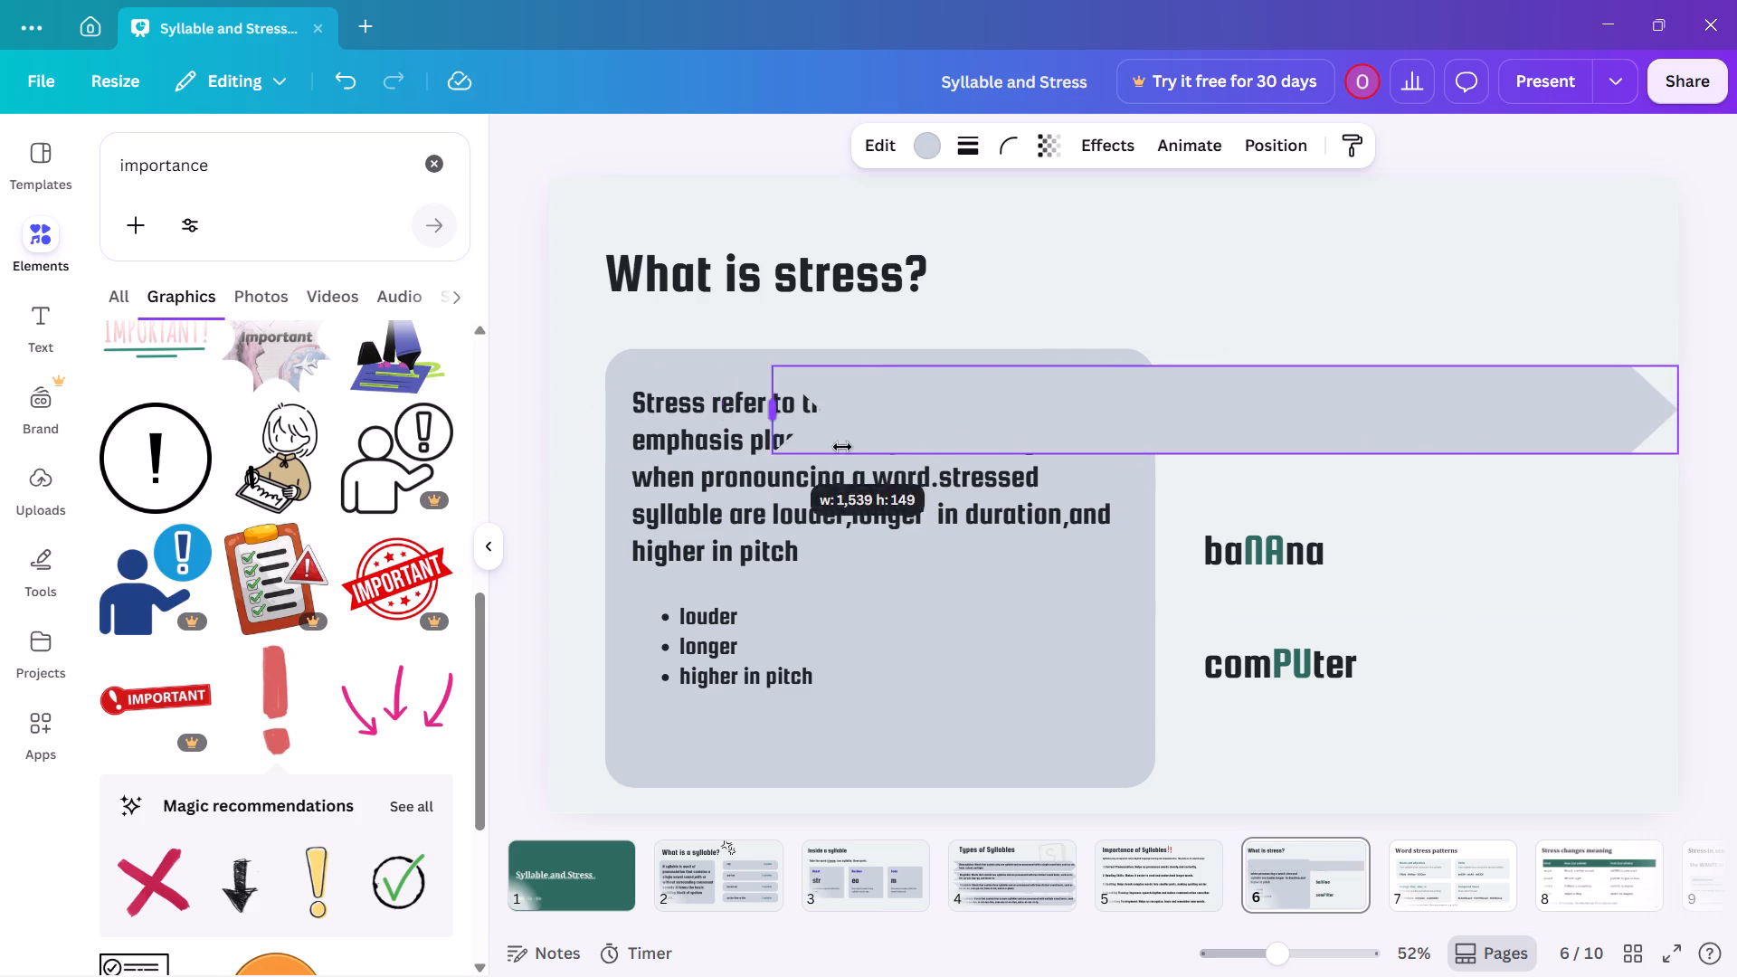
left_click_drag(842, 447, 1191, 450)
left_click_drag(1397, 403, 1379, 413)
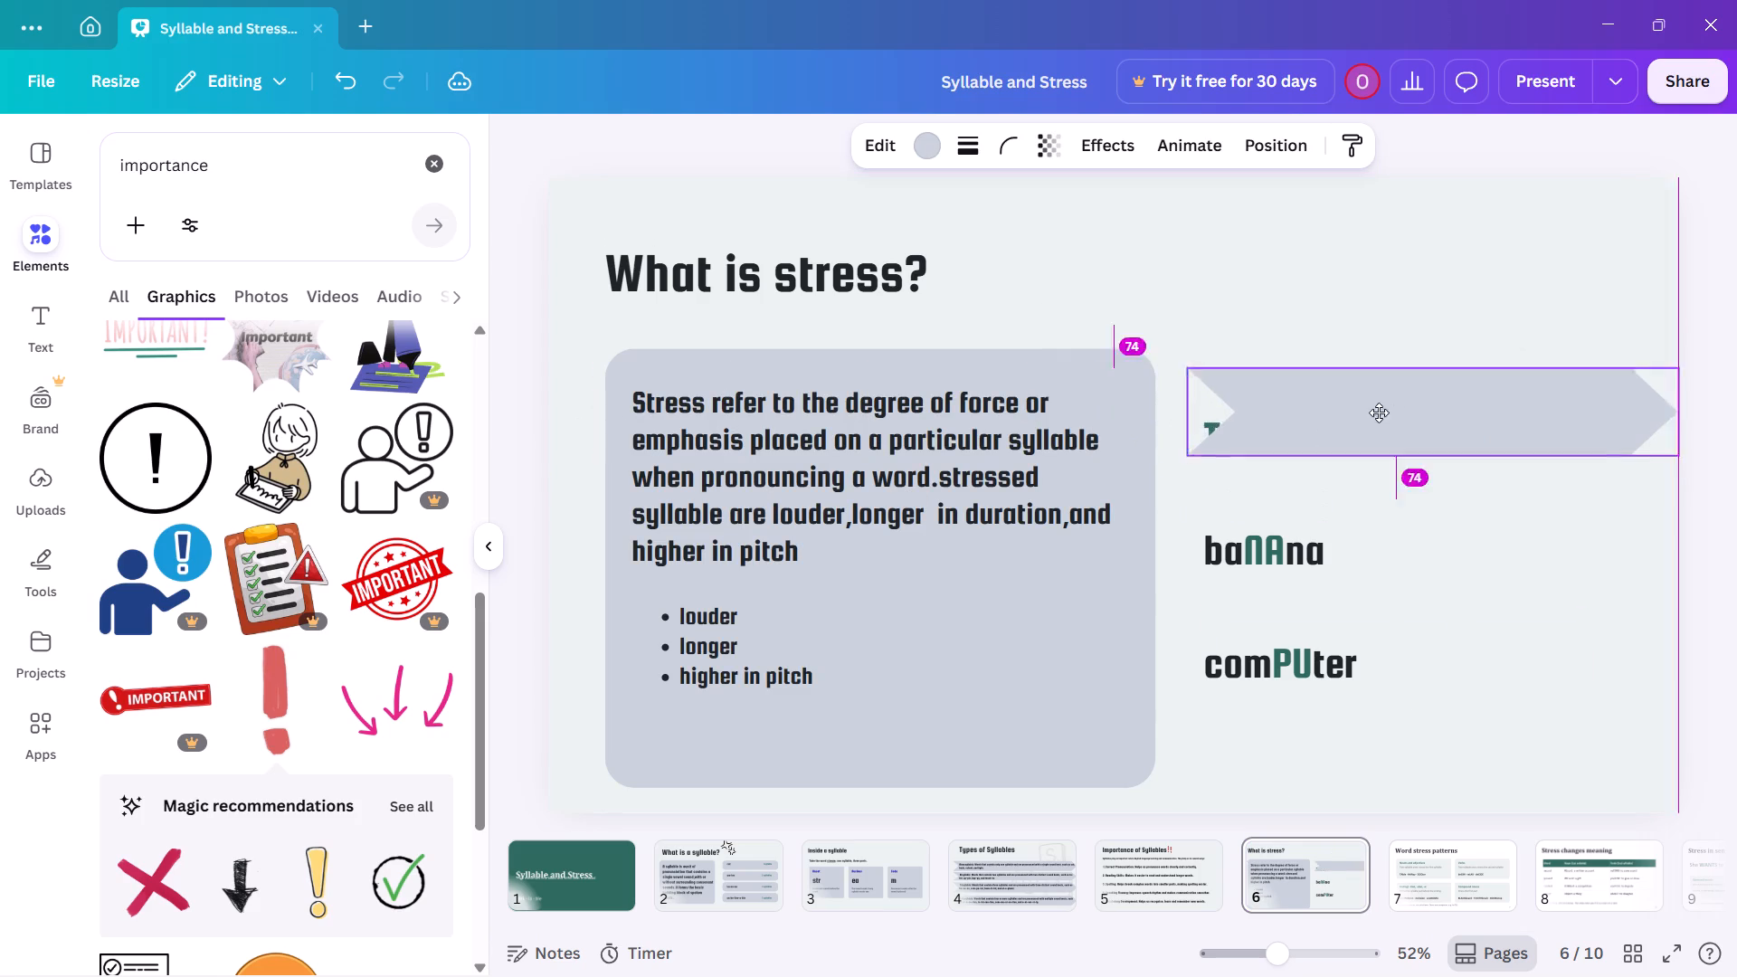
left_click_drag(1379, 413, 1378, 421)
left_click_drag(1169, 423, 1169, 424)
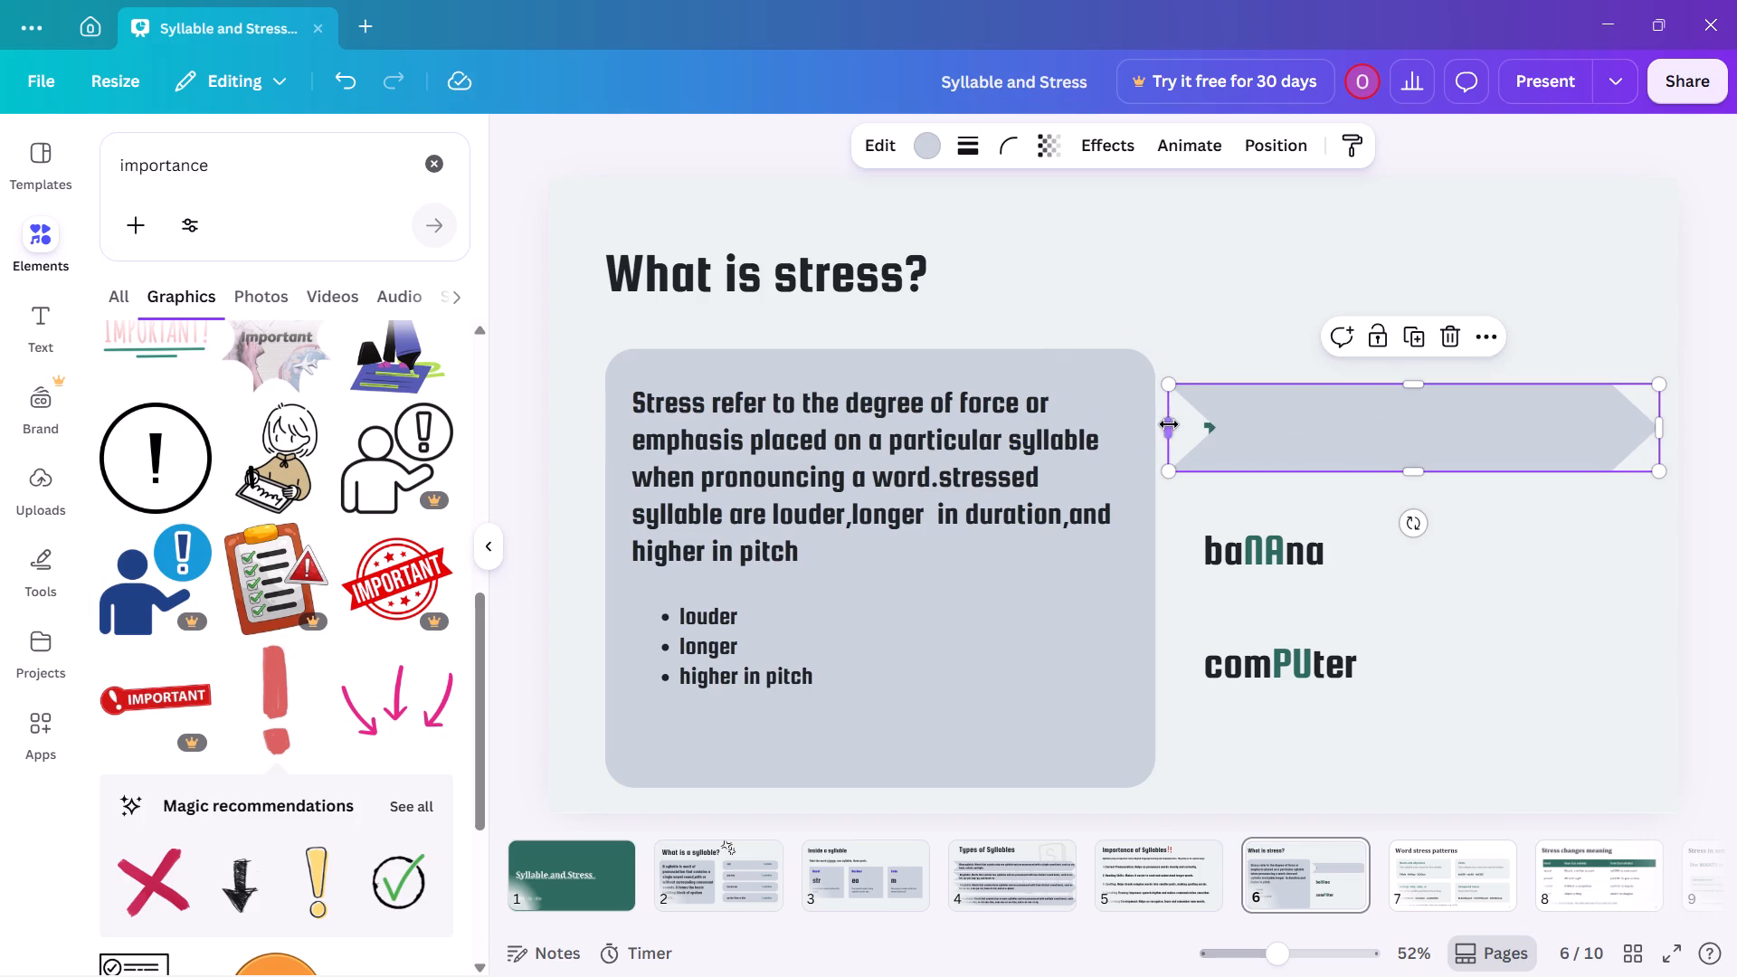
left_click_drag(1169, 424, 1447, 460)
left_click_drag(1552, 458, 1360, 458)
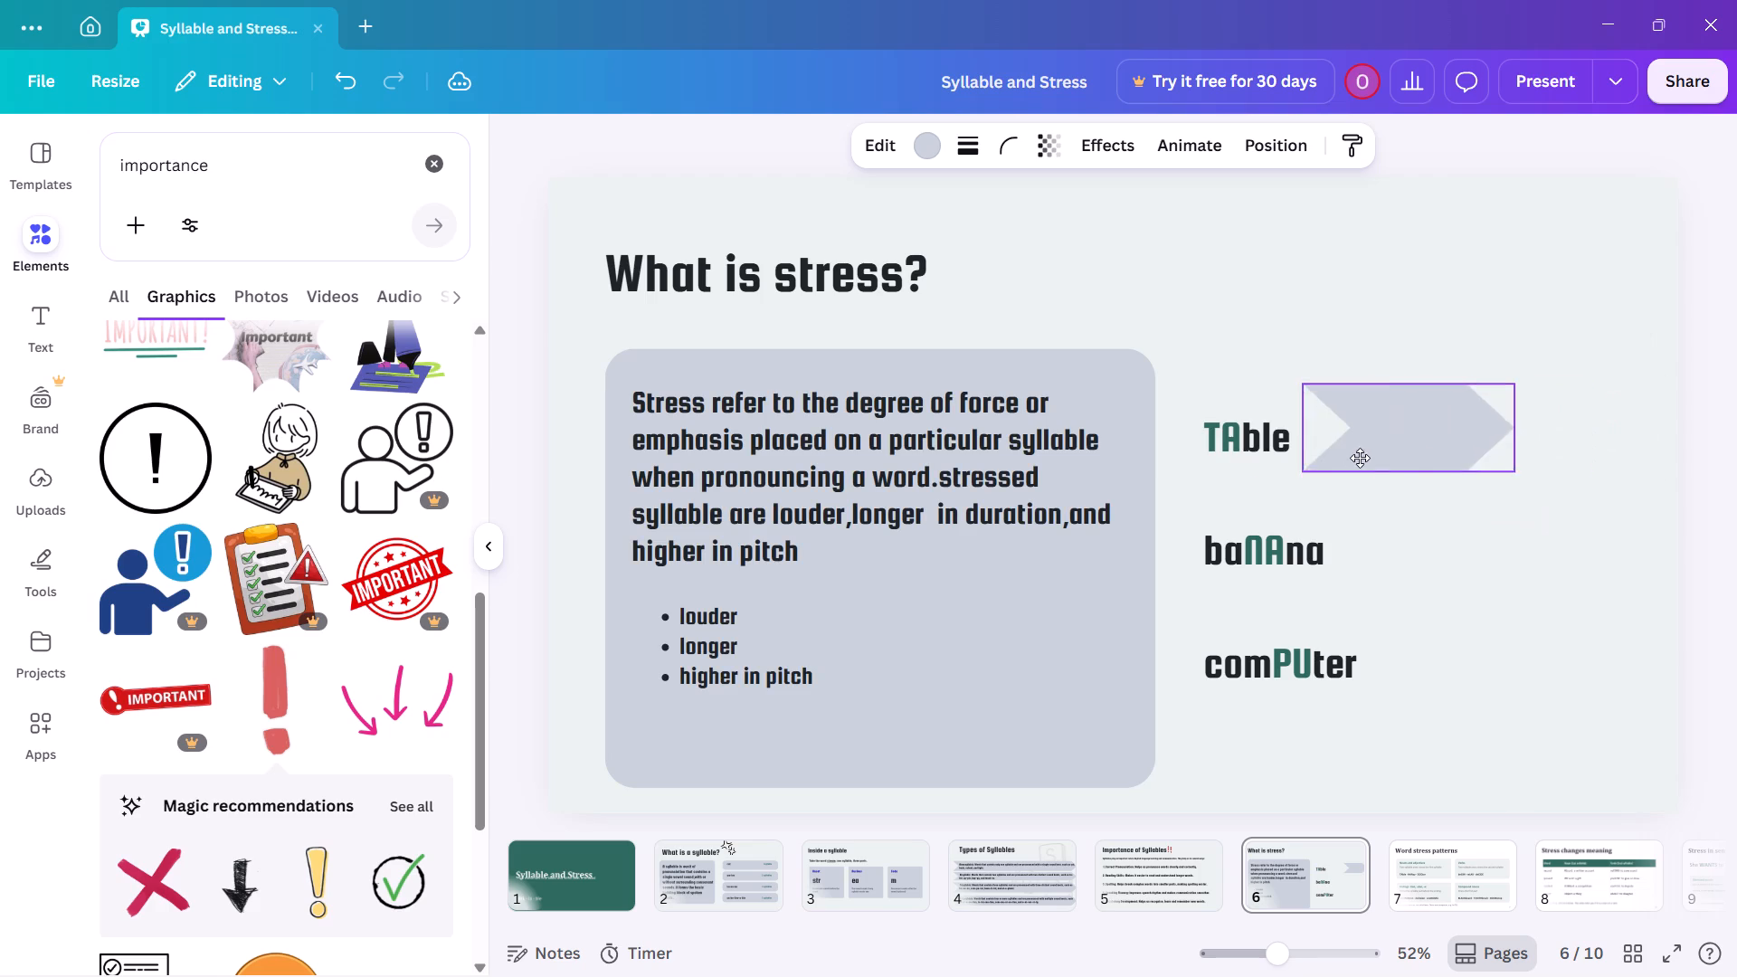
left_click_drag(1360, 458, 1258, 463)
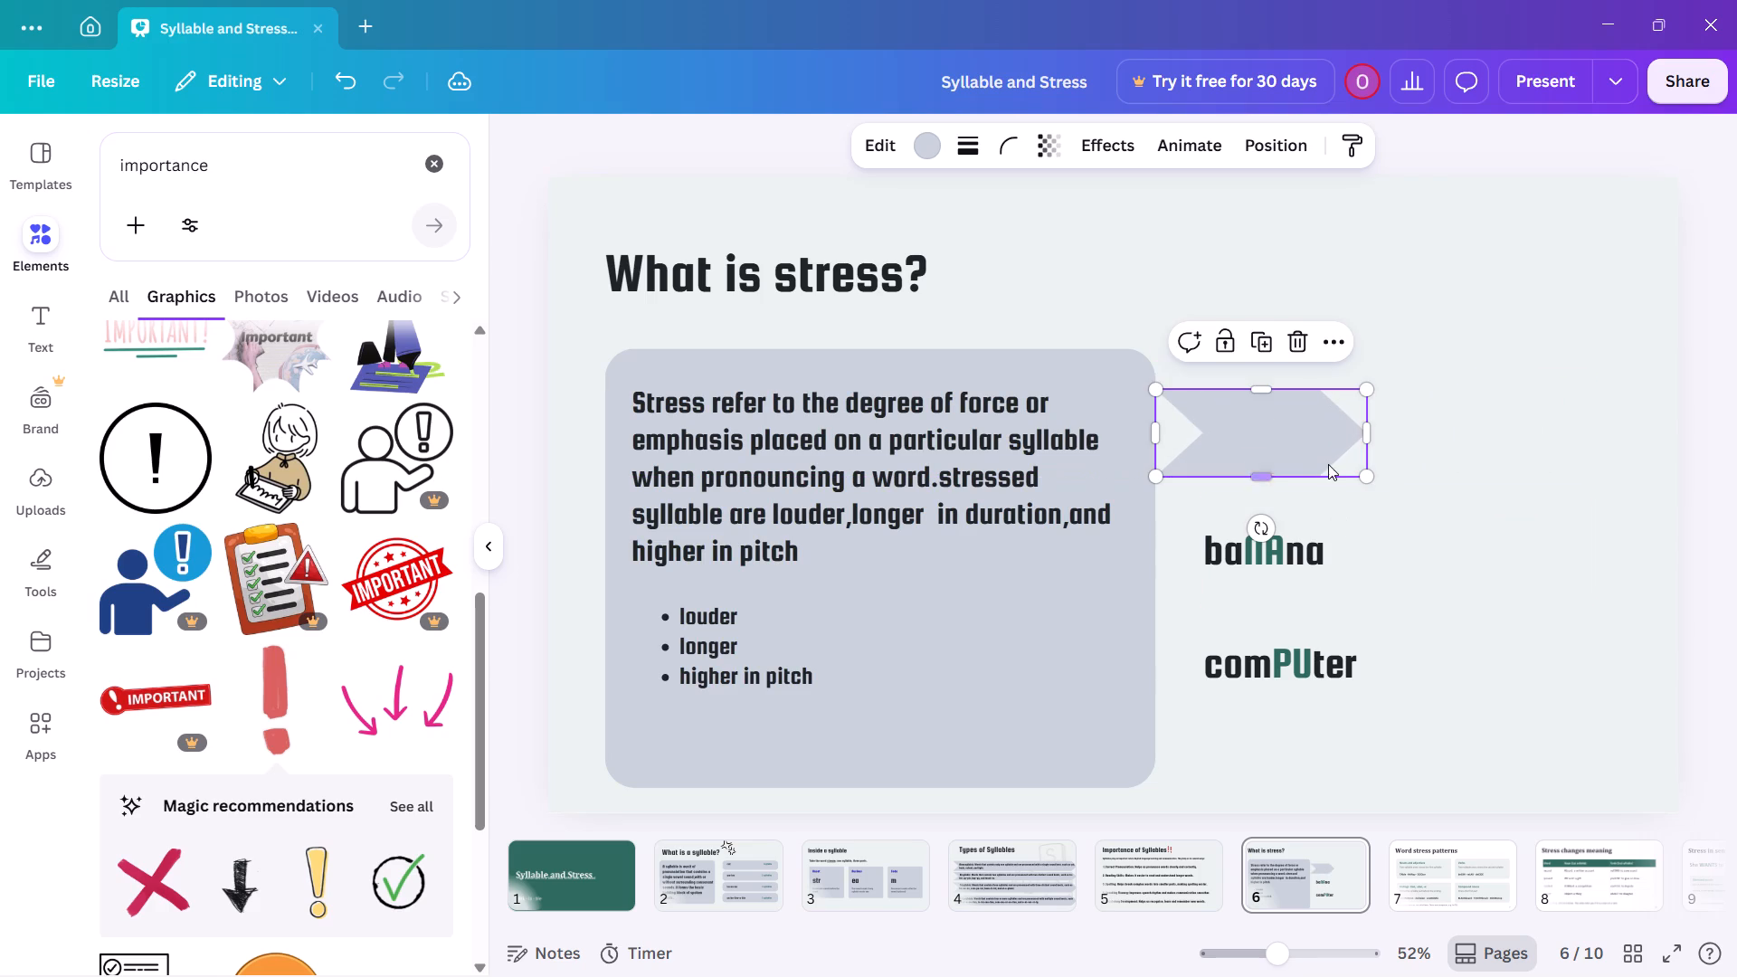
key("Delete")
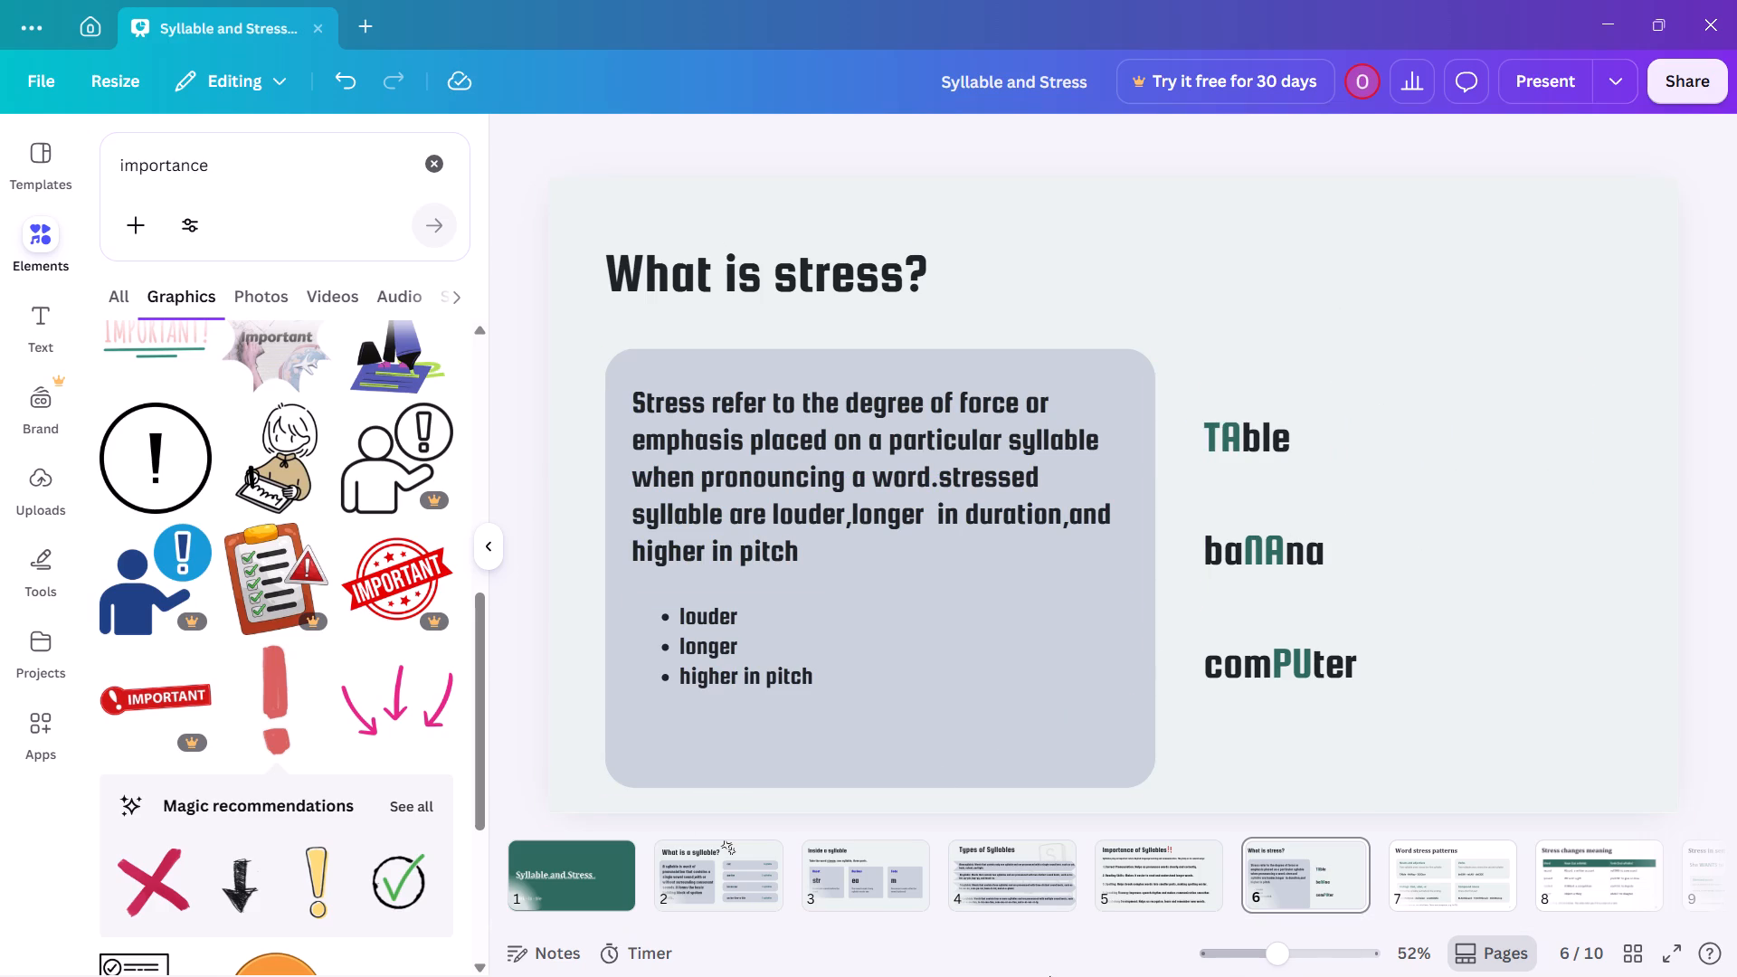
Enlarge the "What is stress?" heading to size 84 and resize its text box to about 882 wide, on one line.
left_click(723, 281)
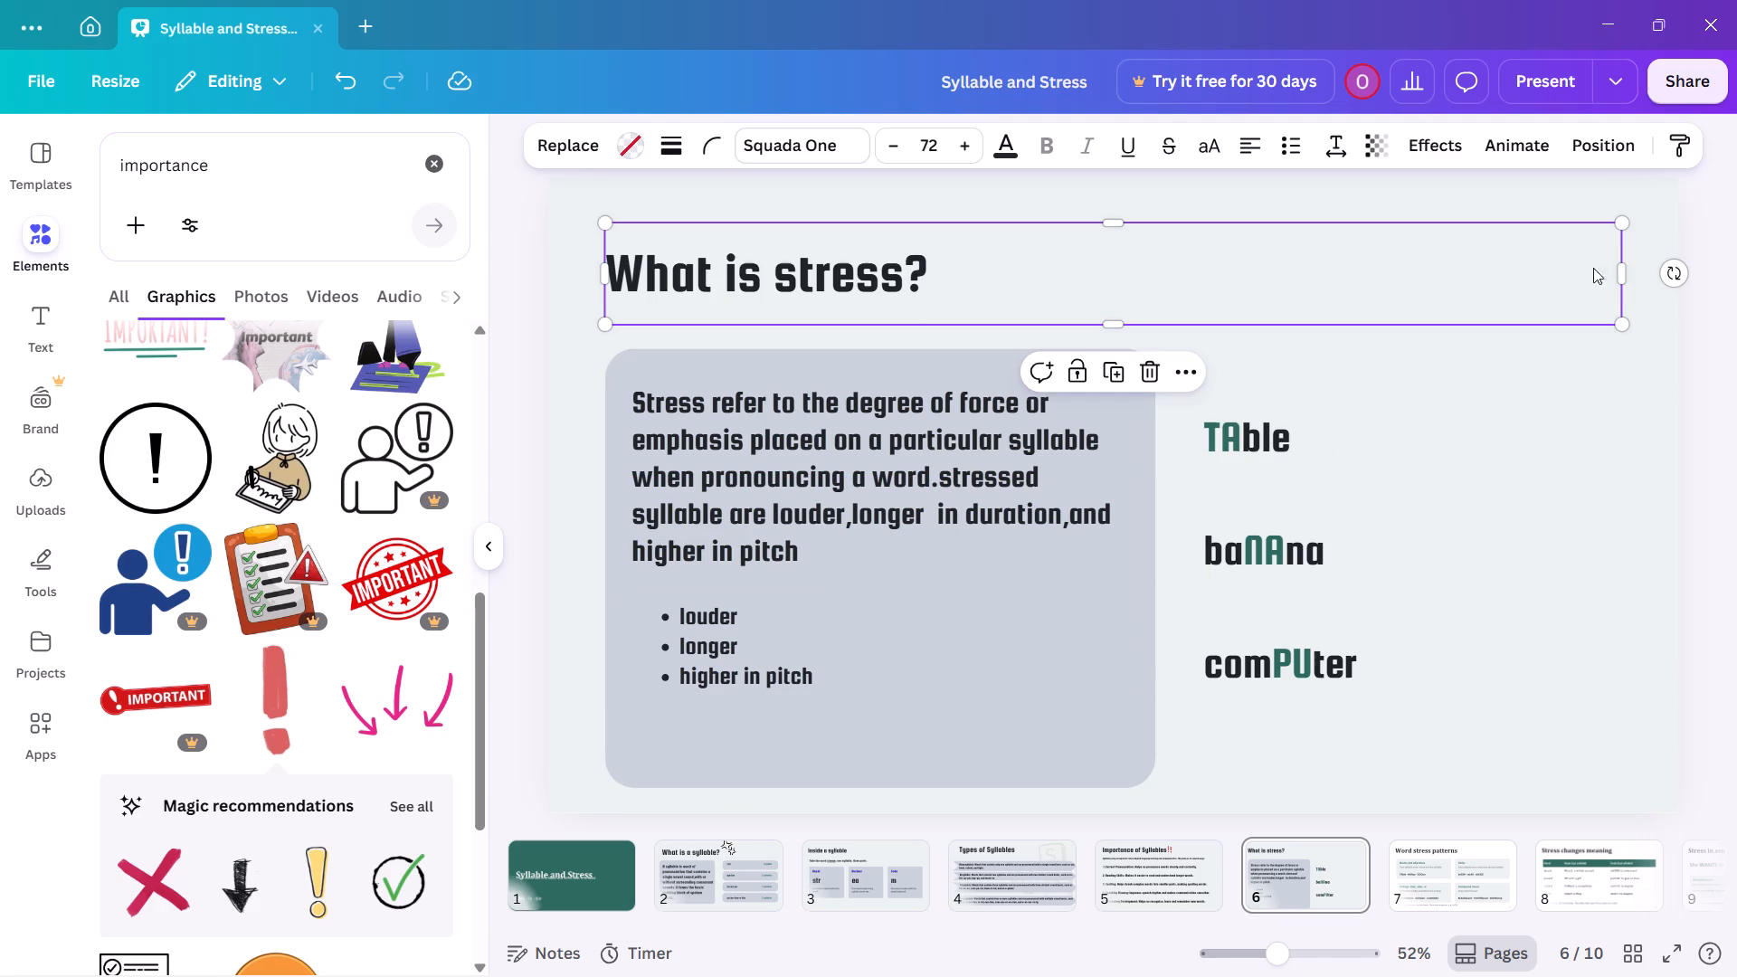
left_click_drag(1622, 269, 954, 285)
triple_click(975, 154)
triple_click(975, 154)
triple_click(975, 154)
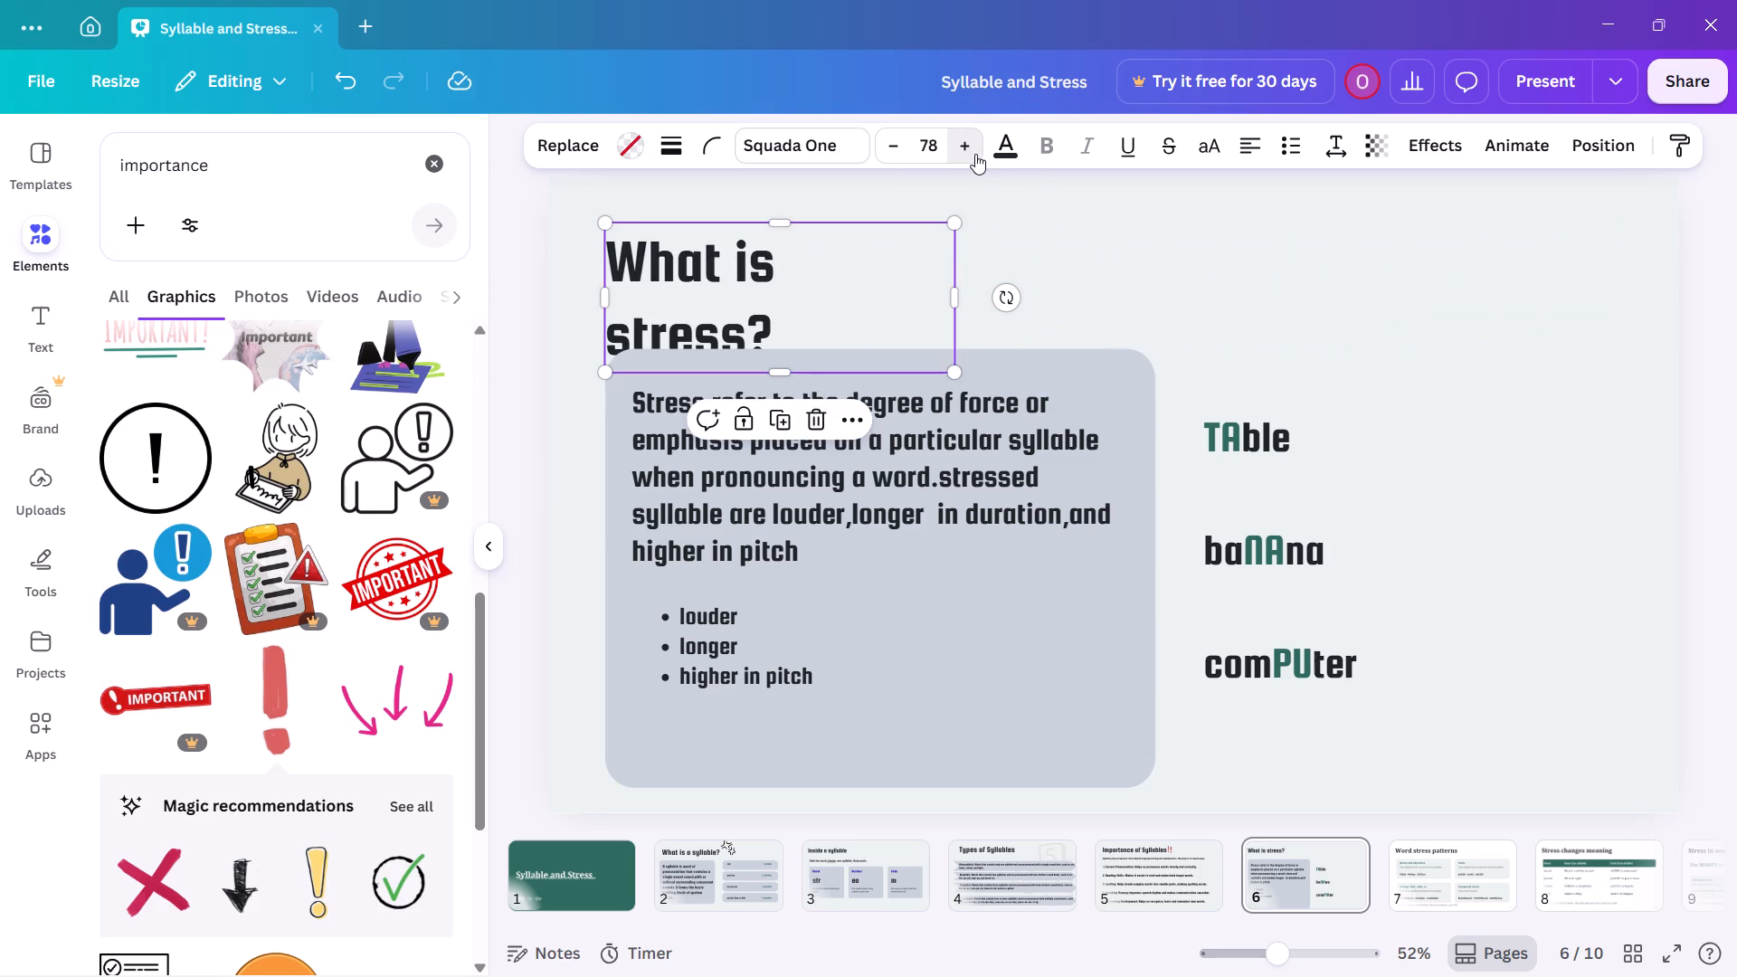
triple_click(975, 154)
left_click_drag(959, 301, 1142, 315)
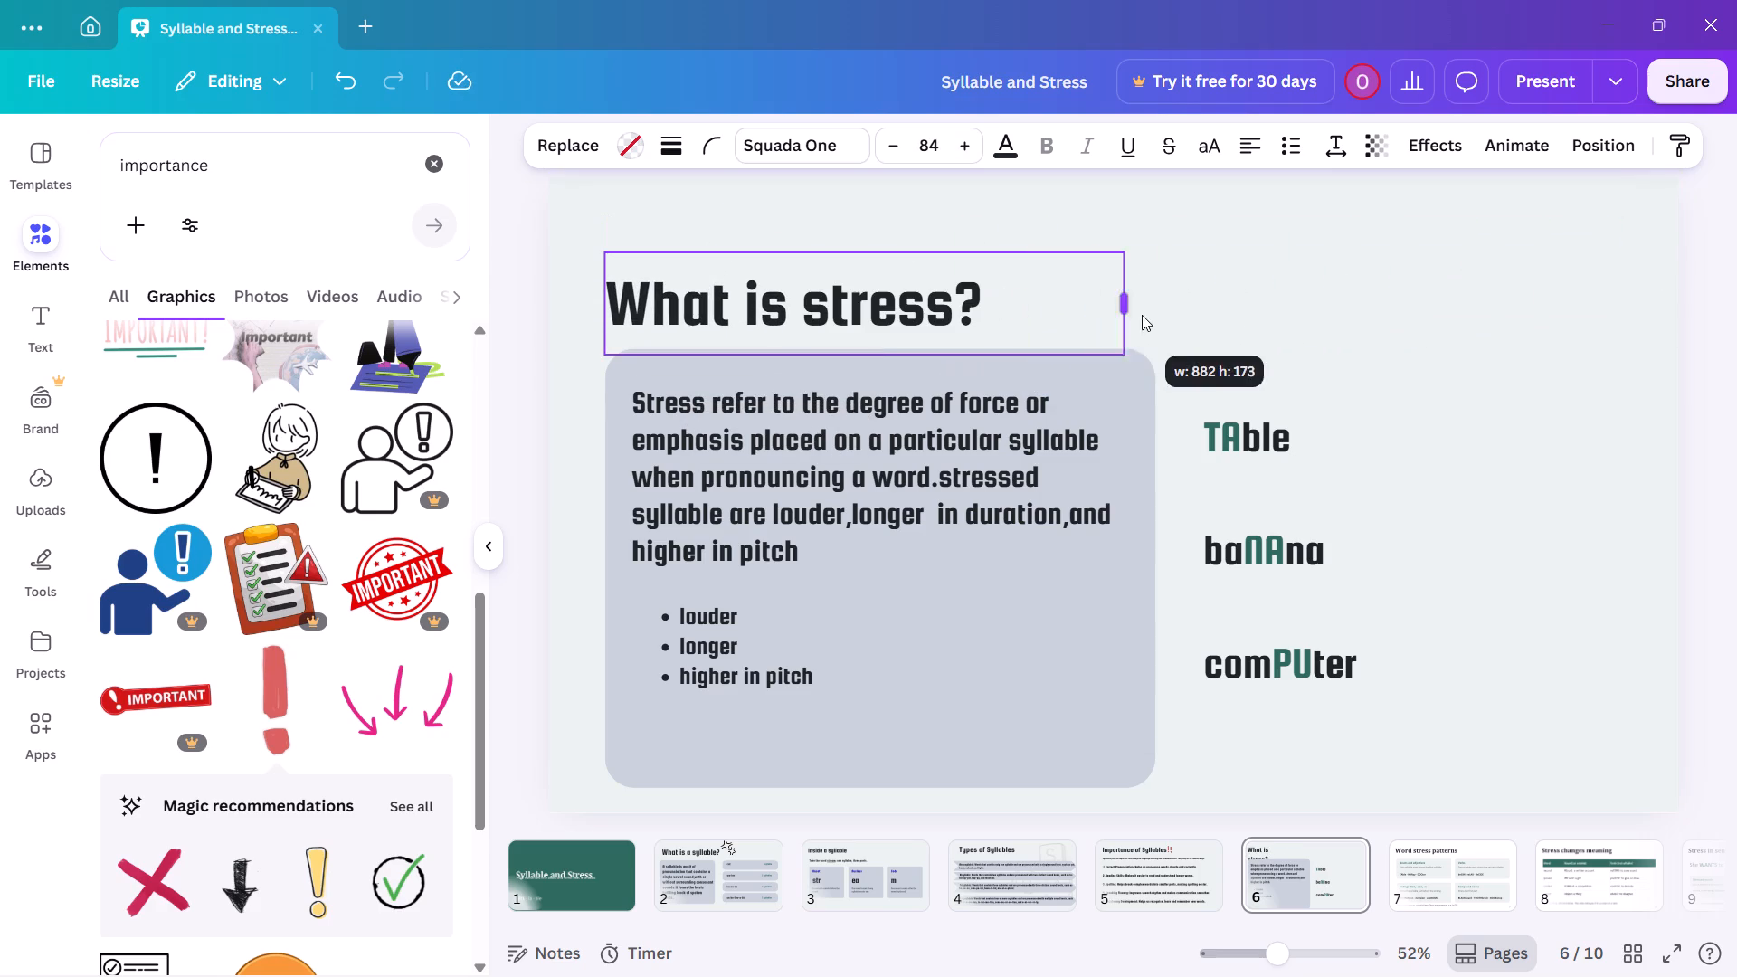
left_click_drag(1142, 315, 1144, 315)
left_click(1736, 412)
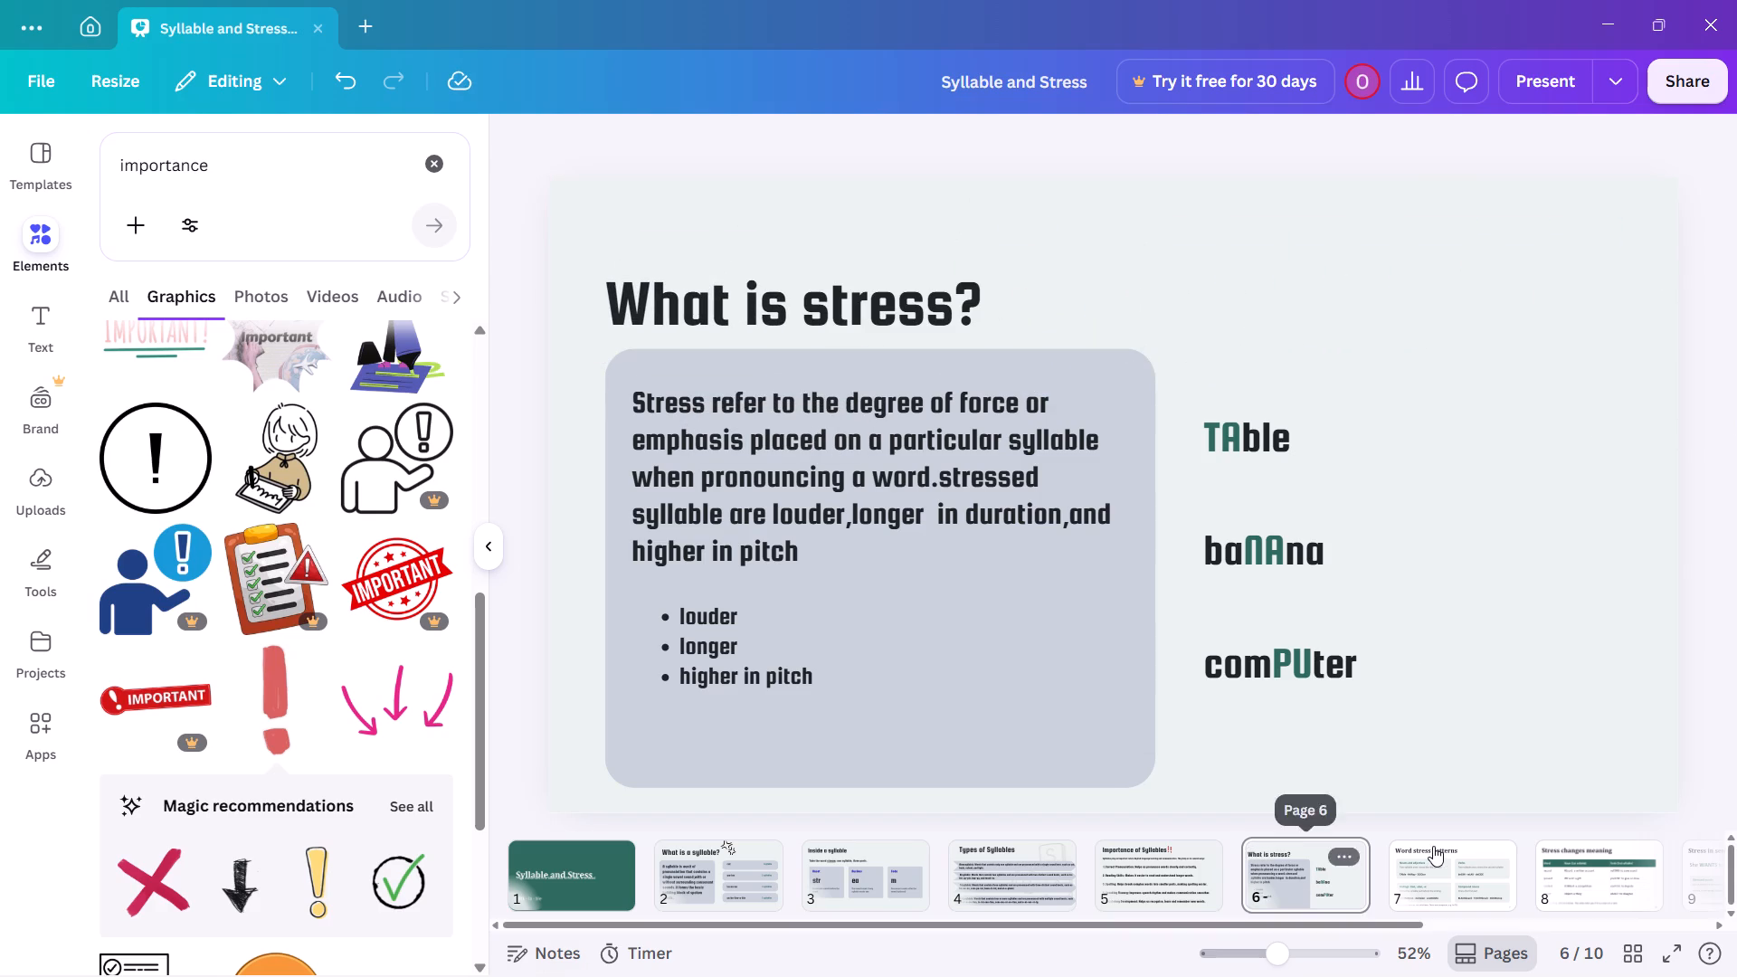
Delete the "These are tendencies, not strict laws" note and the page number "7" from page 7.
left_click(1433, 846)
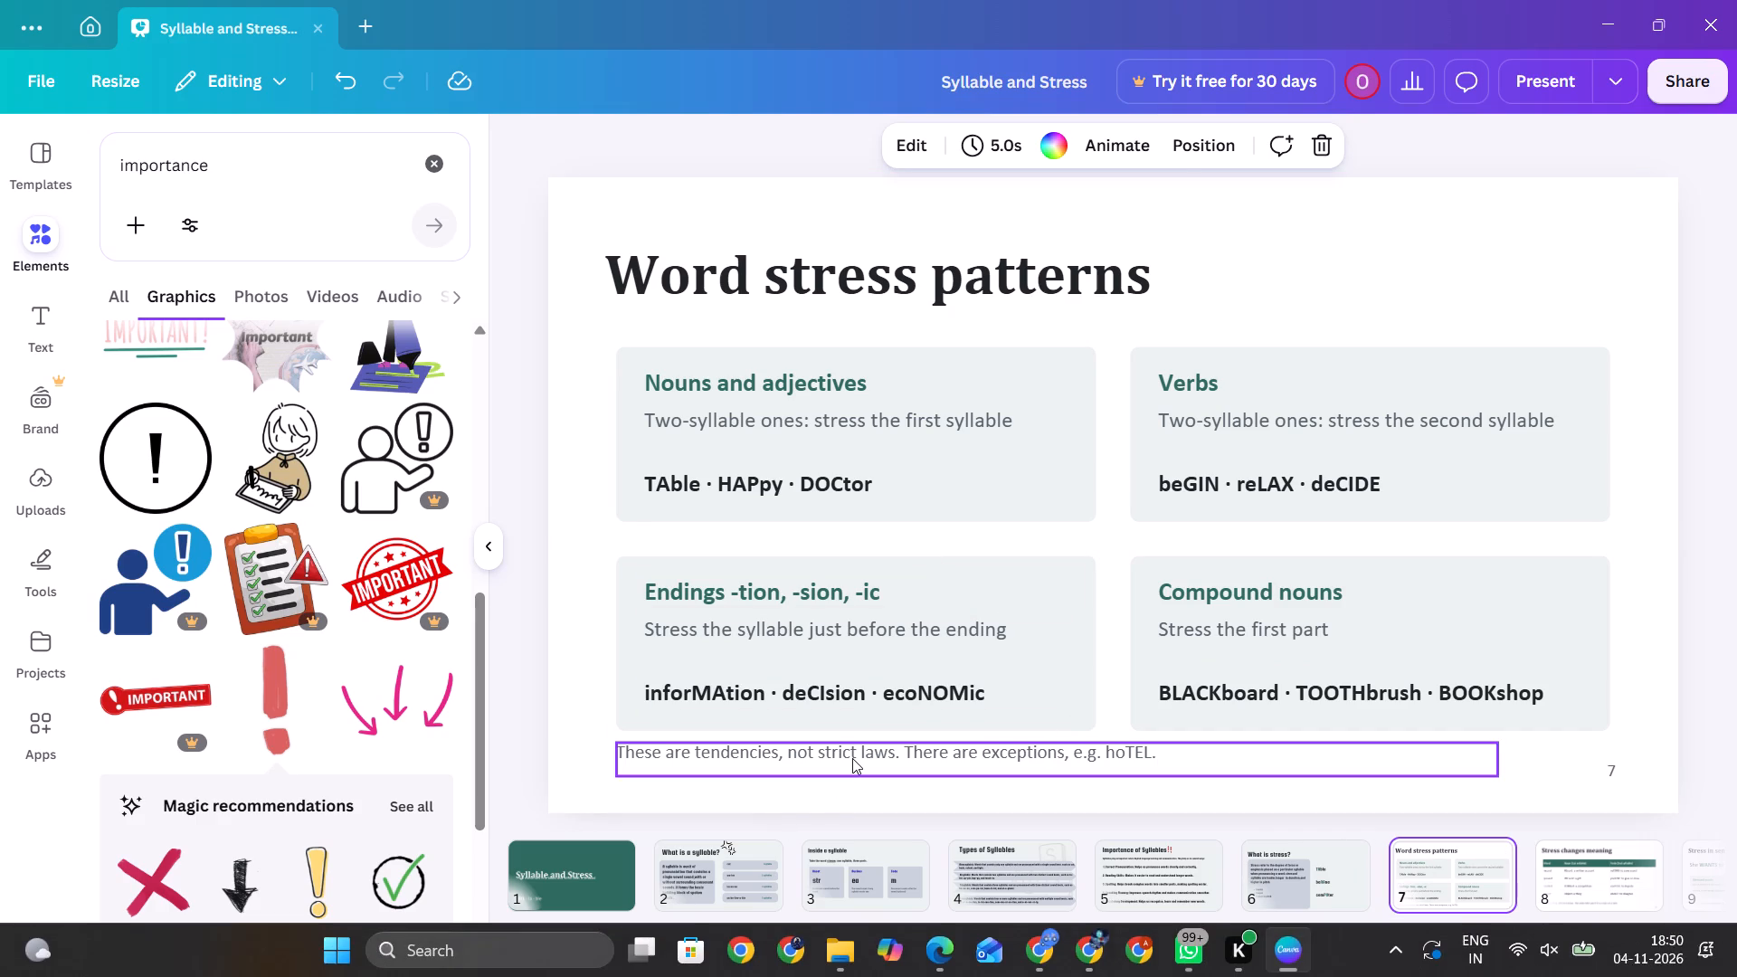
left_click(852, 758)
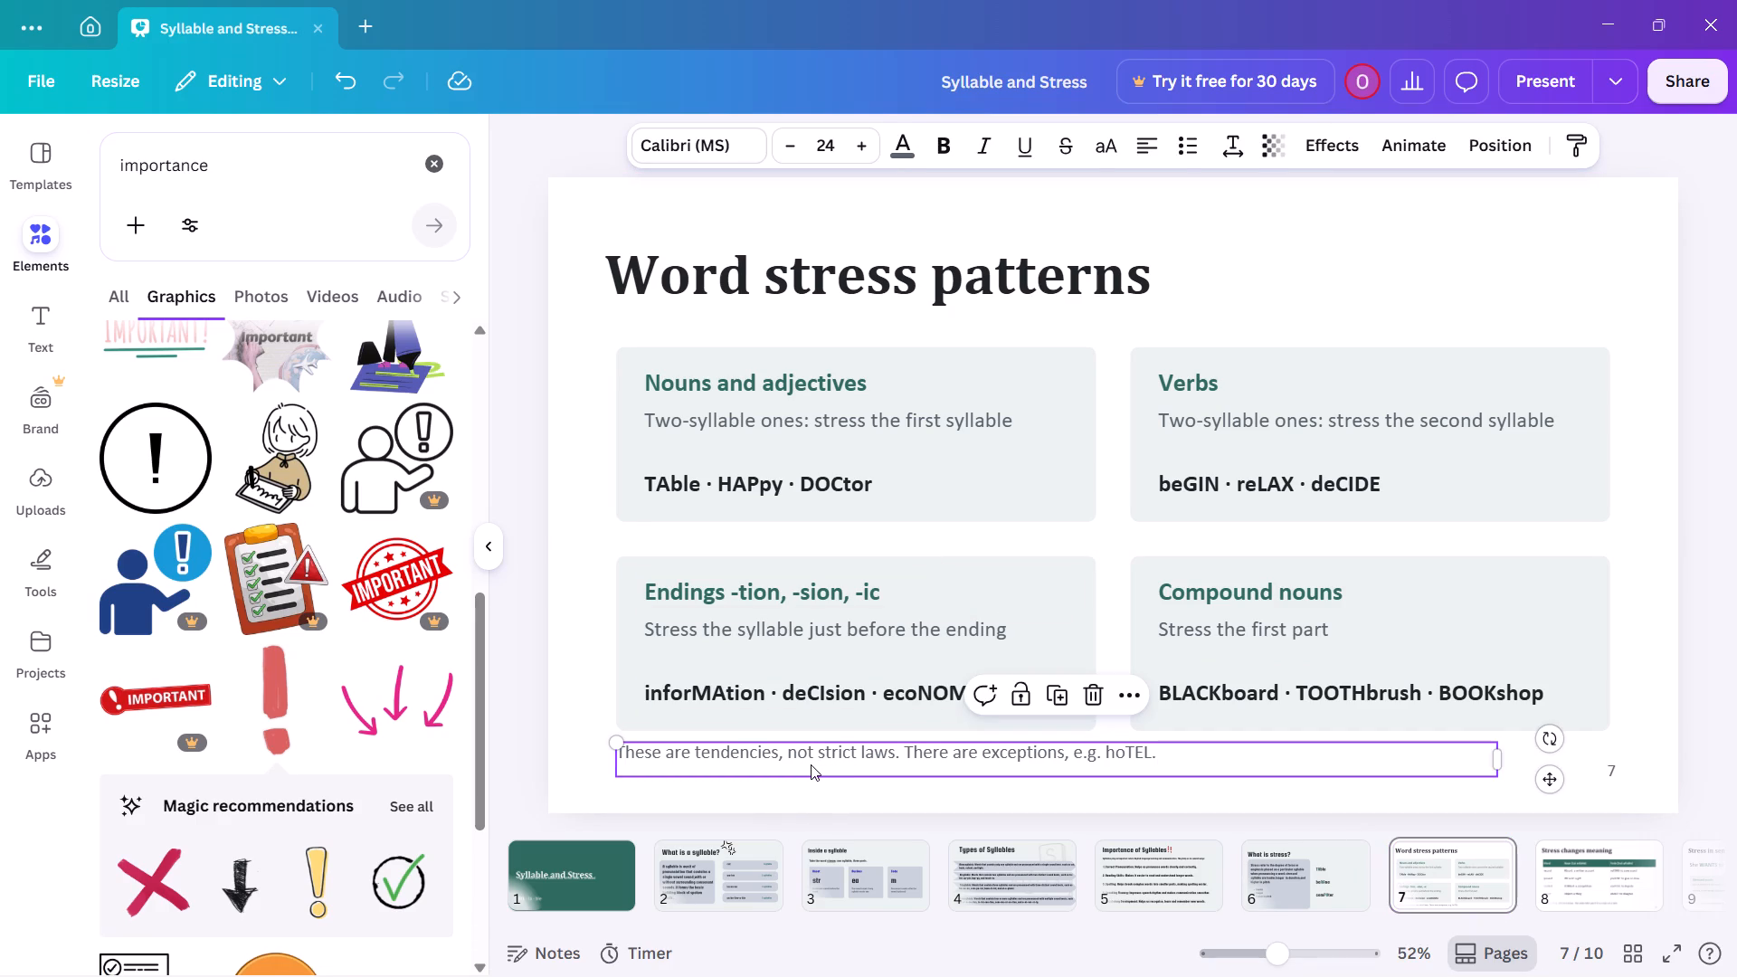
left_click(1597, 777)
key("Delete")
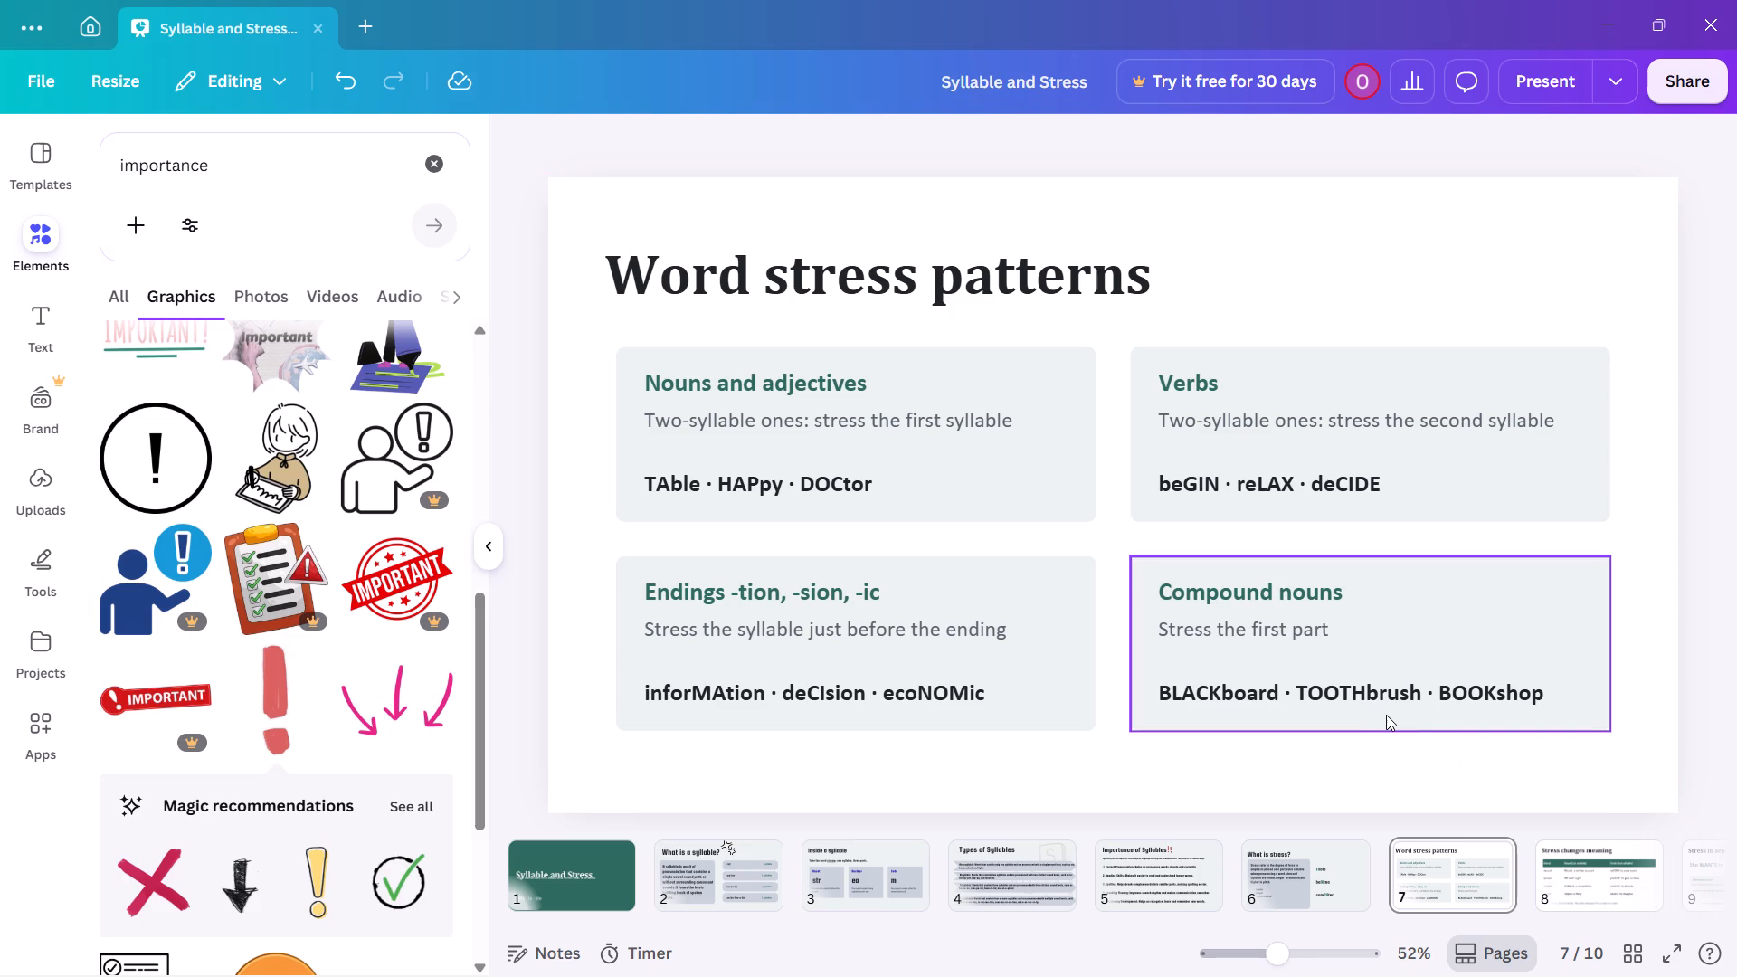
Change all text on page 7, "Word stress patterns", to the Squada One font.
left_click(1385, 699)
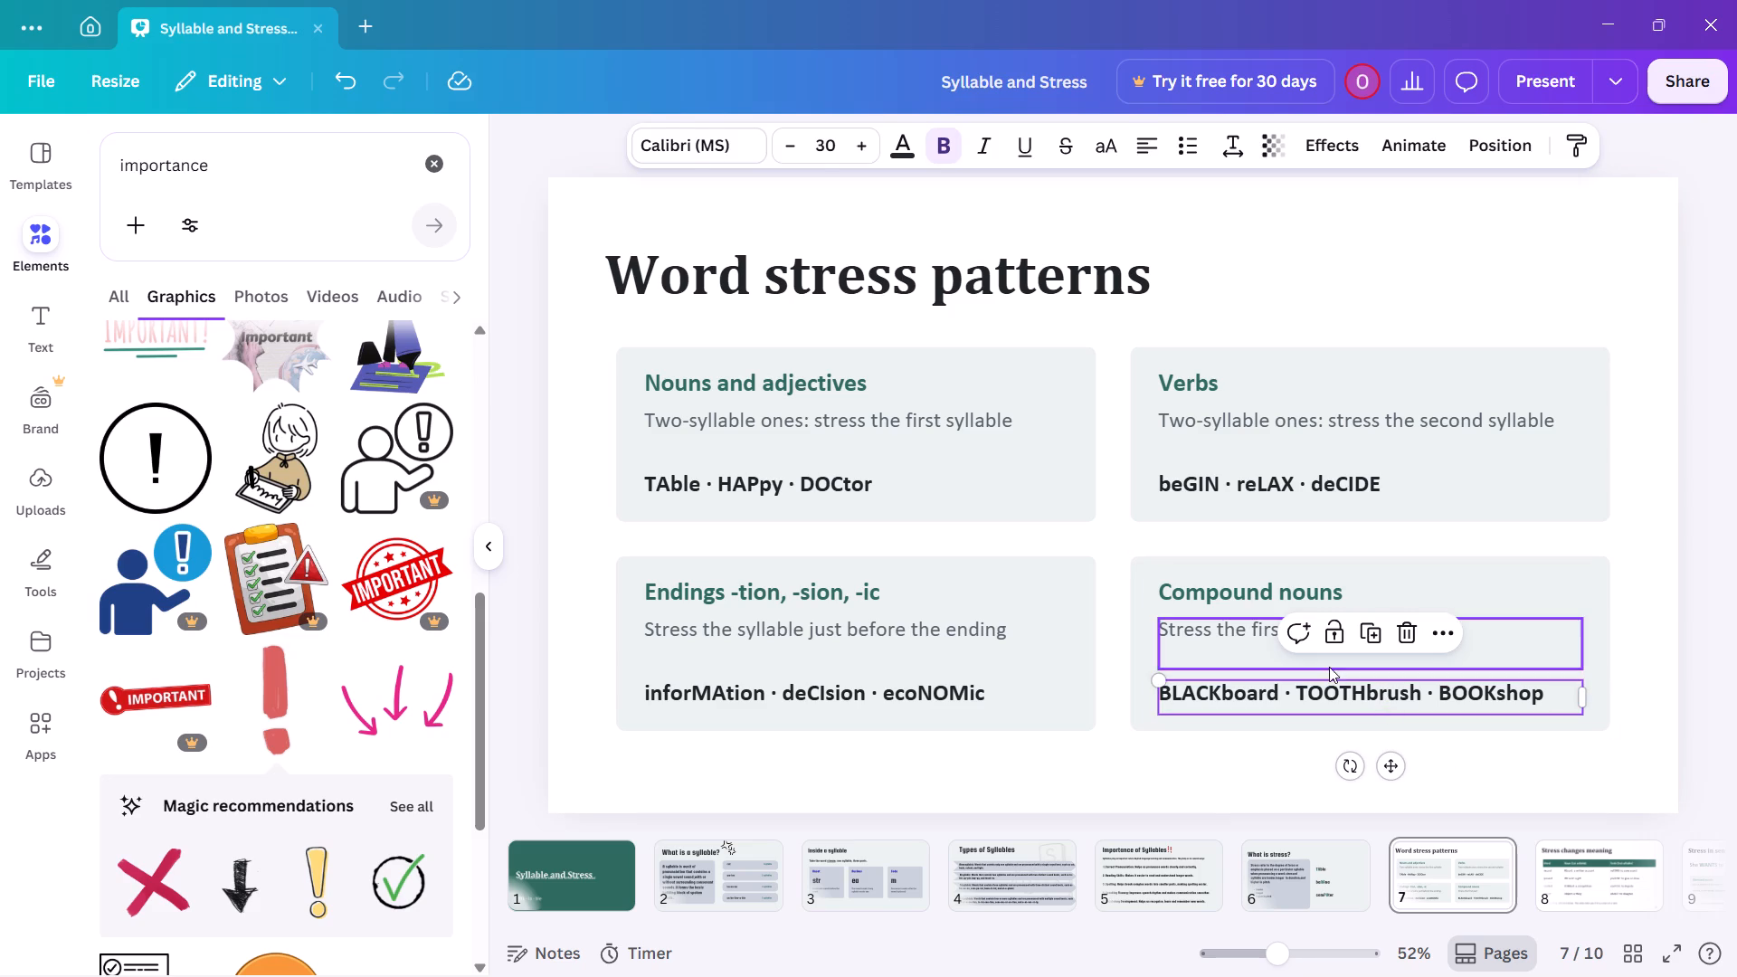
key("ctrl+a")
left_click(744, 150)
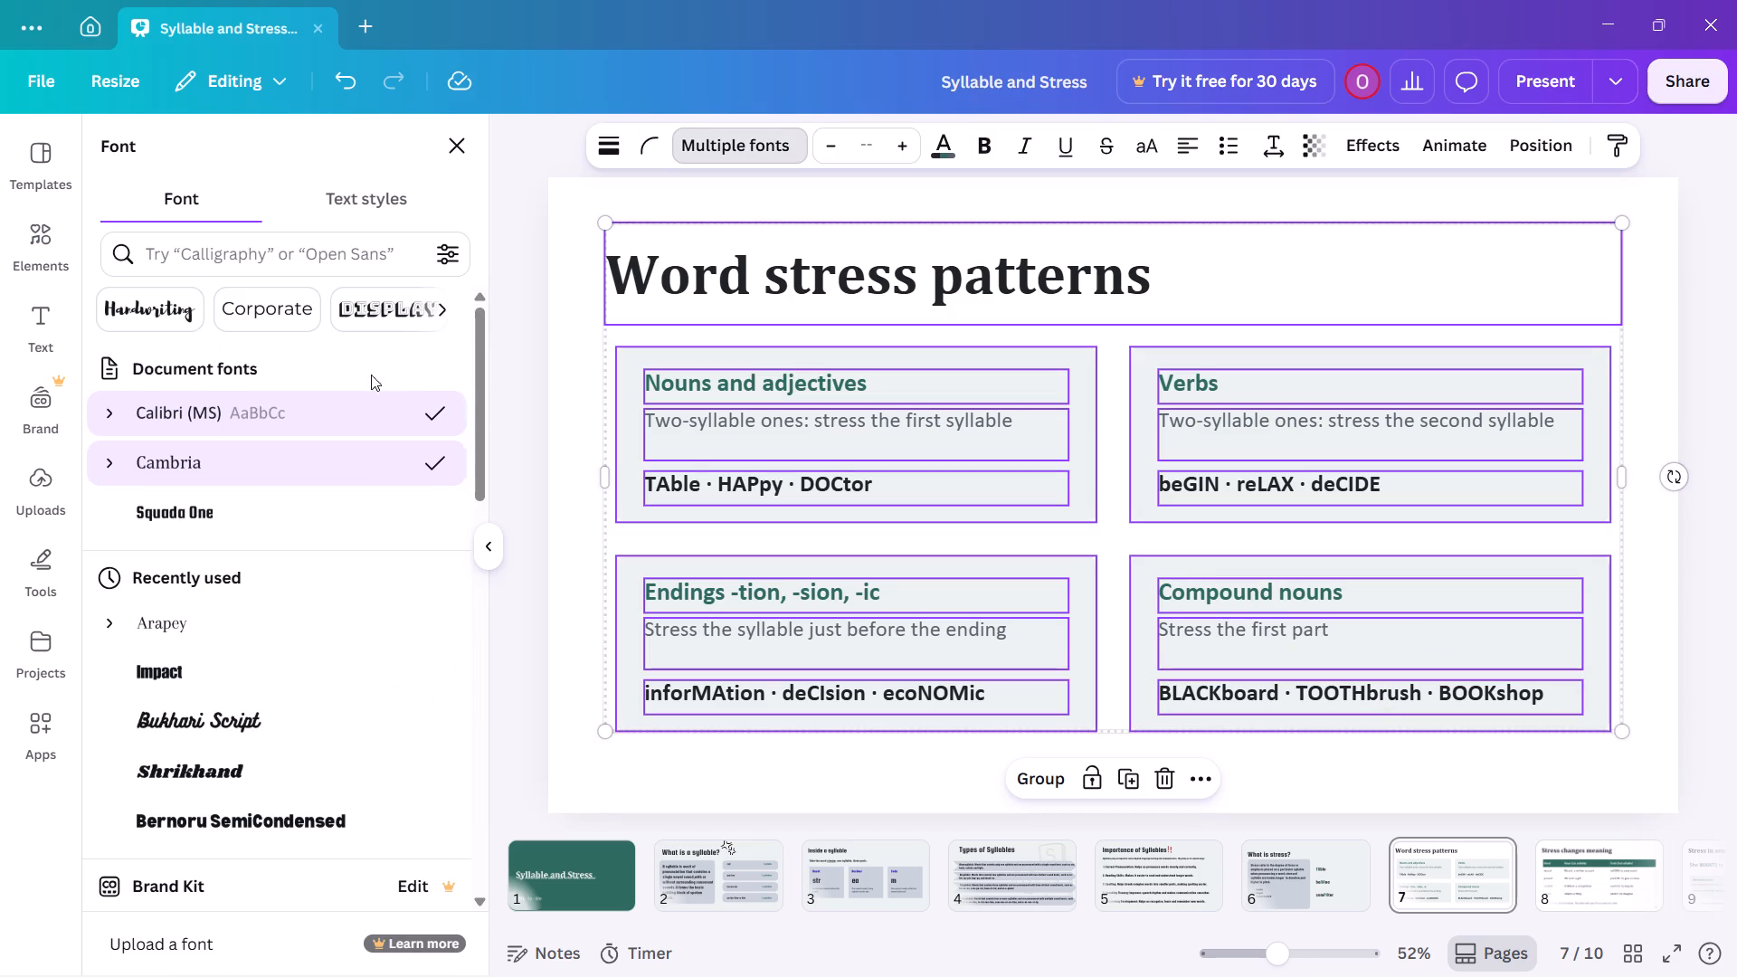
left_click(200, 504)
left_click(531, 635)
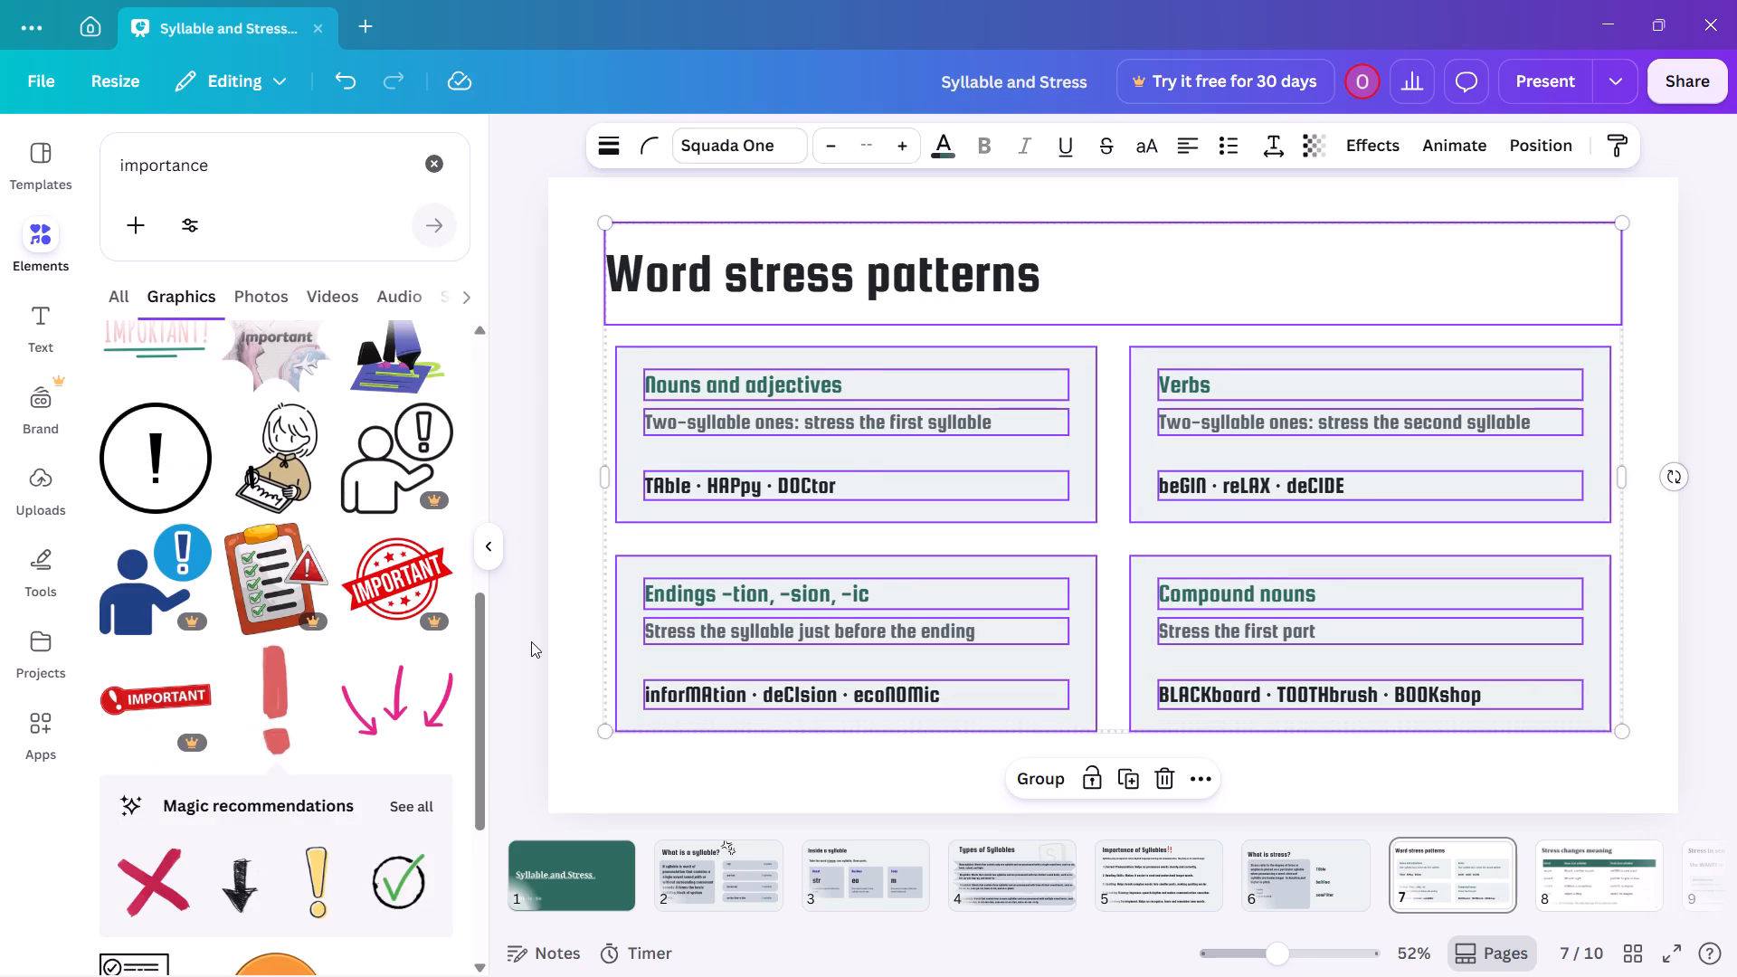
left_click(531, 641)
Set page 7's background to the pale grey used on the restyled pages.
left_click(582, 631)
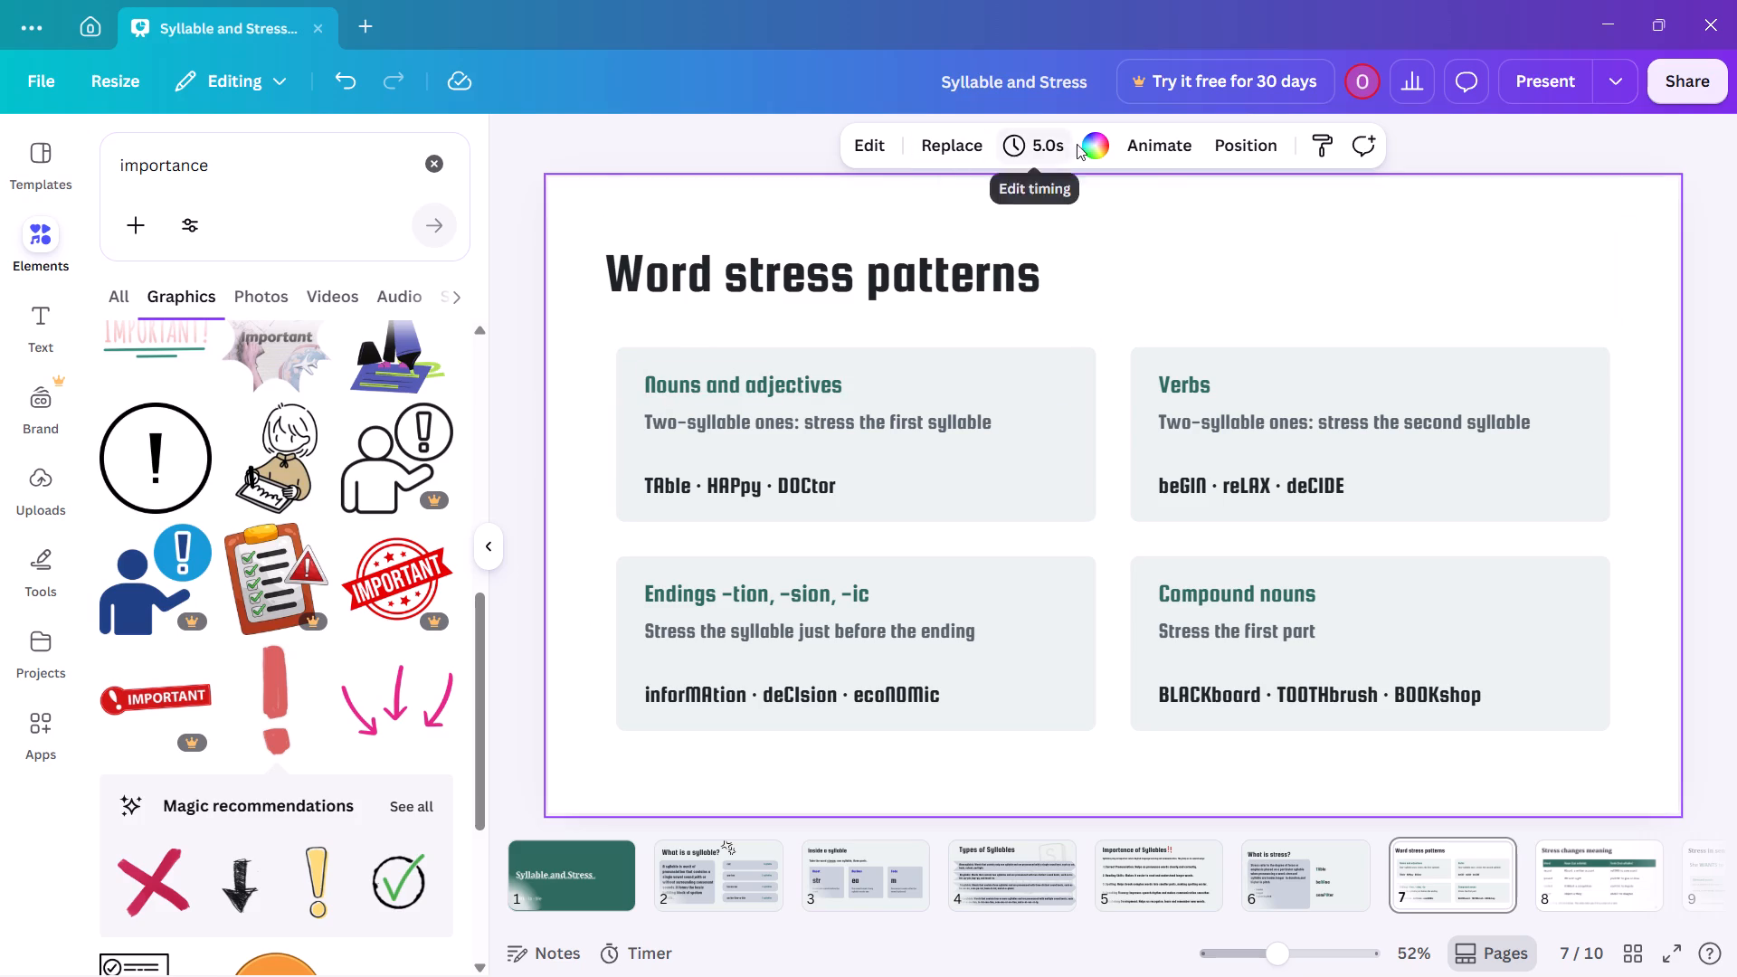
left_click(1087, 144)
left_click(275, 314)
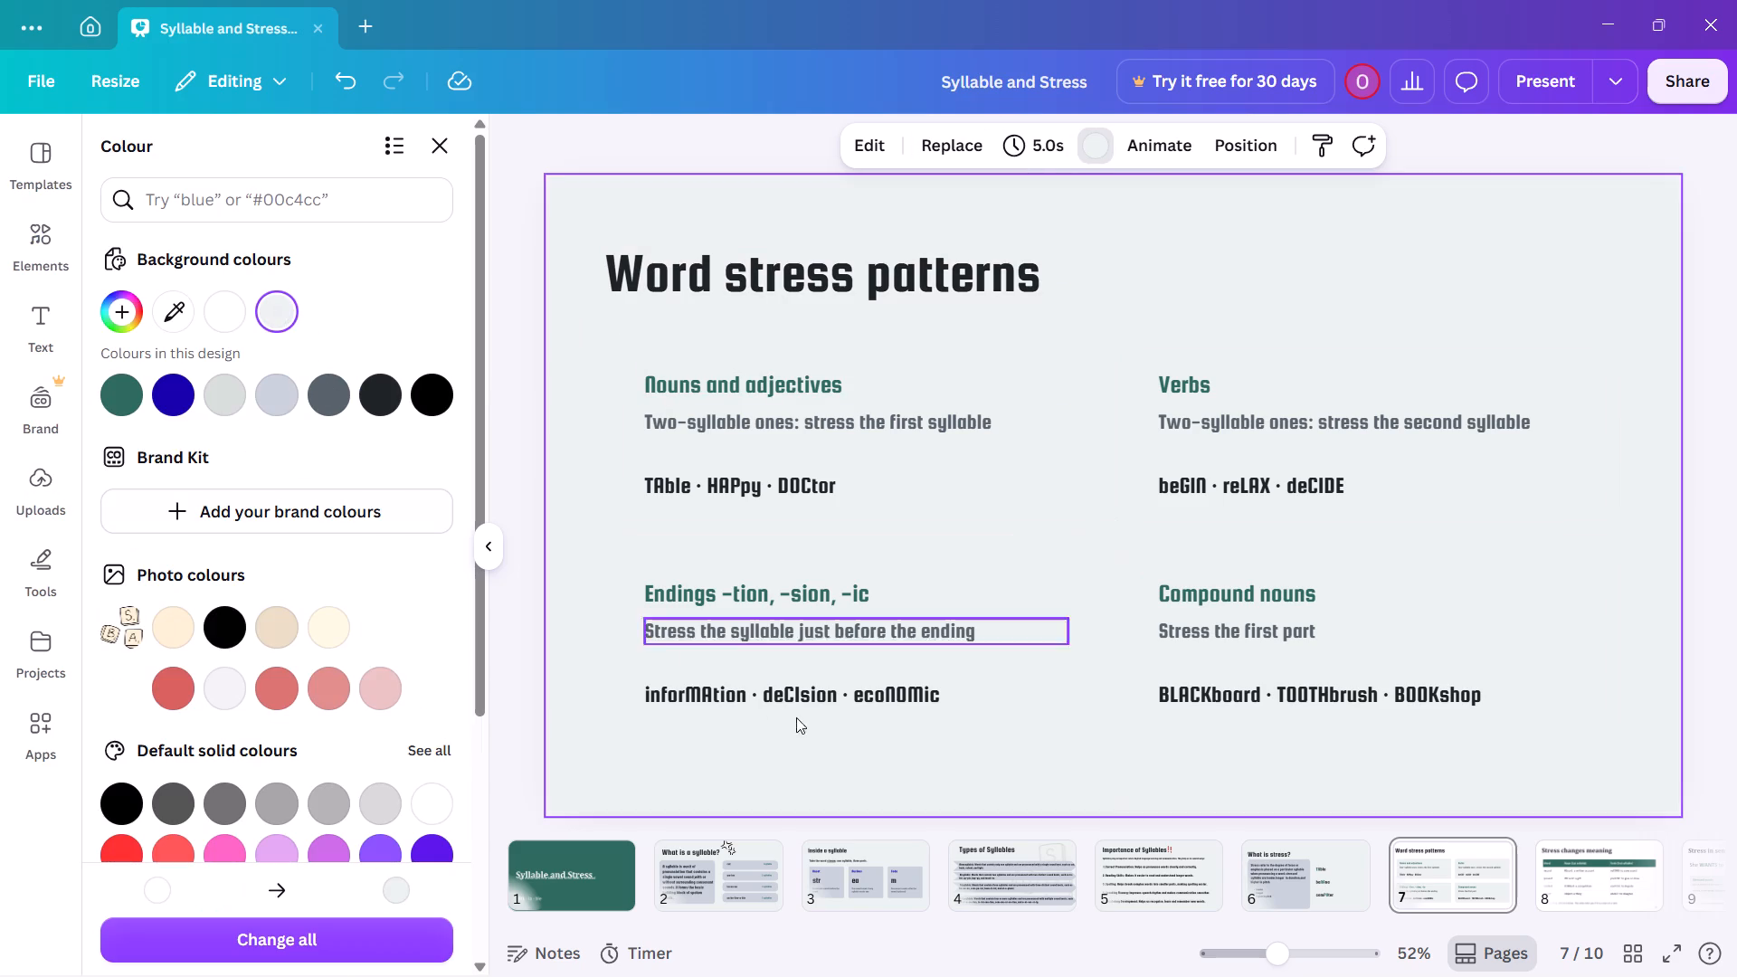
Fill all four cards on page 7, "Word stress patterns", with the light azure colour.
left_click(984, 506)
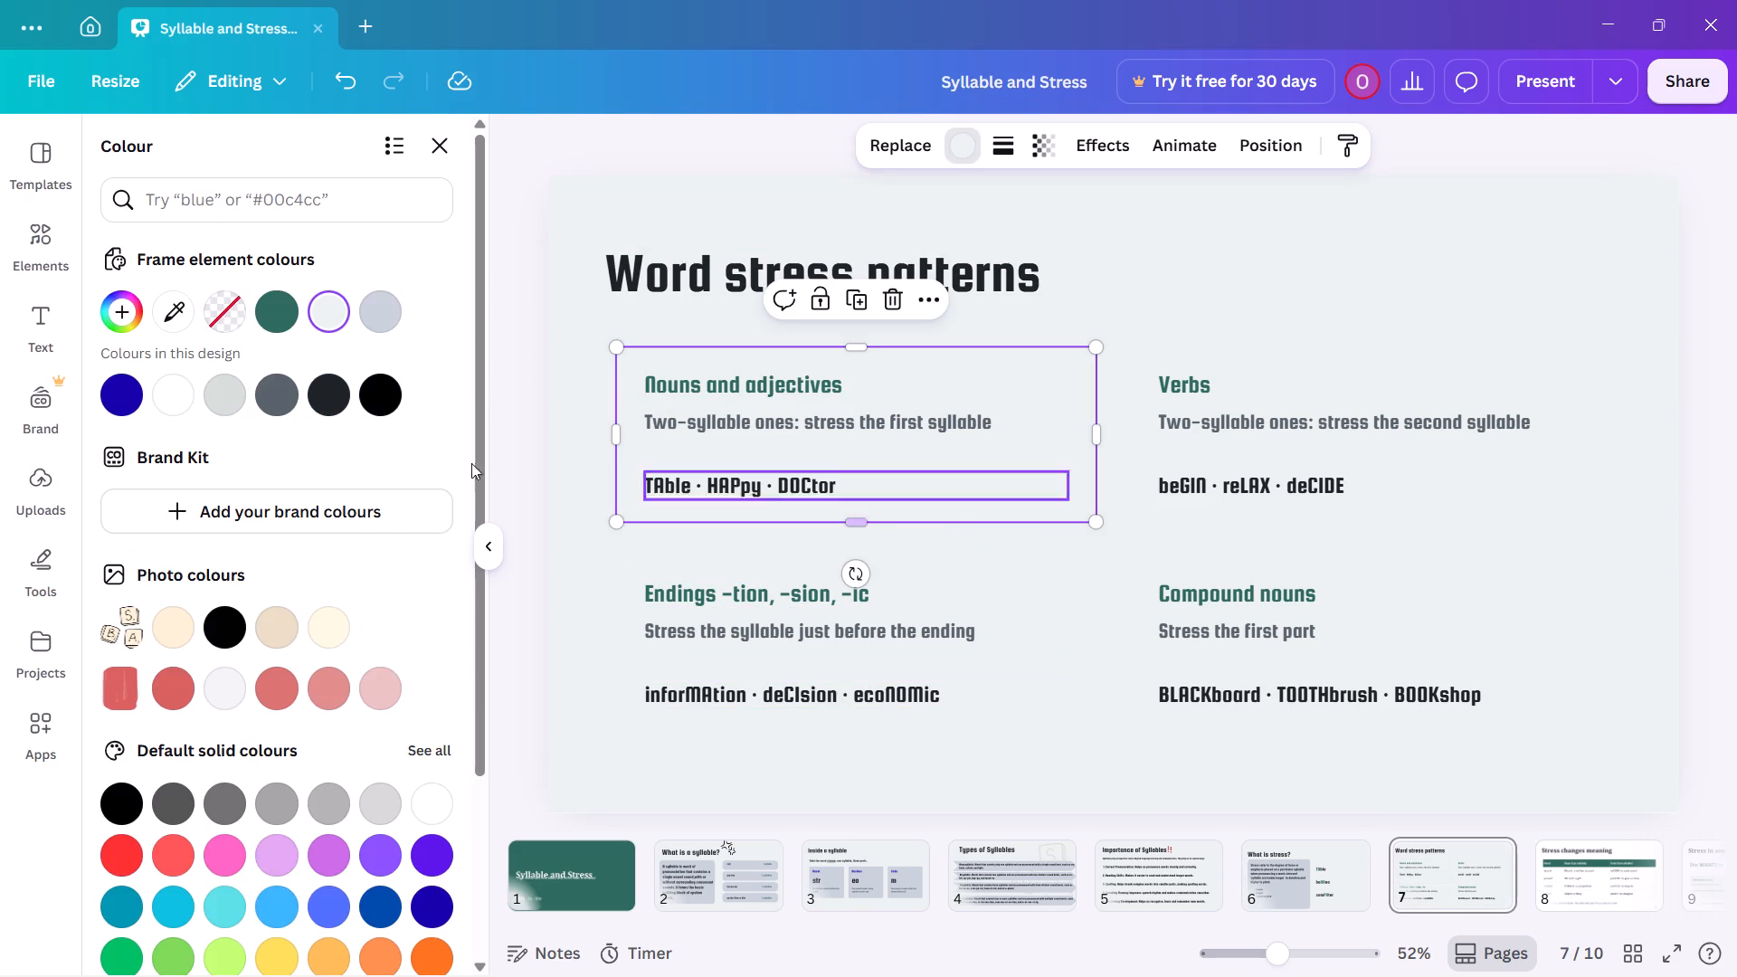
left_click(383, 322)
left_click(643, 669)
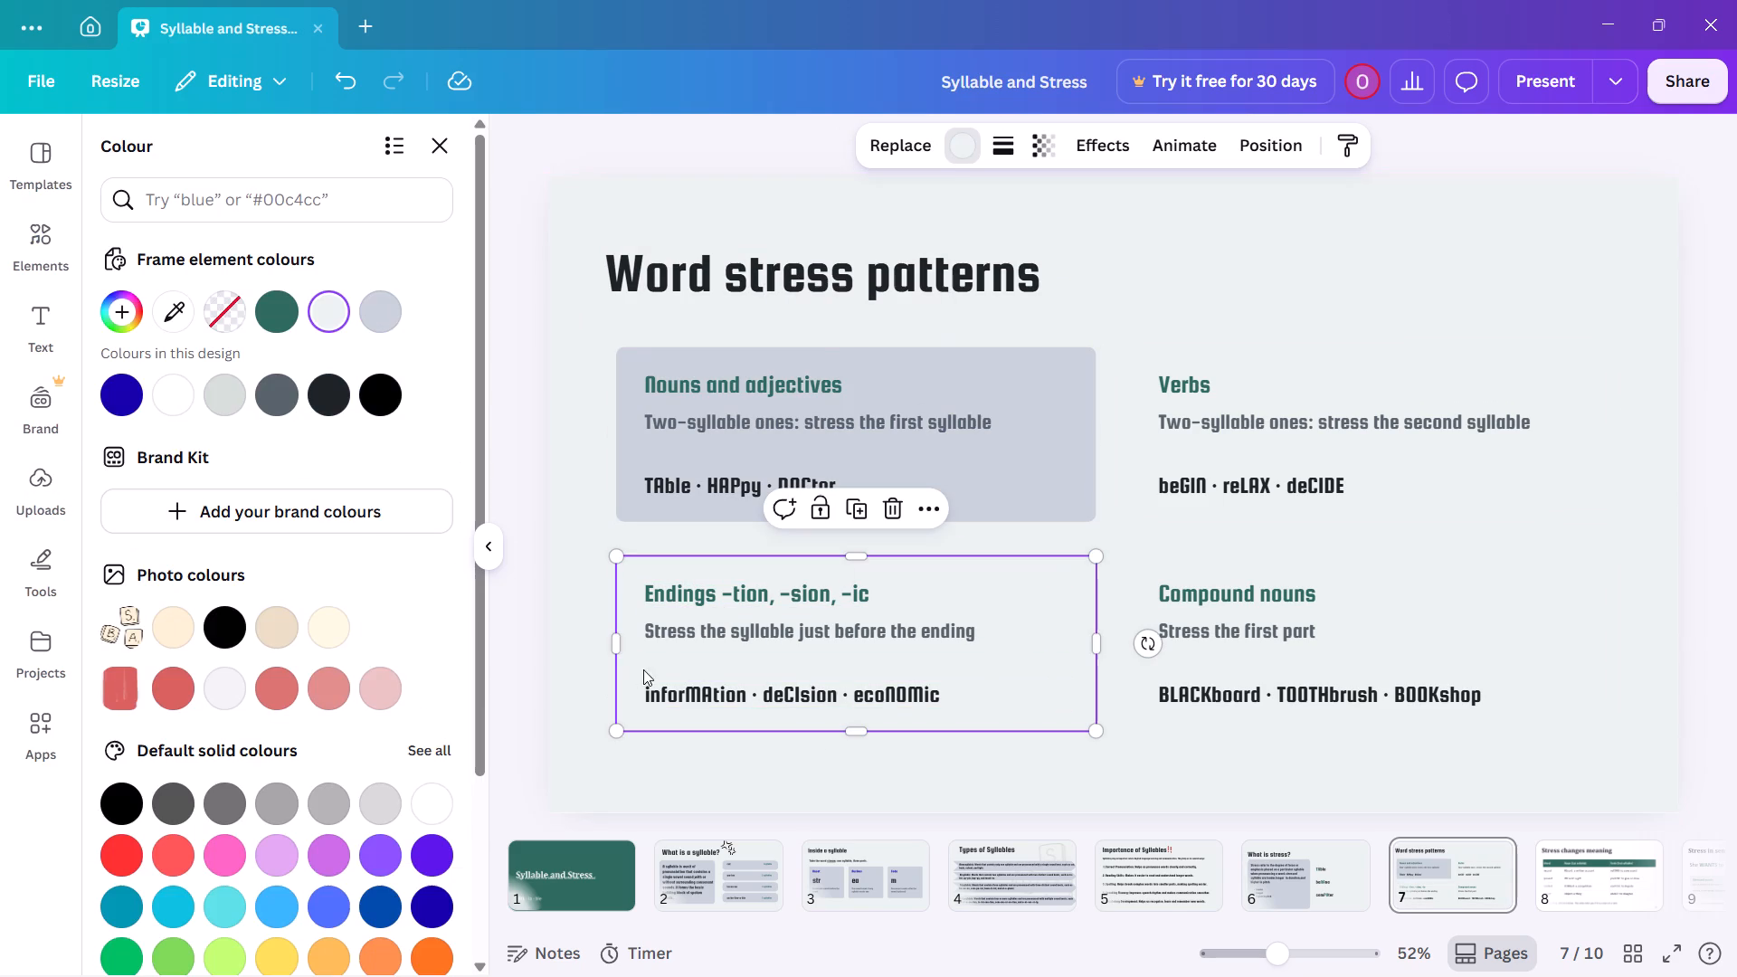
left_click(391, 317)
left_click(1213, 495)
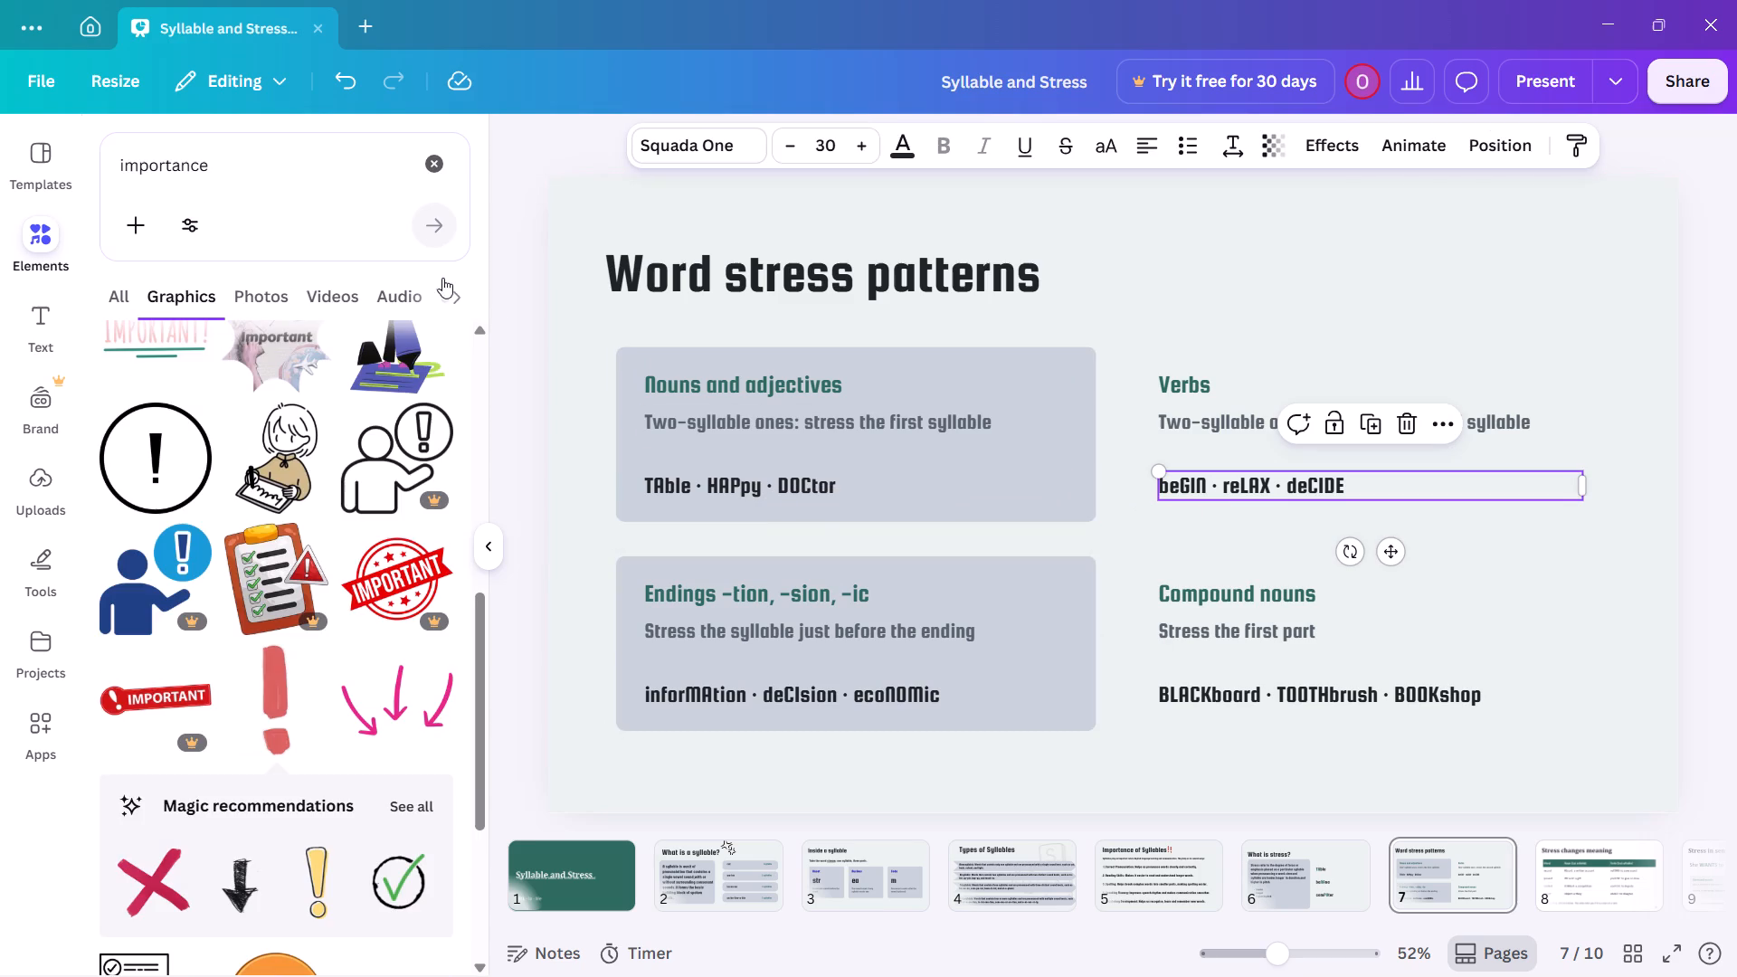
left_click(1338, 361)
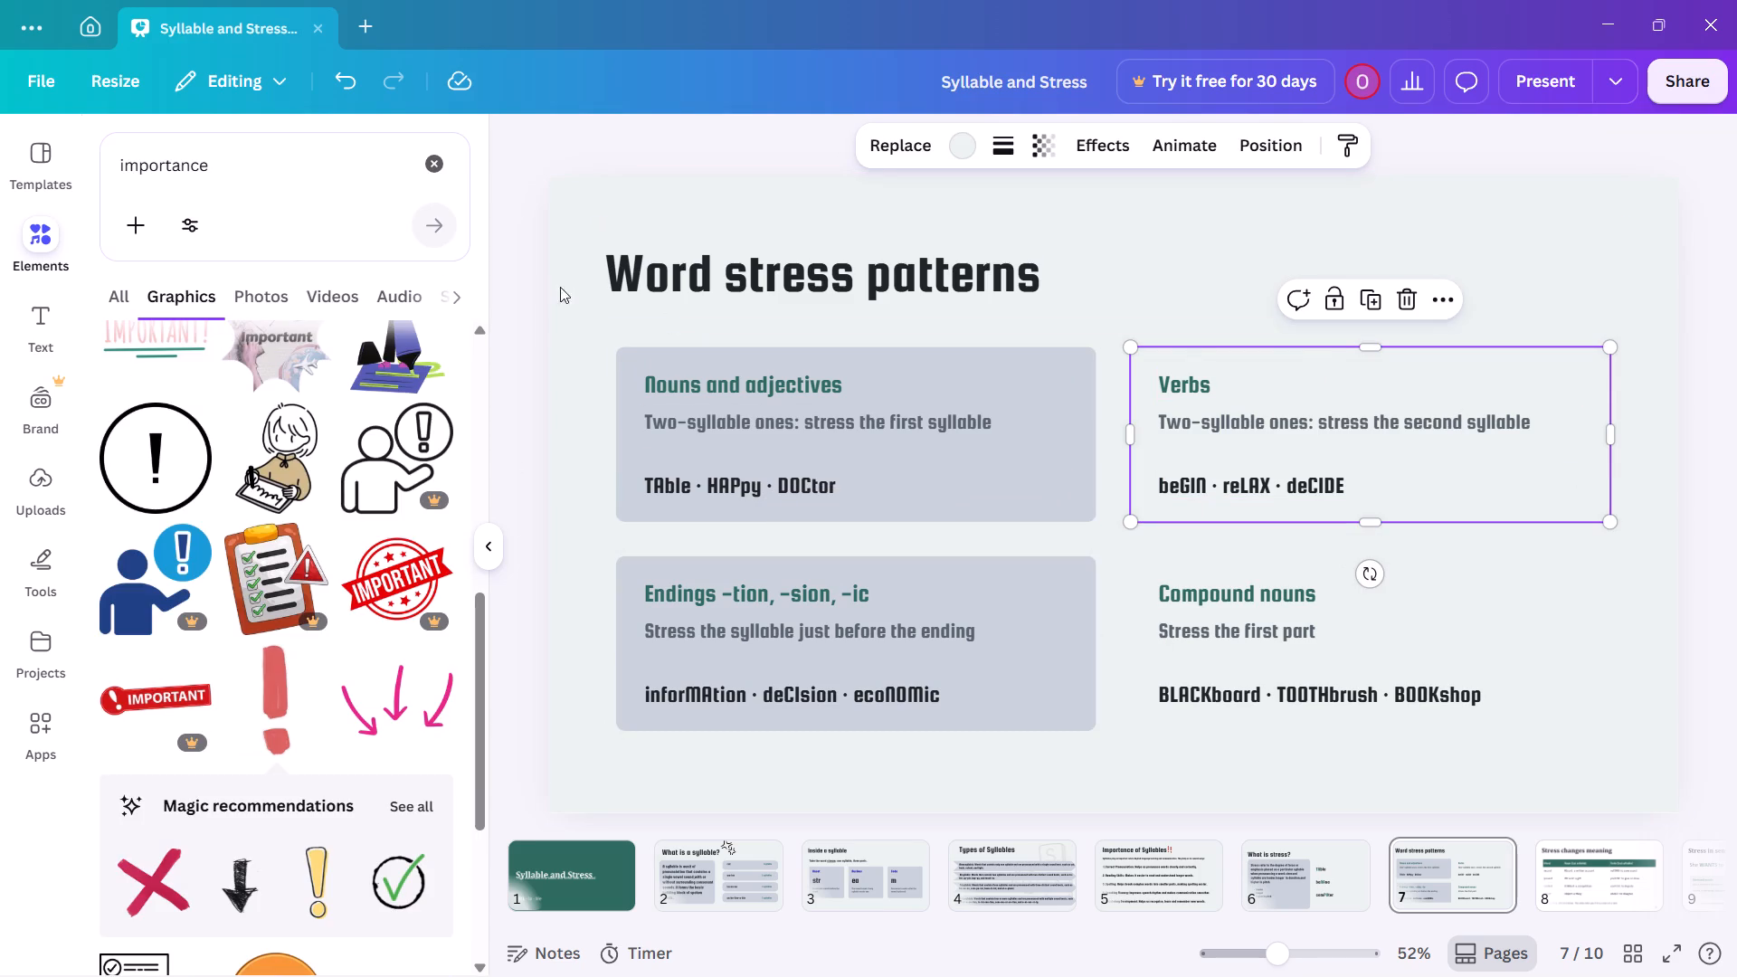
left_click(963, 159)
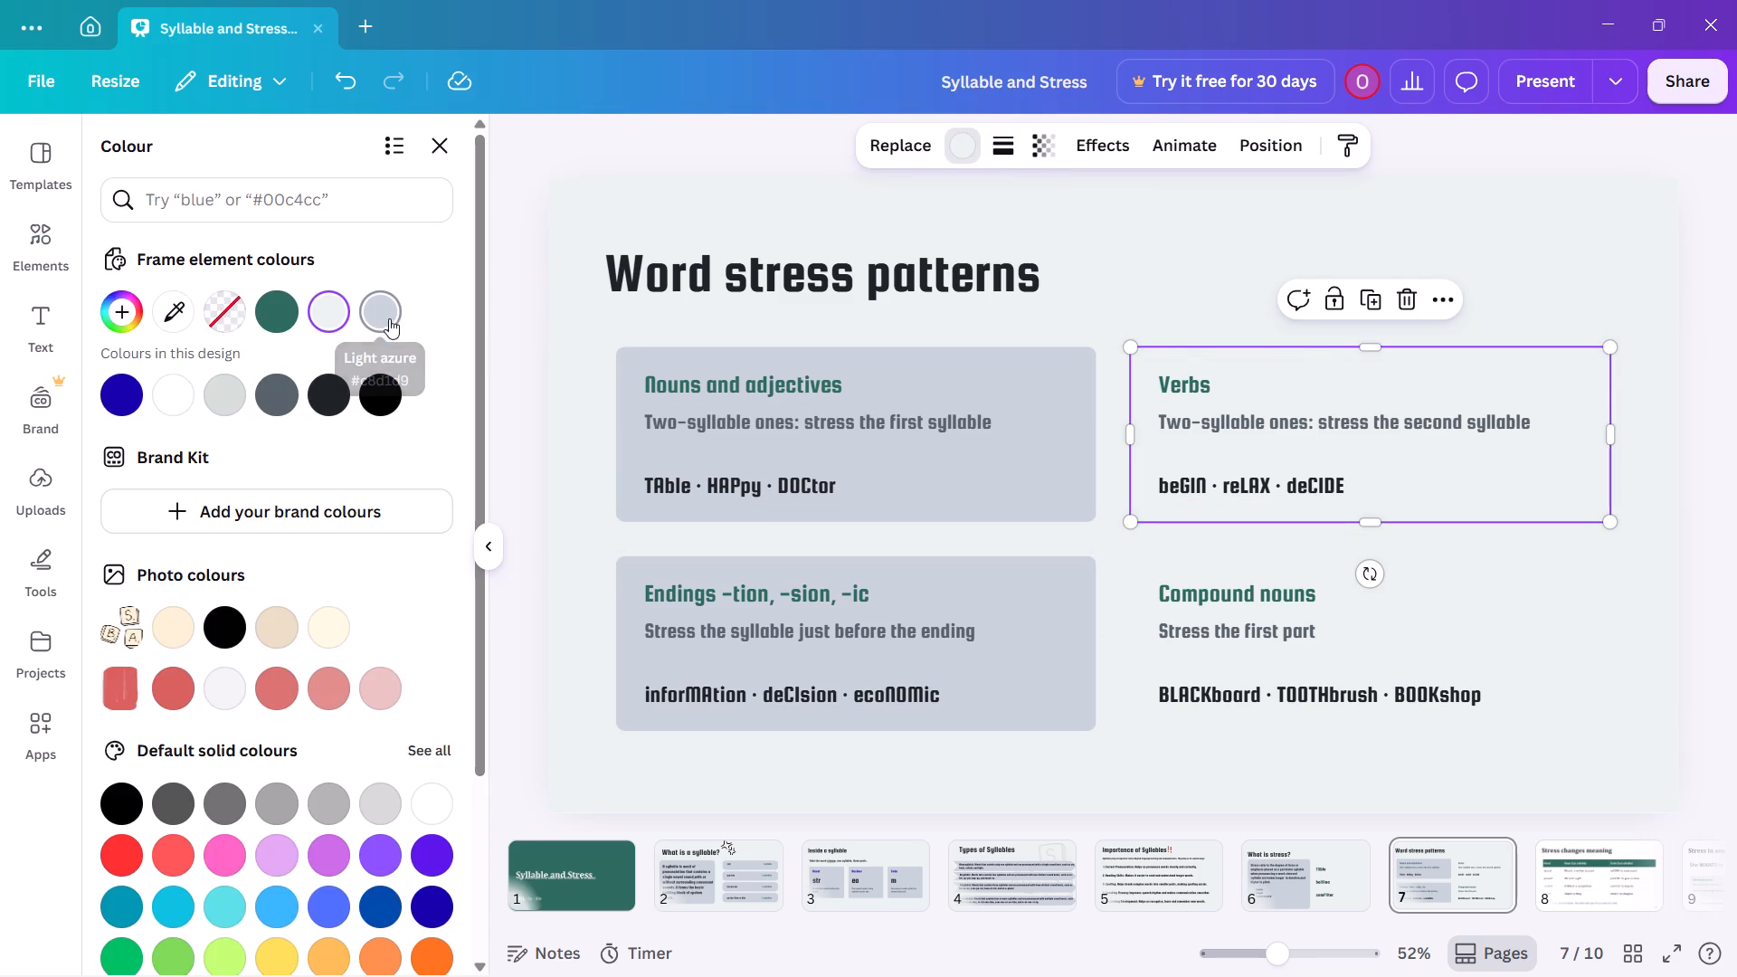
left_click(389, 318)
left_click(1141, 664)
left_click(384, 316)
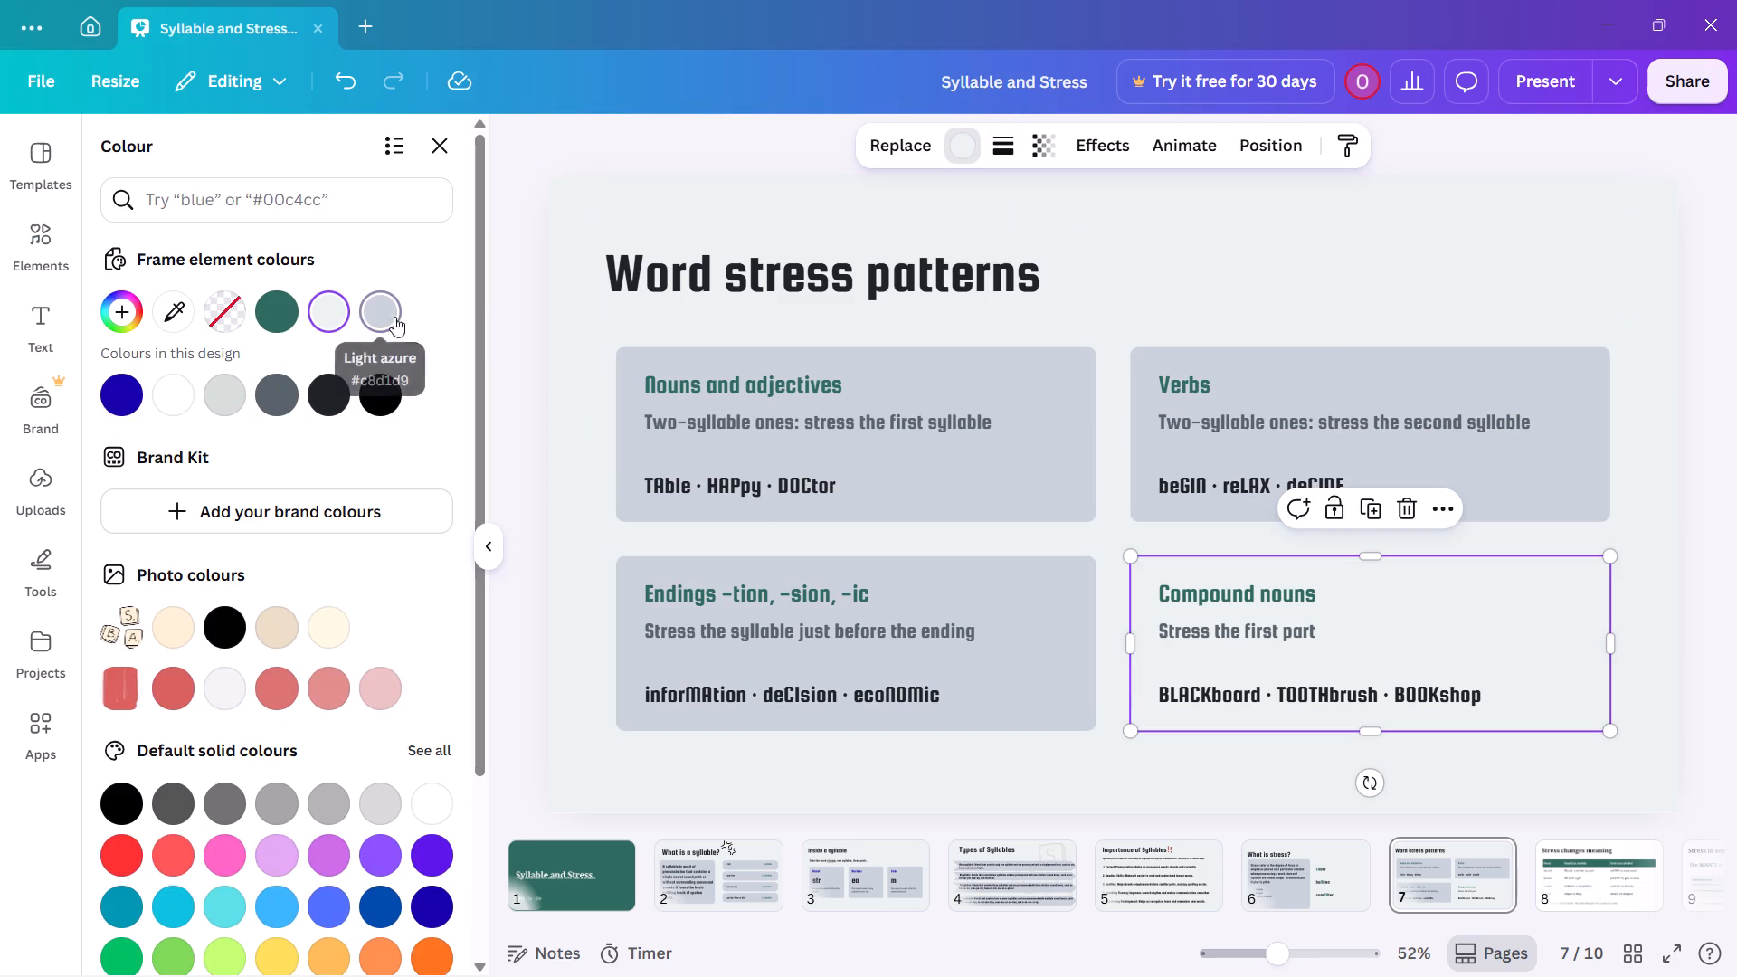
Delete the "Same spelling, different stress" note and the page number "8" from page 8, "Stress changes meaning".
left_click(1565, 848)
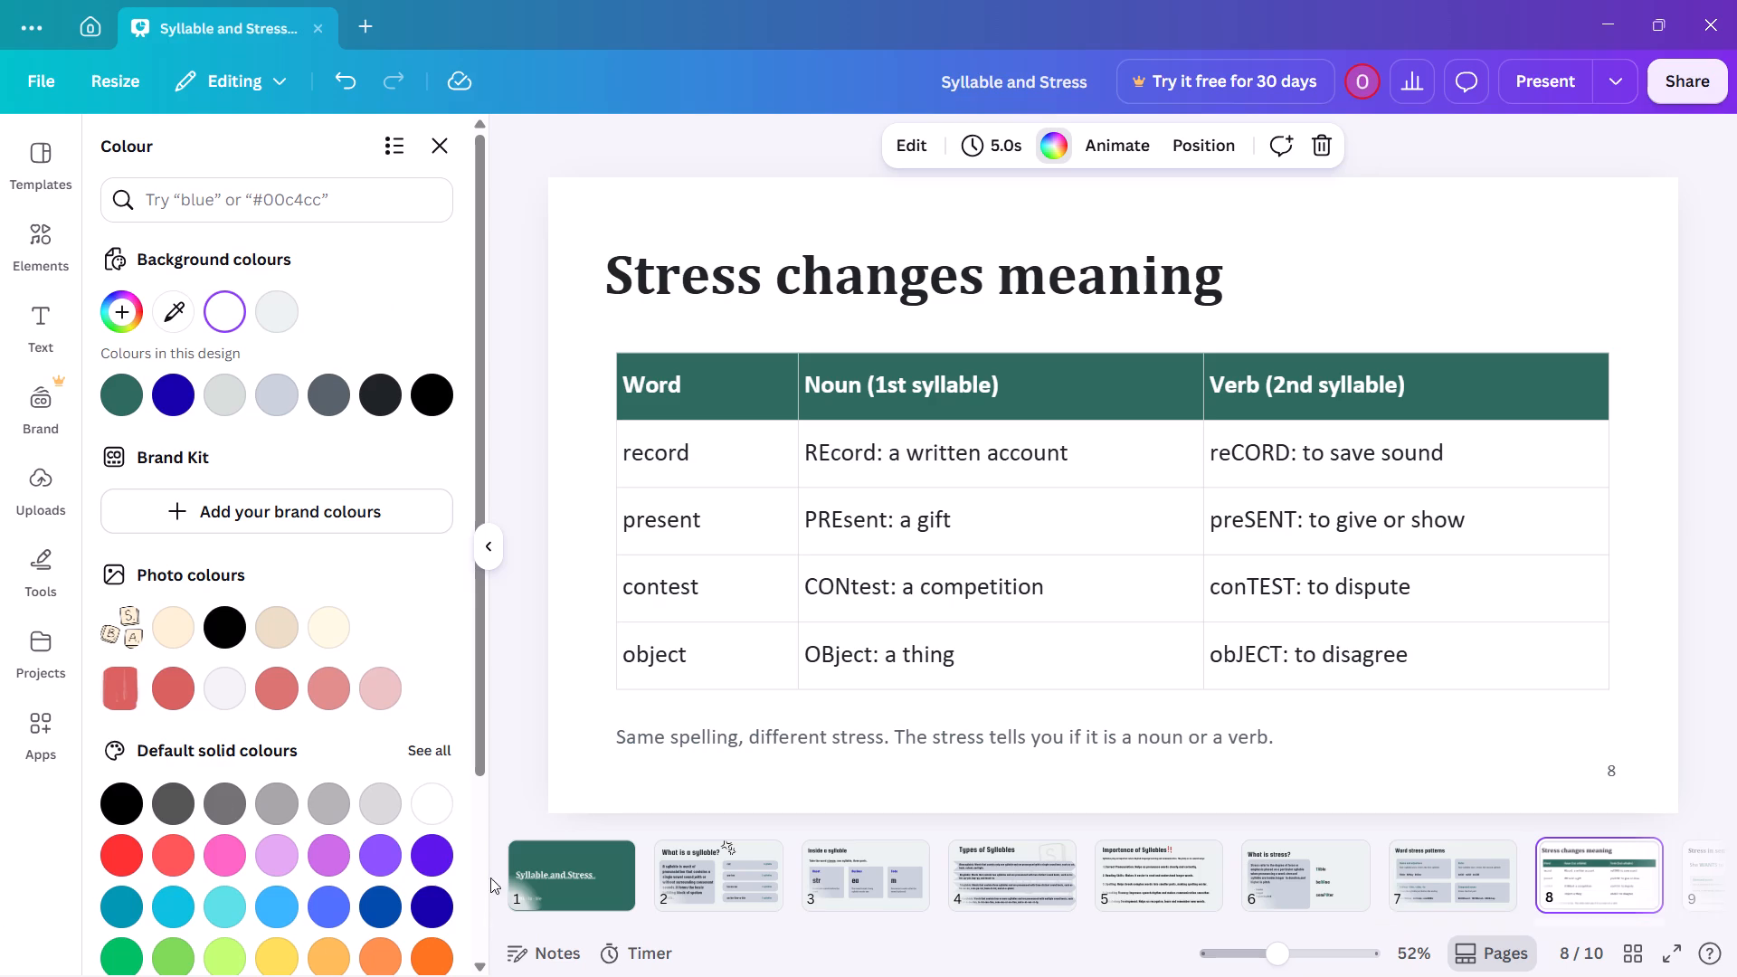
left_click(747, 750)
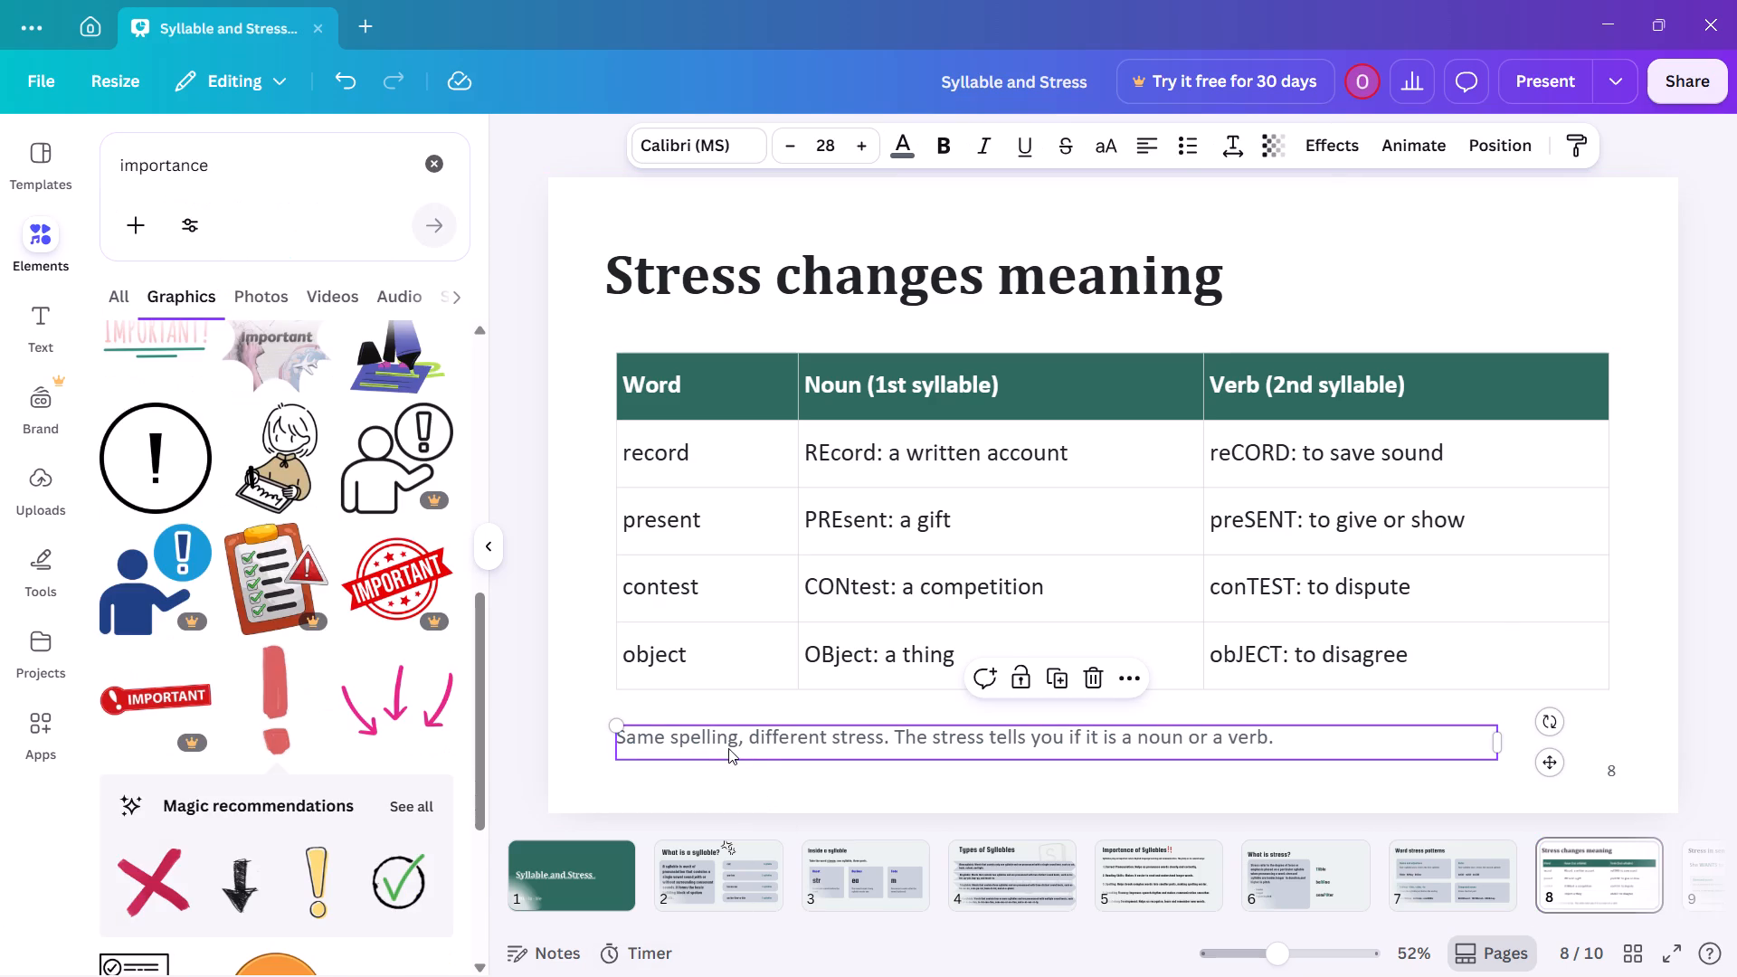
key("Delete")
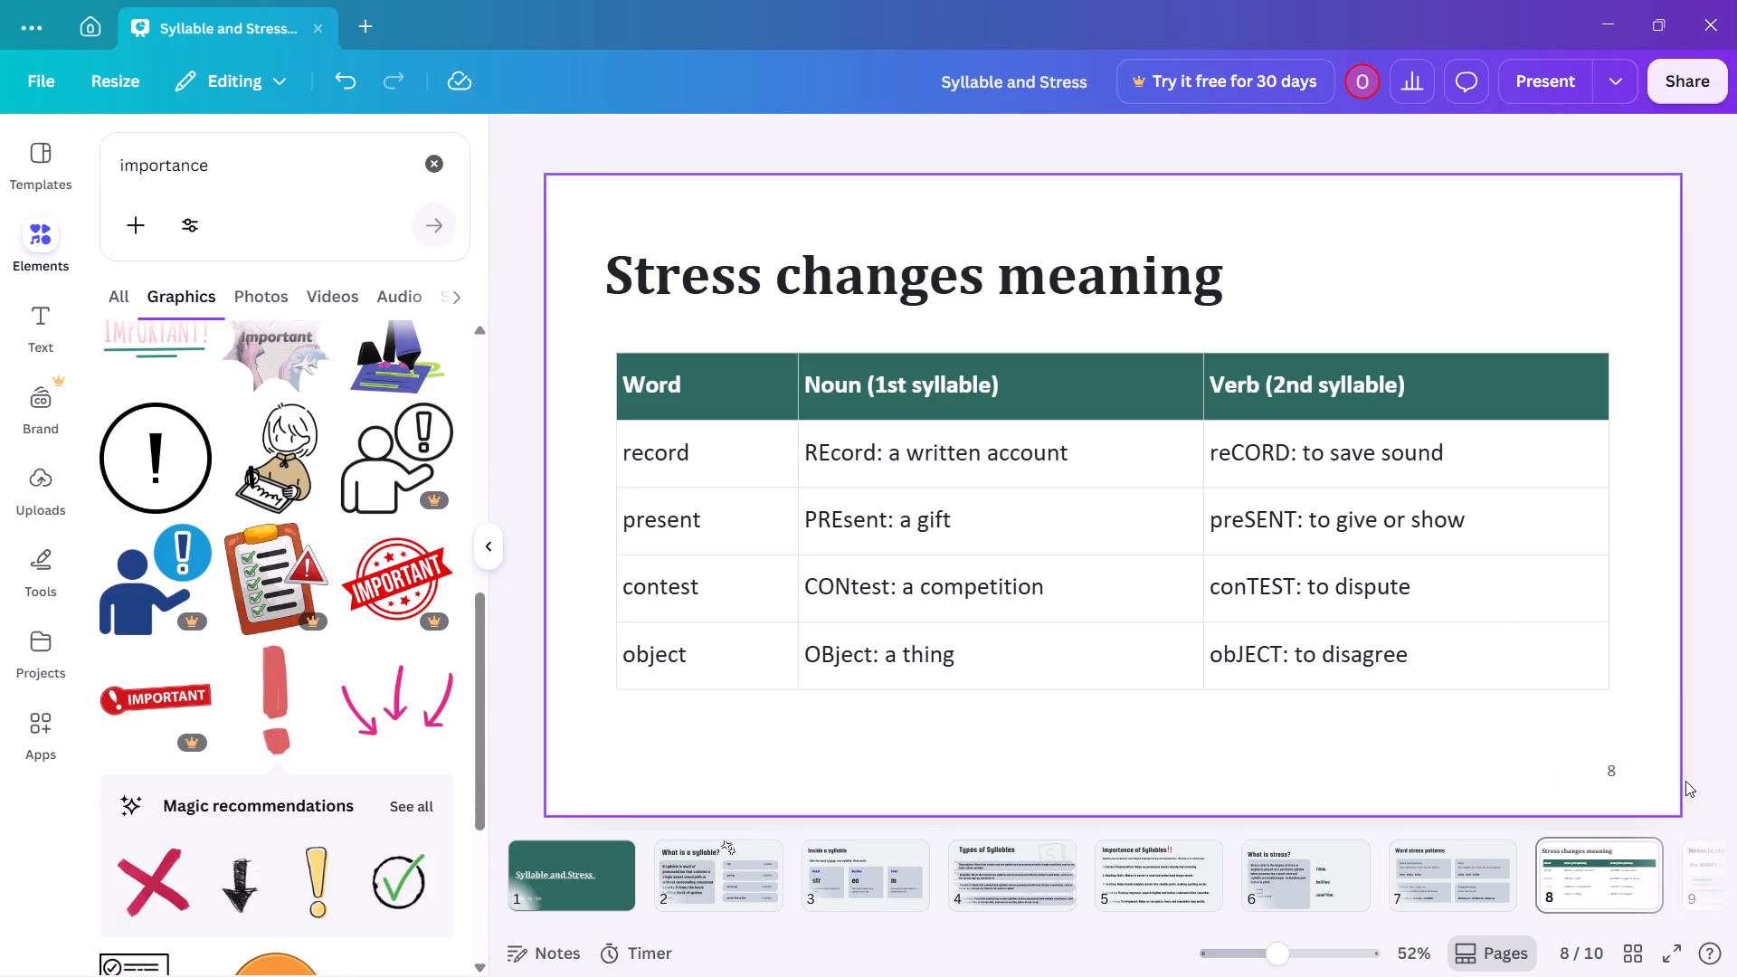
left_click(1607, 773)
key("Delete")
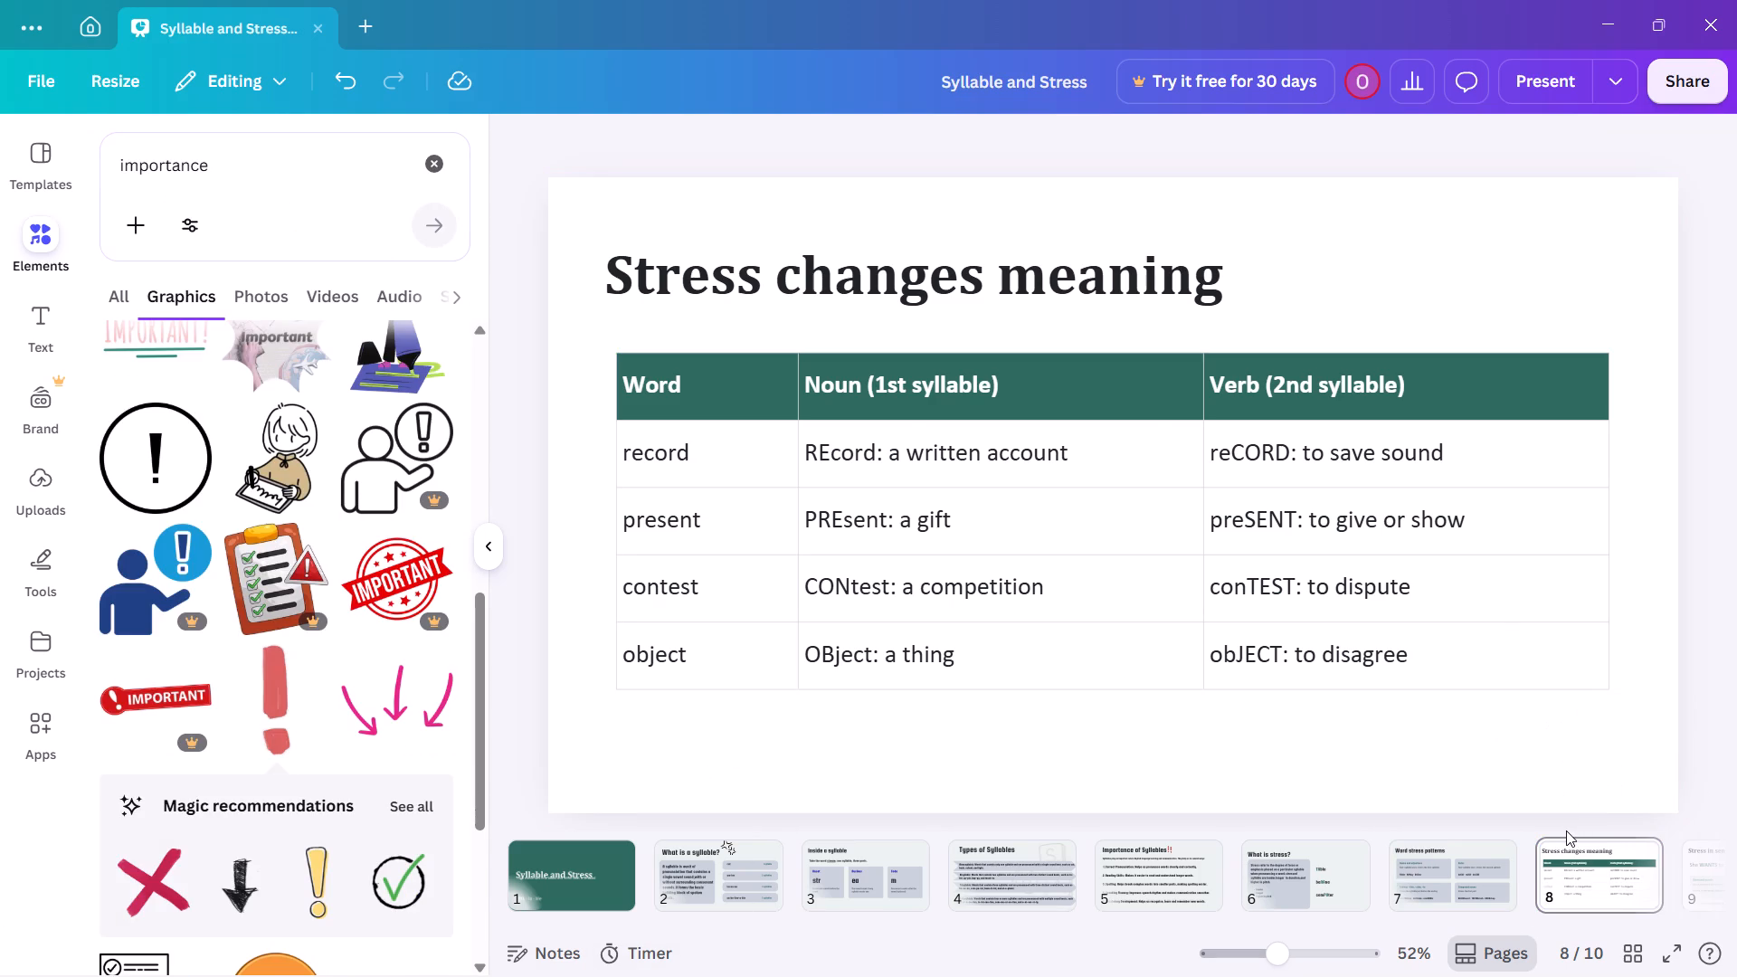
Delete the "Say it out loud" note and the page number "9" from page 9, "Stress in sentences".
key("Right")
key("Right")
key("Right")
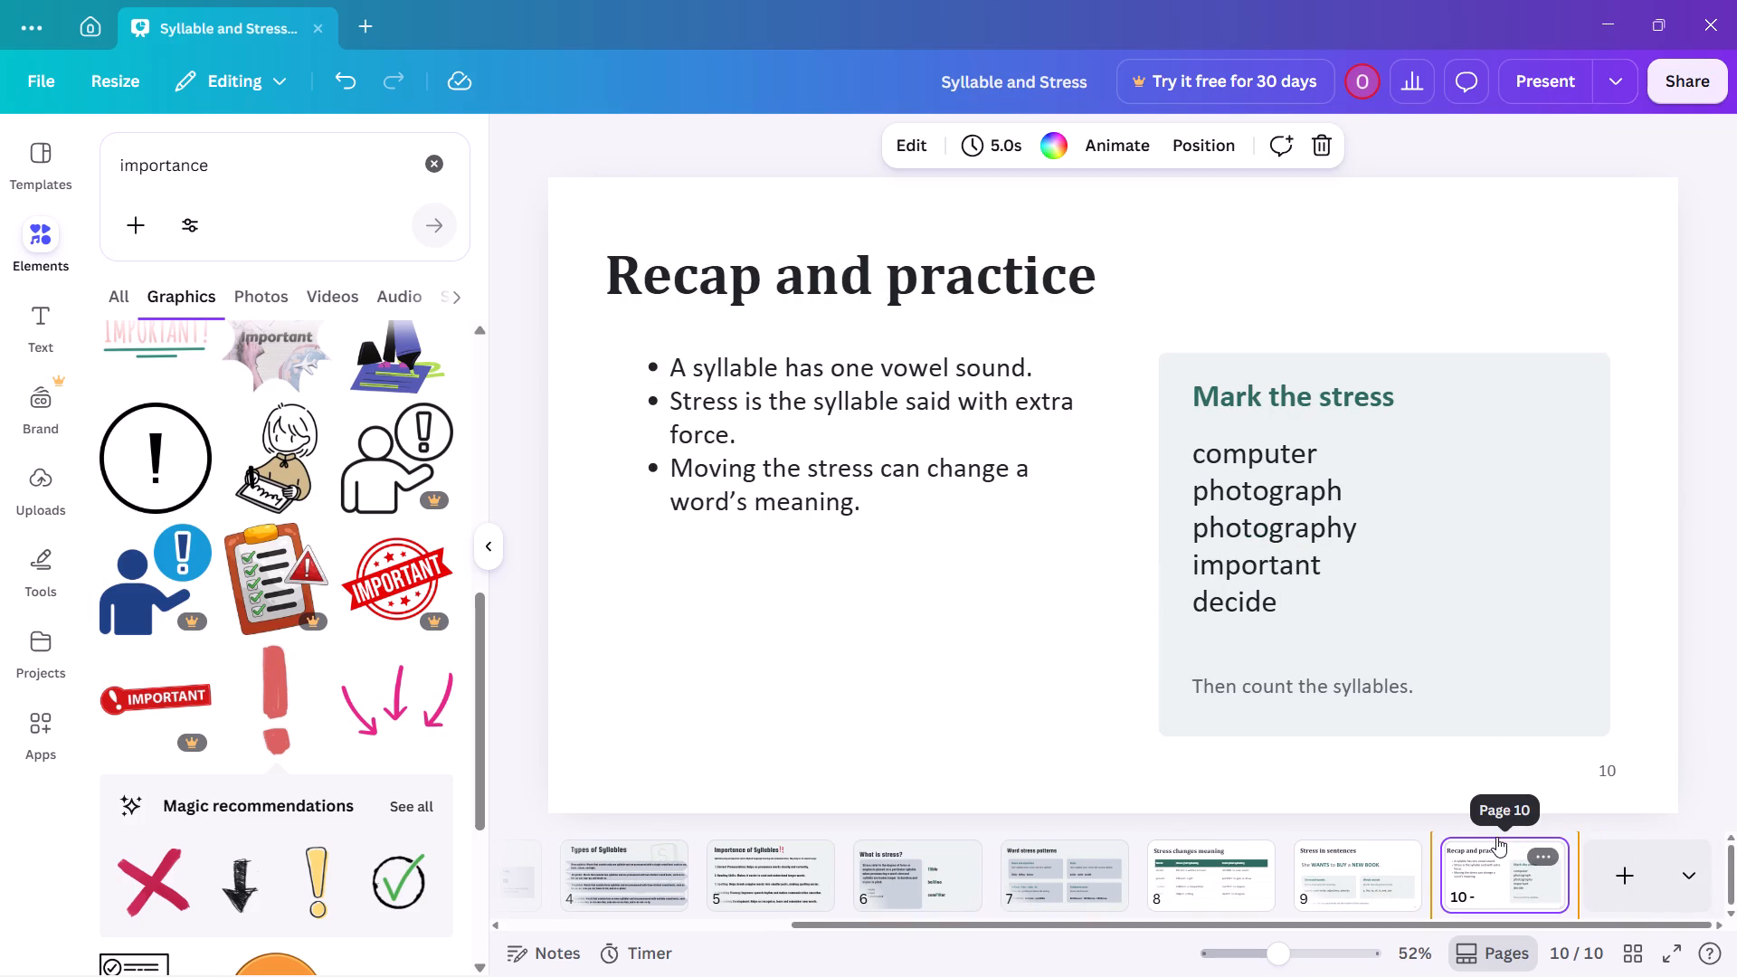
key("Left")
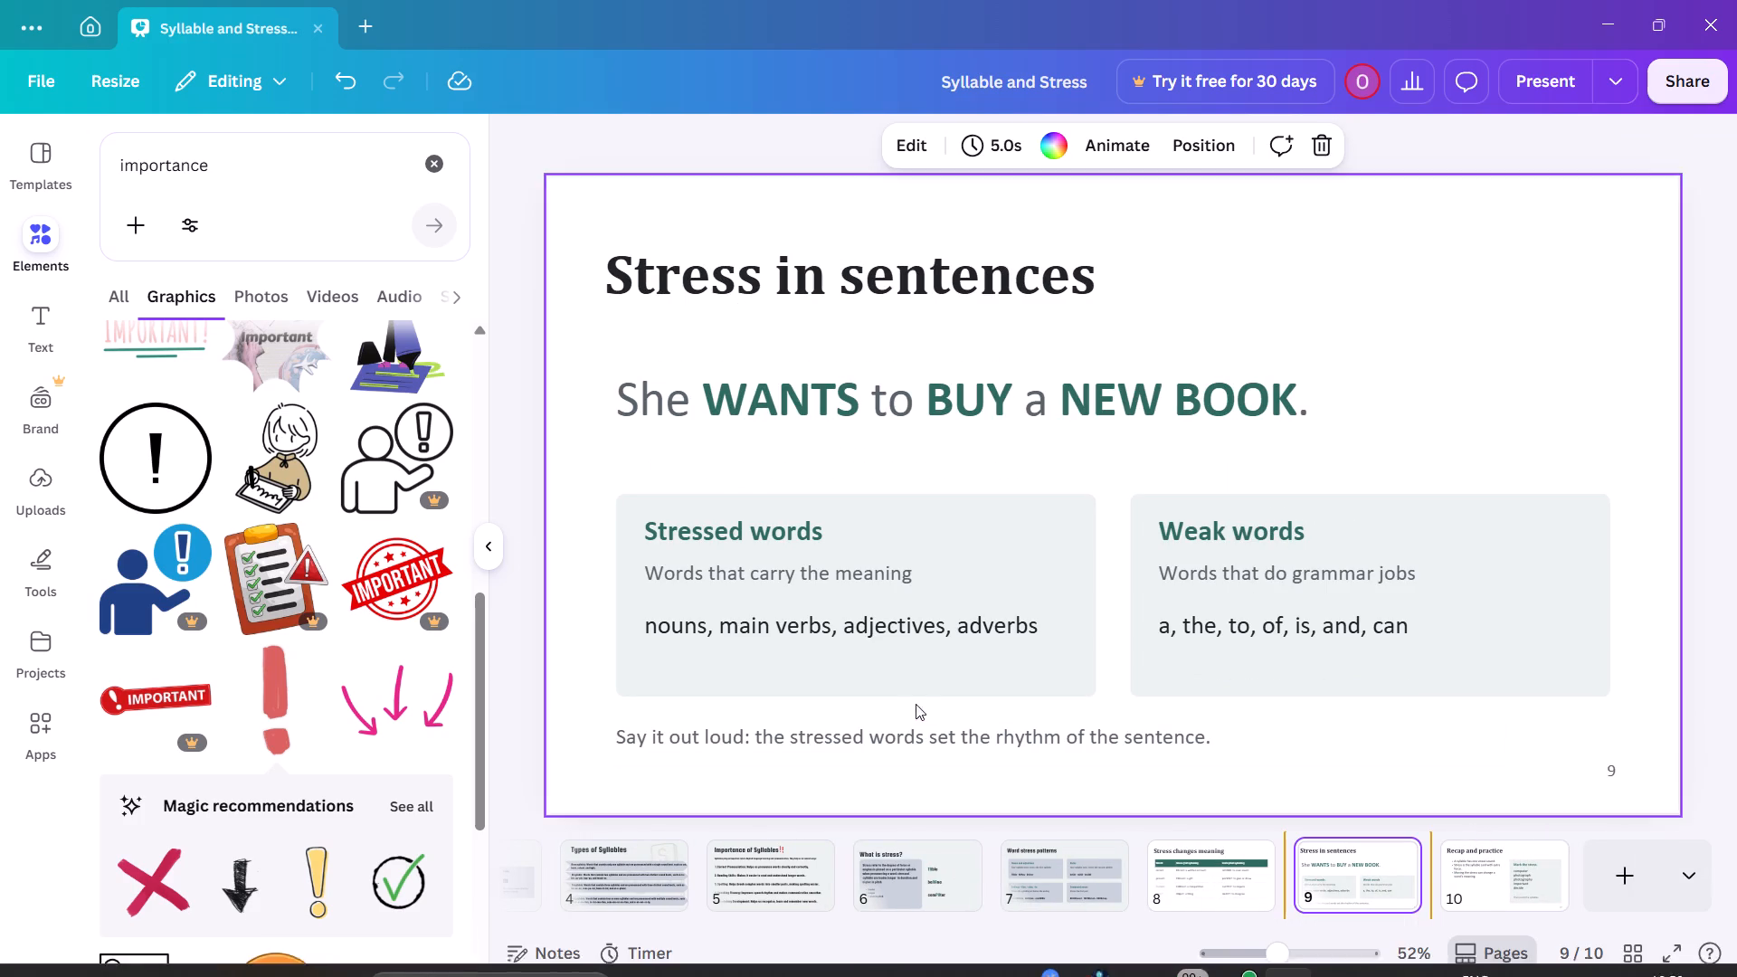
left_click(944, 733)
key("Delete")
left_click(1609, 778)
key("Delete")
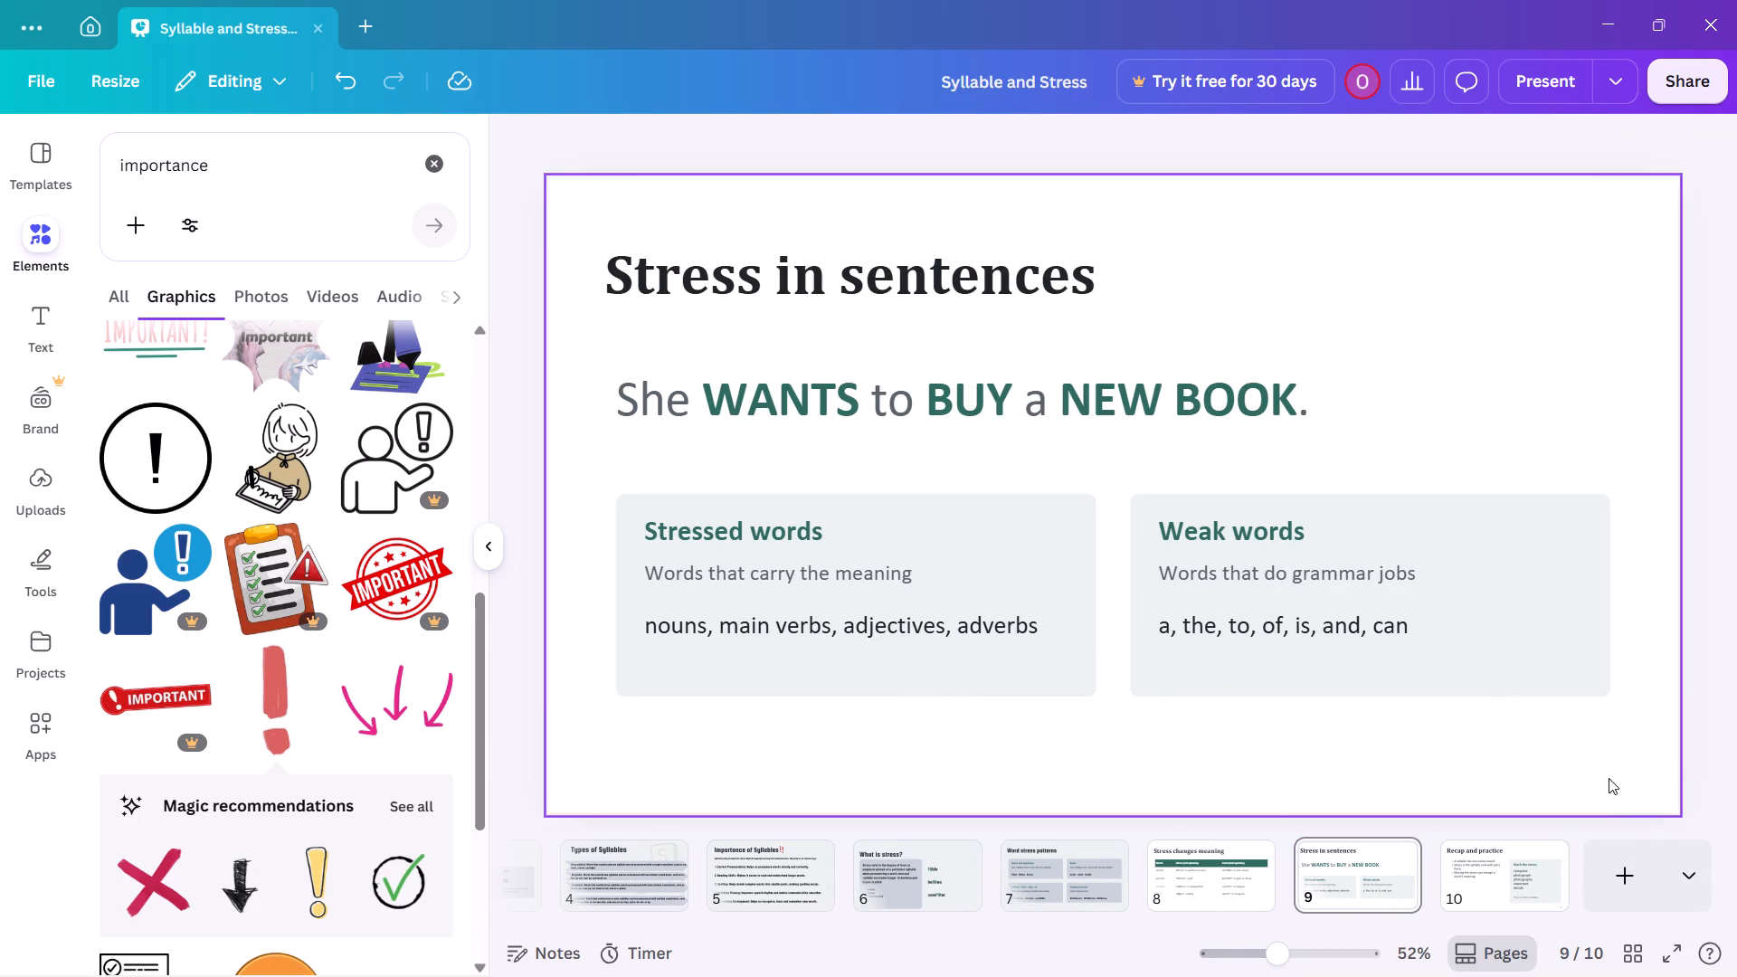
Change the heading and table text on page 8, "Stress changes meaning", to the Squada One font.
left_click(1228, 865)
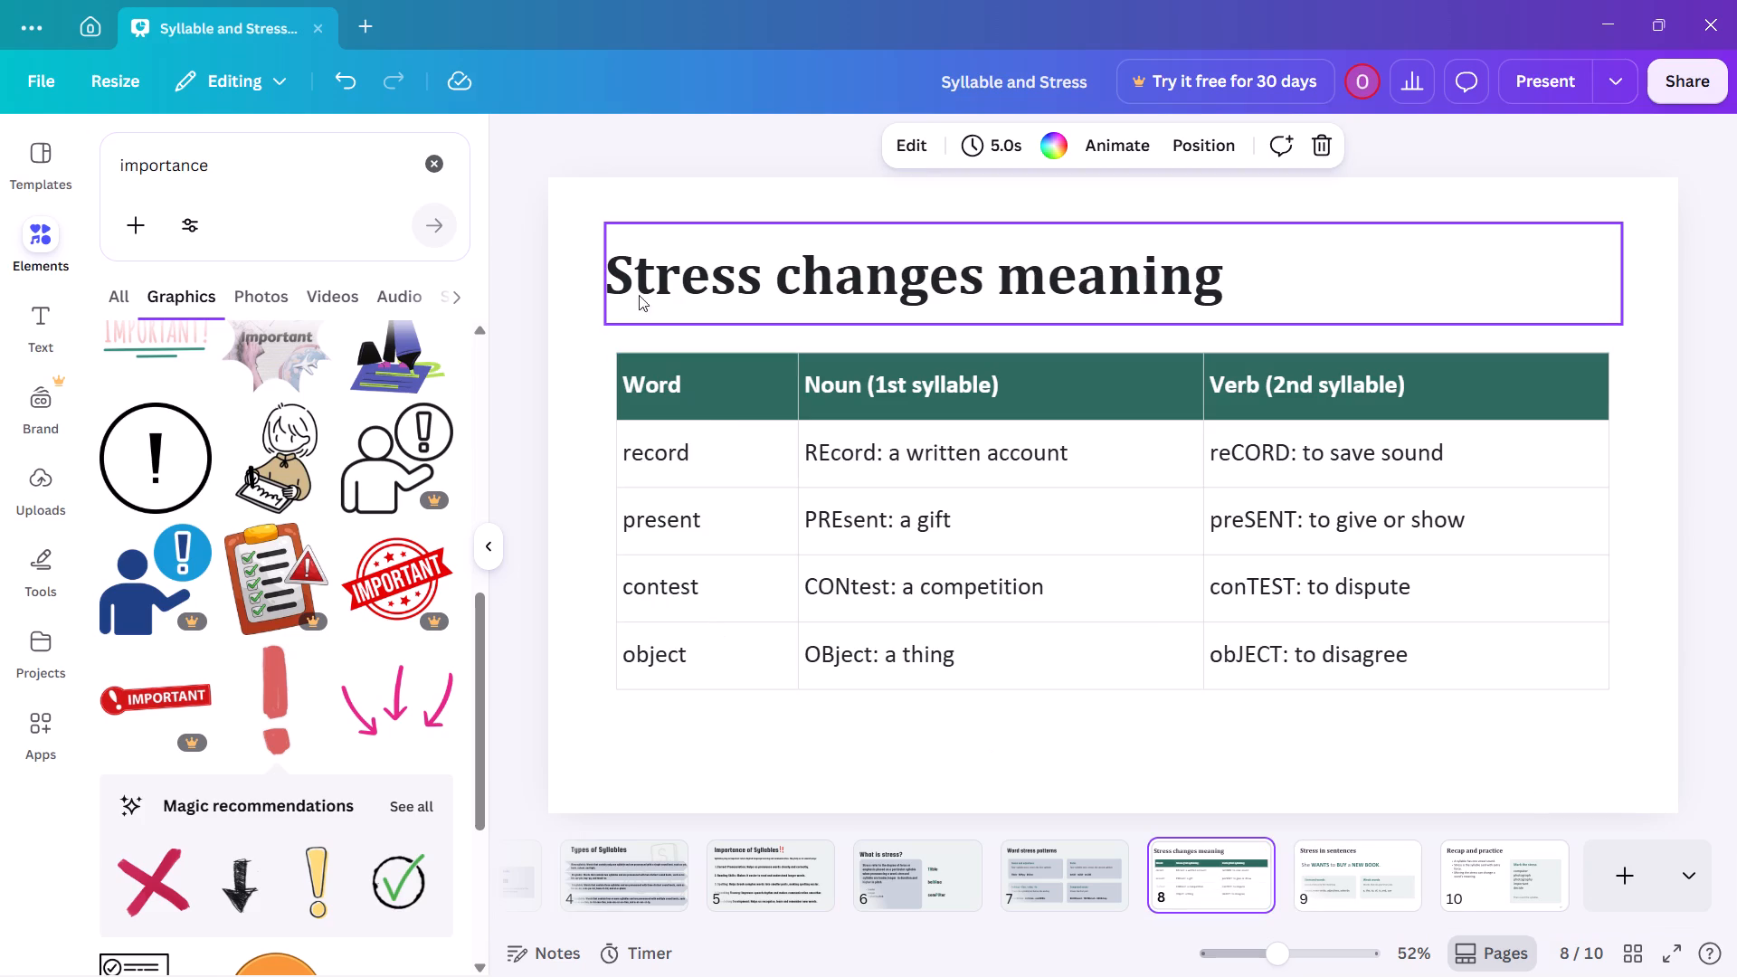
left_click(648, 261)
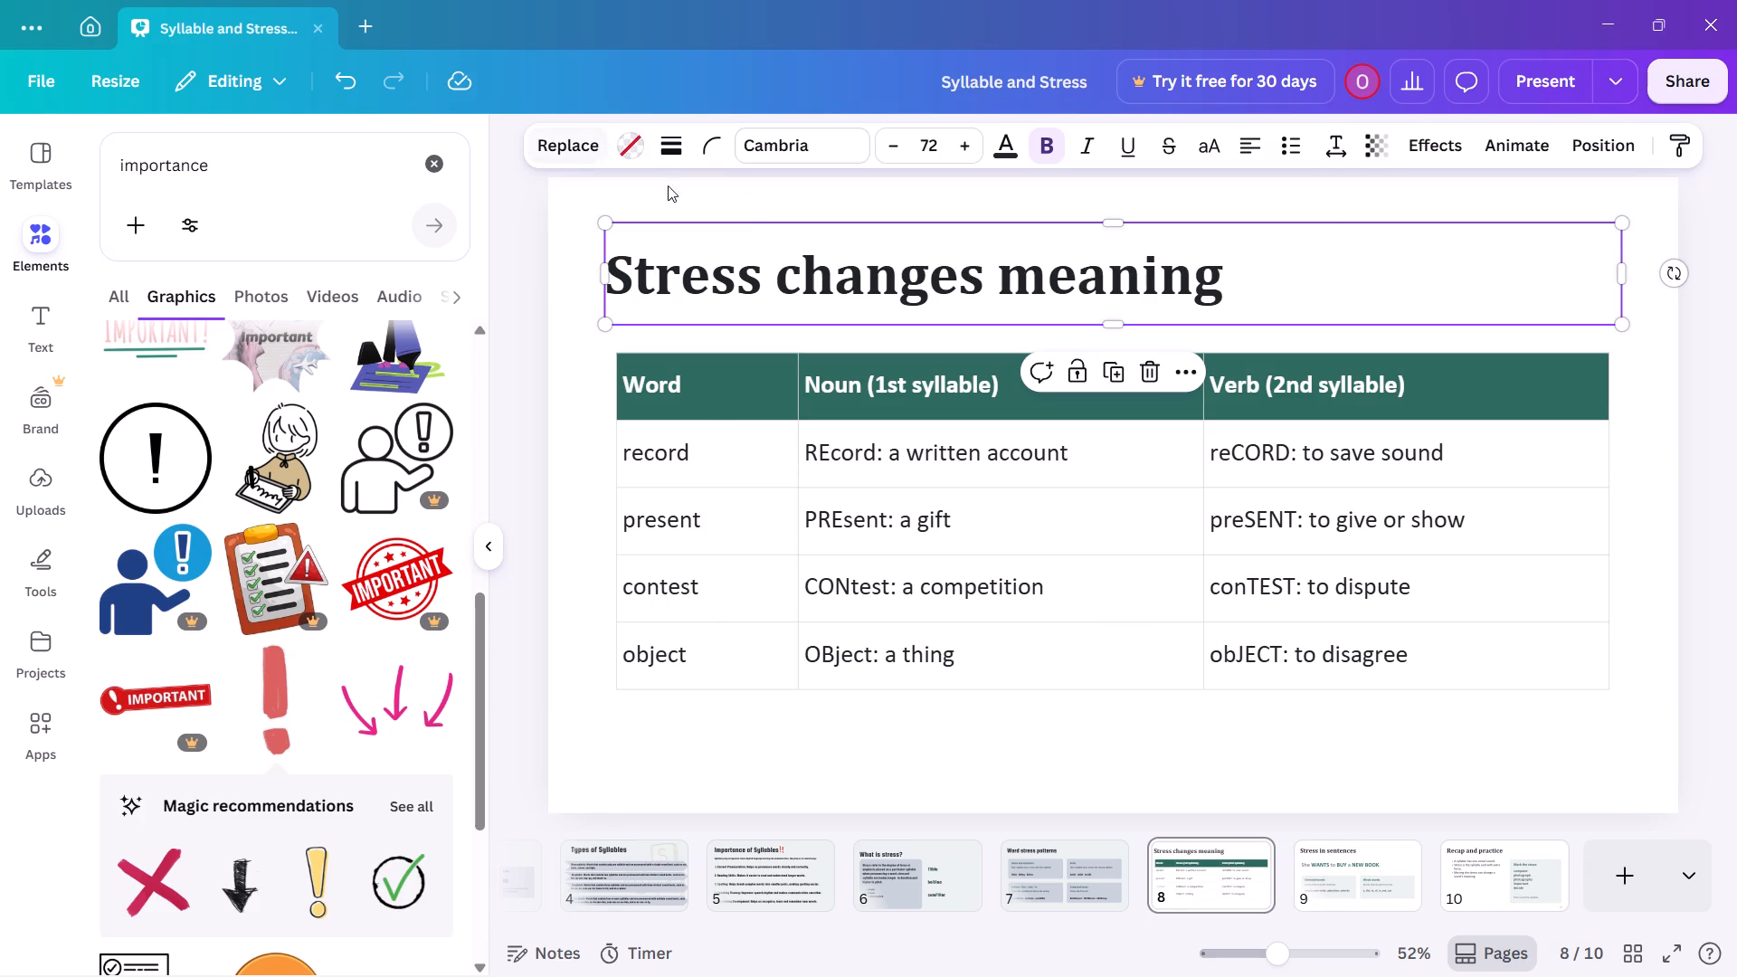
key("ctrl+a")
left_click(768, 144)
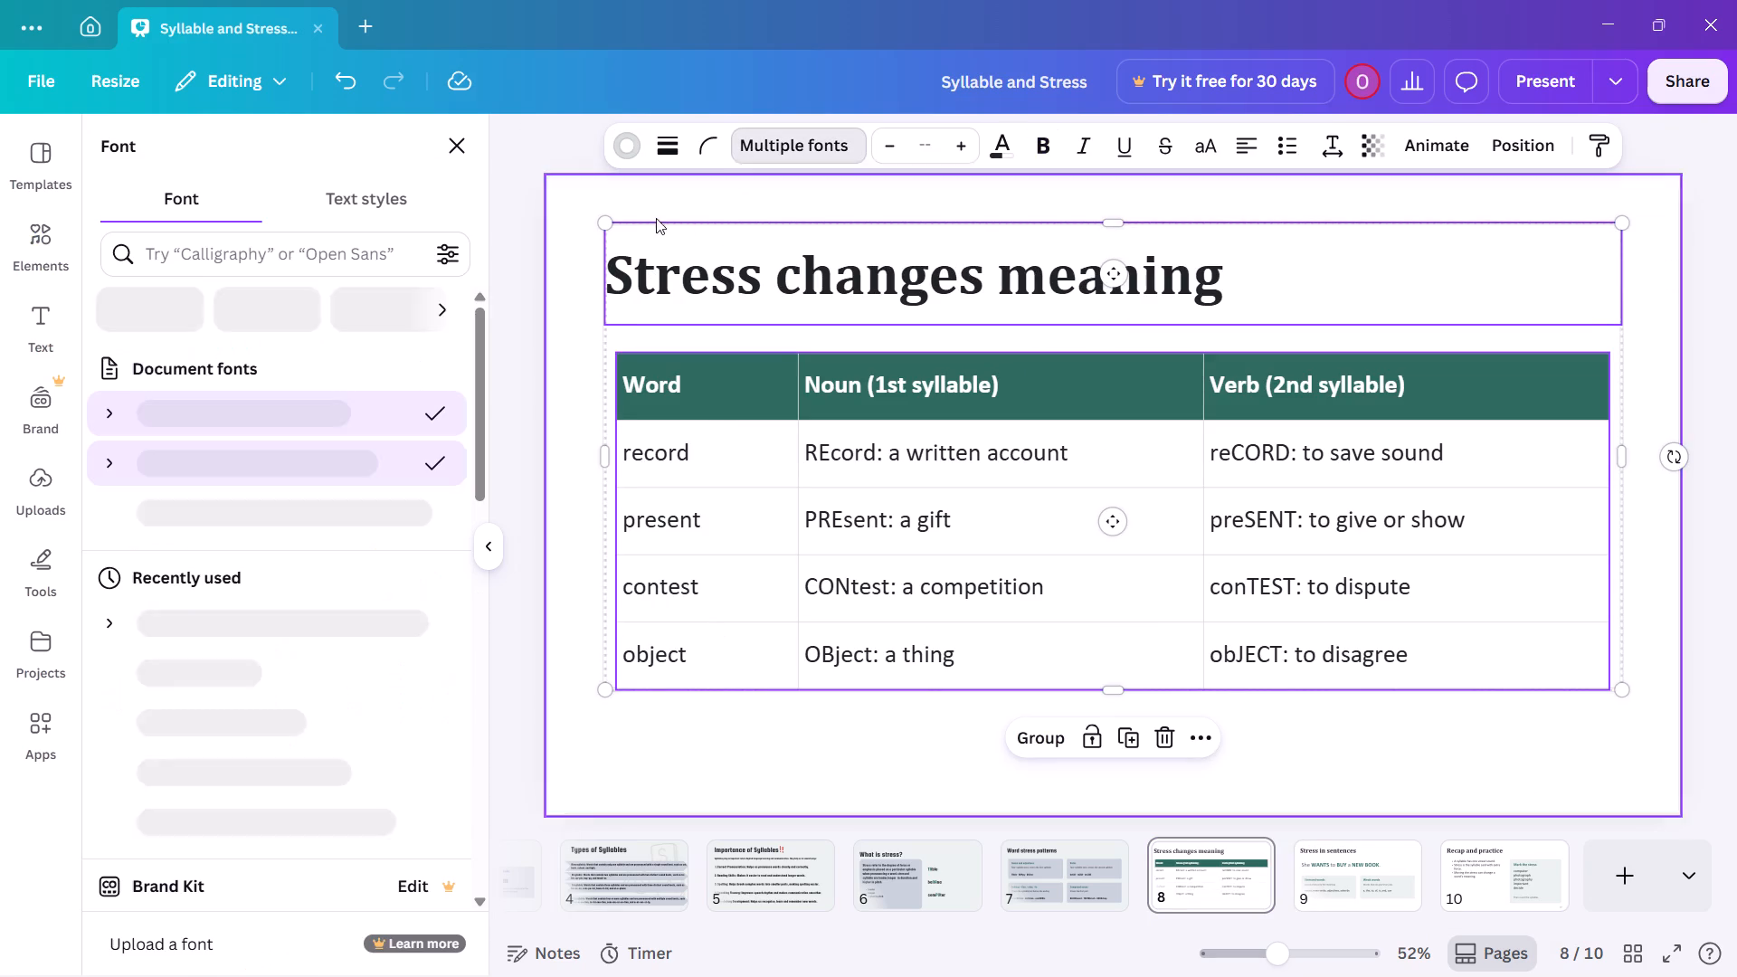
left_click(281, 511)
left_click(712, 701)
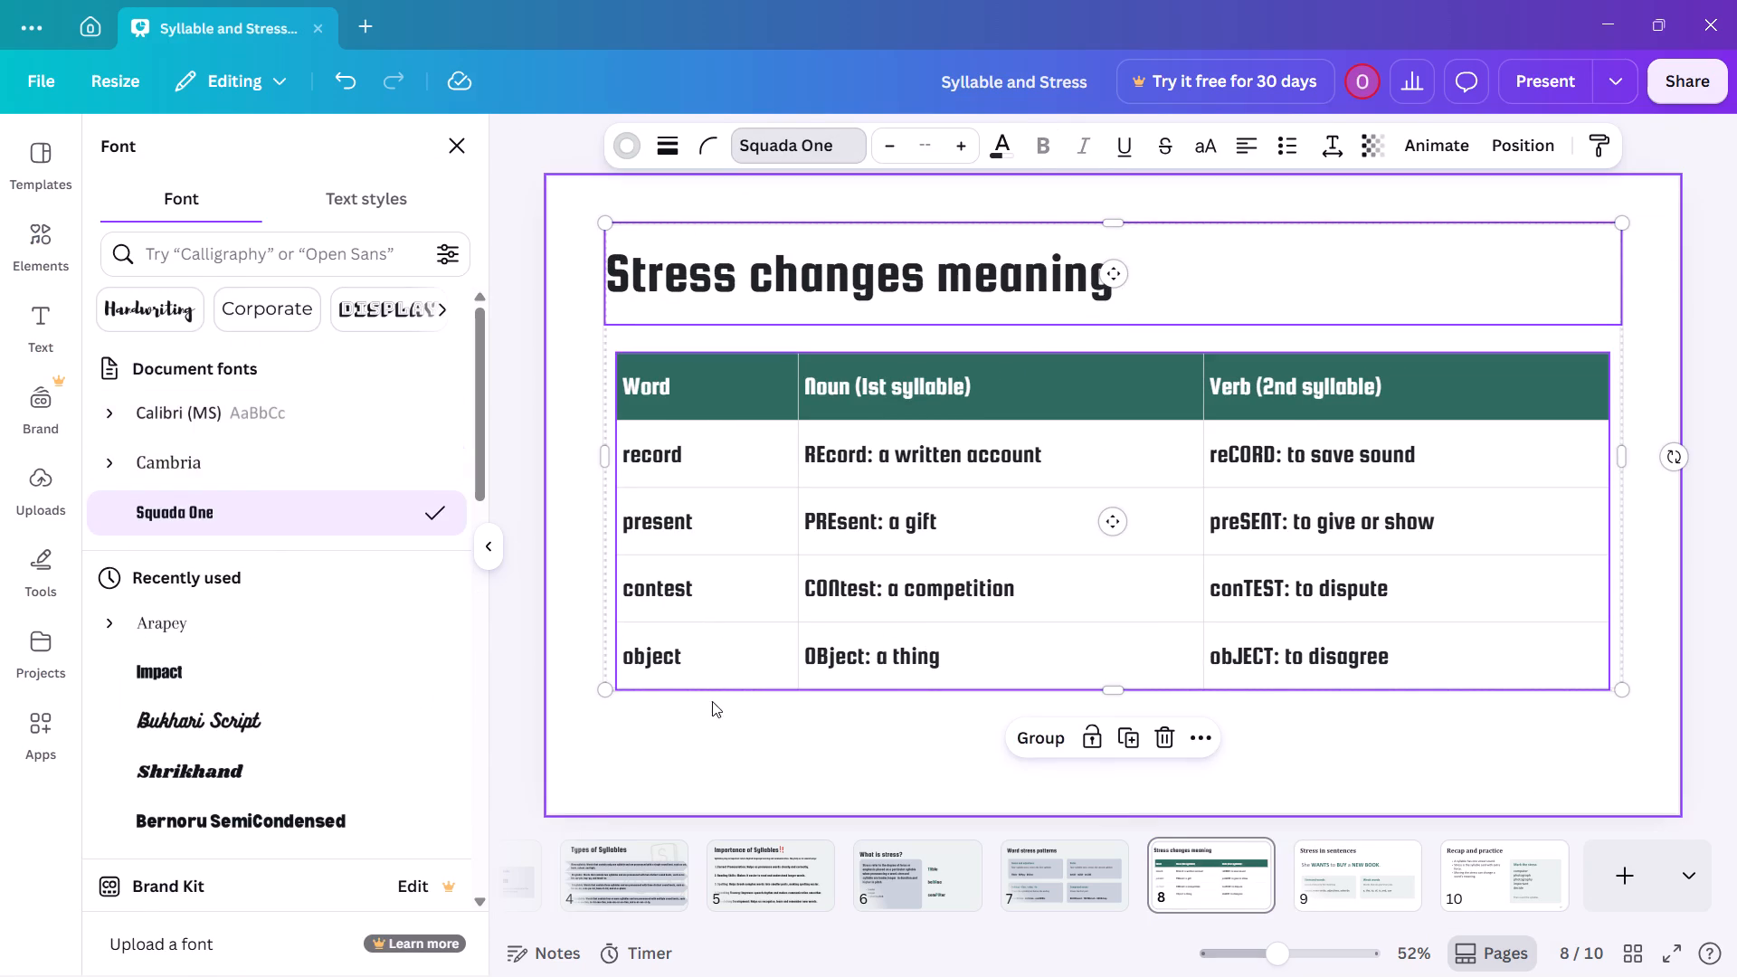
Set page 8's background to the pale grey used on the restyled pages.
left_click(1302, 210)
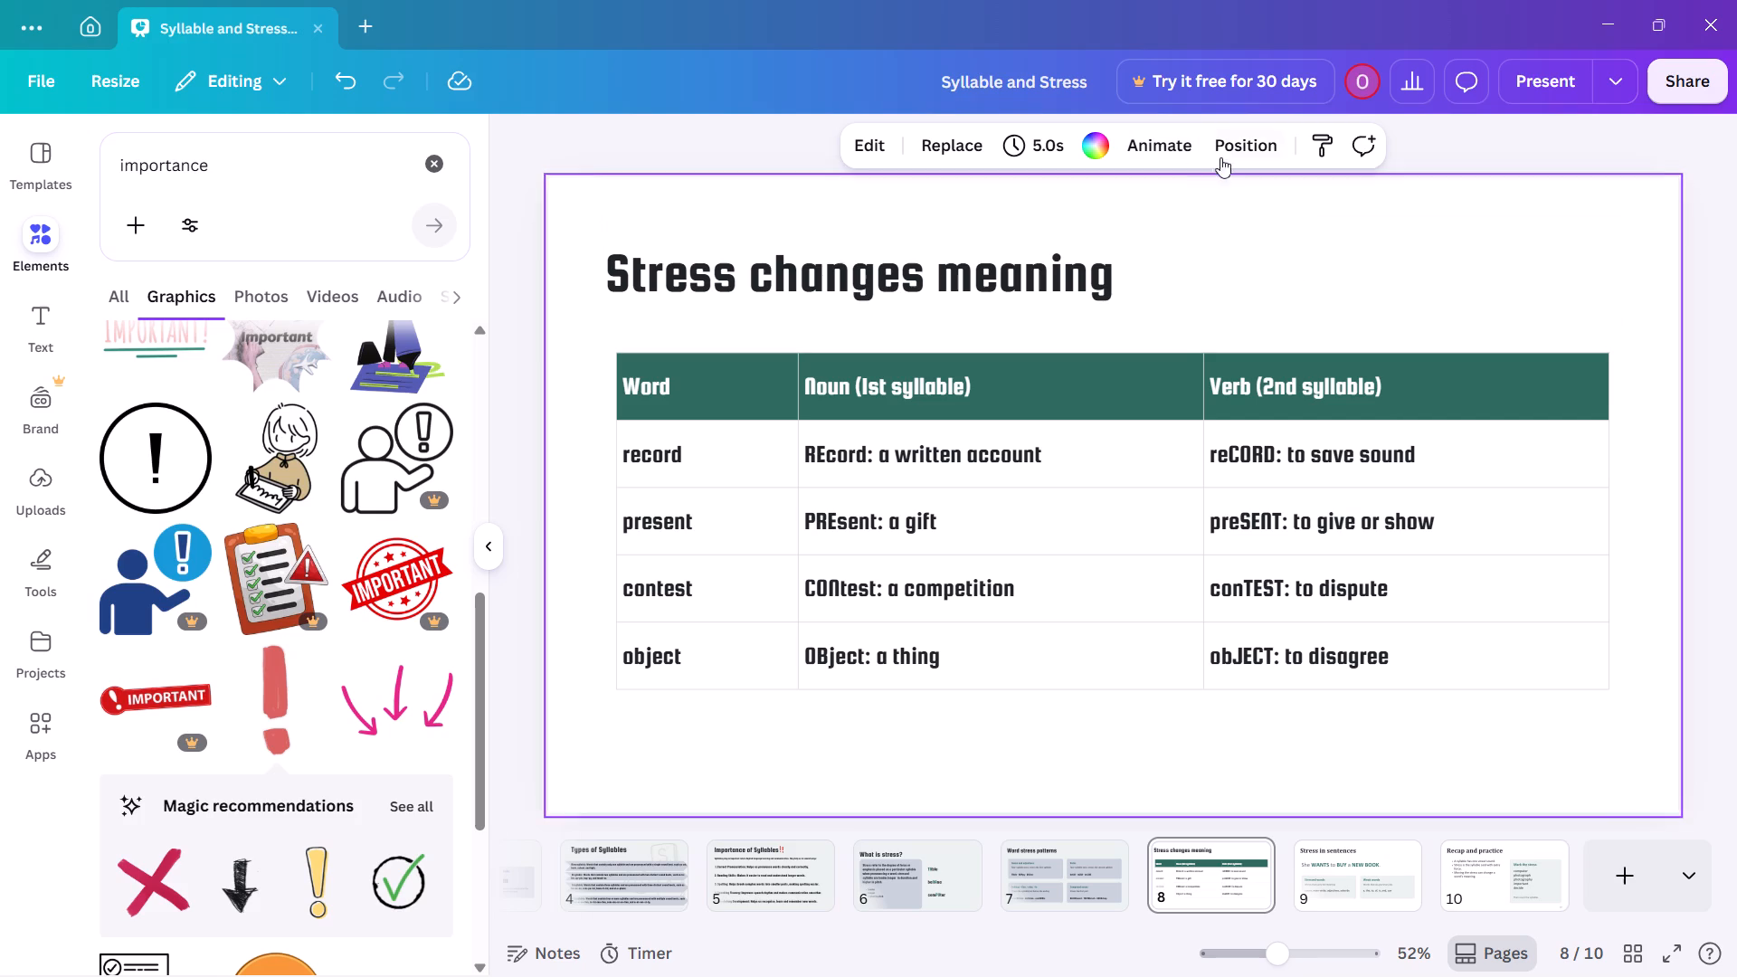
left_click(1363, 239)
left_click(1670, 597)
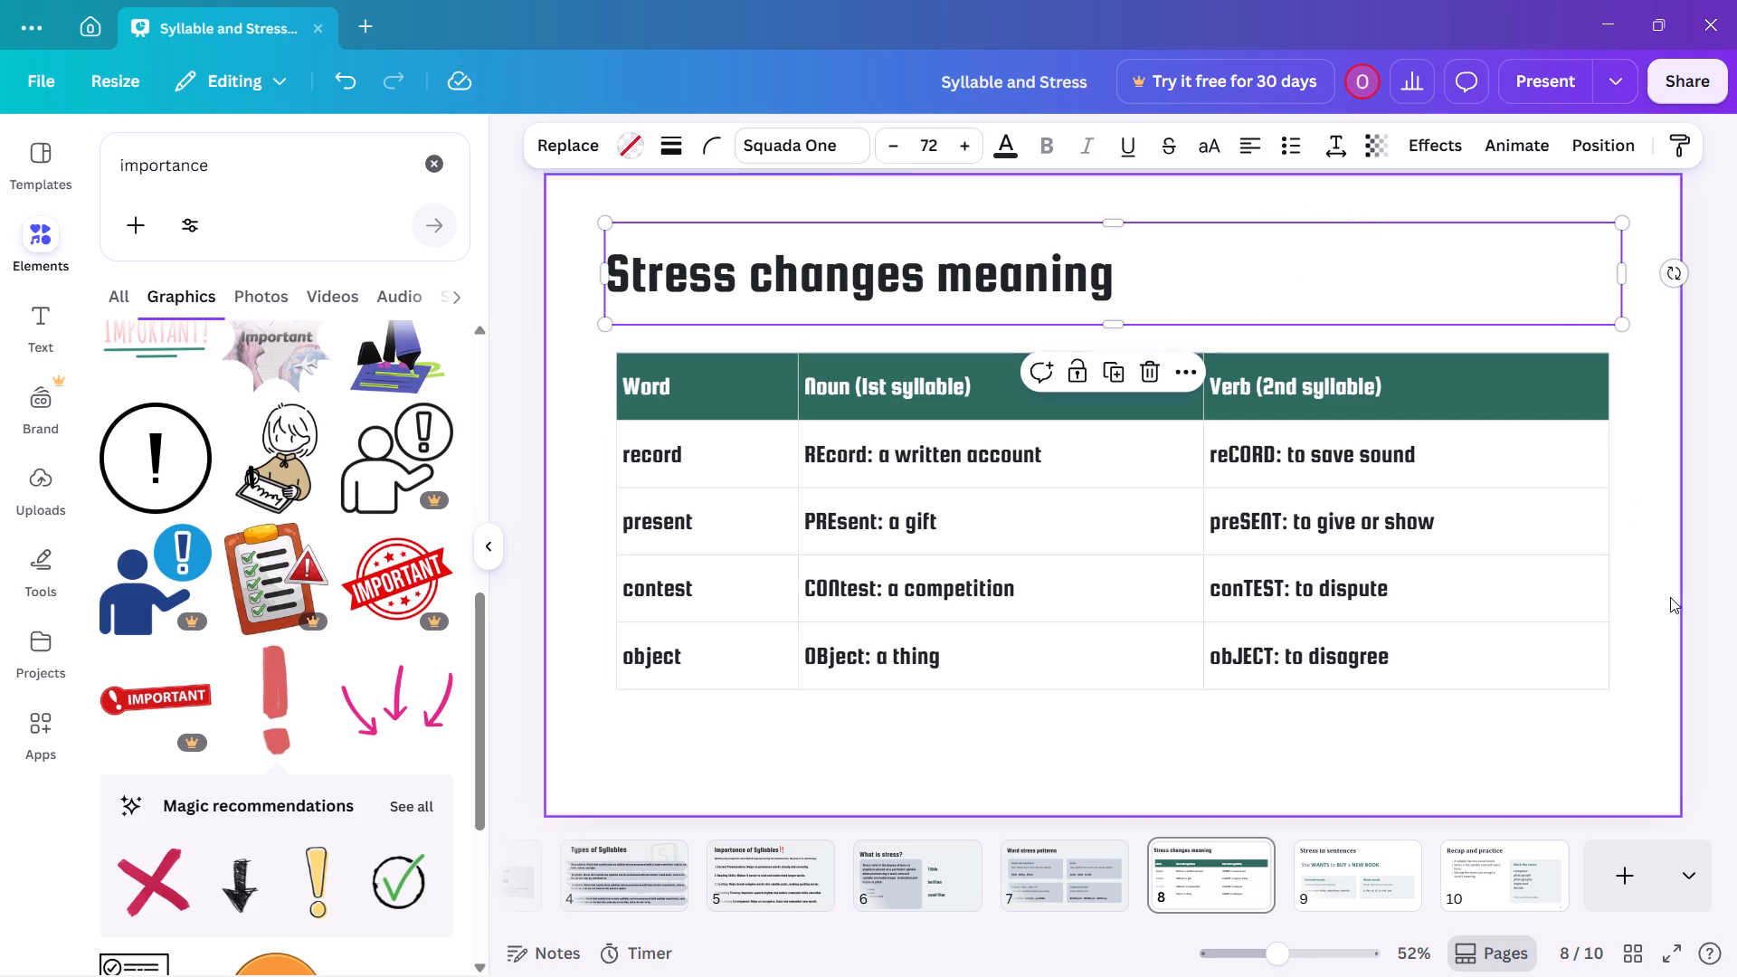
left_click(1650, 599)
left_click(1649, 599)
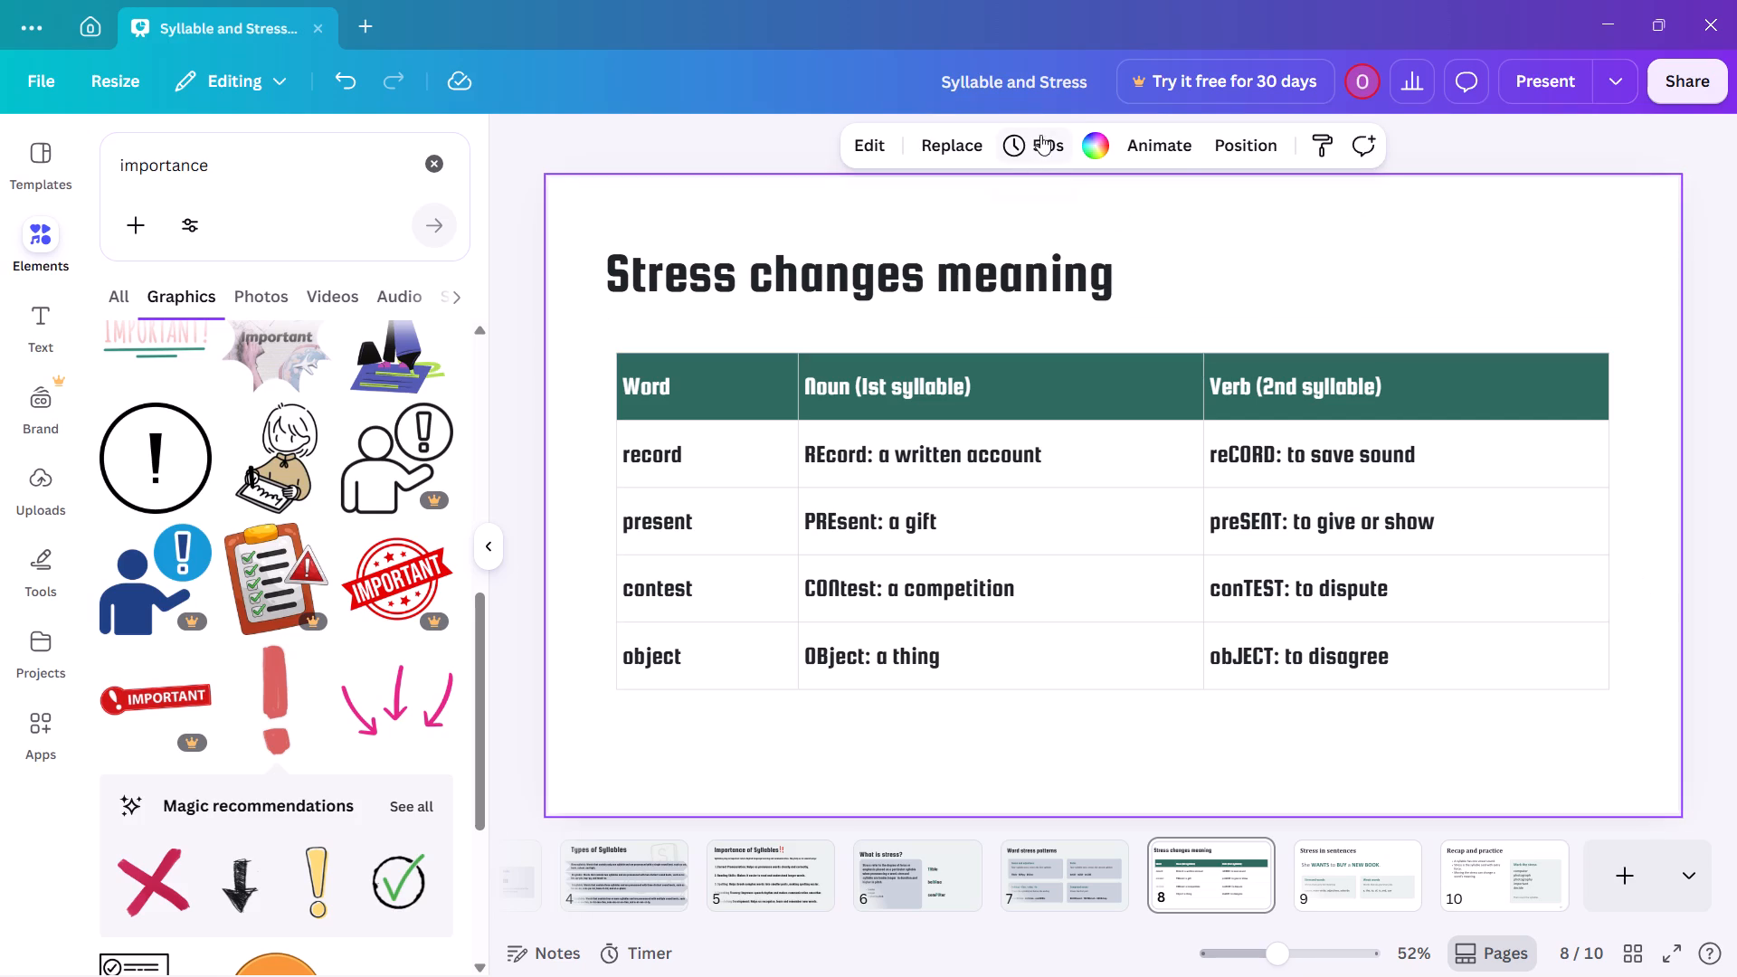
left_click(1105, 139)
left_click(276, 305)
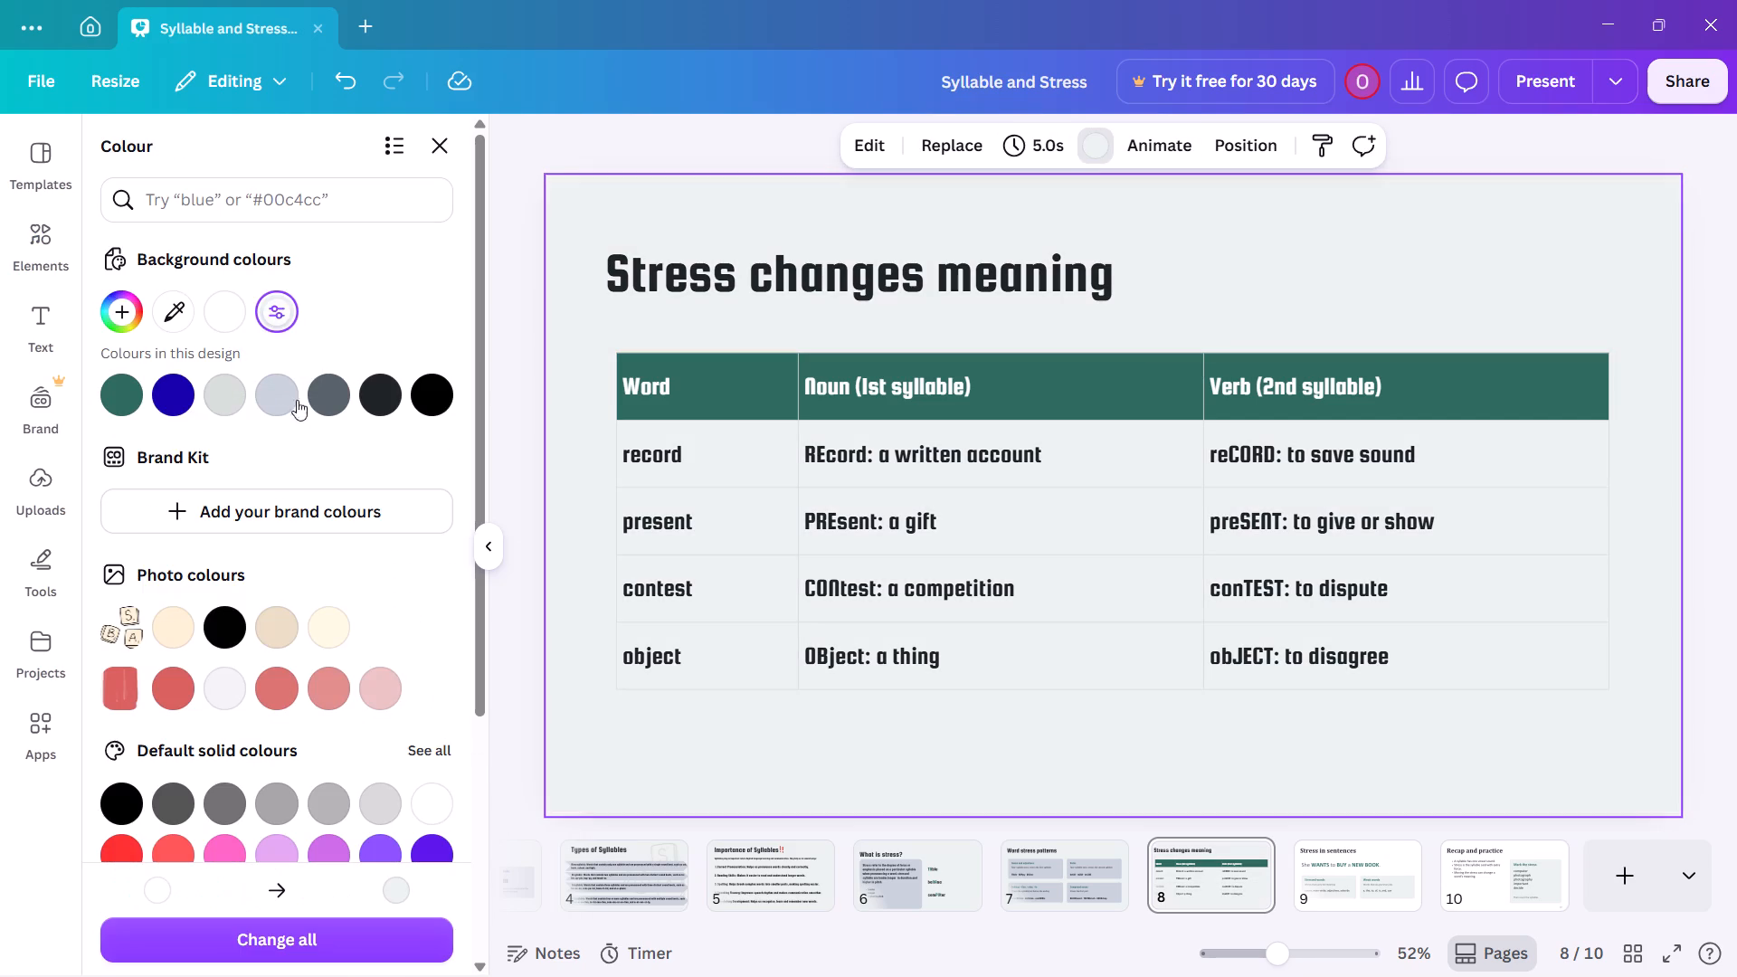
left_click(779, 728)
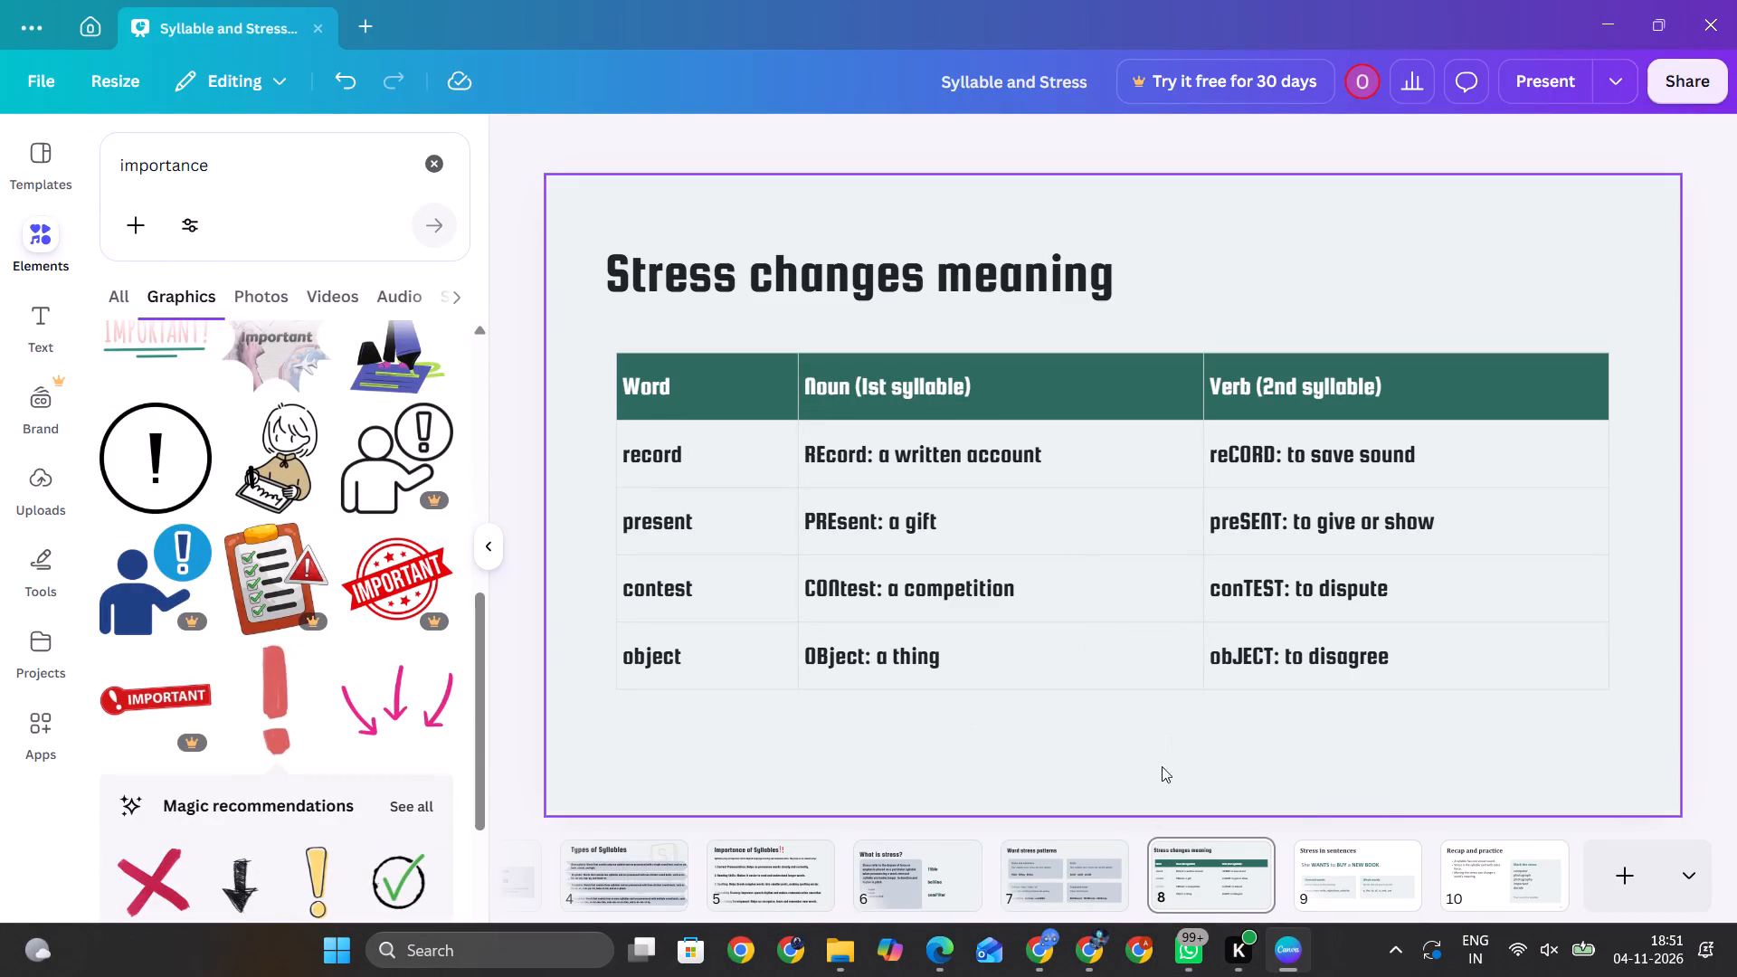
Set the background of page 9, "Stress in sentences", to the same pale grey.
left_click(1353, 872)
left_click(1229, 742)
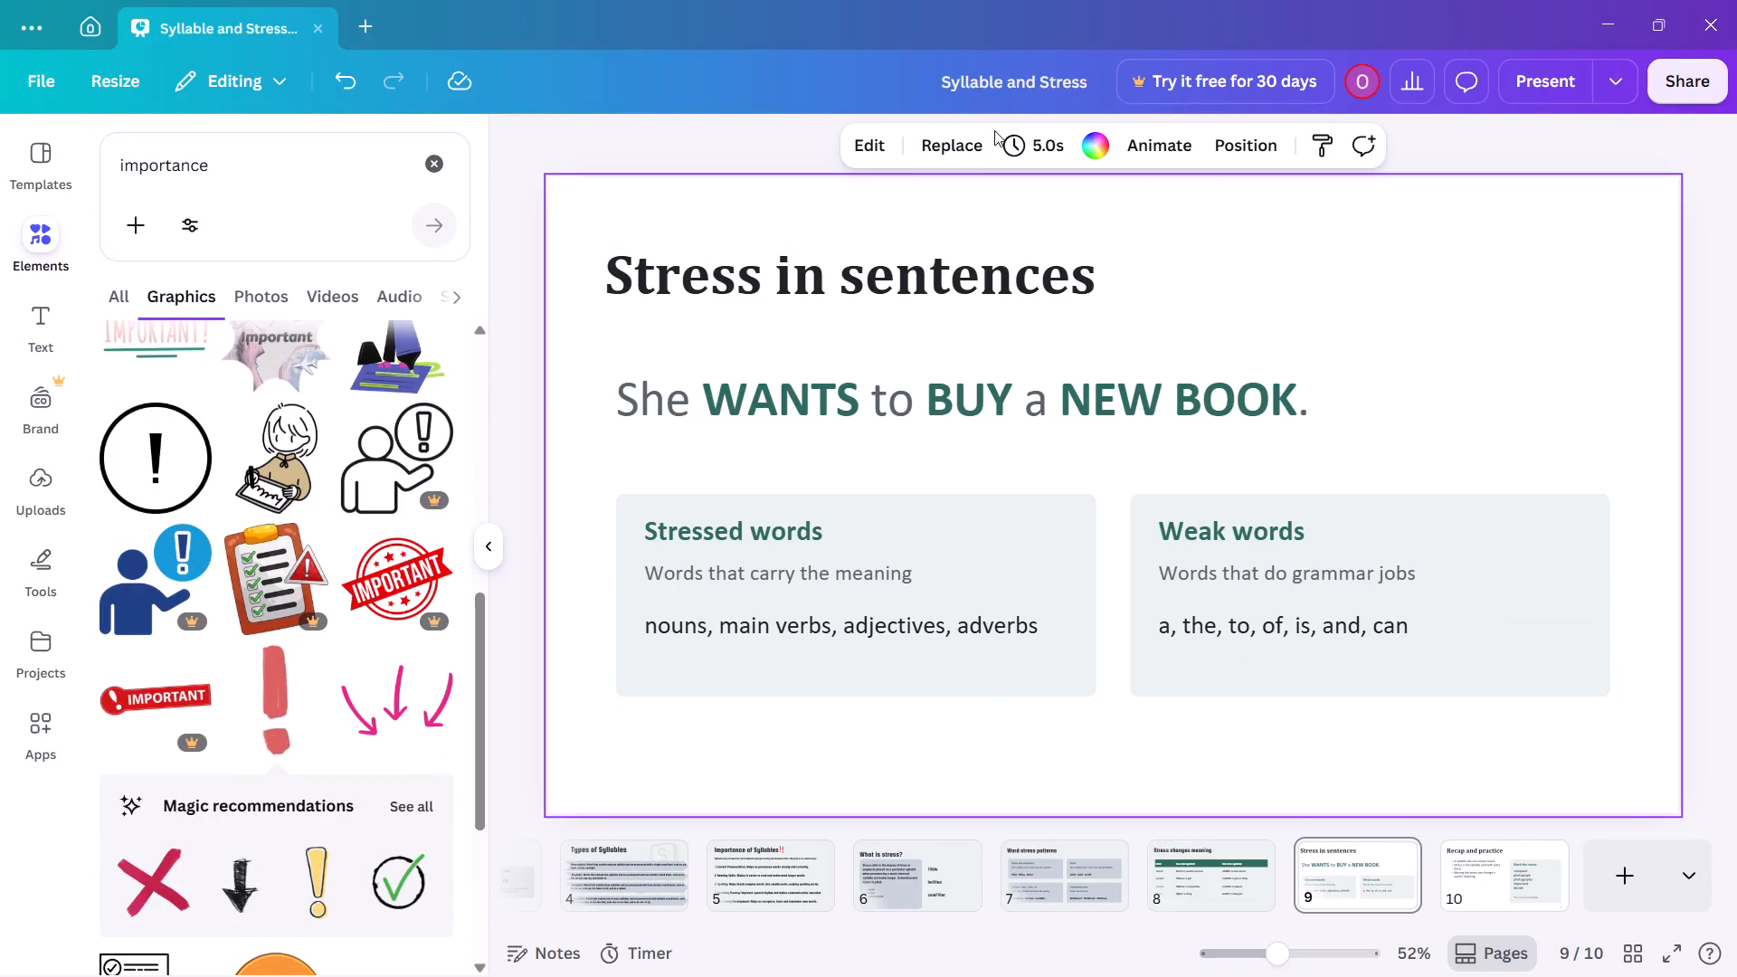
left_click(1101, 150)
left_click(296, 315)
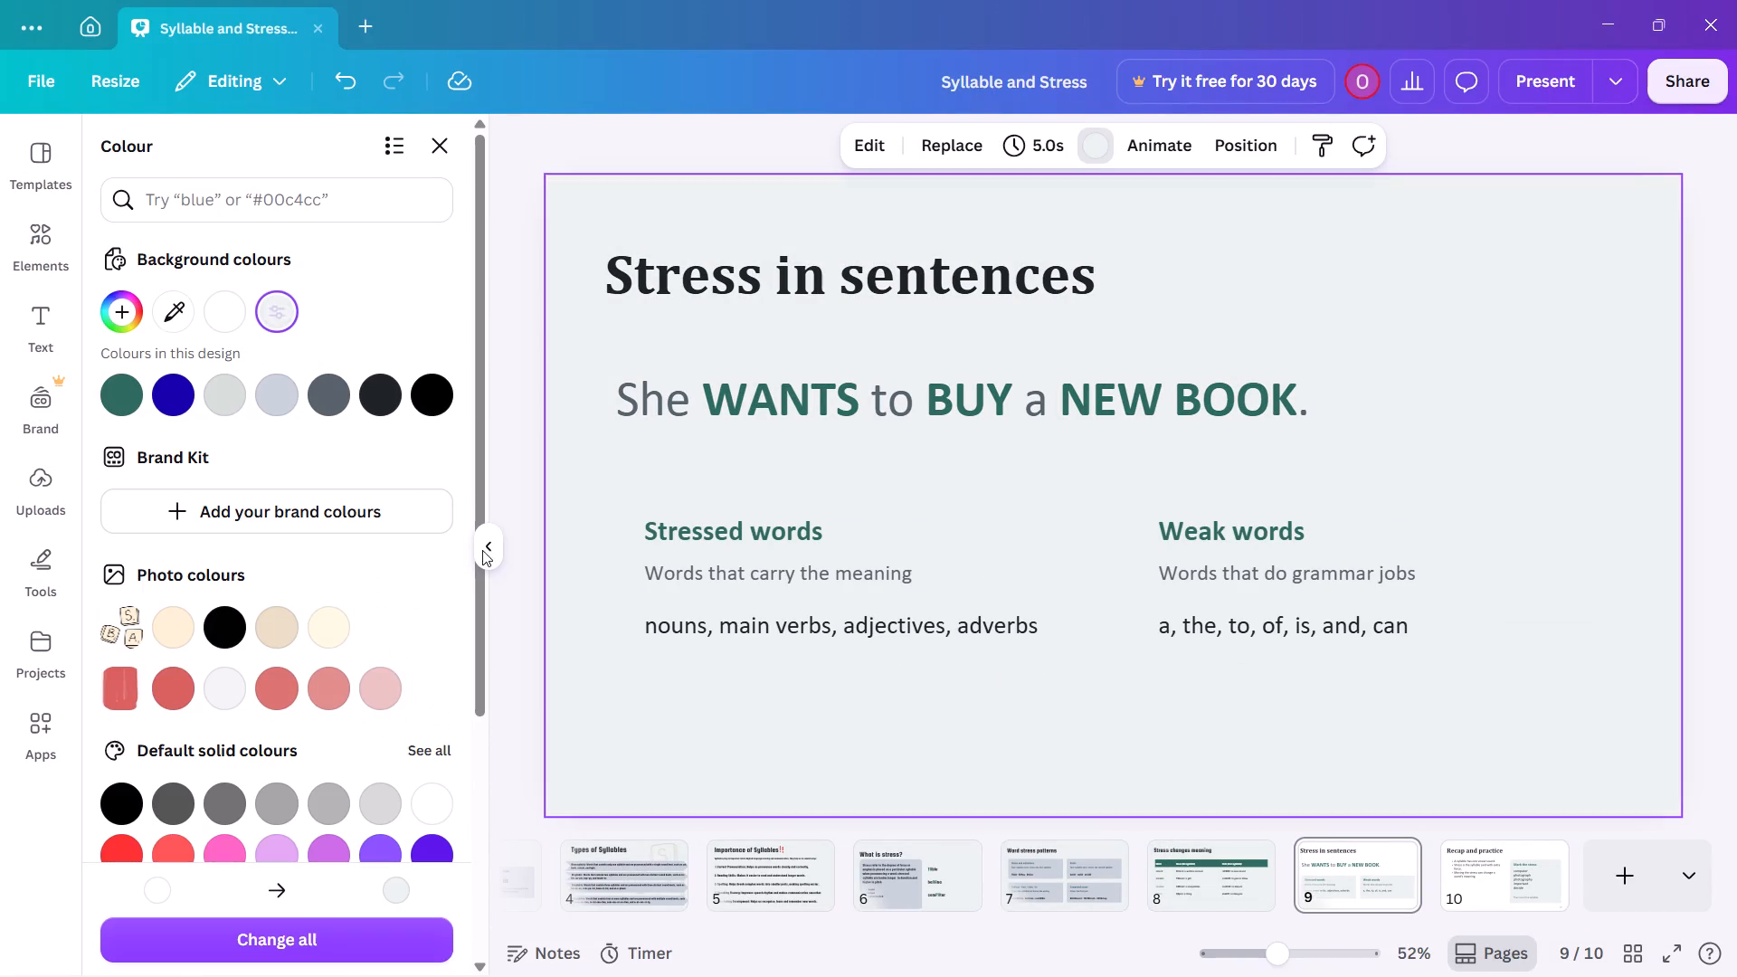
Fill the "Stressed words" and "Weak words" cards on page 9 with the light azure colour.
left_click(635, 660)
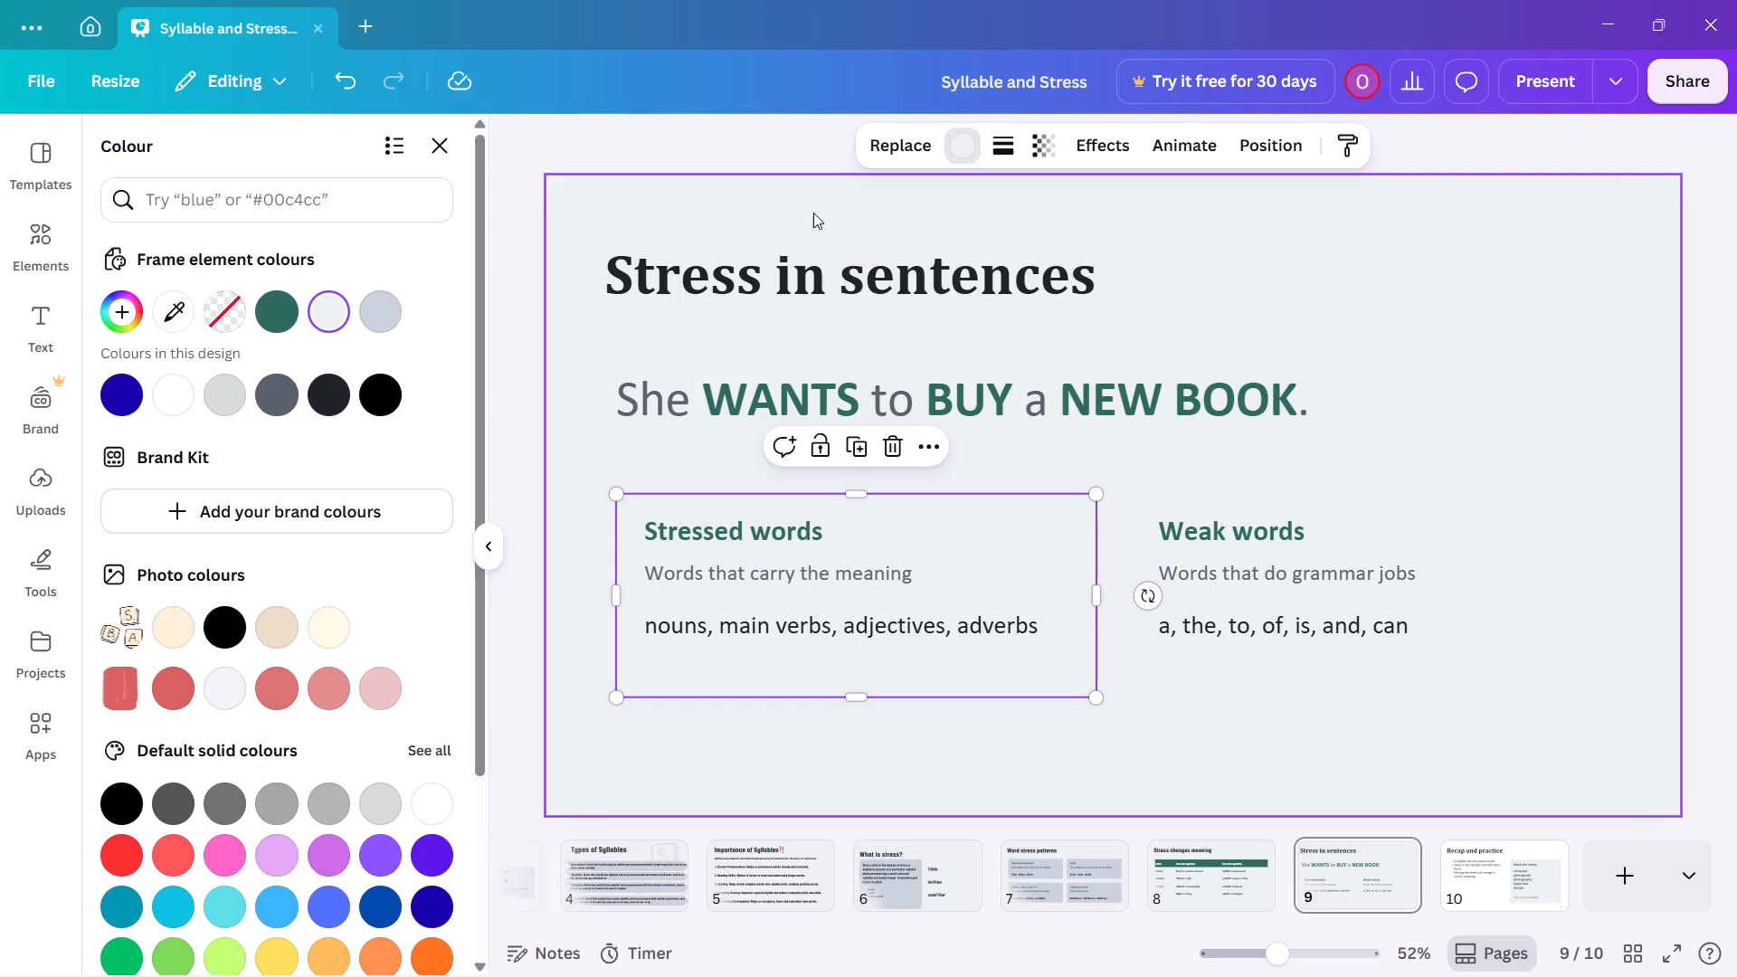
left_click(399, 313)
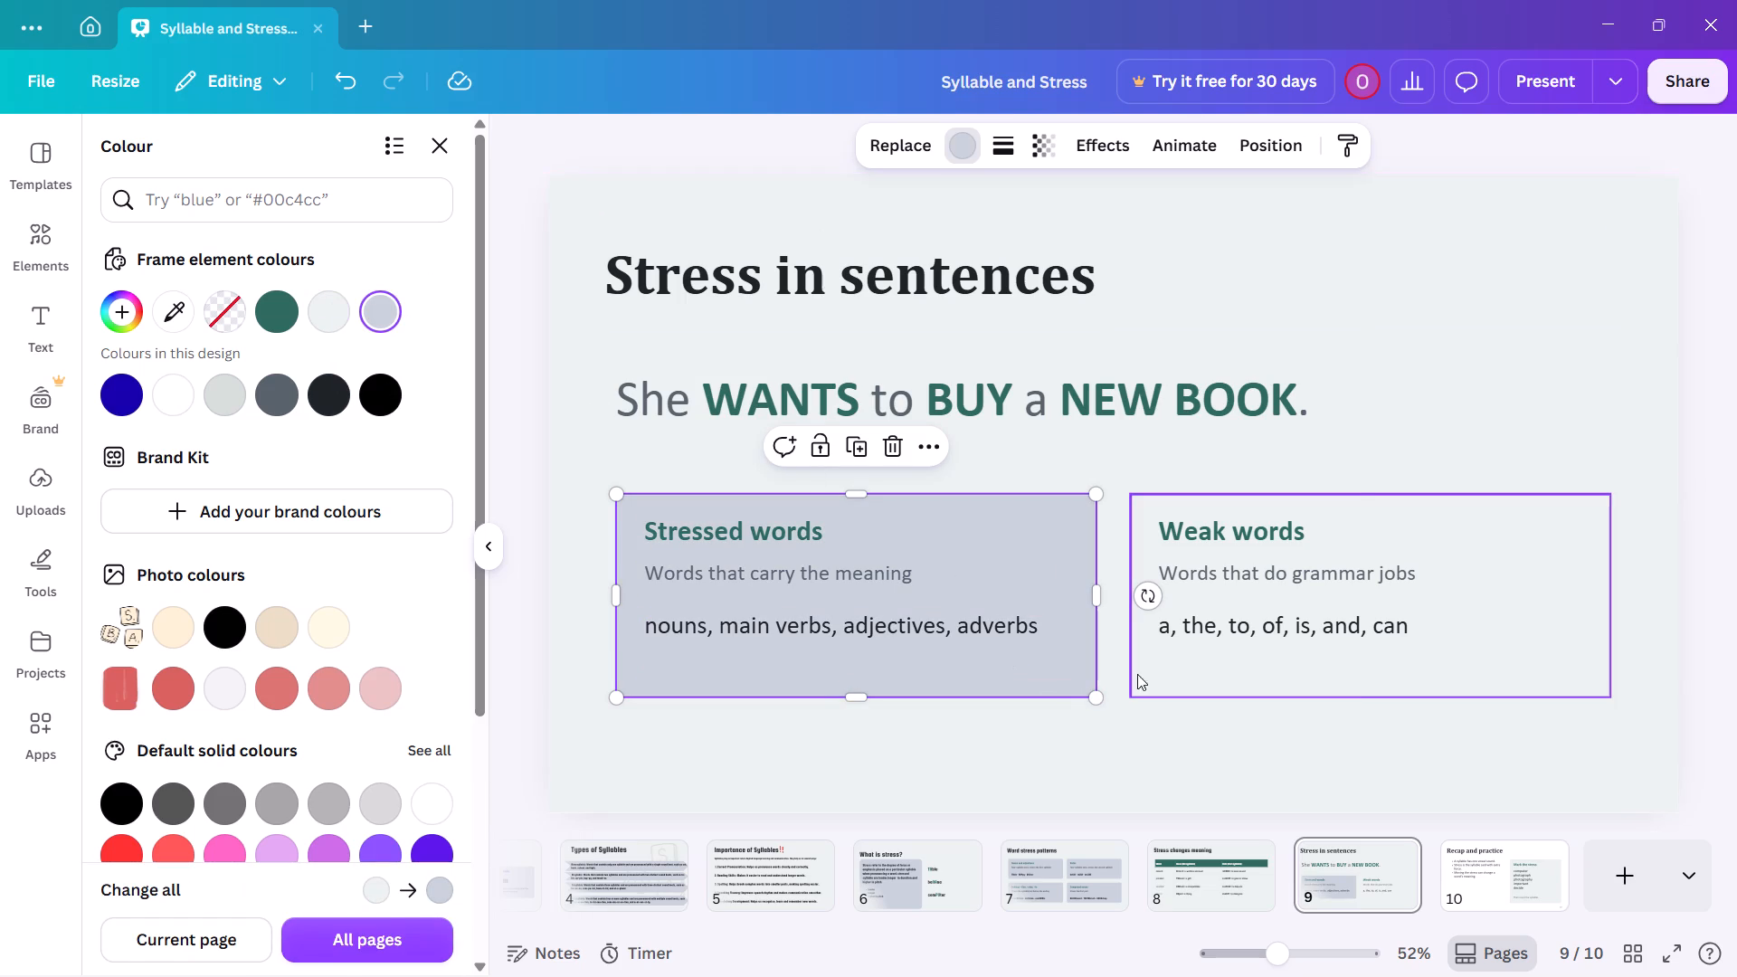
left_click(1149, 675)
left_click(383, 324)
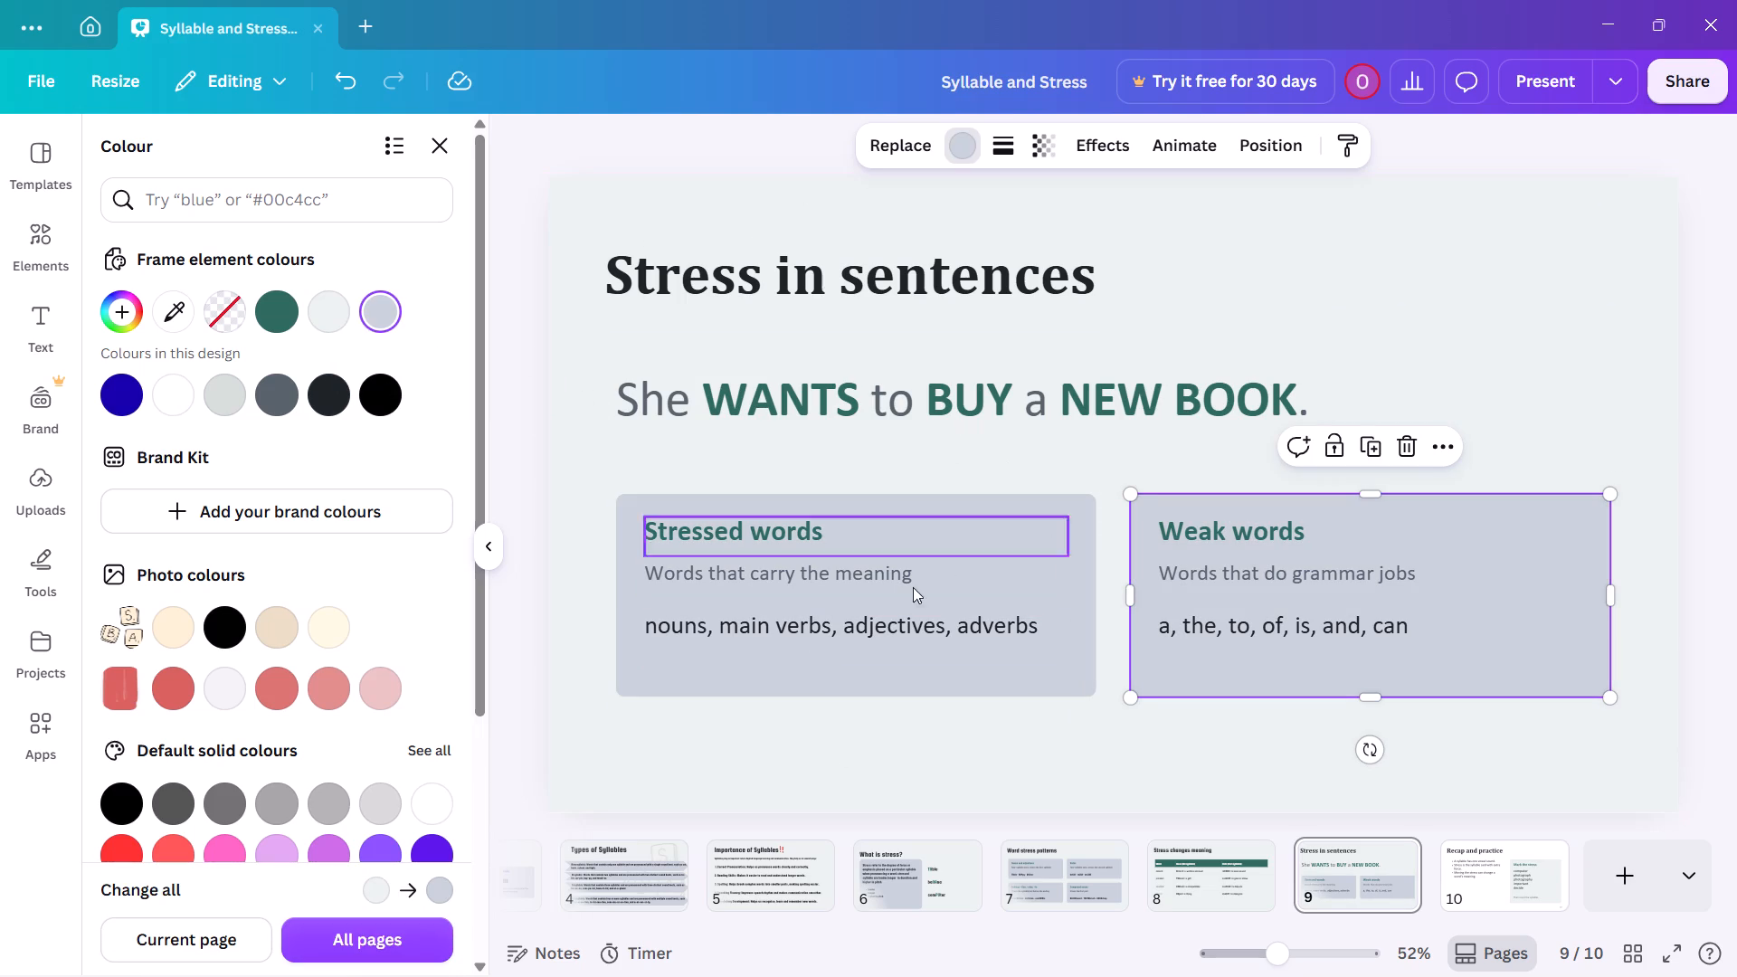
Change all text on page 9, "Stress in sentences", to the Squada One font.
key("ctrl+a")
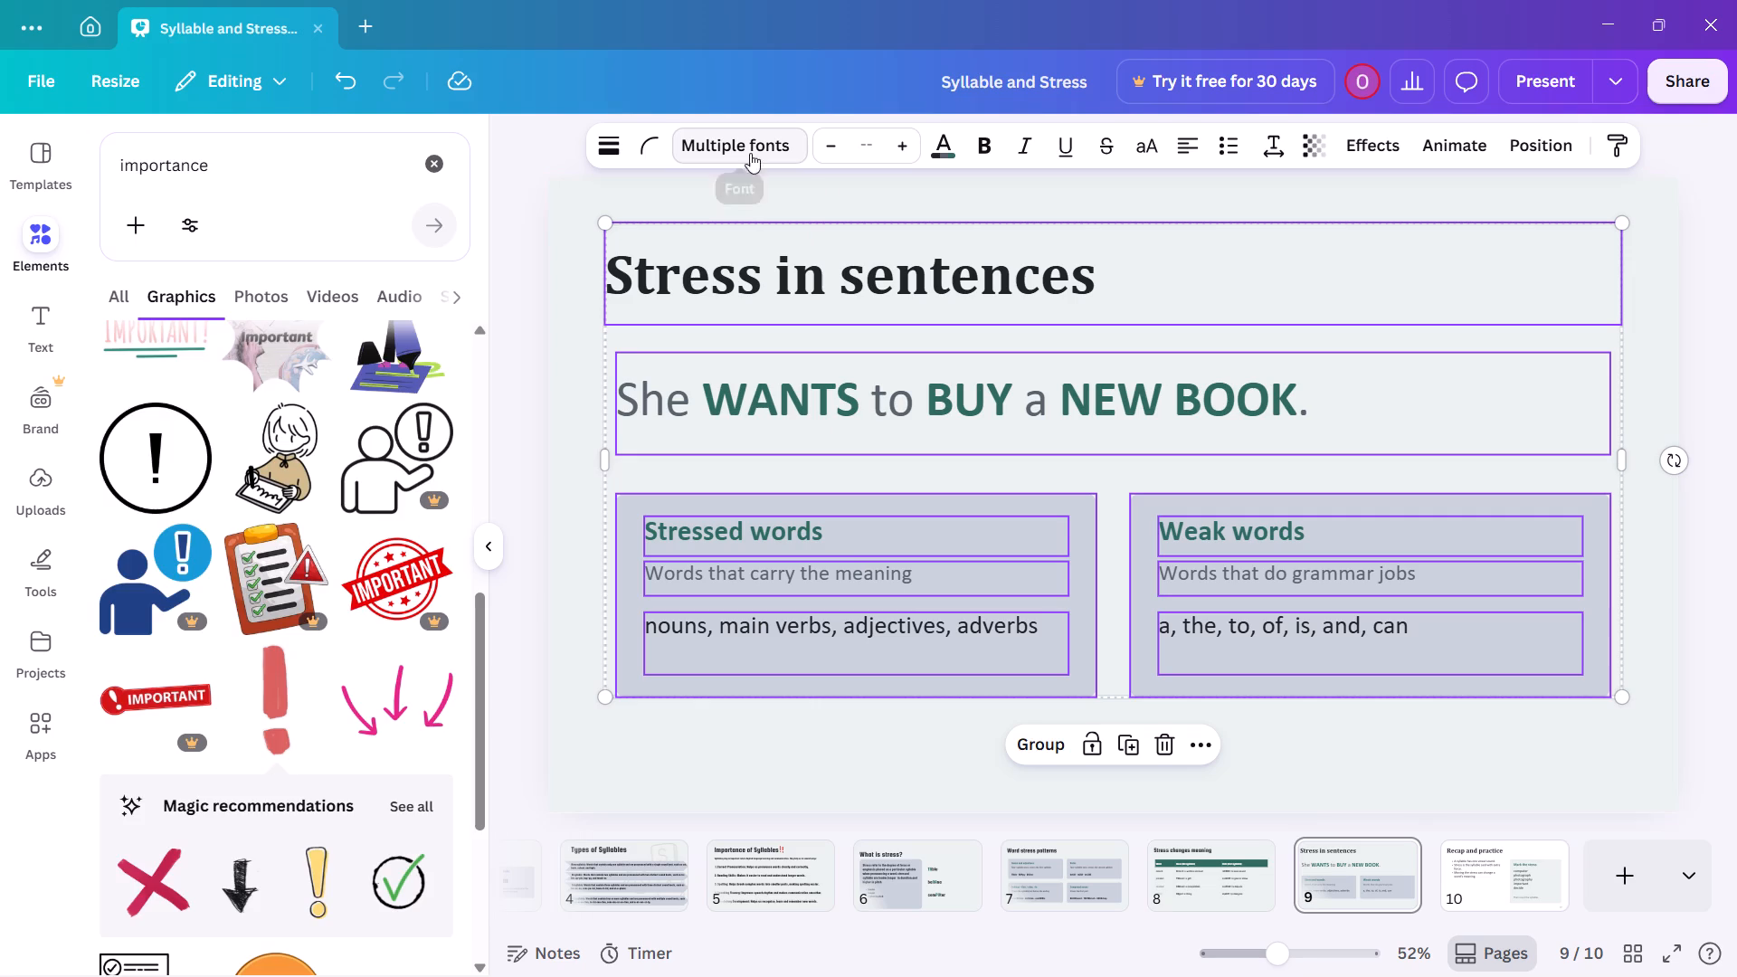
left_click(753, 145)
left_click(223, 498)
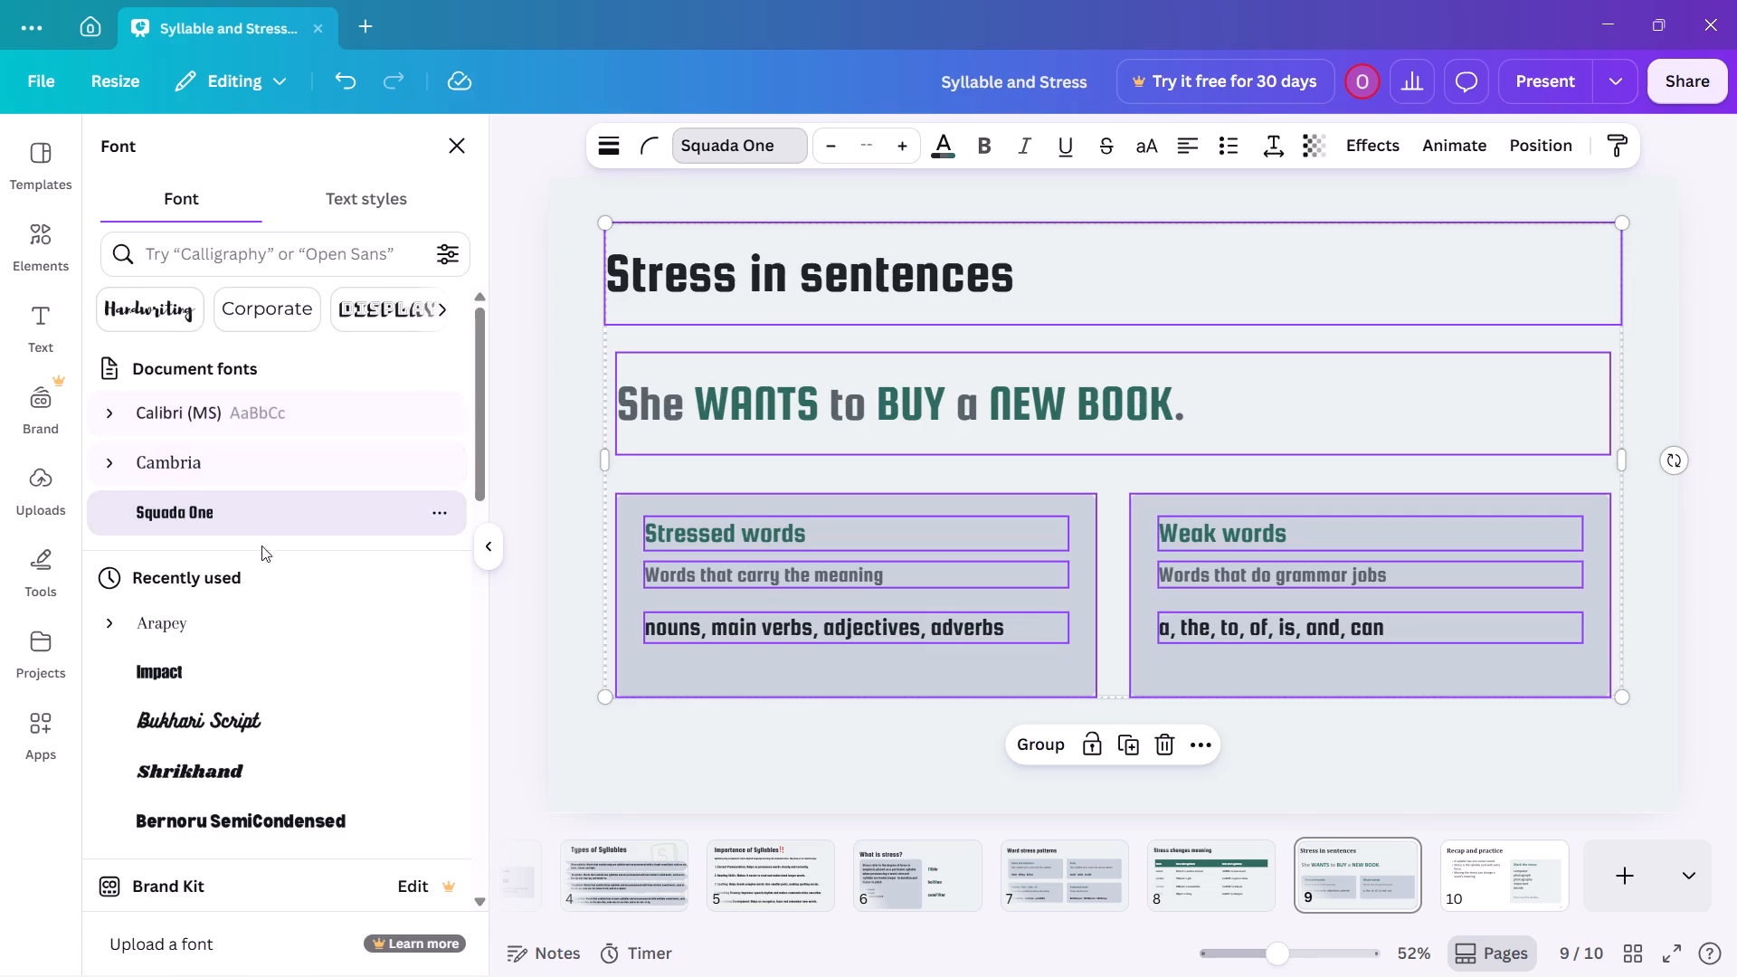
left_click(624, 764)
Narrow the bulleted list's text box on page 10, enlarge its text to size 54.6 and position it just below the heading.
left_click(1473, 876)
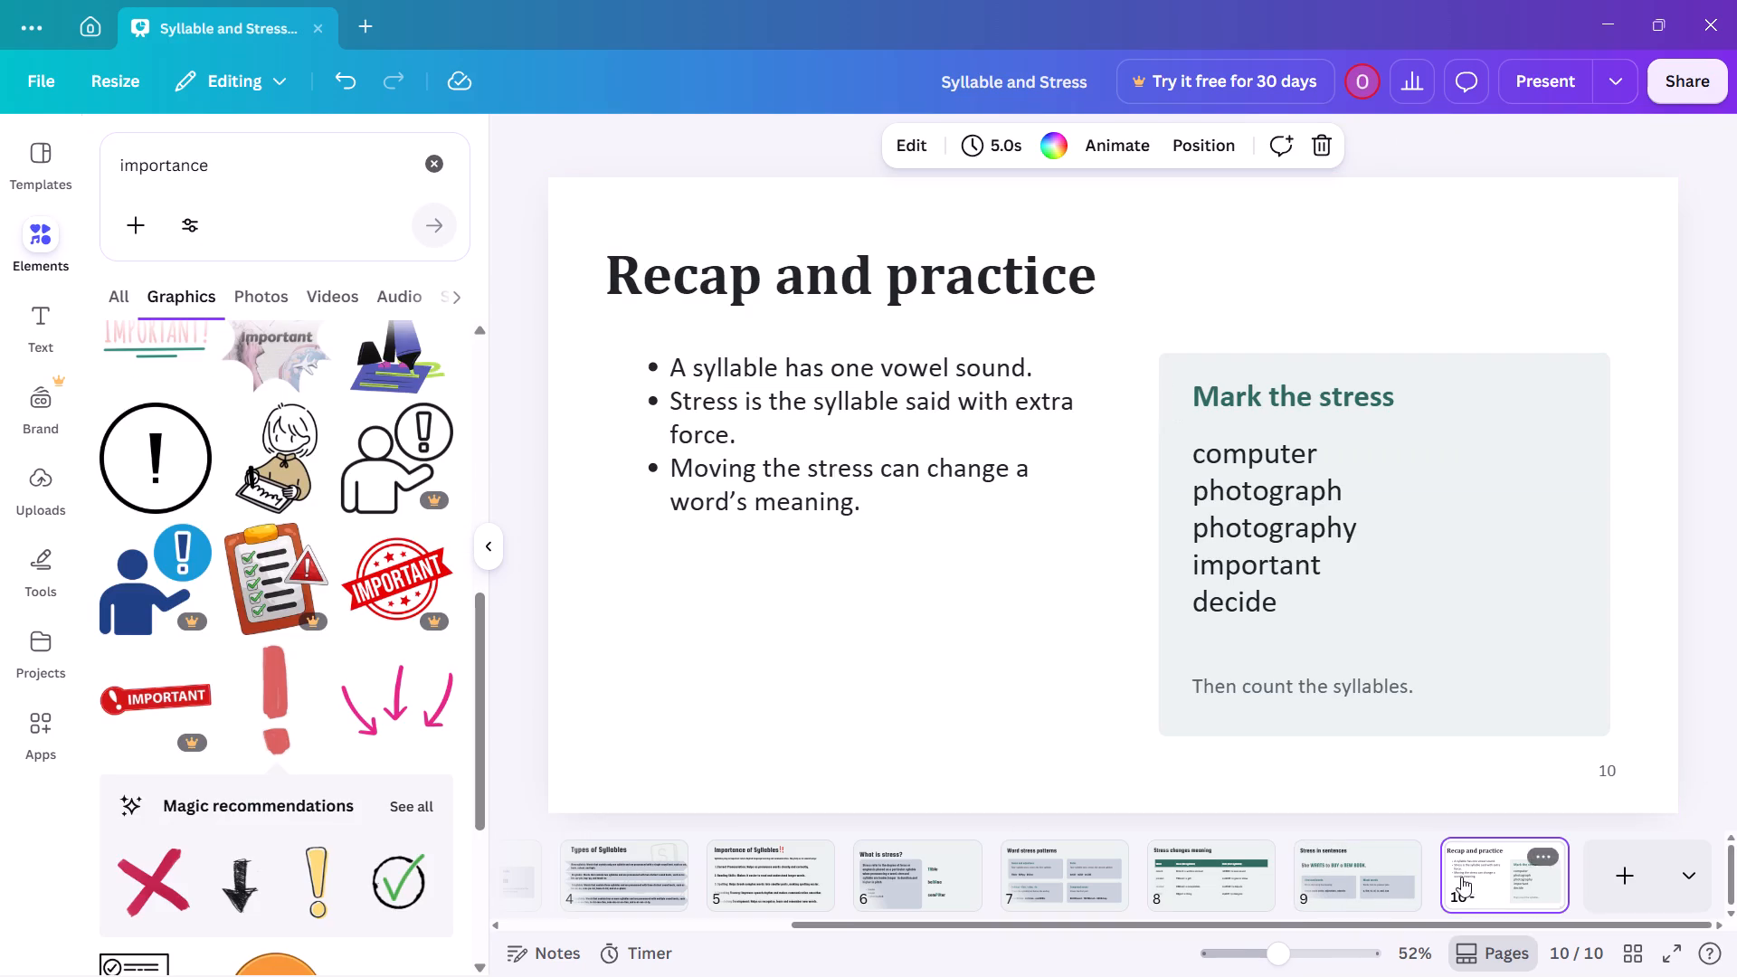
left_click(821, 465)
left_click_drag(1117, 526, 1042, 524)
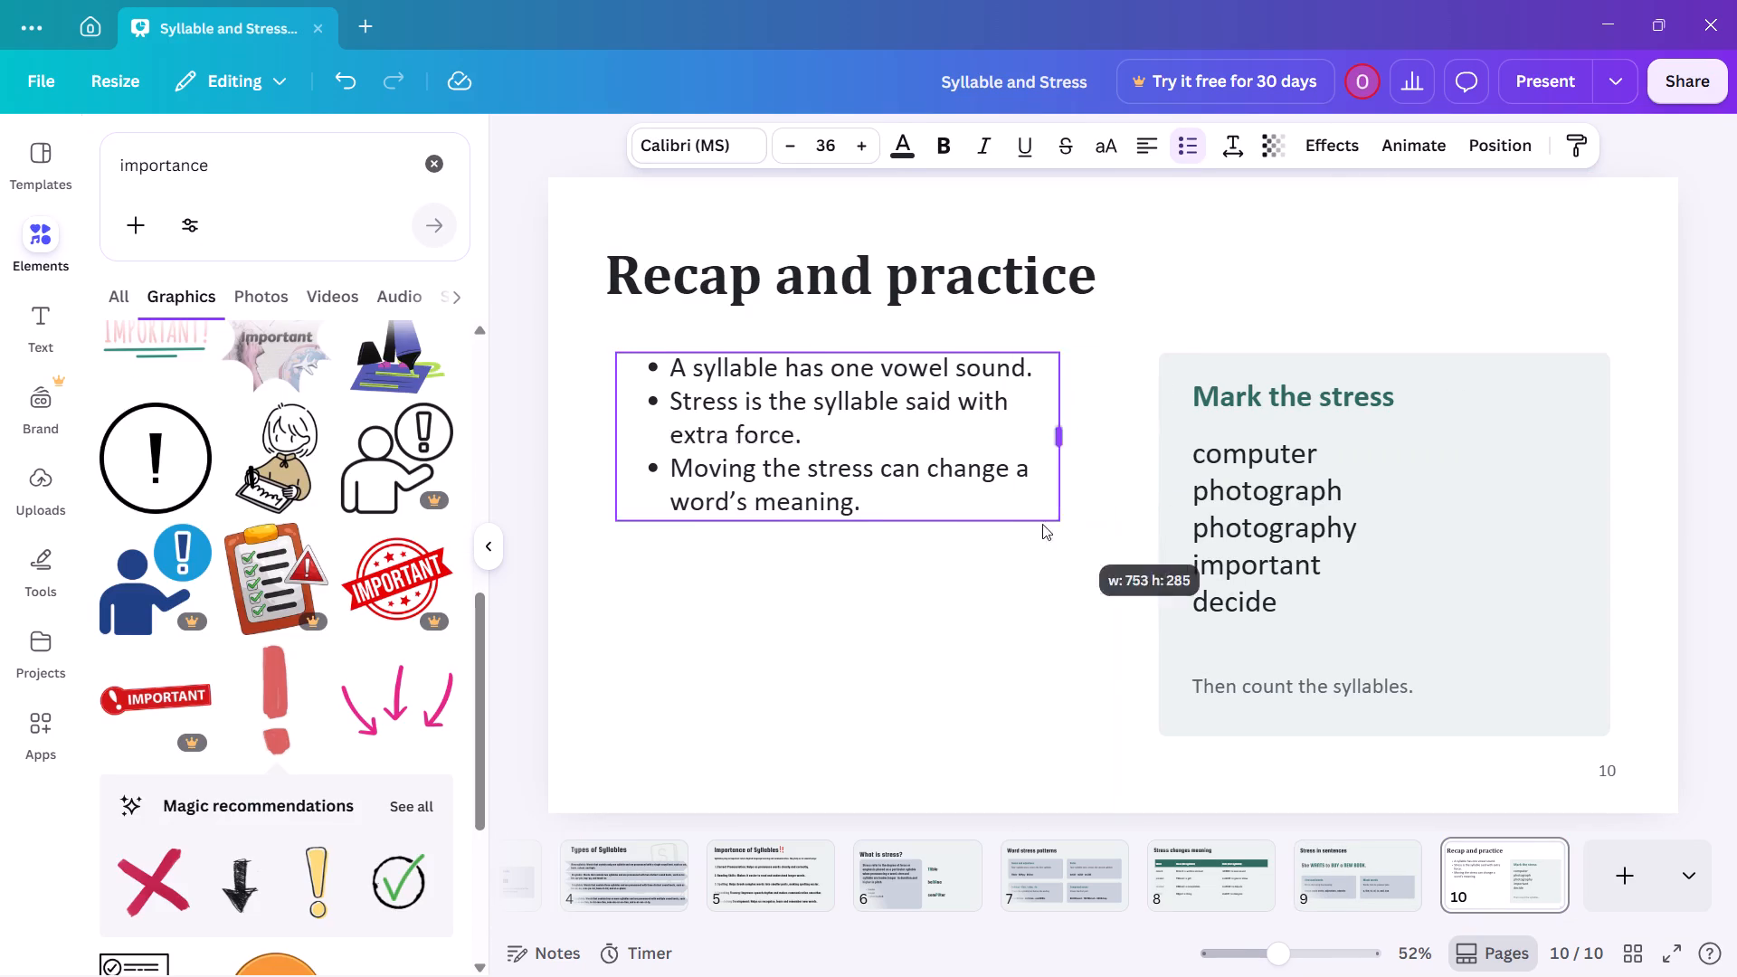
left_click_drag(1042, 524, 883, 687)
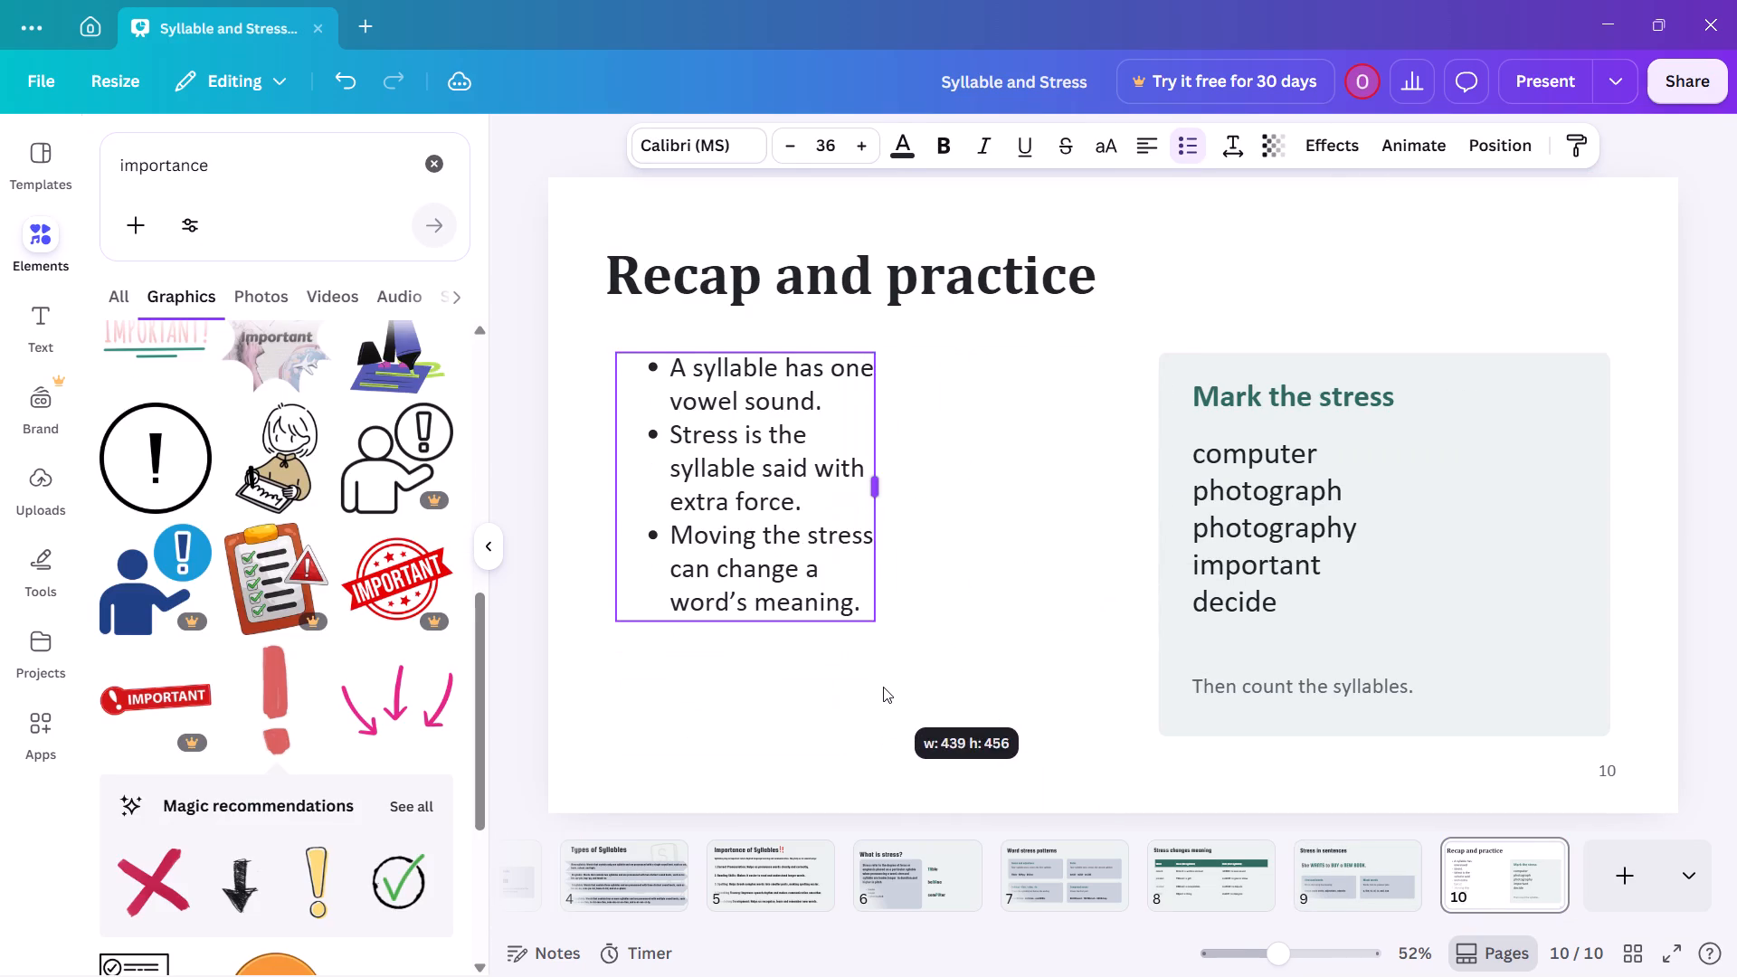
left_click_drag(883, 687, 883, 686)
left_click_drag(833, 558, 850, 605)
left_click_drag(896, 662, 1084, 750)
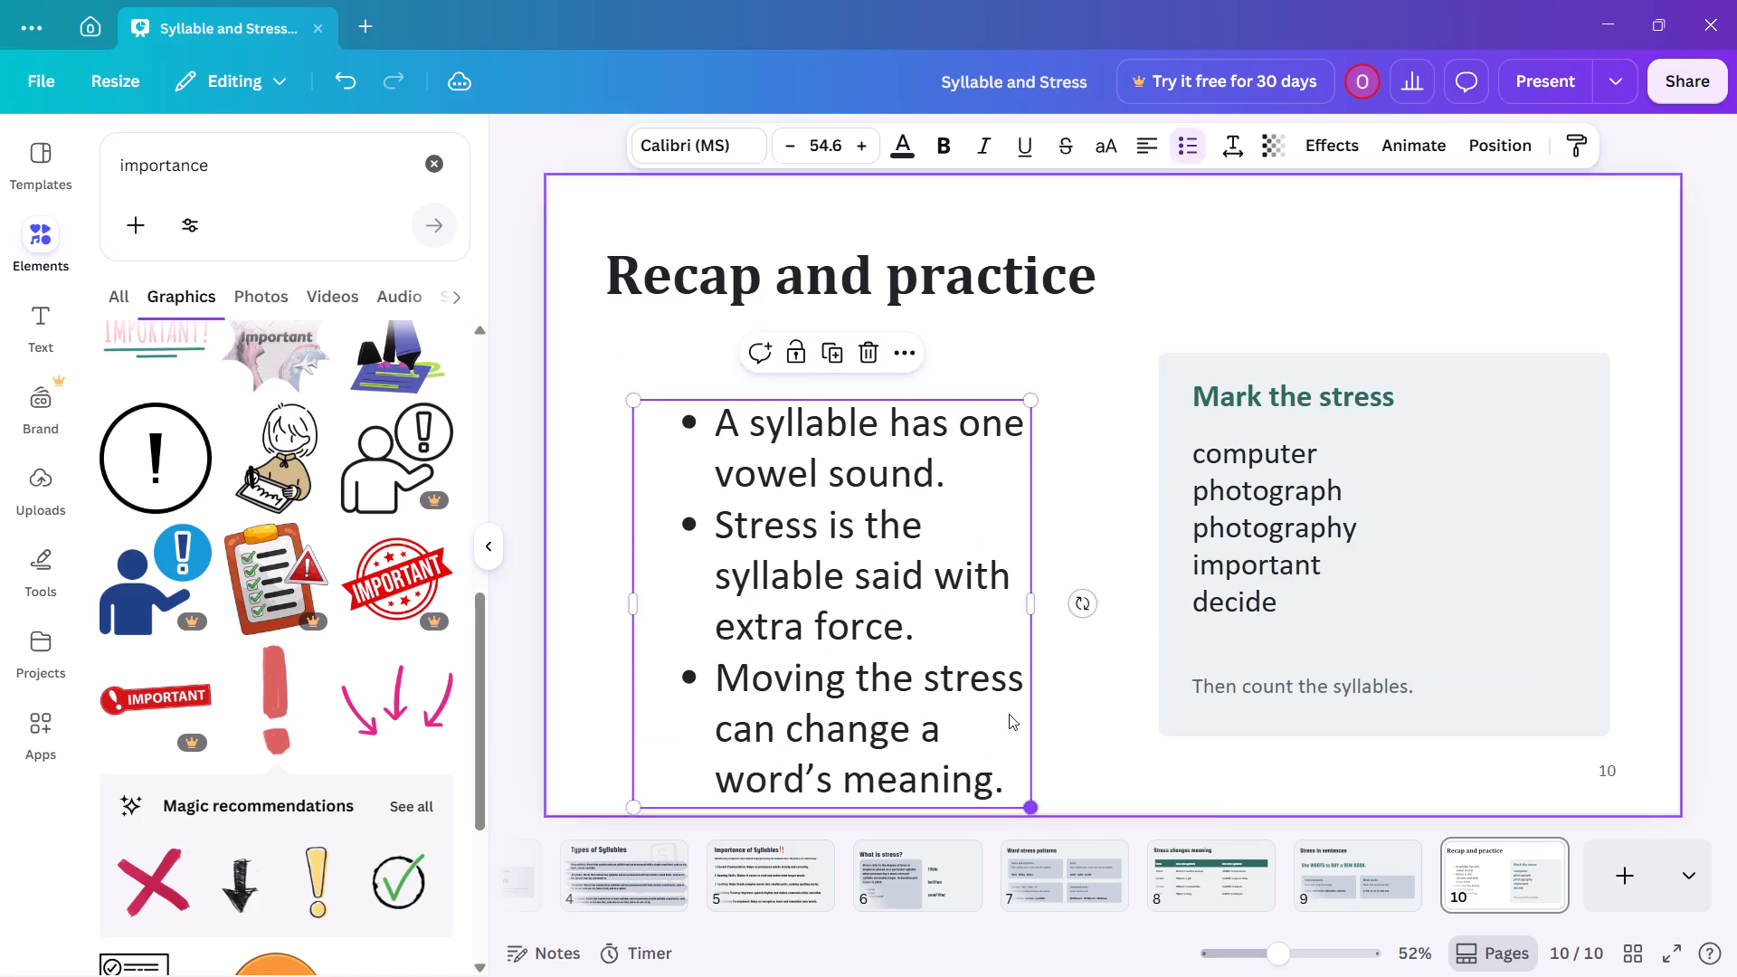
left_click_drag(917, 660, 897, 600)
Change all text on page 10, "Recap and practice", to the Squada One font.
left_click(666, 135)
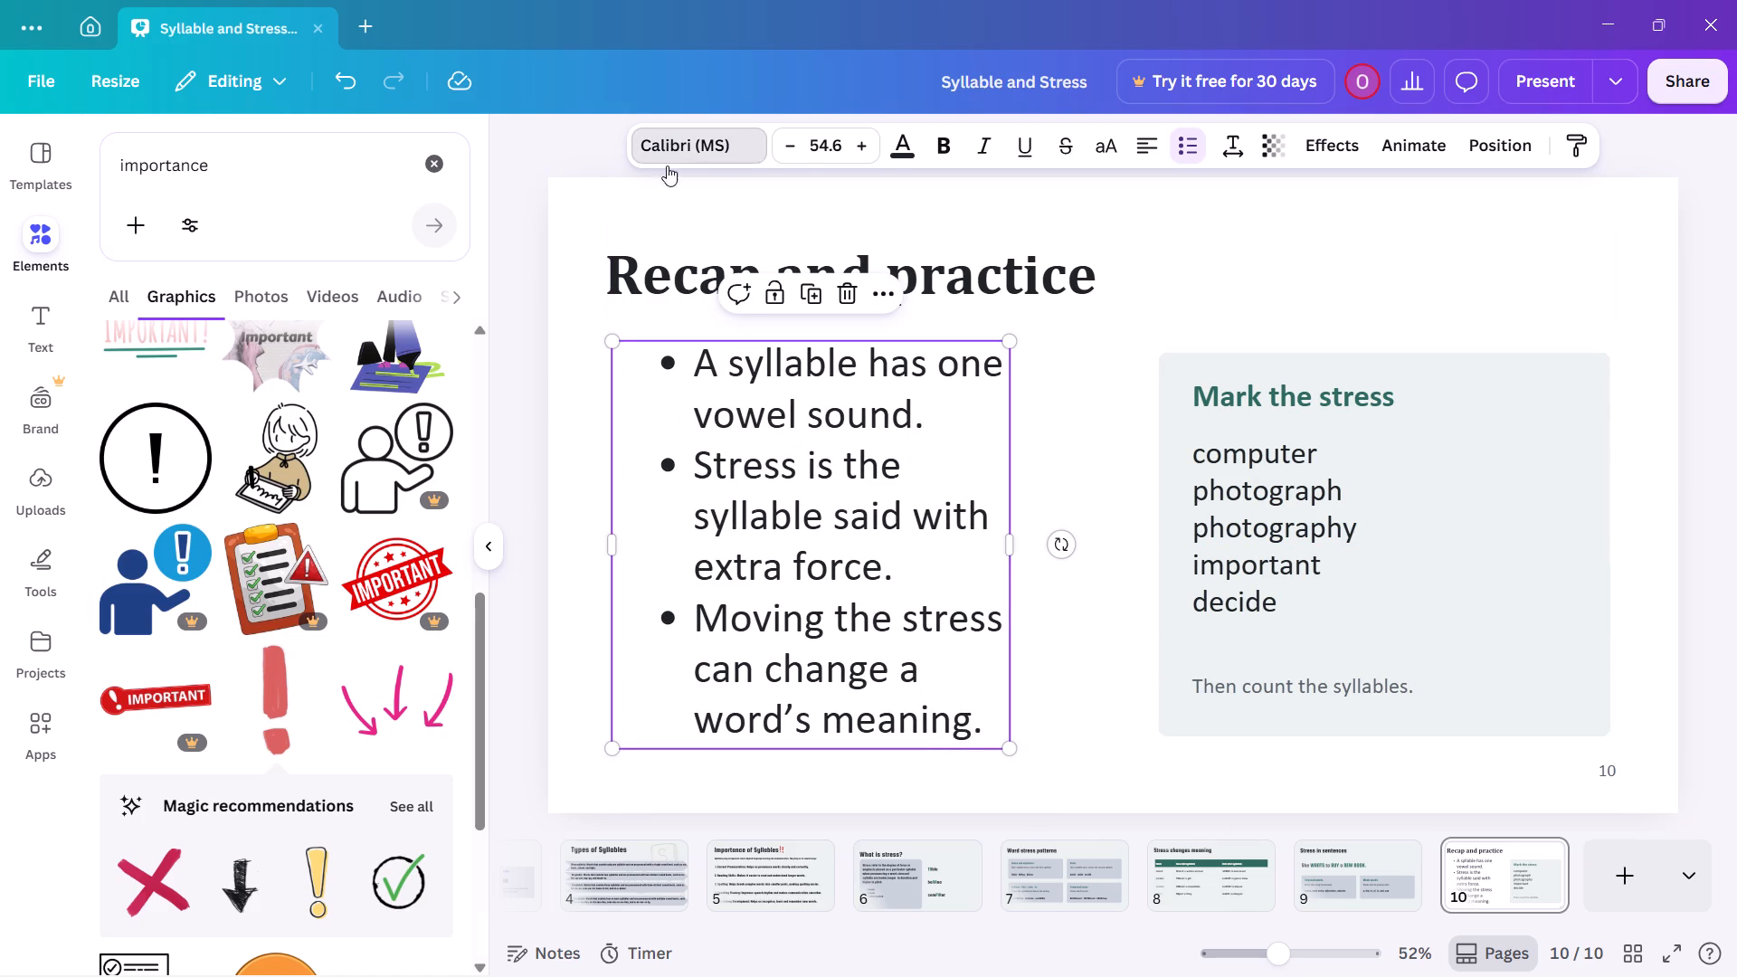
key("ctrl+a")
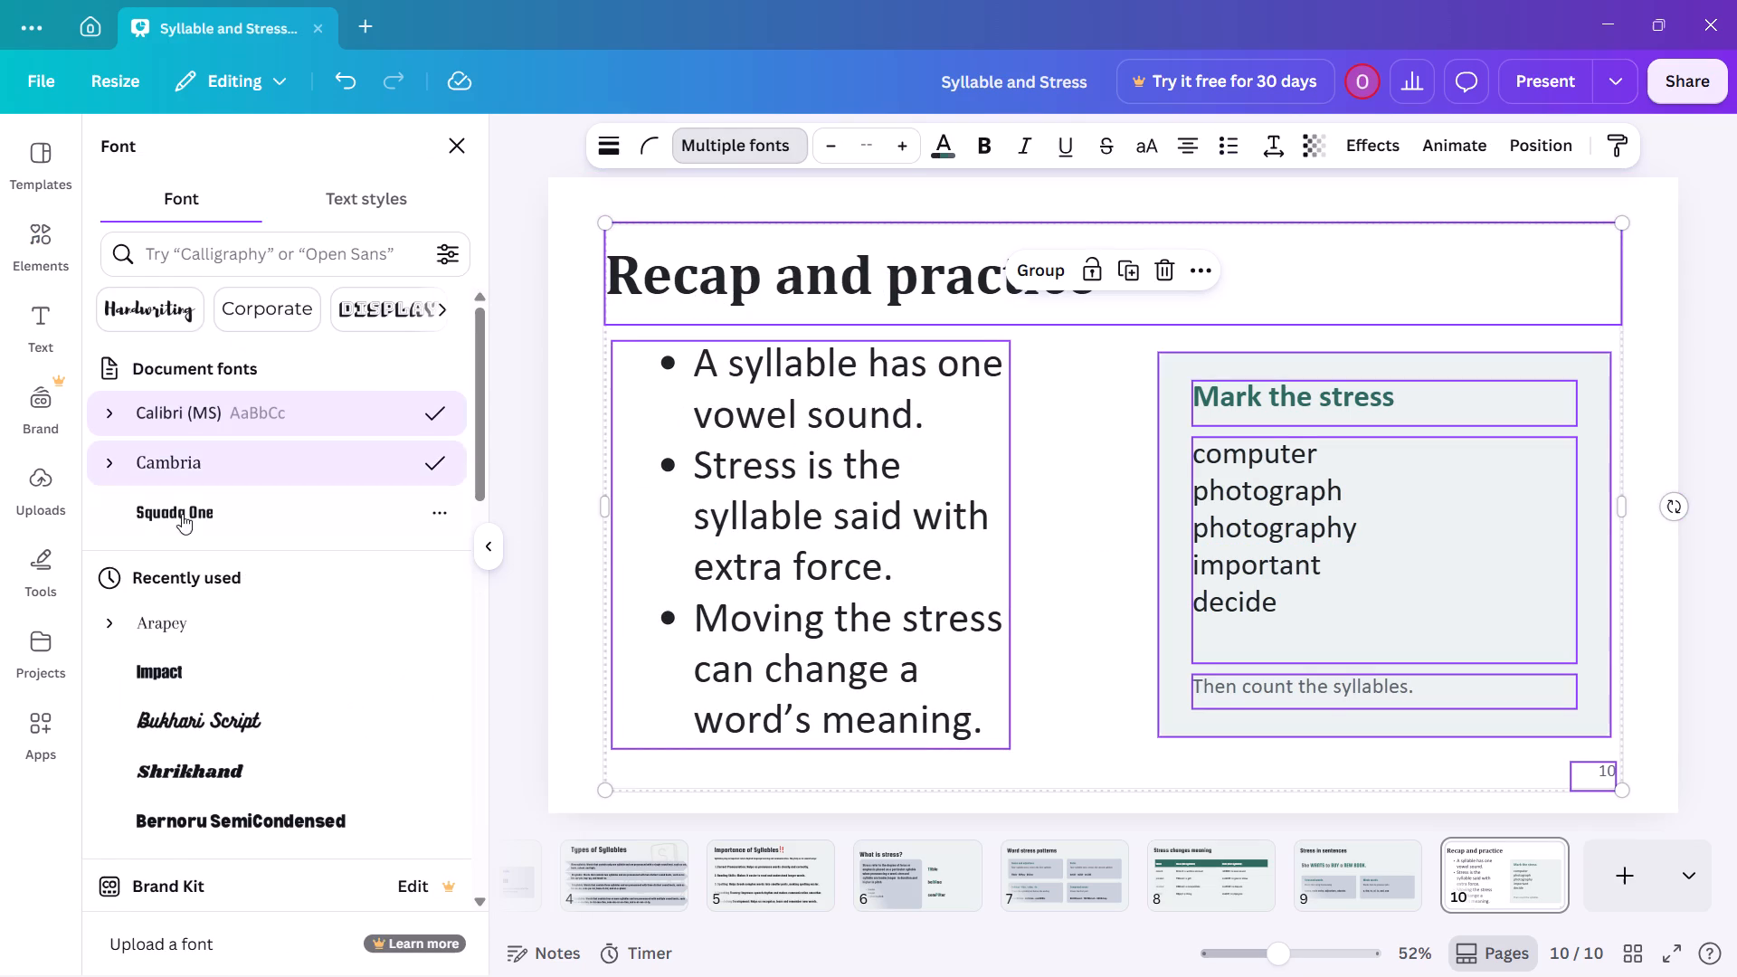
left_click(193, 517)
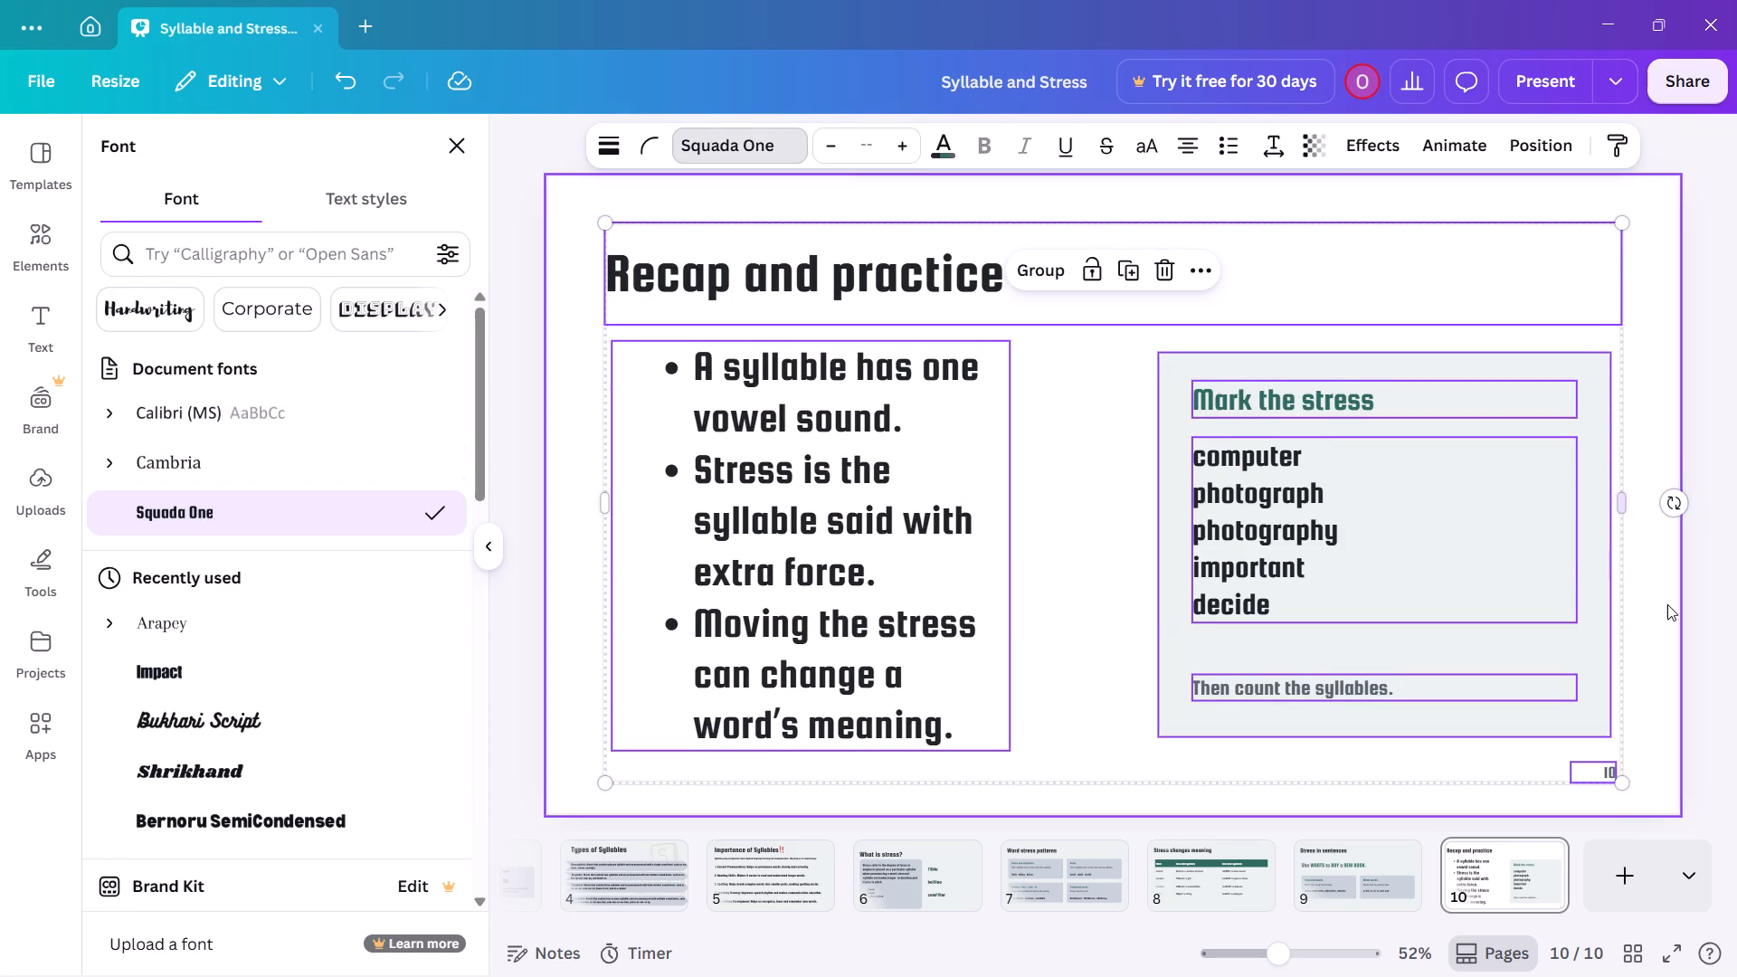
left_click(1667, 604)
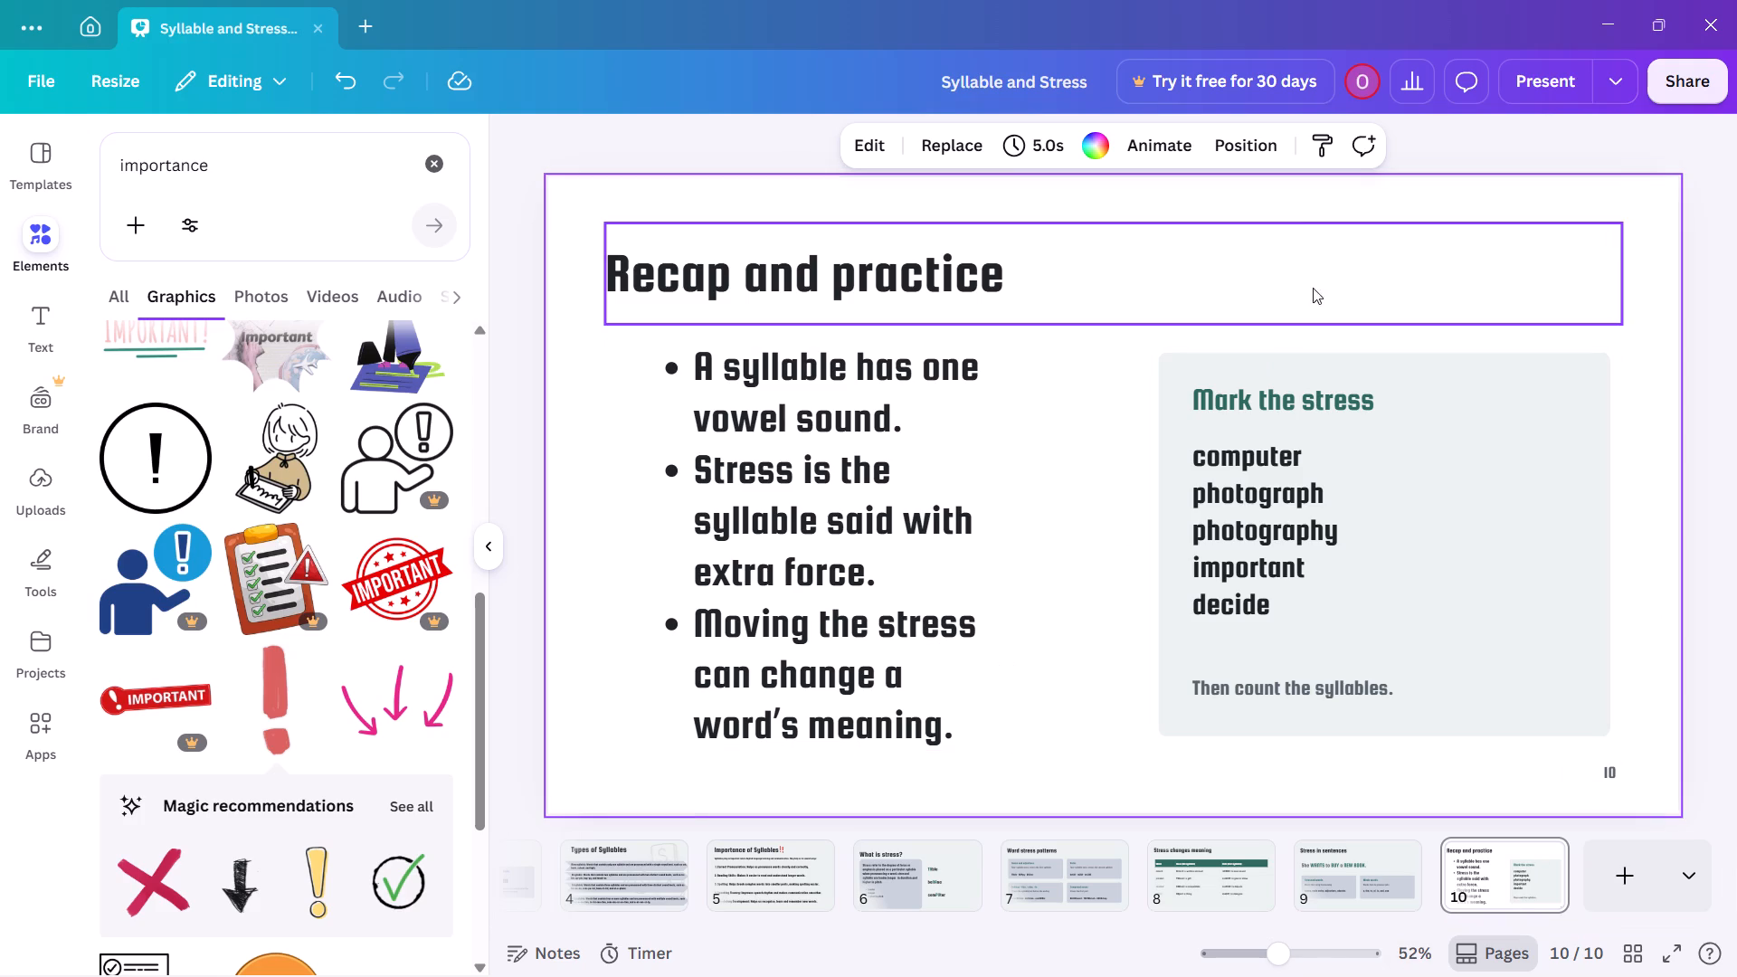
Set the background of page 10 to the same pale grey as the restyled pages.
left_click(932, 209)
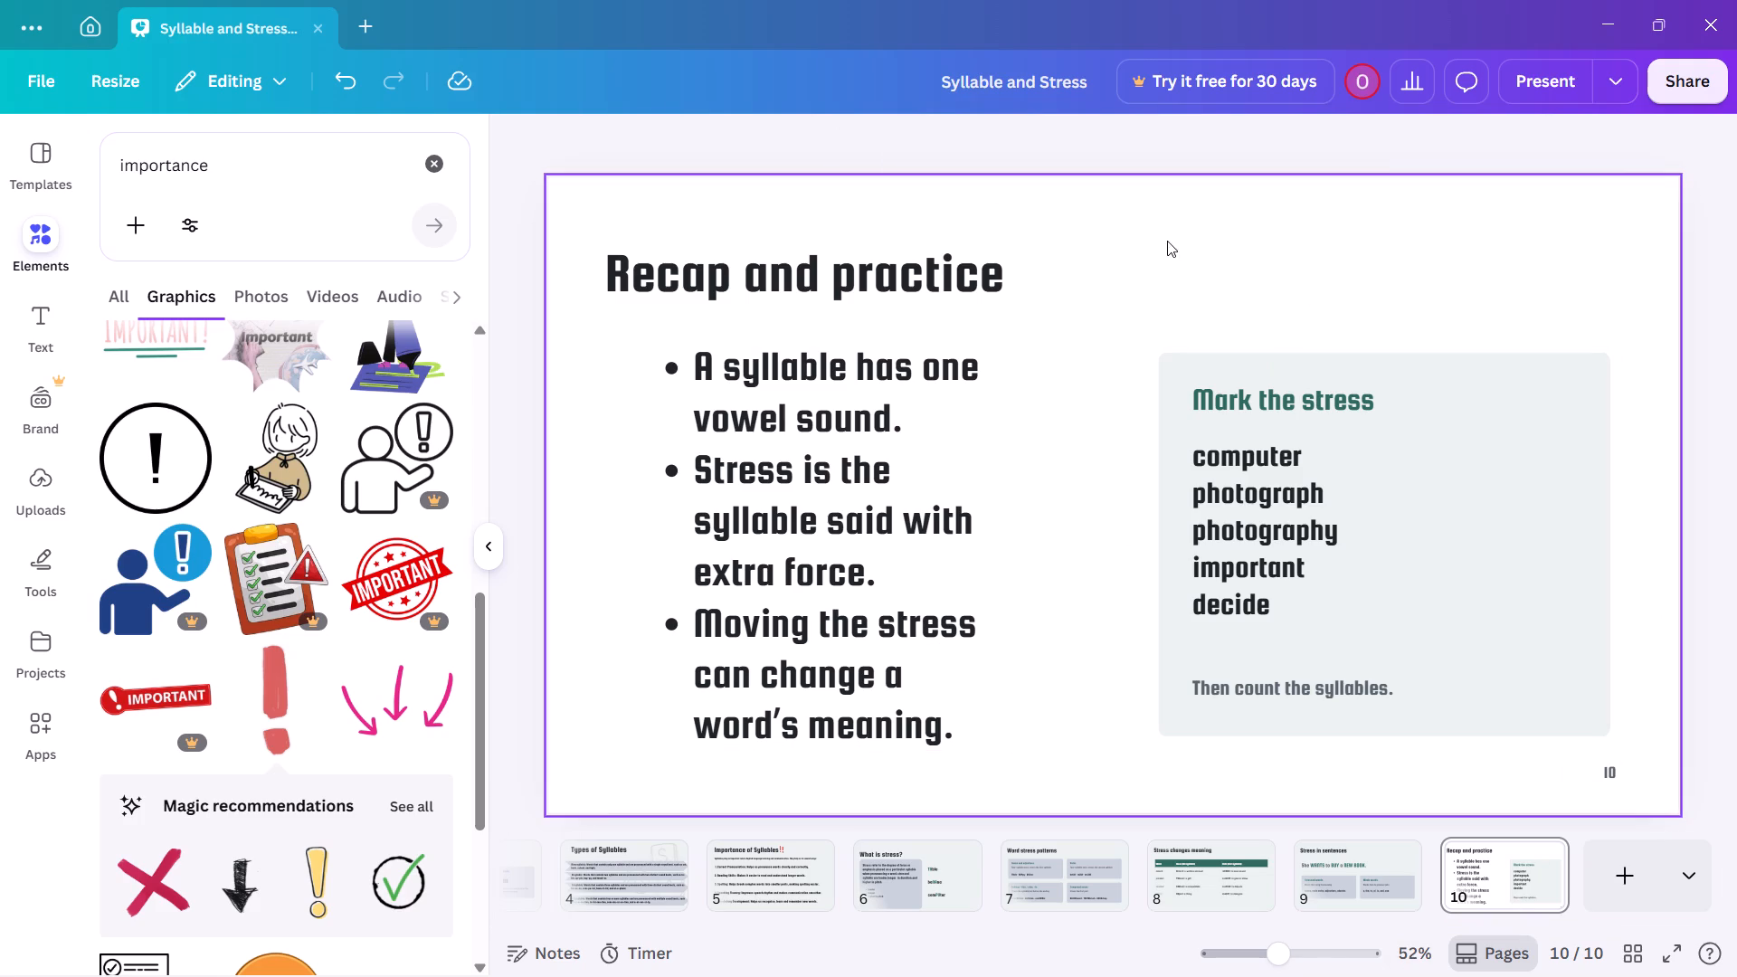
left_click(1167, 211)
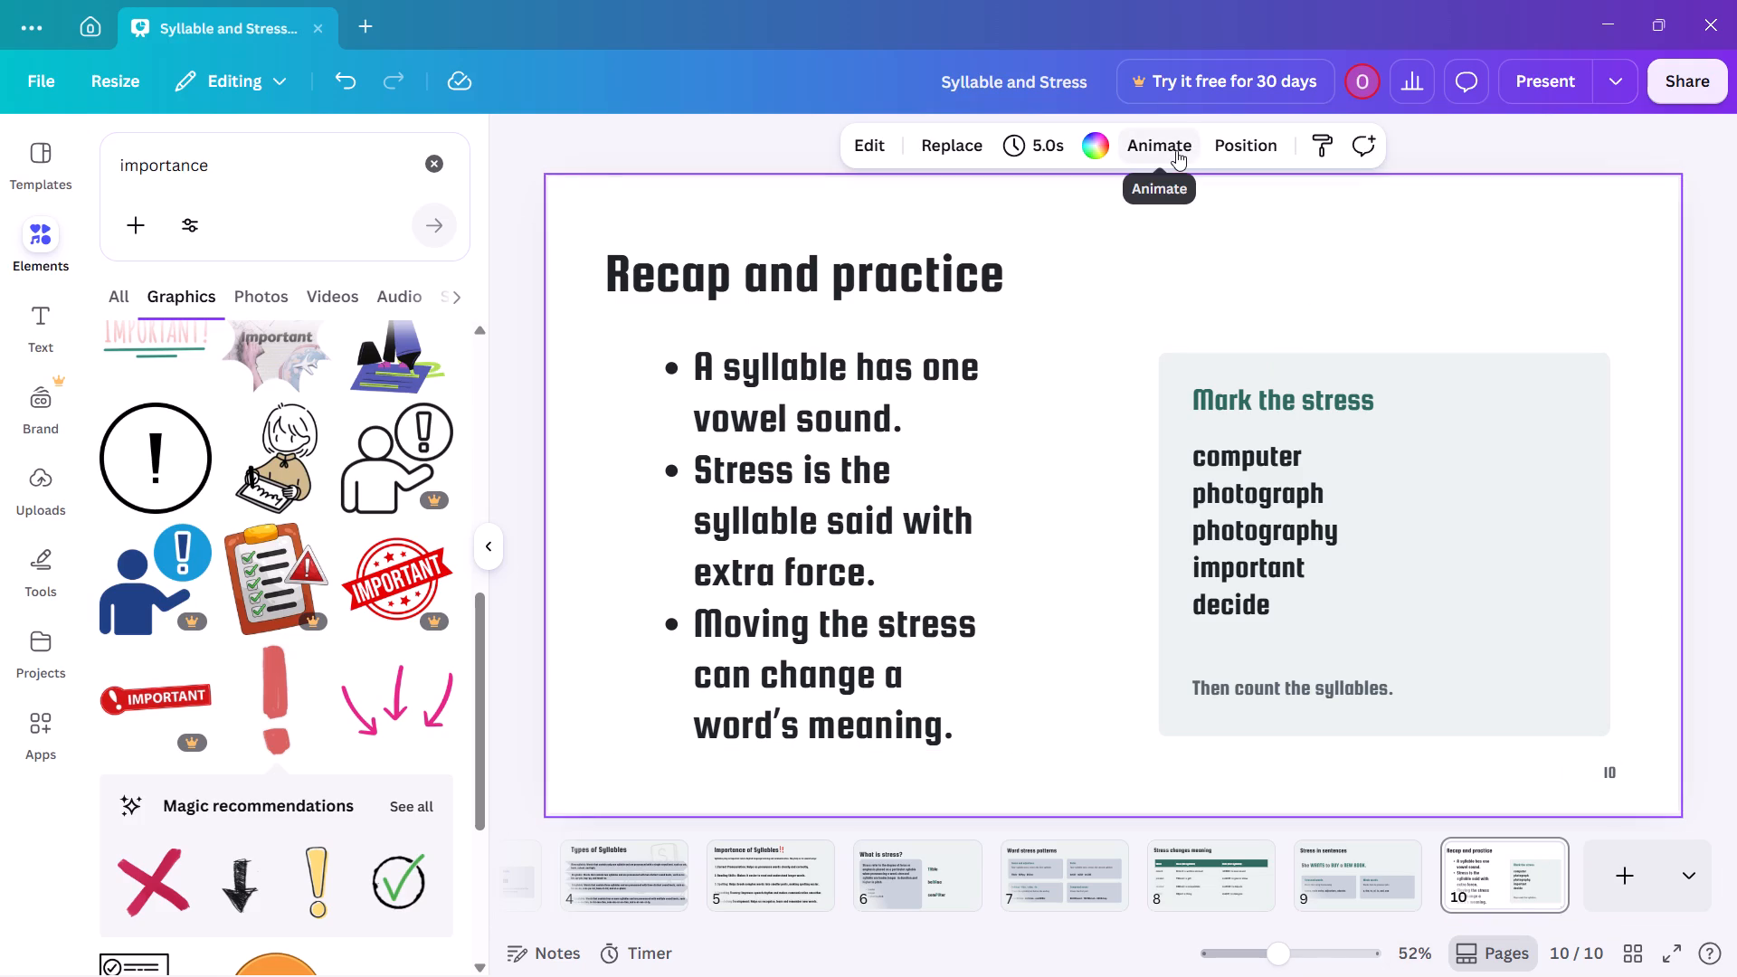
left_click(1238, 148)
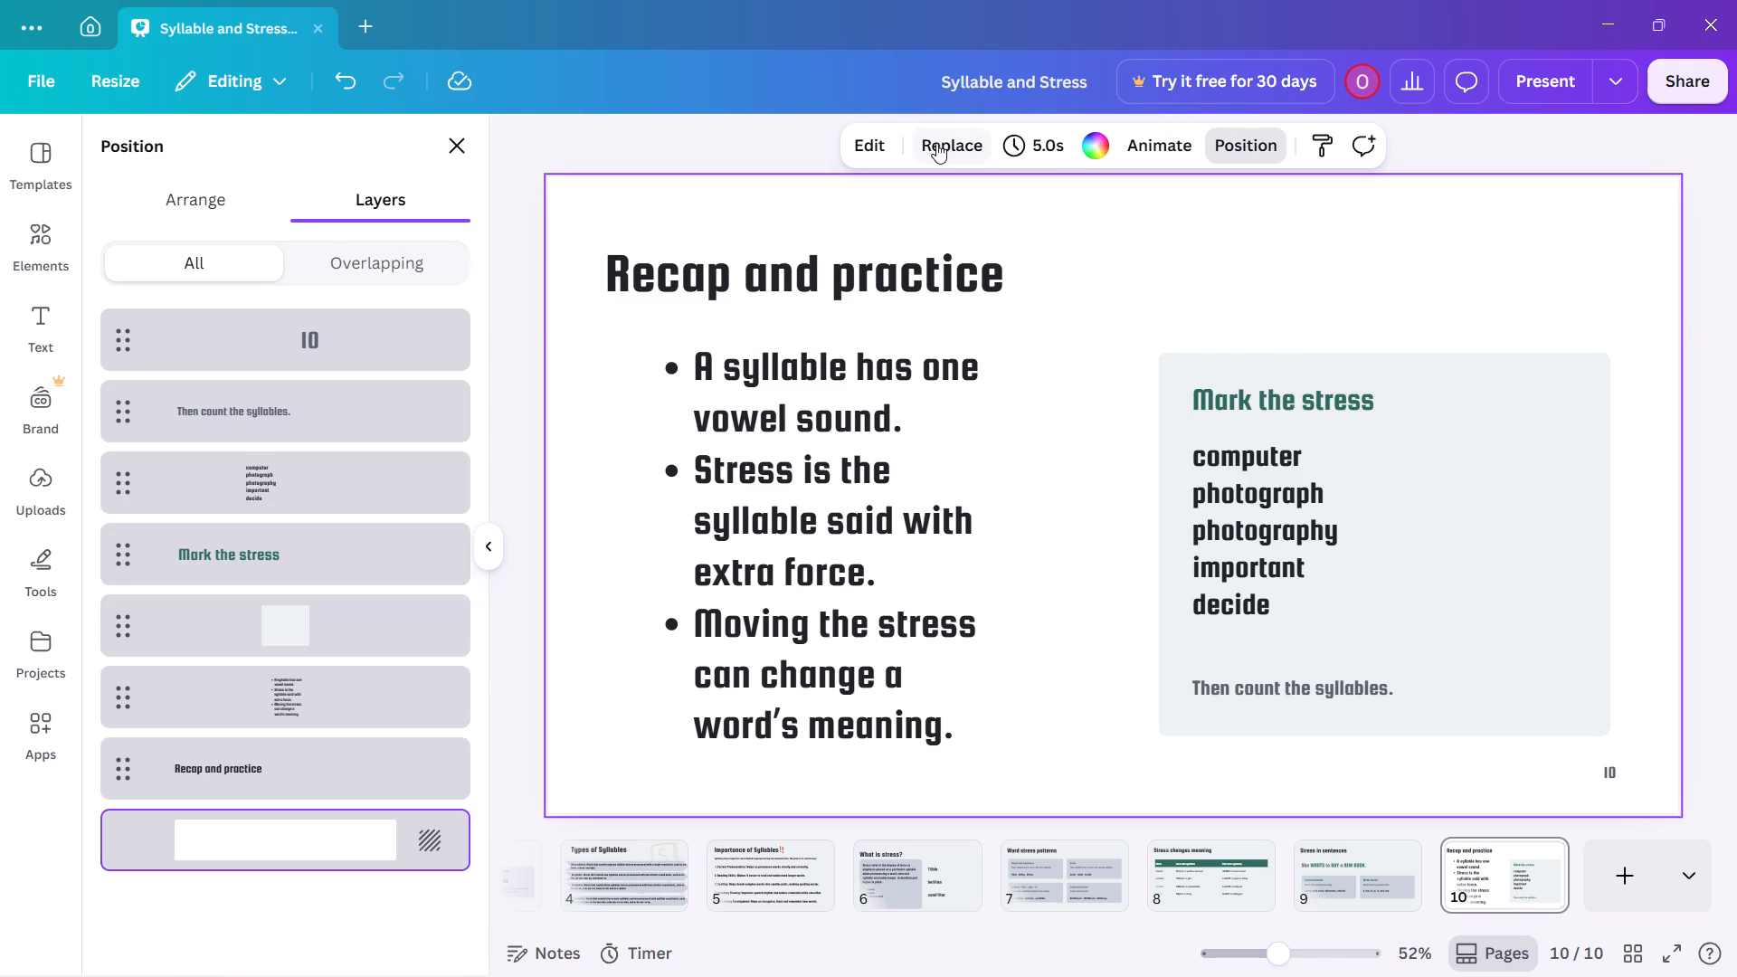
left_click(1093, 153)
left_click(286, 312)
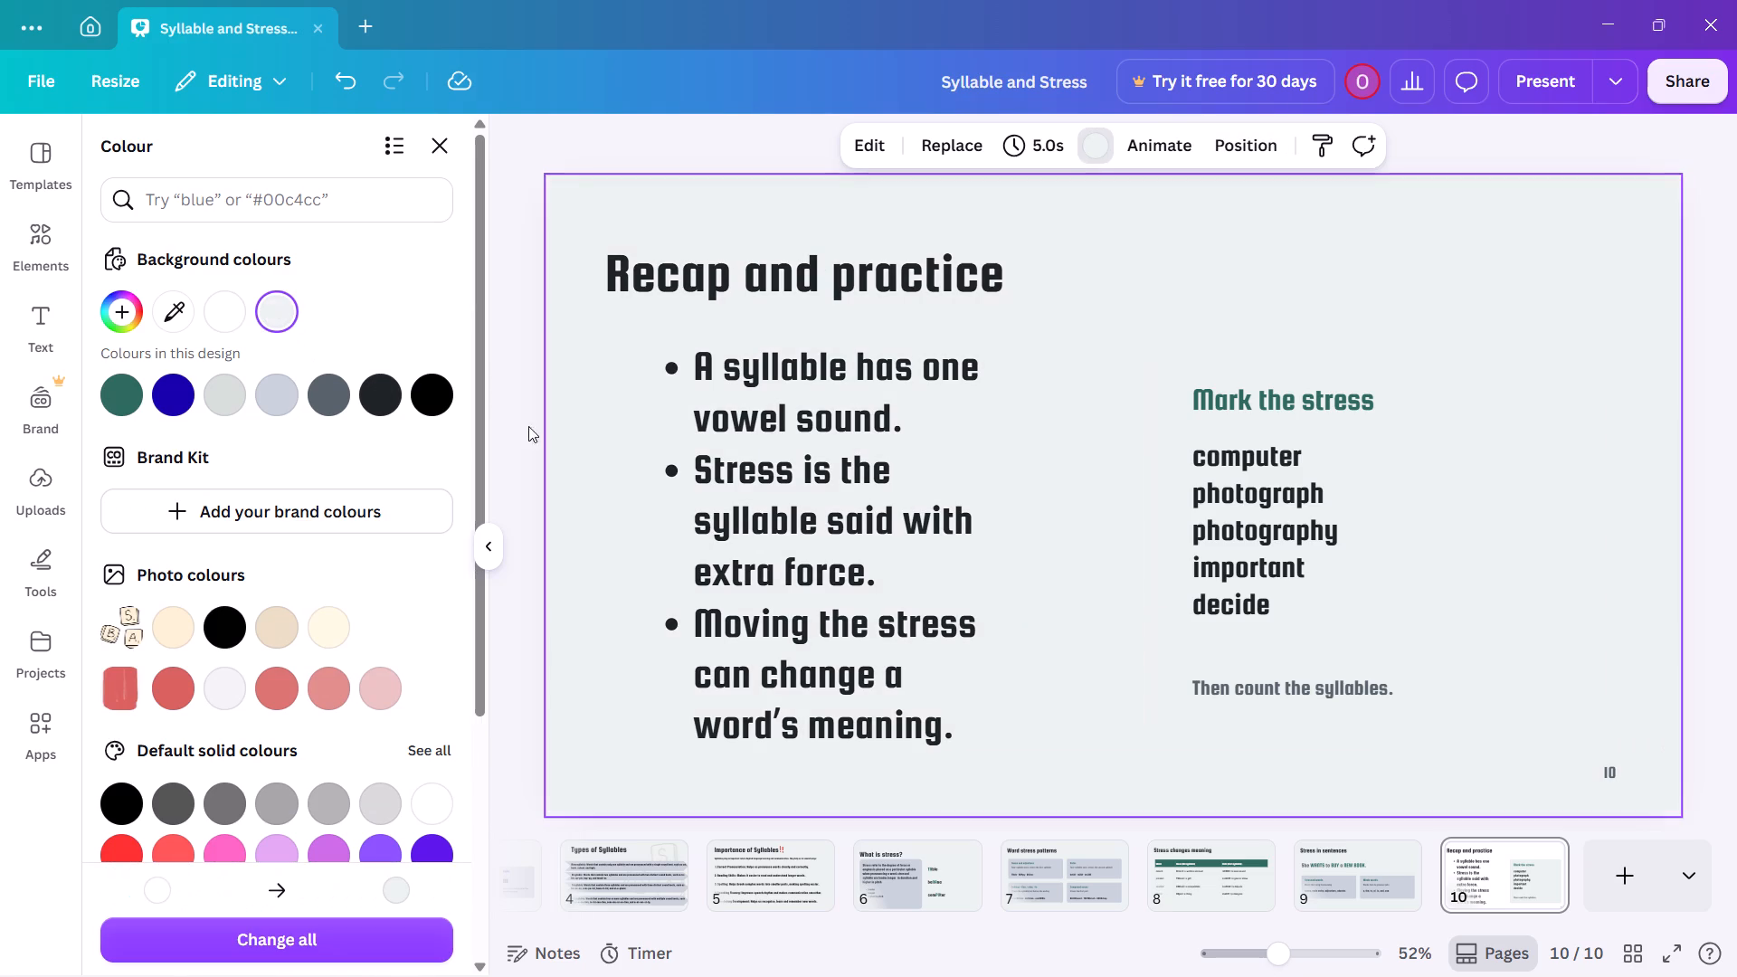
Fill the "Mark the stress" card on page 10 with the light azure colour.
left_click(1463, 657)
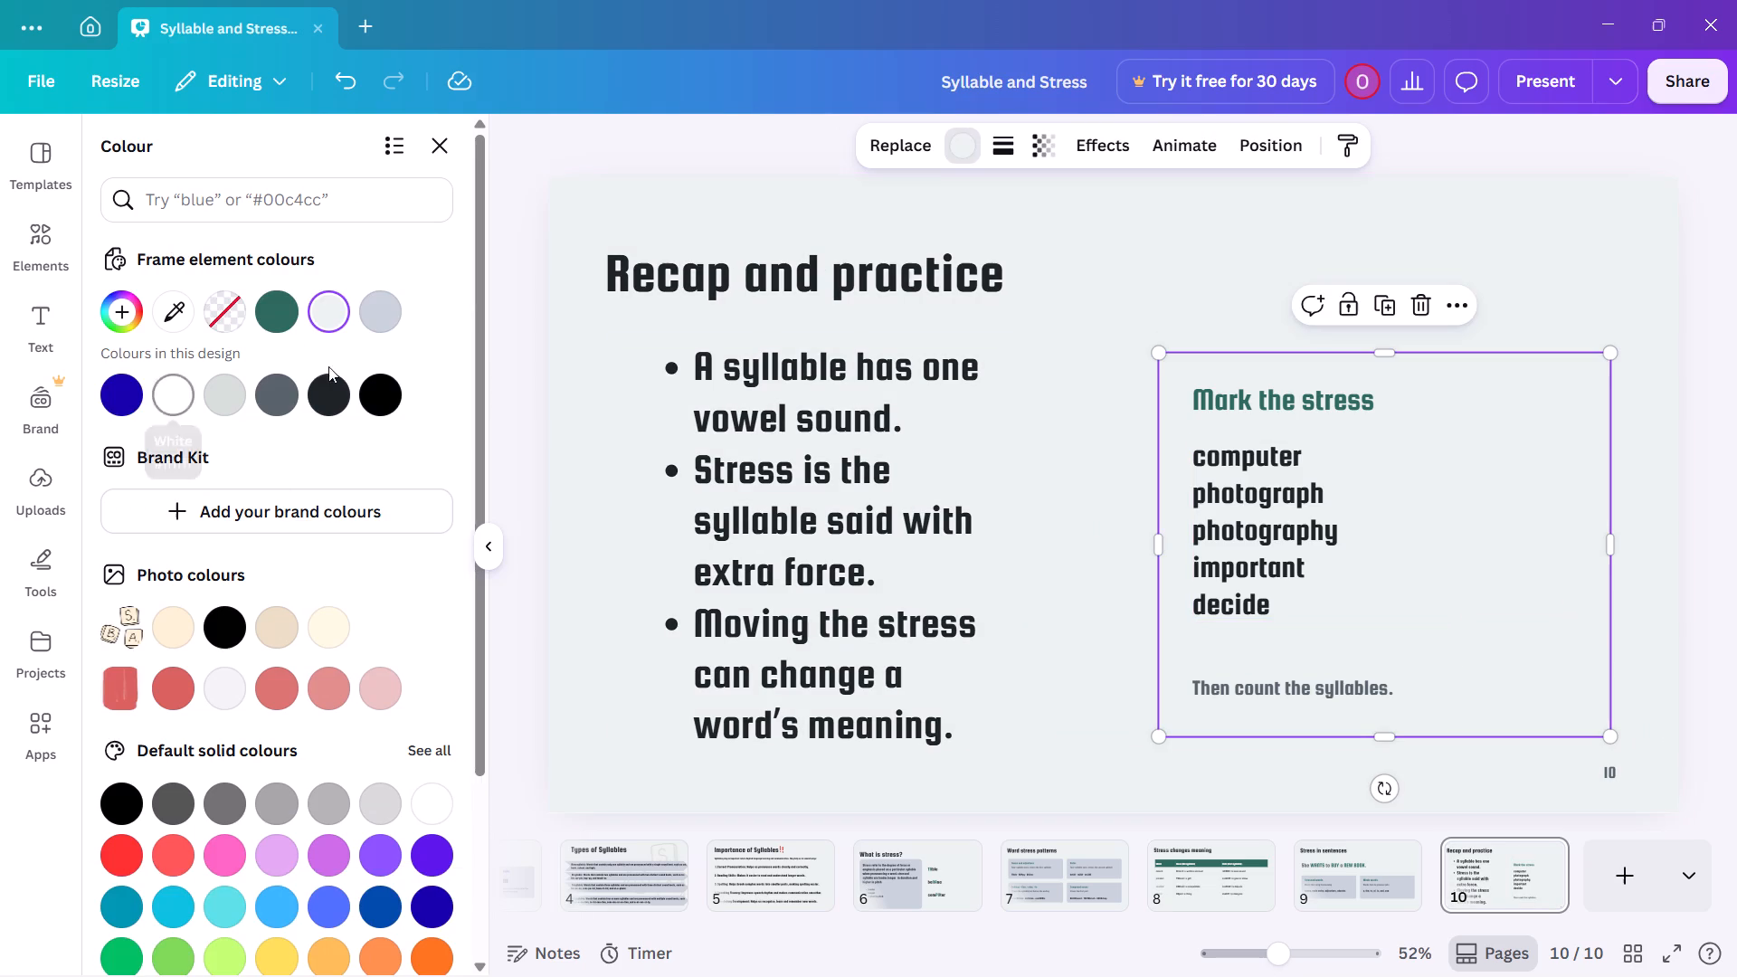
left_click(388, 317)
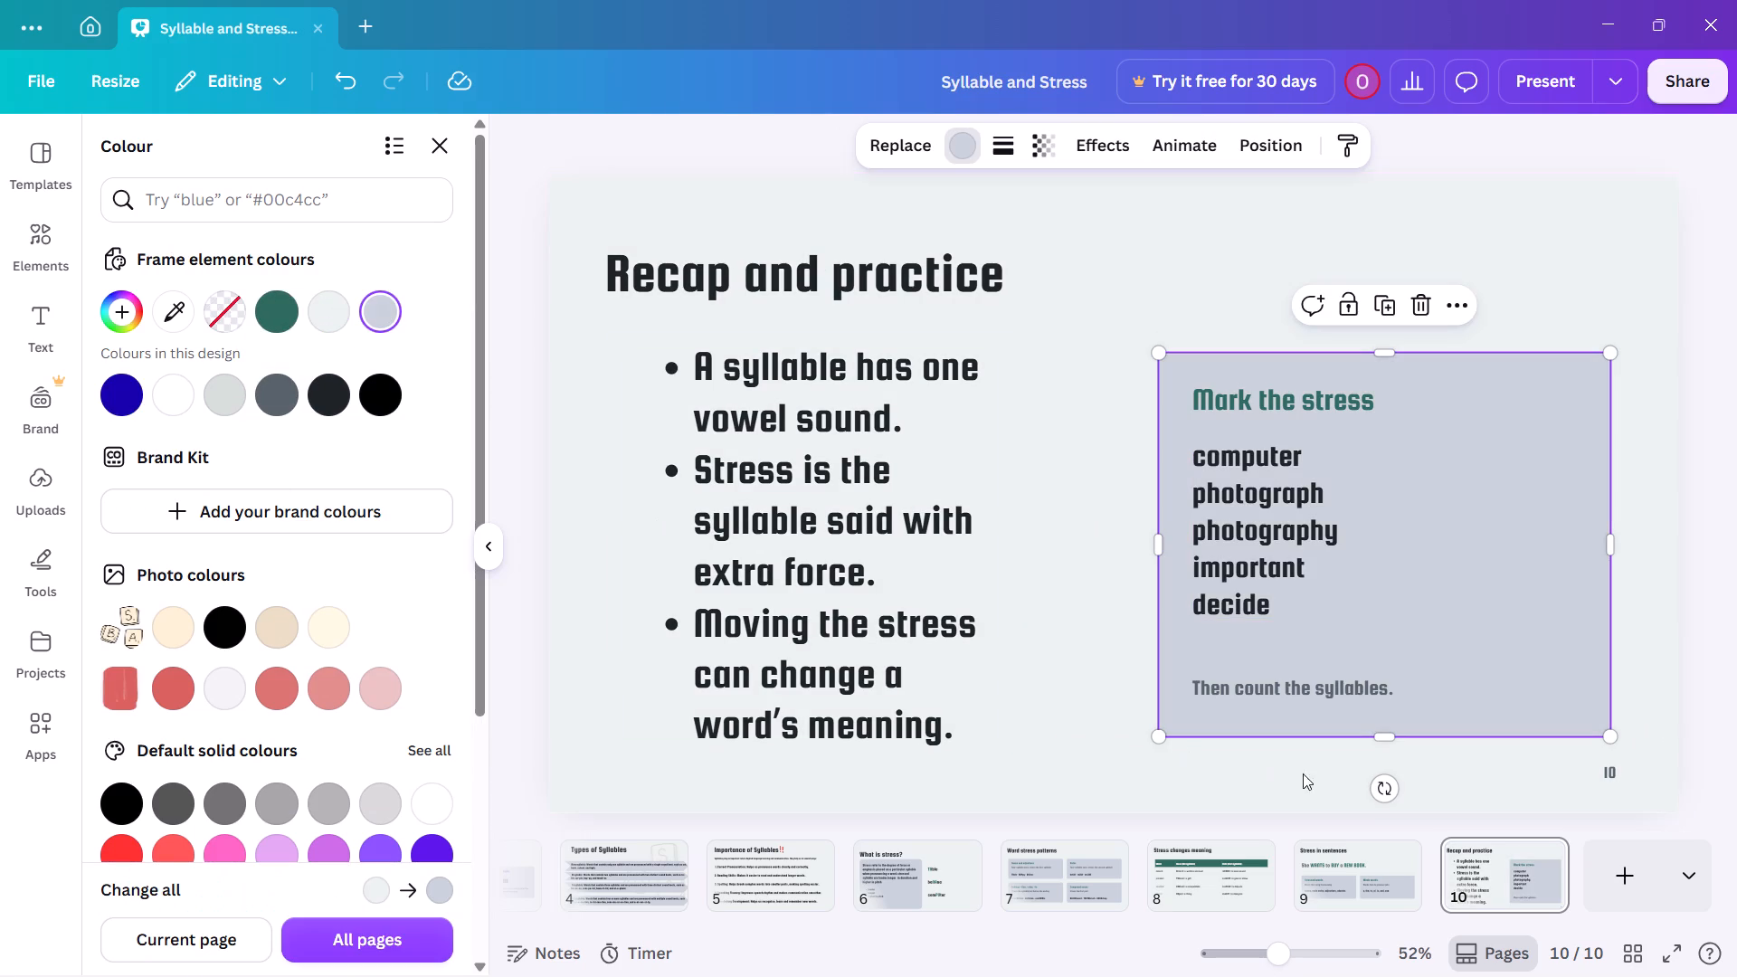
Delete the "Then count the syllables." note and the page number from page 10.
left_click(1296, 688)
key("Delete")
left_click(1608, 775)
key("Delete")
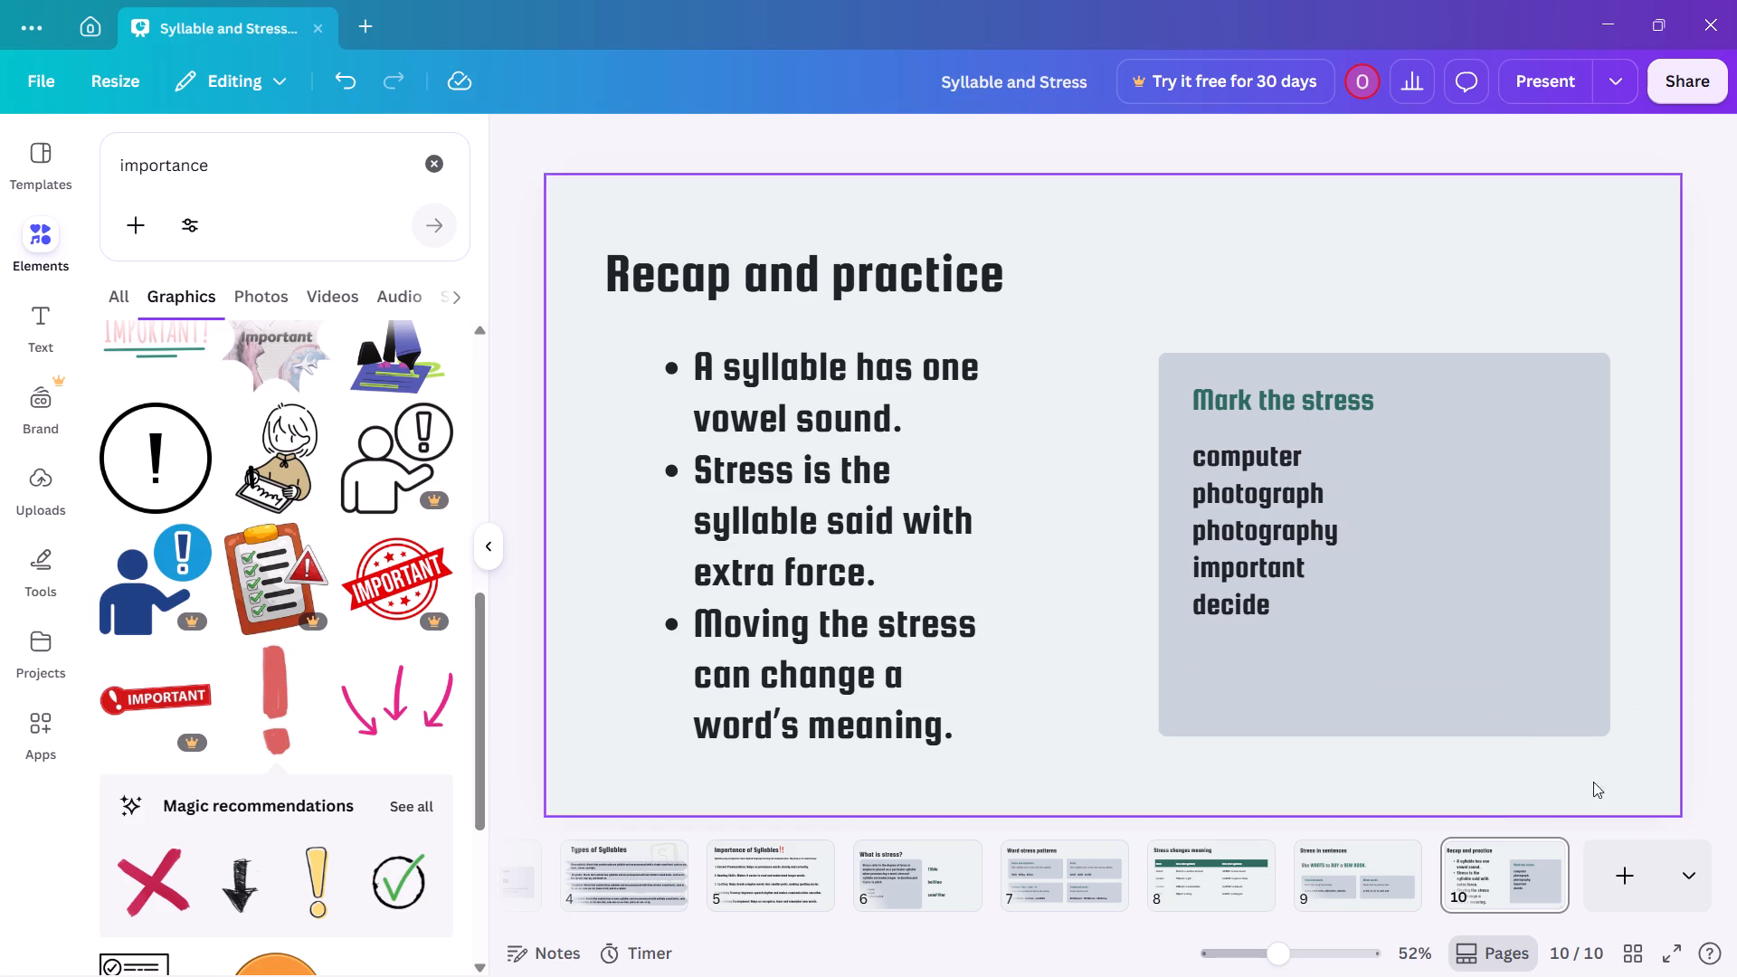
On page 1, delete the "SYL · la · ble" line and the subtitle "How words split into beats, and which beat is stressed".
left_click(1357, 871)
key("Left")
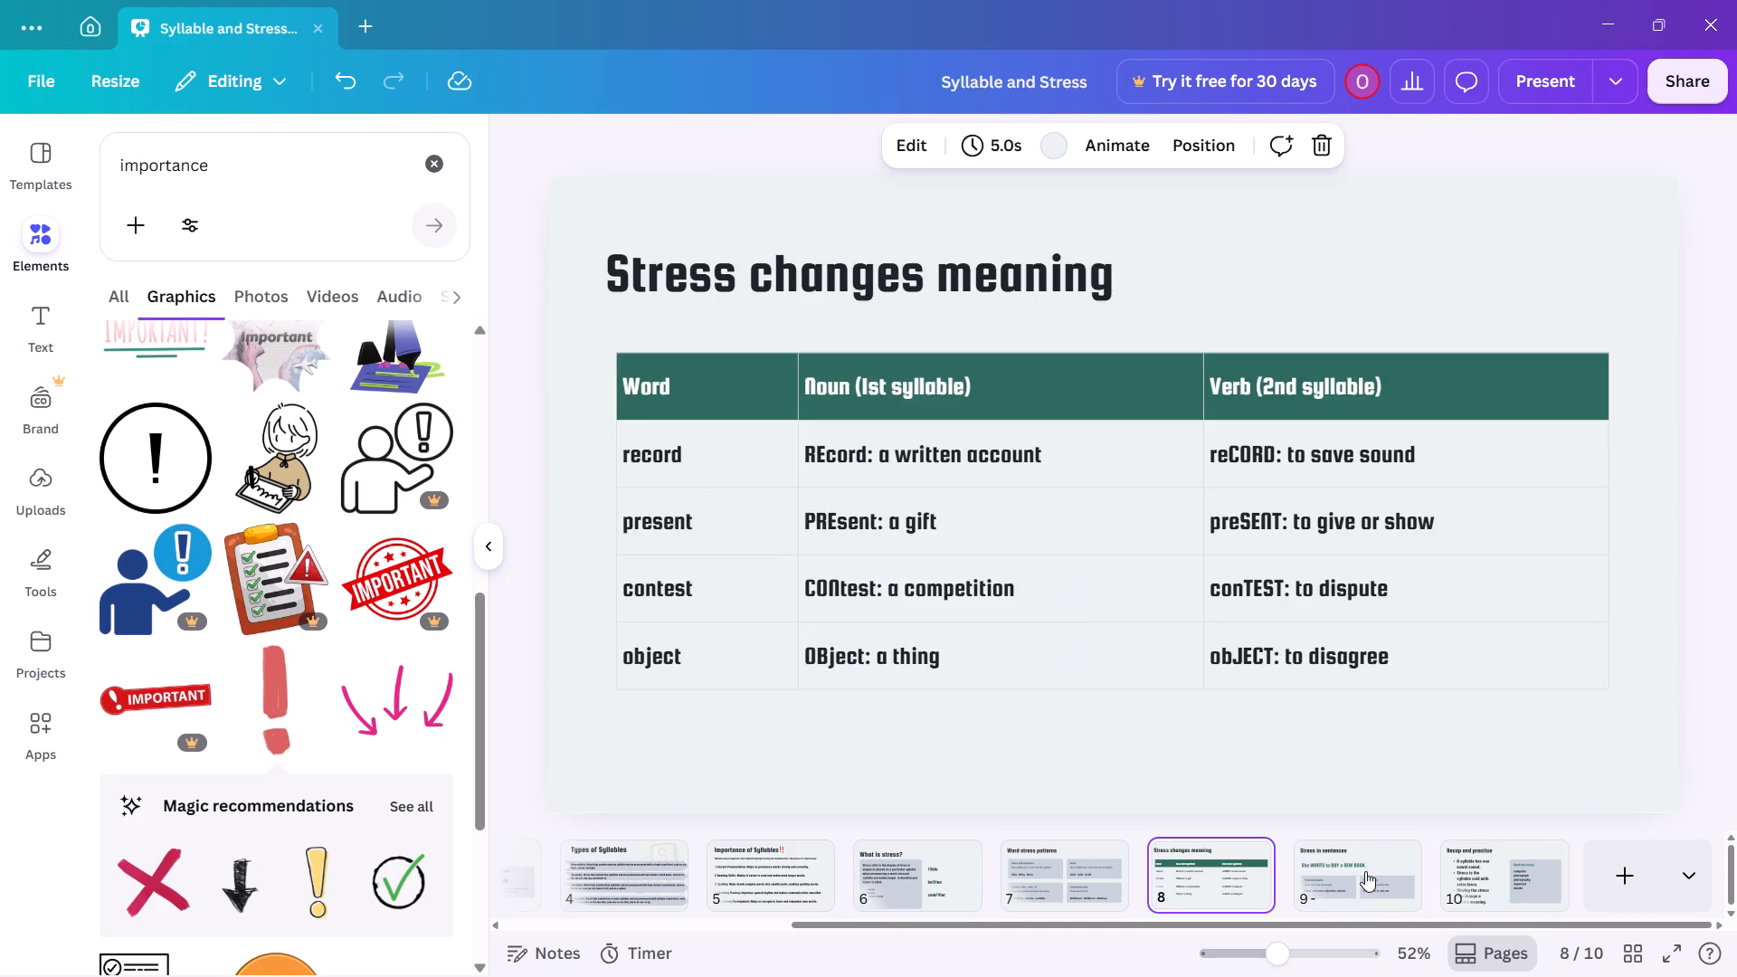
key("Left")
key("Left")
key("Left")
key("Left")
key("Left")
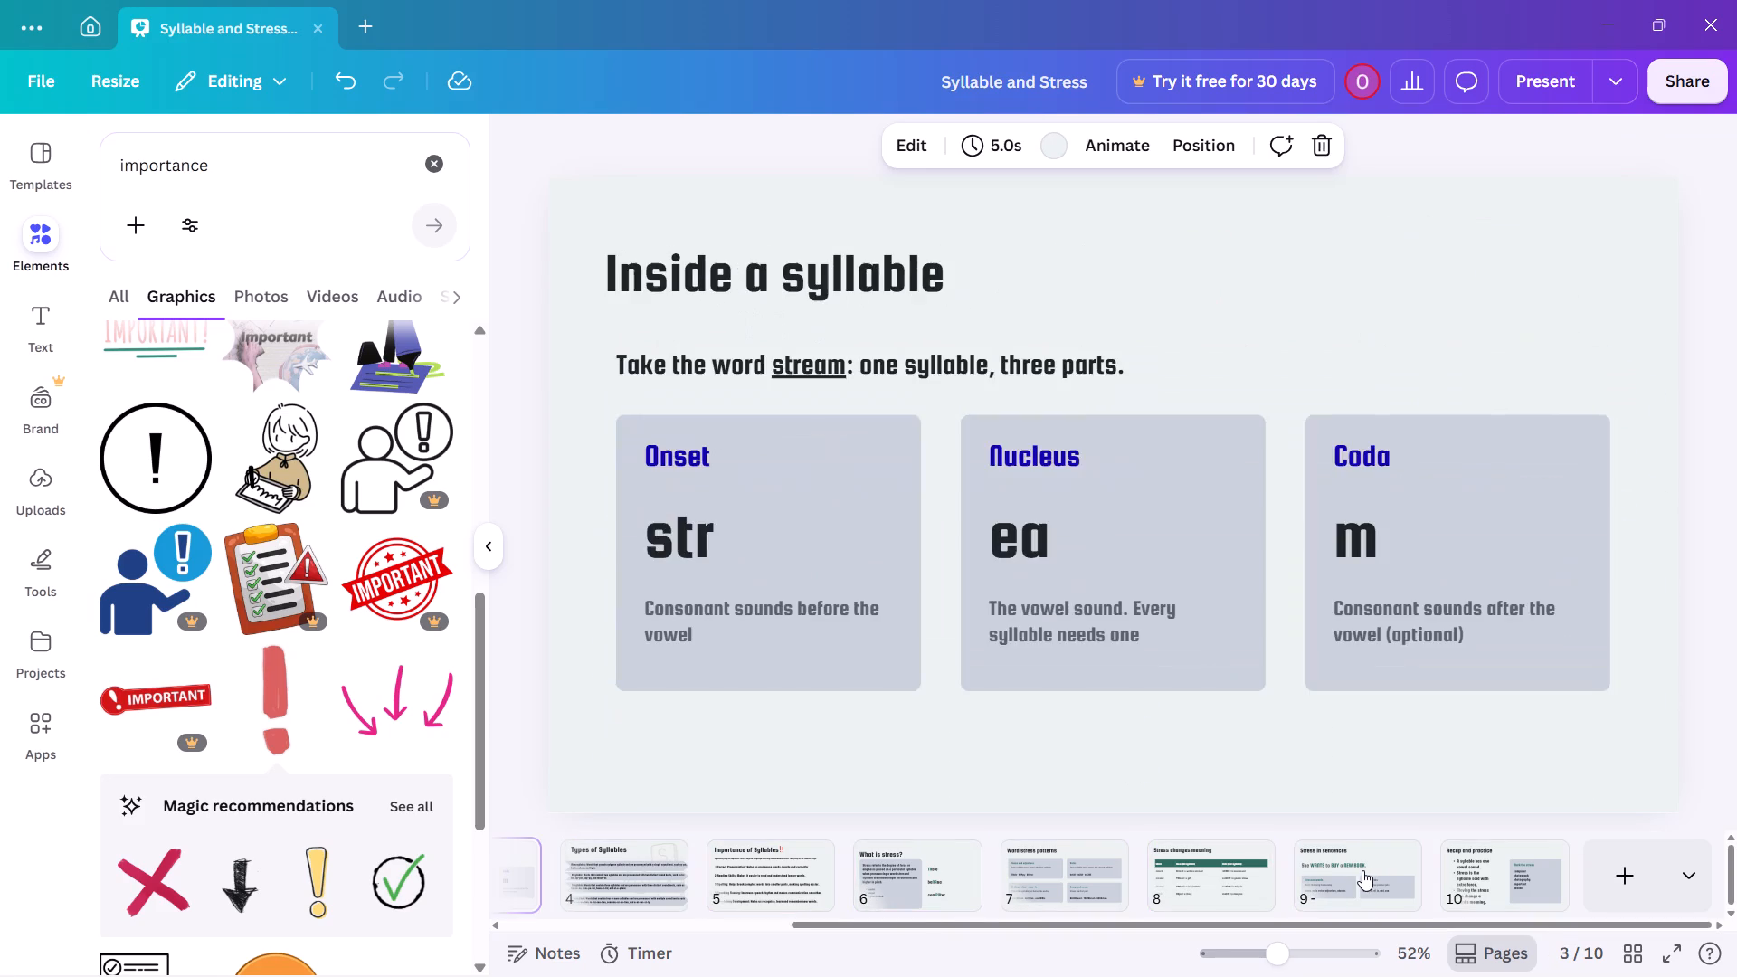
key("Left")
key("Left")
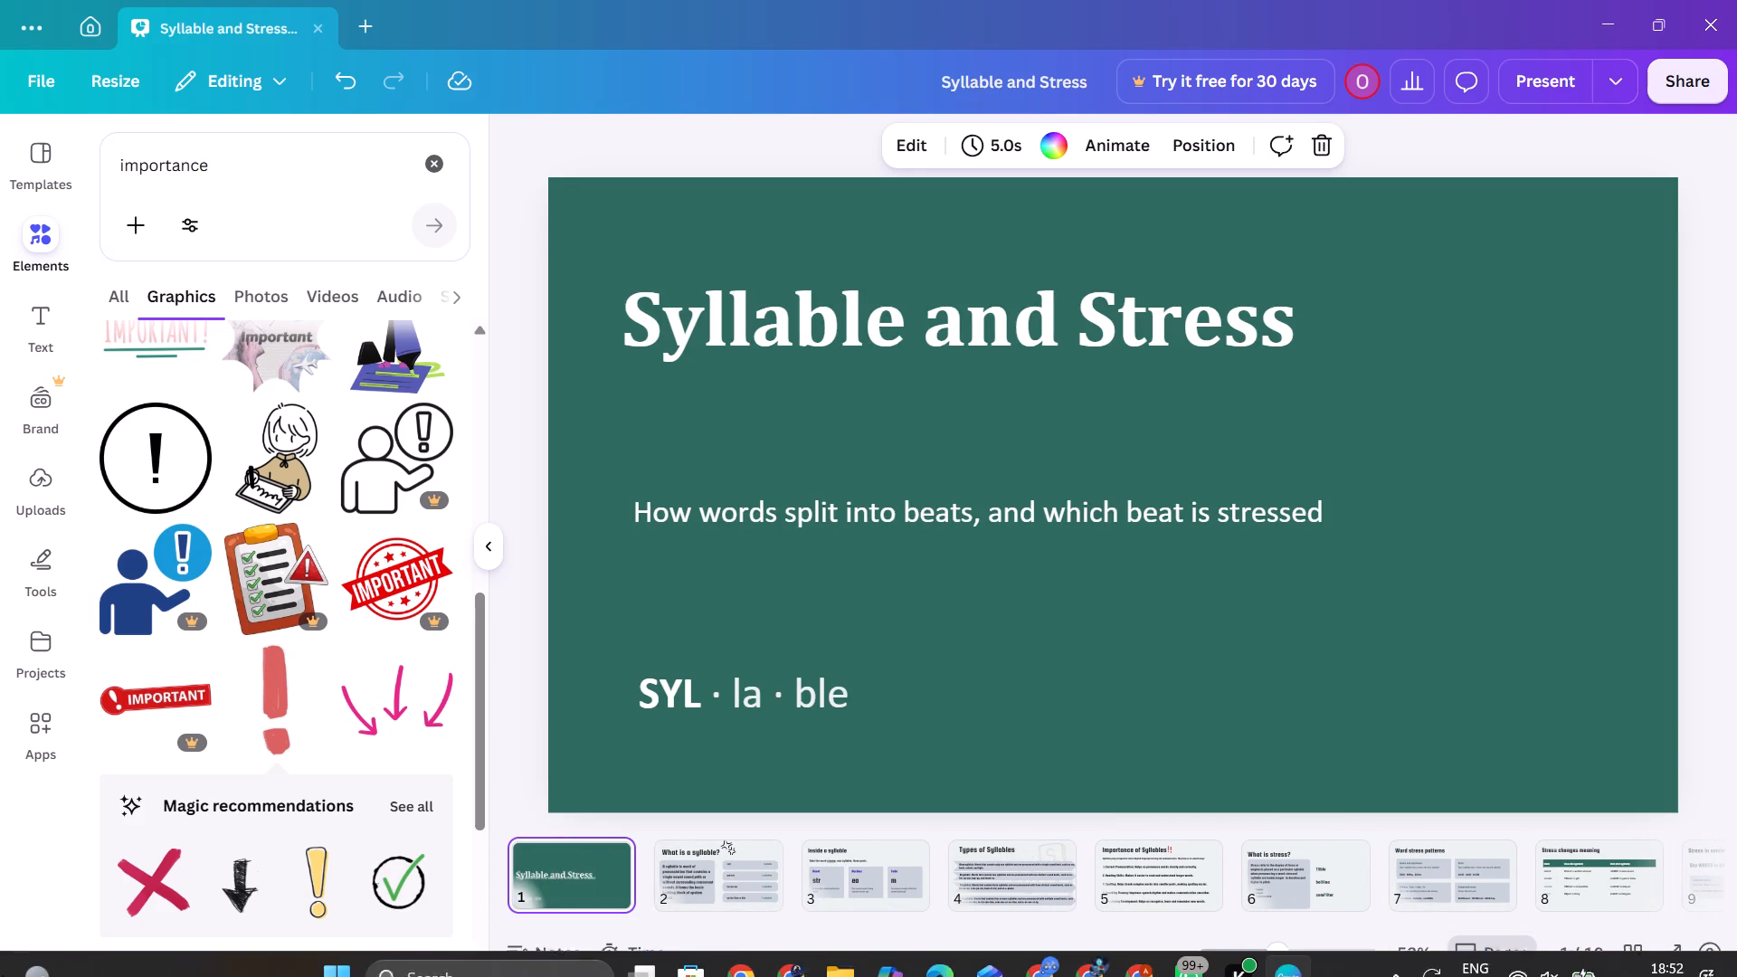
left_click(824, 689)
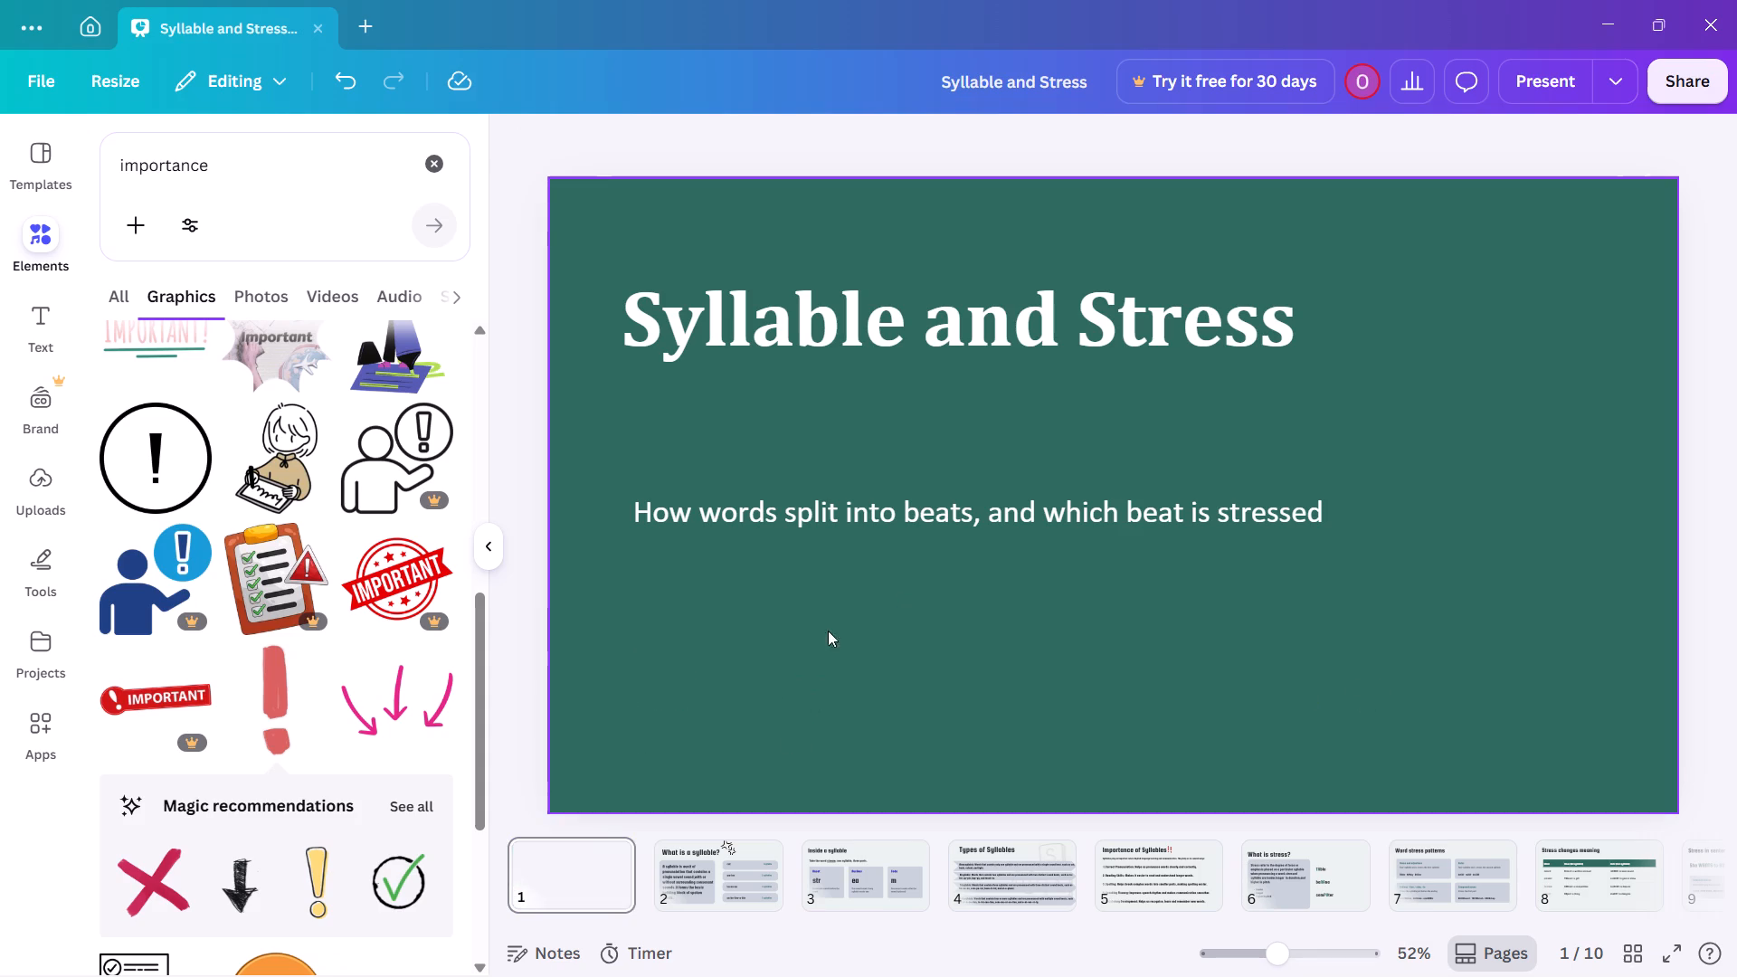
left_click(850, 543)
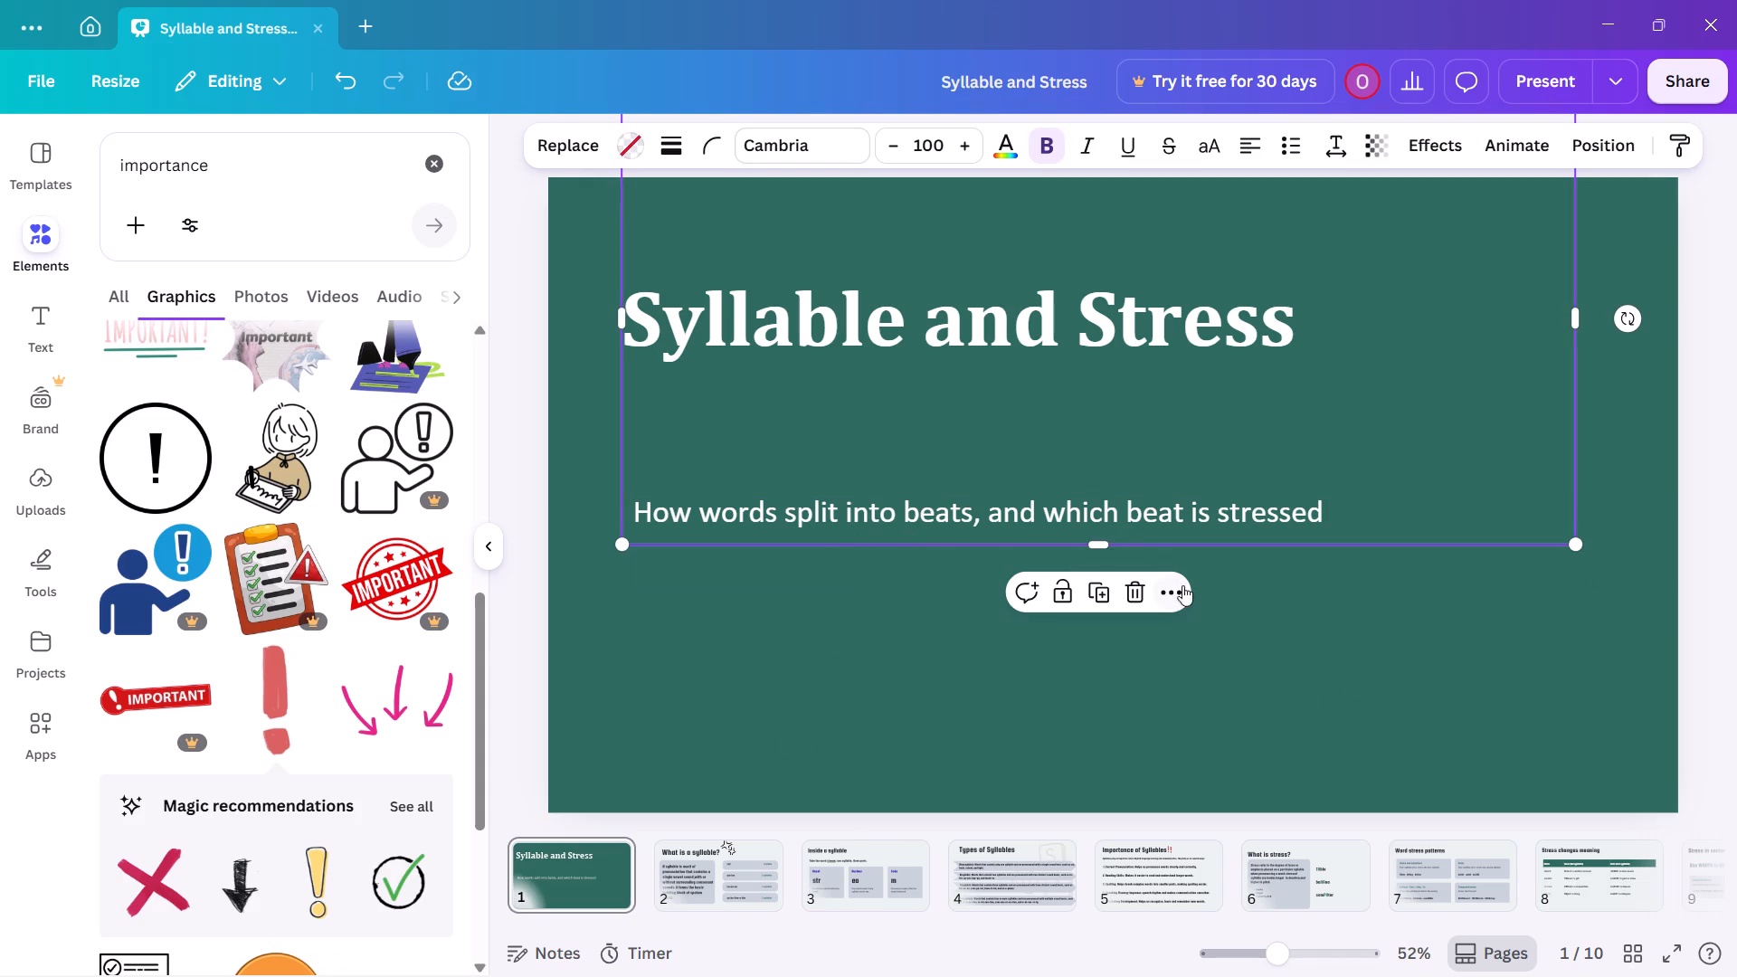
left_click(1294, 520)
left_click_drag(1313, 570, 1326, 667)
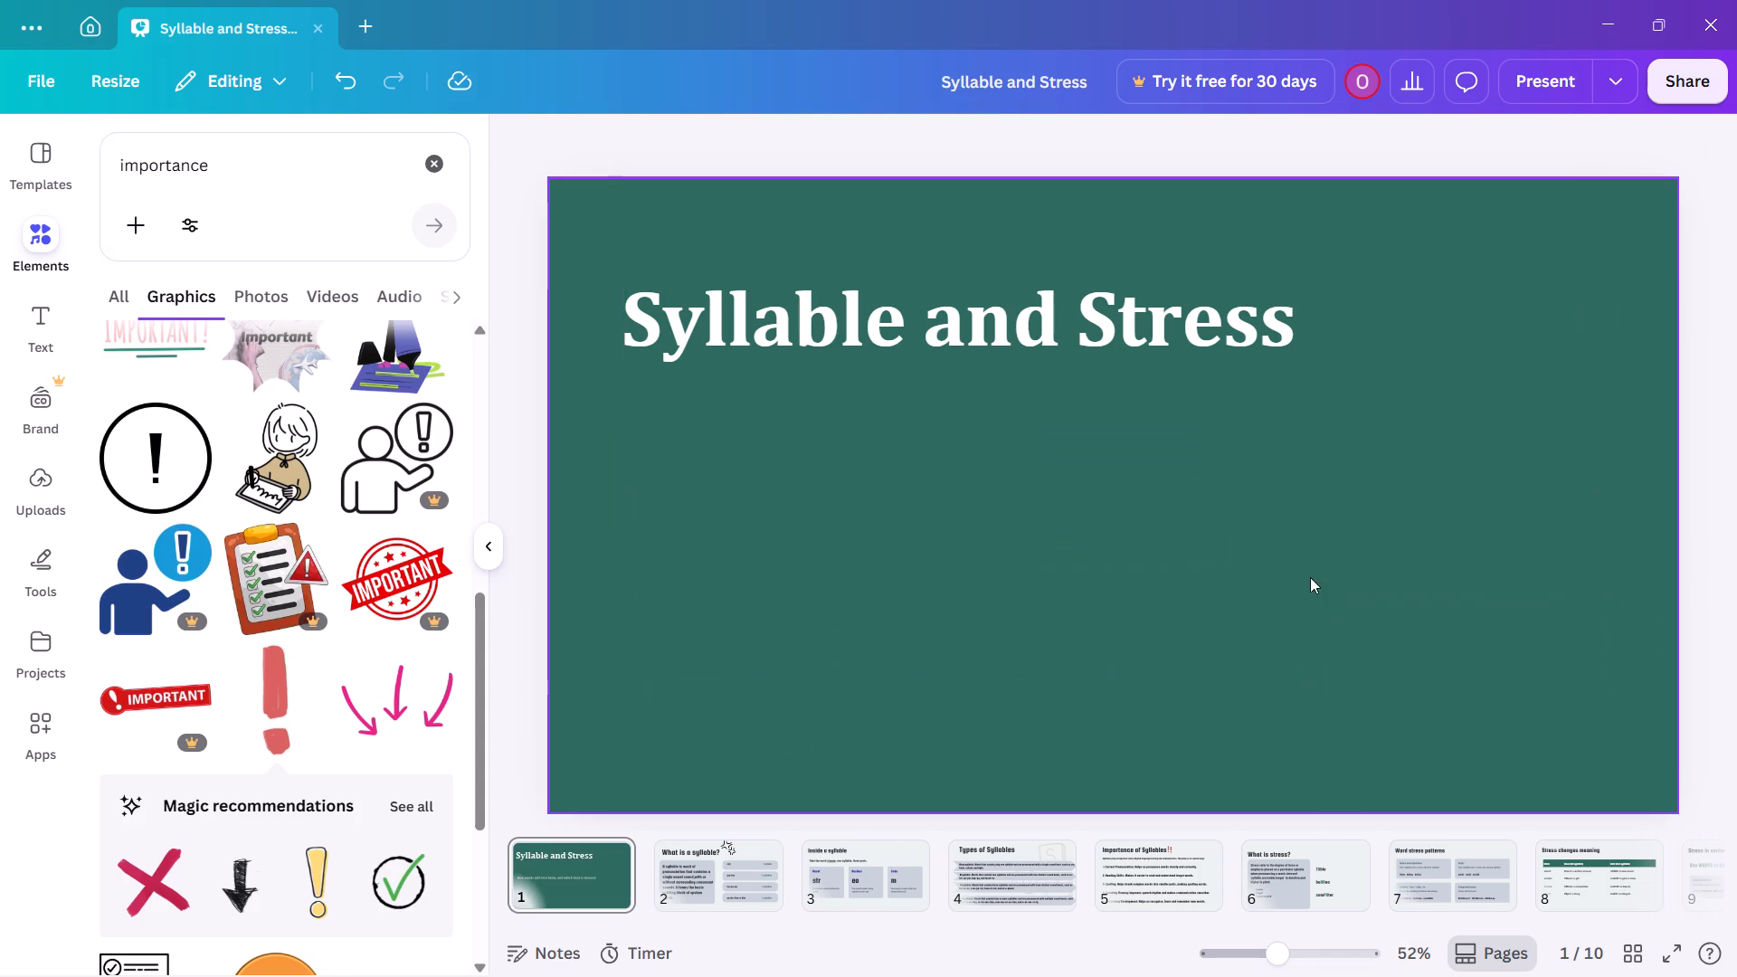
Change the title "Syllable and Stress" on page 1 to the Squada One font.
left_click(1191, 434)
left_click_drag(1191, 431, 1242, 627)
left_click(570, 147)
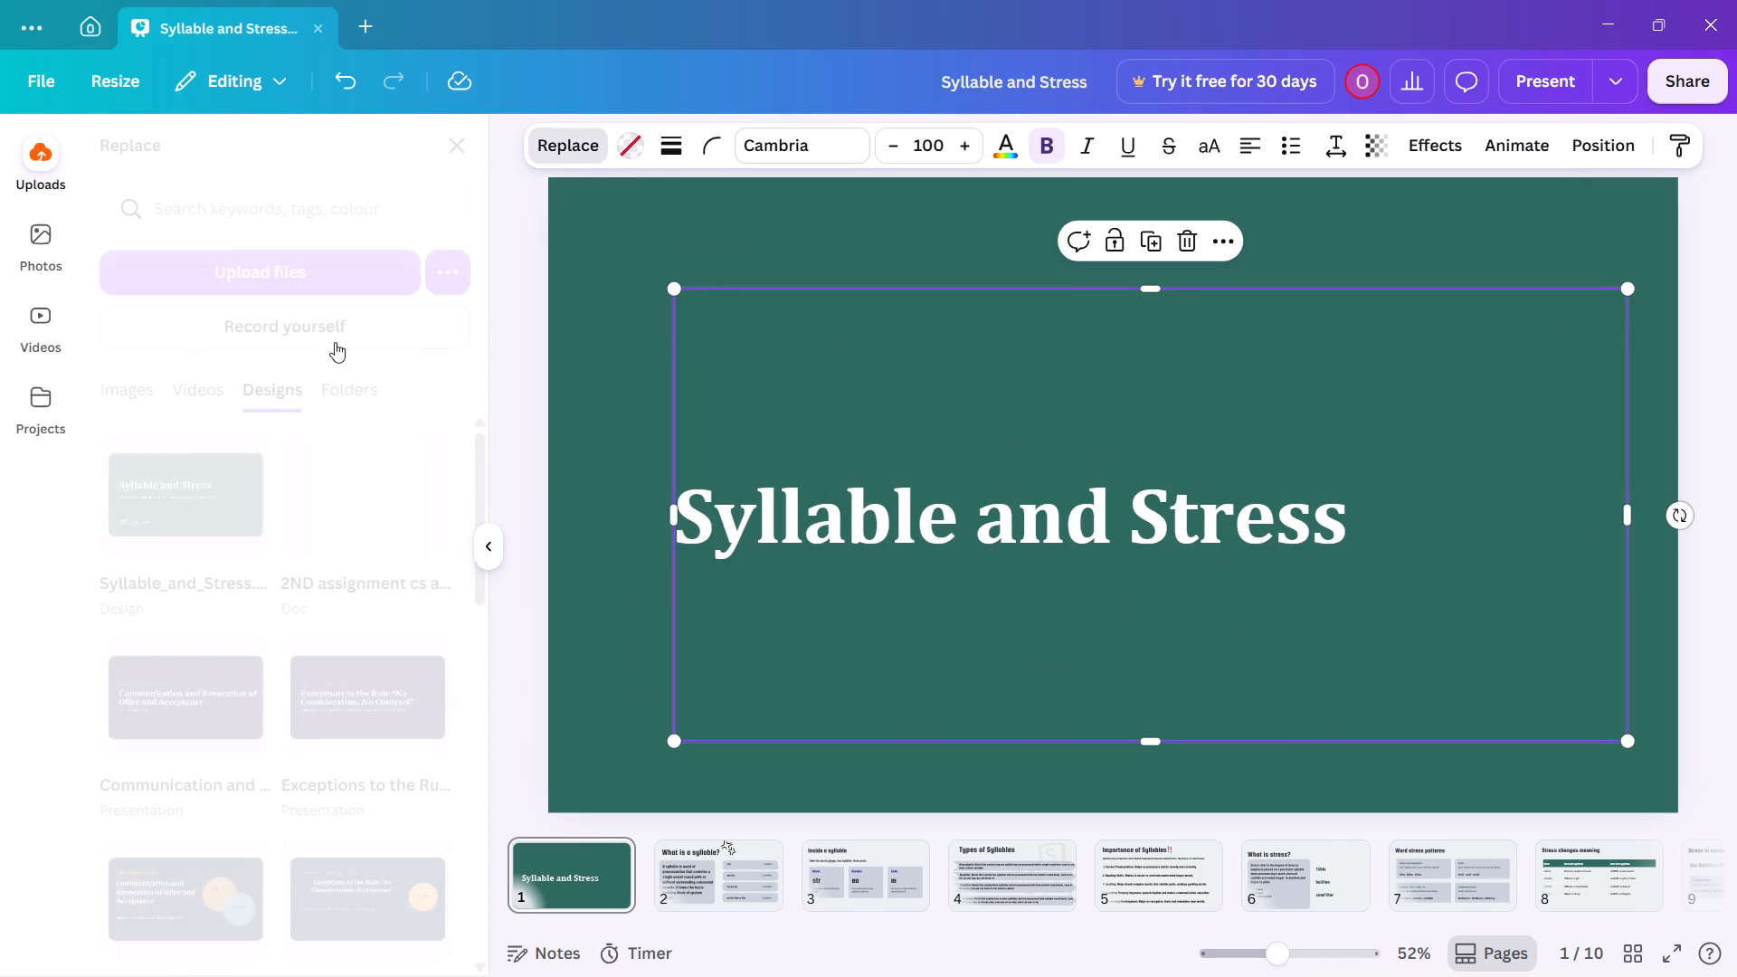
left_click(792, 143)
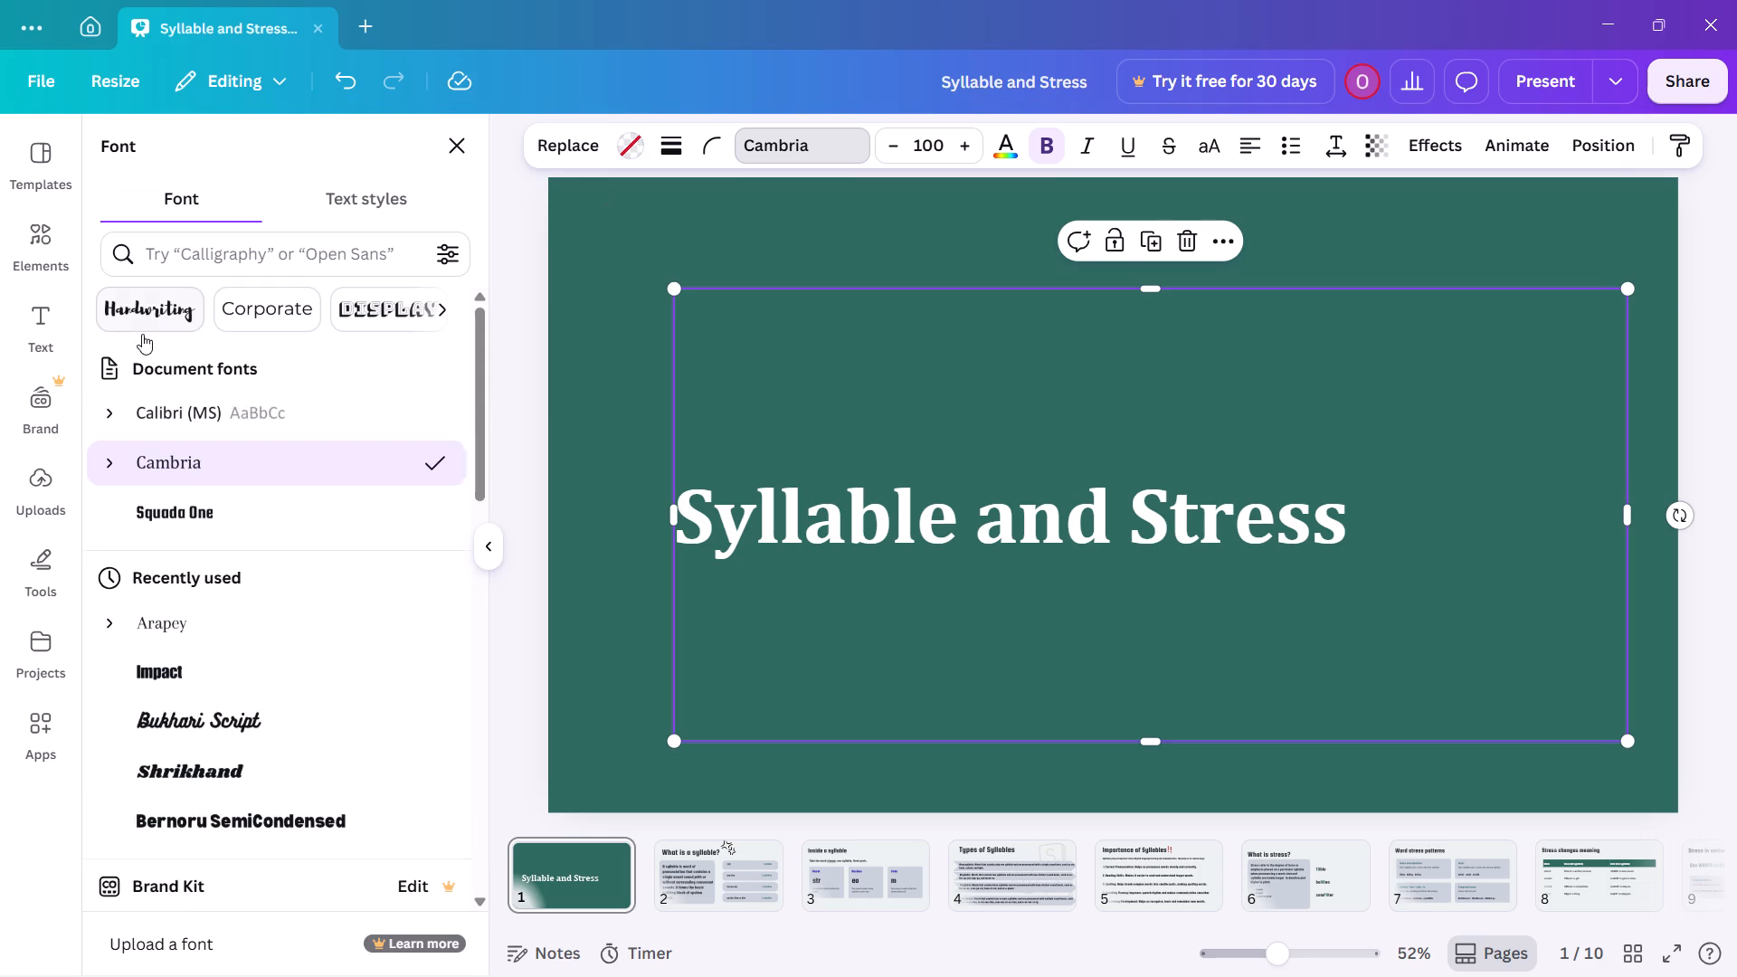
left_click(204, 460)
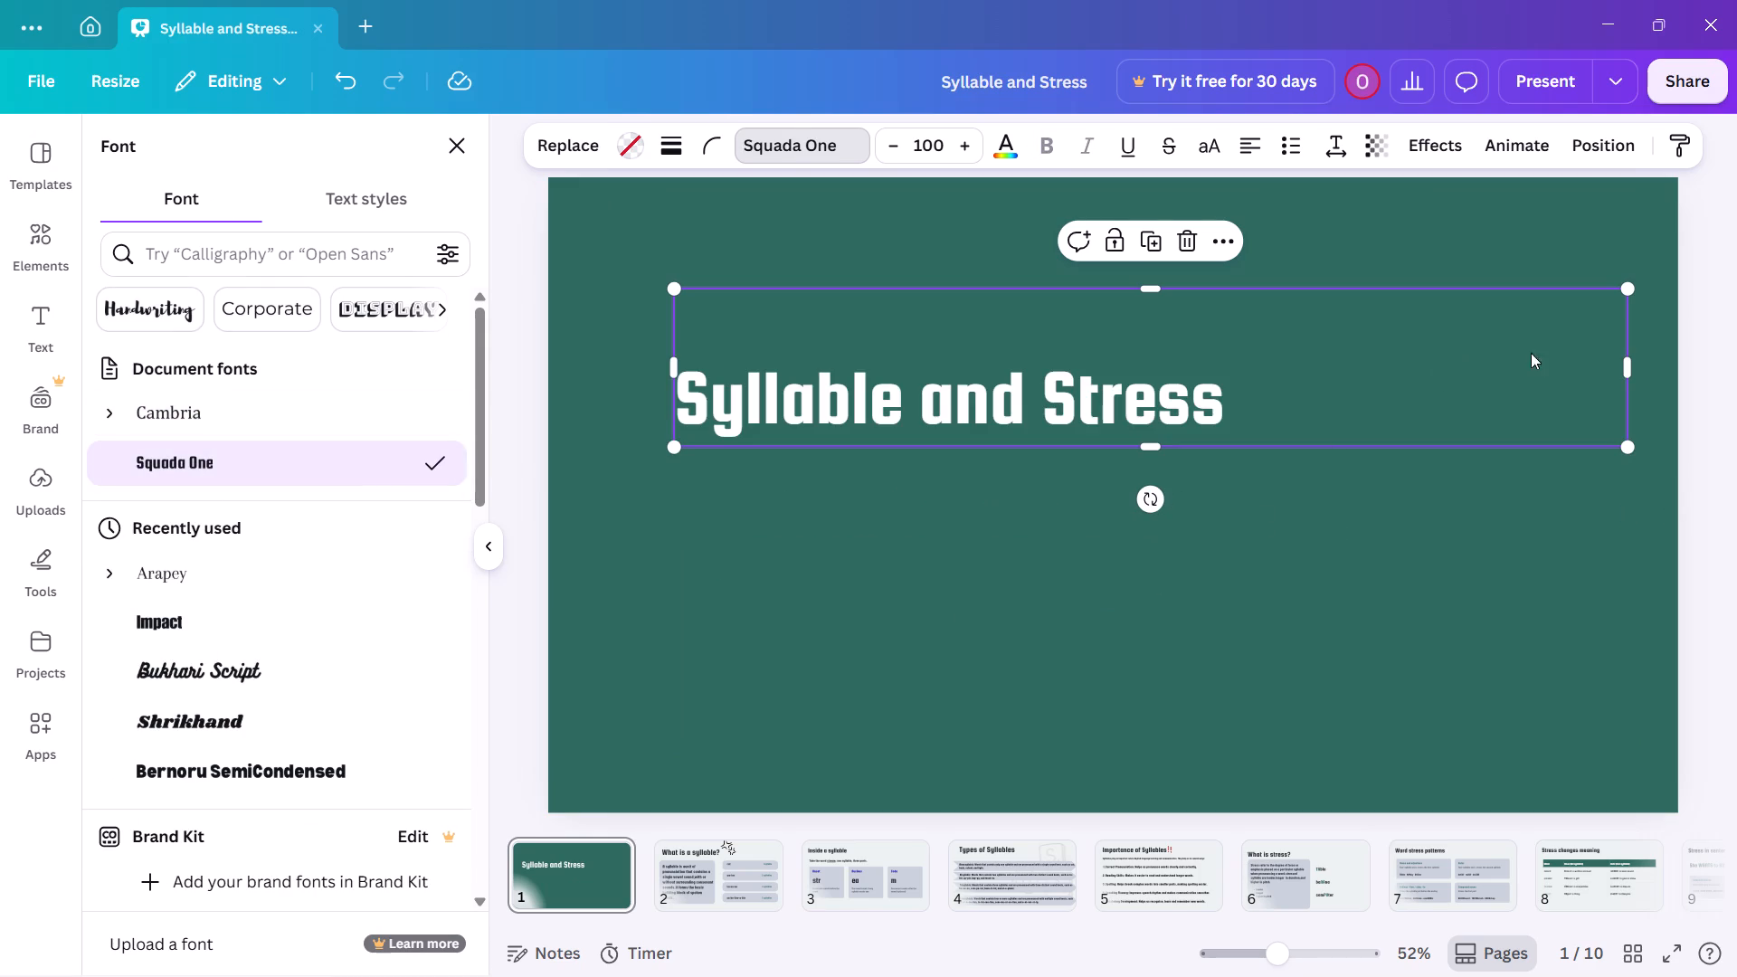
Set the page 1 title to size 150, widen its text box to about 1,642 and place it in the page's upper part.
left_click_drag(1628, 369, 1266, 384)
left_click_drag(970, 291, 972, 355)
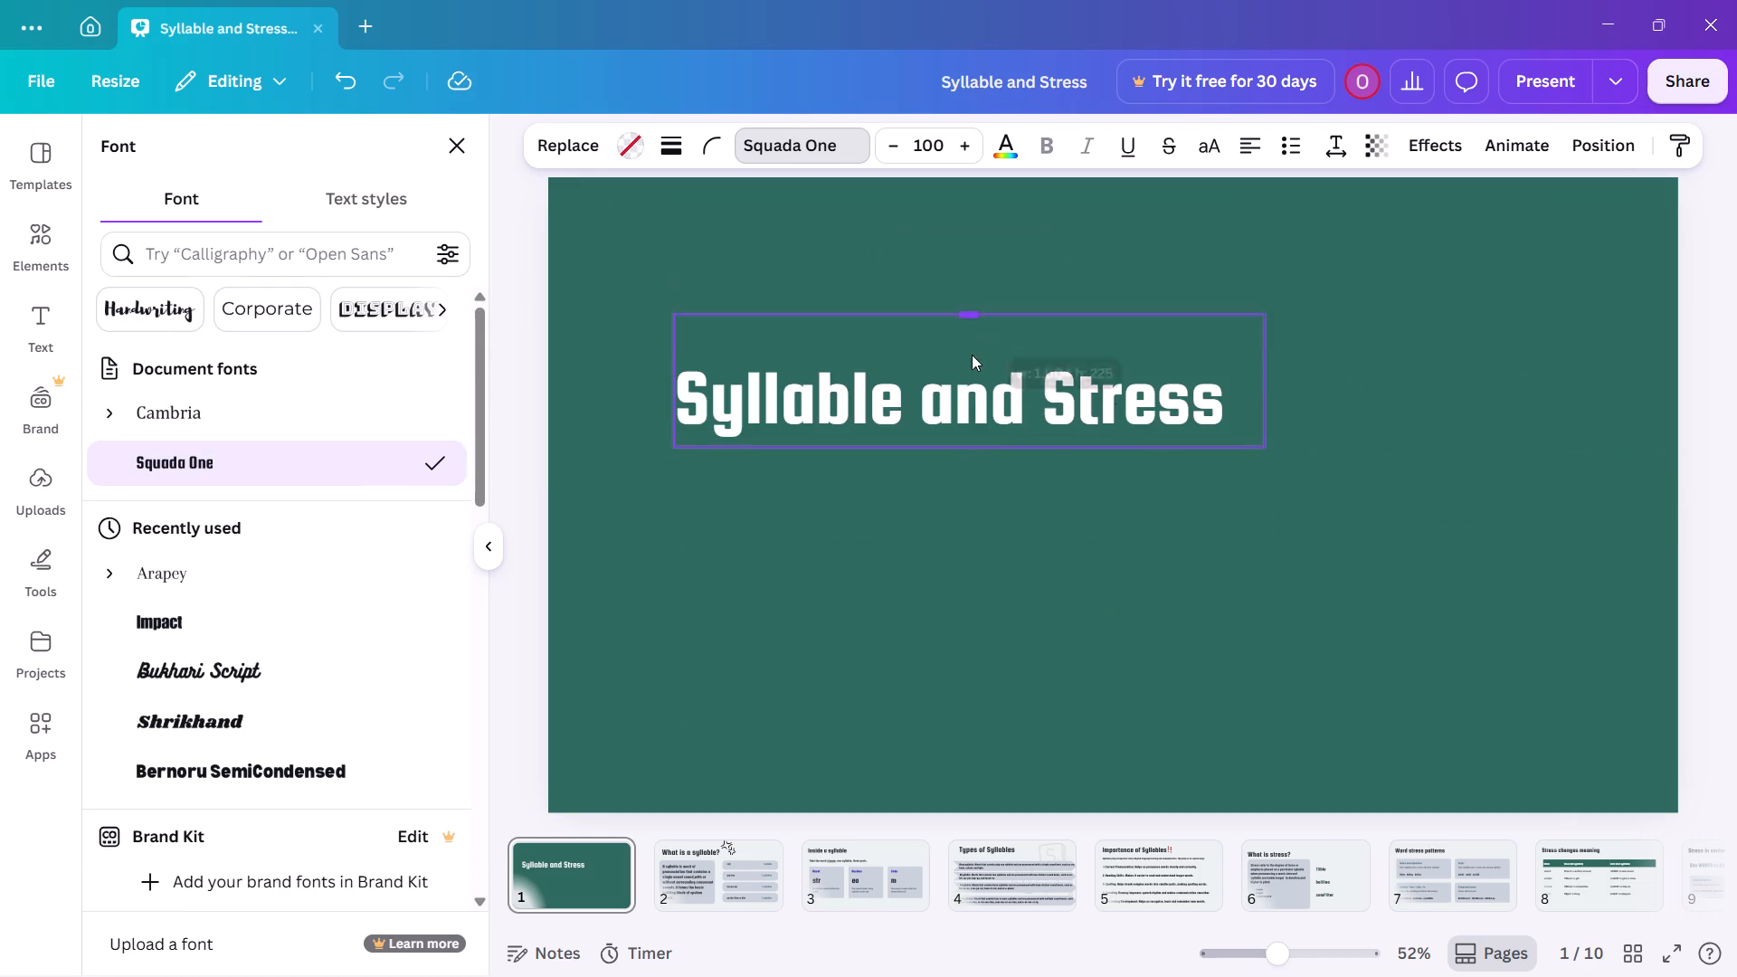
left_click_drag(972, 355, 972, 367)
left_click(964, 147)
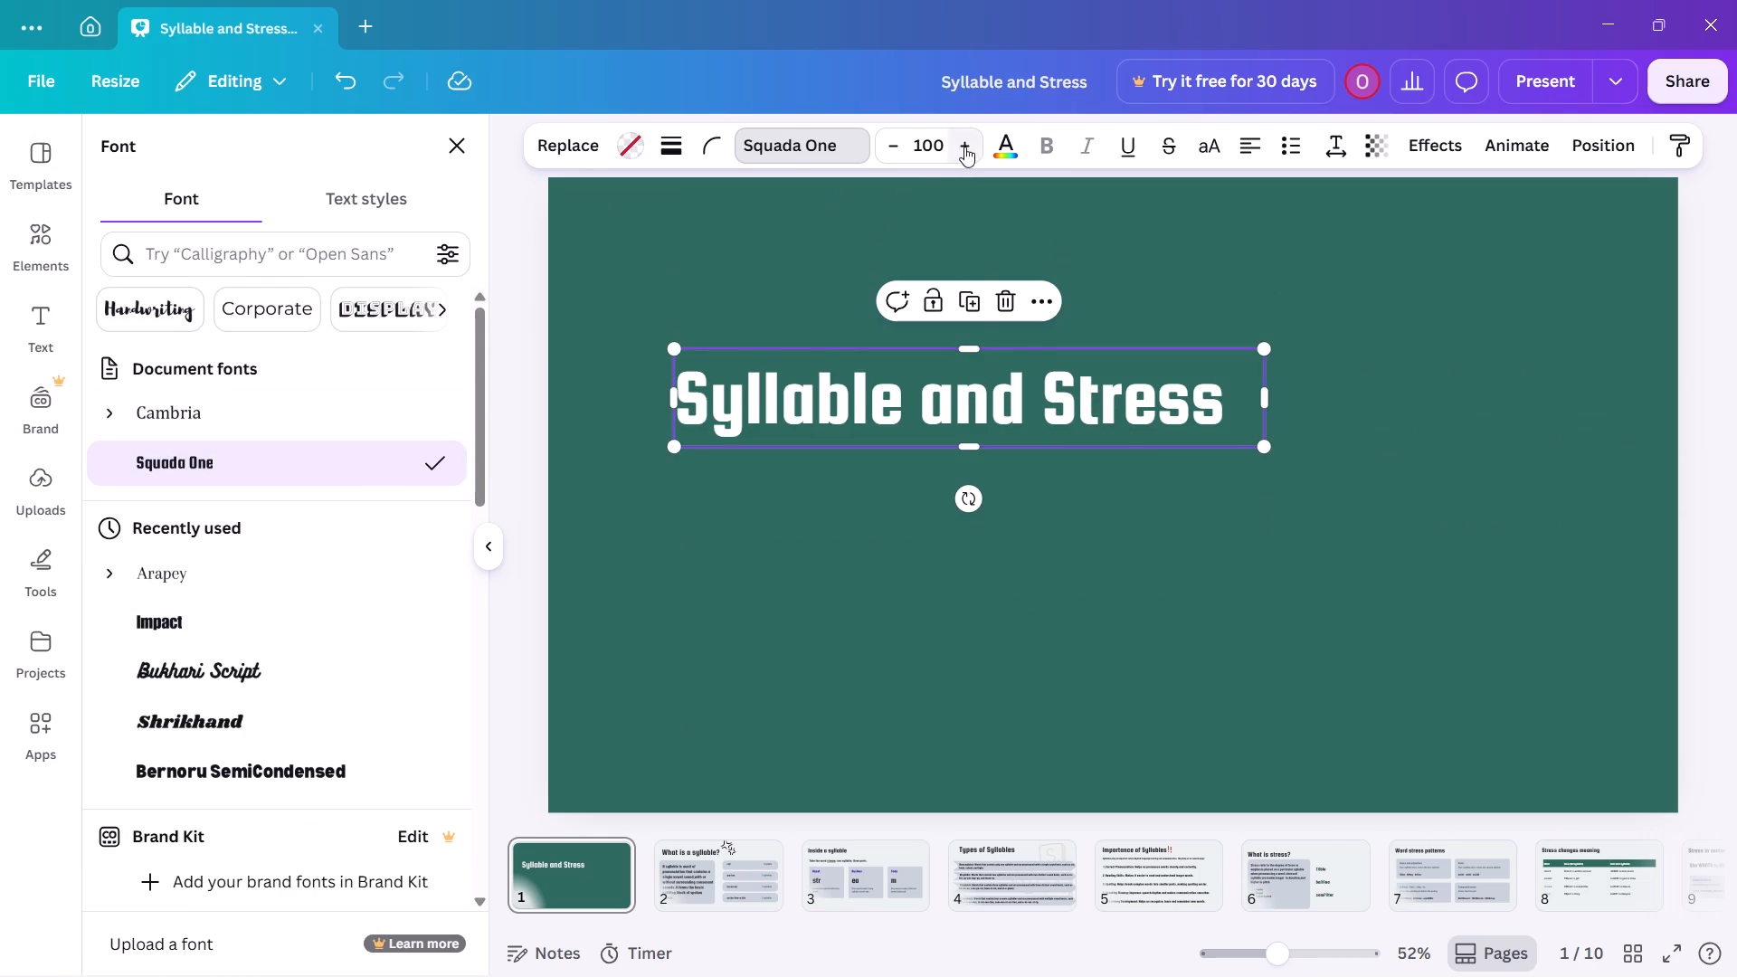
left_click(923, 137)
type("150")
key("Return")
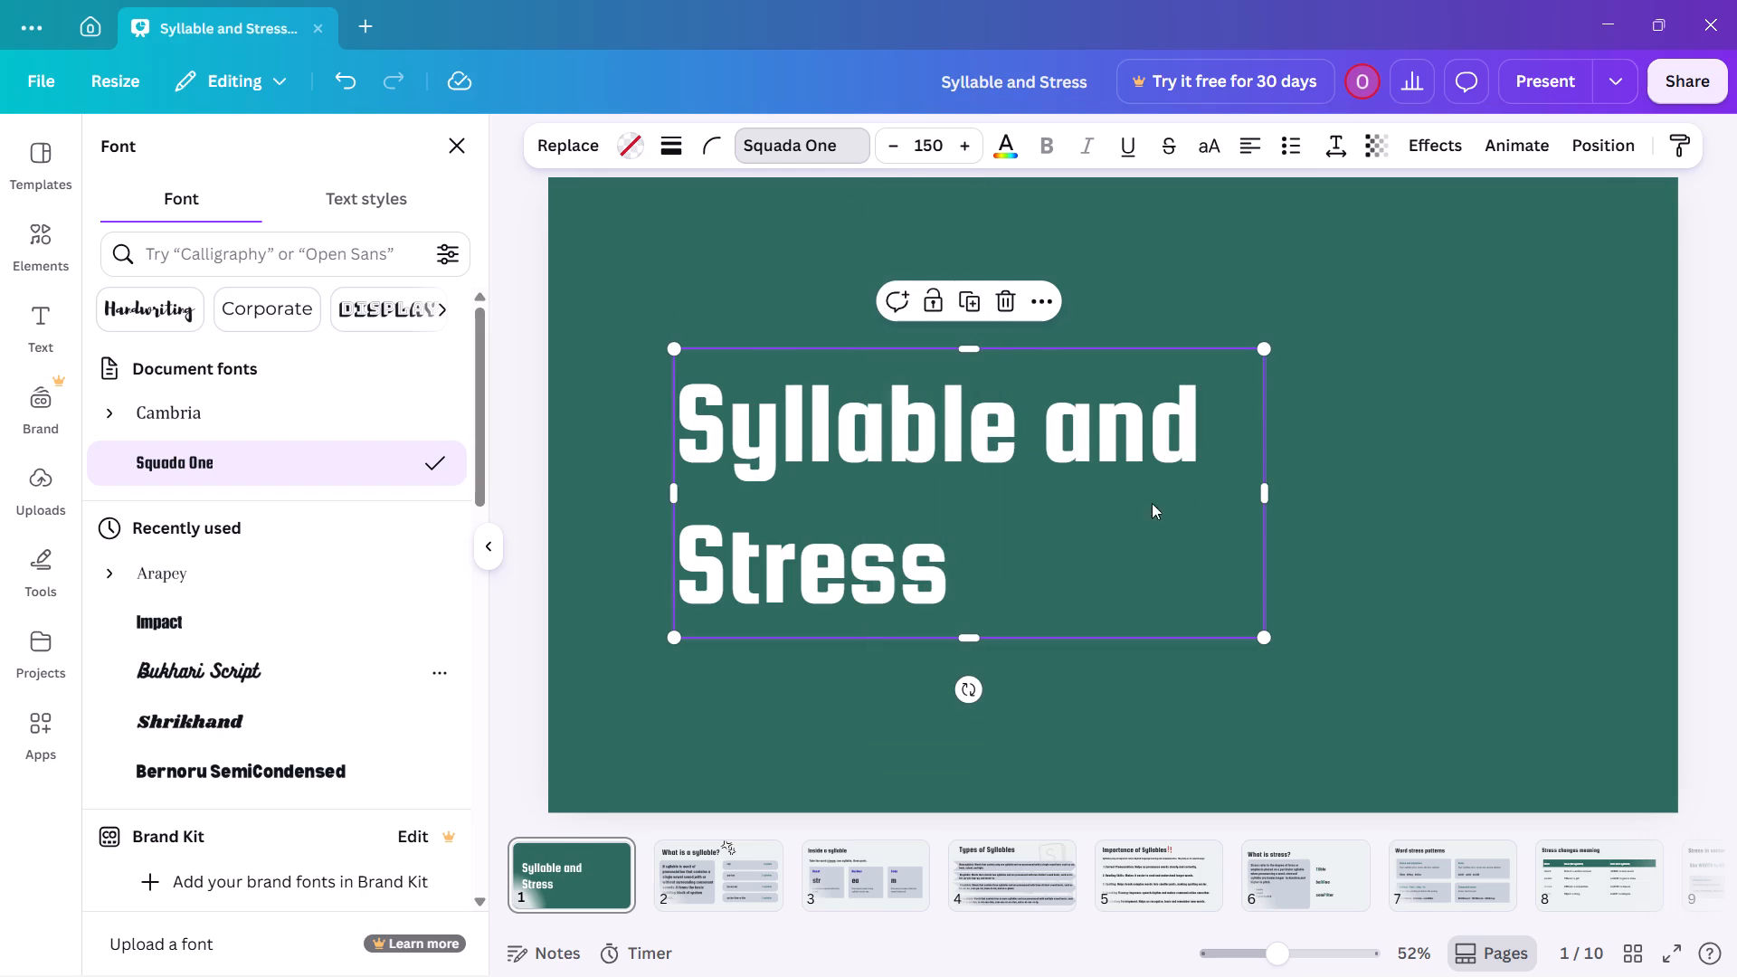
left_click_drag(1262, 497, 1634, 470)
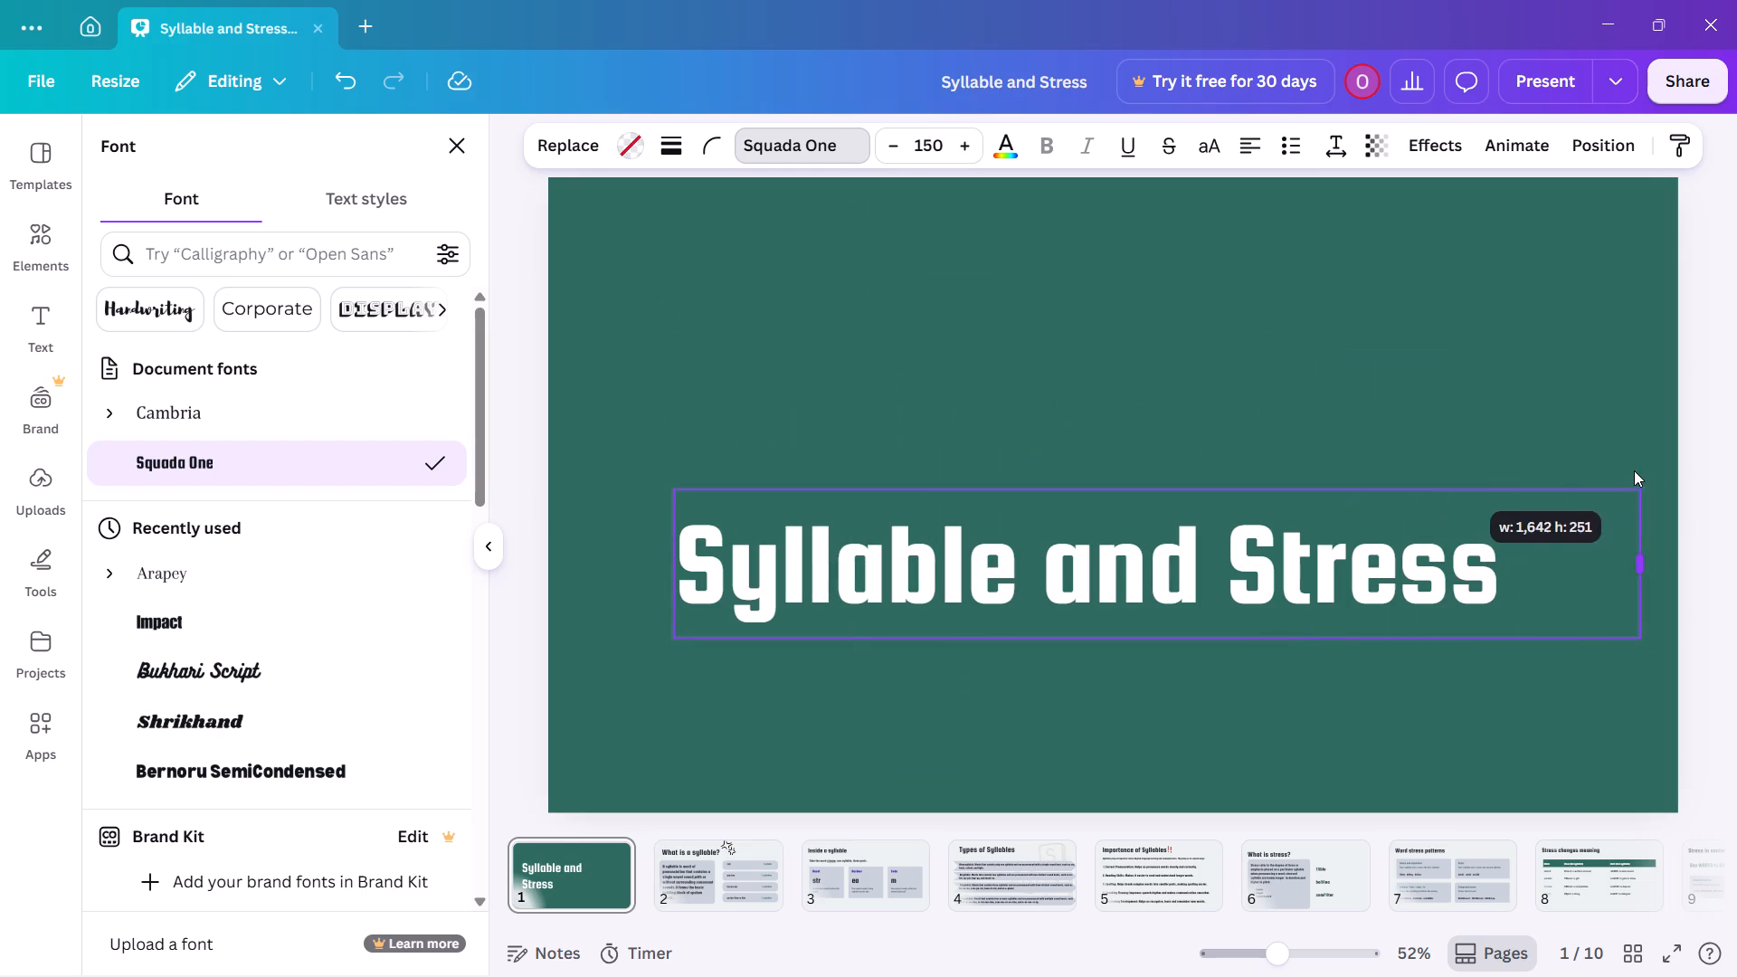
left_click_drag(1634, 470, 1632, 470)
left_click_drag(1419, 611, 1406, 371)
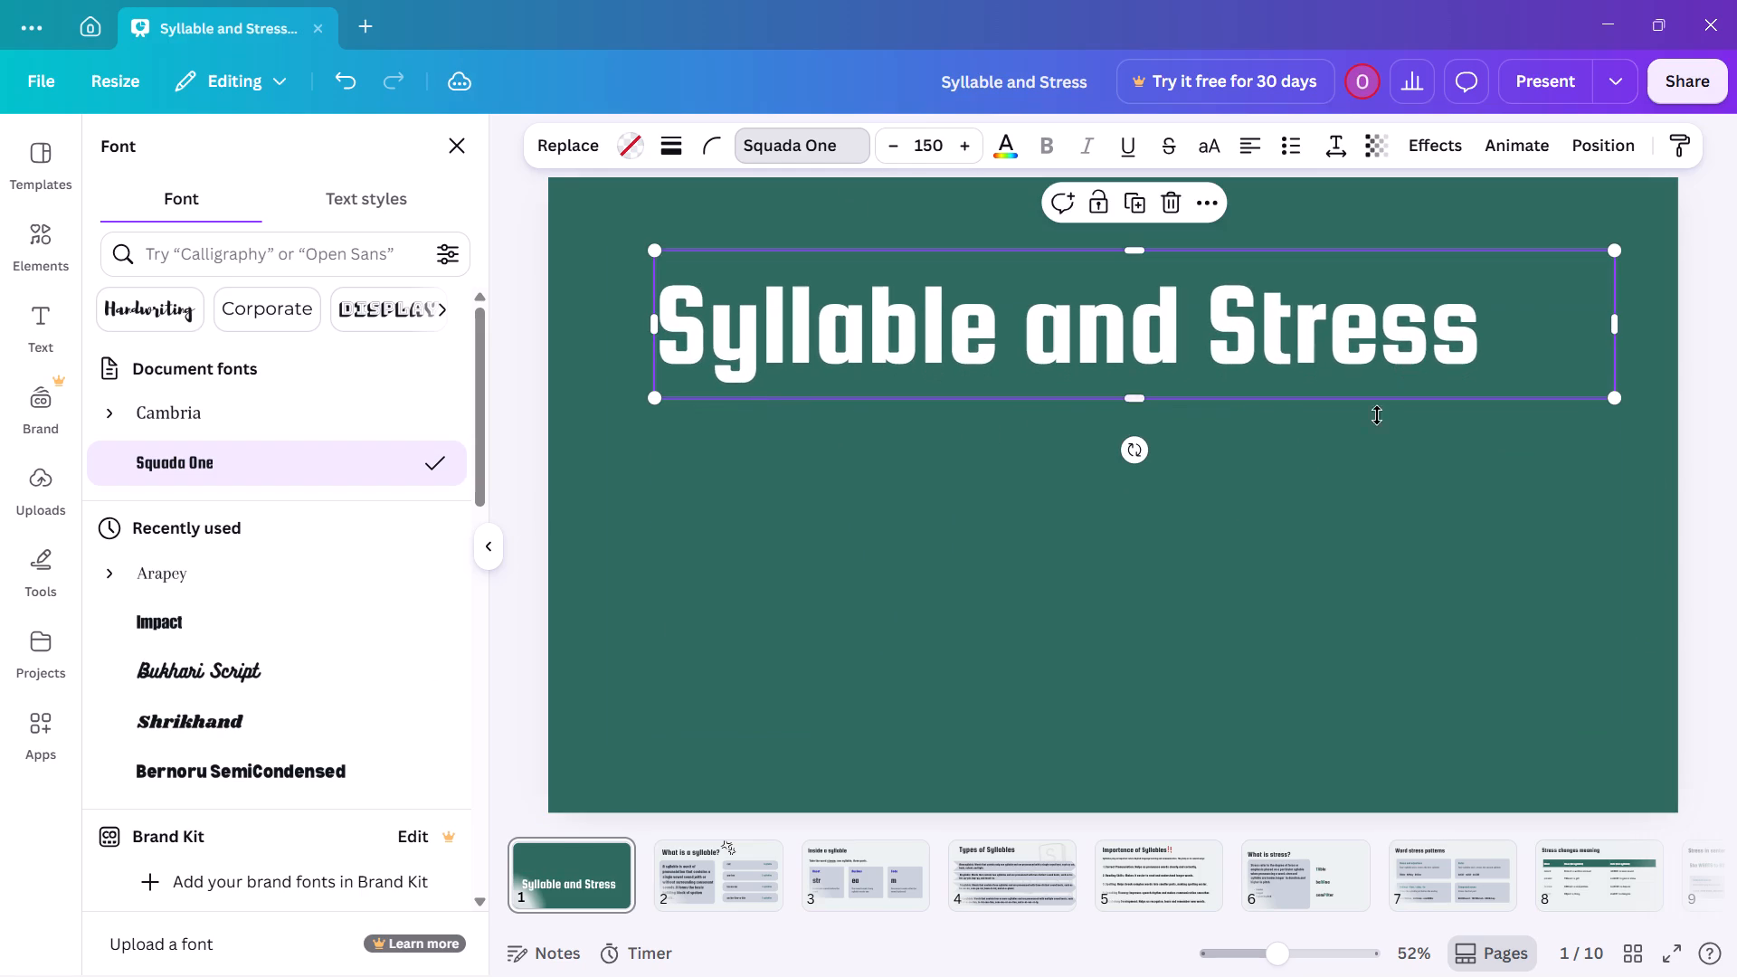
Switch to Google Chrome, search Google Images for "syllables illustration" in a new tab and look through the pictures.
left_click(68, 252)
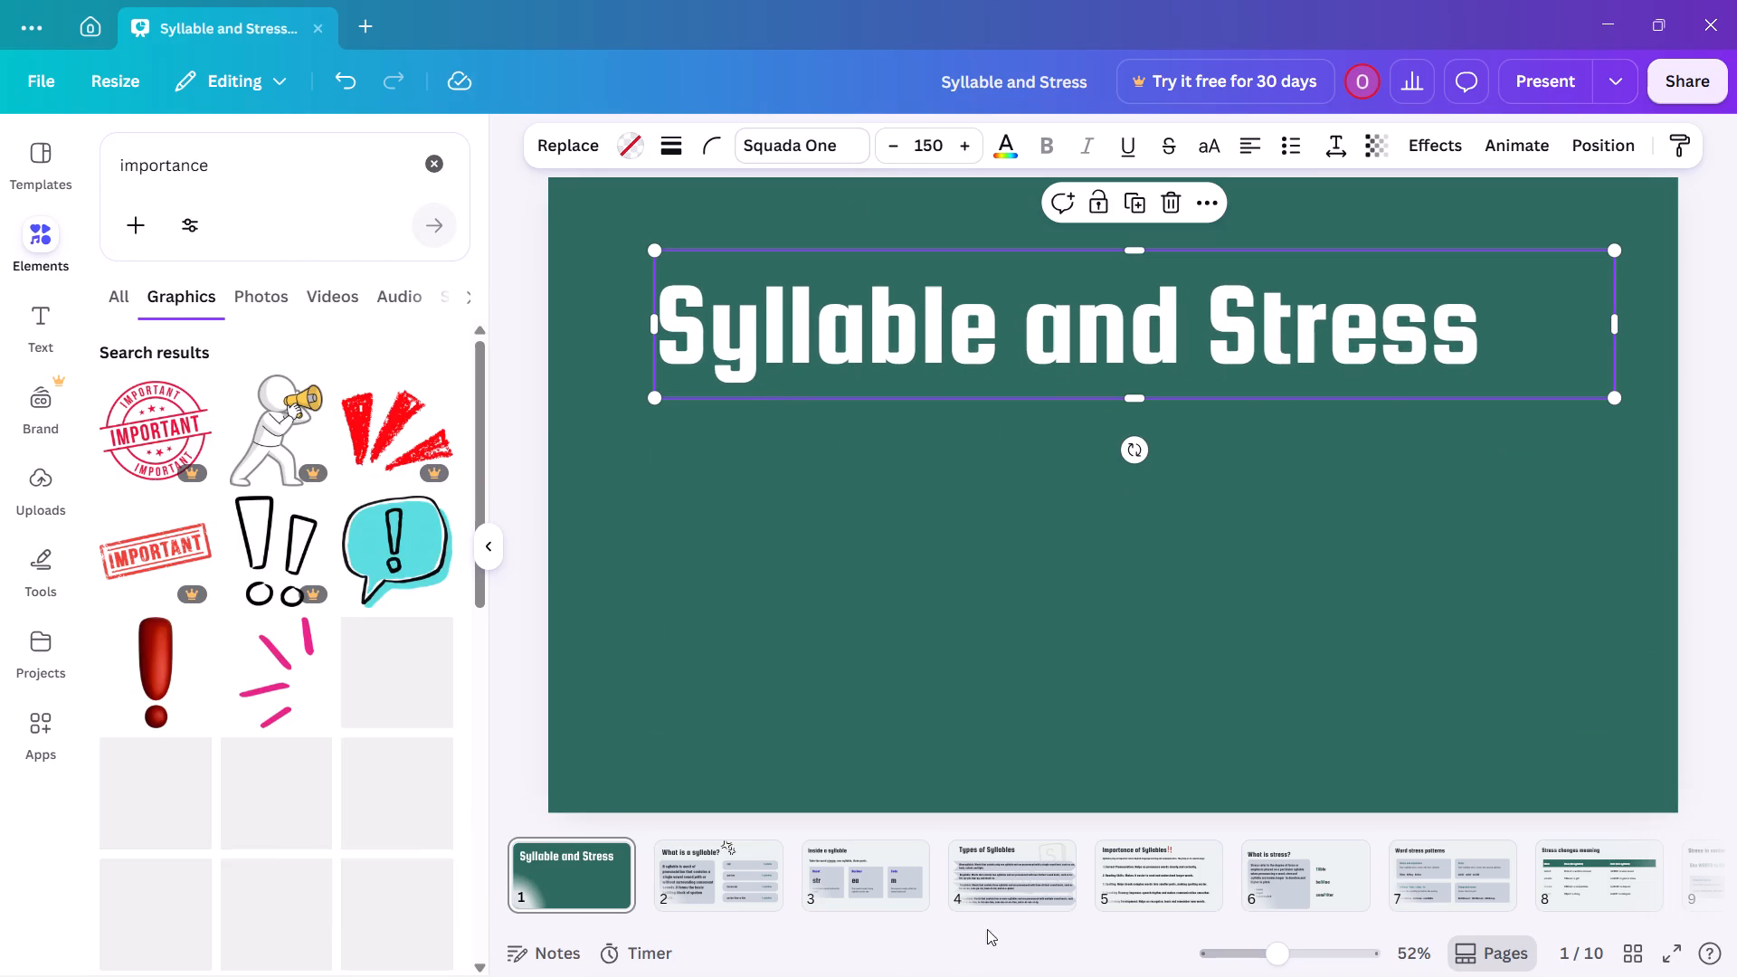
left_click(1049, 950)
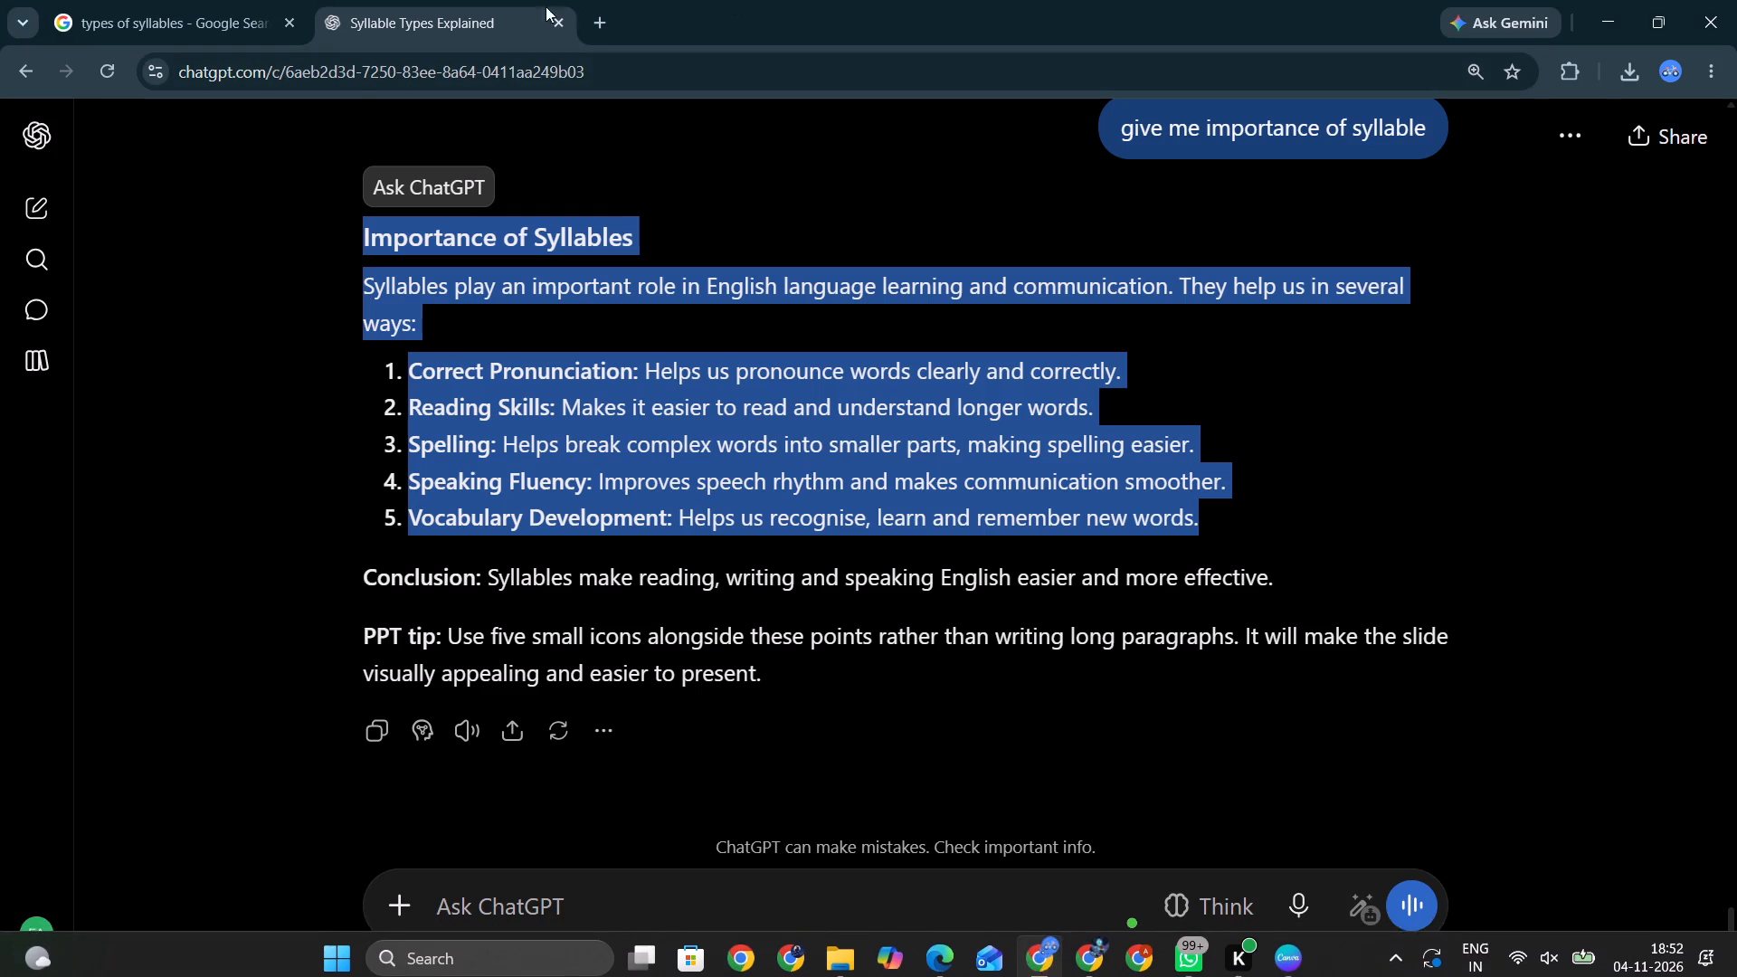
left_click(592, 24)
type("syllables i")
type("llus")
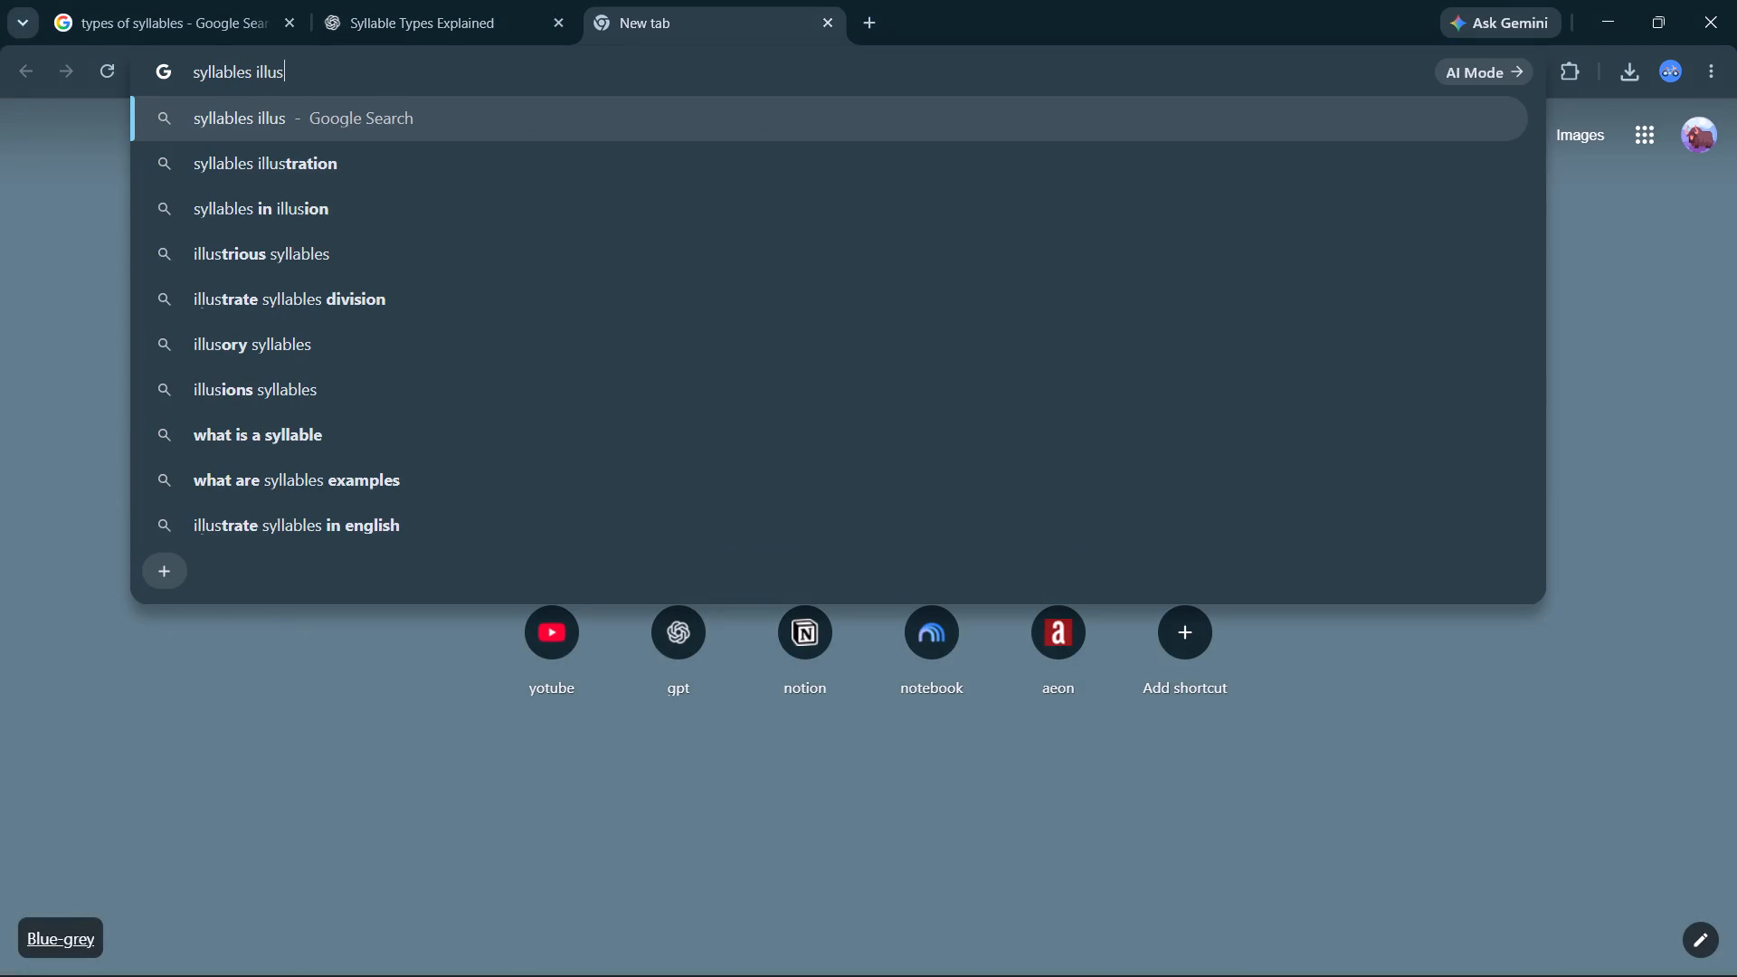
left_click(494, 173)
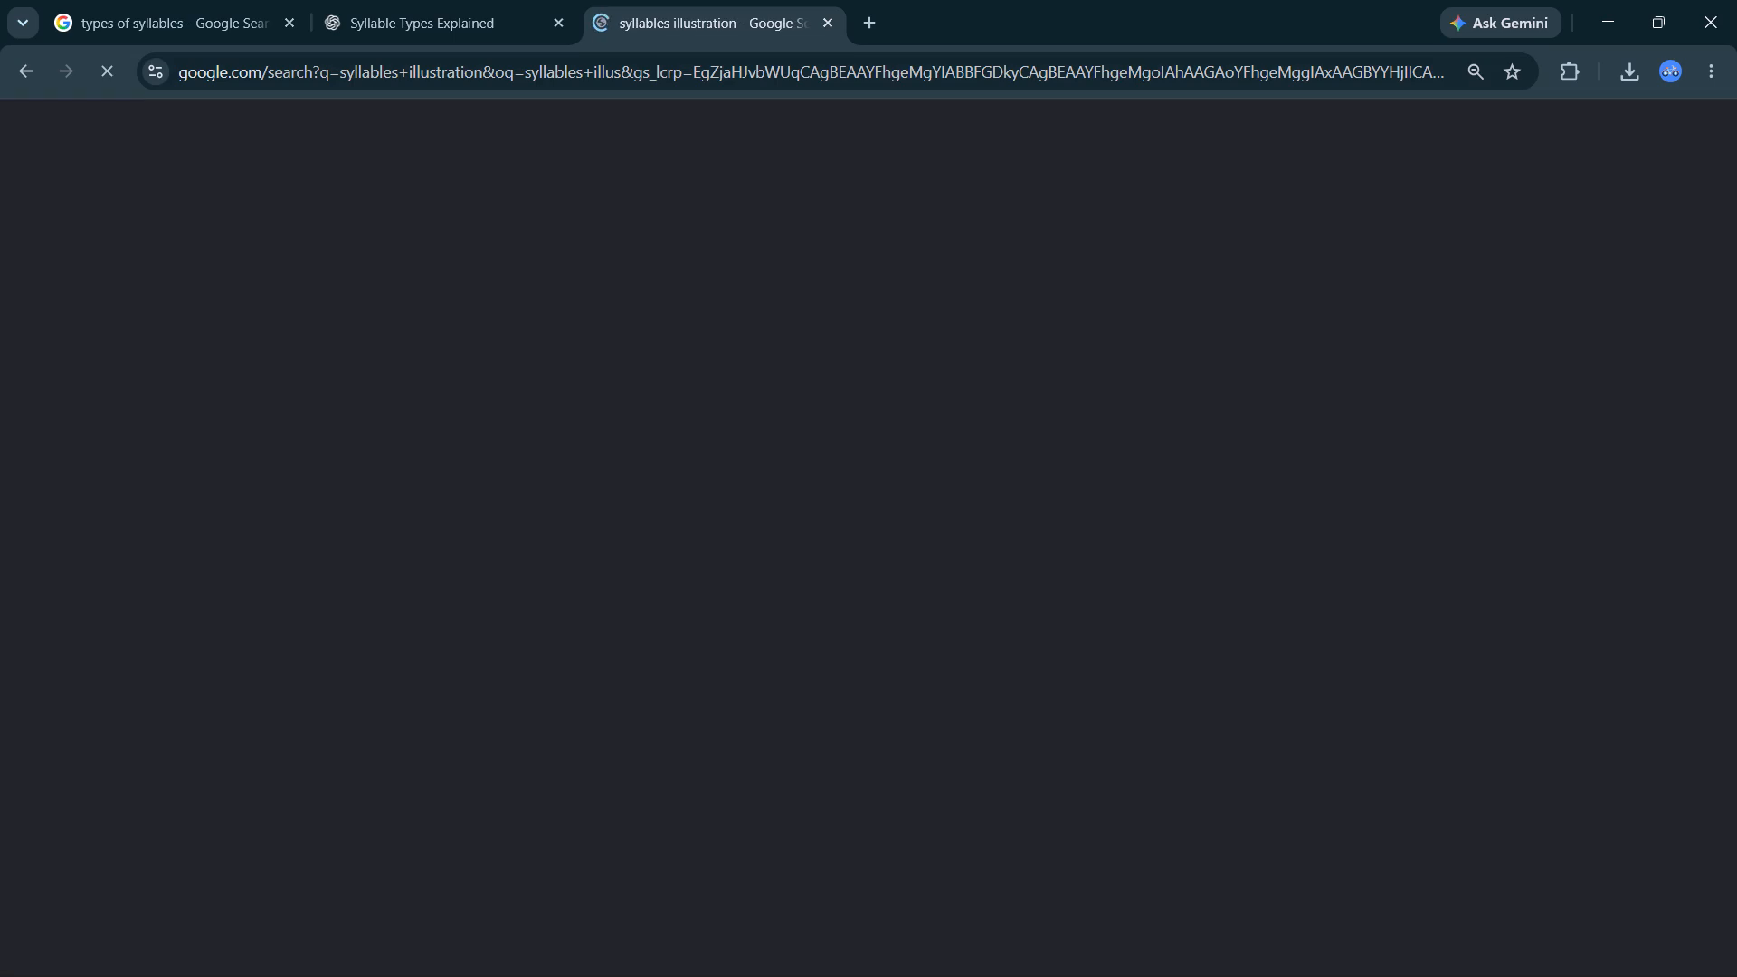
left_click(429, 213)
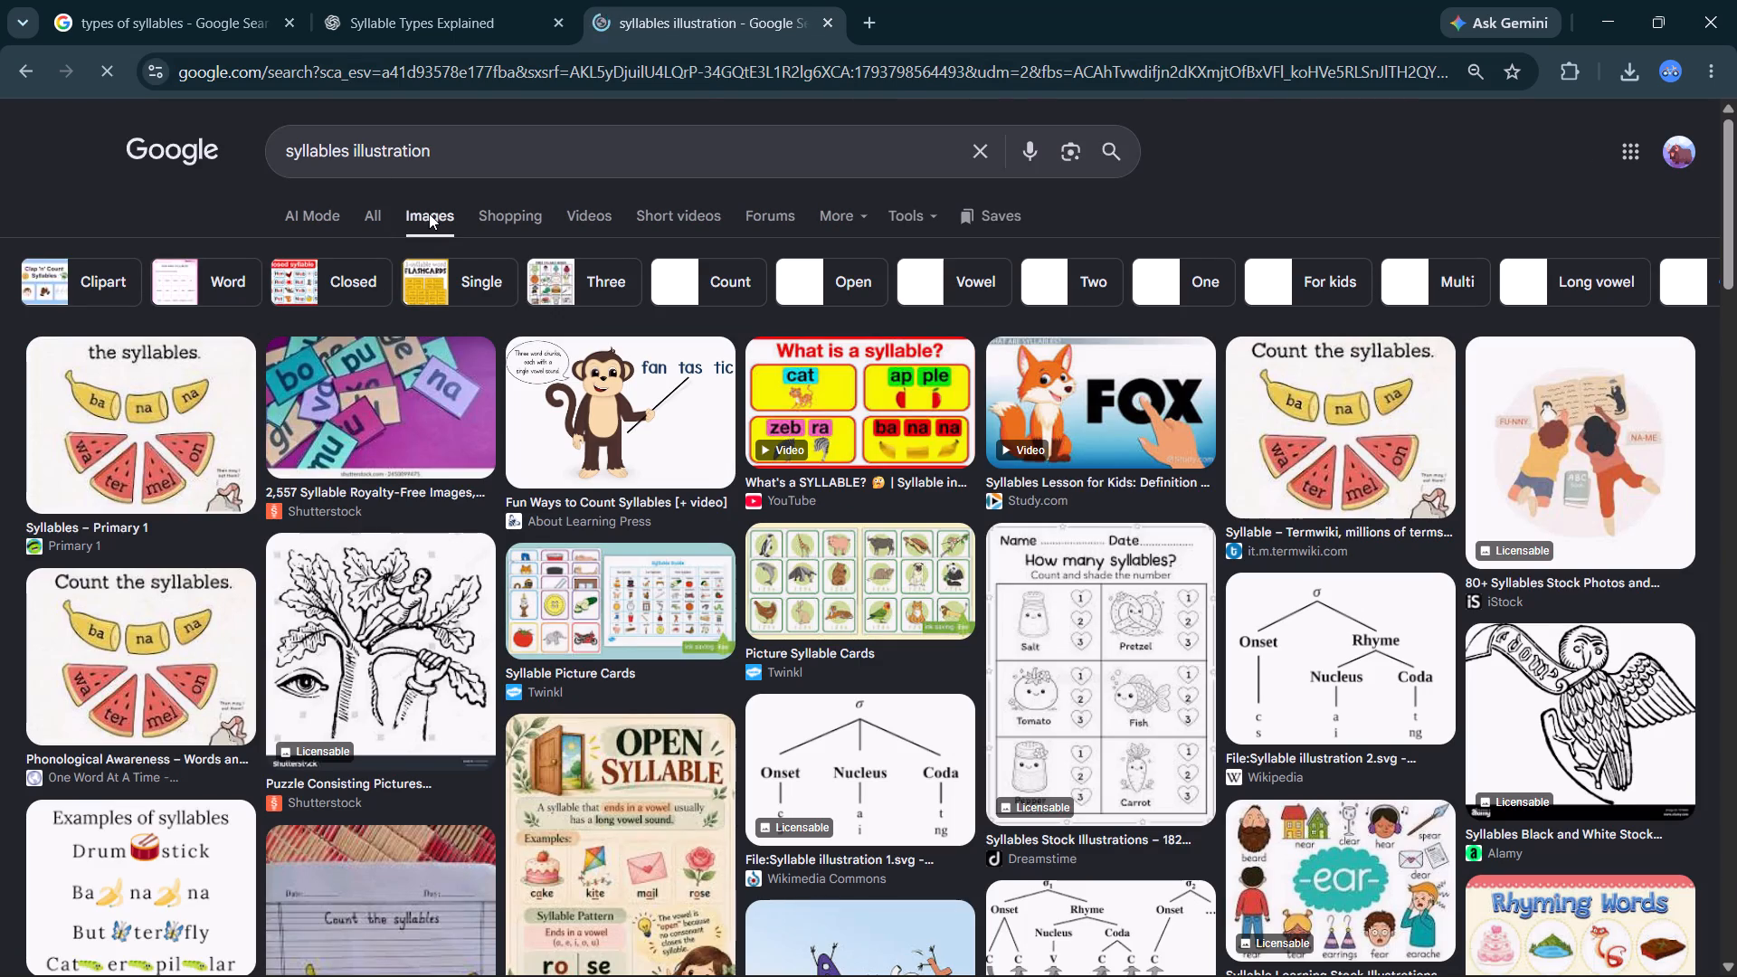
scroll(339, 460, "down", 3)
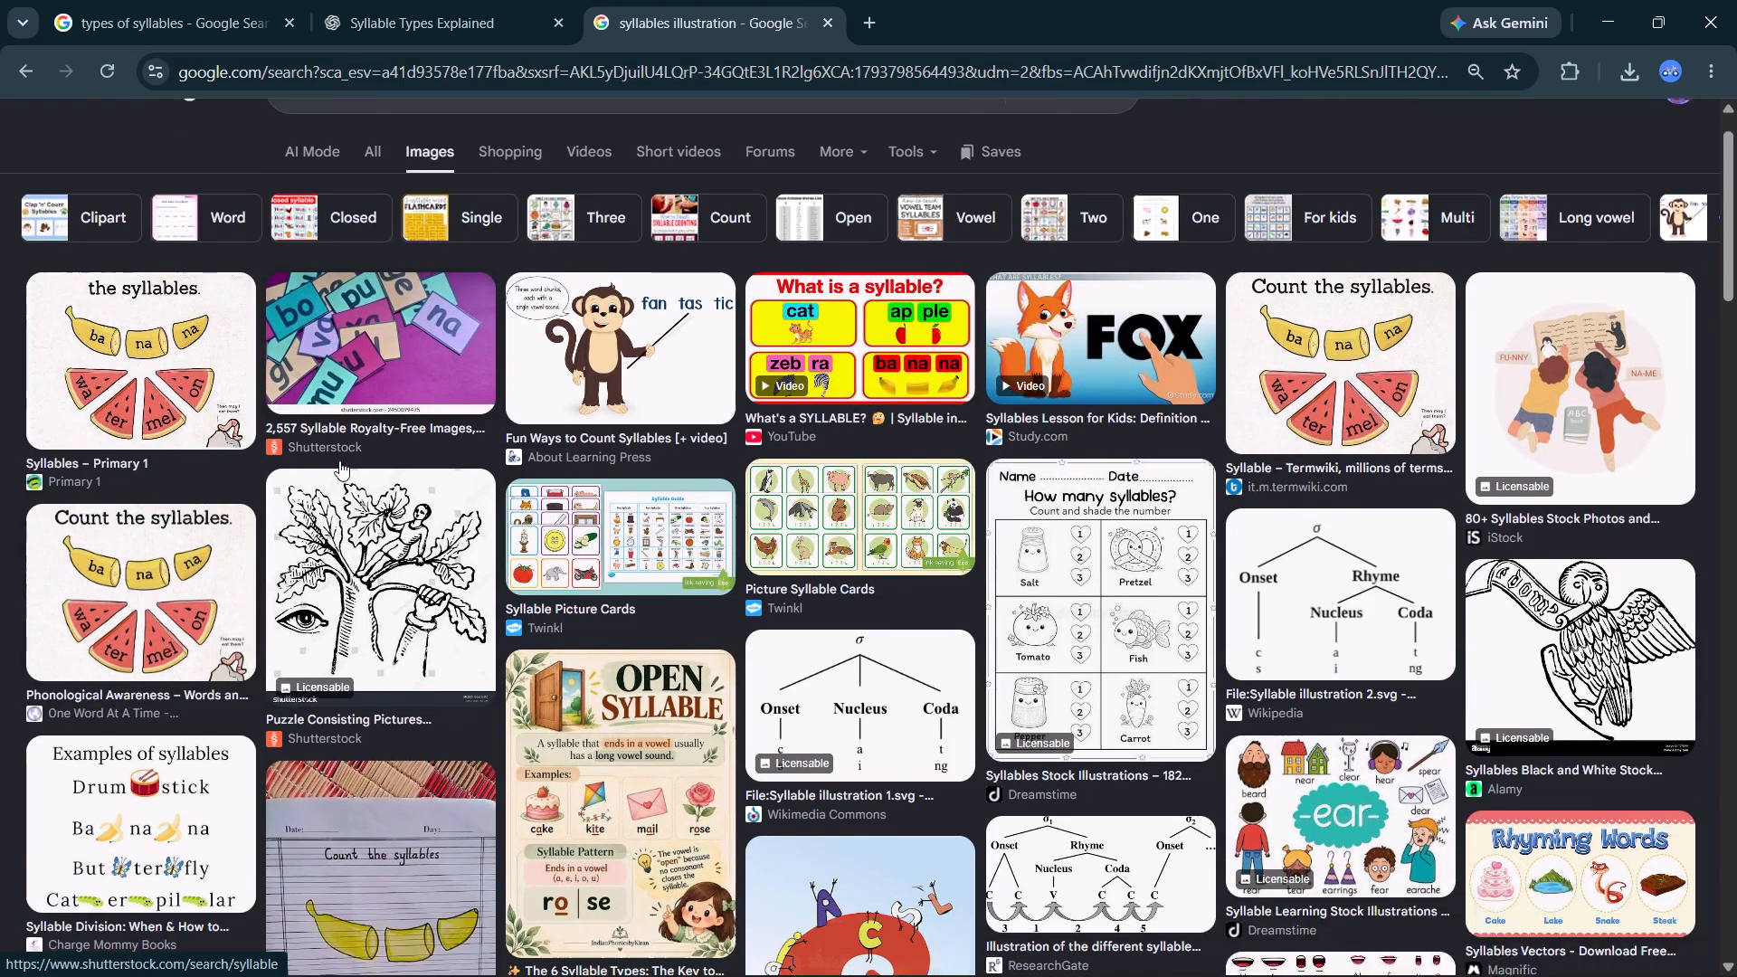
scroll(339, 460, "down", 7)
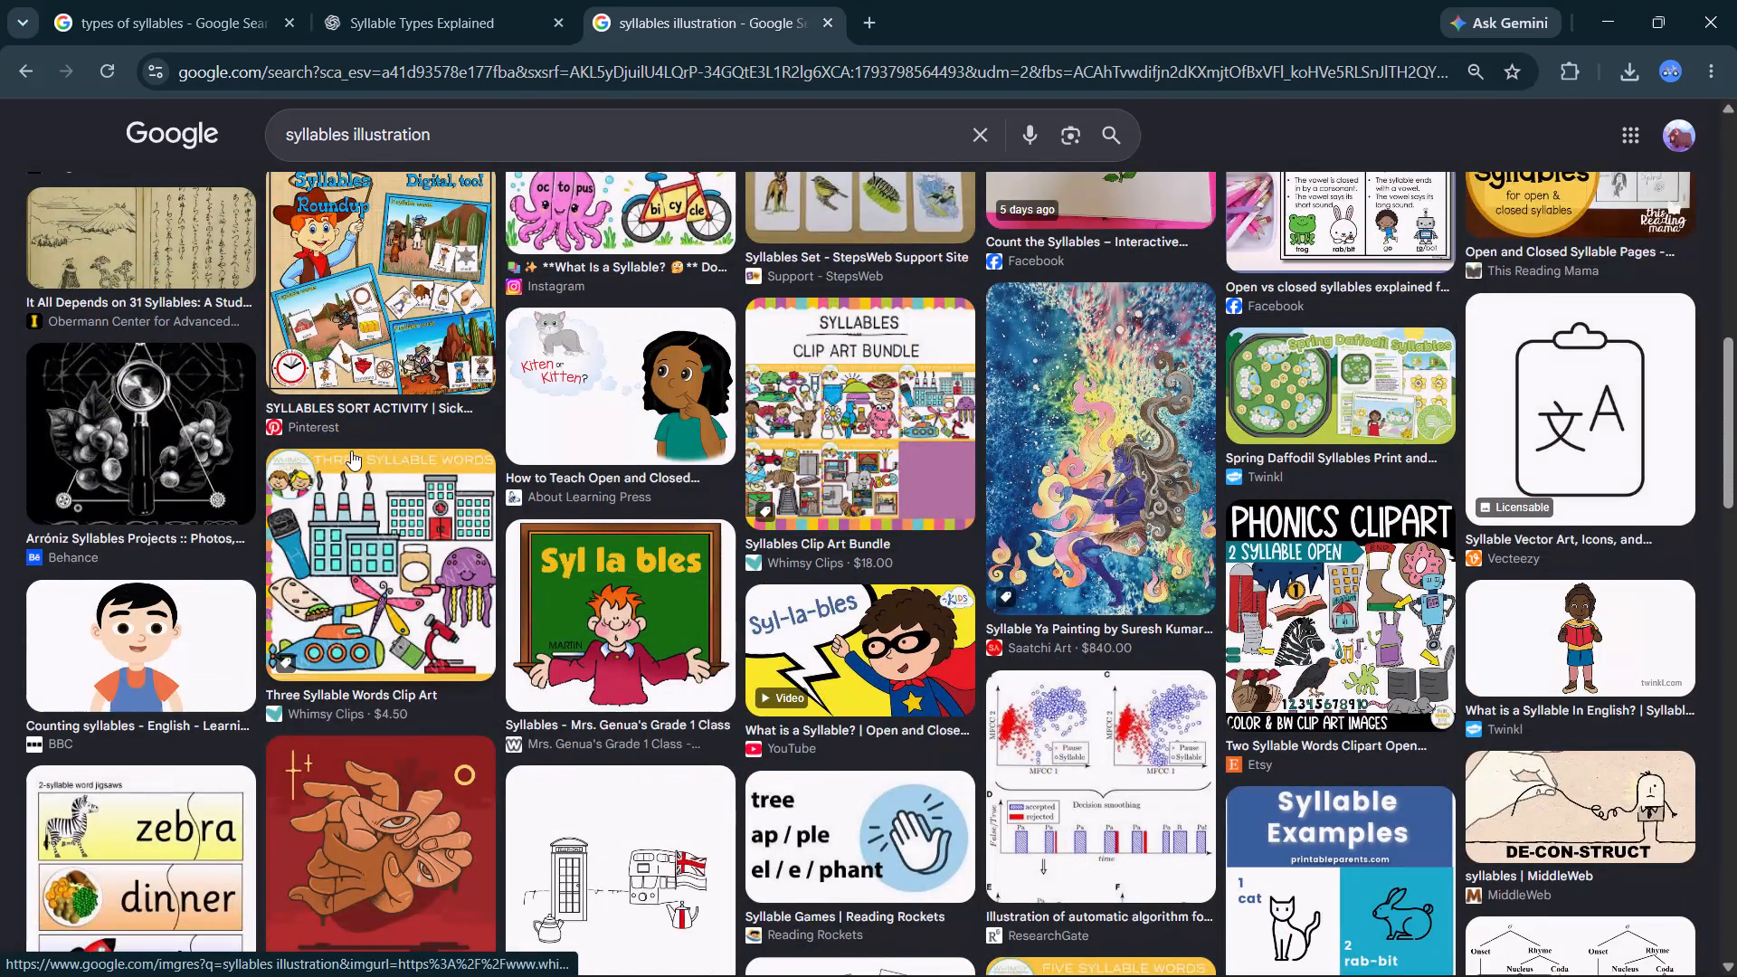
scroll(353, 452, "down", 5)
scroll(361, 447, "up", 16)
Refine the image search to "syllables illustration ppt".
left_click(491, 162)
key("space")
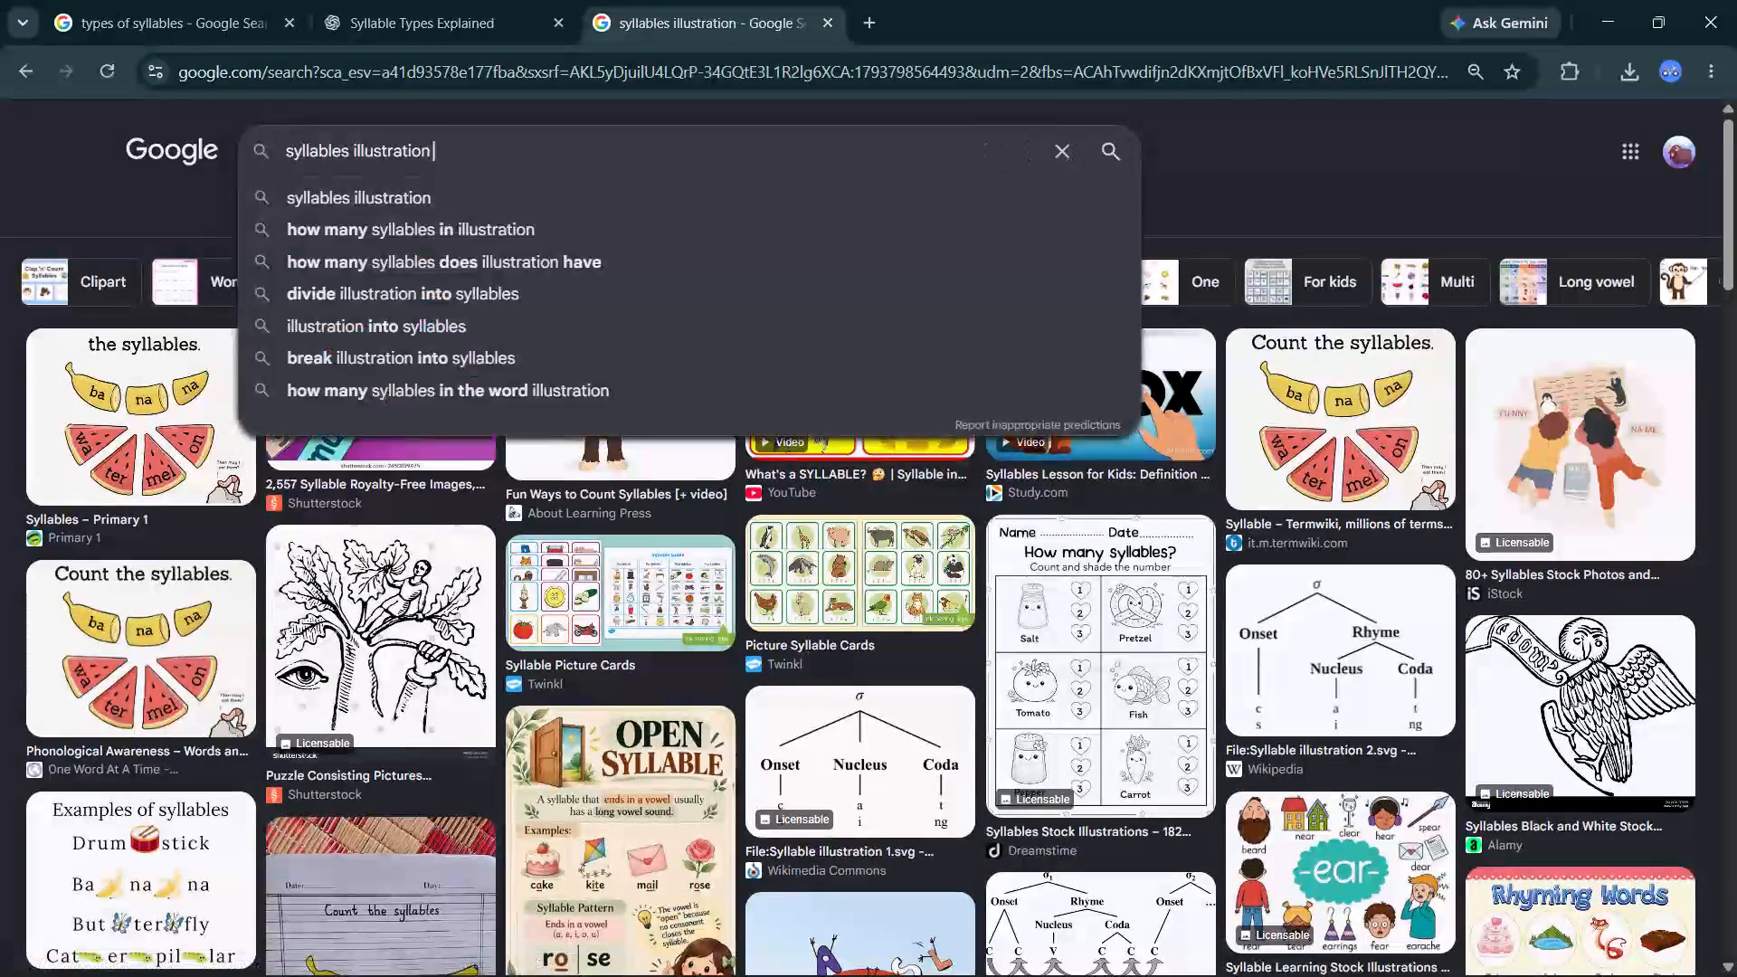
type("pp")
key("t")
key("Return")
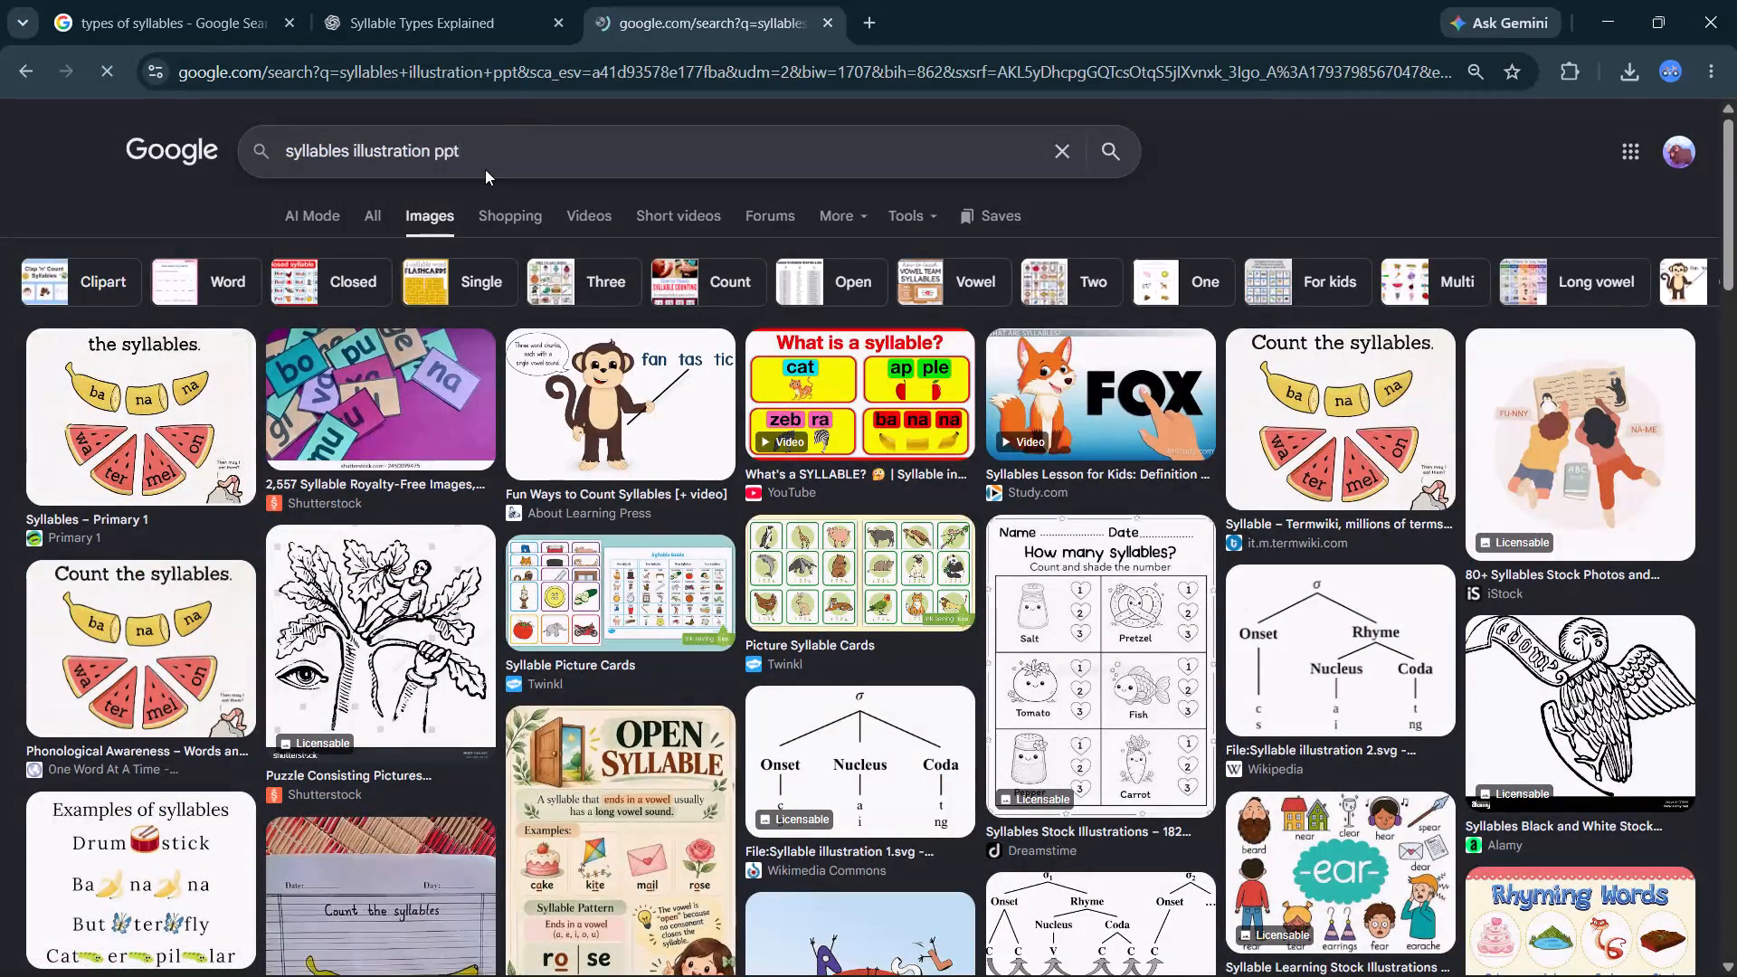
Look through the "syllables illustration ppt" picture results for title slide ideas.
scroll(932, 536, "down", 7)
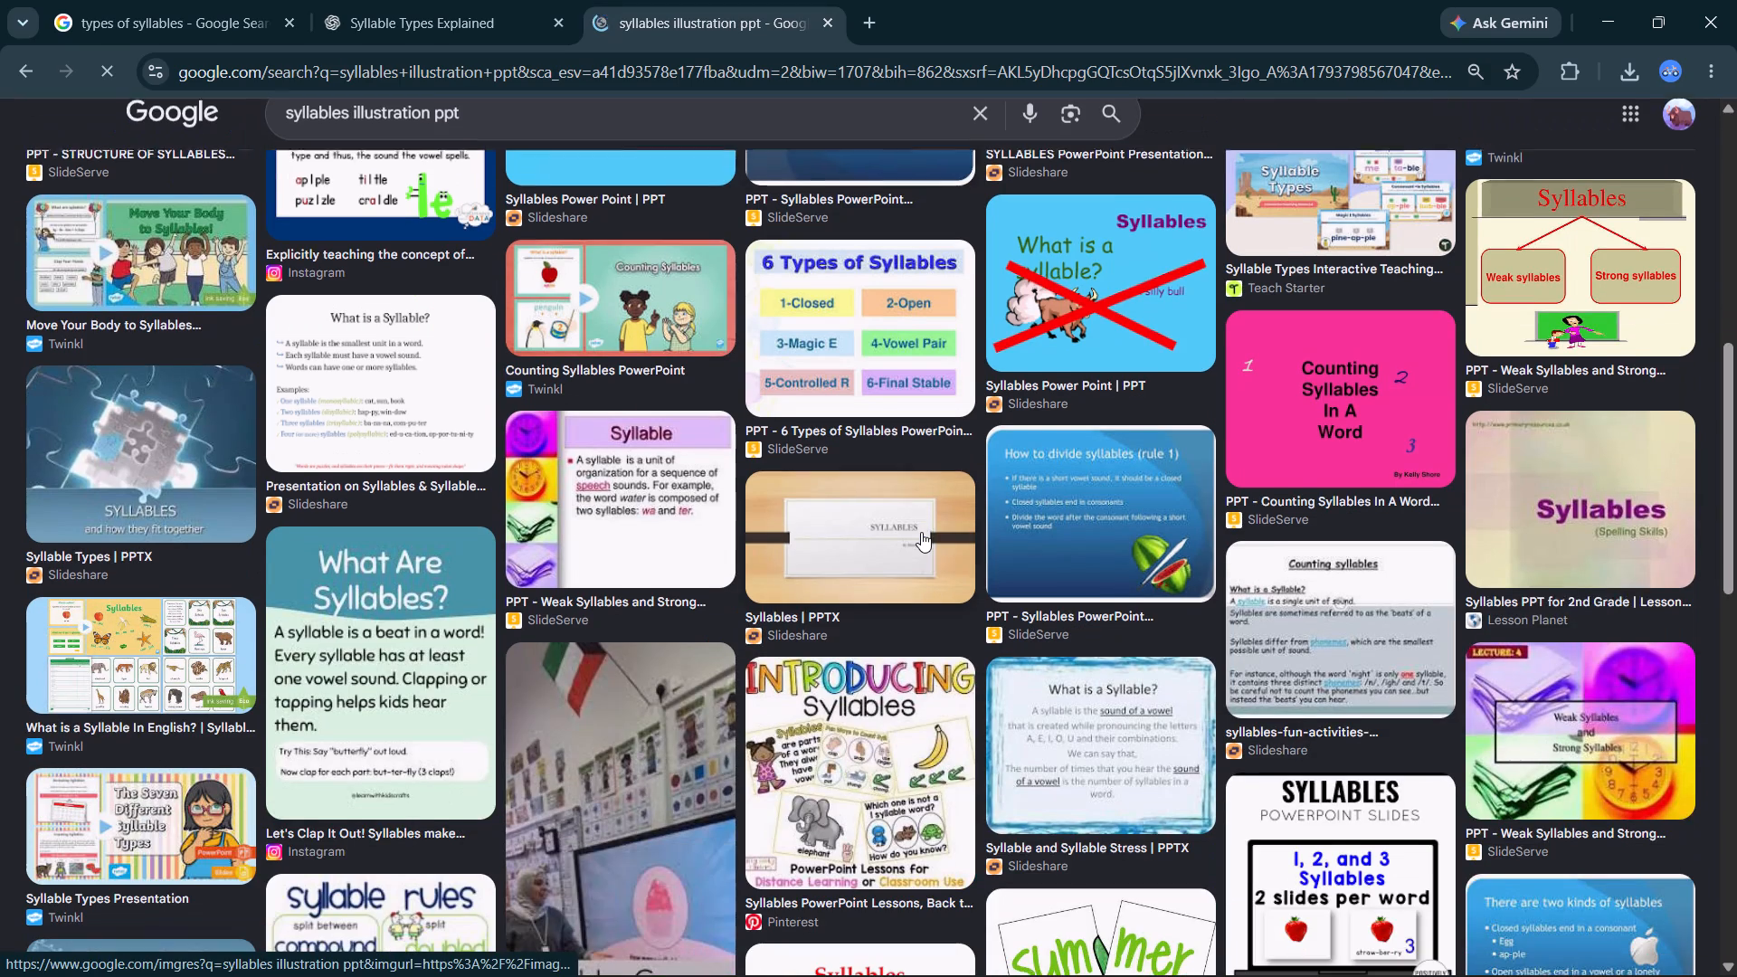
scroll(921, 532, "down", 5)
scroll(918, 526, "up", 7)
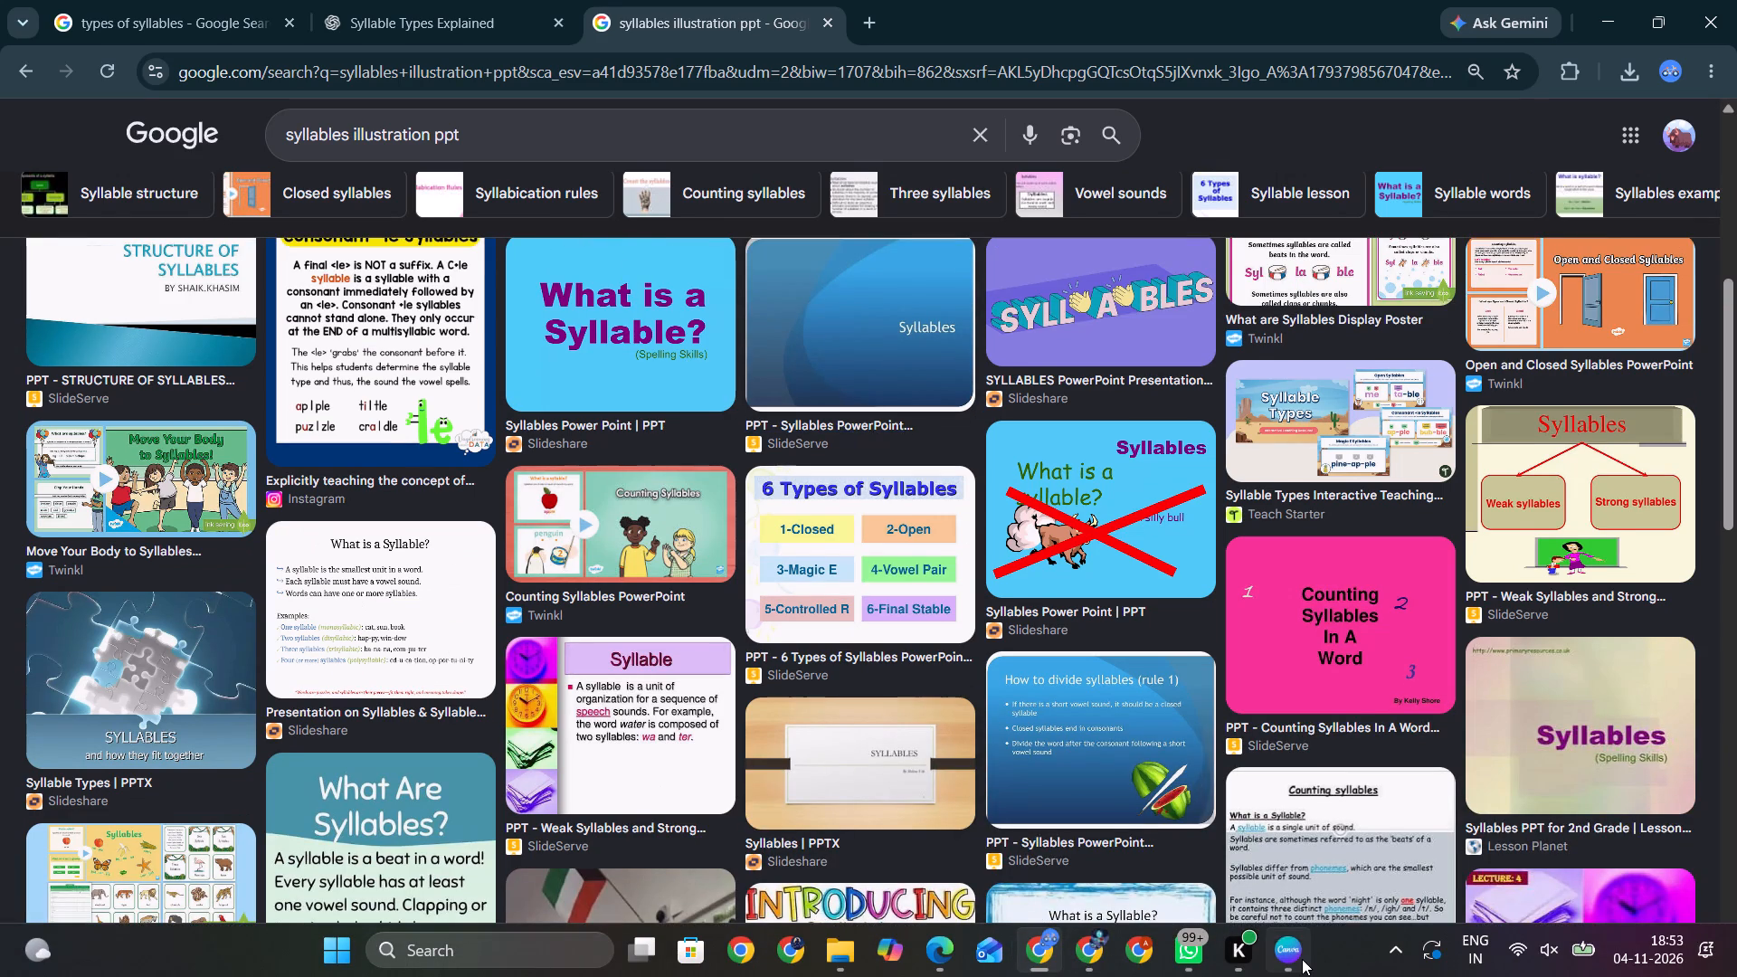
Switch to Canva, search the graphics for "syllable and stress" and look through the results.
left_click(1301, 960)
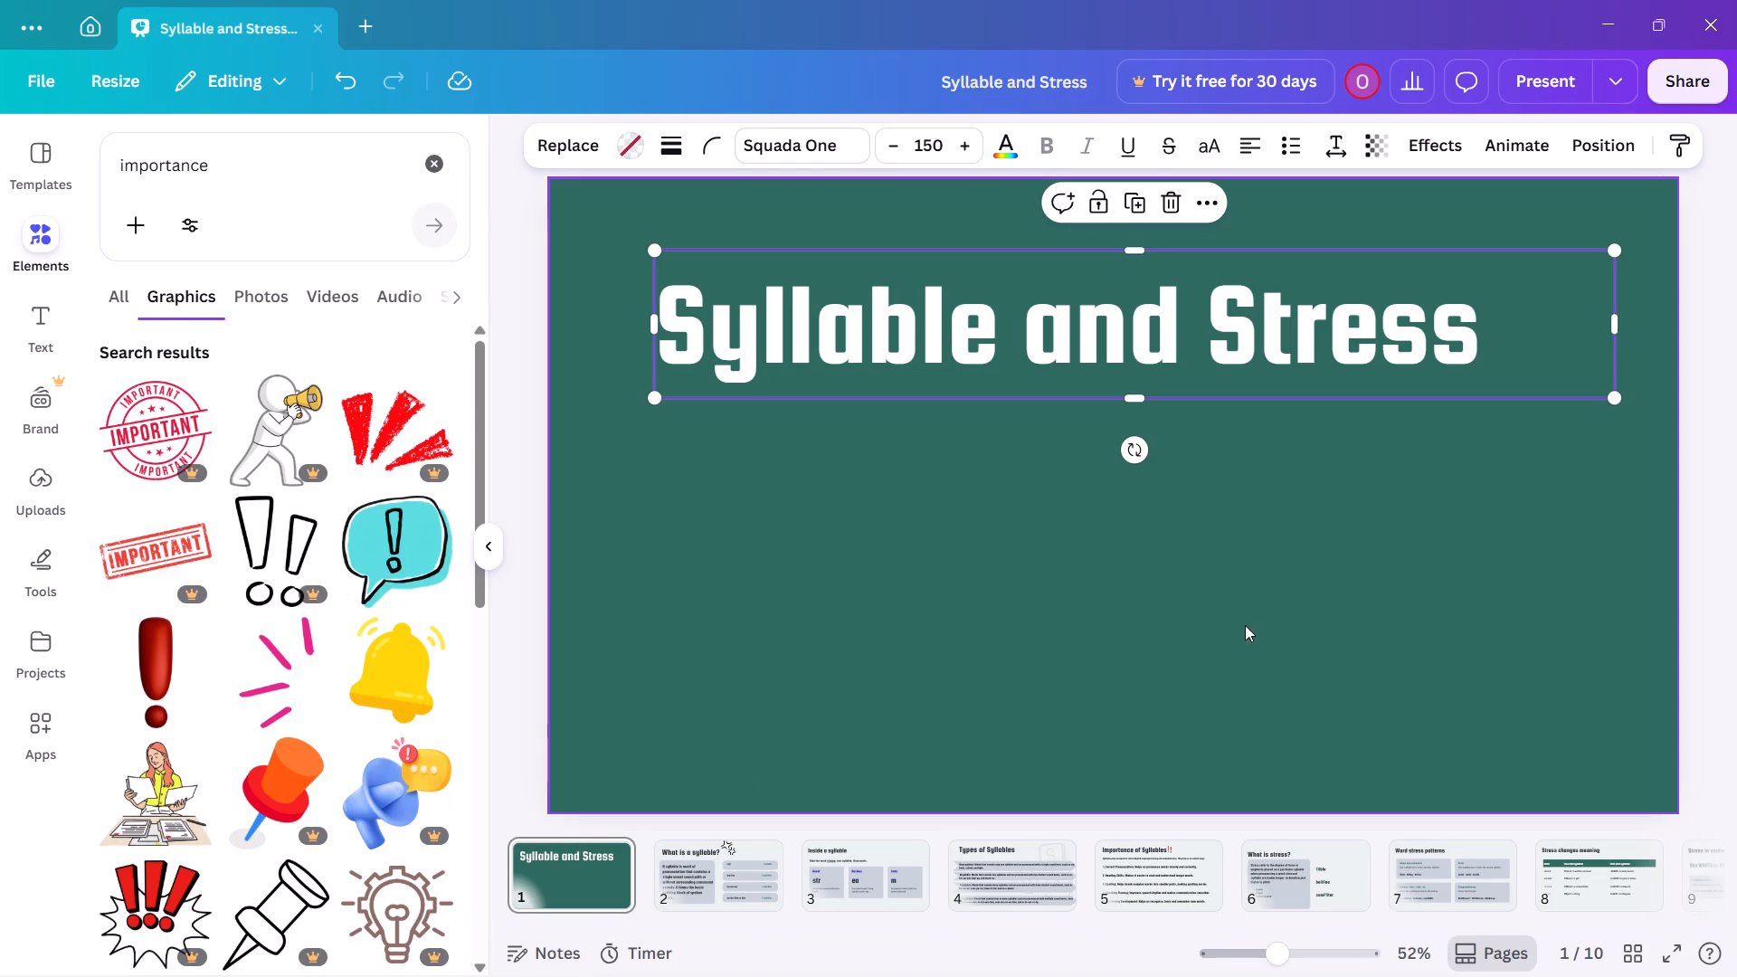
left_click_drag(280, 161, 0, 157)
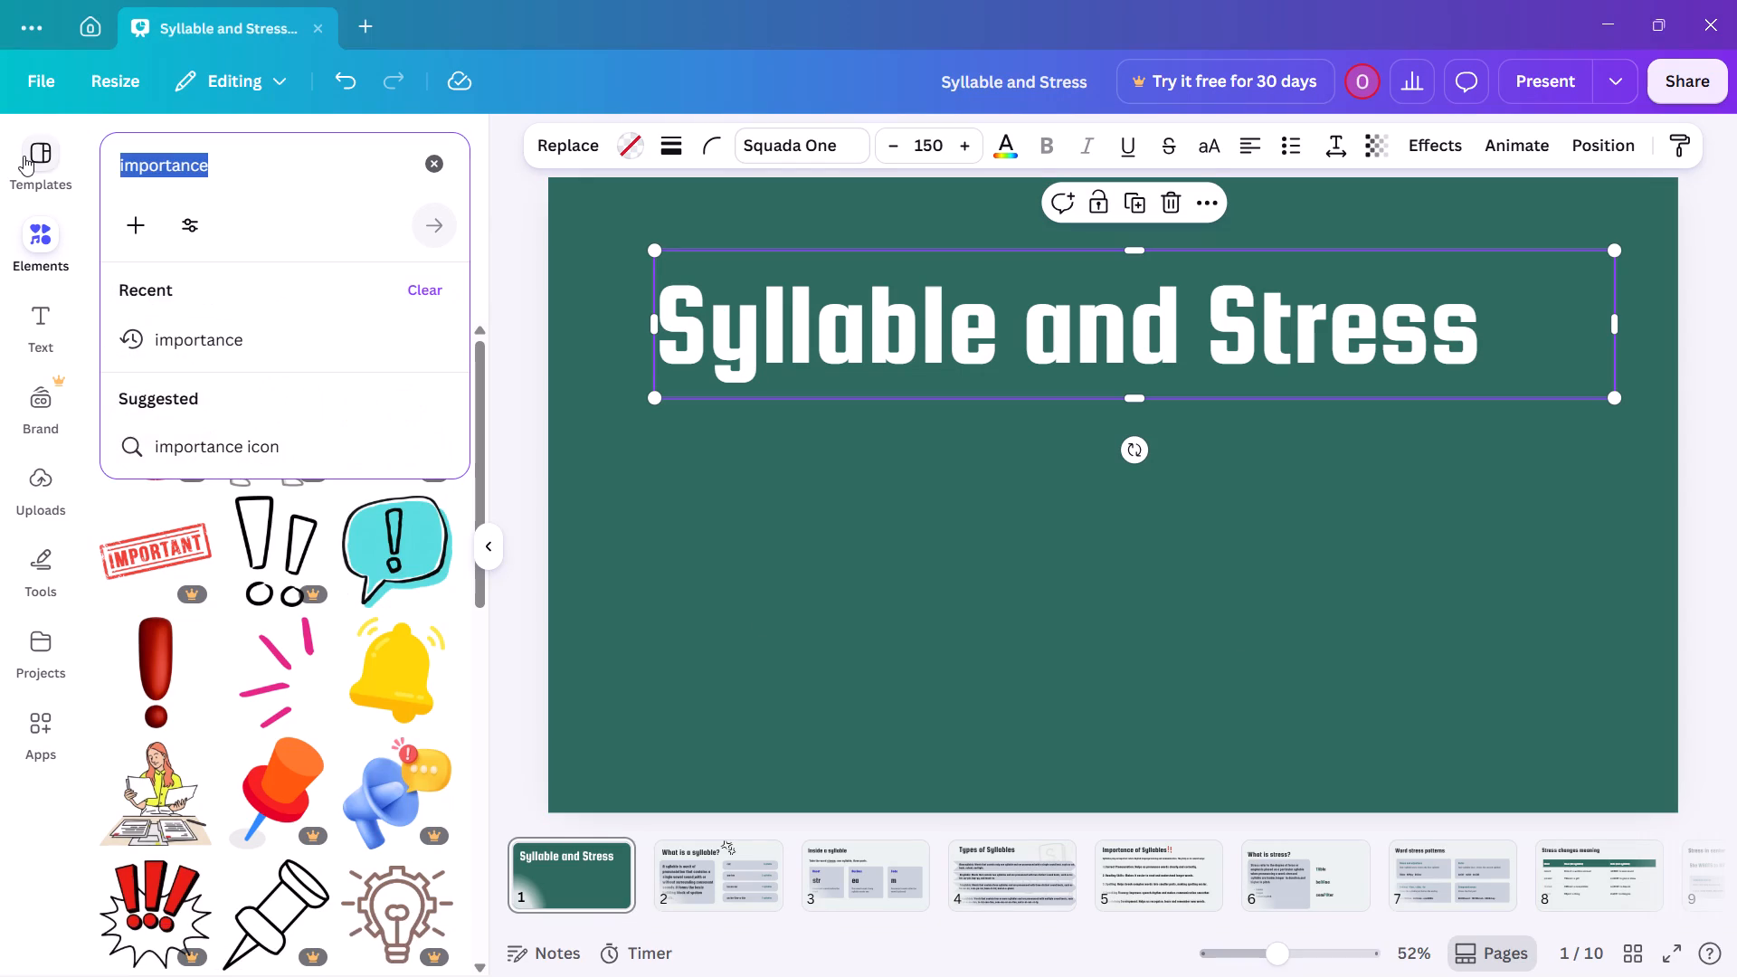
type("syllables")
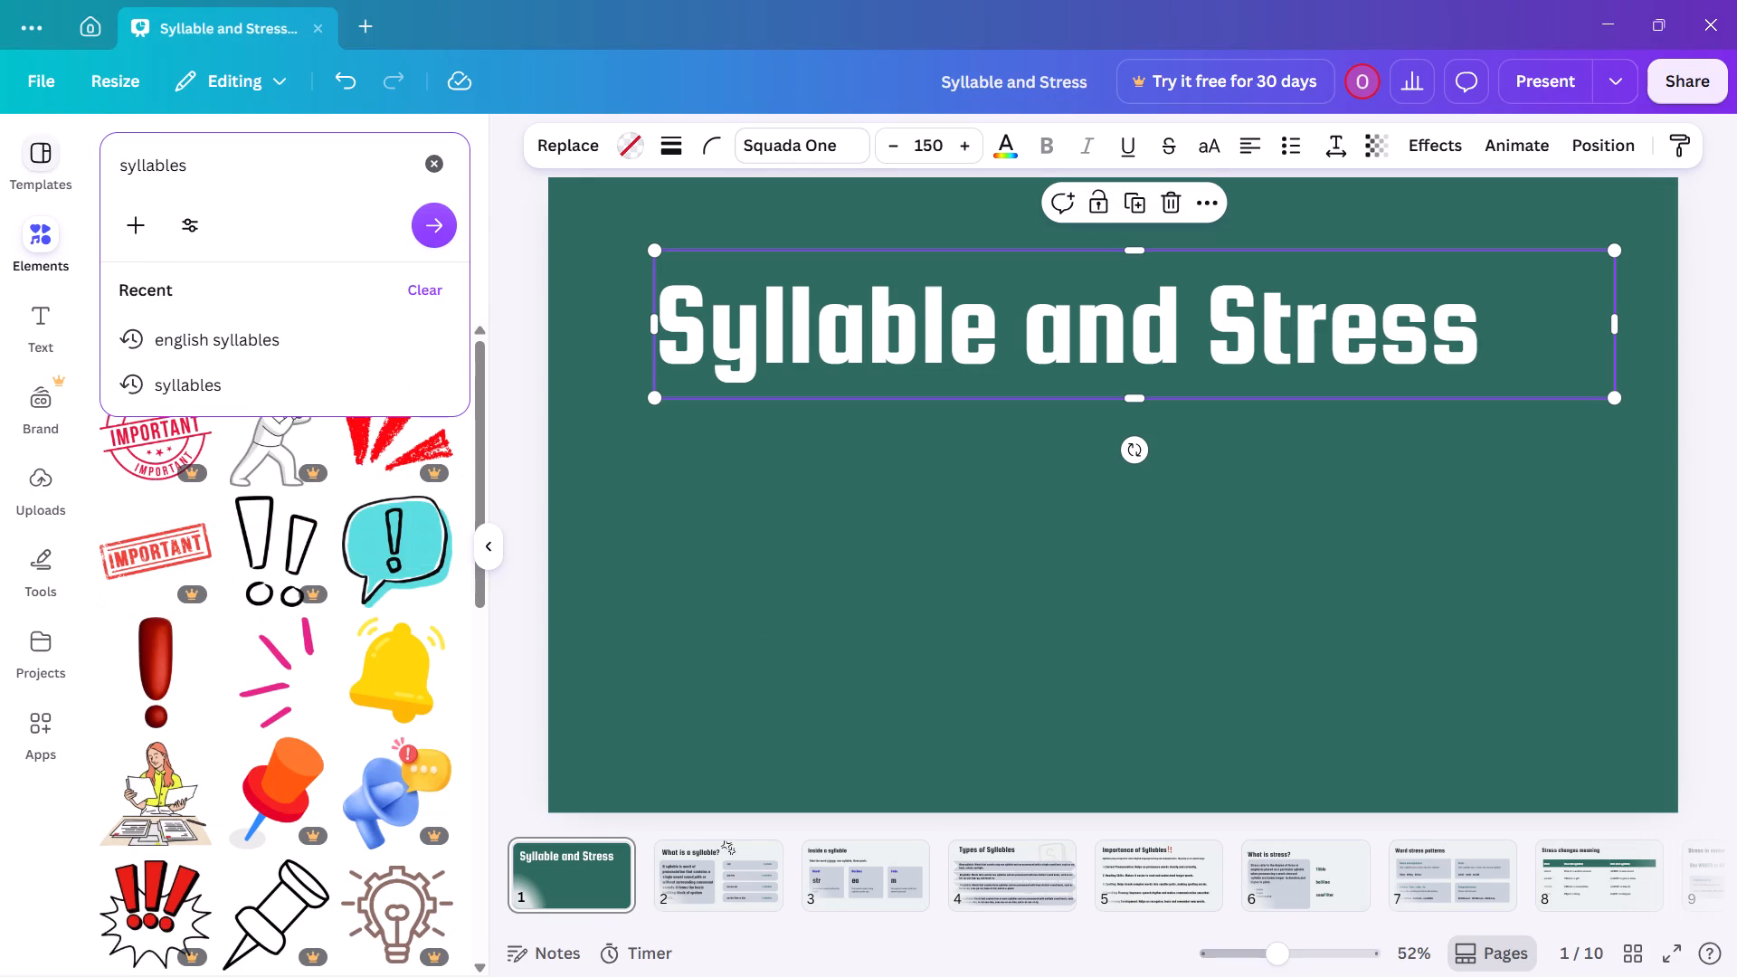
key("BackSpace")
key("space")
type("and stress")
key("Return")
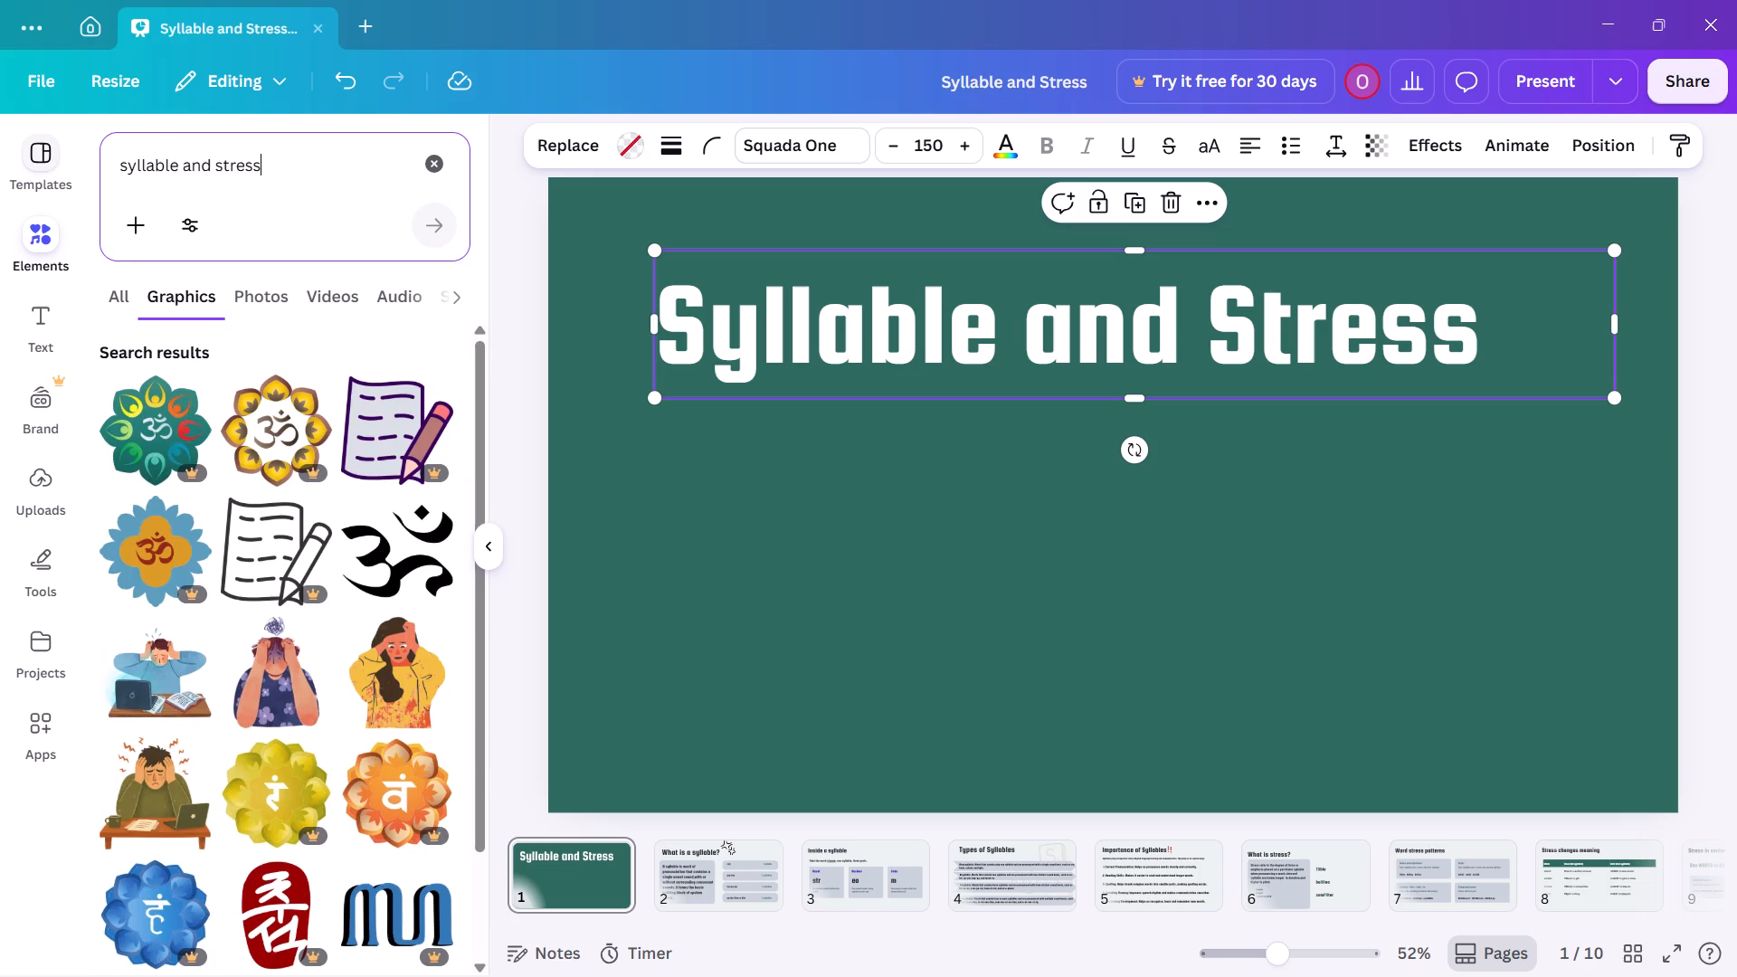
scroll(318, 505, "down", 5)
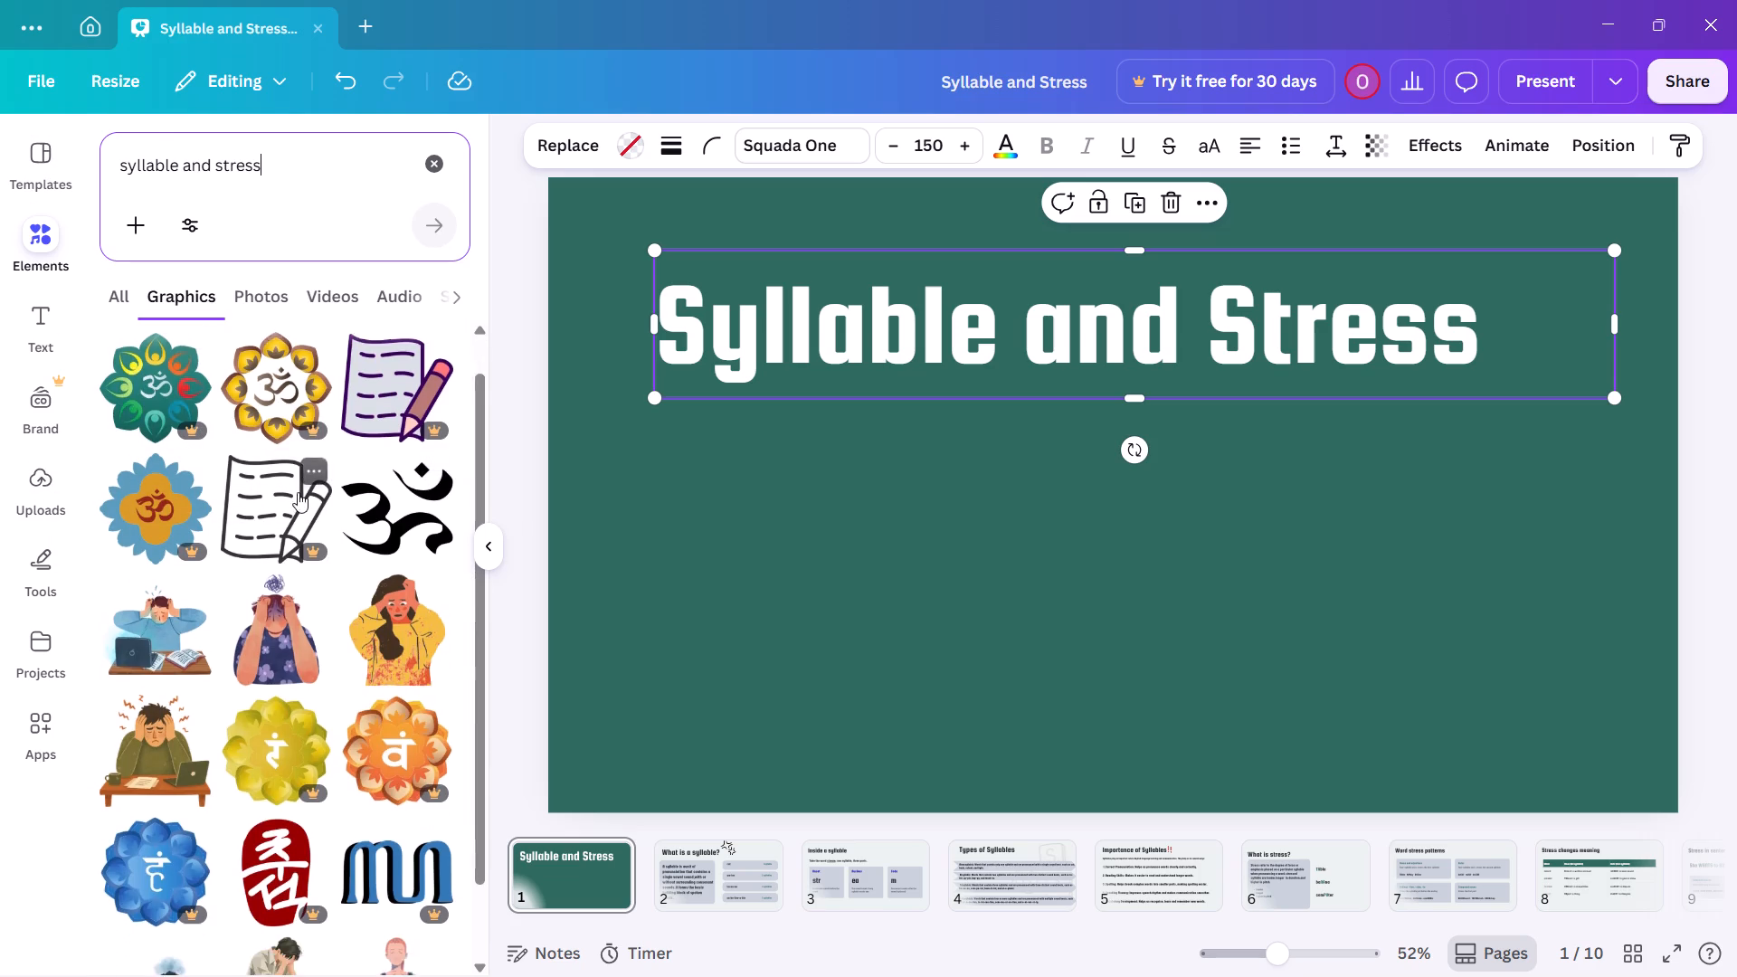
scroll(353, 634, "down", 4)
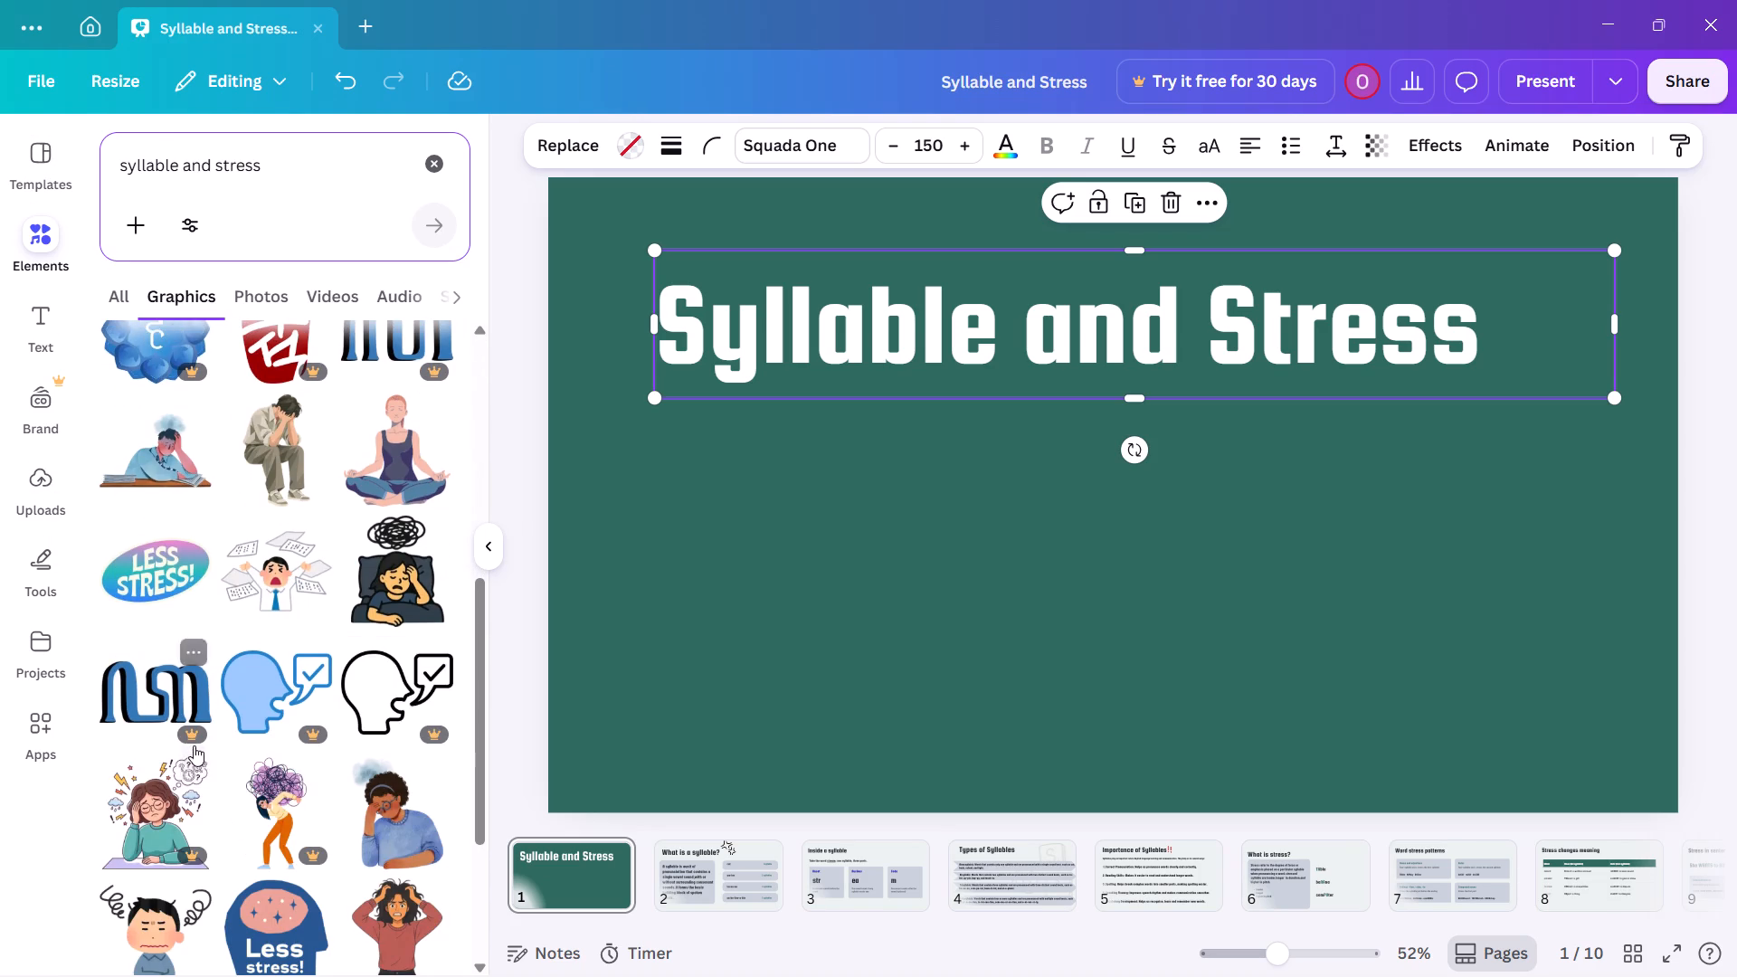
scroll(277, 629, "down", 8)
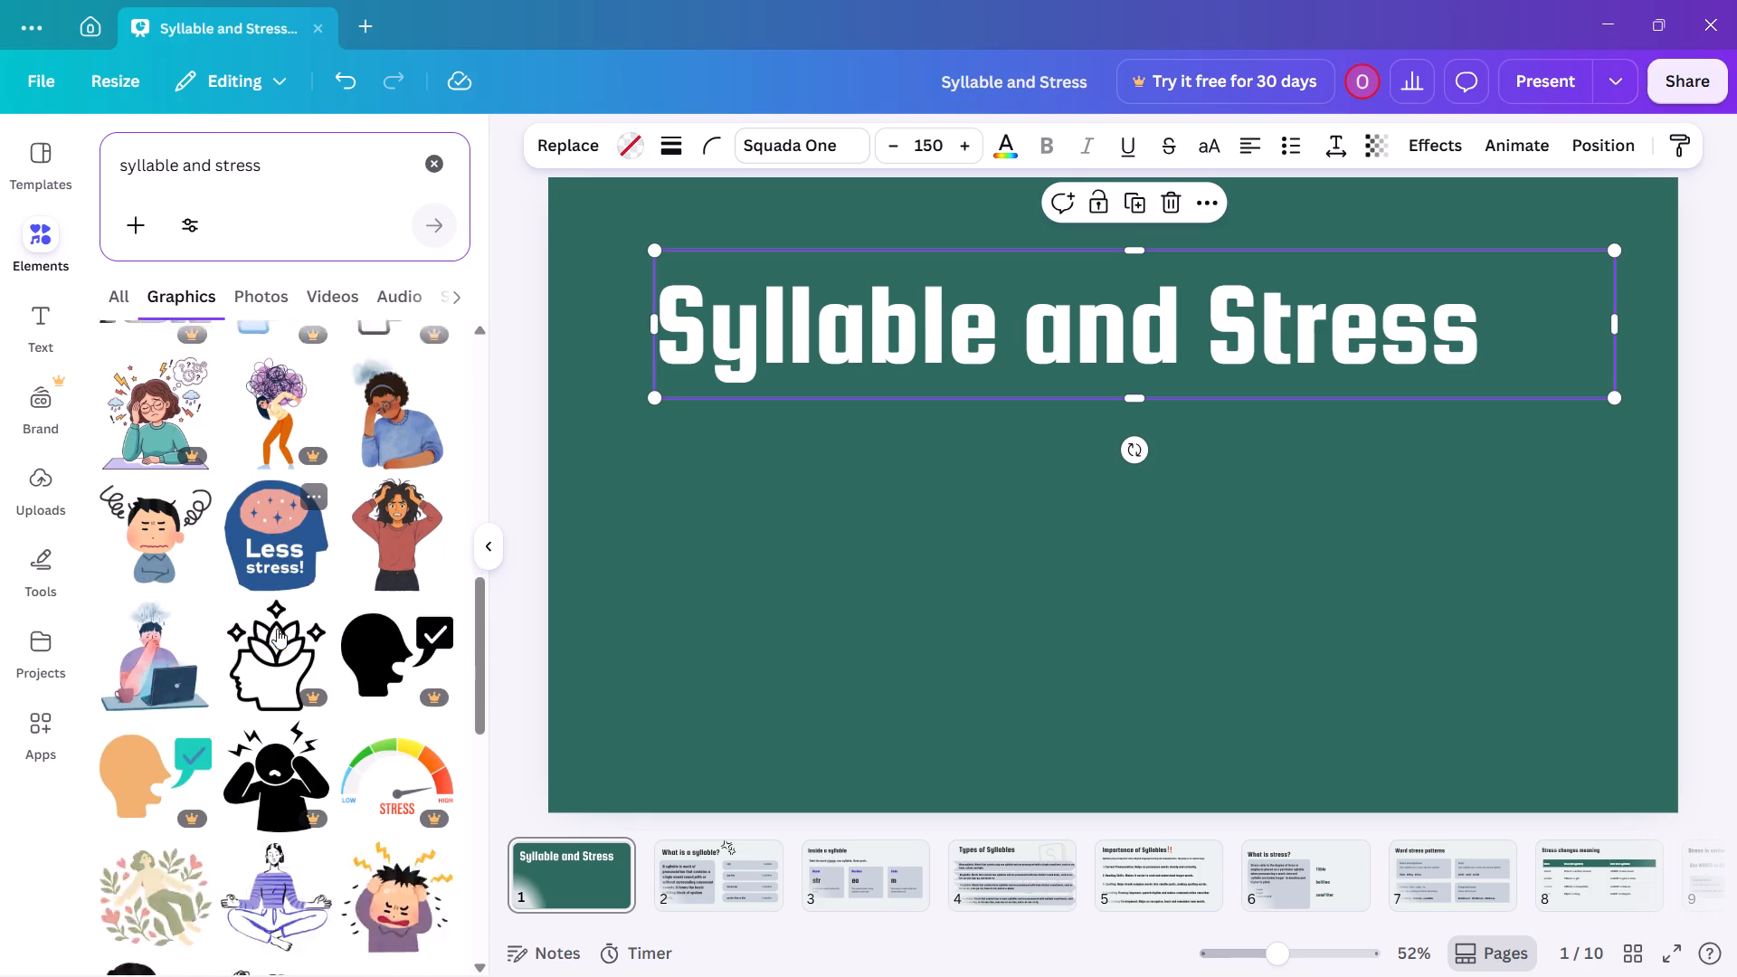
scroll(259, 567, "up", 4)
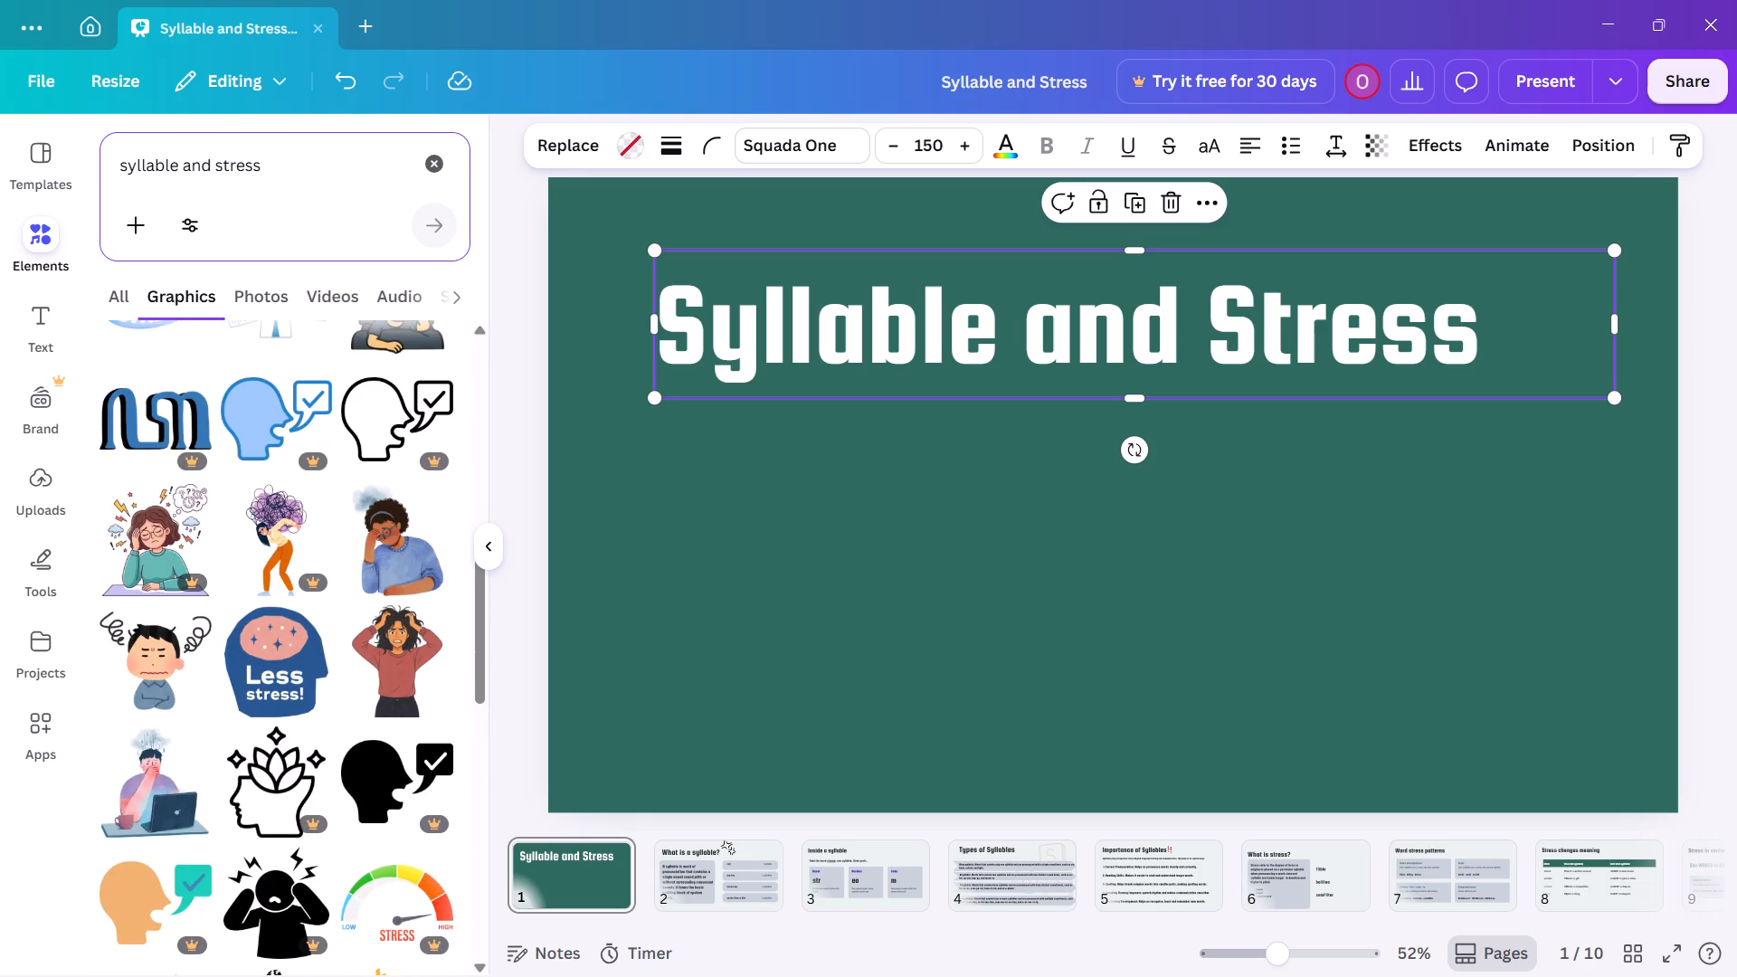
Refine the graphics search to "syllable and stress english".
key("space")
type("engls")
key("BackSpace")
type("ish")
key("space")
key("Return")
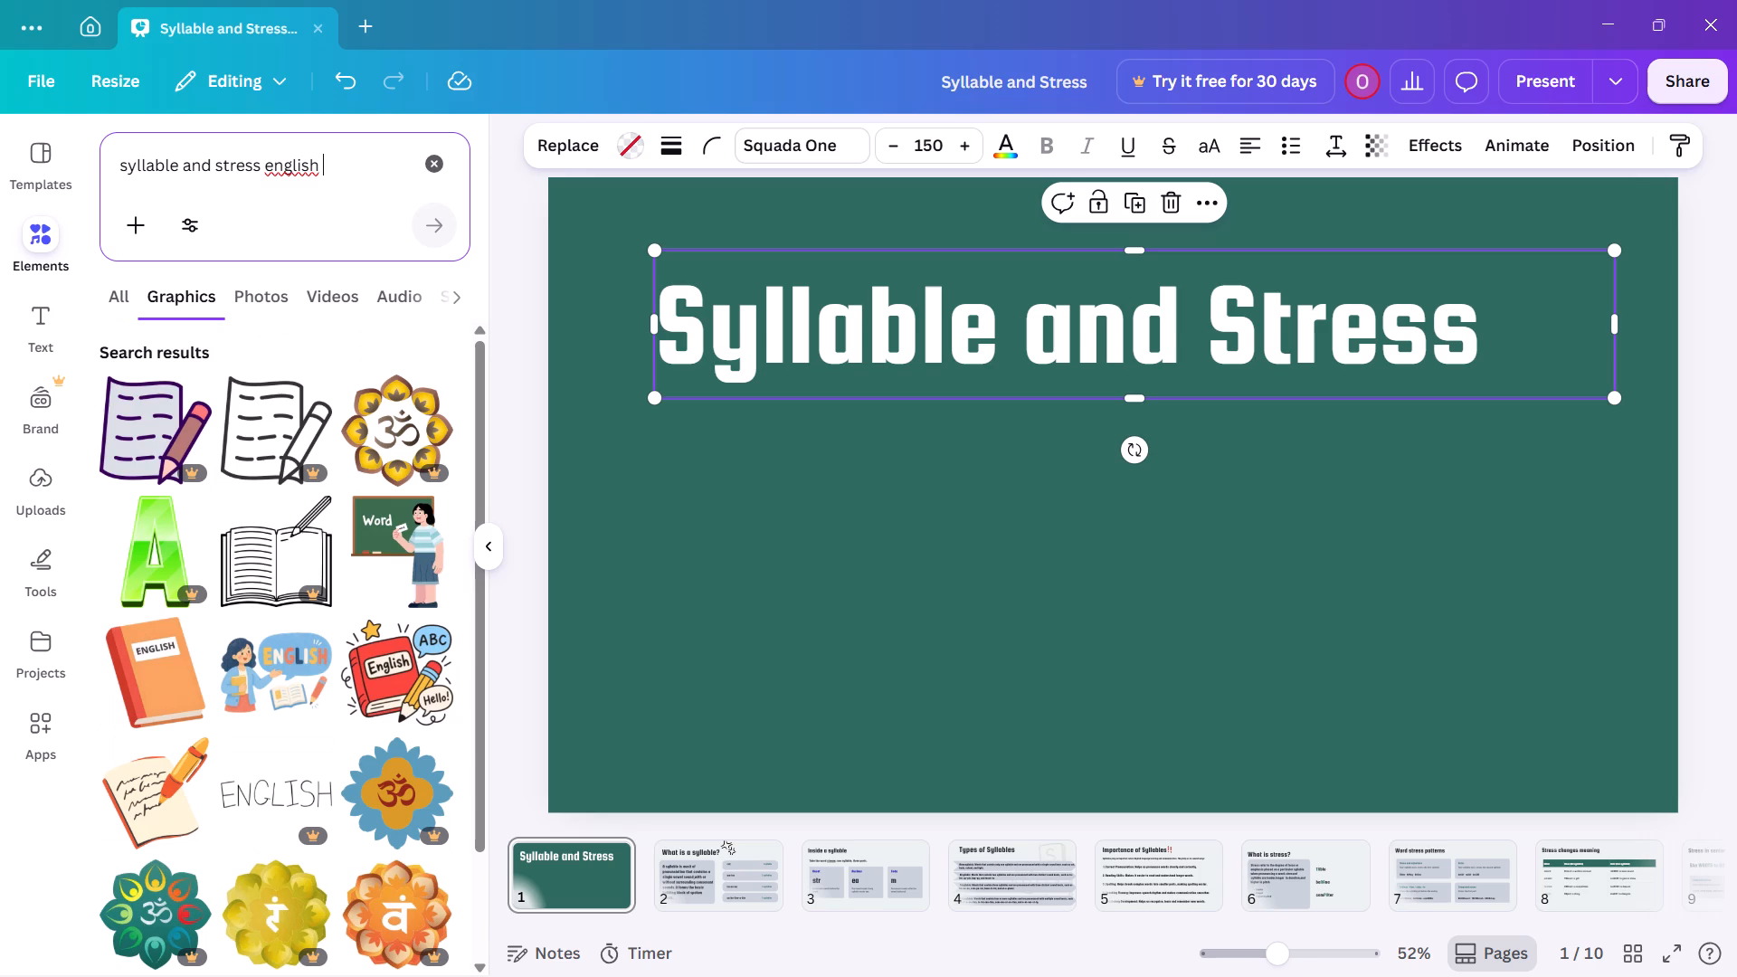
Add the orange ENGLISH book graphic to page 1, shrink it and place it in the slide's lower-left corner, partly off the edge.
left_click(191, 672)
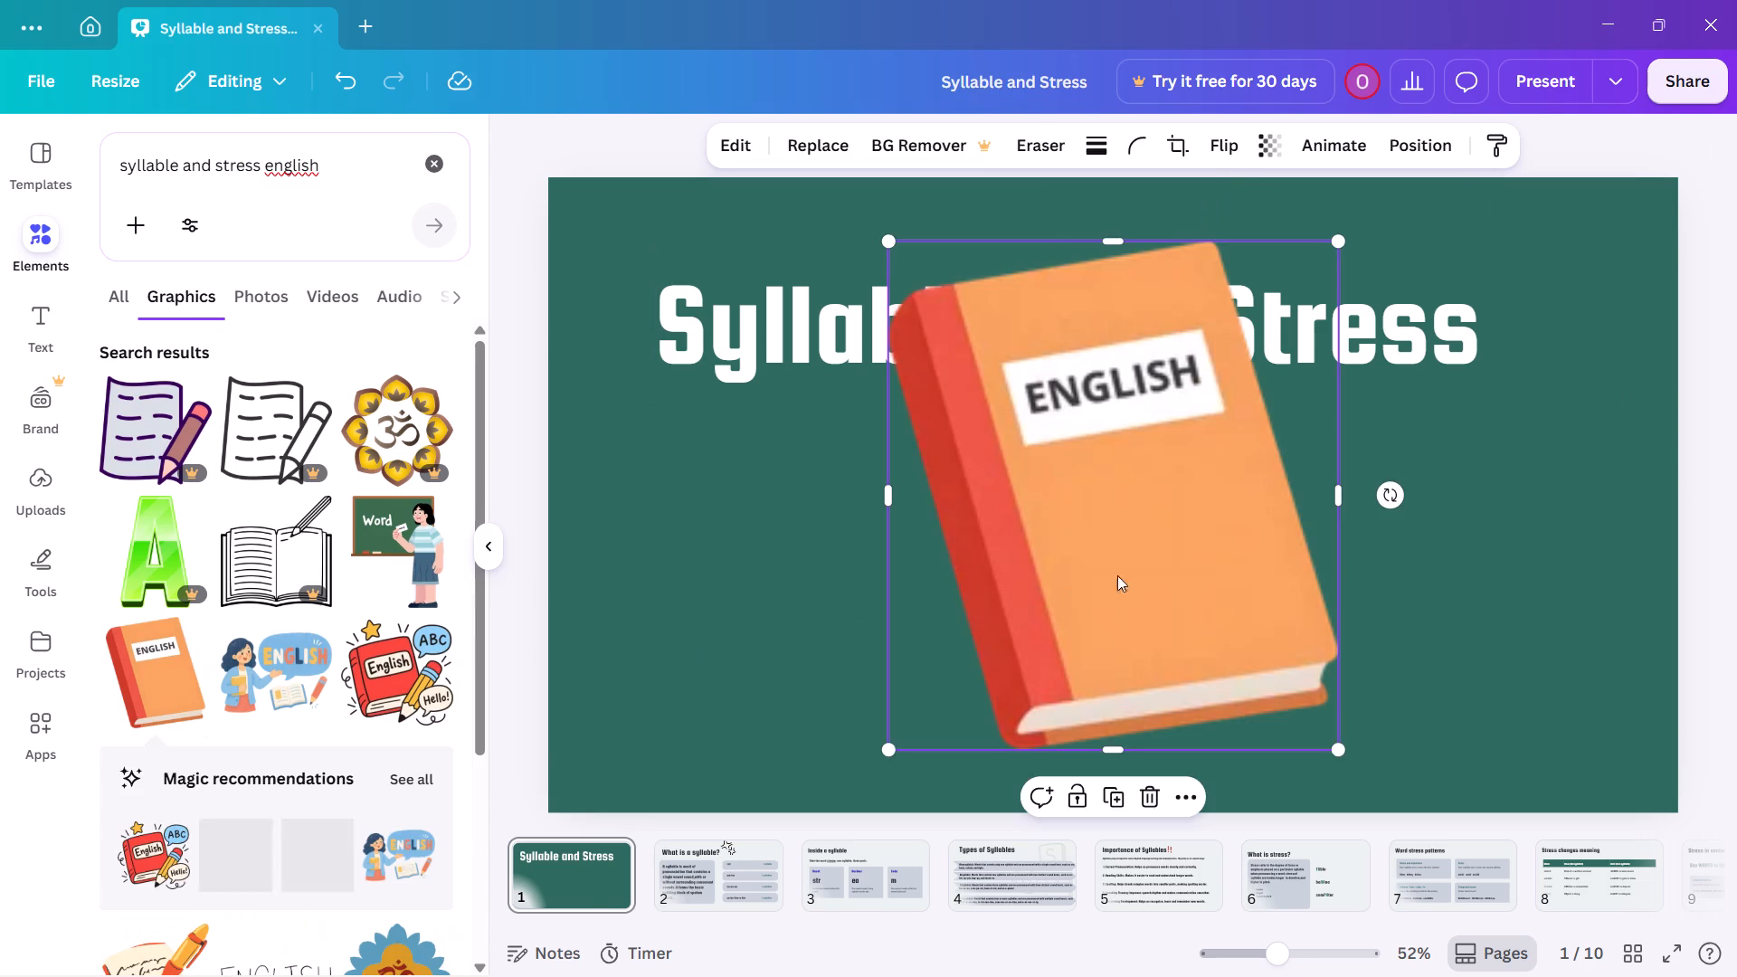
left_click_drag(1173, 552, 808, 743)
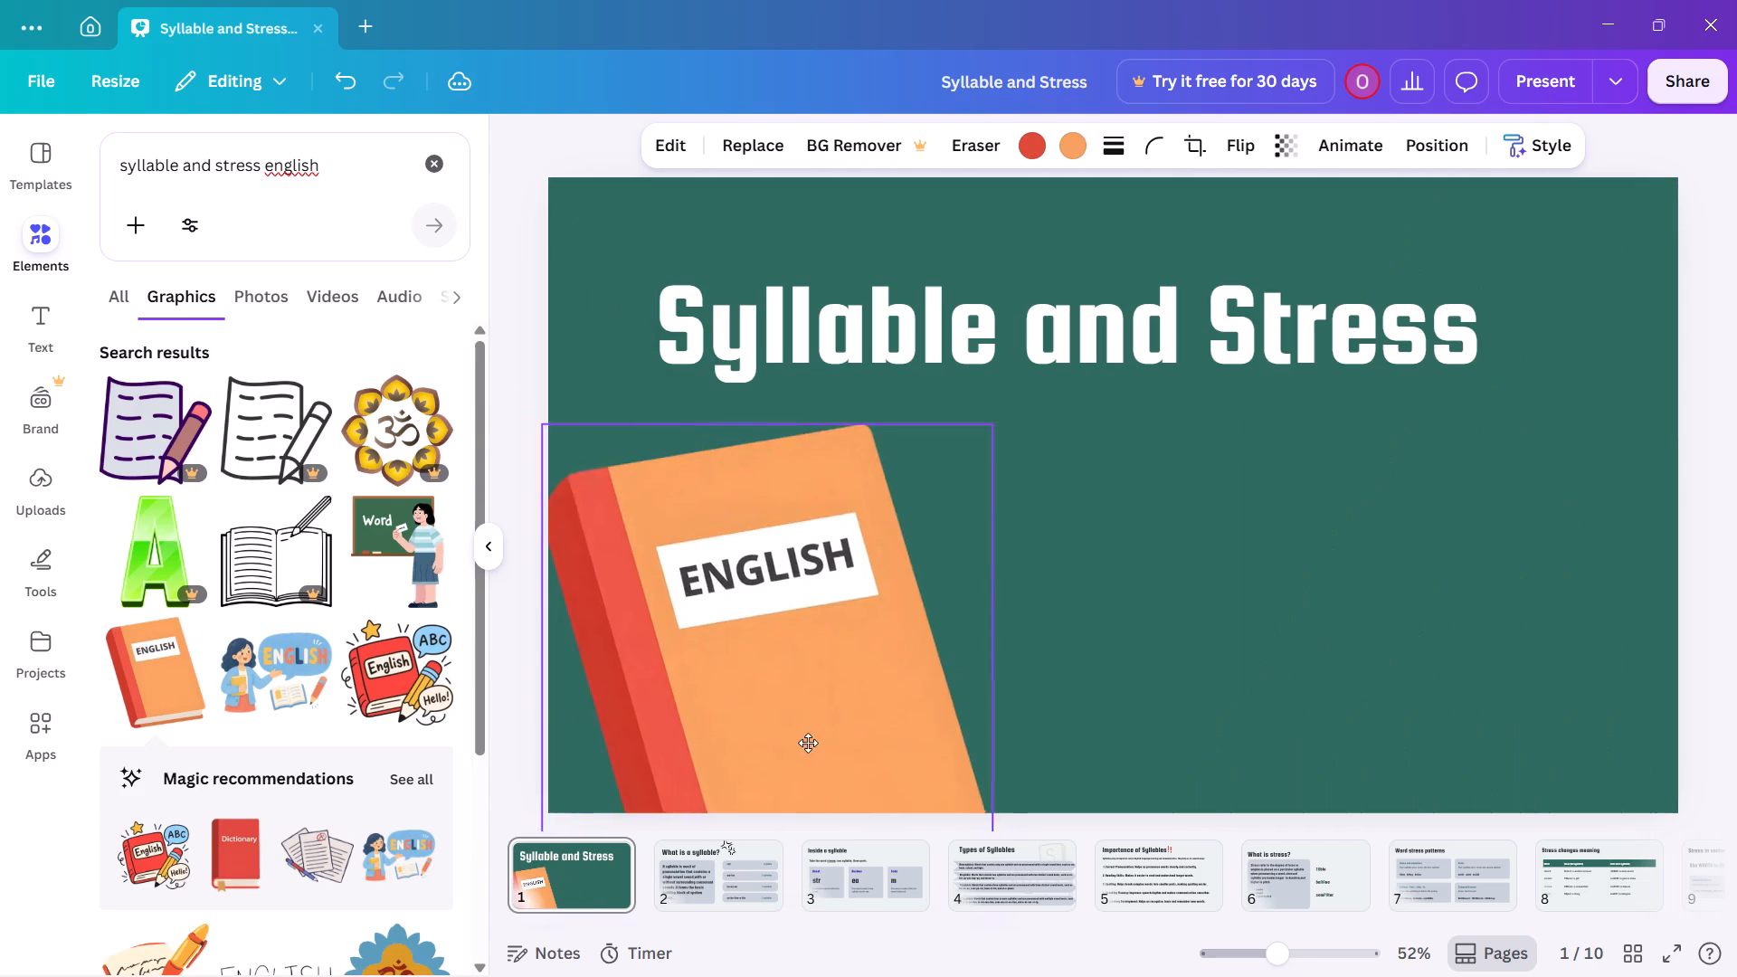
left_click_drag(808, 743, 737, 764)
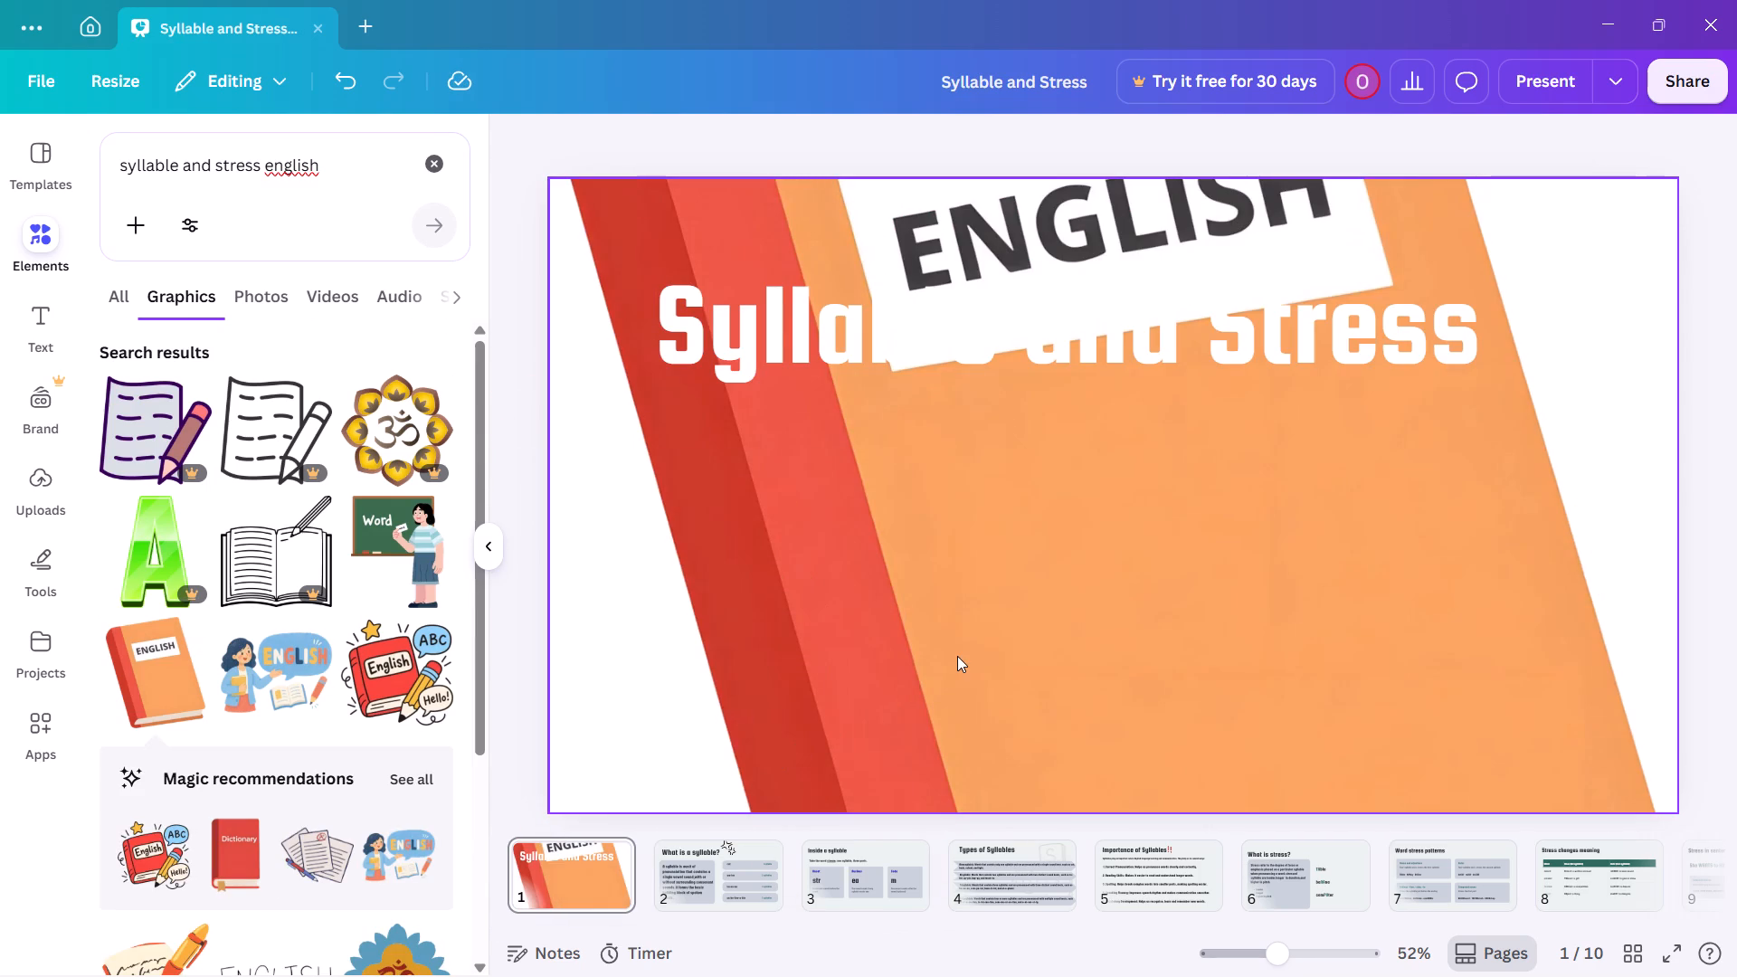
key("ctrl+z")
left_click_drag(995, 619, 740, 724)
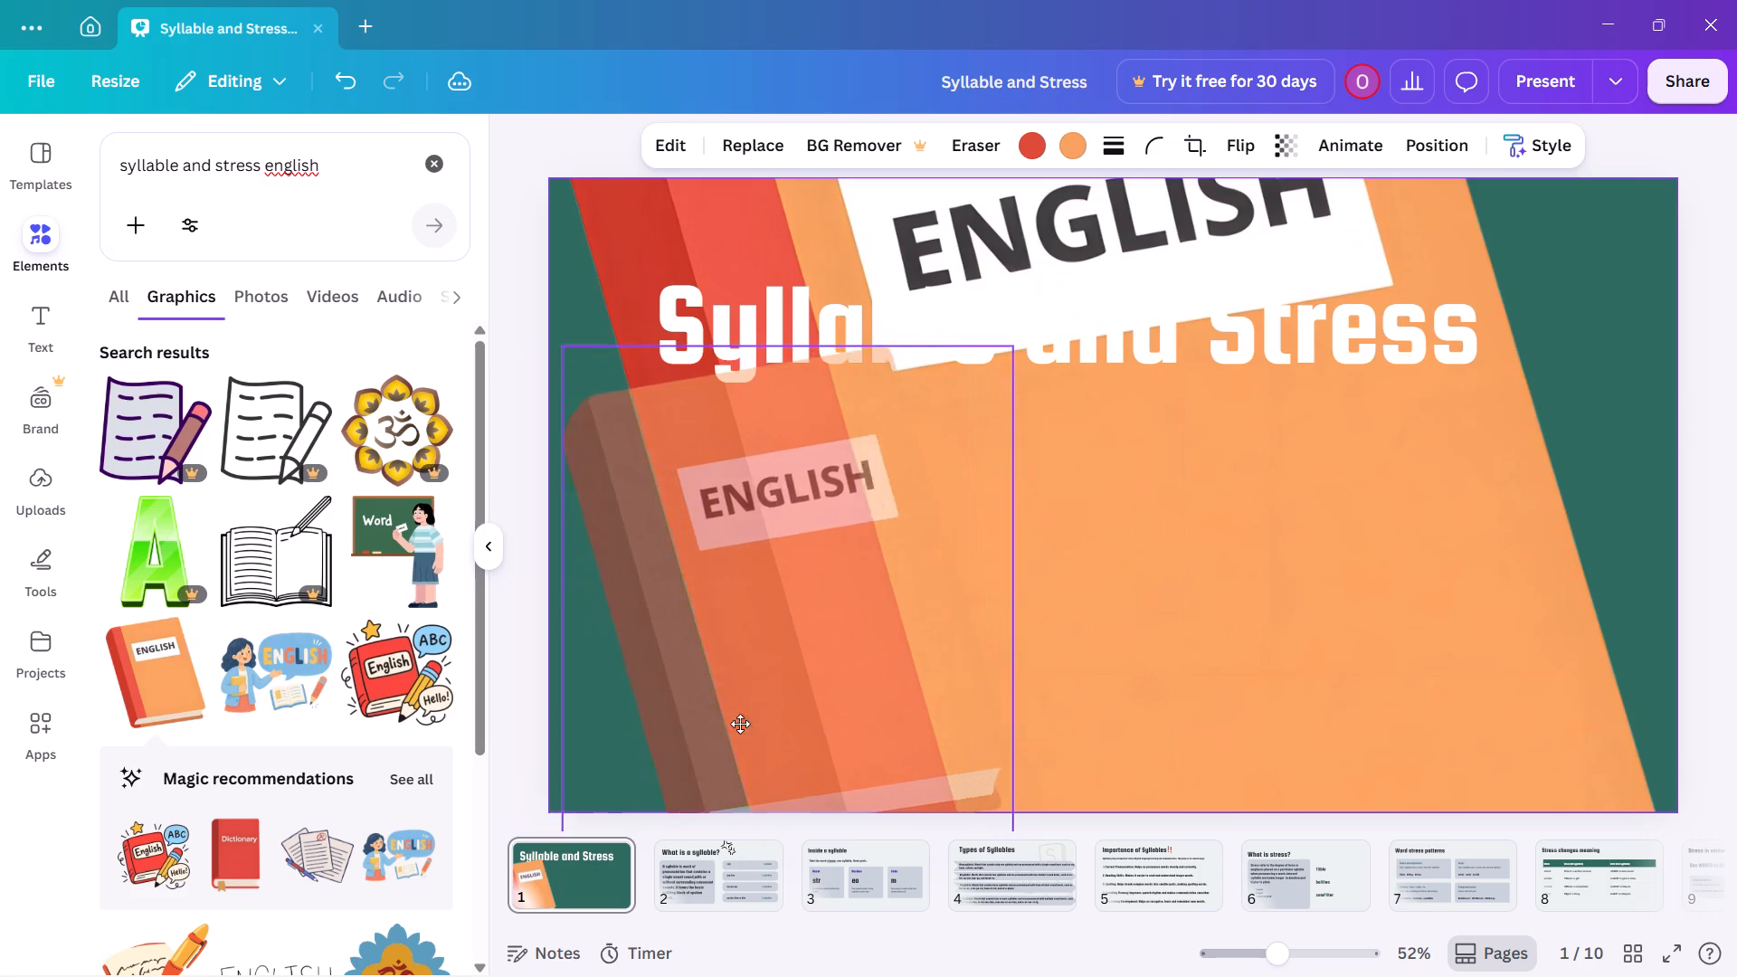
left_click_drag(740, 724, 487, 789)
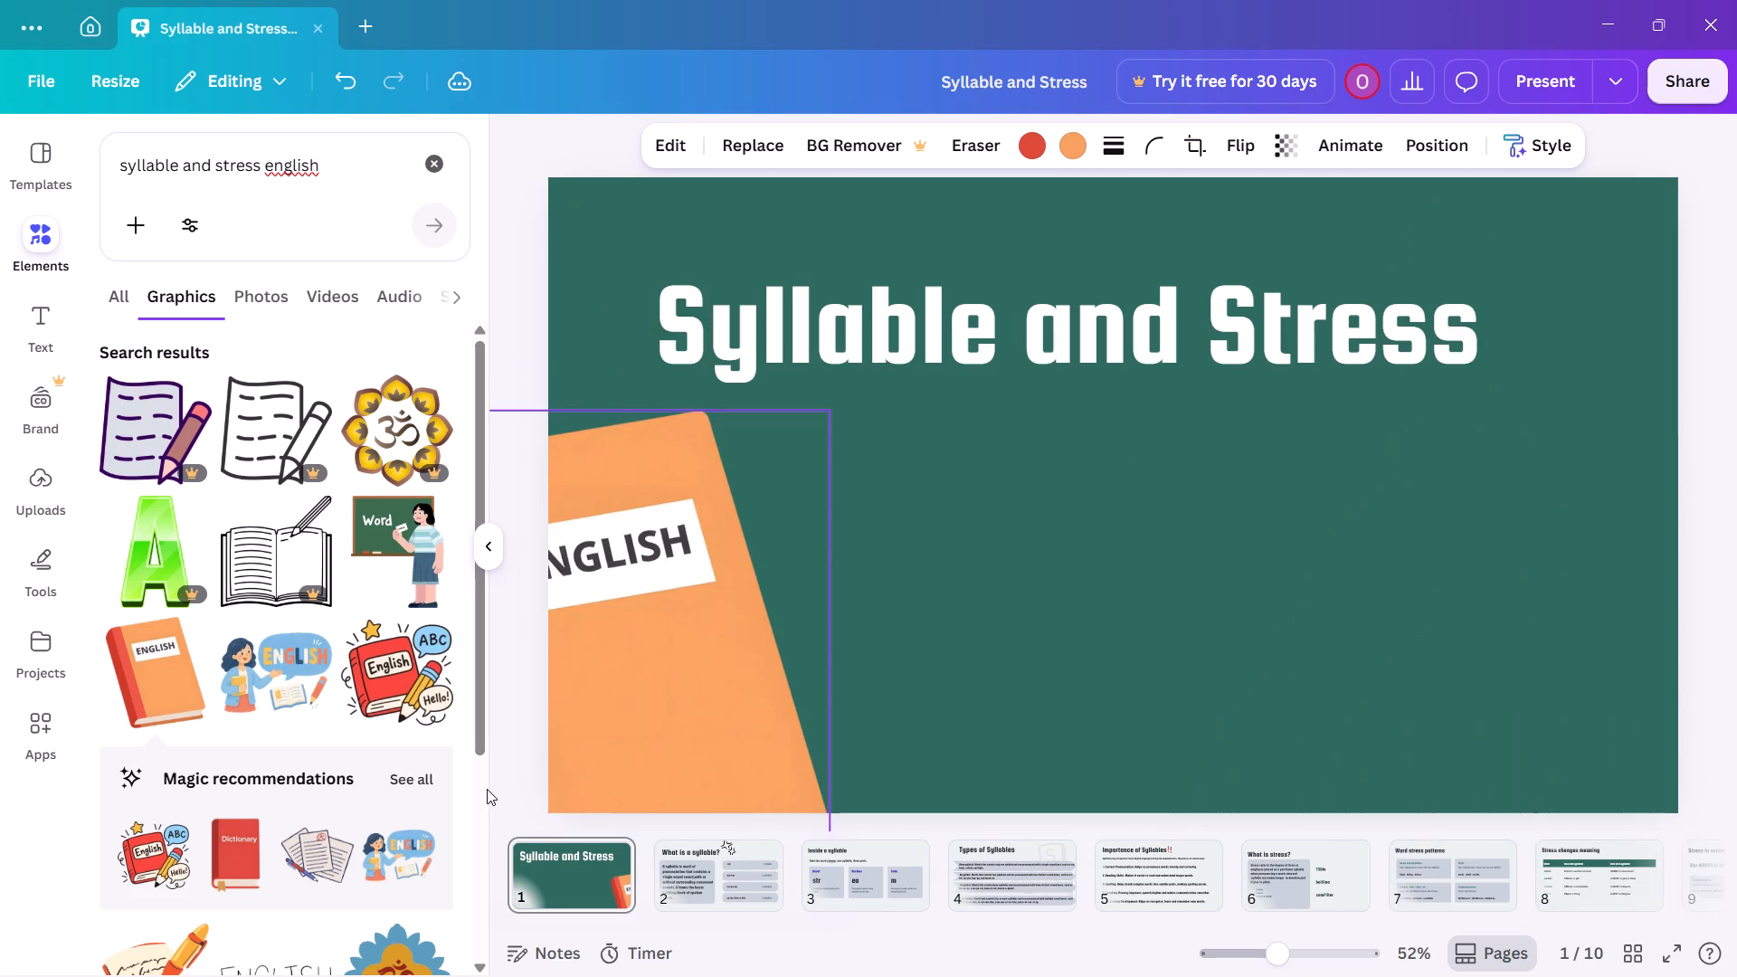
left_click_drag(487, 789, 632, 777)
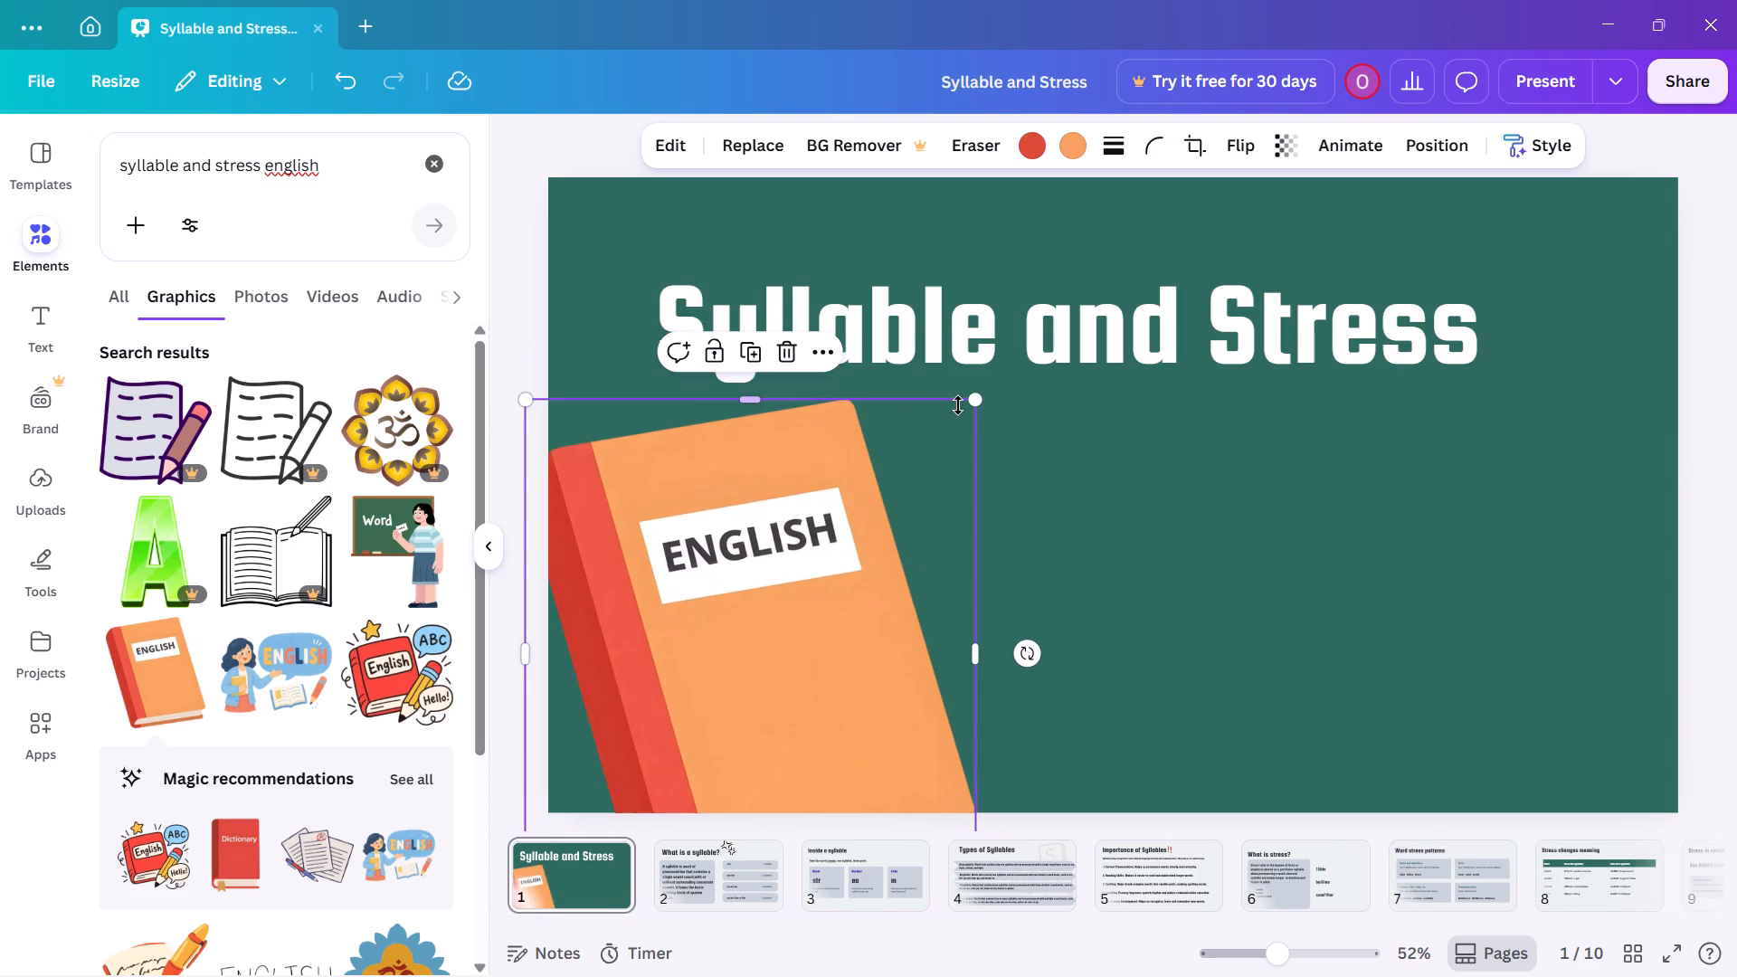
left_click_drag(976, 401, 715, 663, "ctrl")
left_click_drag(648, 757, 663, 619, "ctrl")
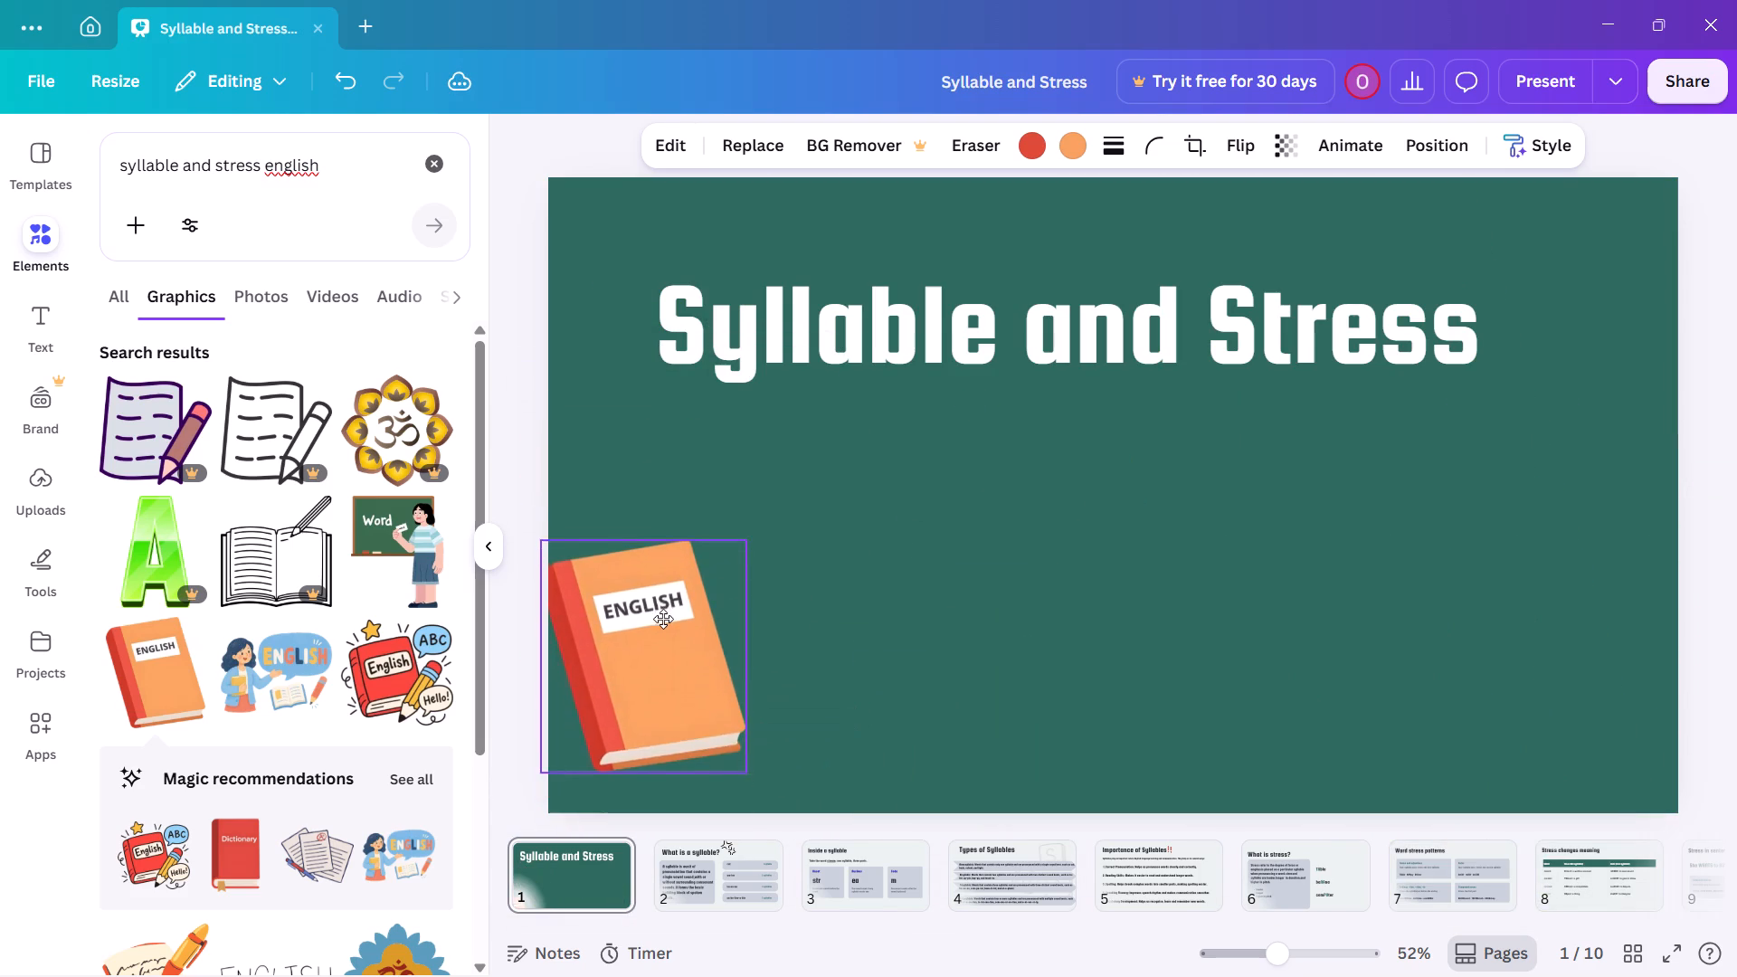
left_click_drag(663, 619, 635, 682, "ctrl")
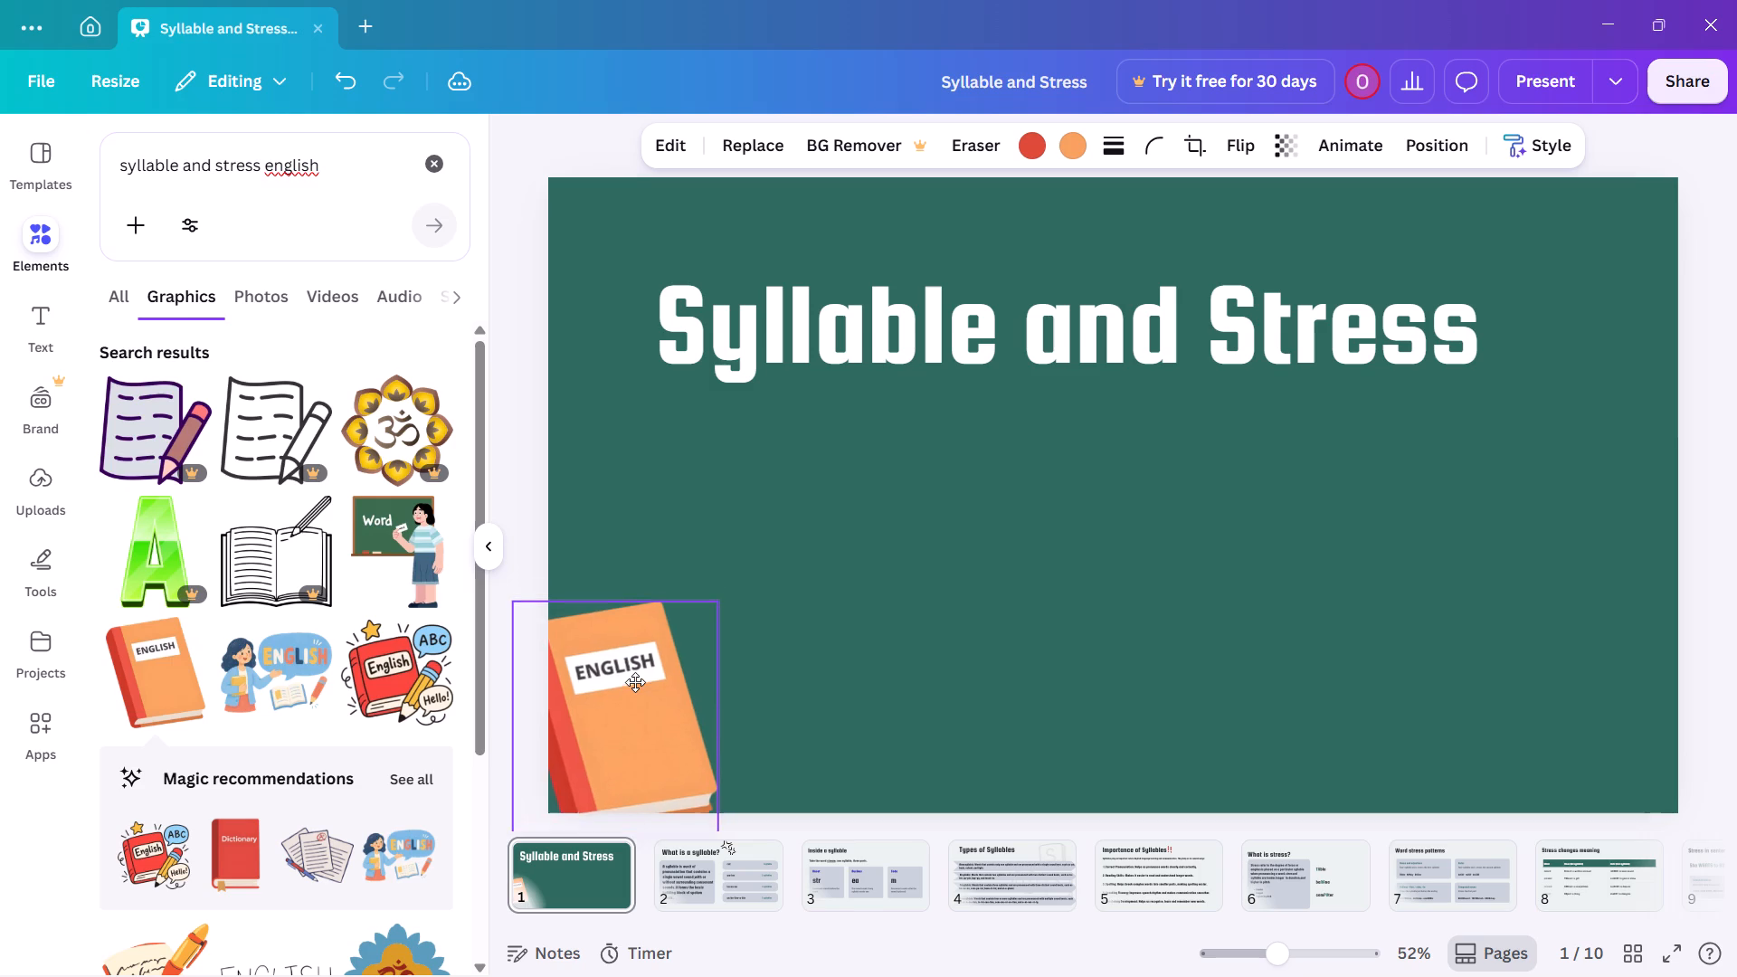
left_click_drag(635, 682, 633, 683, "ctrl")
Add the graphic of a teacher beside a "Word" blackboard to page 1, resize it and fit it into the slide's lower-right corner.
left_click(398, 546)
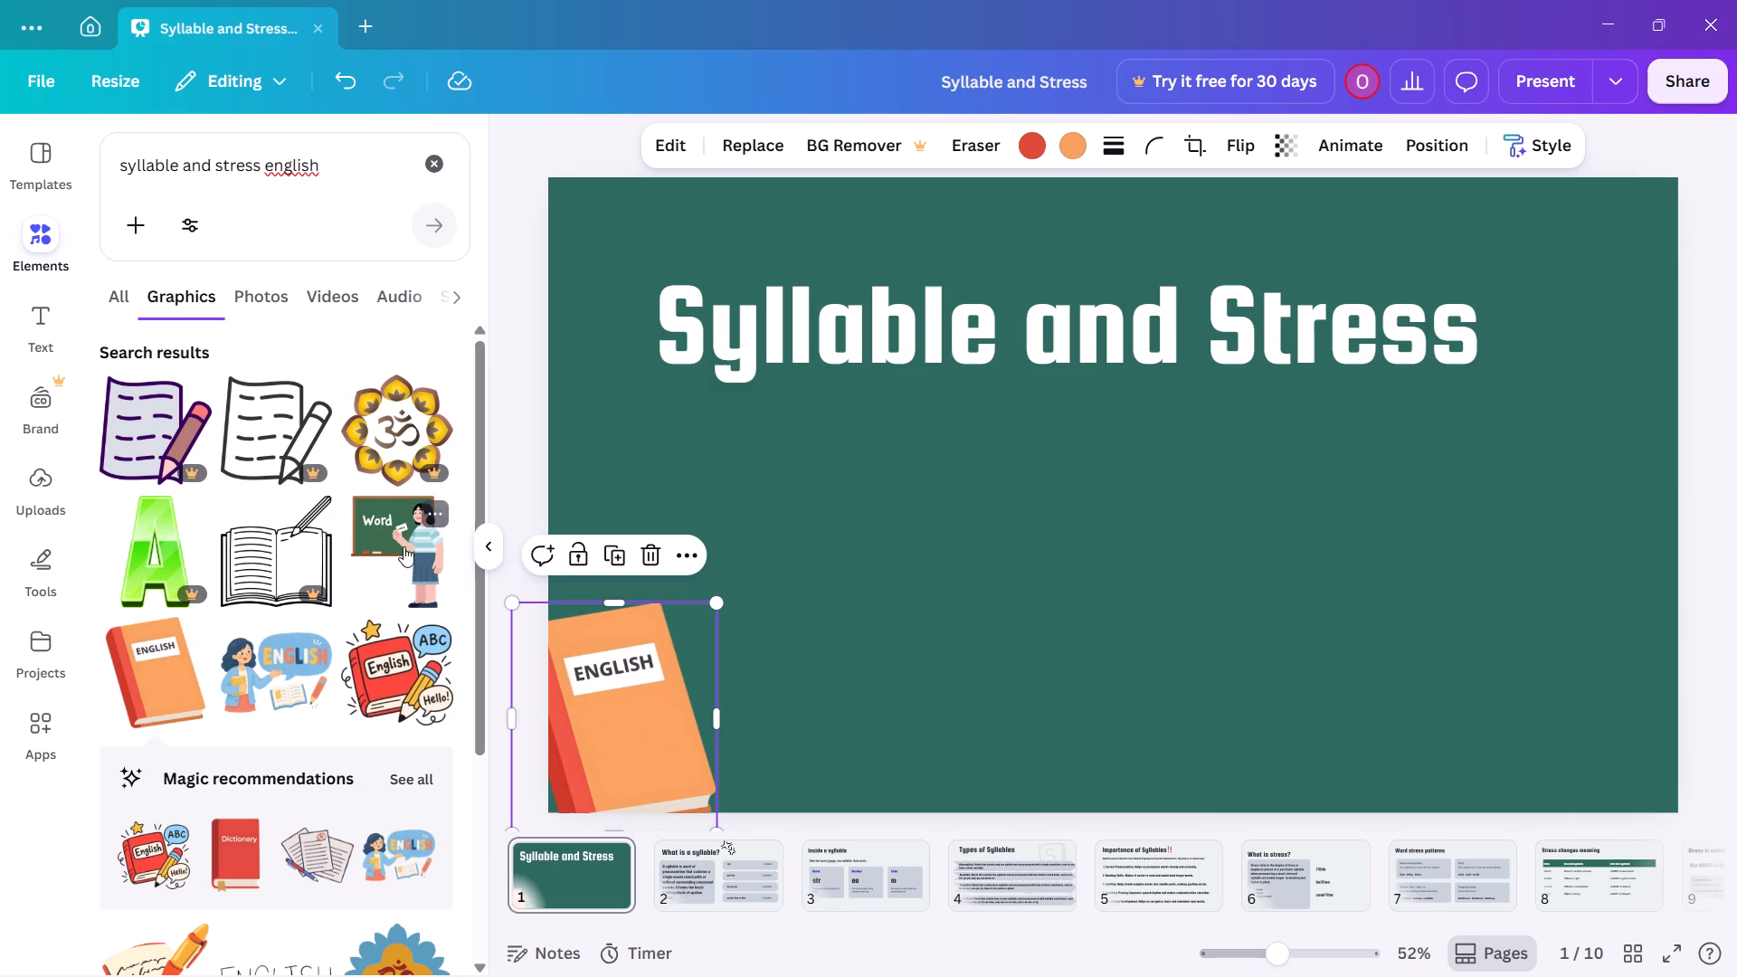
left_click_drag(1330, 242, 1206, 536)
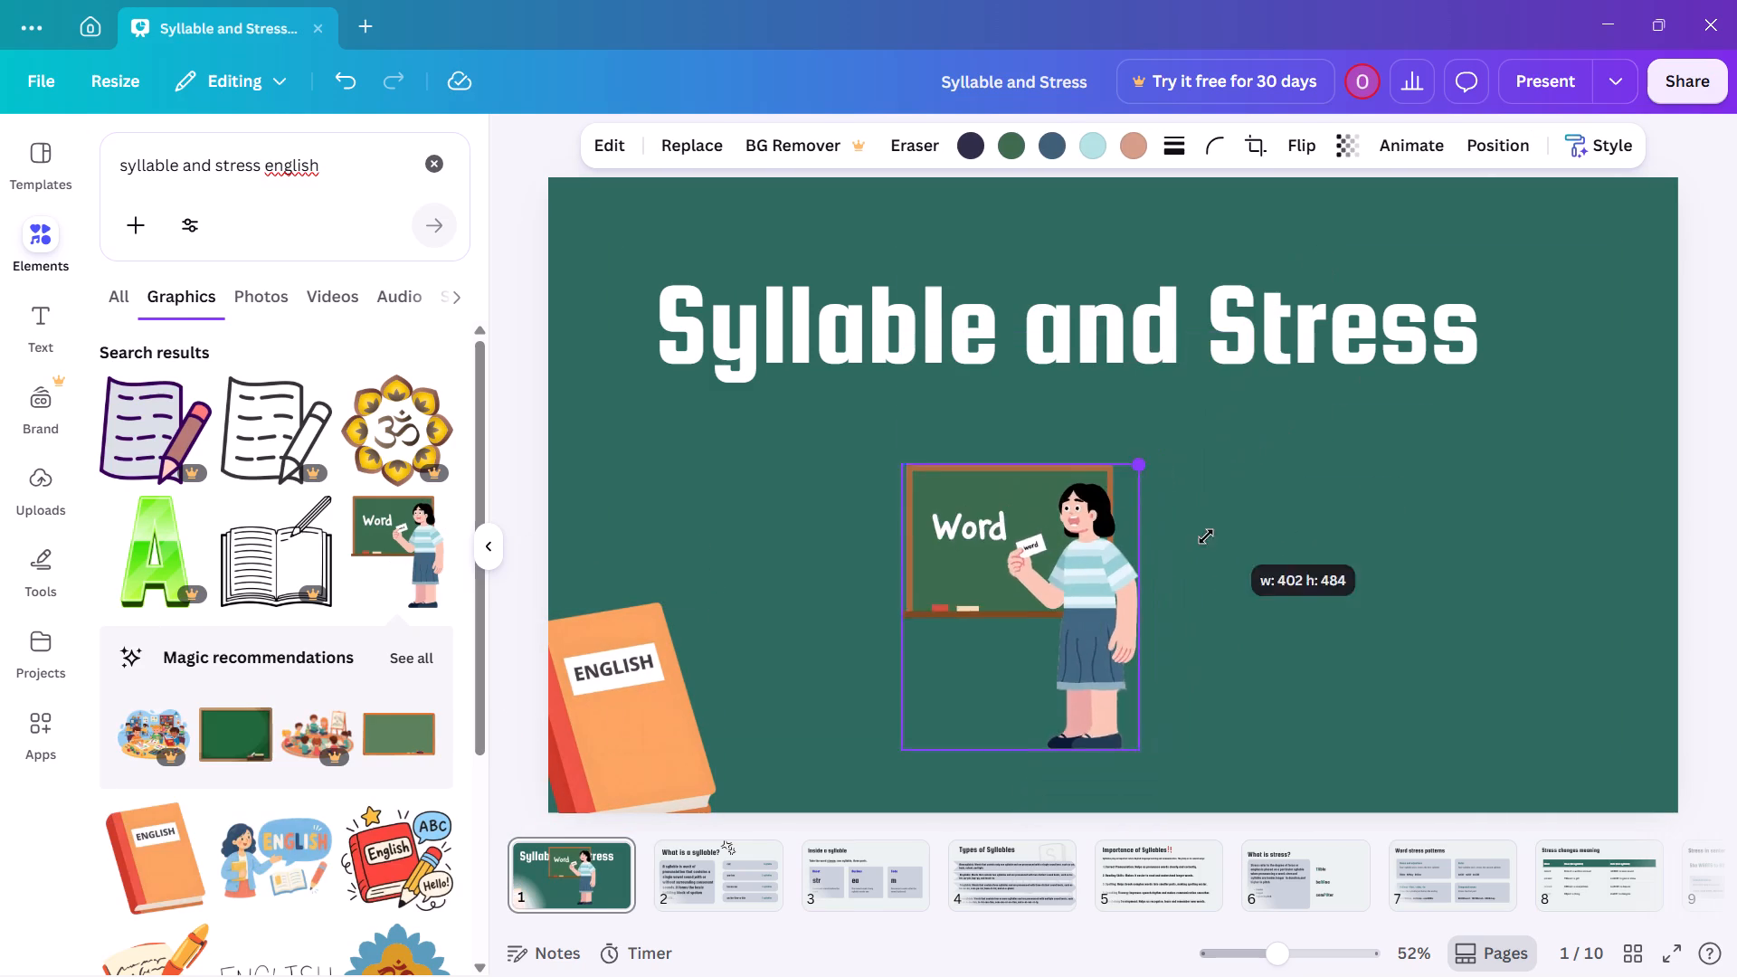
left_click_drag(1206, 536, 1178, 567)
left_click_drag(987, 611, 1402, 578)
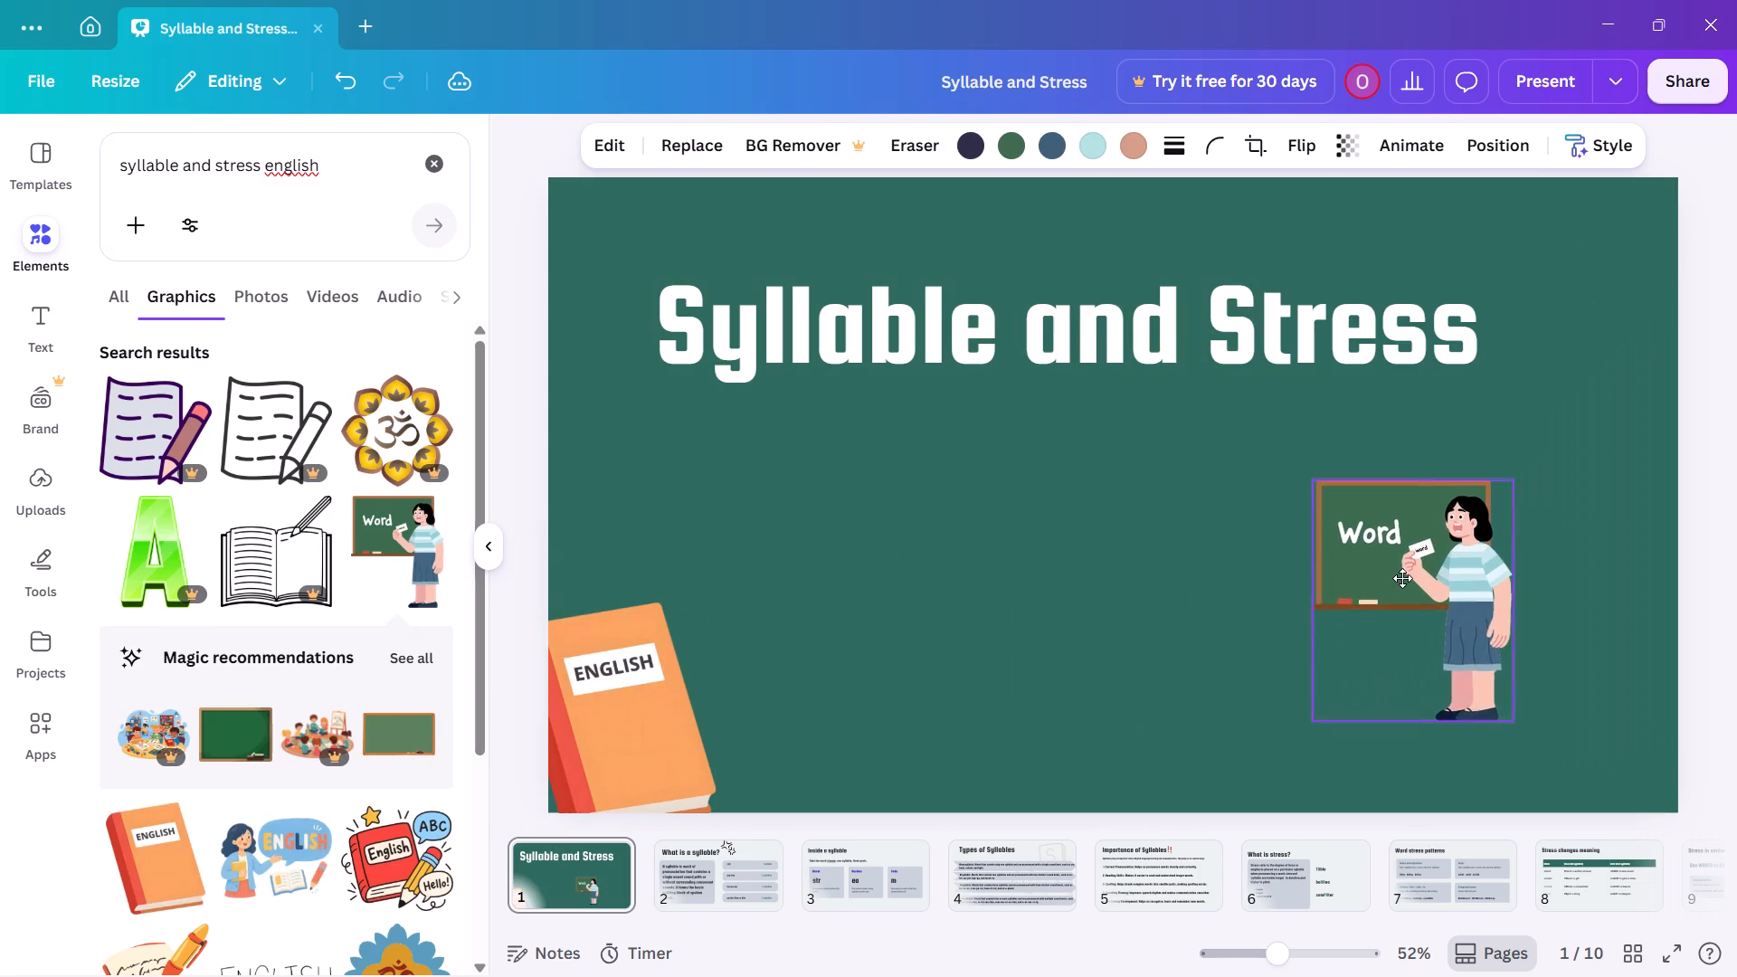
left_click_drag(1402, 578, 1393, 563)
left_click_drag(1511, 467, 1557, 445, "ctrl")
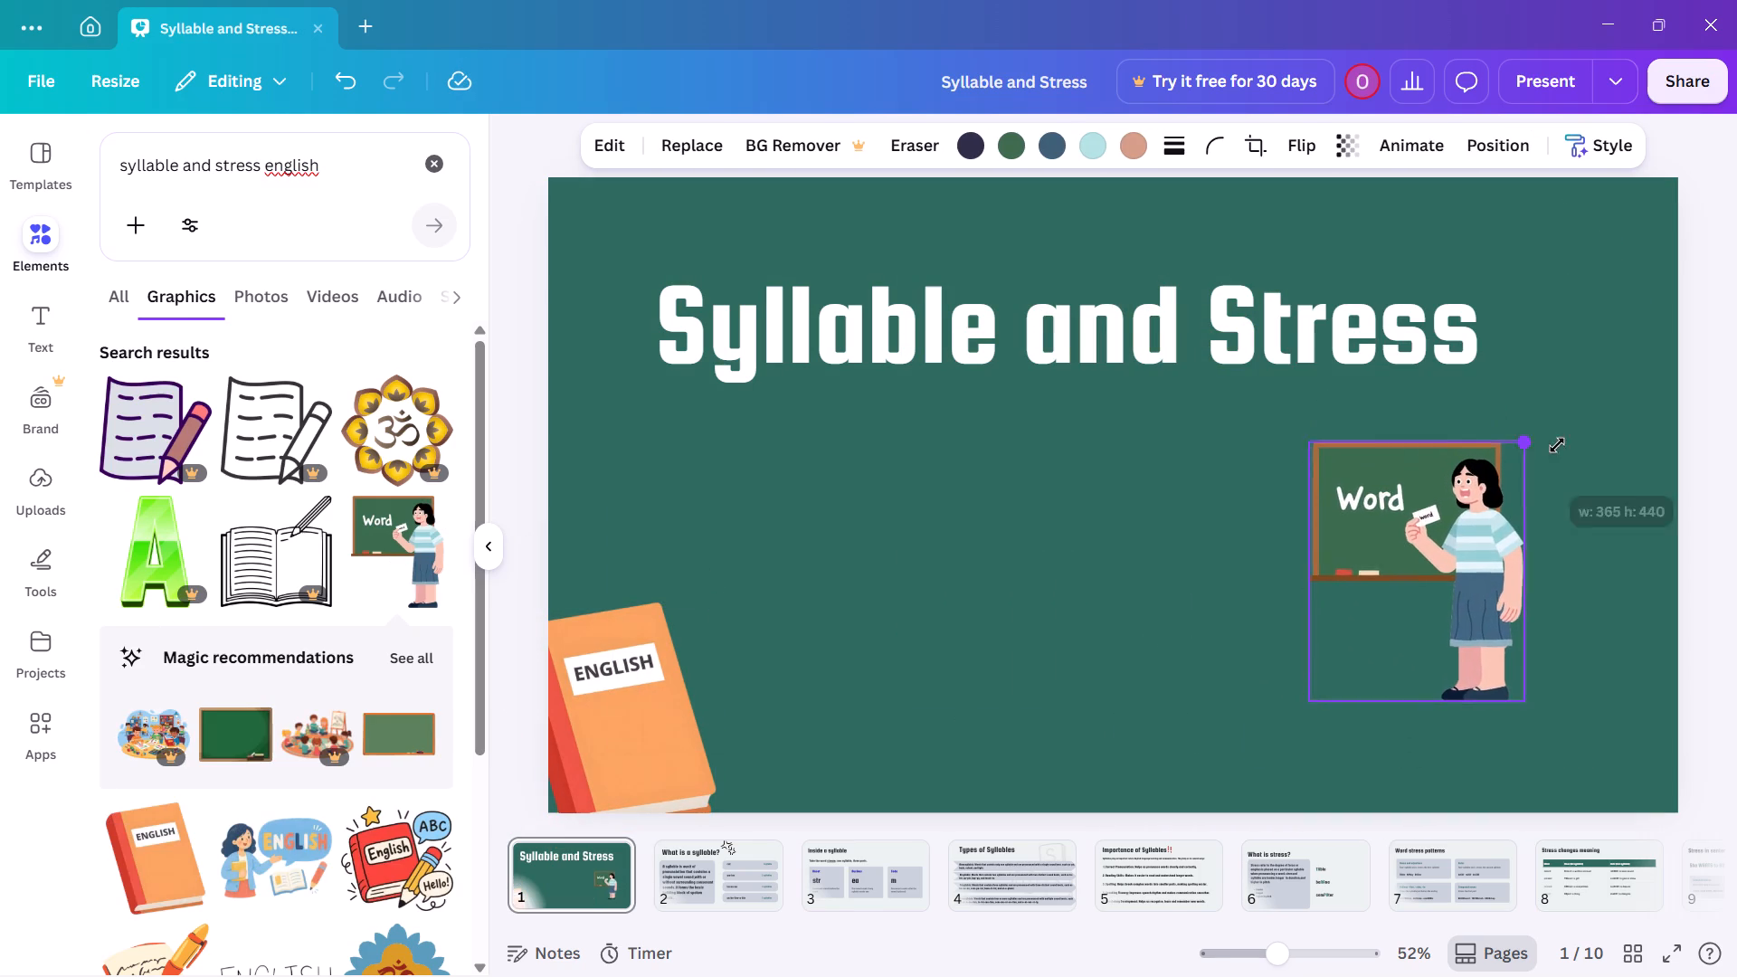
left_click_drag(1557, 445, 1698, 387, "ctrl")
left_click_drag(1529, 498, 1578, 602, "ctrl")
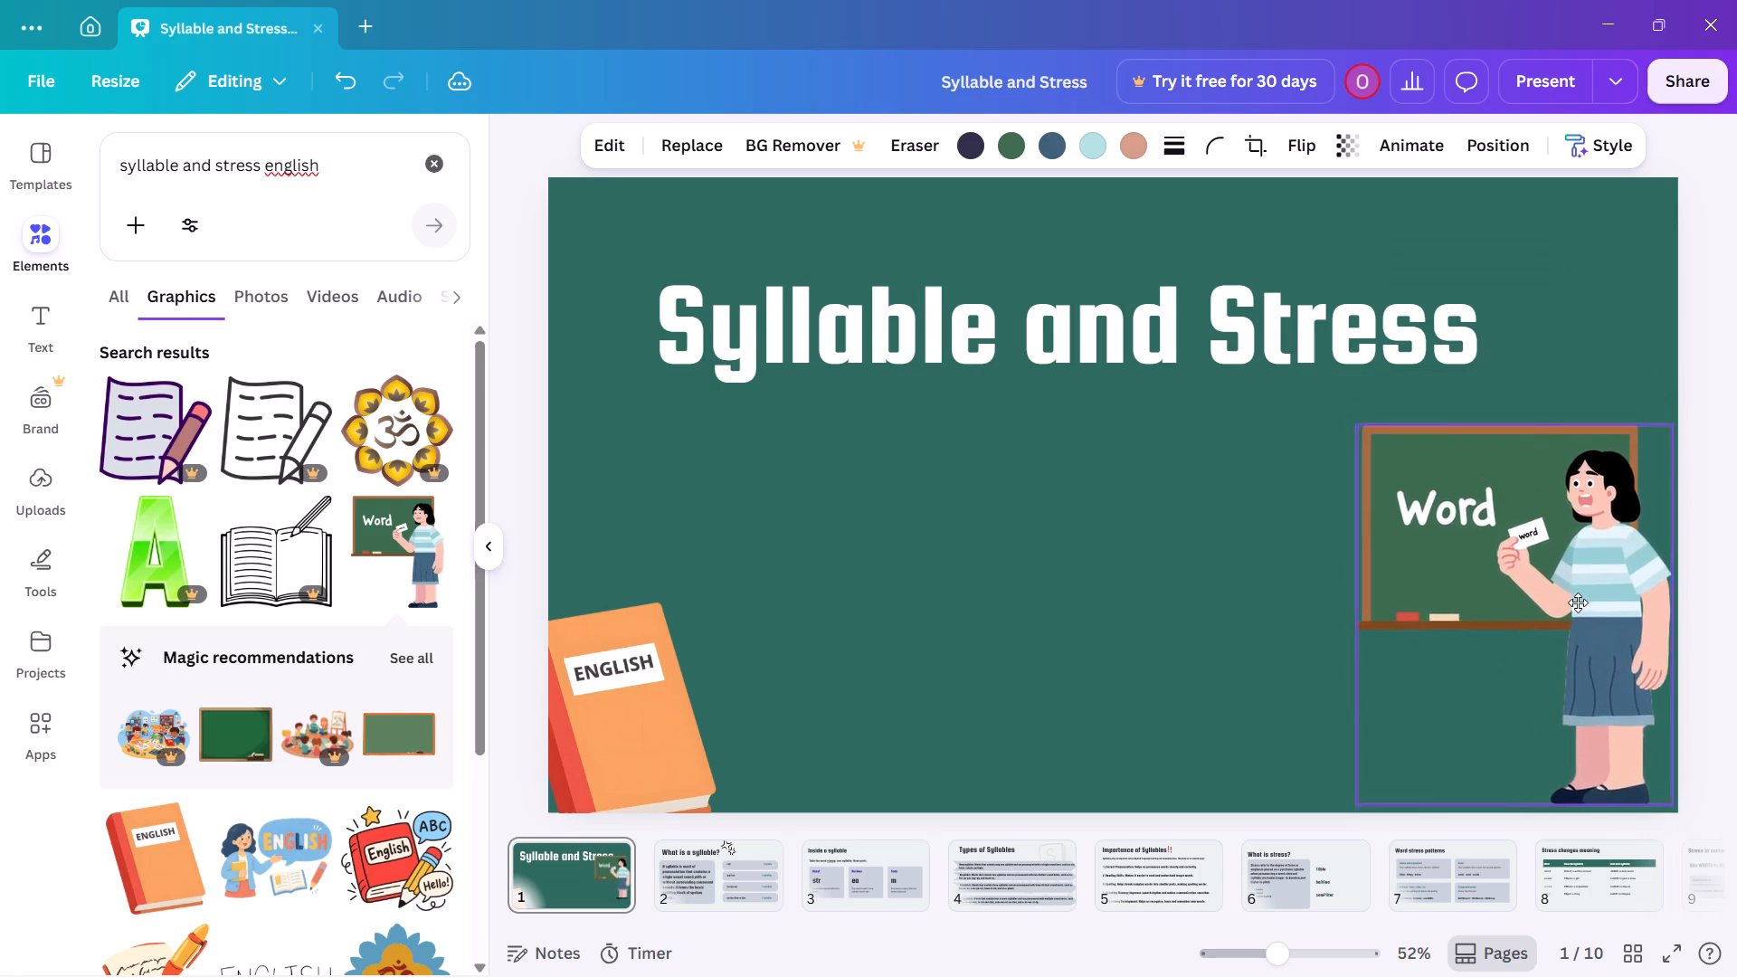
left_click_drag(1578, 602, 1585, 610, "ctrl")
Move the page 1 title "Syllable and Stress" lower and closer to the slide's left edge.
left_click_drag(1160, 369, 1079, 413)
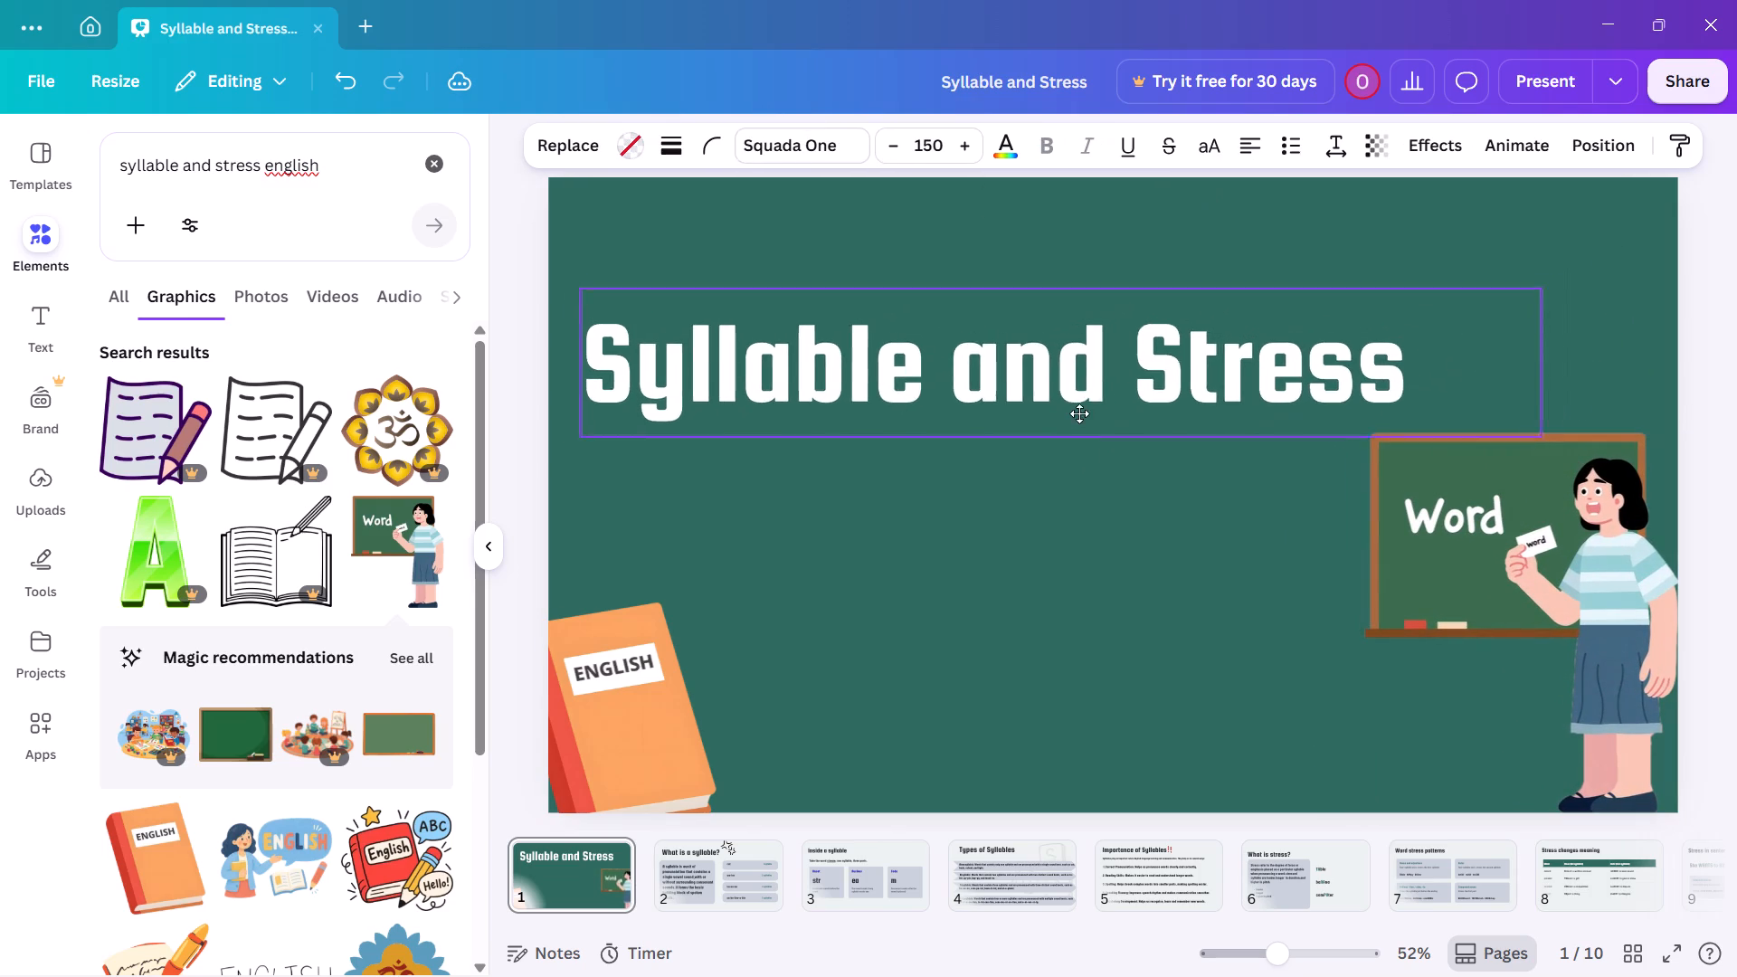
left_click_drag(1079, 413, 1083, 420)
Add the graphic of three stacked blue, yellow and orange books to page 1, near the slide's lower-left corner.
scroll(201, 682, "down", 6)
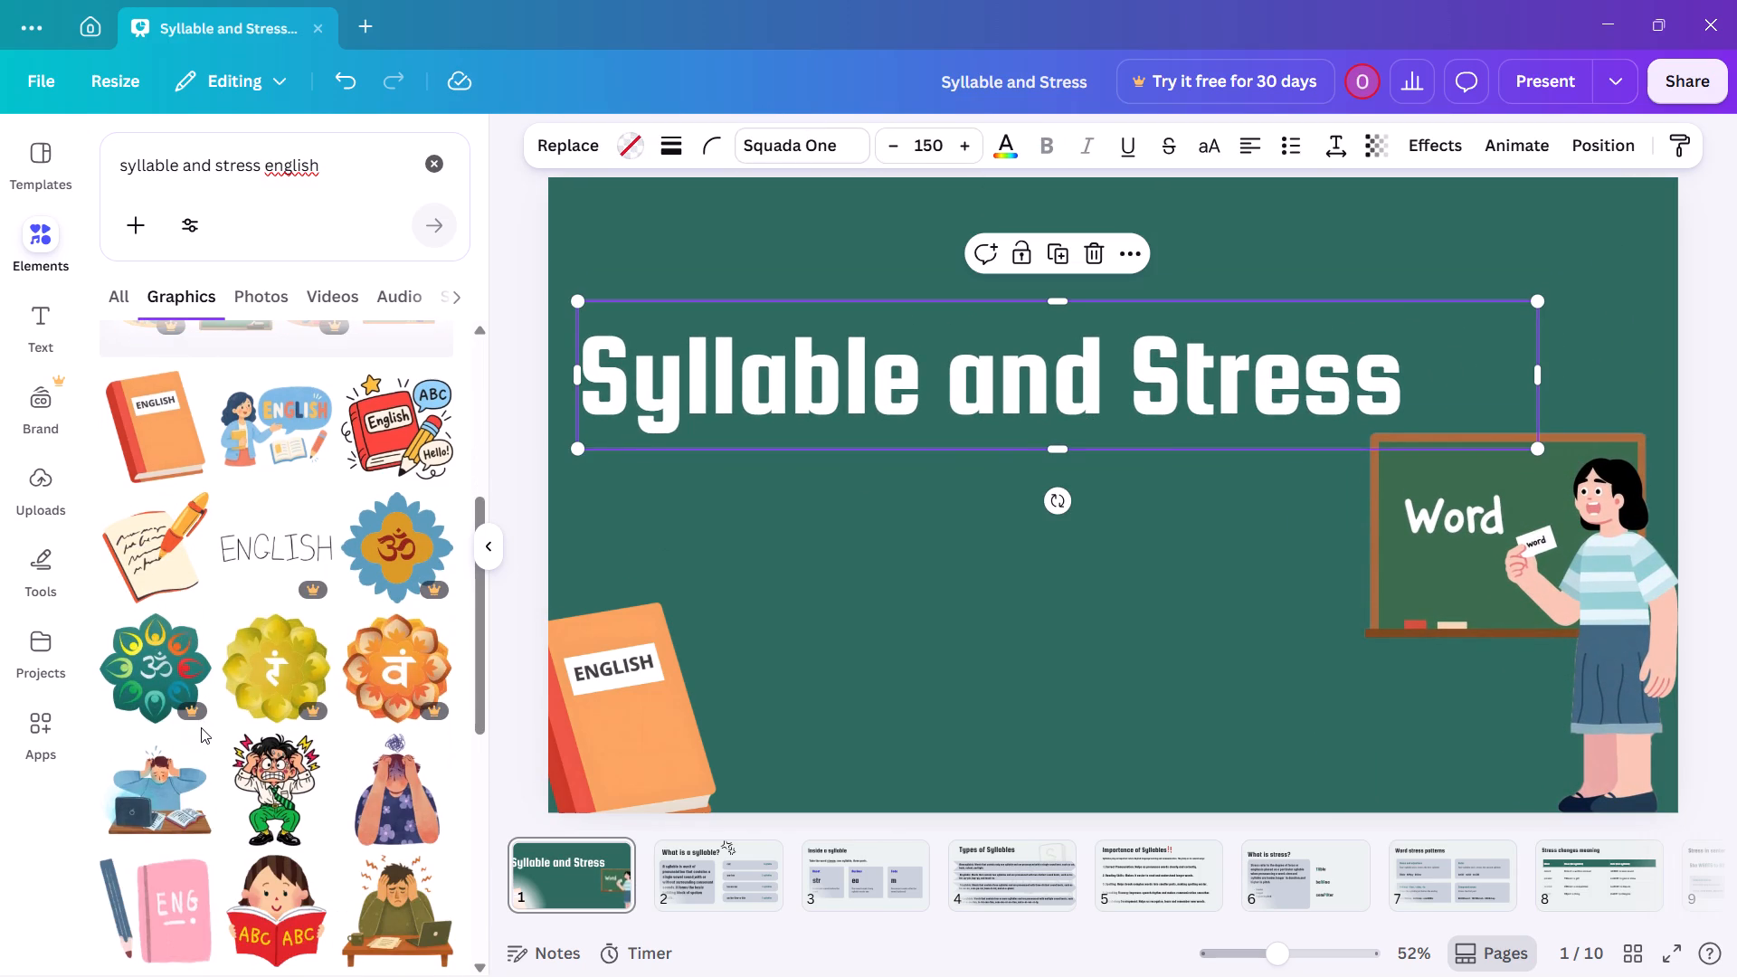
scroll(201, 727, "down", 7)
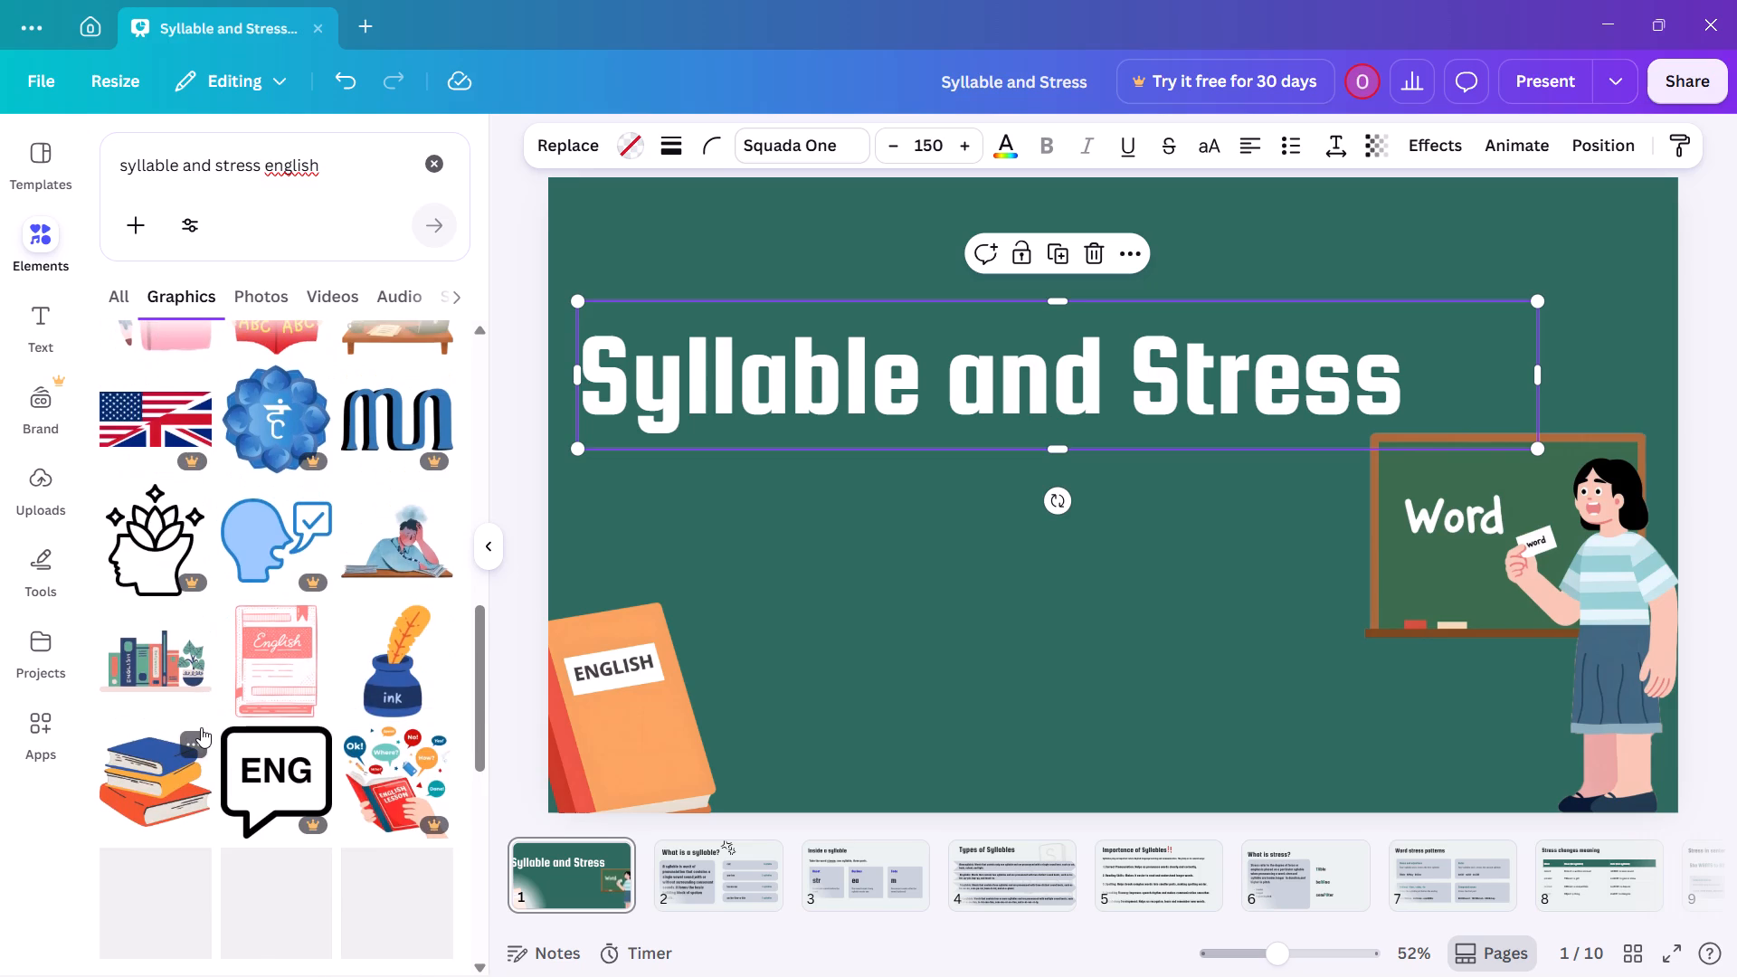
scroll(200, 727, "down", 4)
scroll(196, 726, "up", 2)
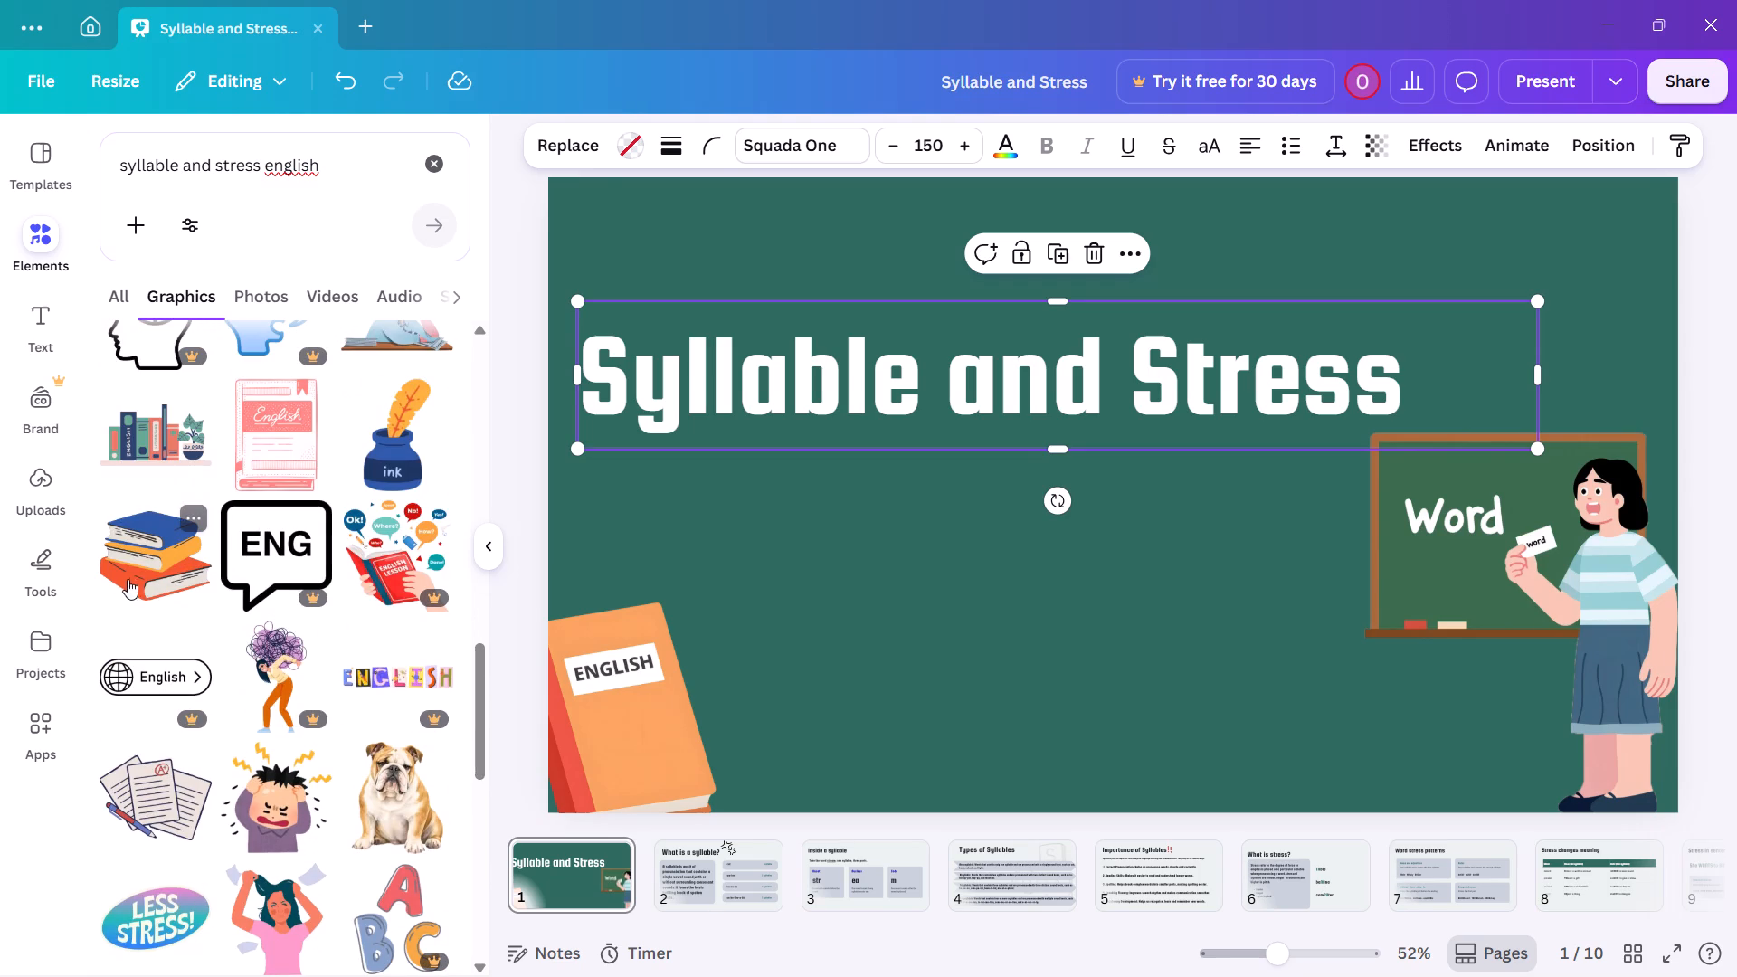
left_click(138, 574)
left_click_drag(1143, 497, 674, 727)
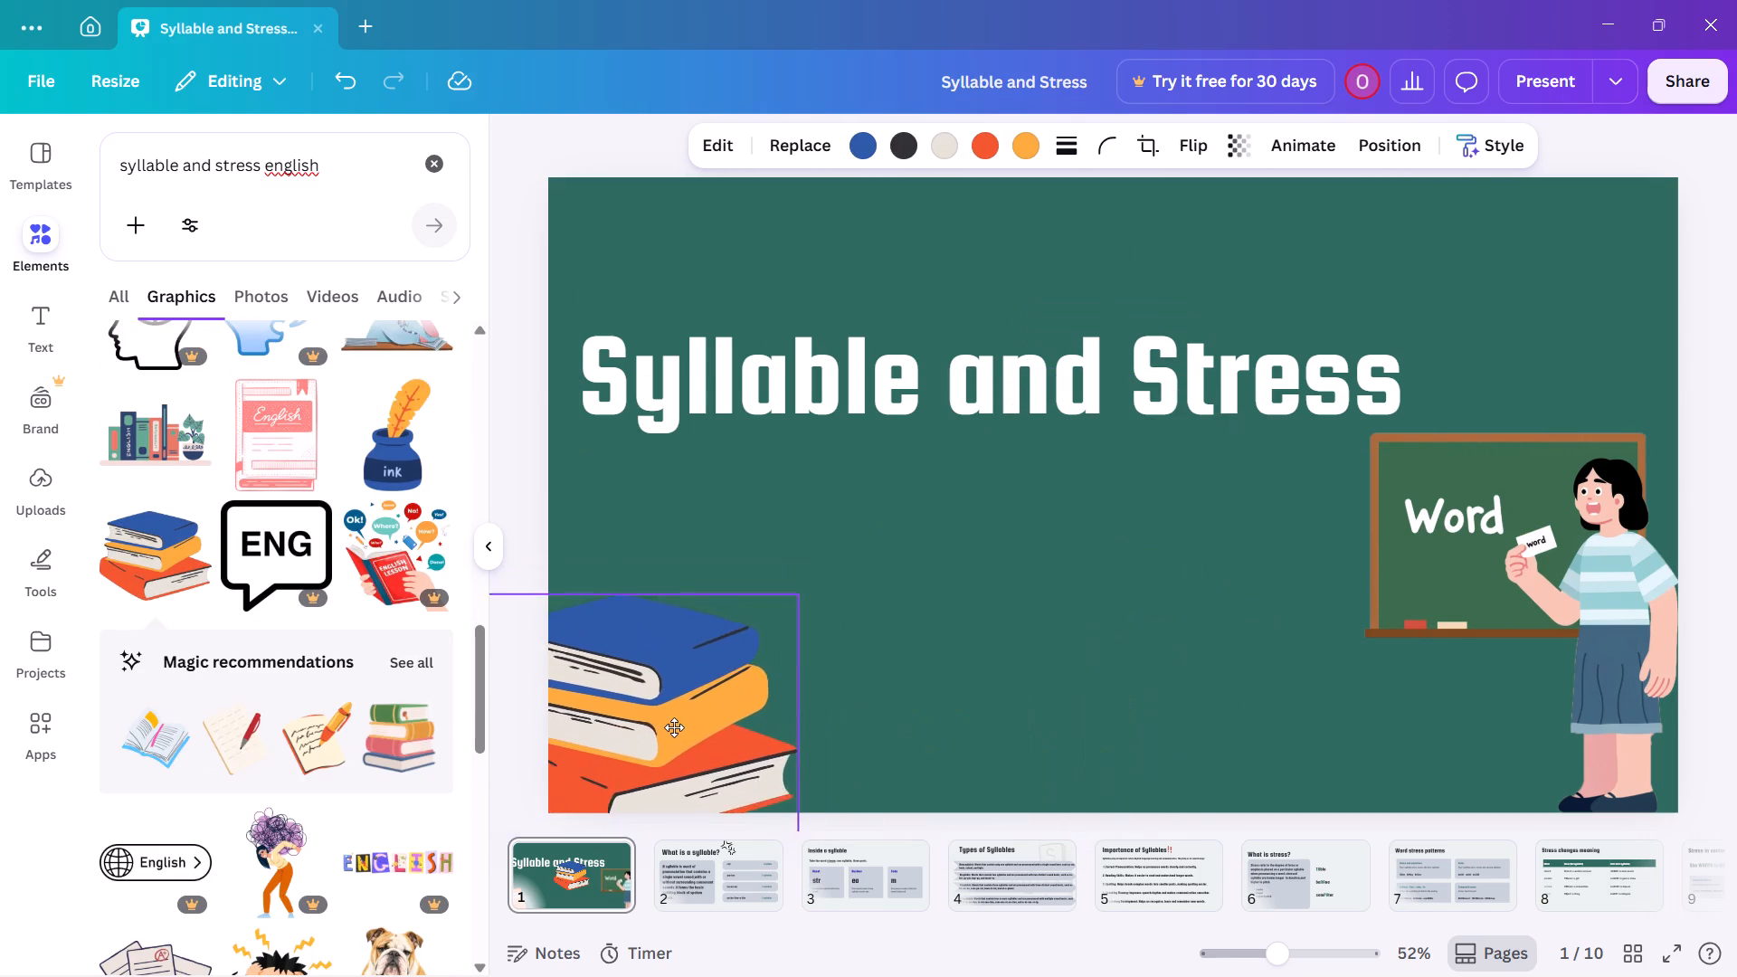
left_click_drag(674, 727, 813, 769)
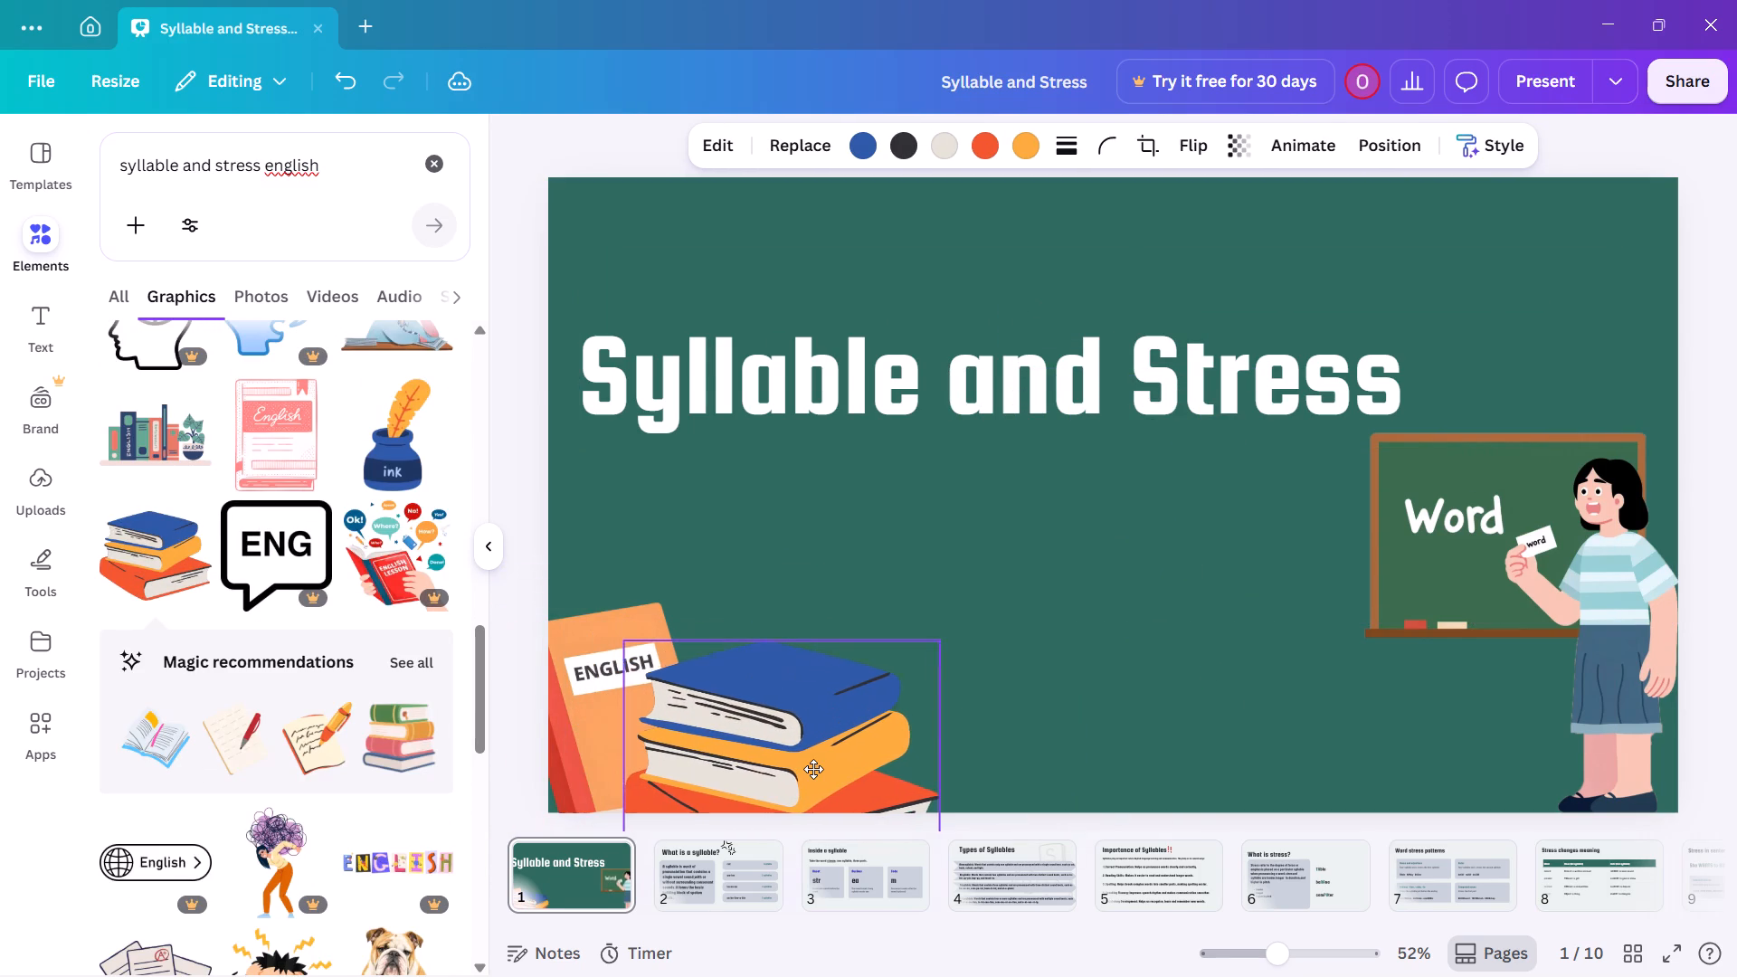
left_click_drag(813, 769, 779, 770)
Arrange the book stack in the slide's lower-left corner with the ENGLISH book standing behind it, rising above the blue book.
left_click_drag(579, 685, 627, 591)
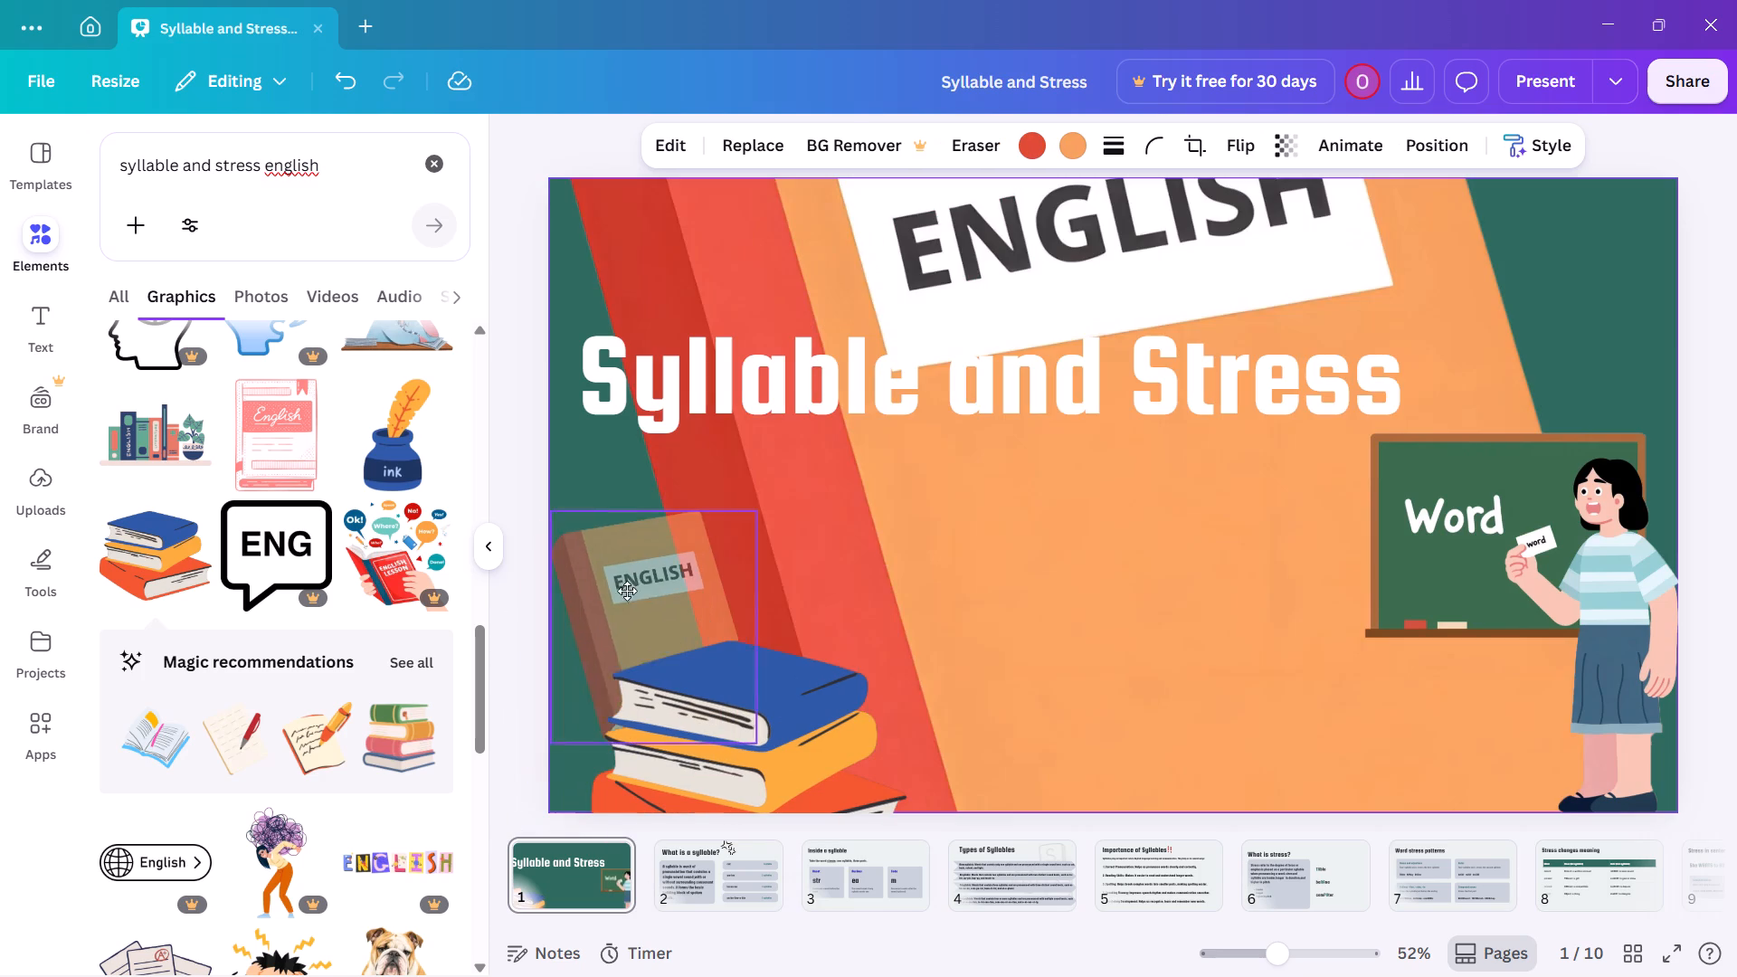
left_click_drag(627, 591, 684, 612)
left_click_drag(782, 790, 716, 780)
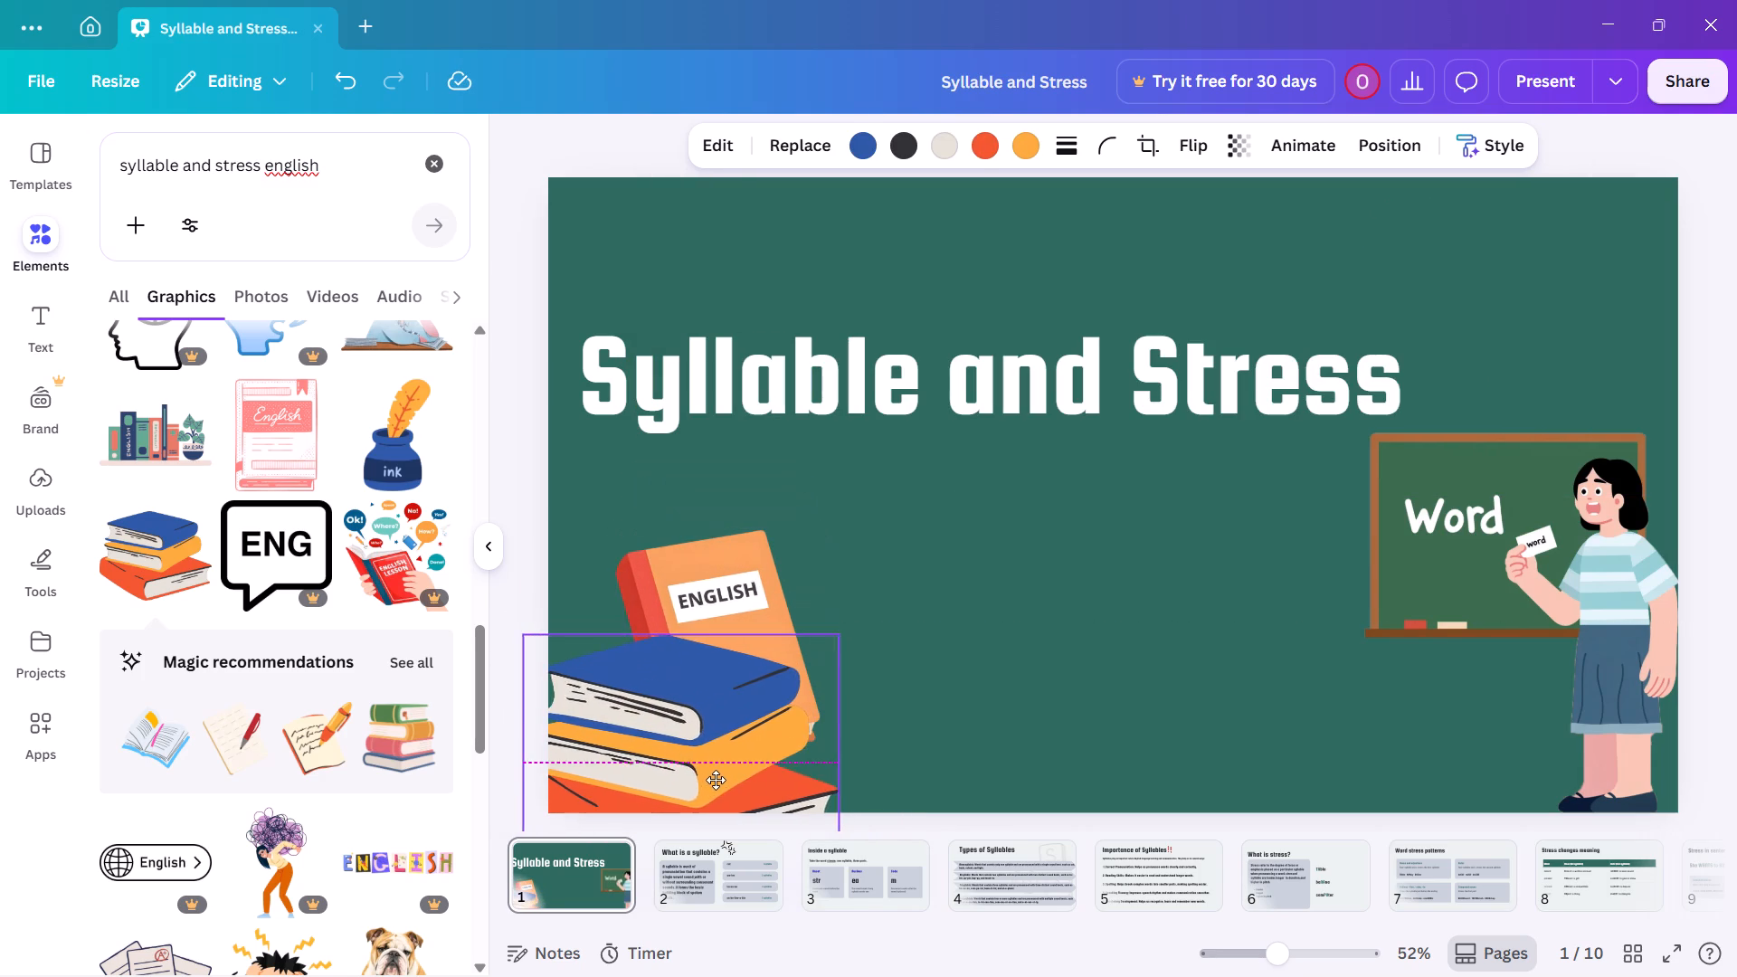
left_click_drag(716, 780, 717, 719)
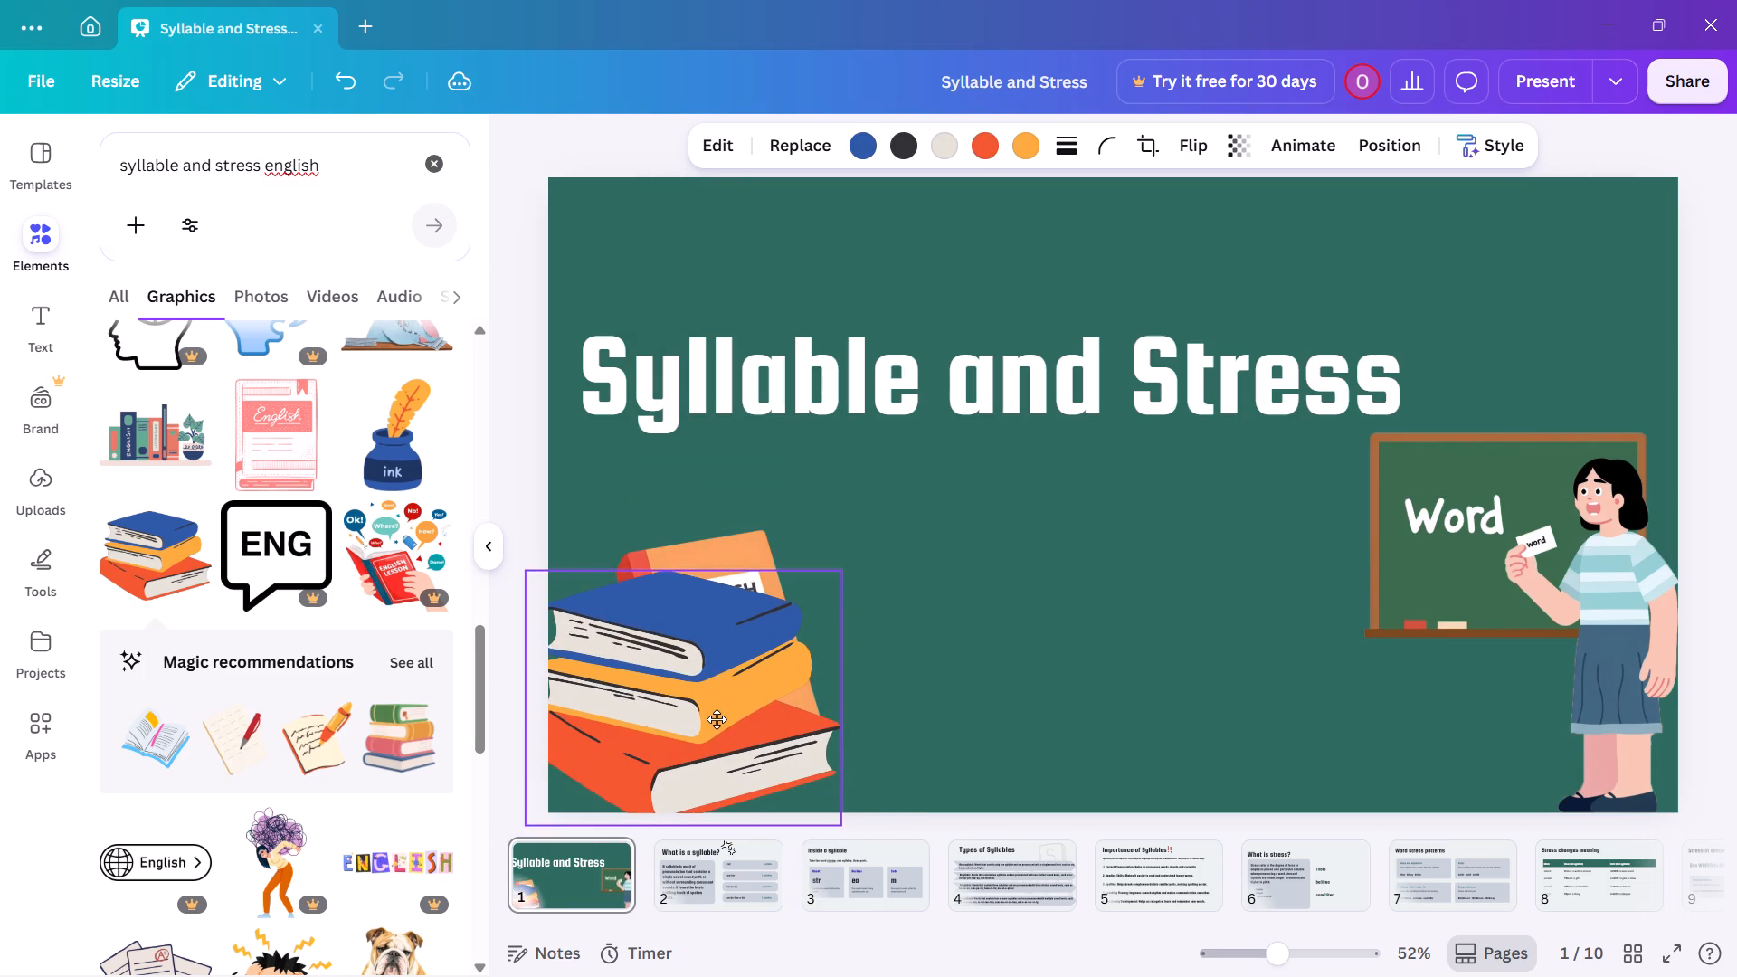
left_click_drag(717, 719, 698, 759)
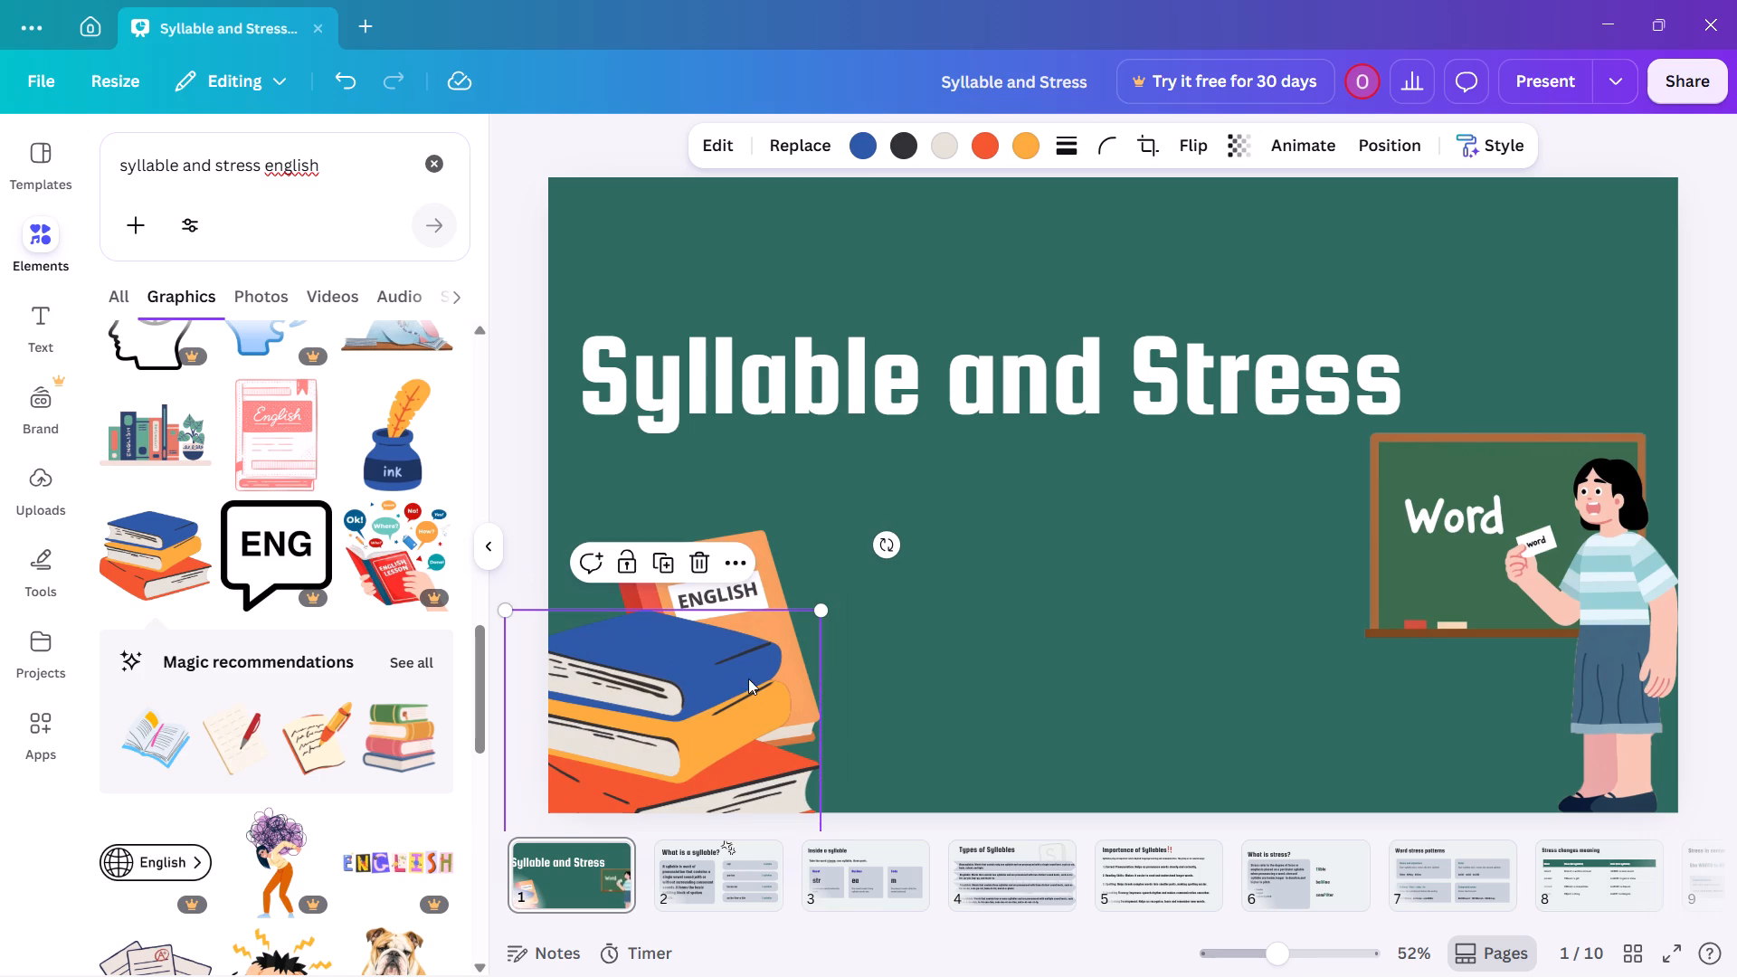
left_click_drag(746, 568, 700, 538)
left_click_drag(781, 579, 680, 545)
left_click(1718, 432)
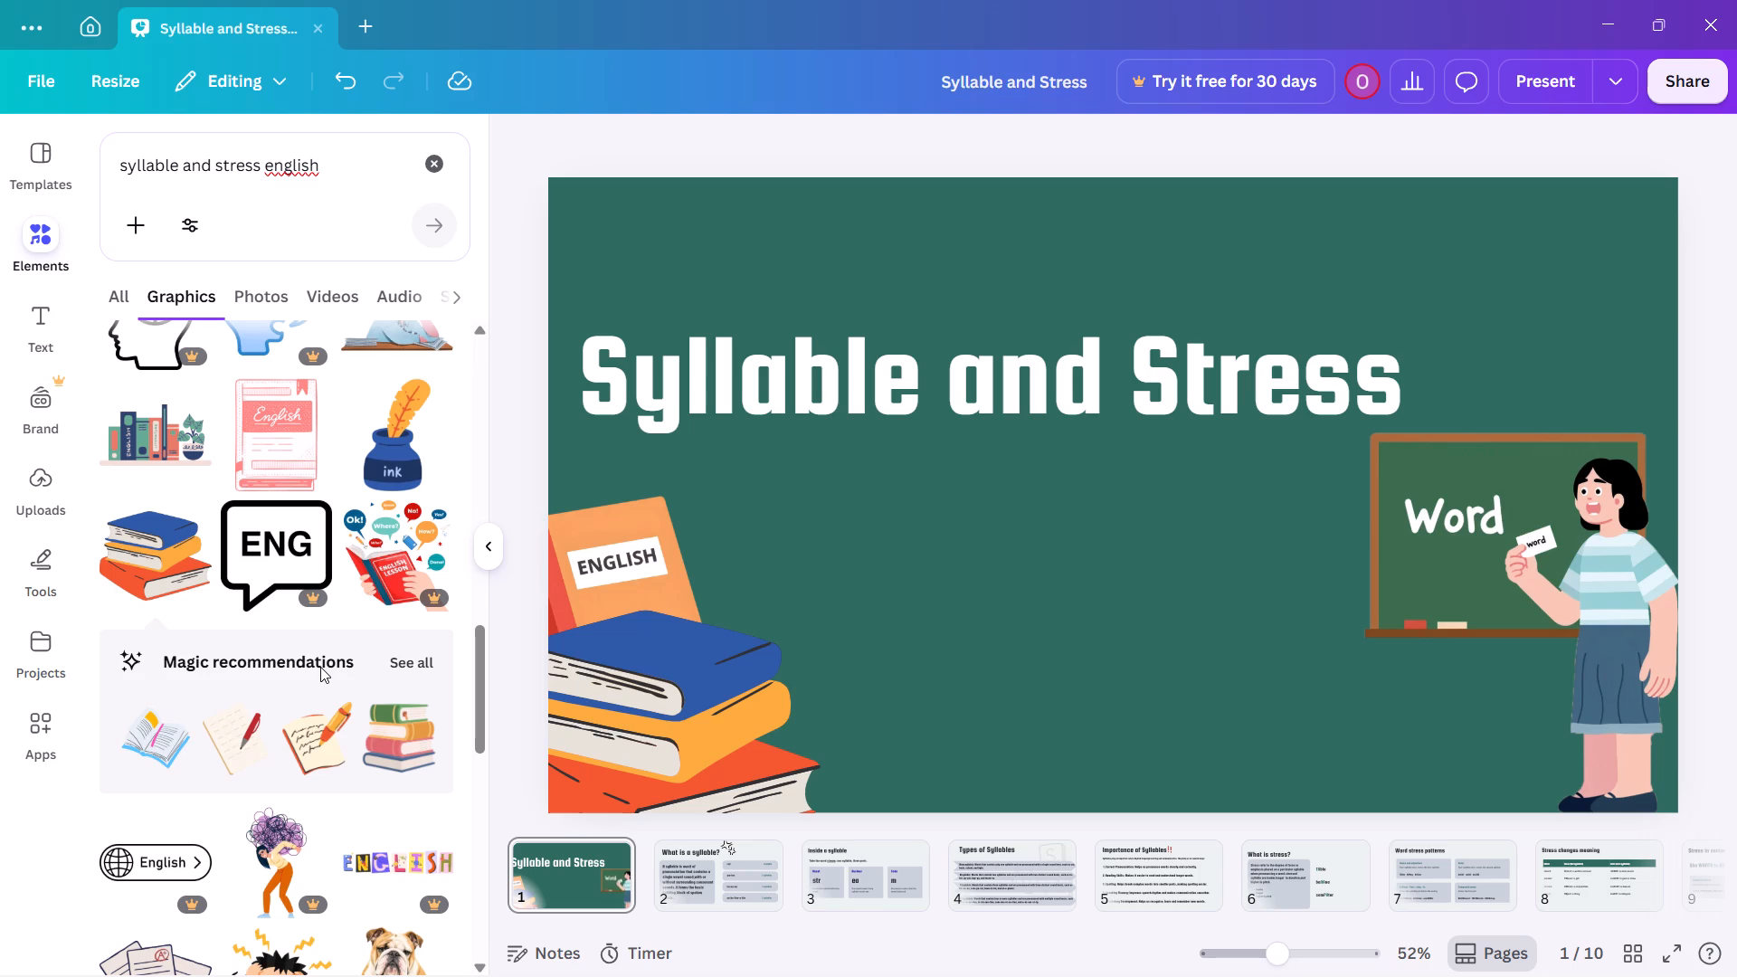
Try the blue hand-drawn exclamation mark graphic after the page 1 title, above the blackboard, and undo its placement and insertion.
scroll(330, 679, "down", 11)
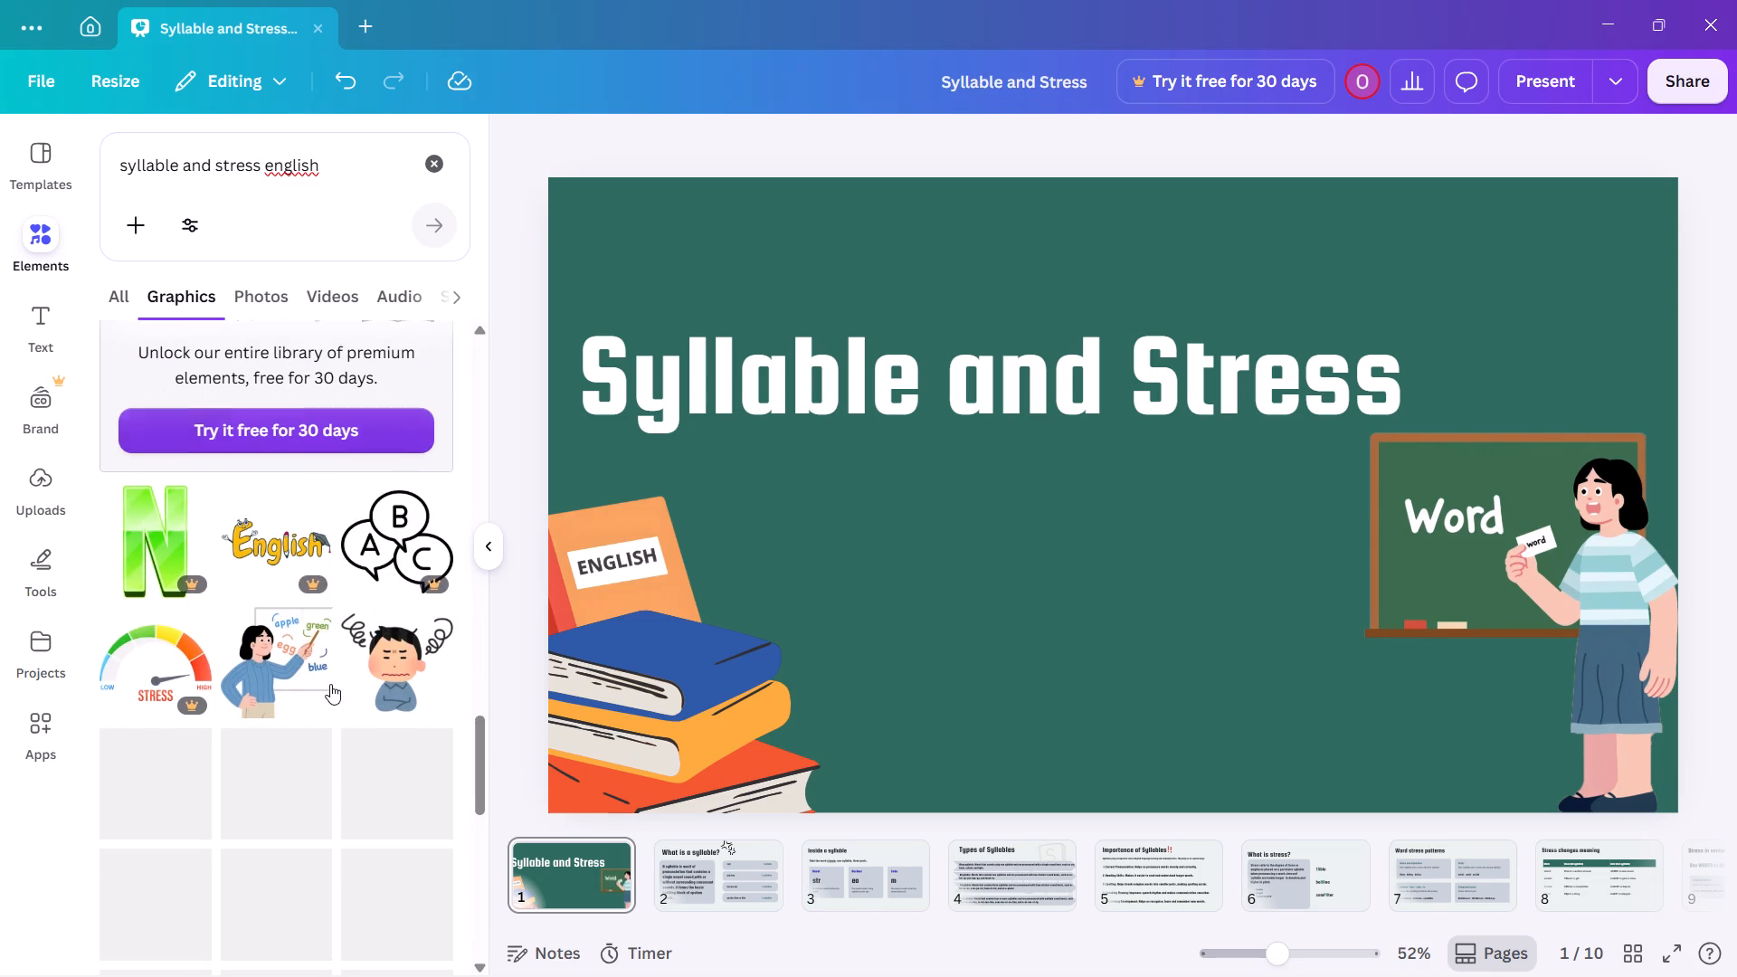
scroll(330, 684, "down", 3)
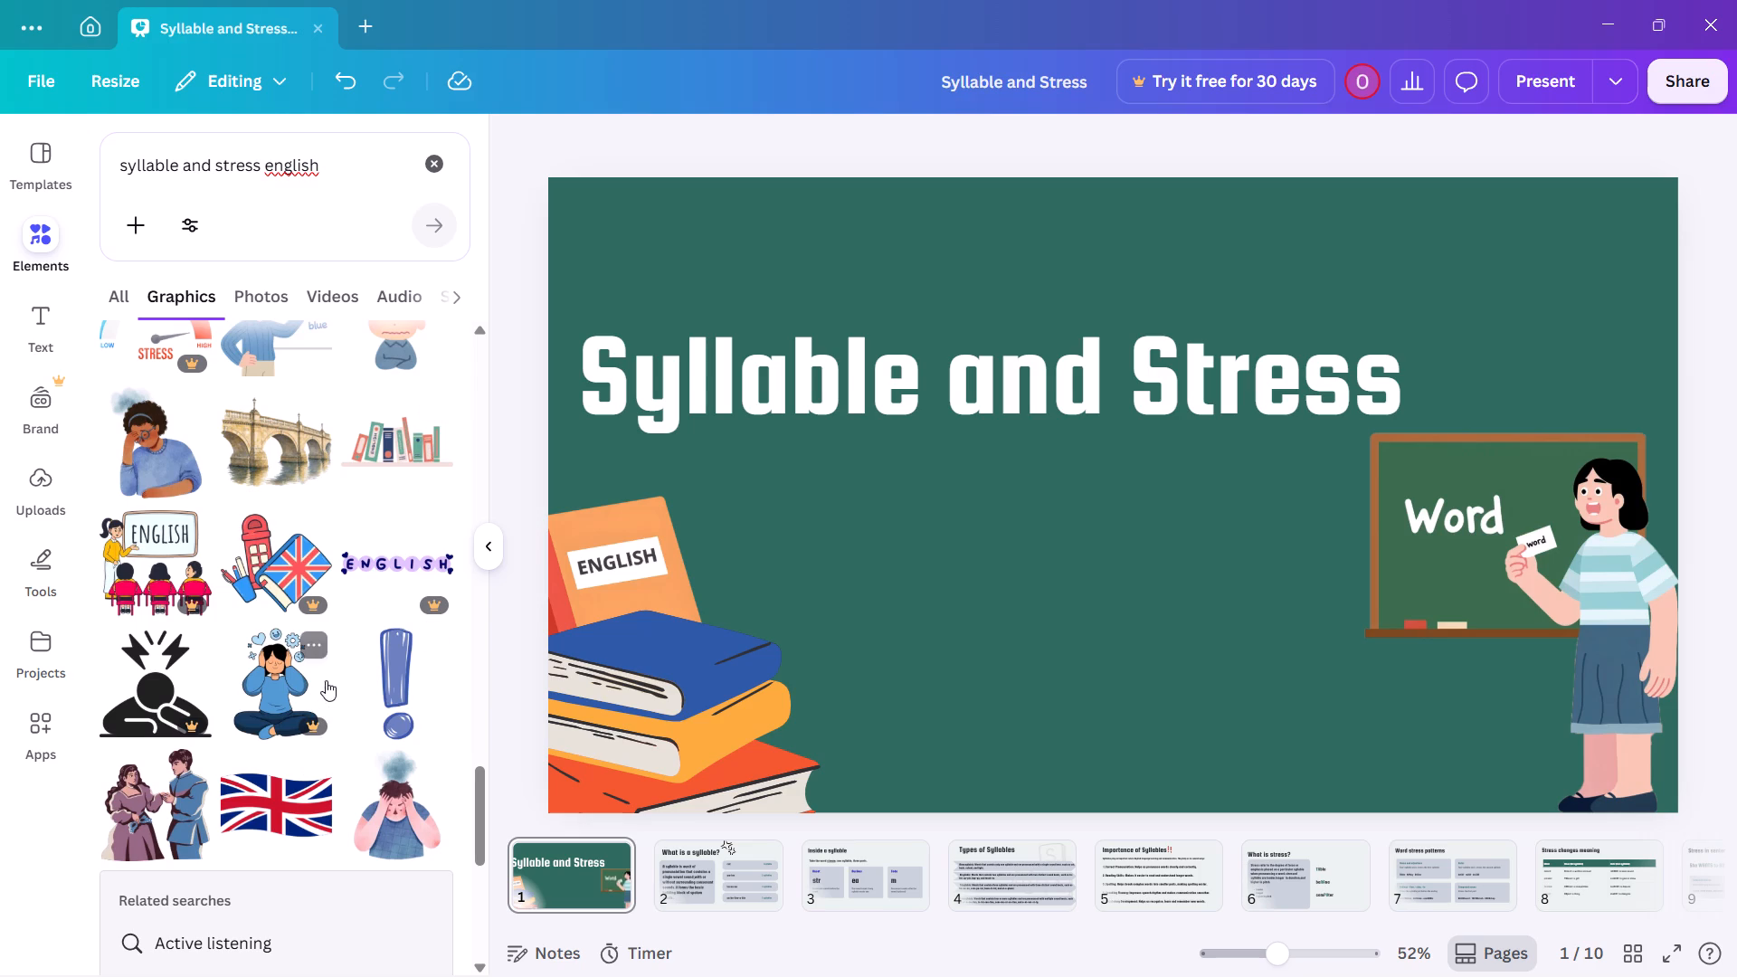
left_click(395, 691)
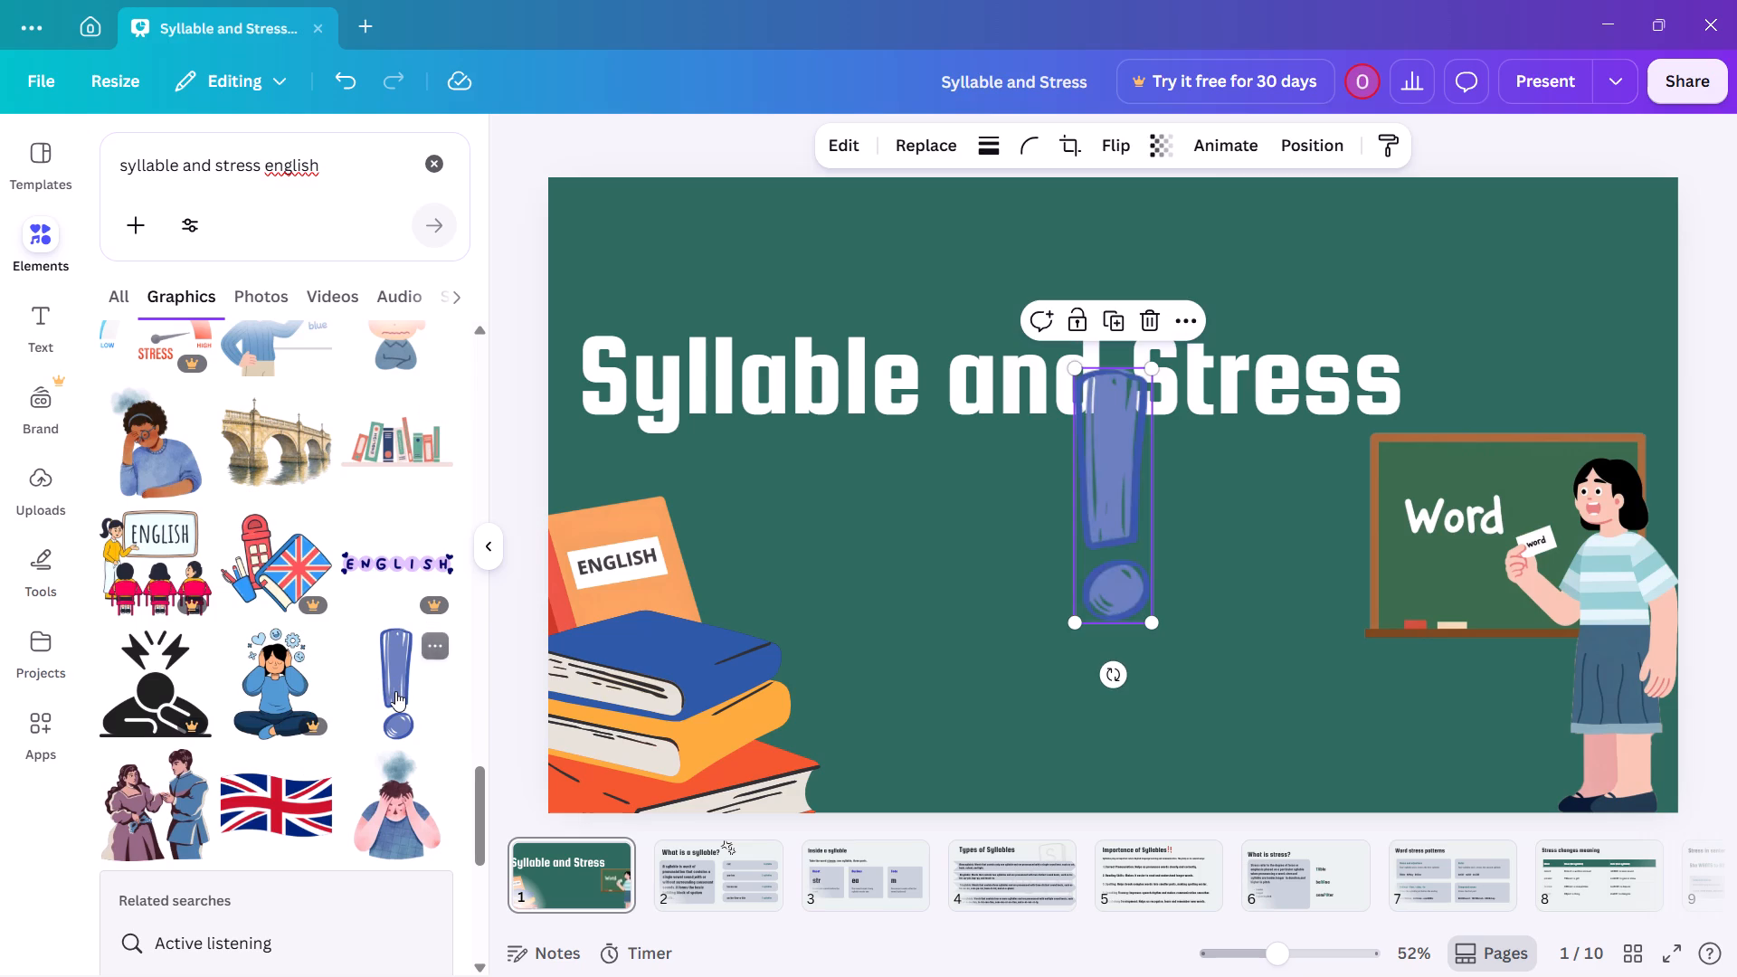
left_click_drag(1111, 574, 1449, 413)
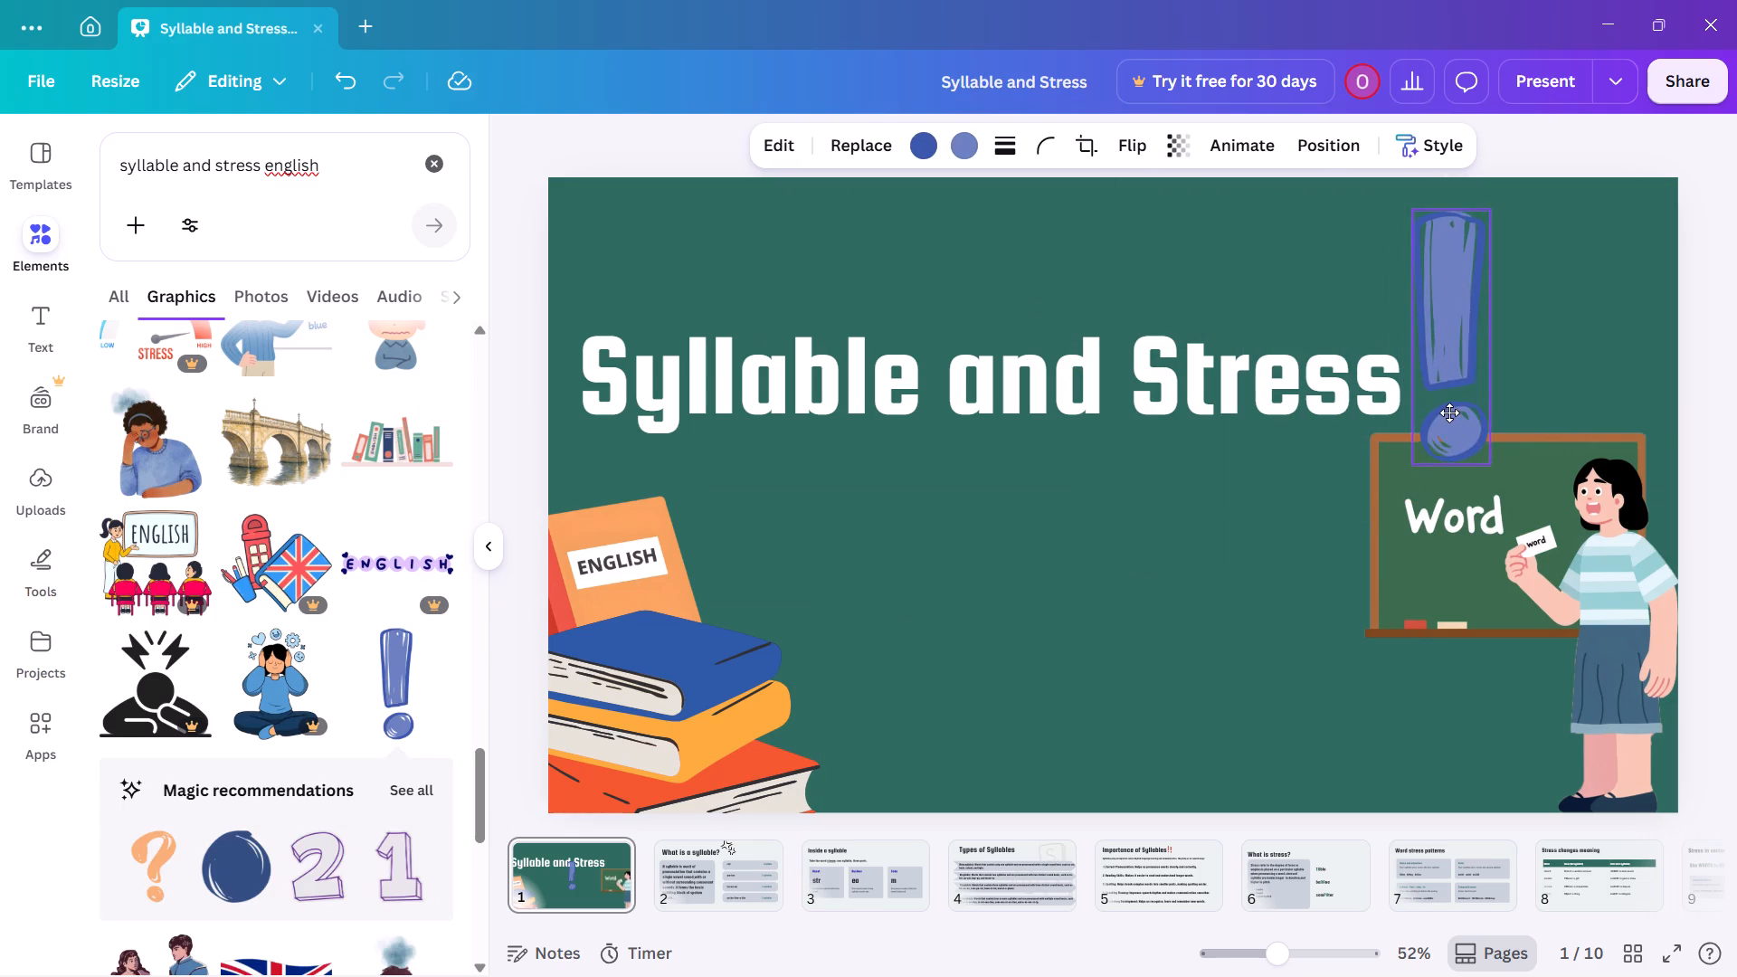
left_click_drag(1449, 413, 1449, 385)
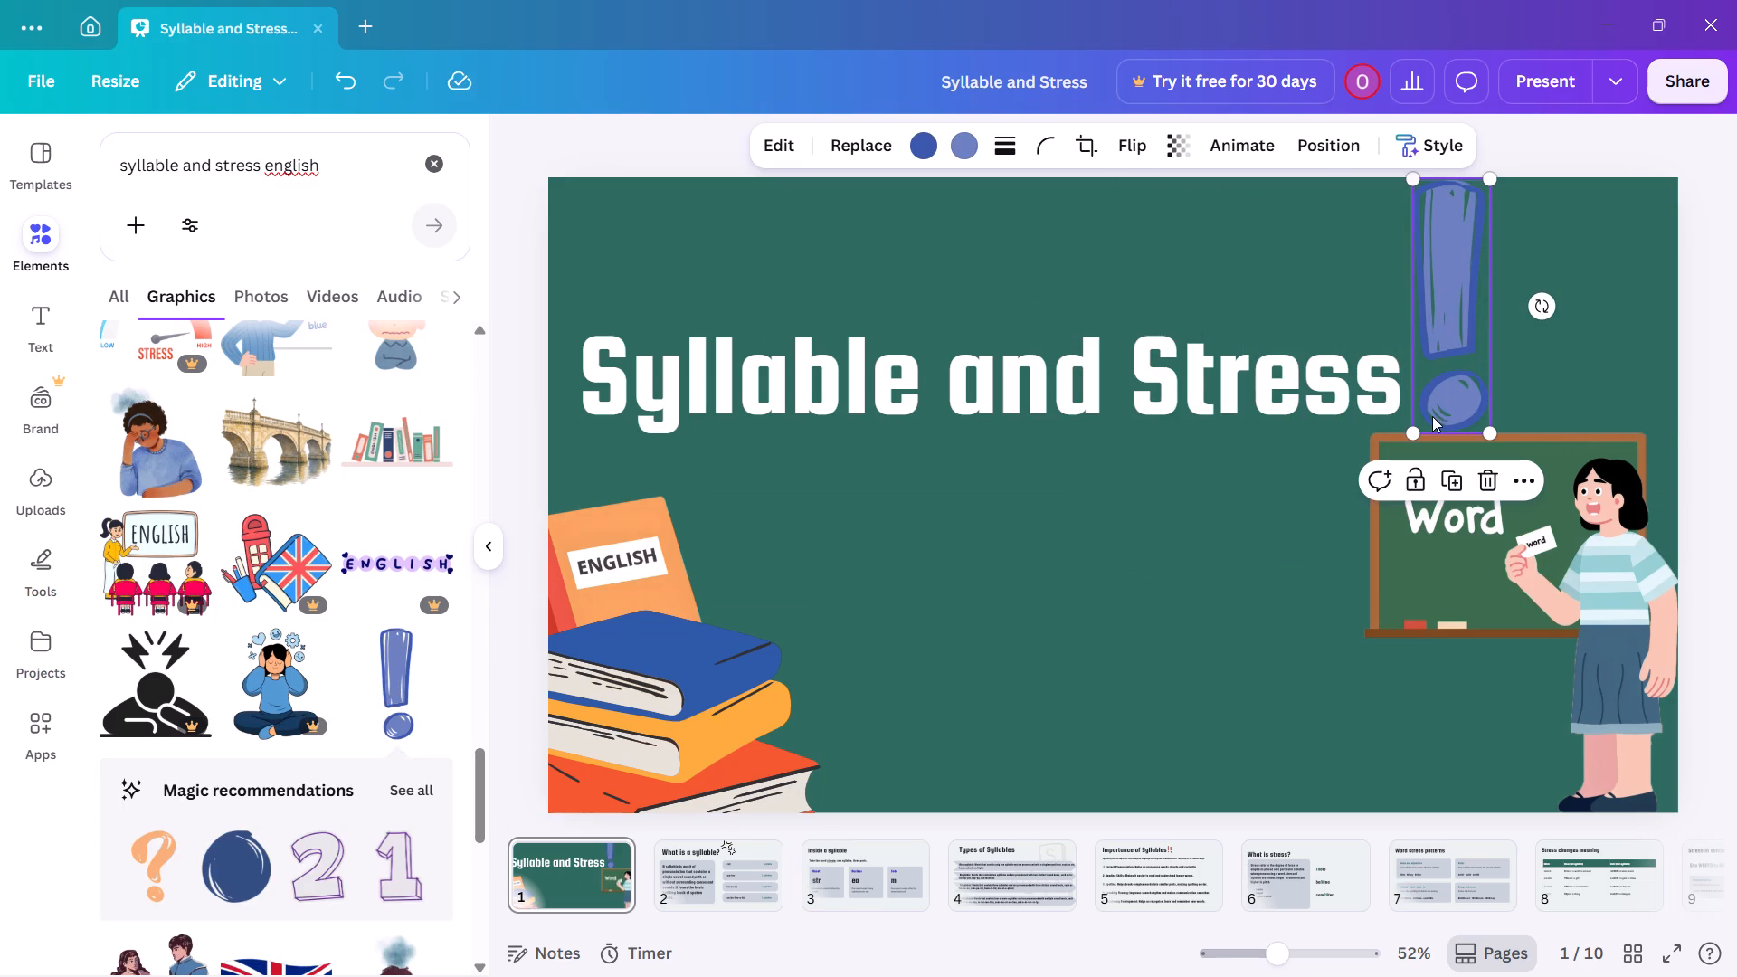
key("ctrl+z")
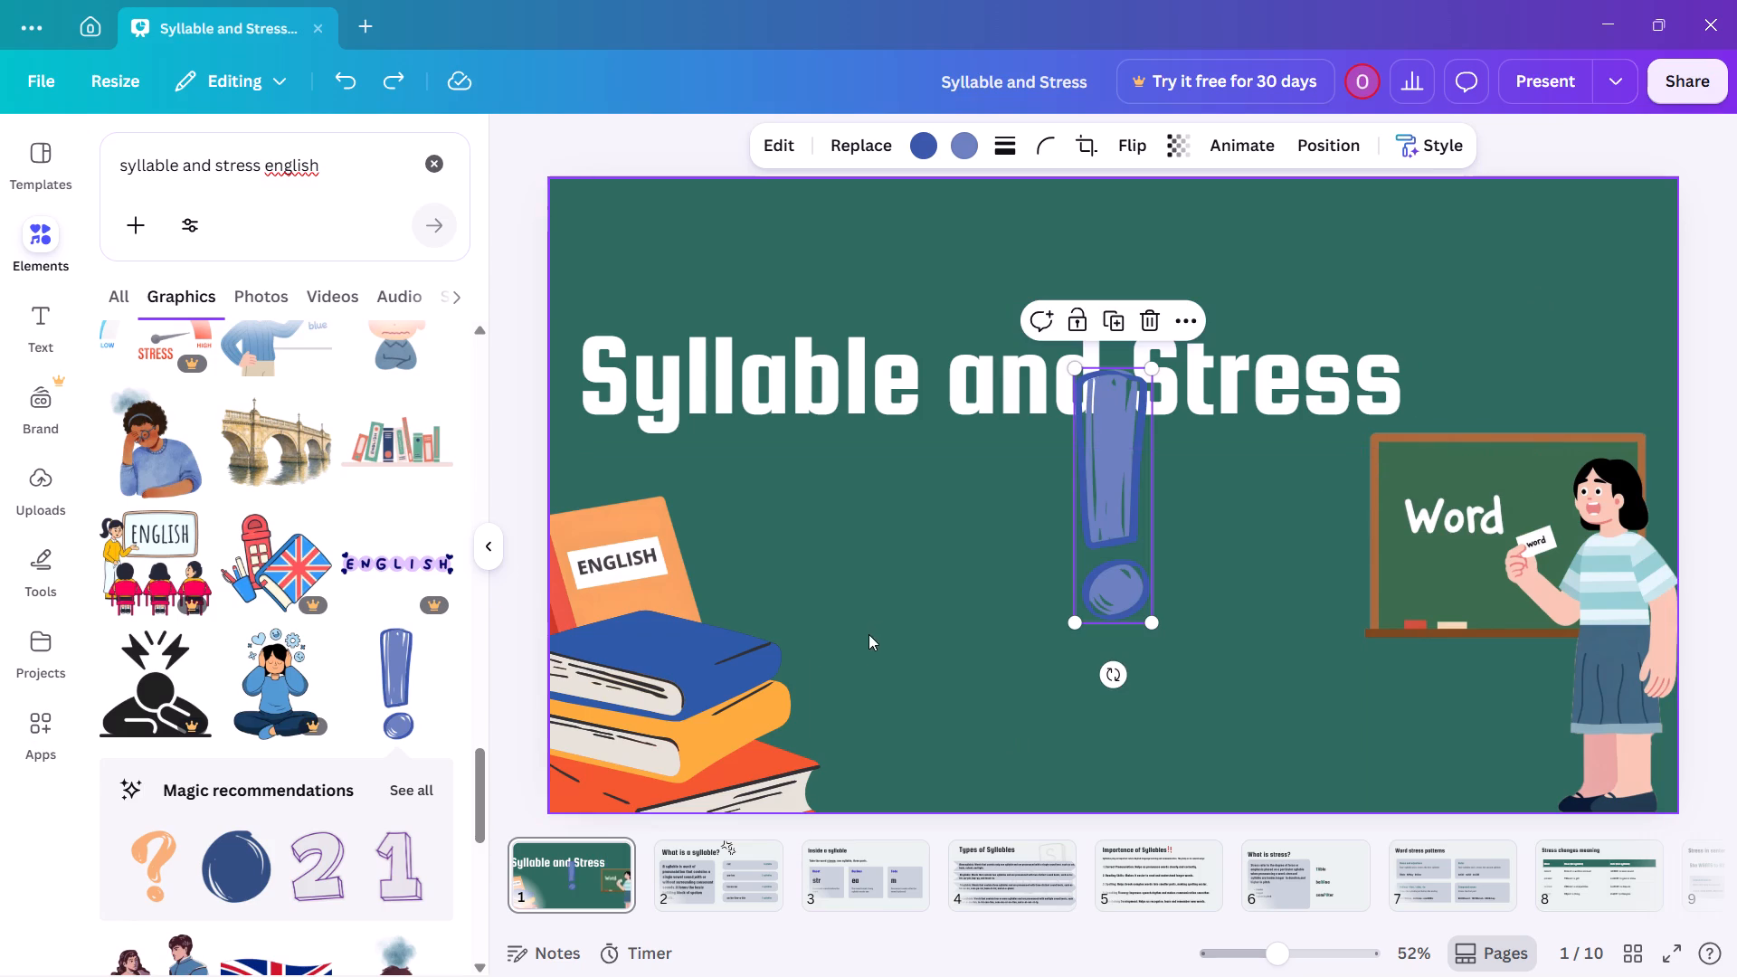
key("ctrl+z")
Look through more graphics for "syllable and stress english" for another illustration suited to the title slide.
scroll(109, 839, "down", 5)
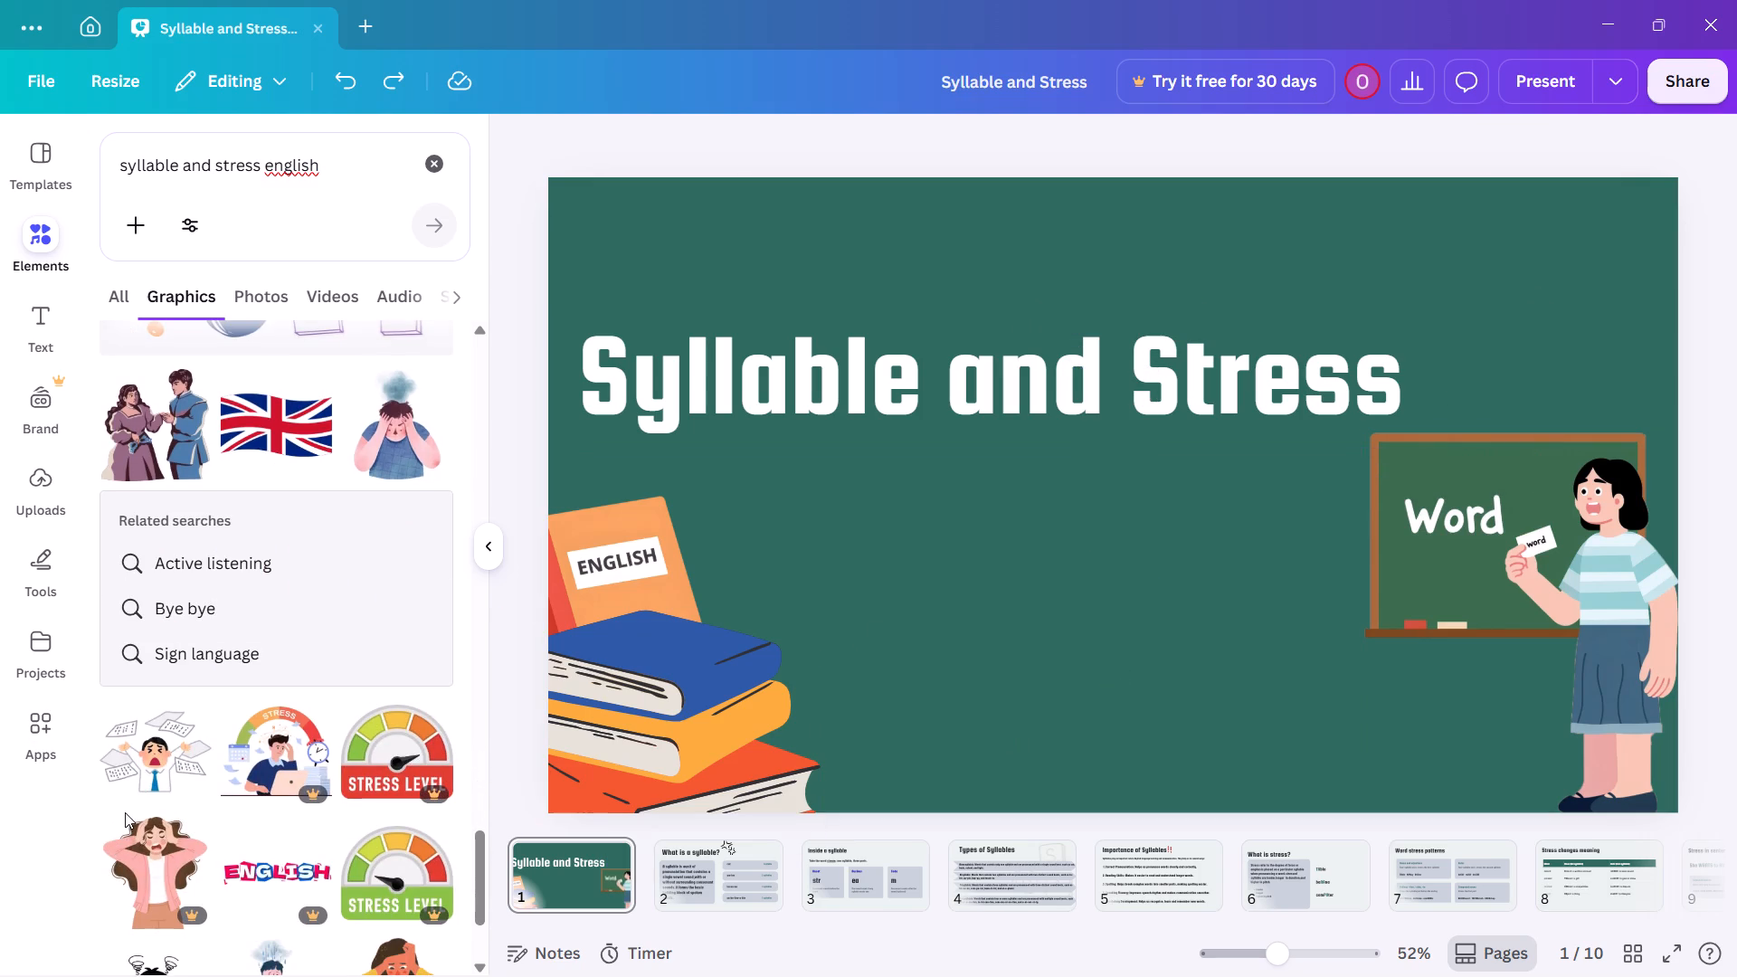
scroll(125, 812, "down", 11)
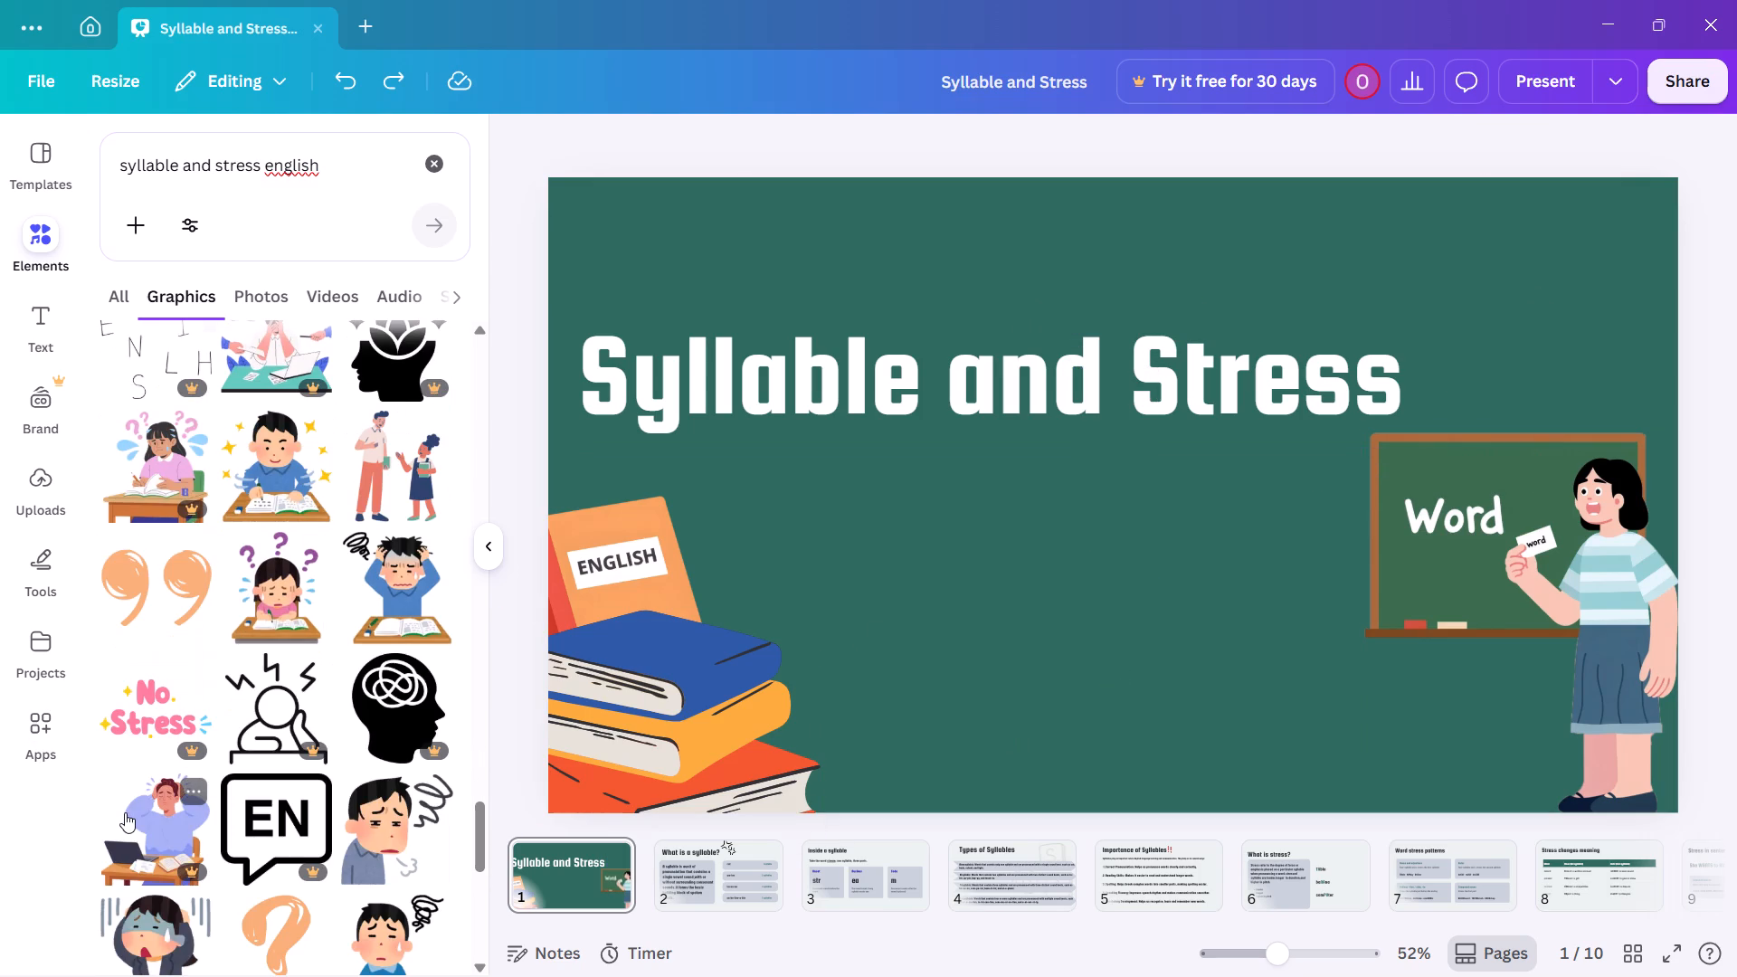
scroll(125, 812, "down", 5)
scroll(125, 812, "up", 8)
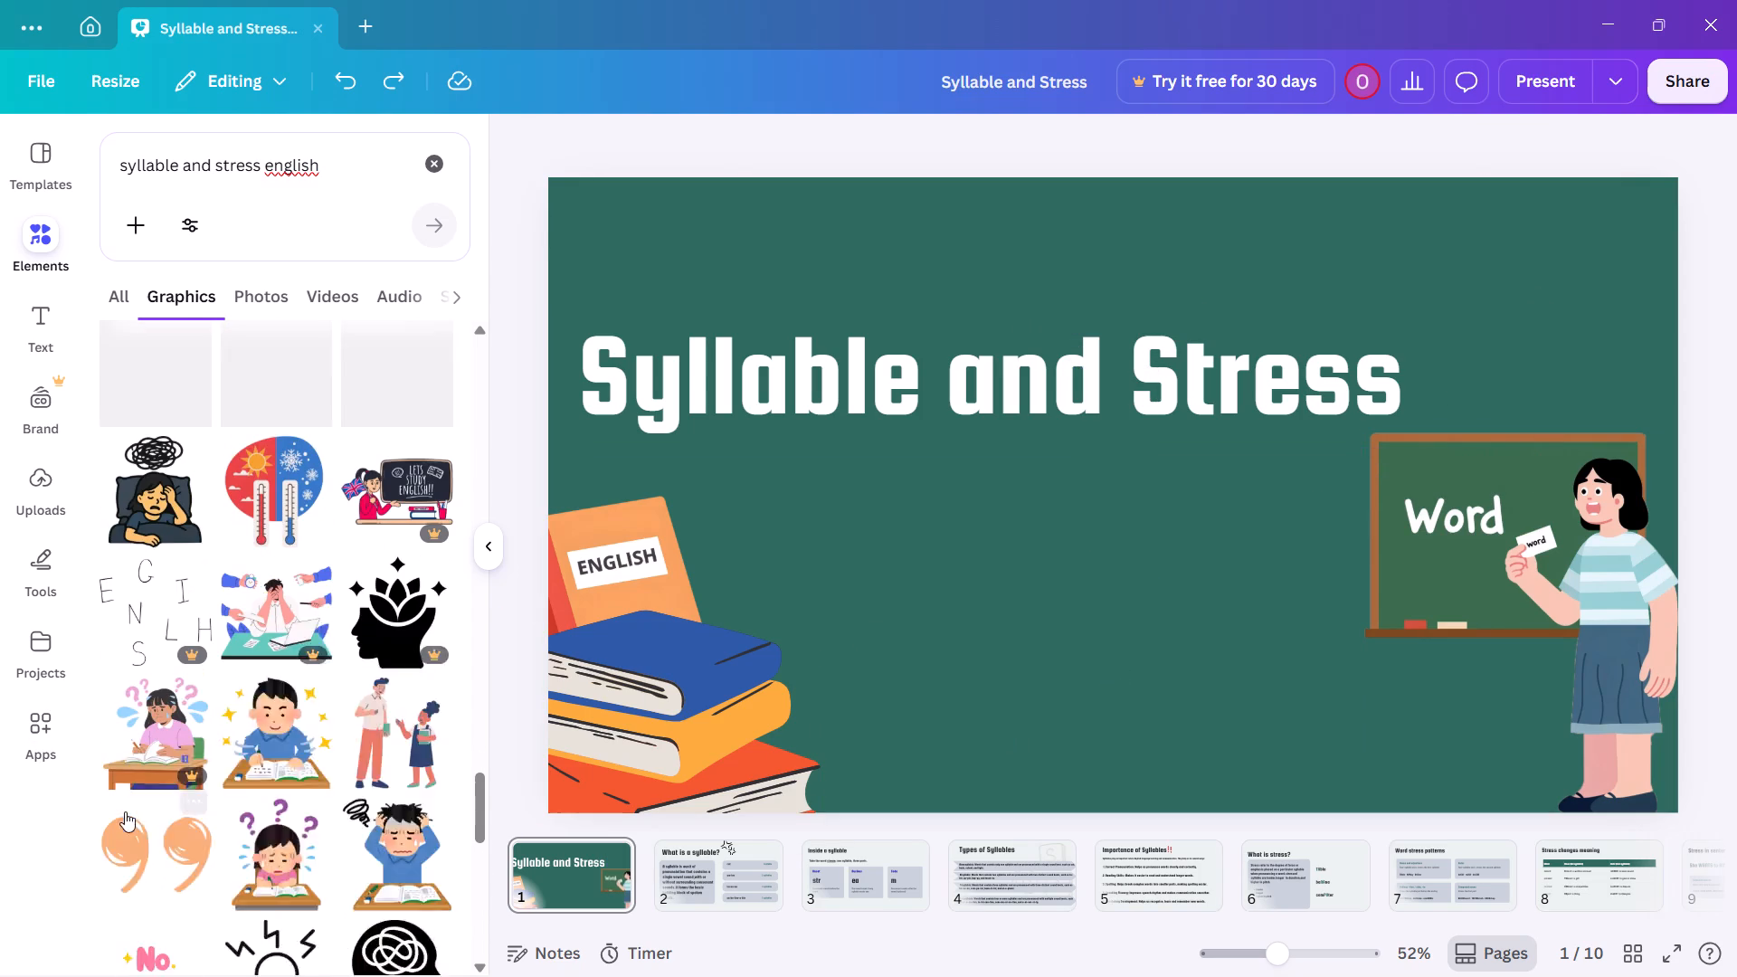
scroll(125, 811, "down", 7)
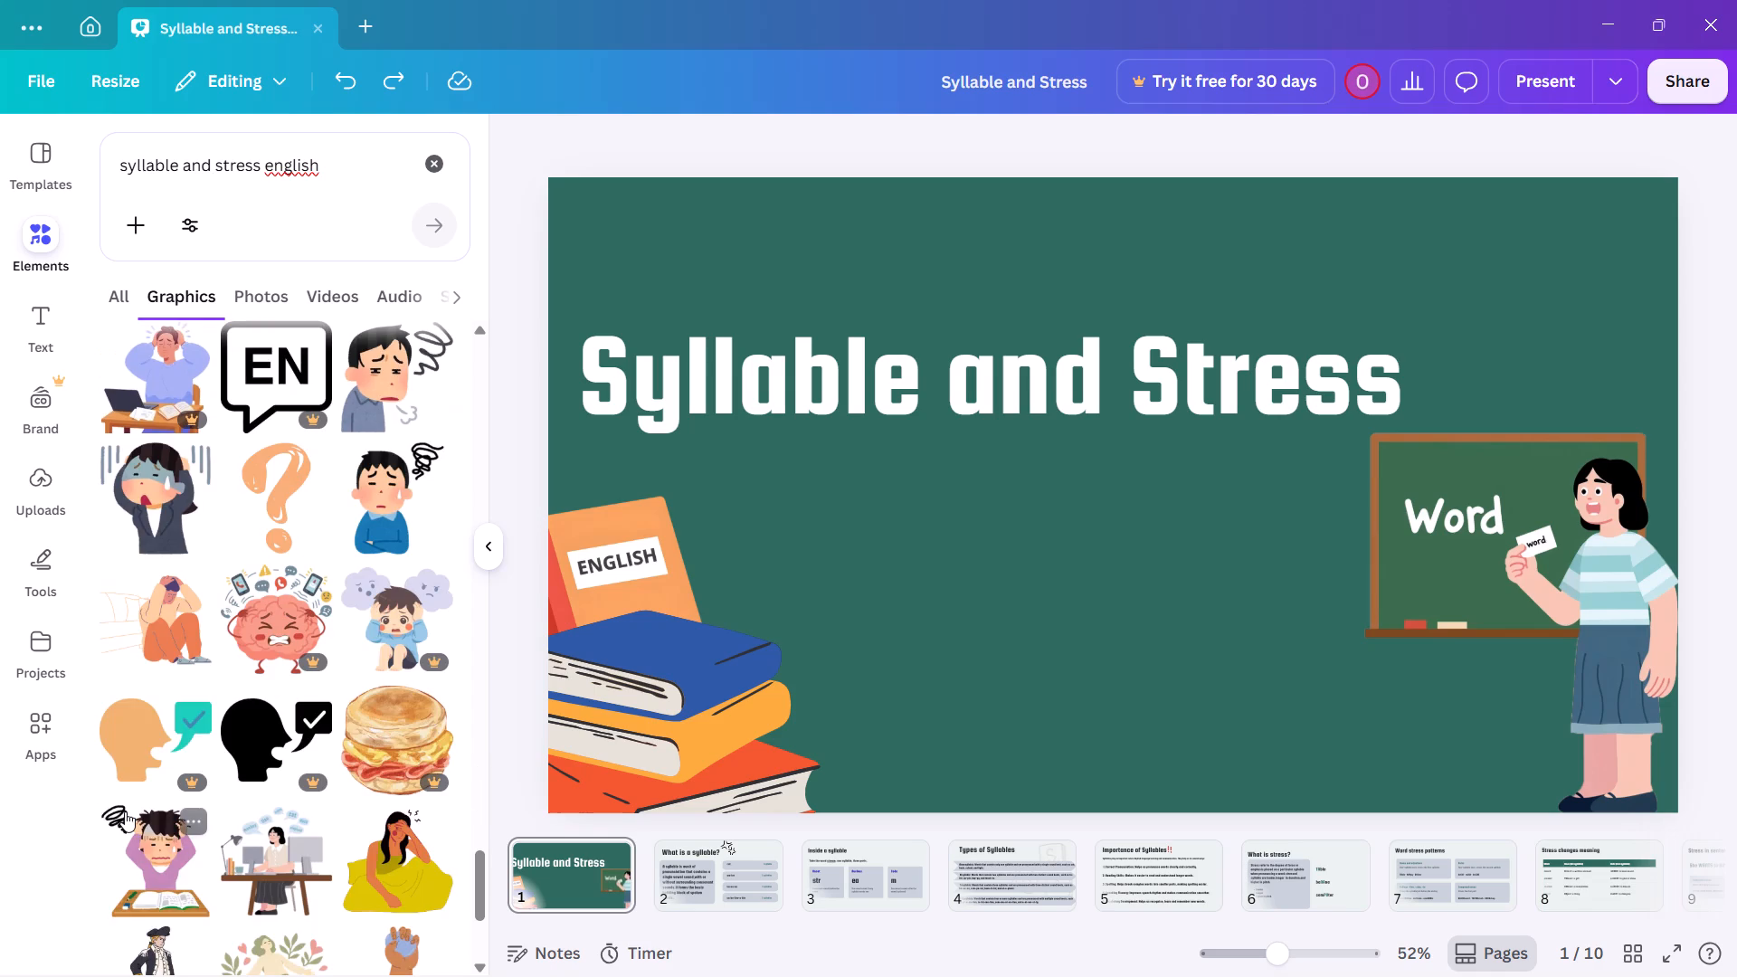
scroll(125, 811, "down", 10)
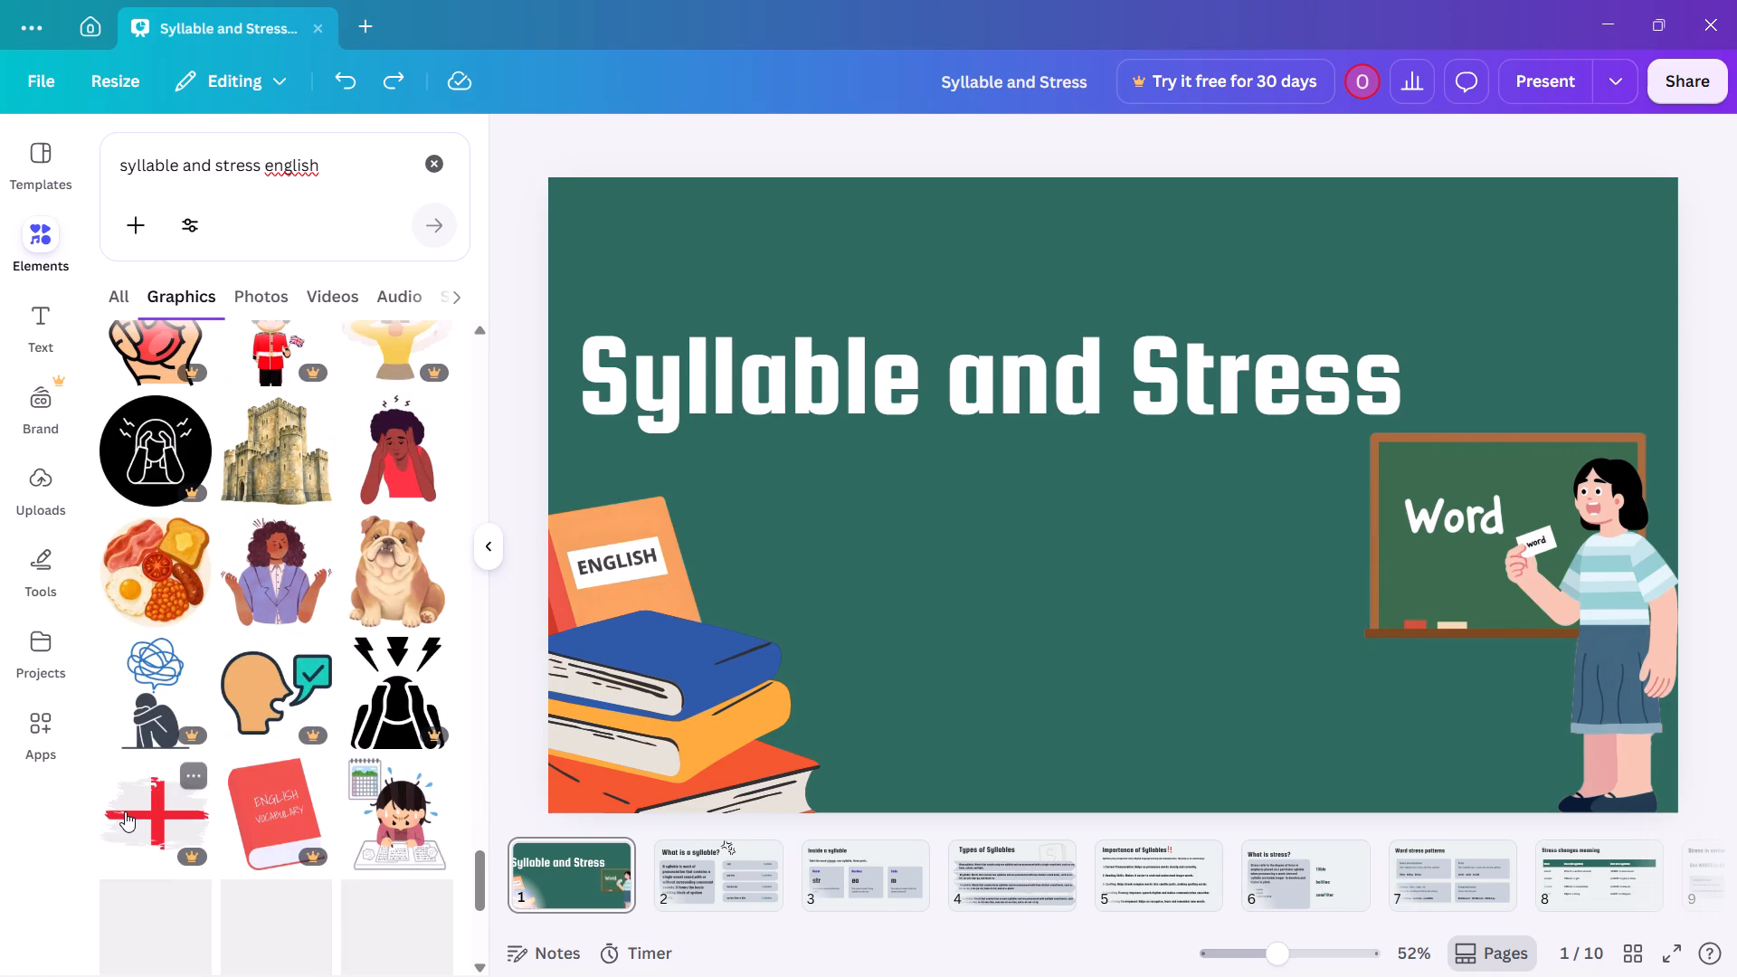
scroll(125, 811, "down", 6)
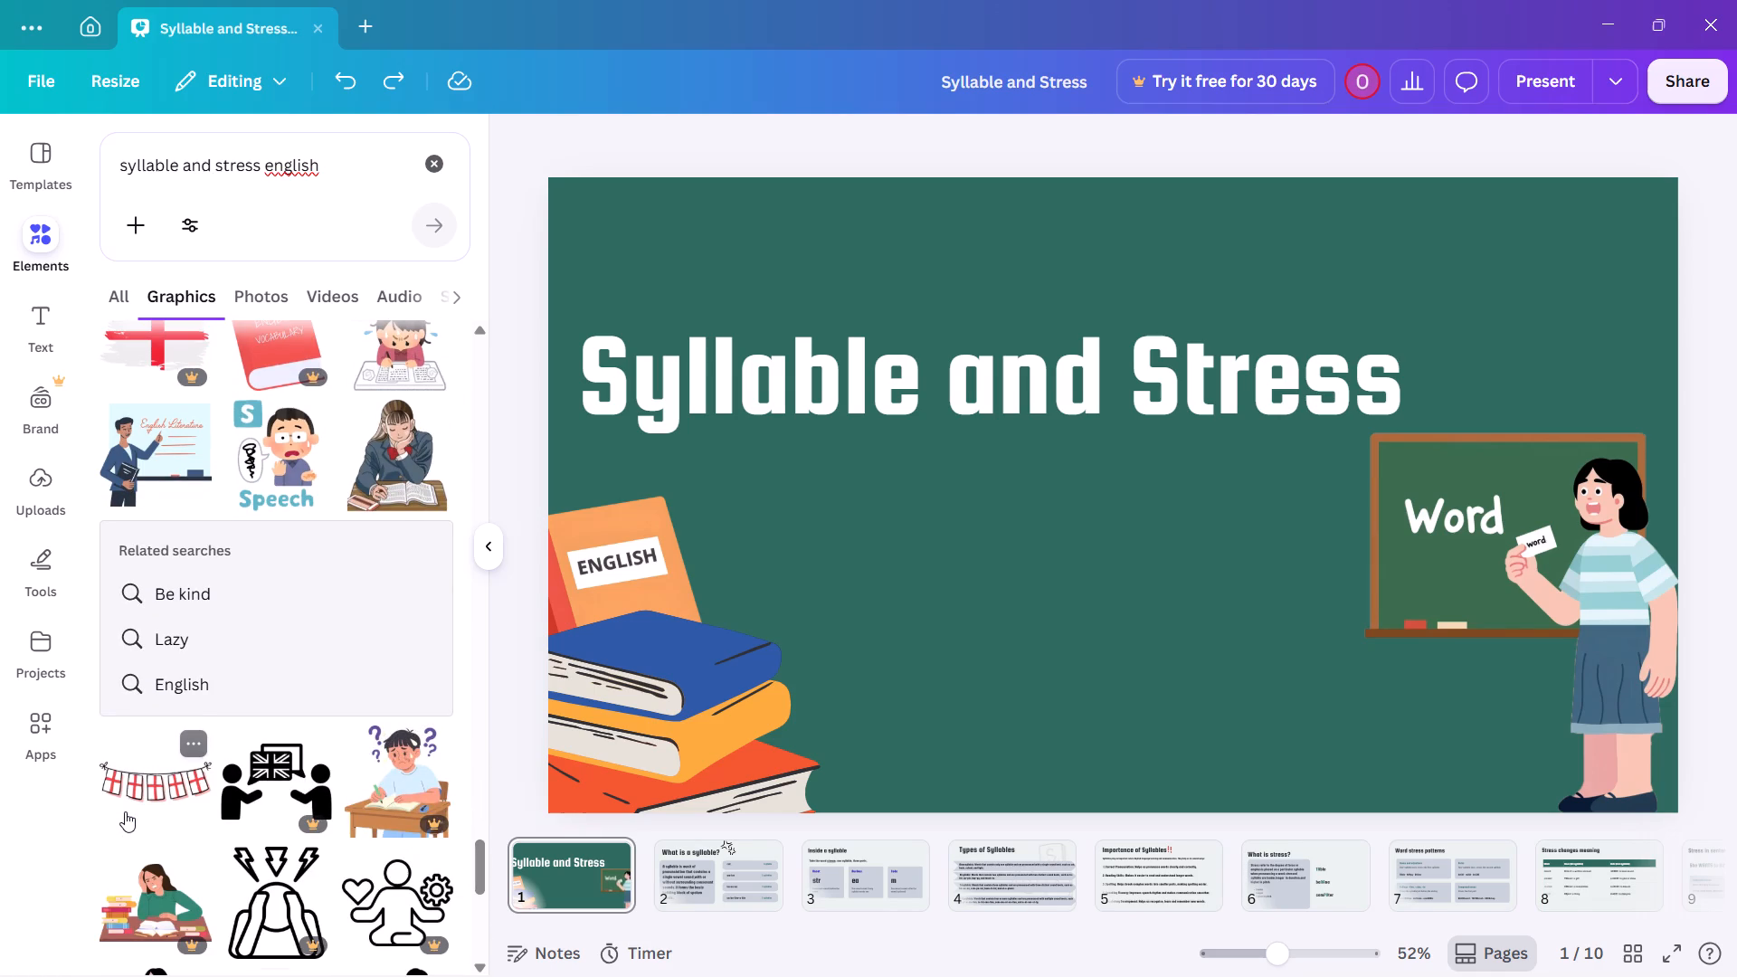
scroll(125, 811, "down", 6)
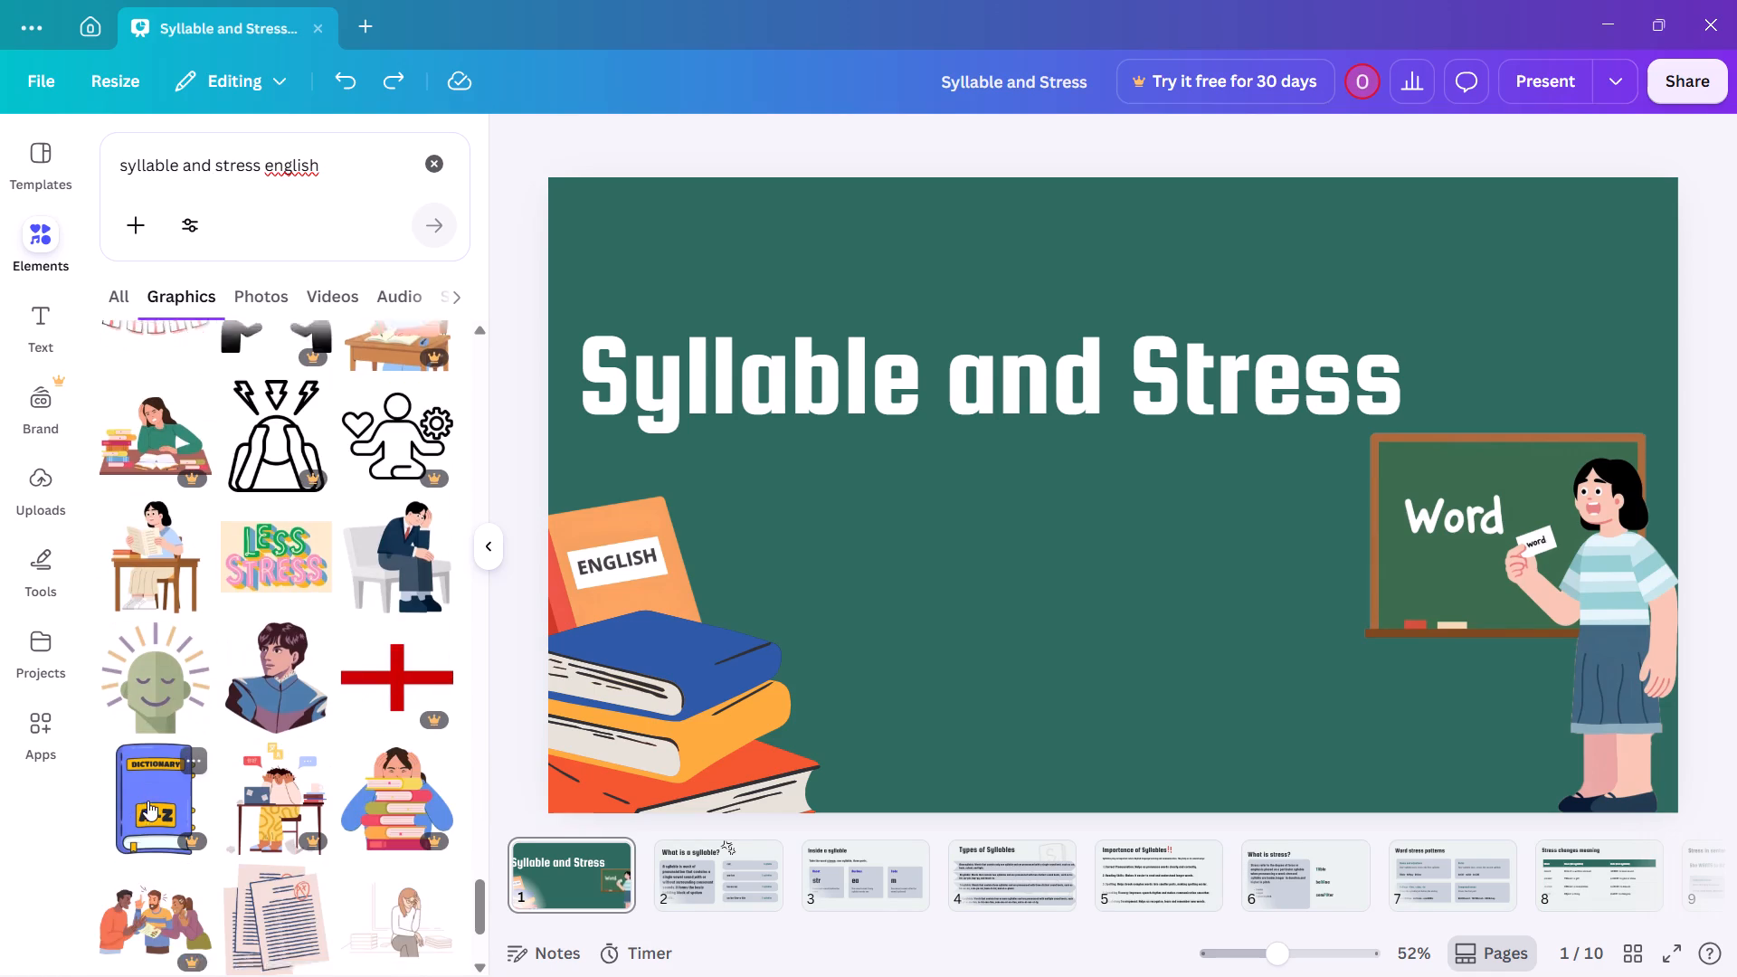
scroll(152, 764, "down", 4)
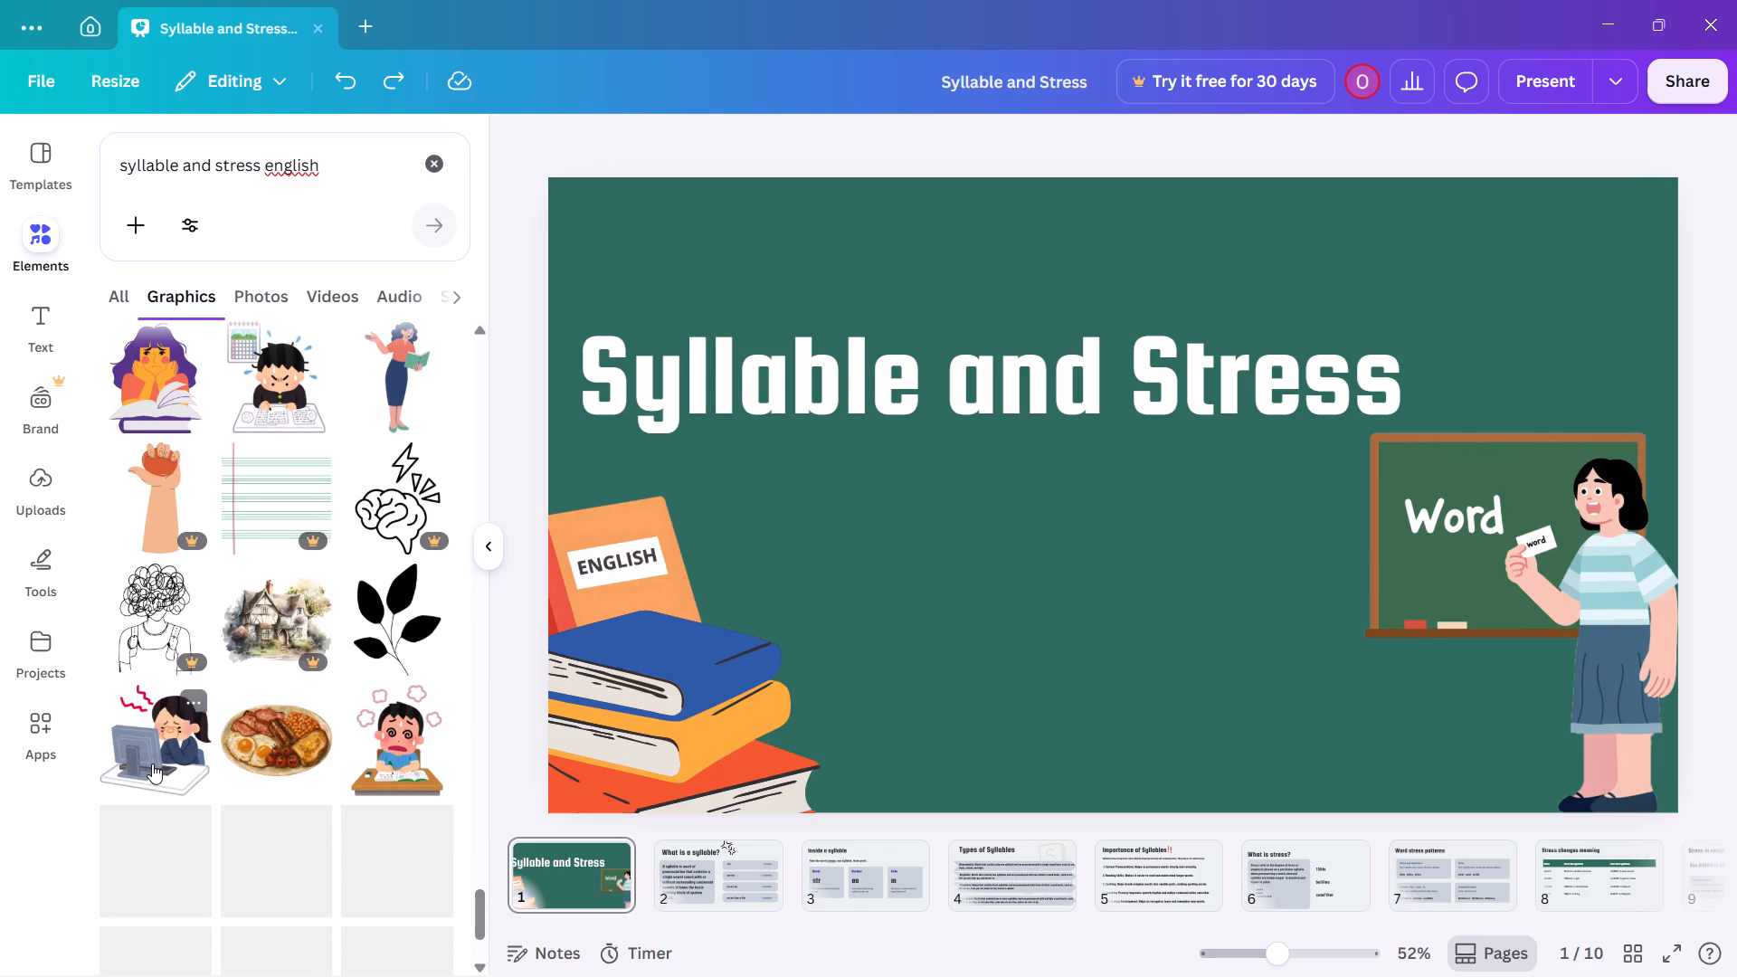
scroll(306, 624, "down", 4)
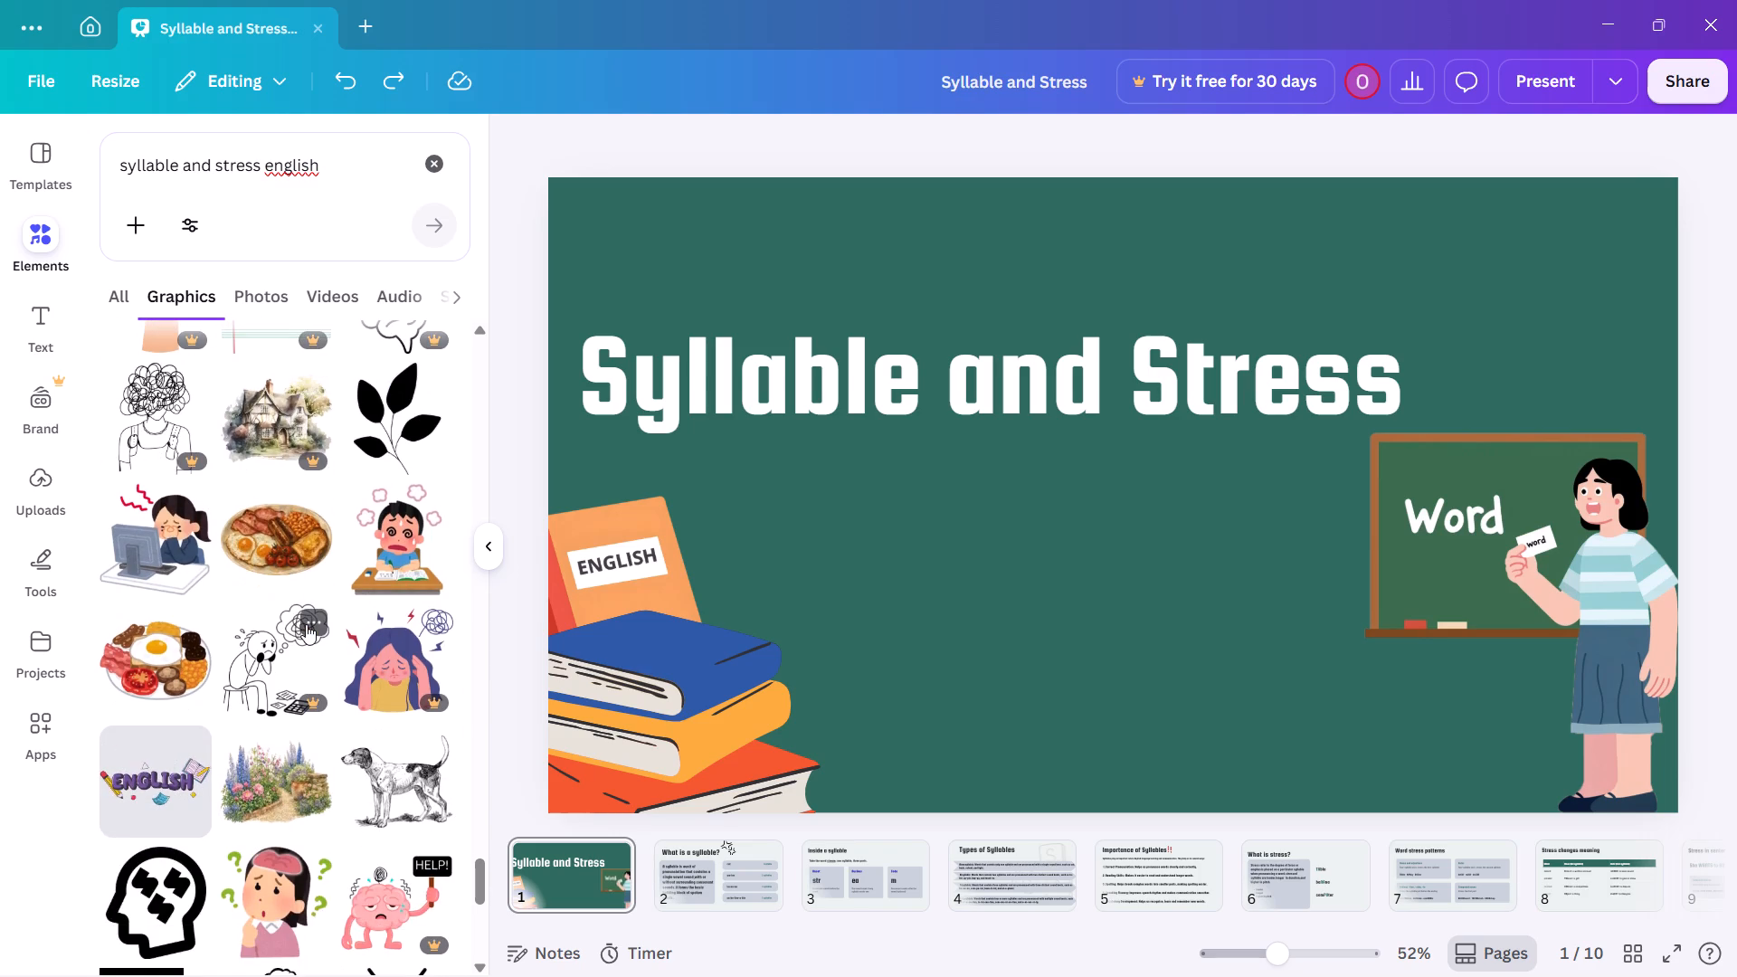
Nudge the page 1 title "Syllable and Stress" slightly to the right, keeping it clear above the blackboard.
left_click_drag(926, 418, 933, 445)
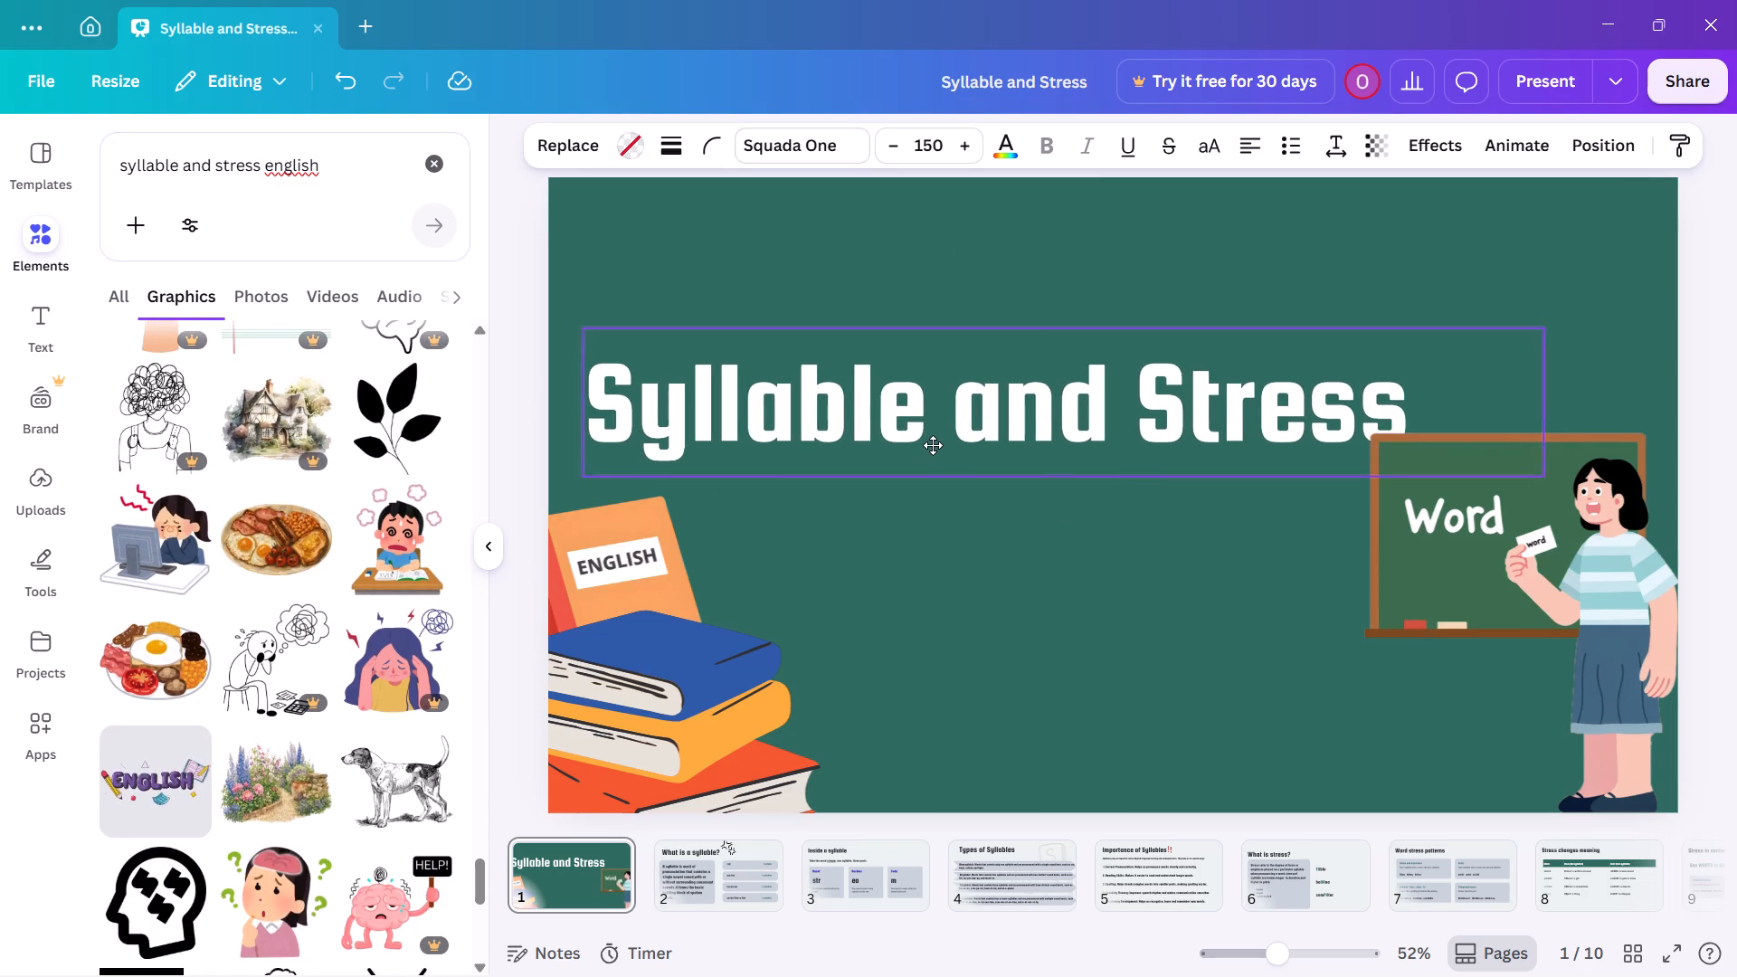
left_click_drag(933, 445, 939, 432)
left_click(1149, 685)
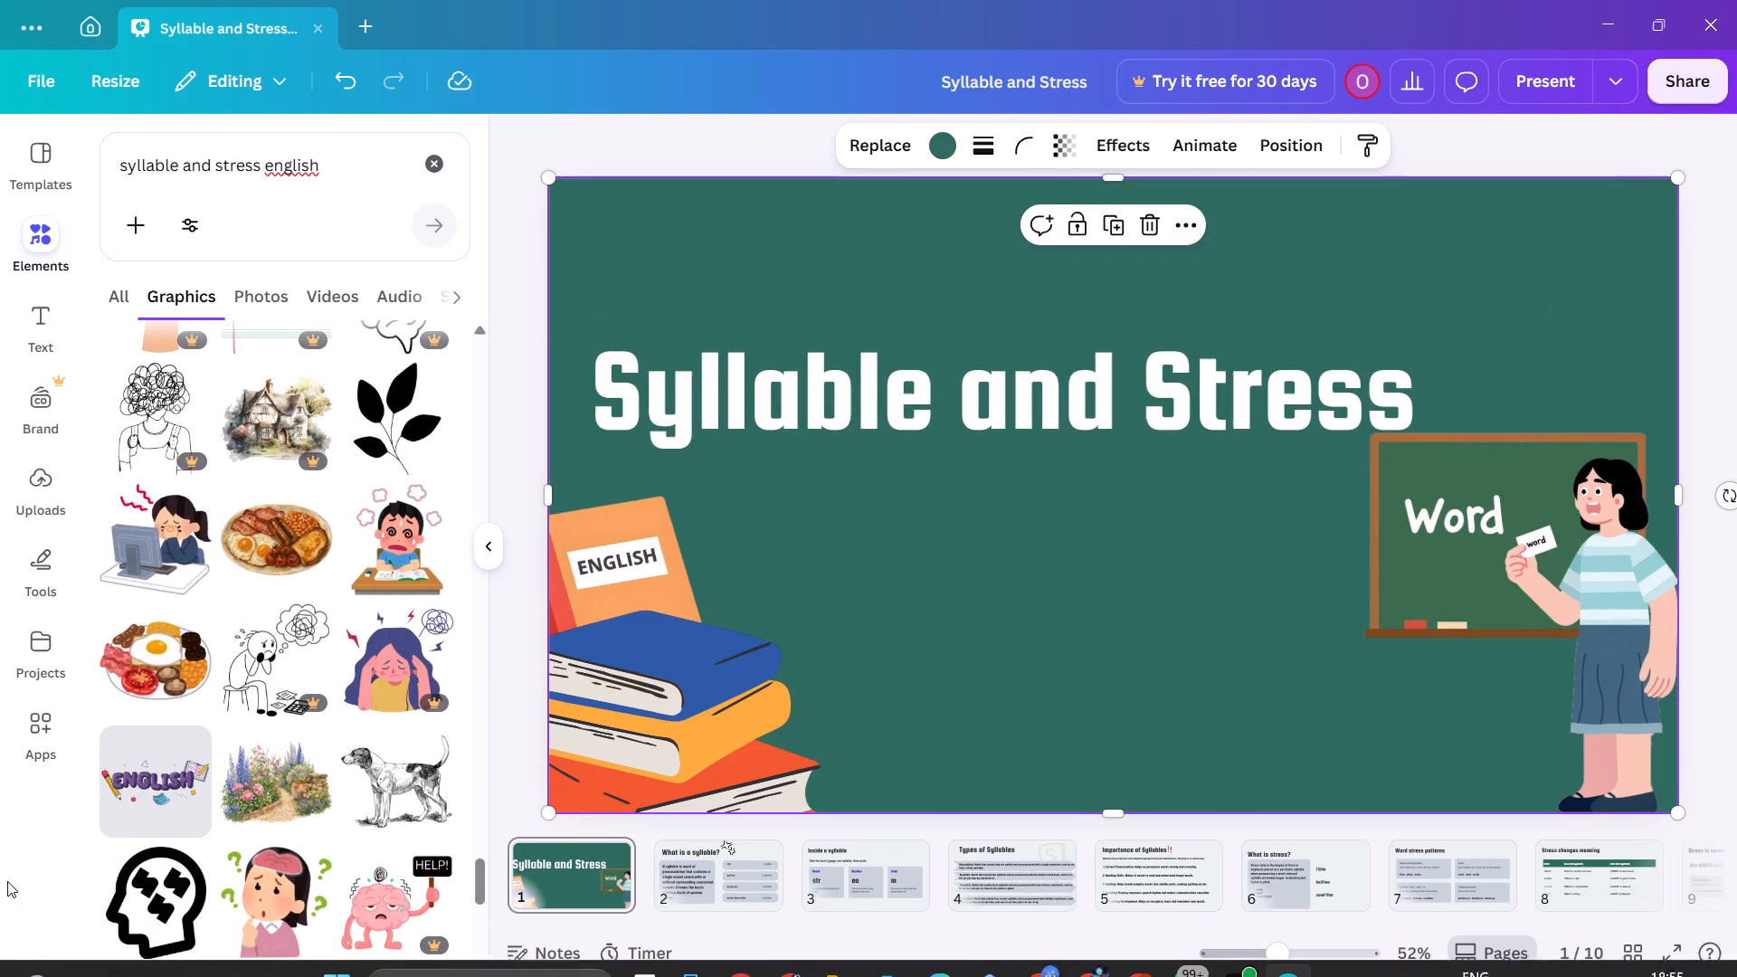
left_click_drag(934, 391, 929, 370)
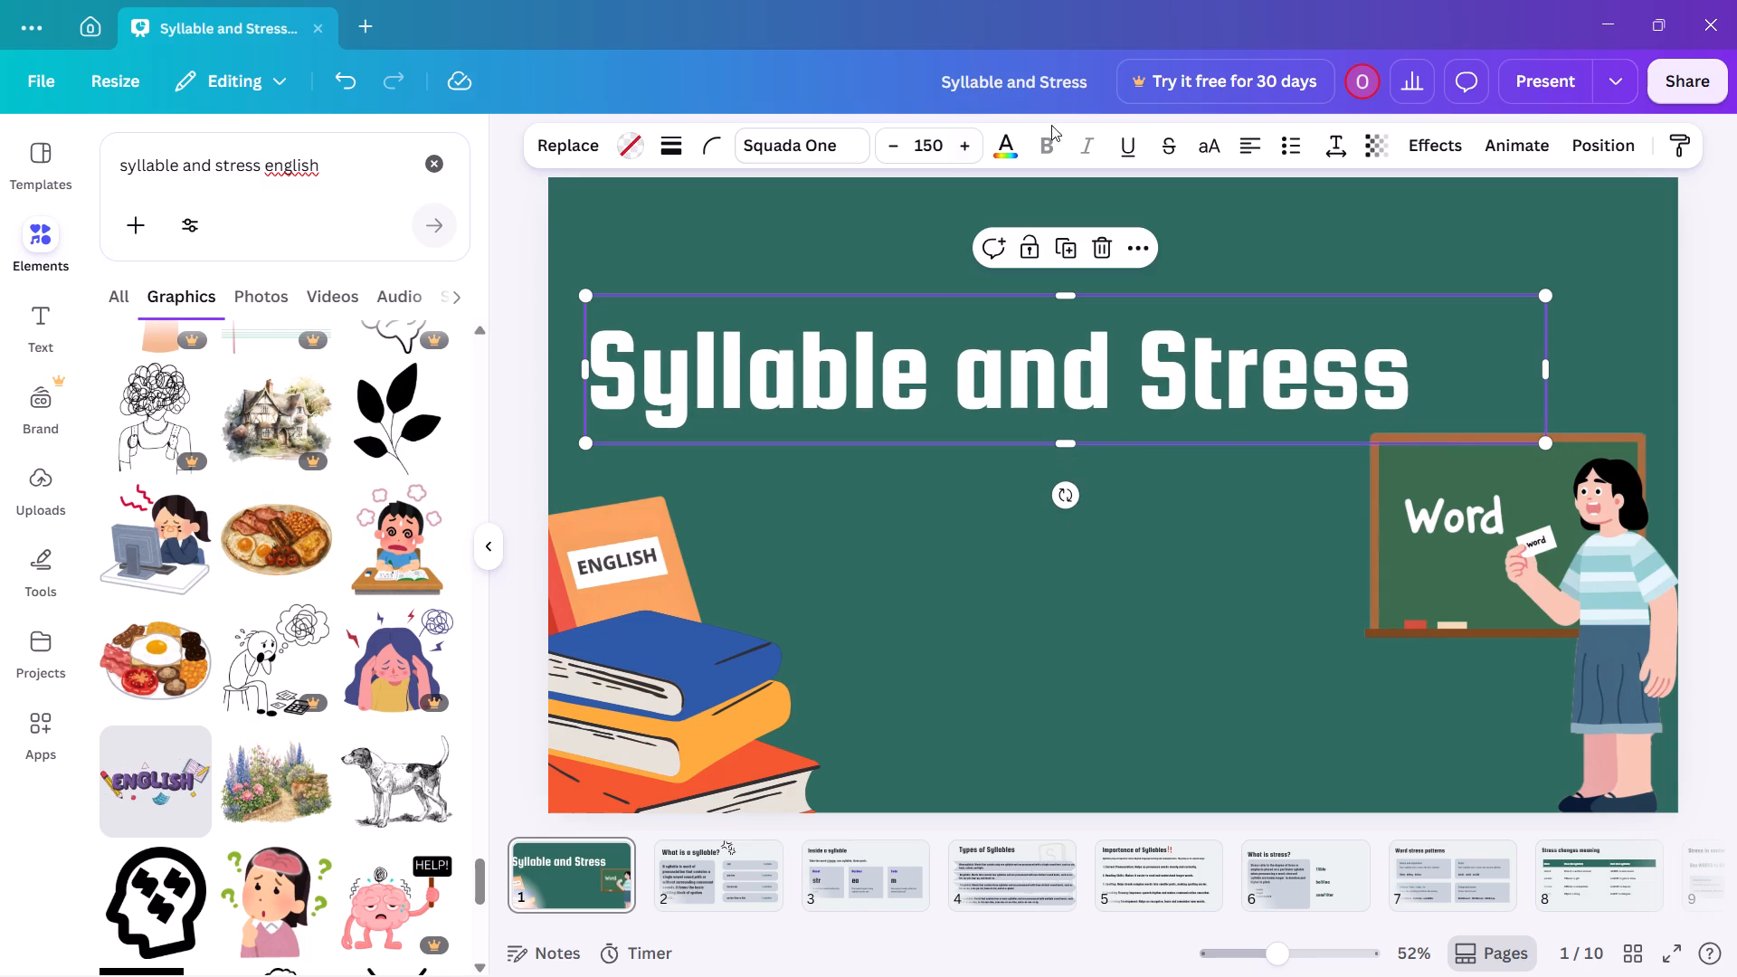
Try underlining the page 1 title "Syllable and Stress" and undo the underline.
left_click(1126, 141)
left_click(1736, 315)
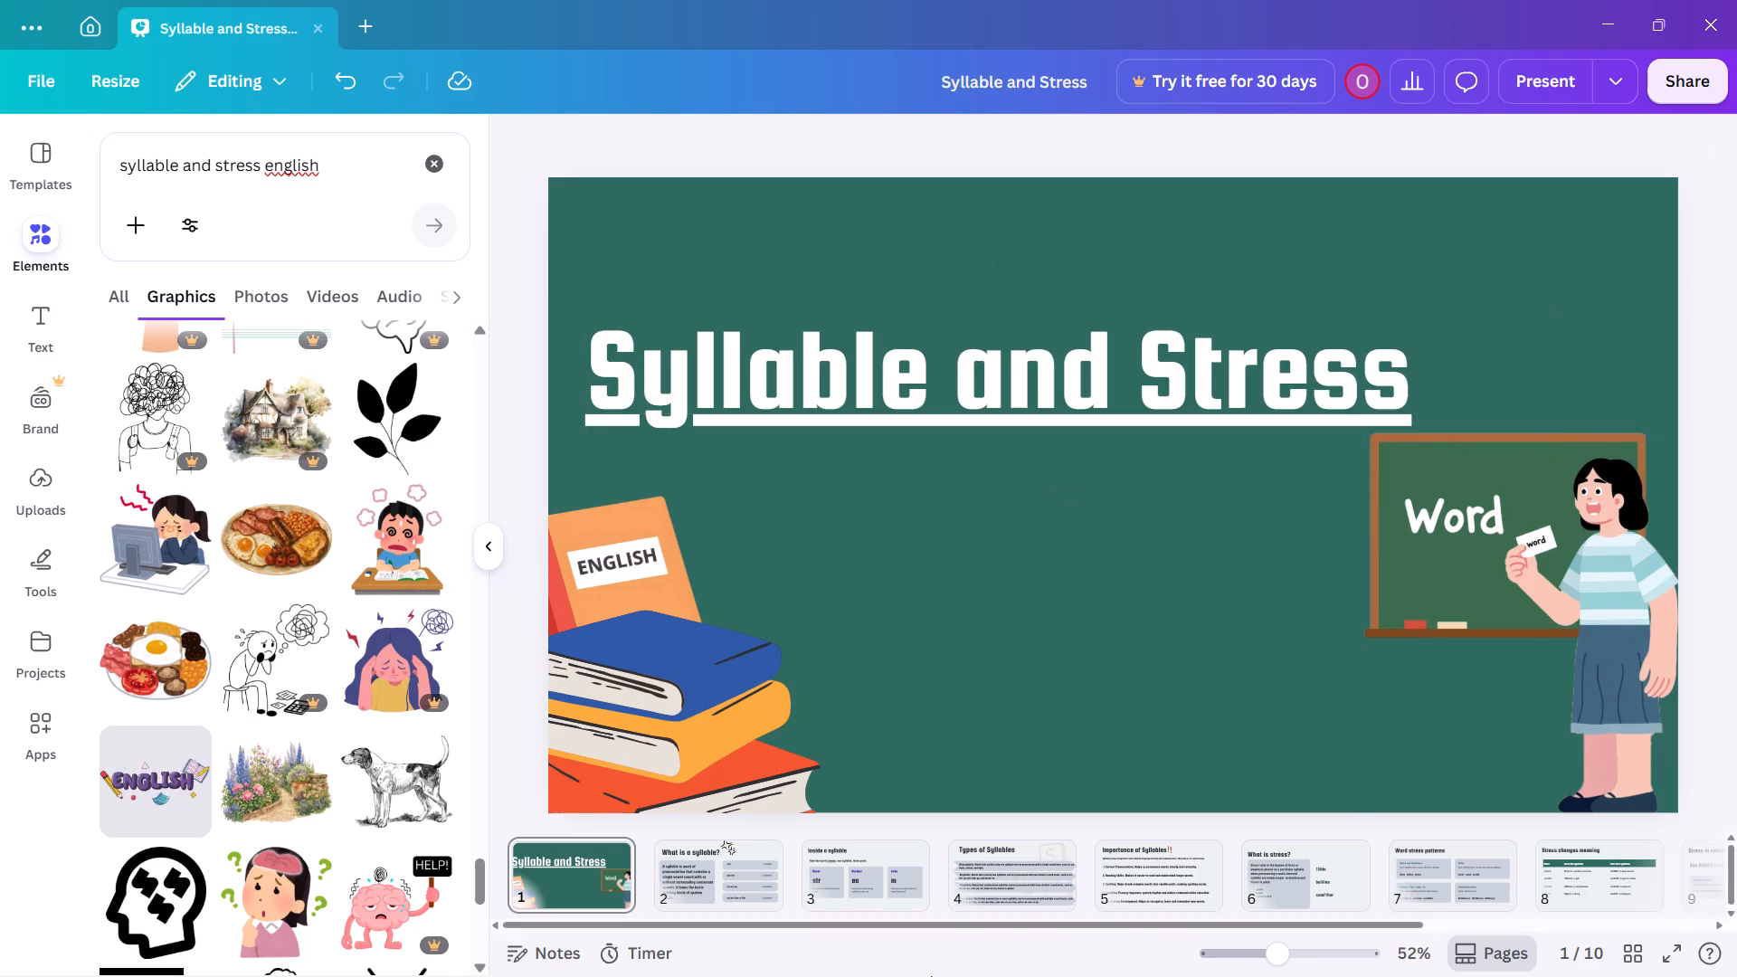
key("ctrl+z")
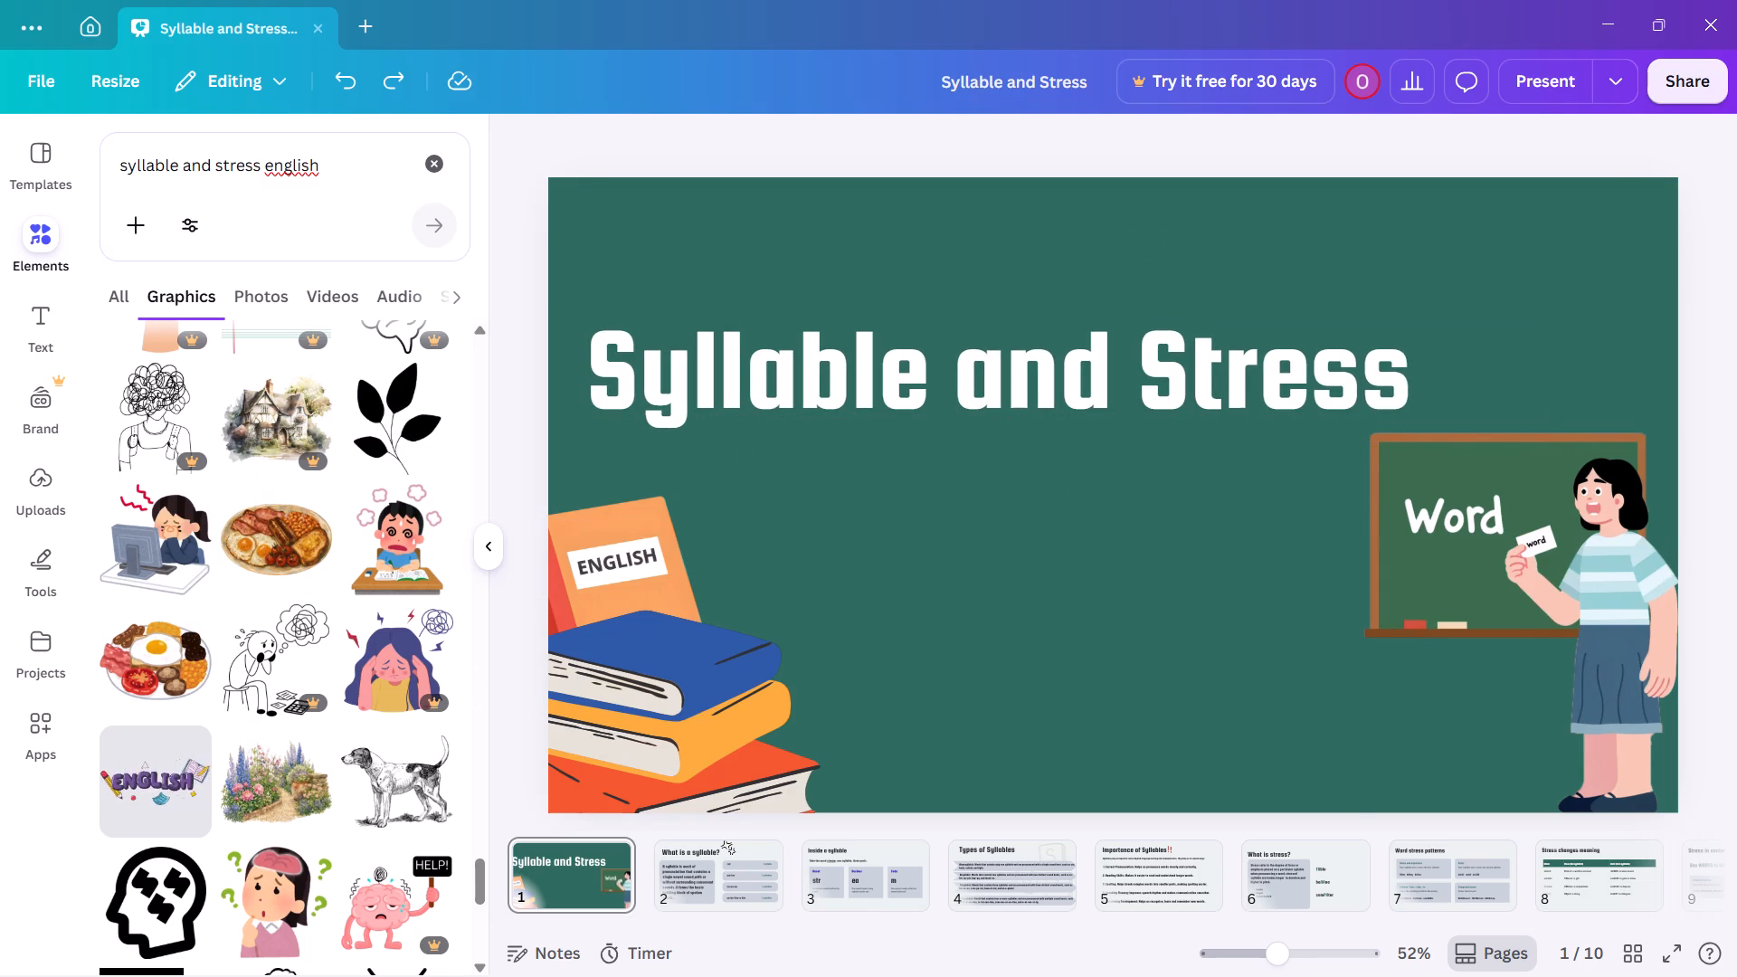
Replace the previous graphics search with a search for "illustration".
left_click_drag(369, 157, 9, 166)
key("BackSpace")
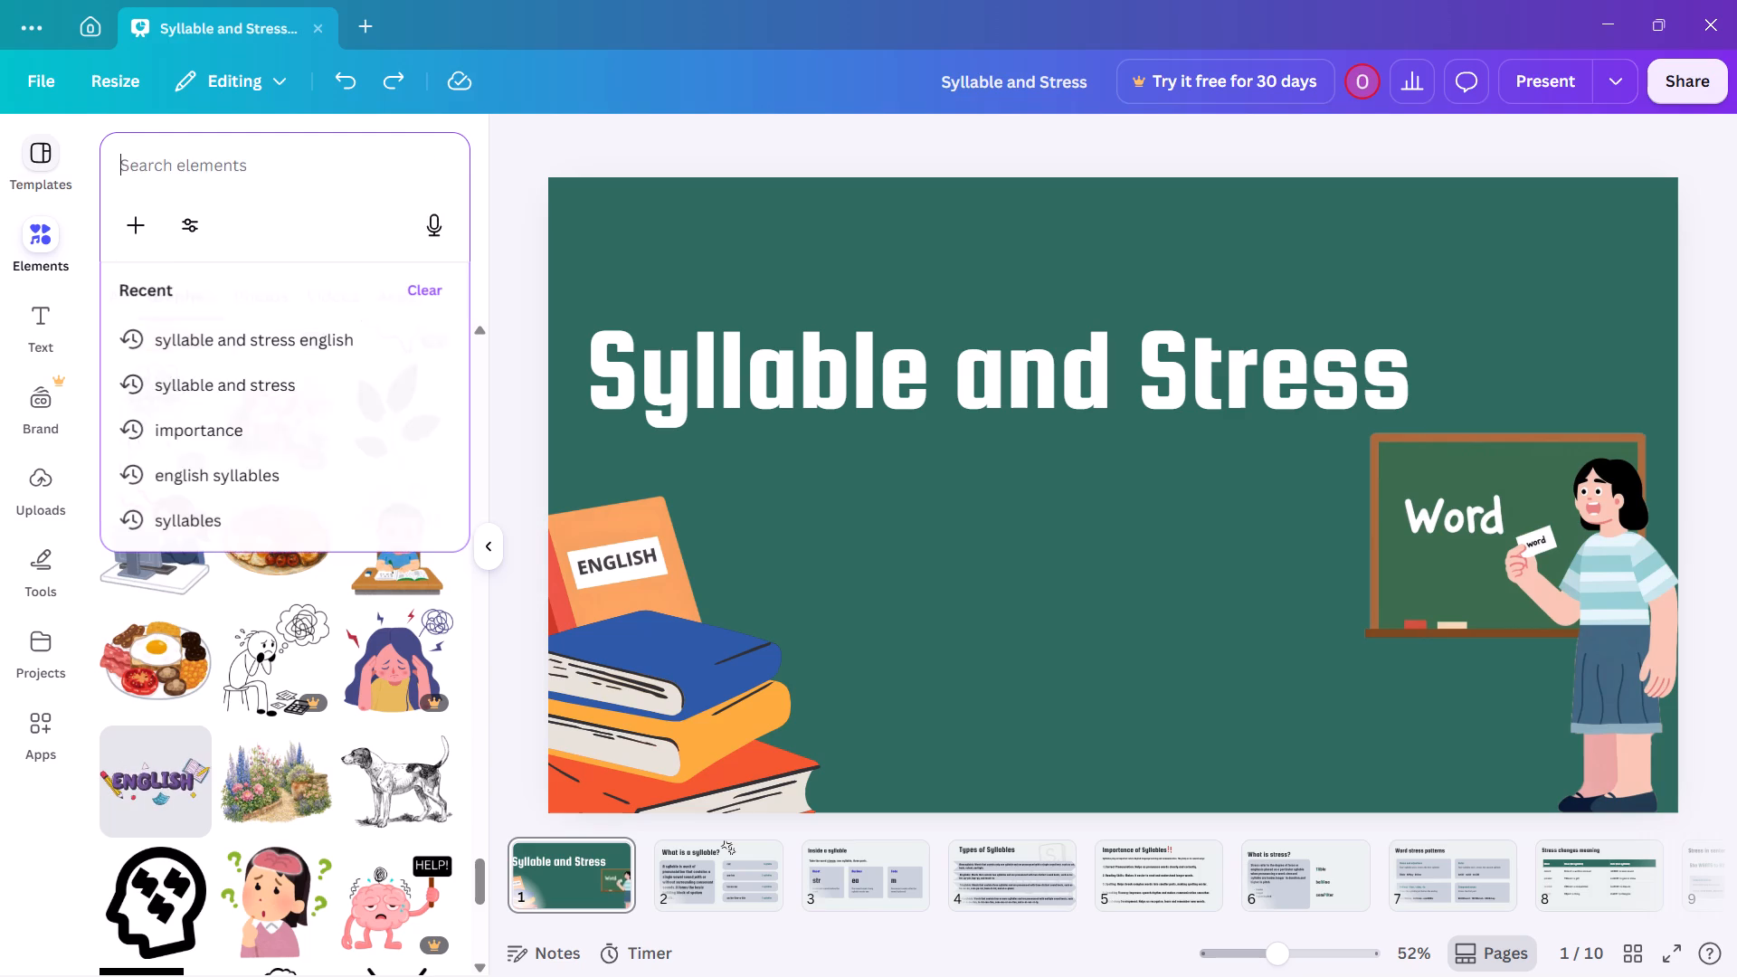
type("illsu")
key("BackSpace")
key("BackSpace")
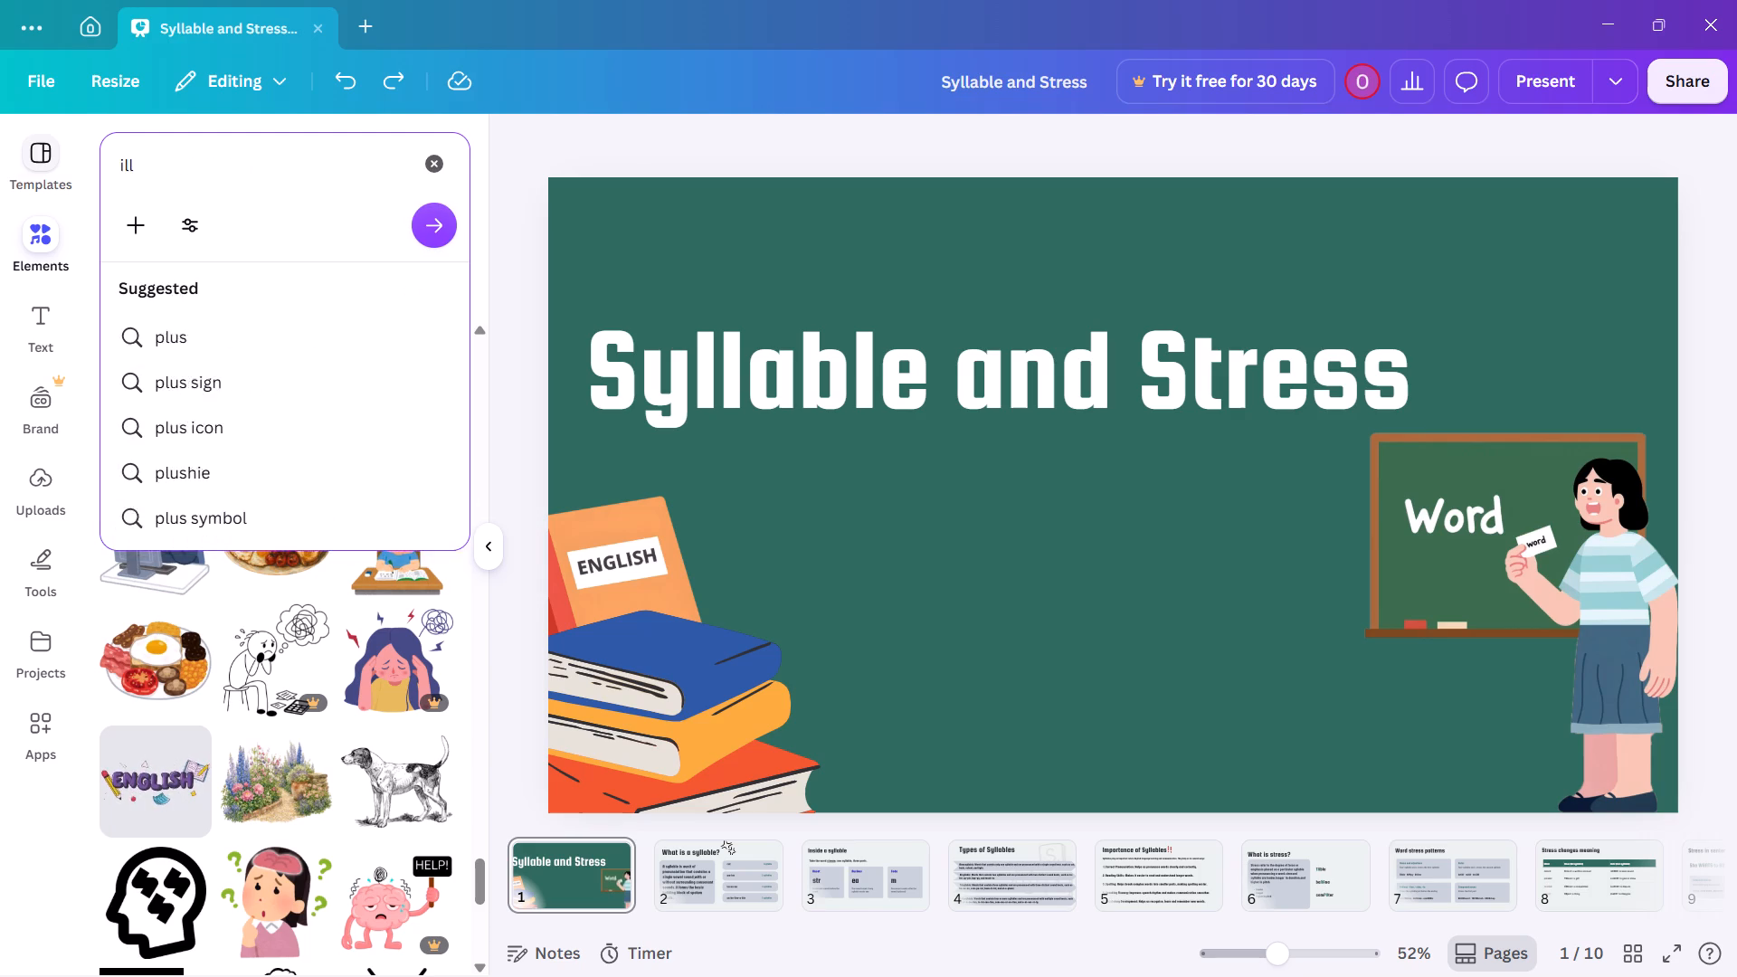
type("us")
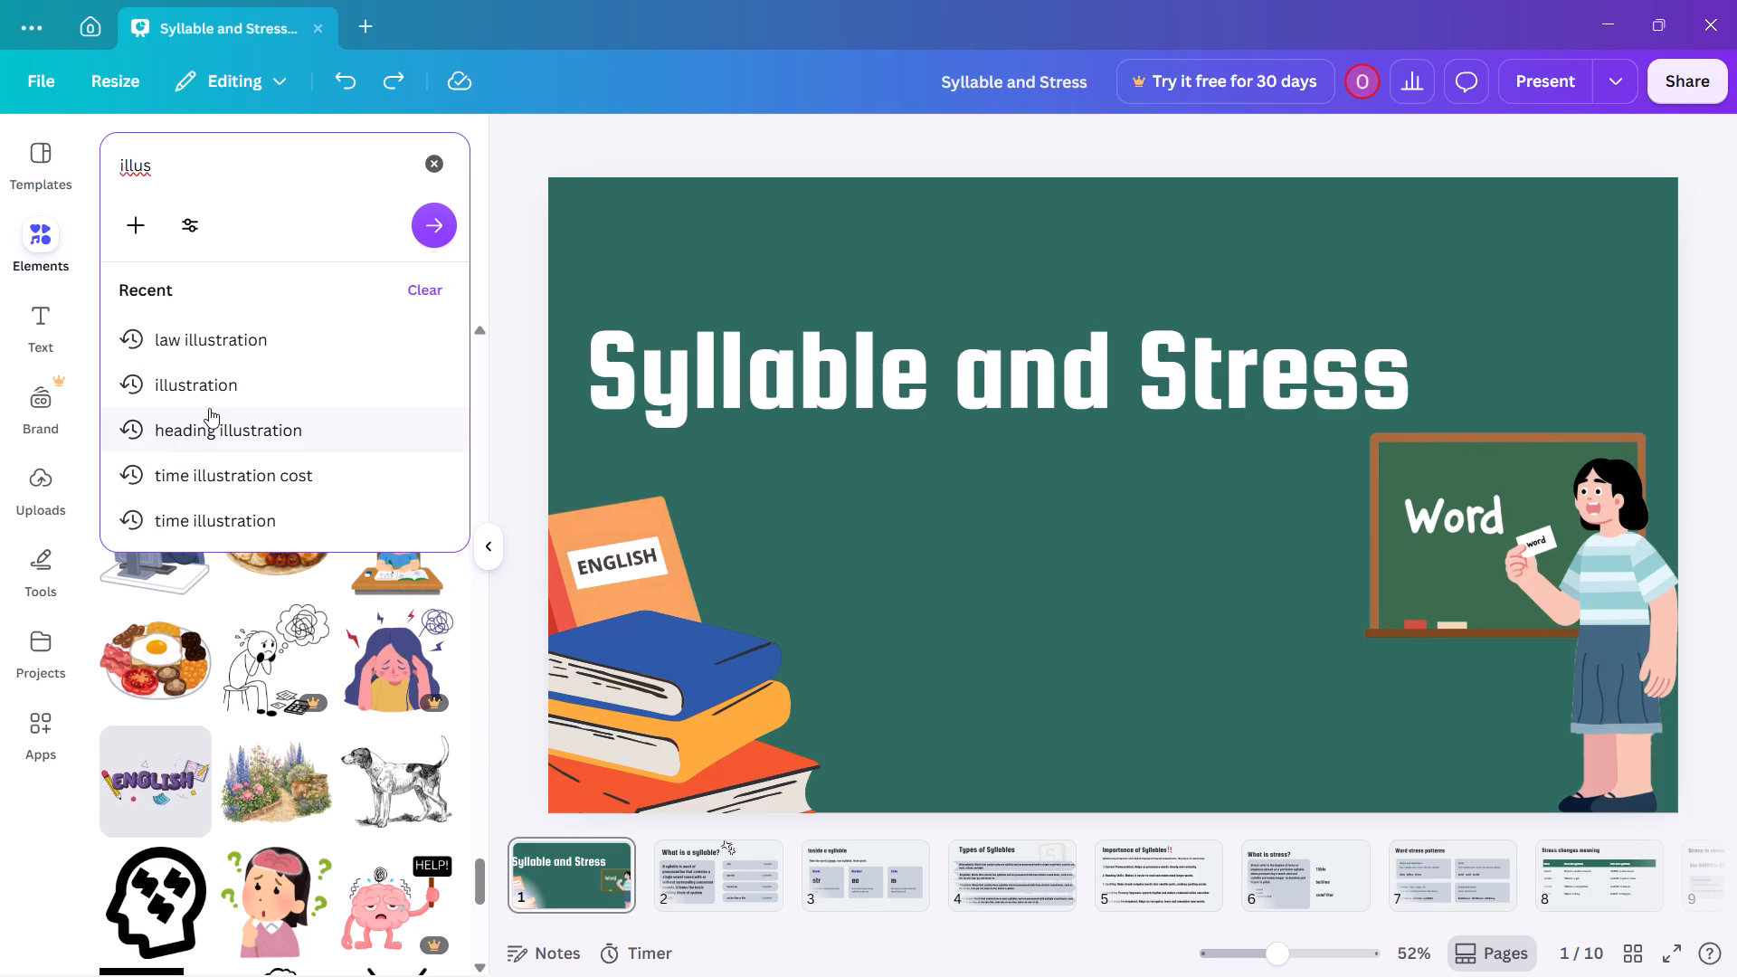
left_click(227, 390)
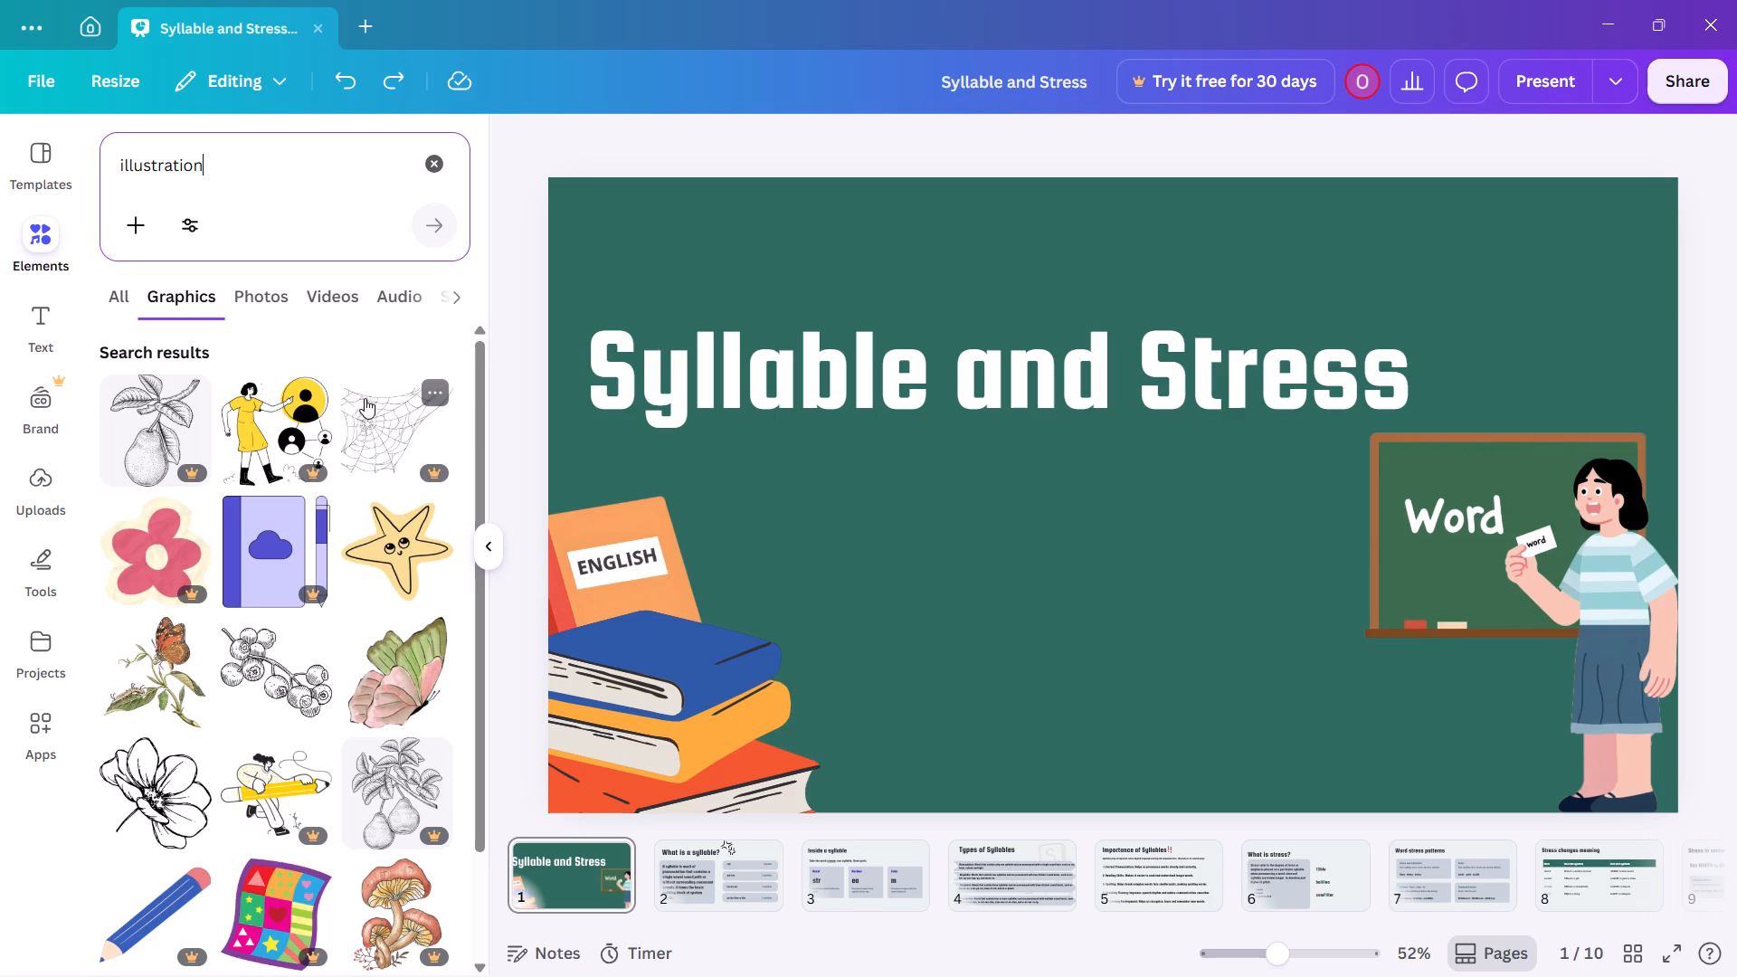
left_click(340, 413)
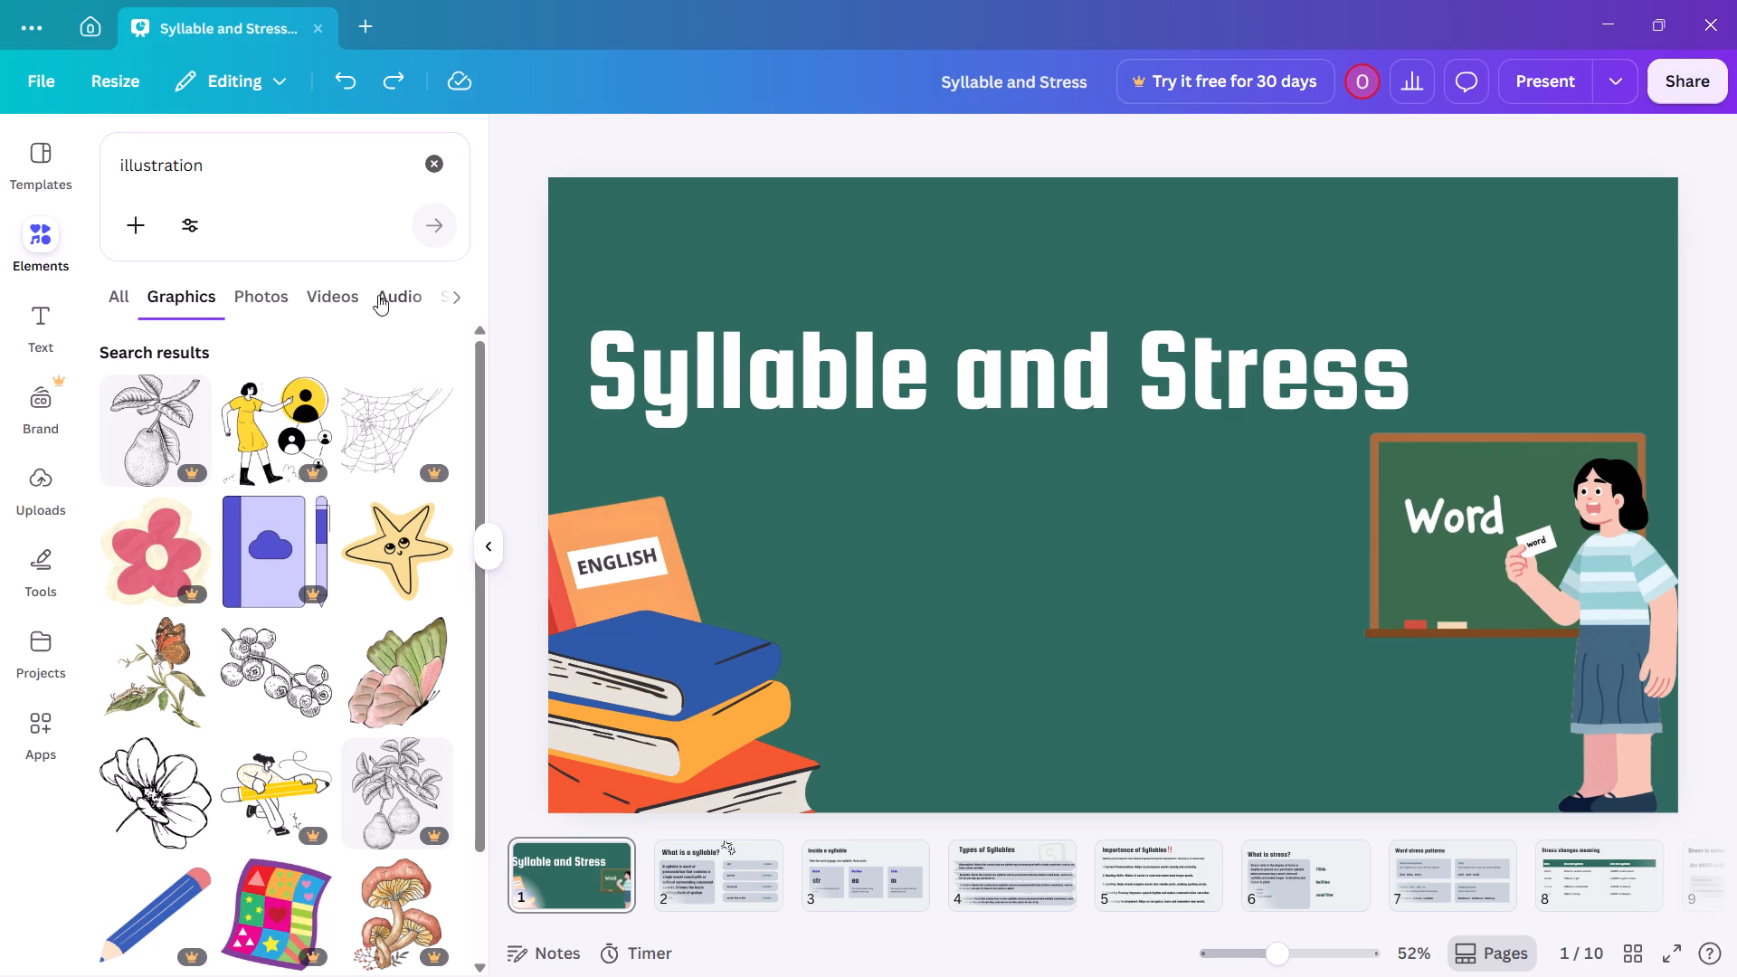
Add the black line drawing of an open book among stacked books to page 1, beside the coloured book stack.
scroll(247, 418, "down", 3)
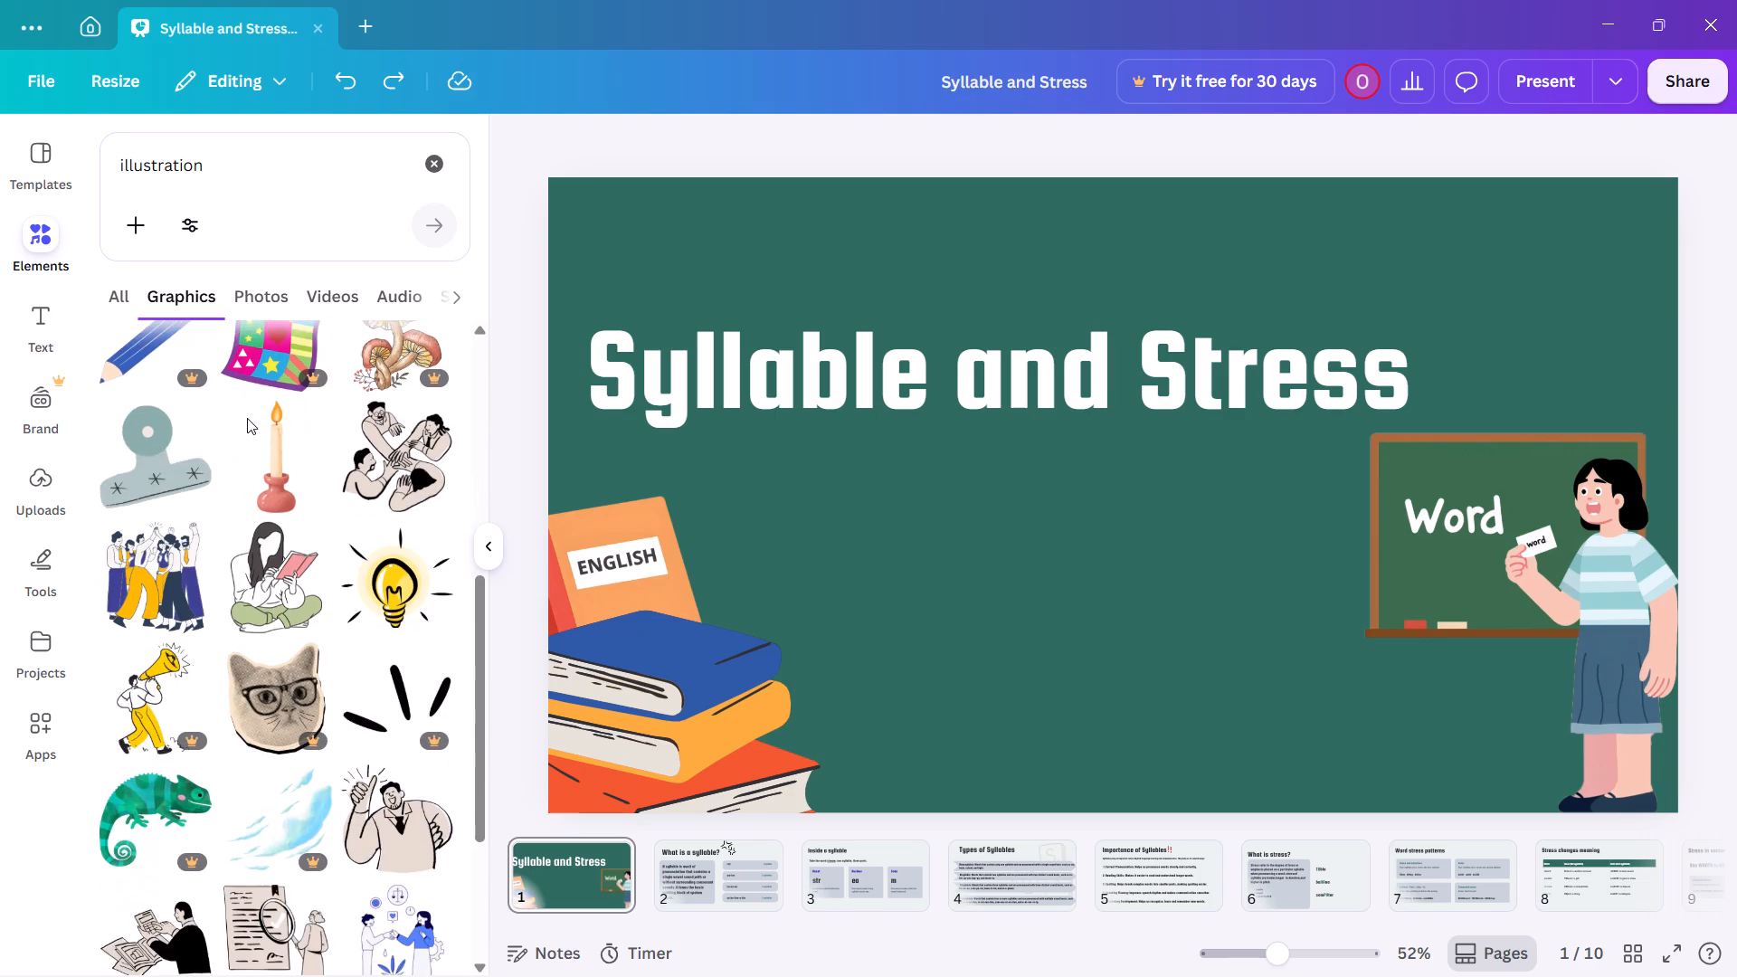
scroll(247, 418, "down", 3)
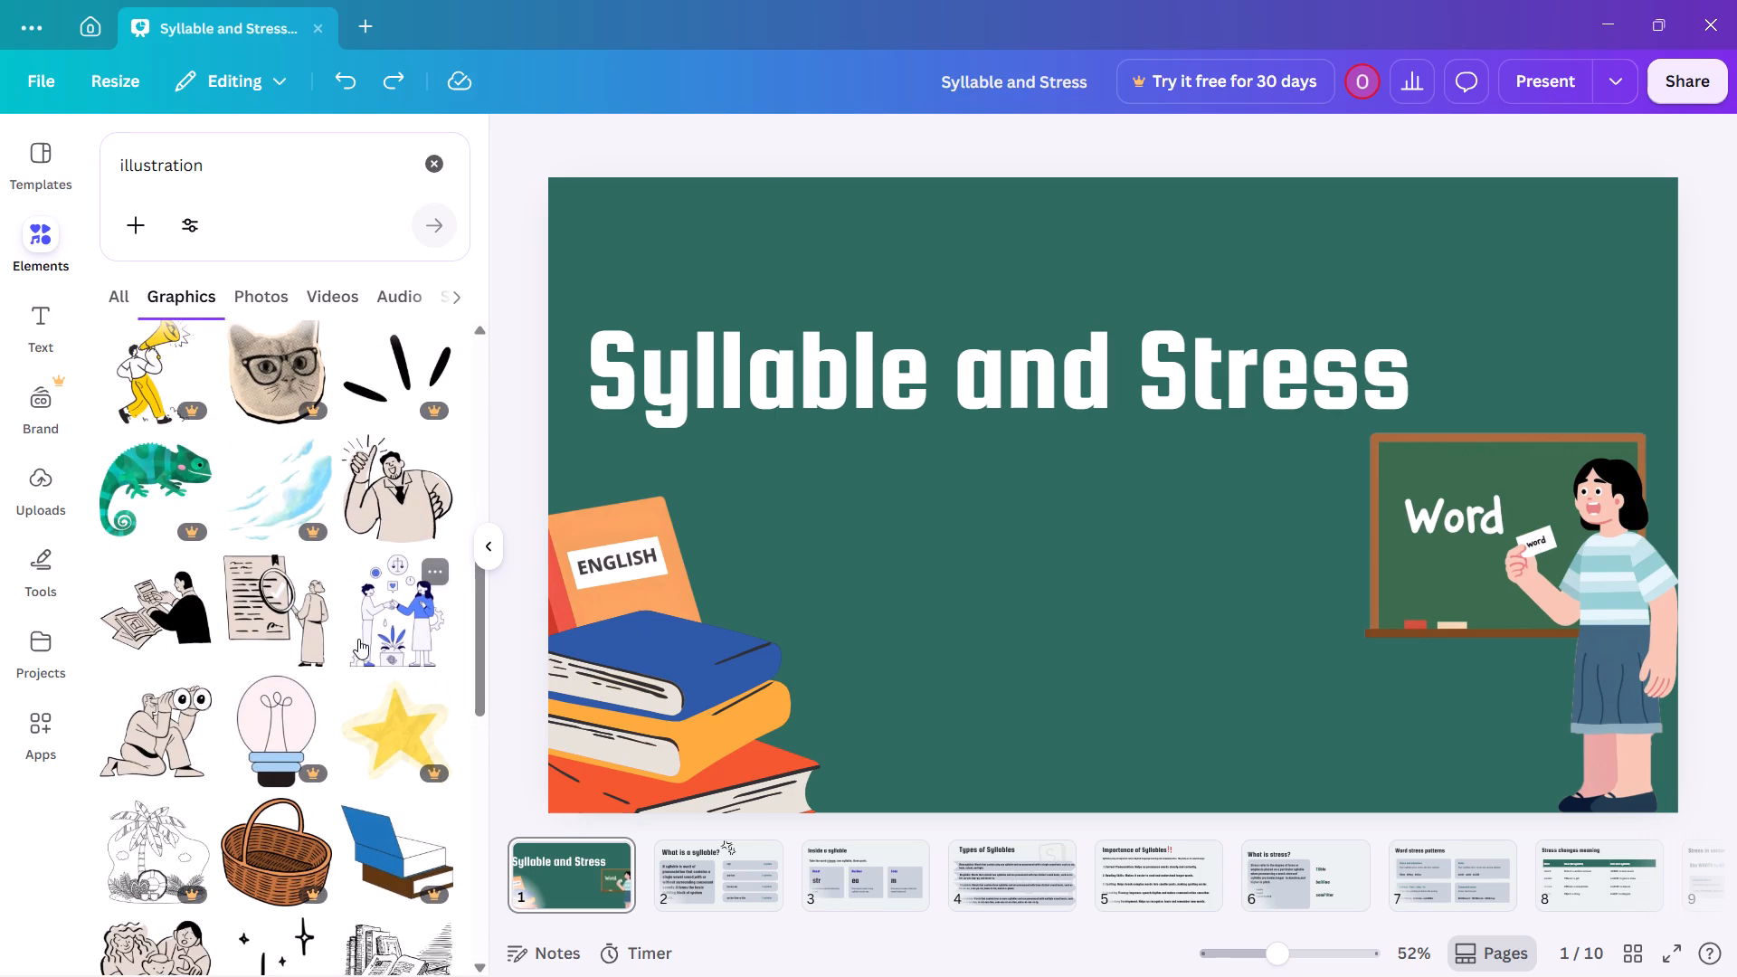
scroll(248, 644, "down", 4)
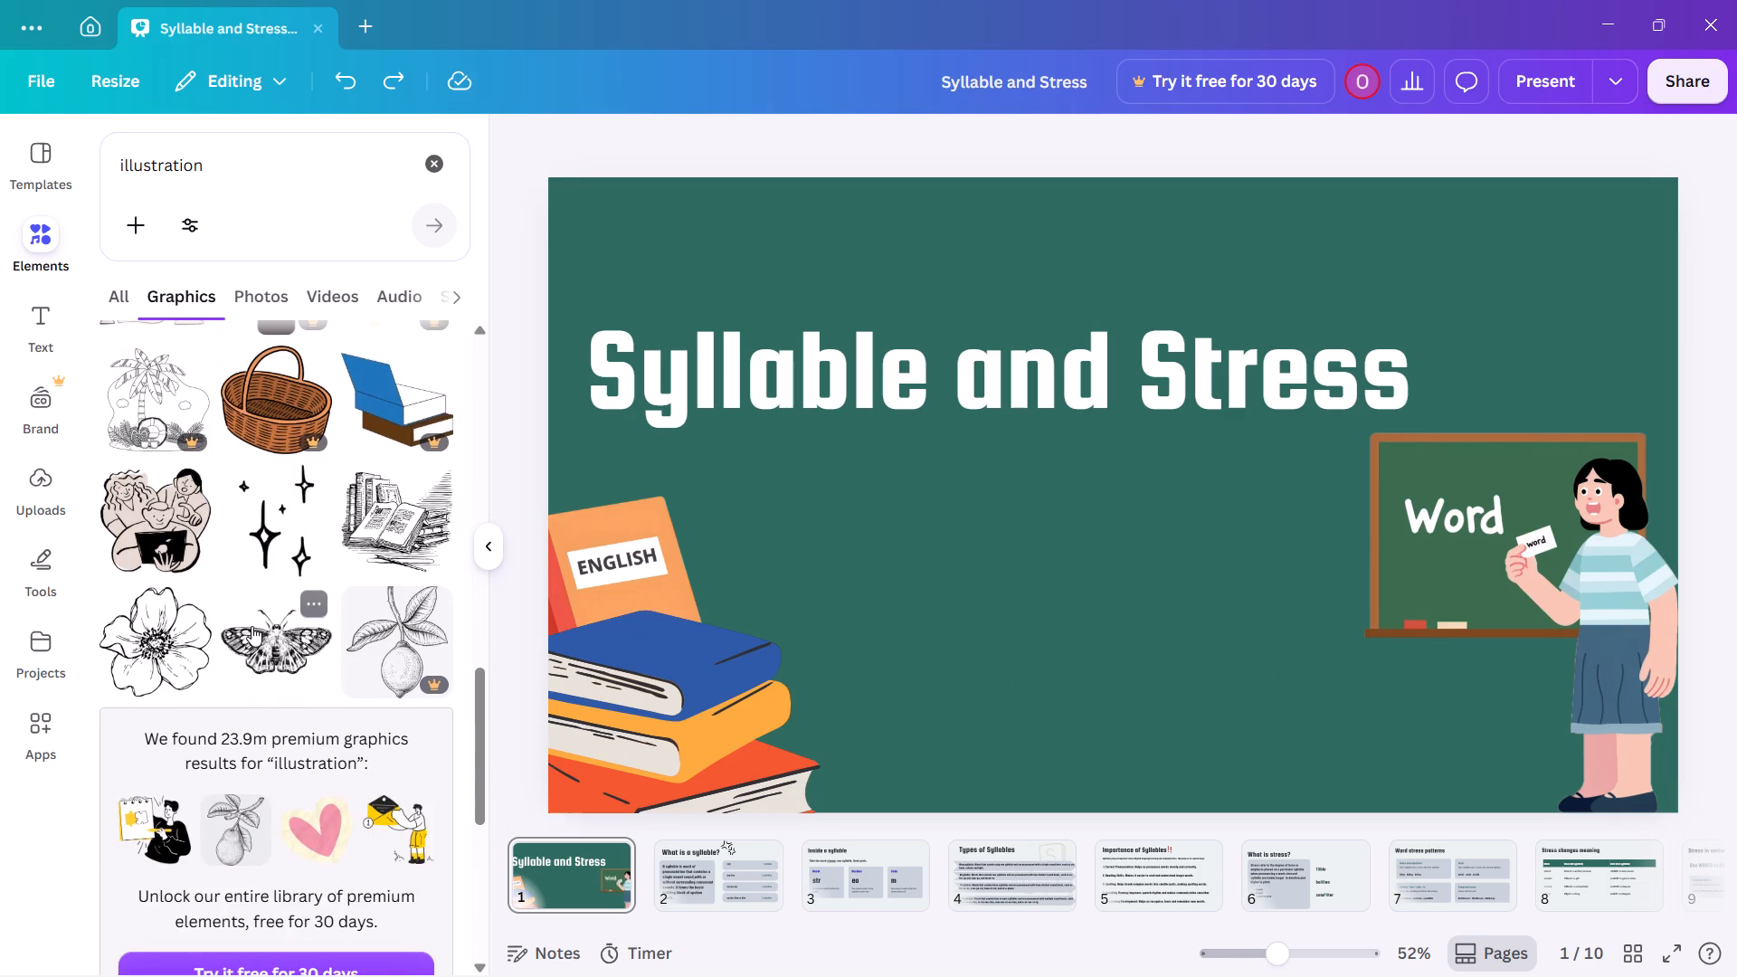
left_click(379, 522)
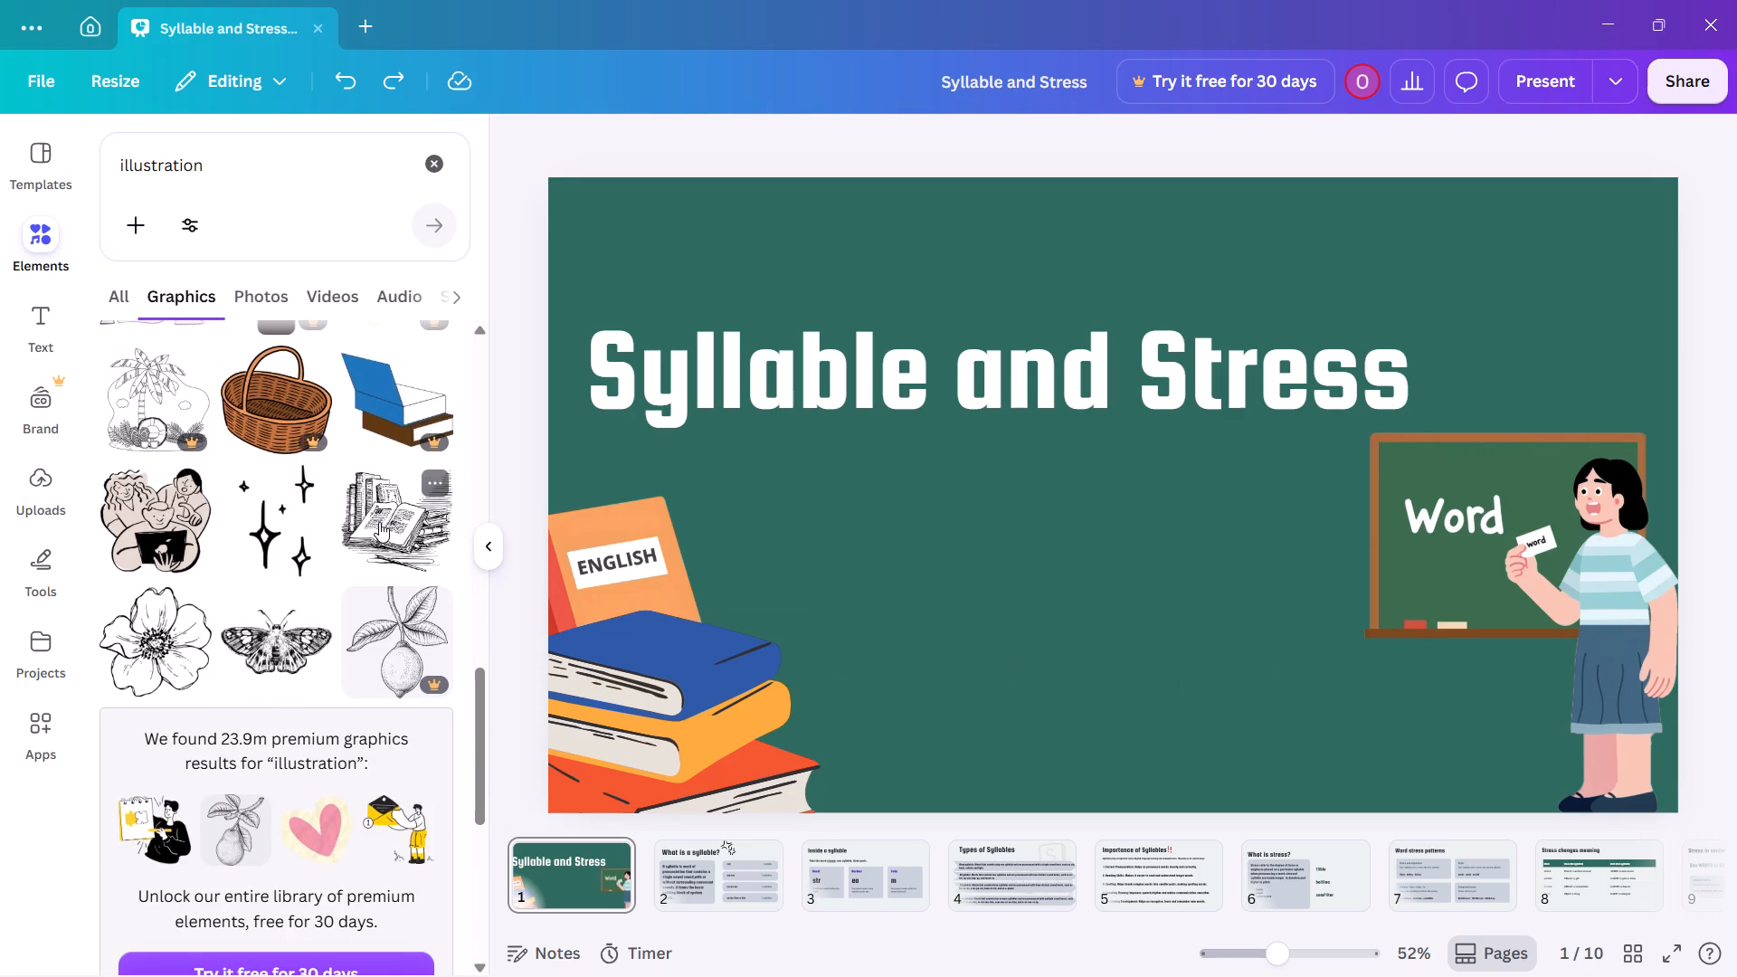
left_click_drag(1042, 560, 887, 723)
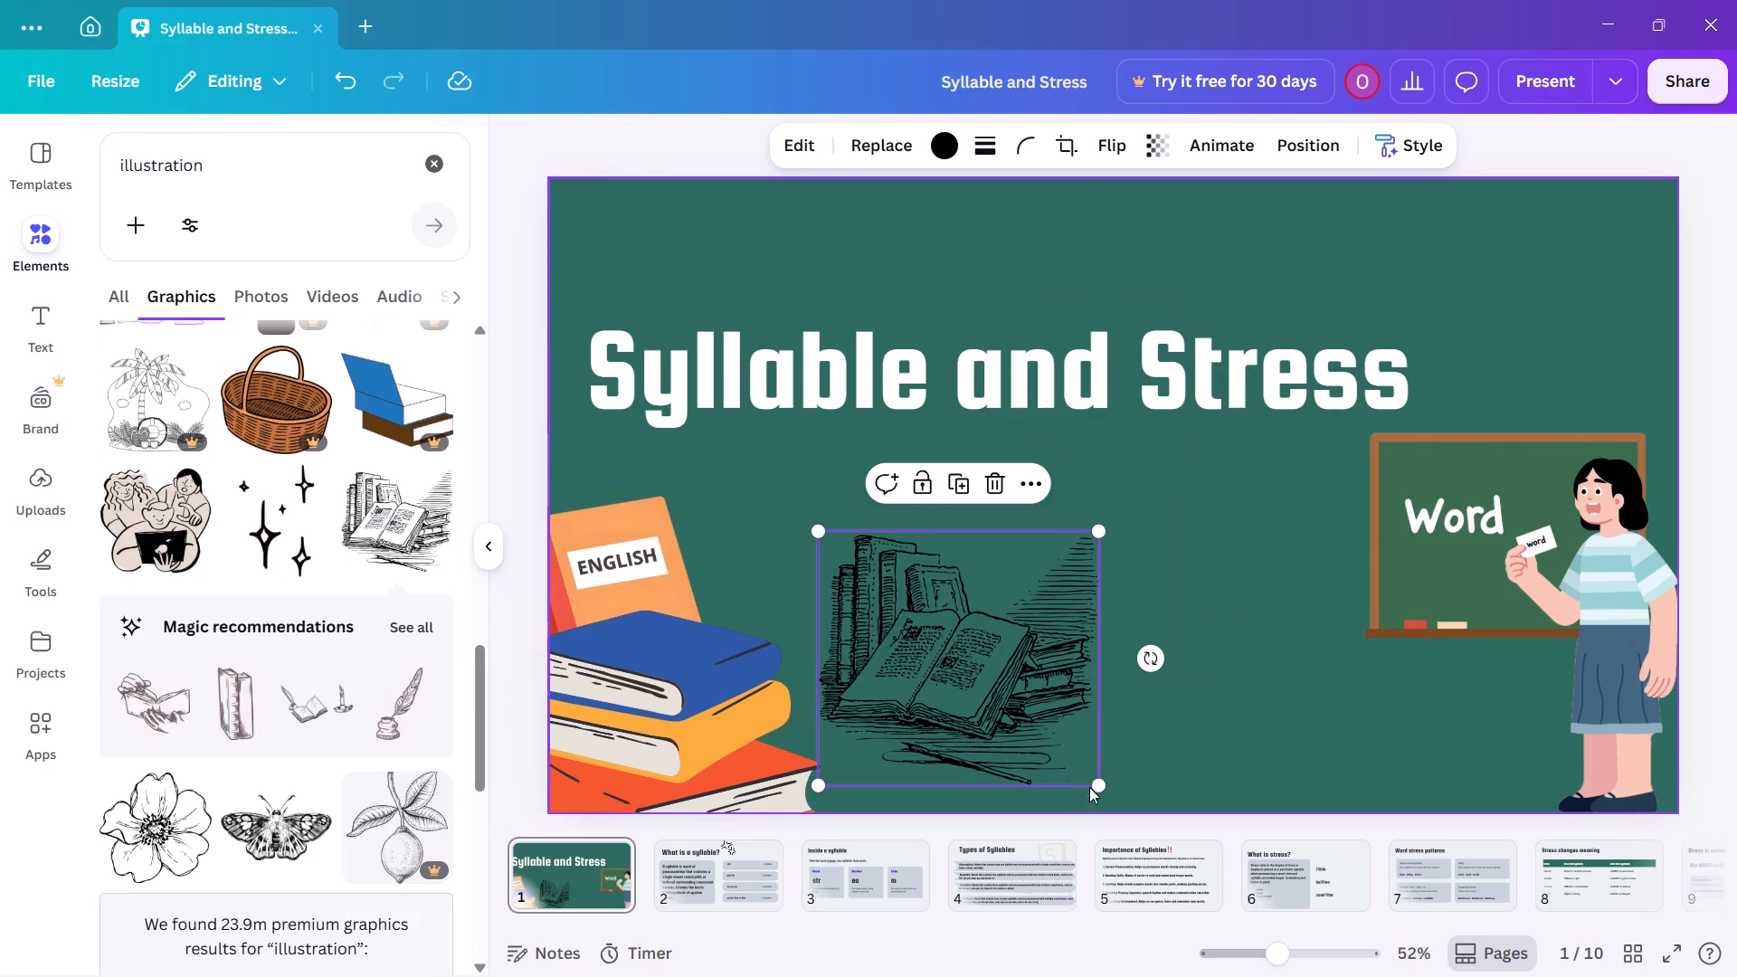
Enlarge the line drawing of books to about 1,711 by 1,548 and position it across the slide's centre and right side.
left_click_drag(1096, 785, 1409, 921)
left_click_drag(1013, 760, 627, 695)
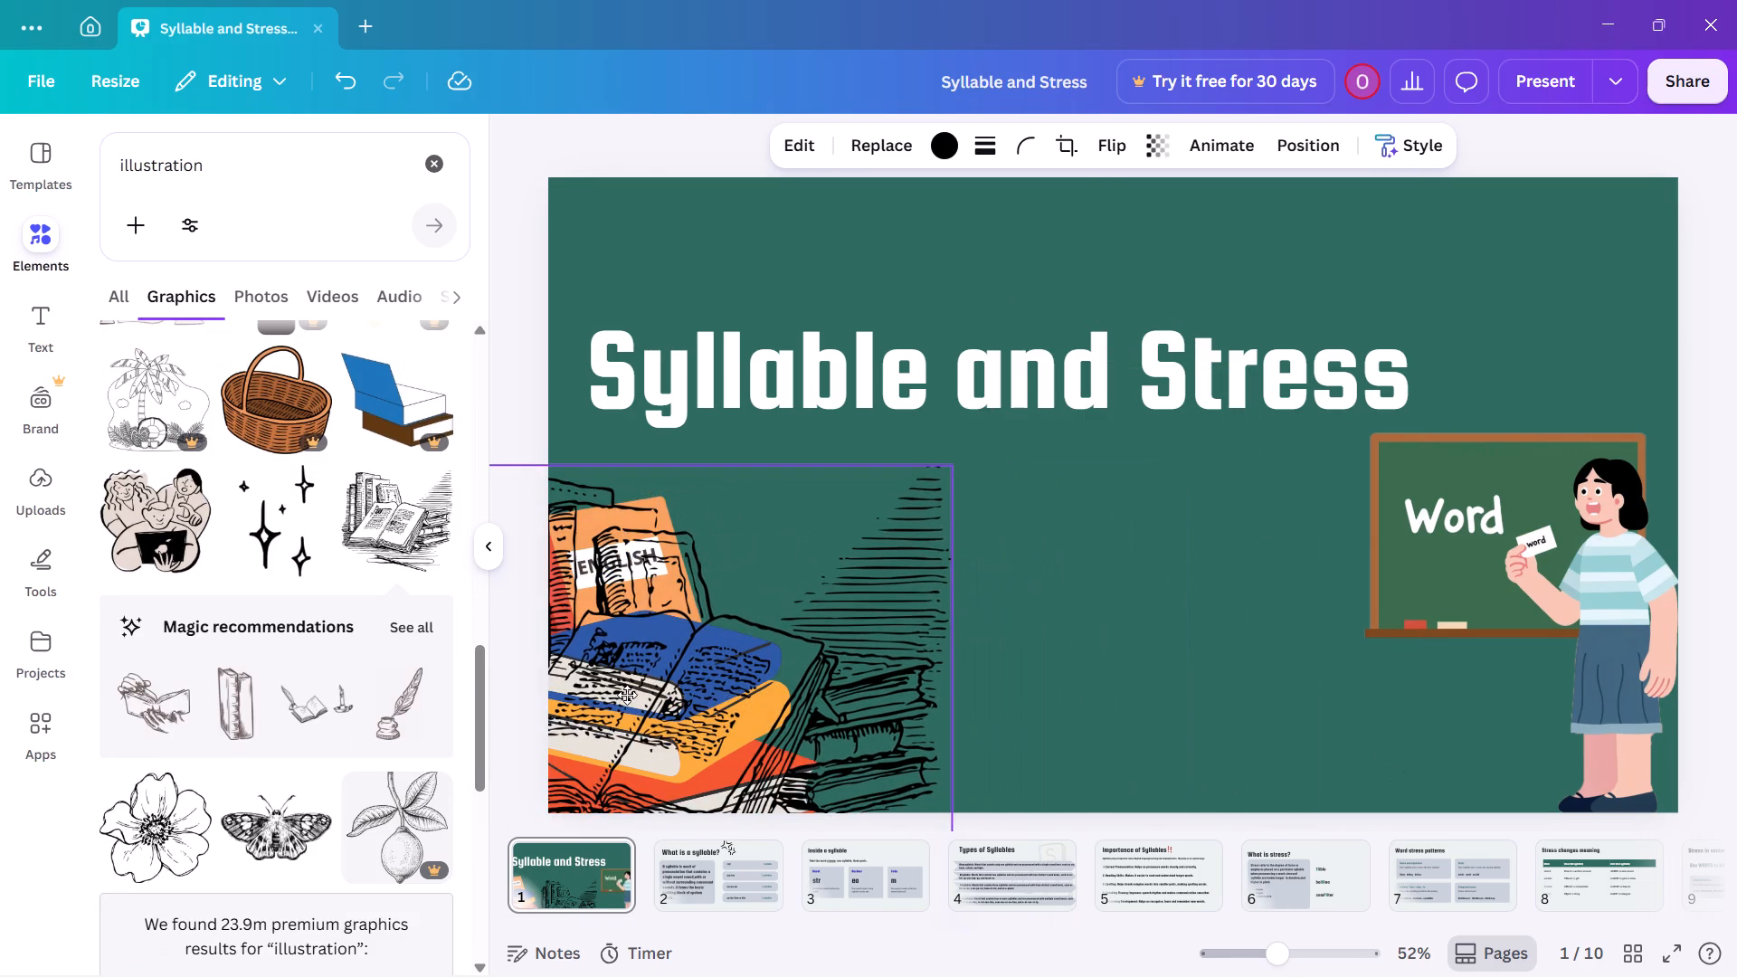
left_click_drag(627, 695, 715, 327)
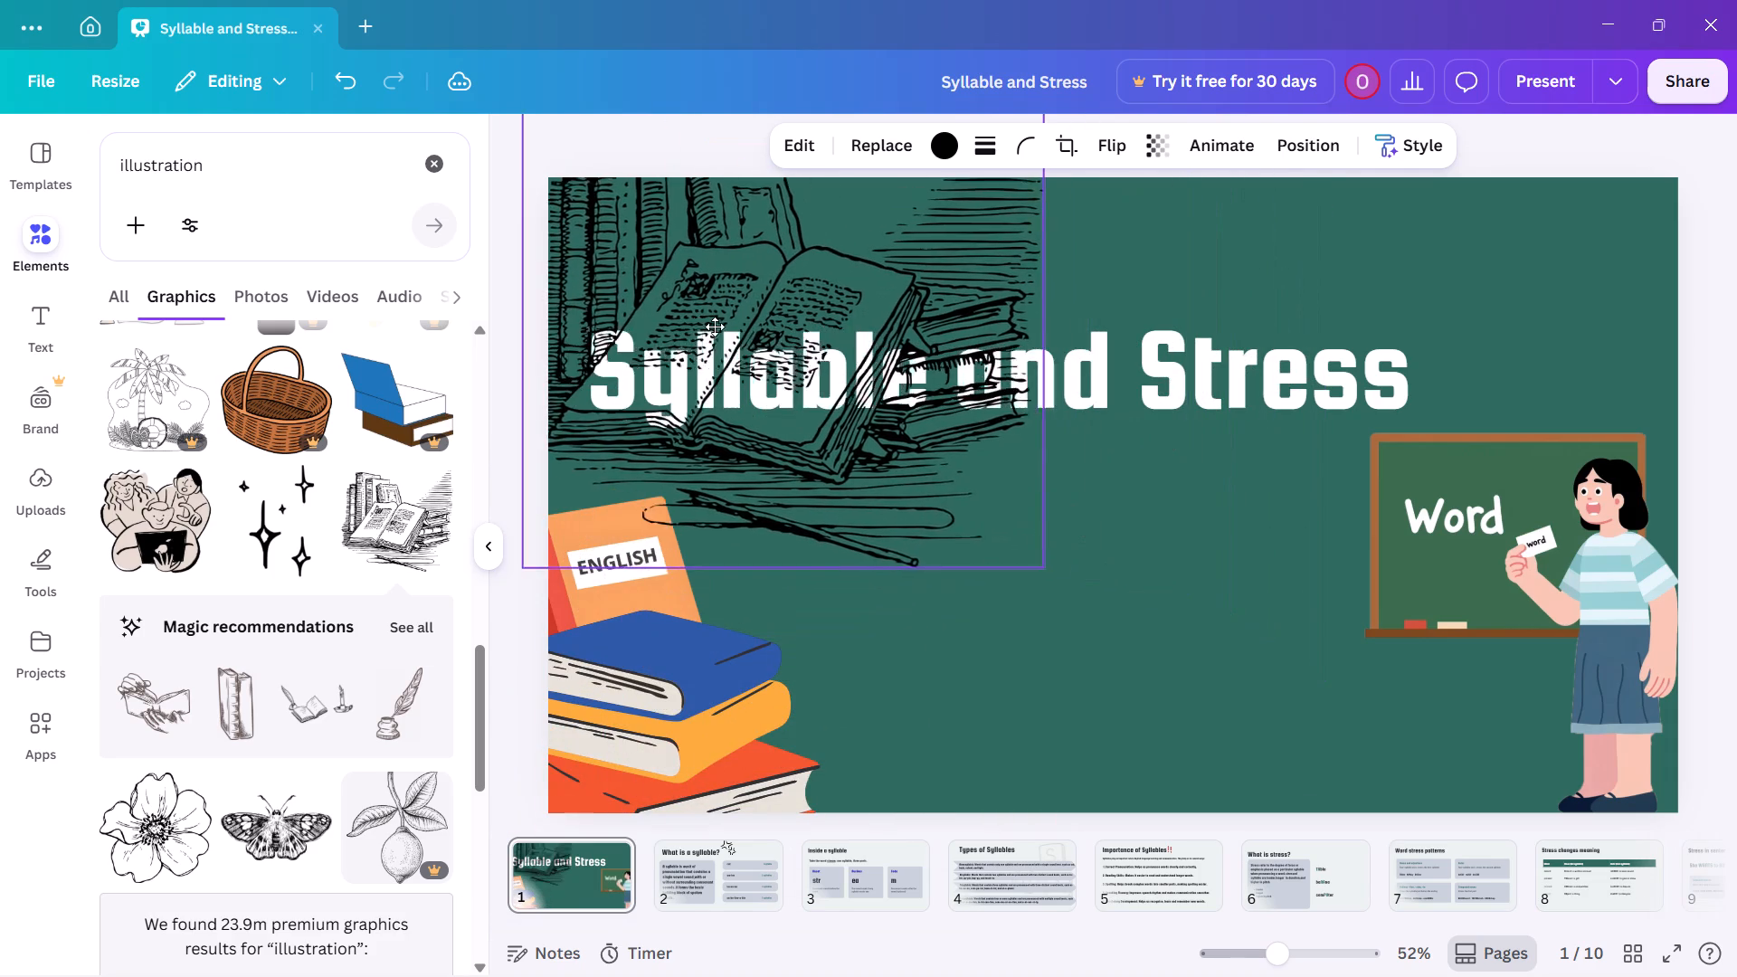
left_click_drag(715, 327, 631, 314)
left_click_drag(954, 552, 1459, 959)
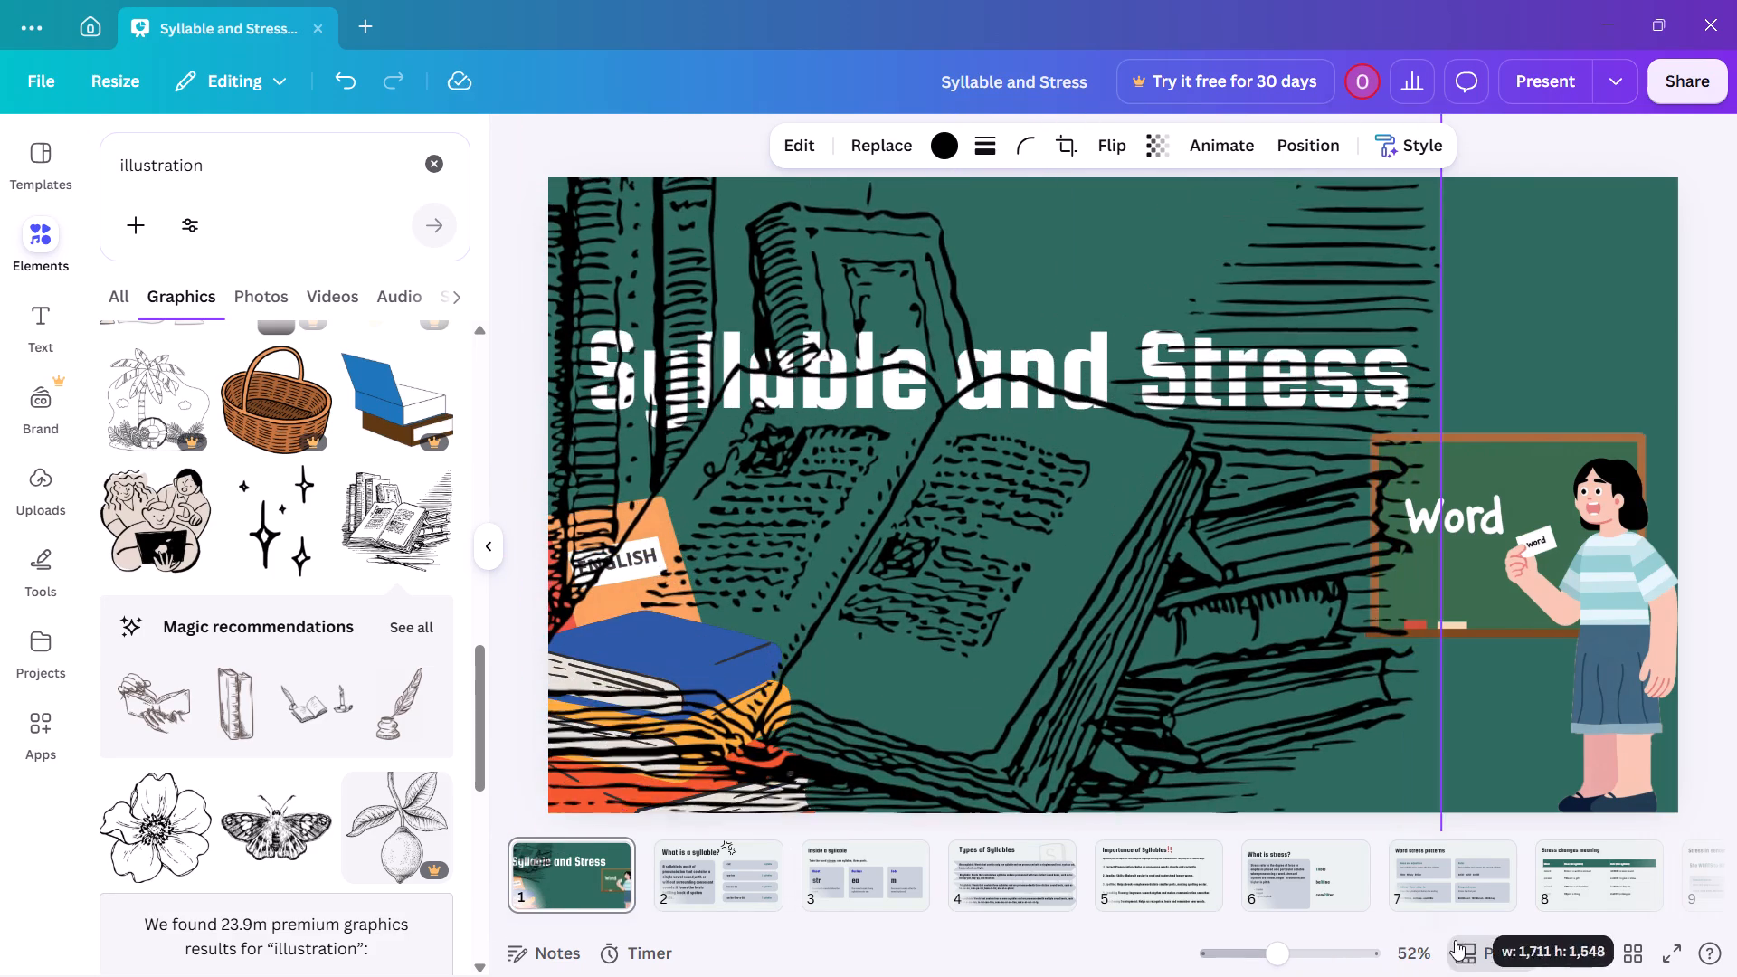
left_click_drag(992, 635, 1260, 688)
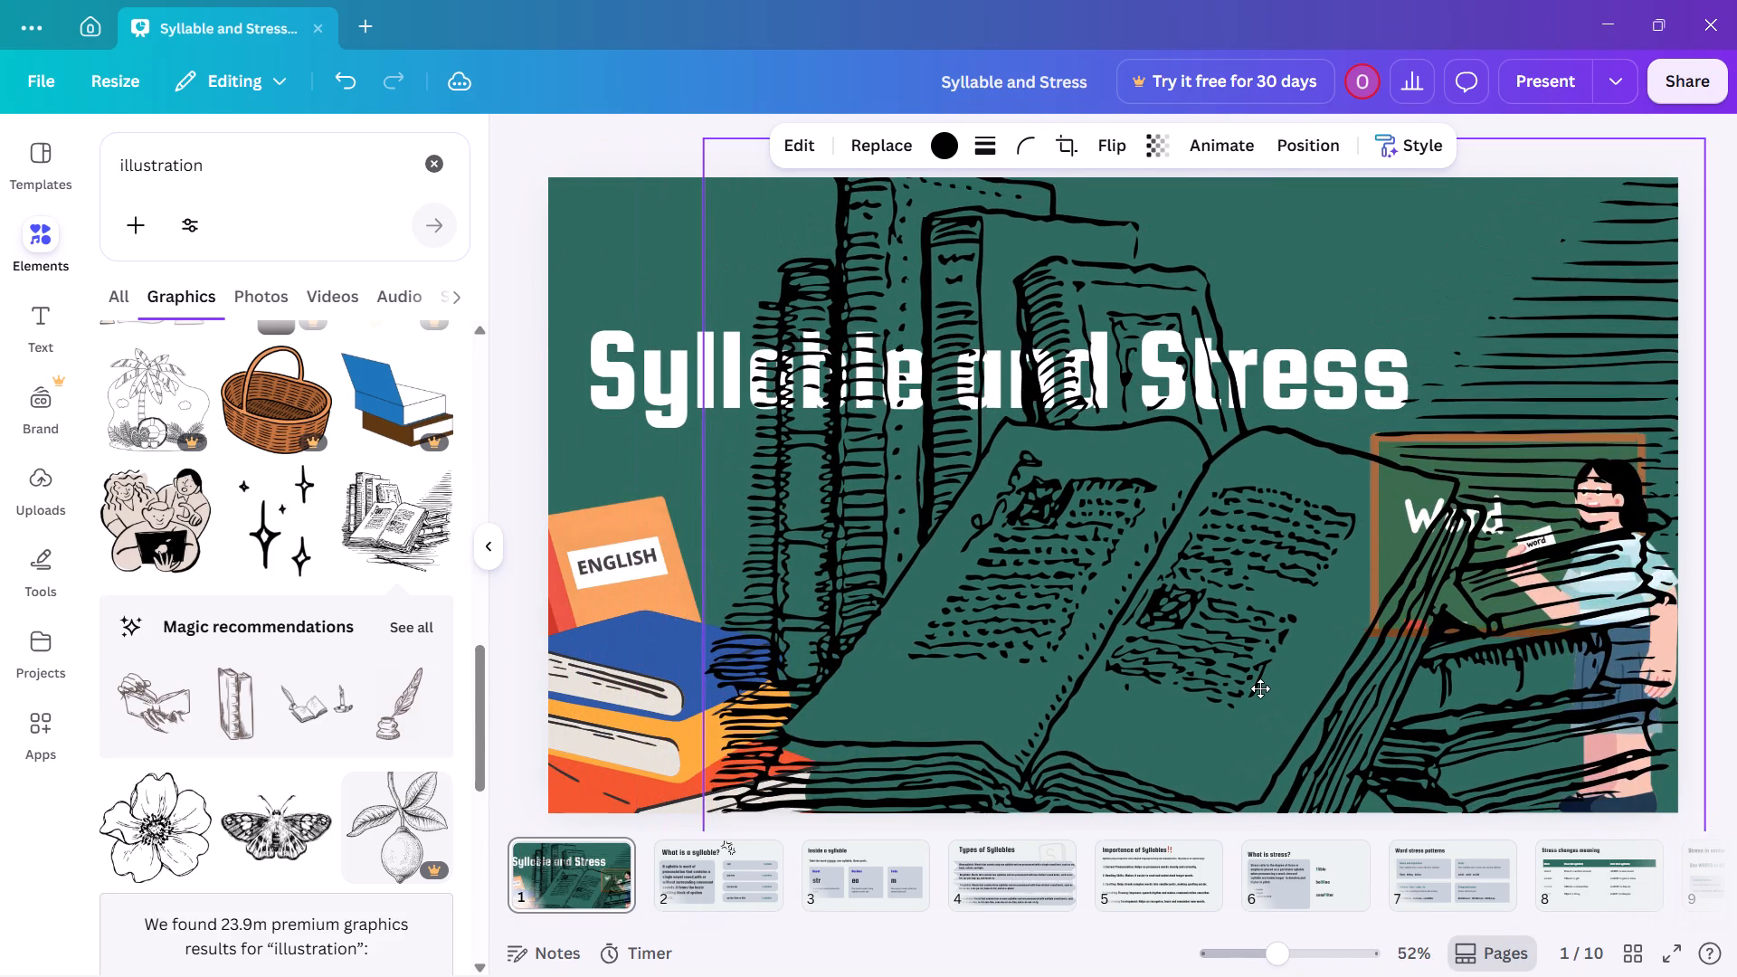
left_click_drag(1260, 688, 1247, 694)
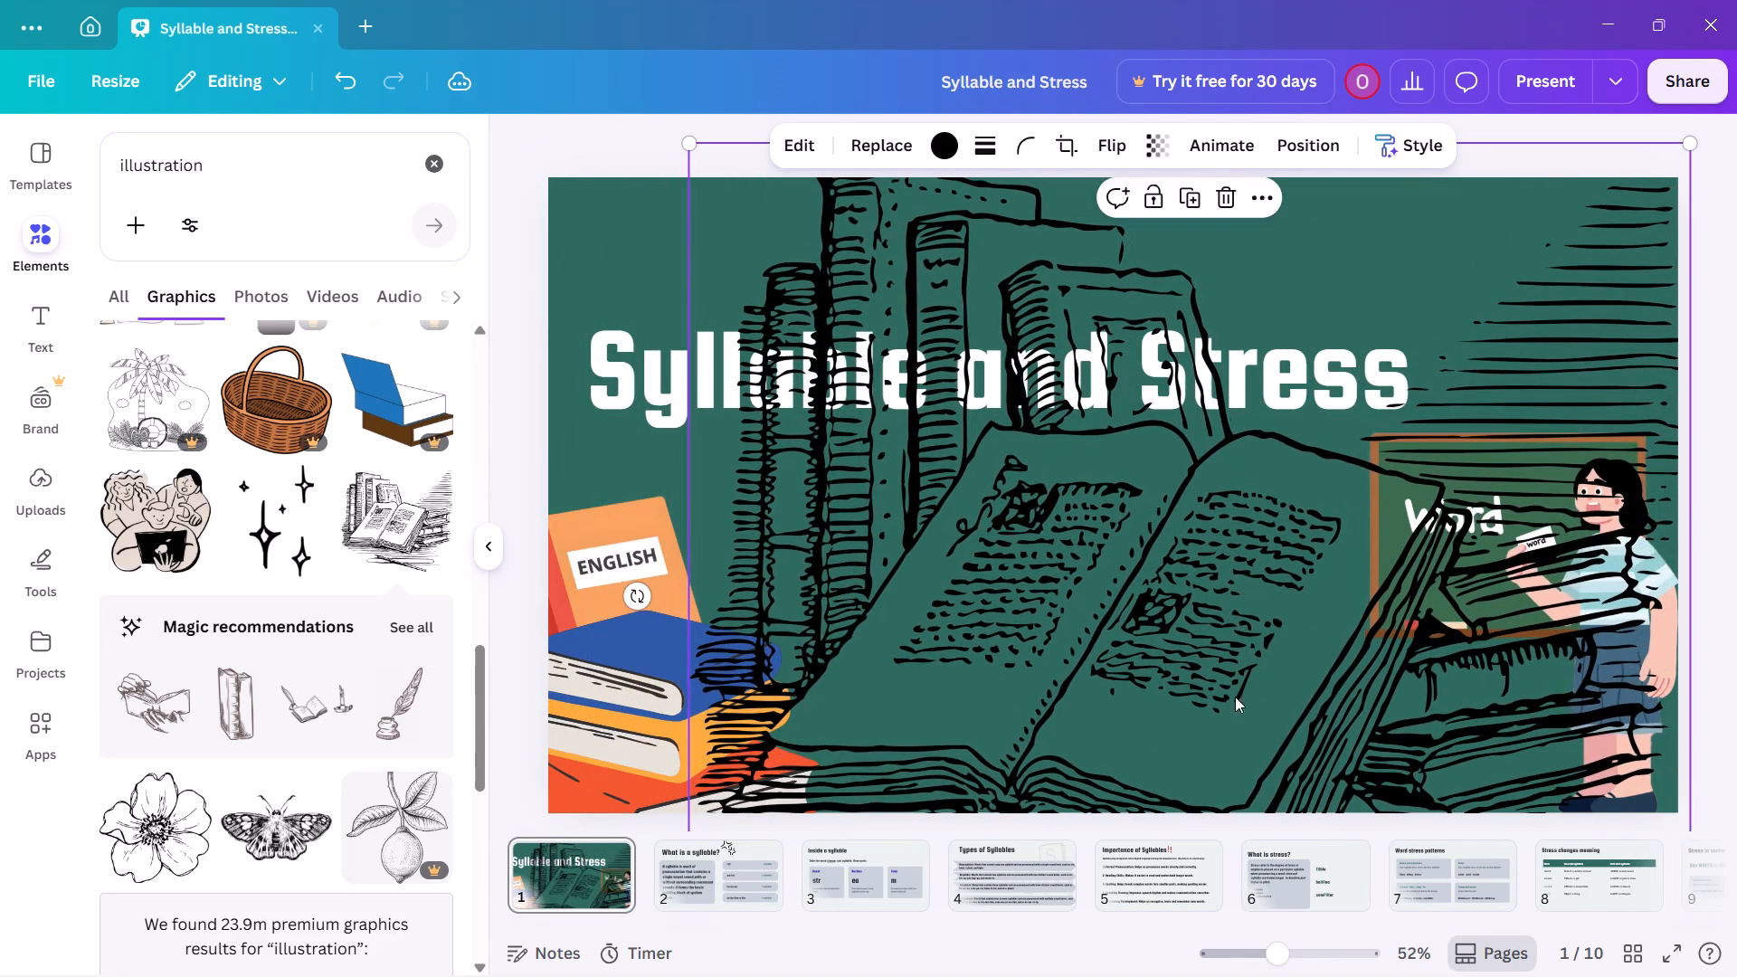
Move the line drawing of books behind the title and coloured illustrations, keeping it directly above the green background.
left_click(1298, 147)
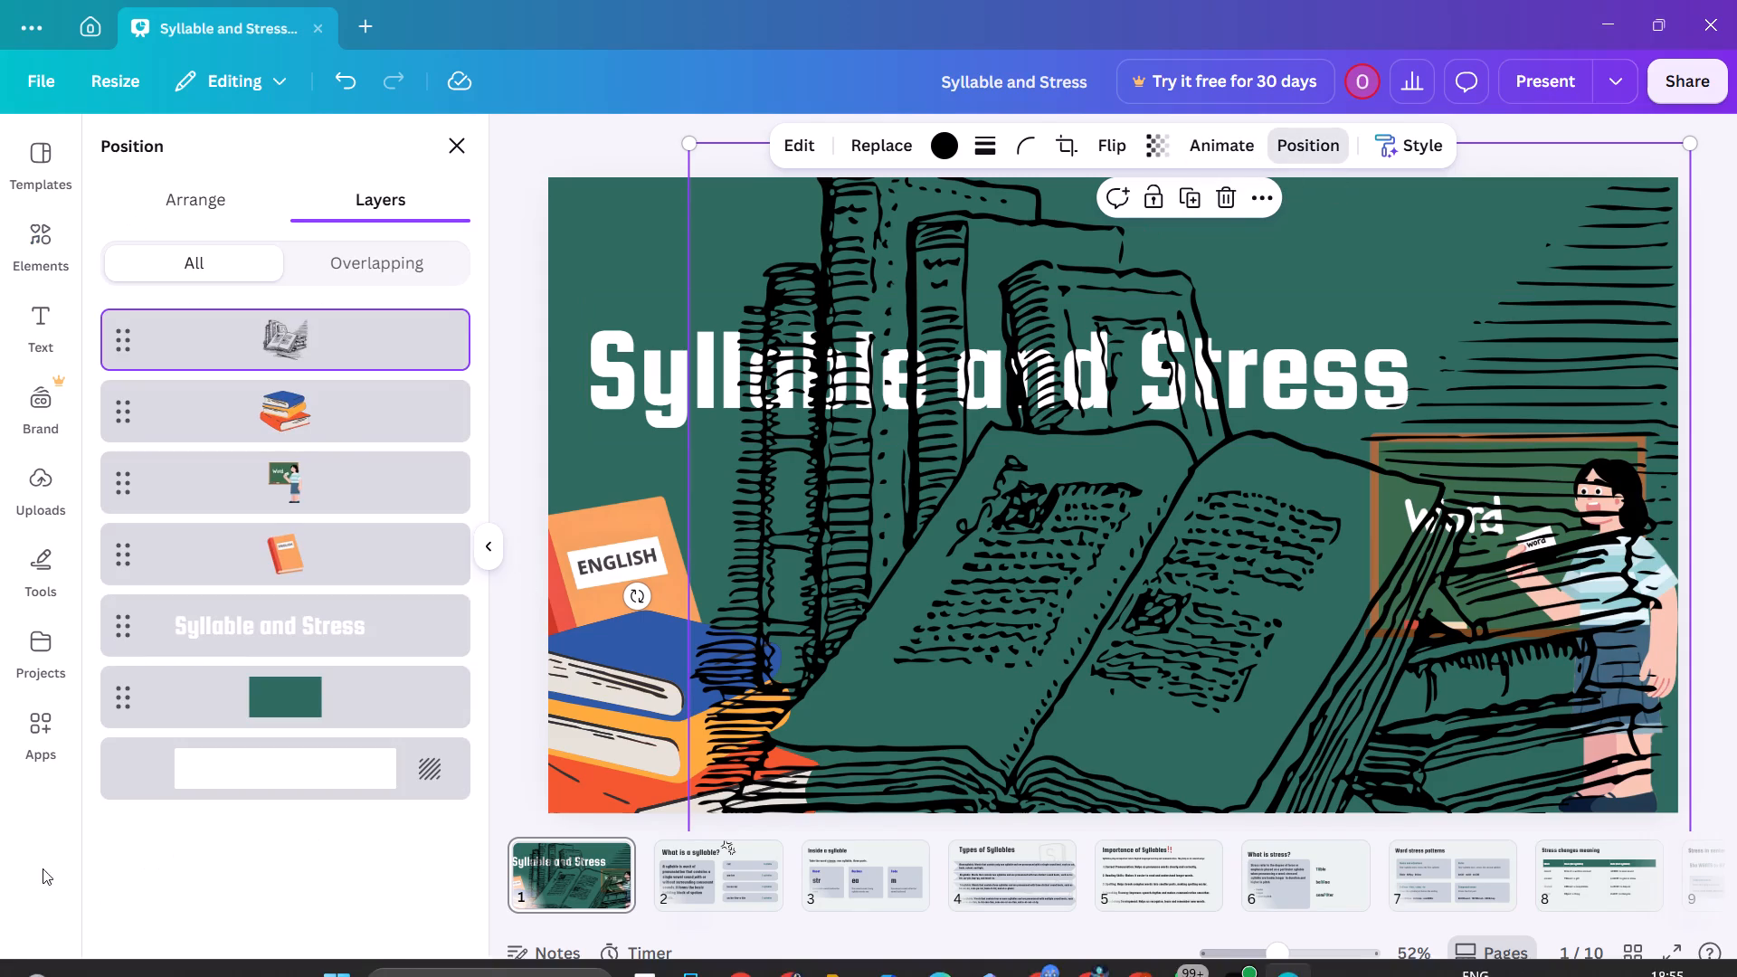
left_click_drag(318, 317, 333, 708)
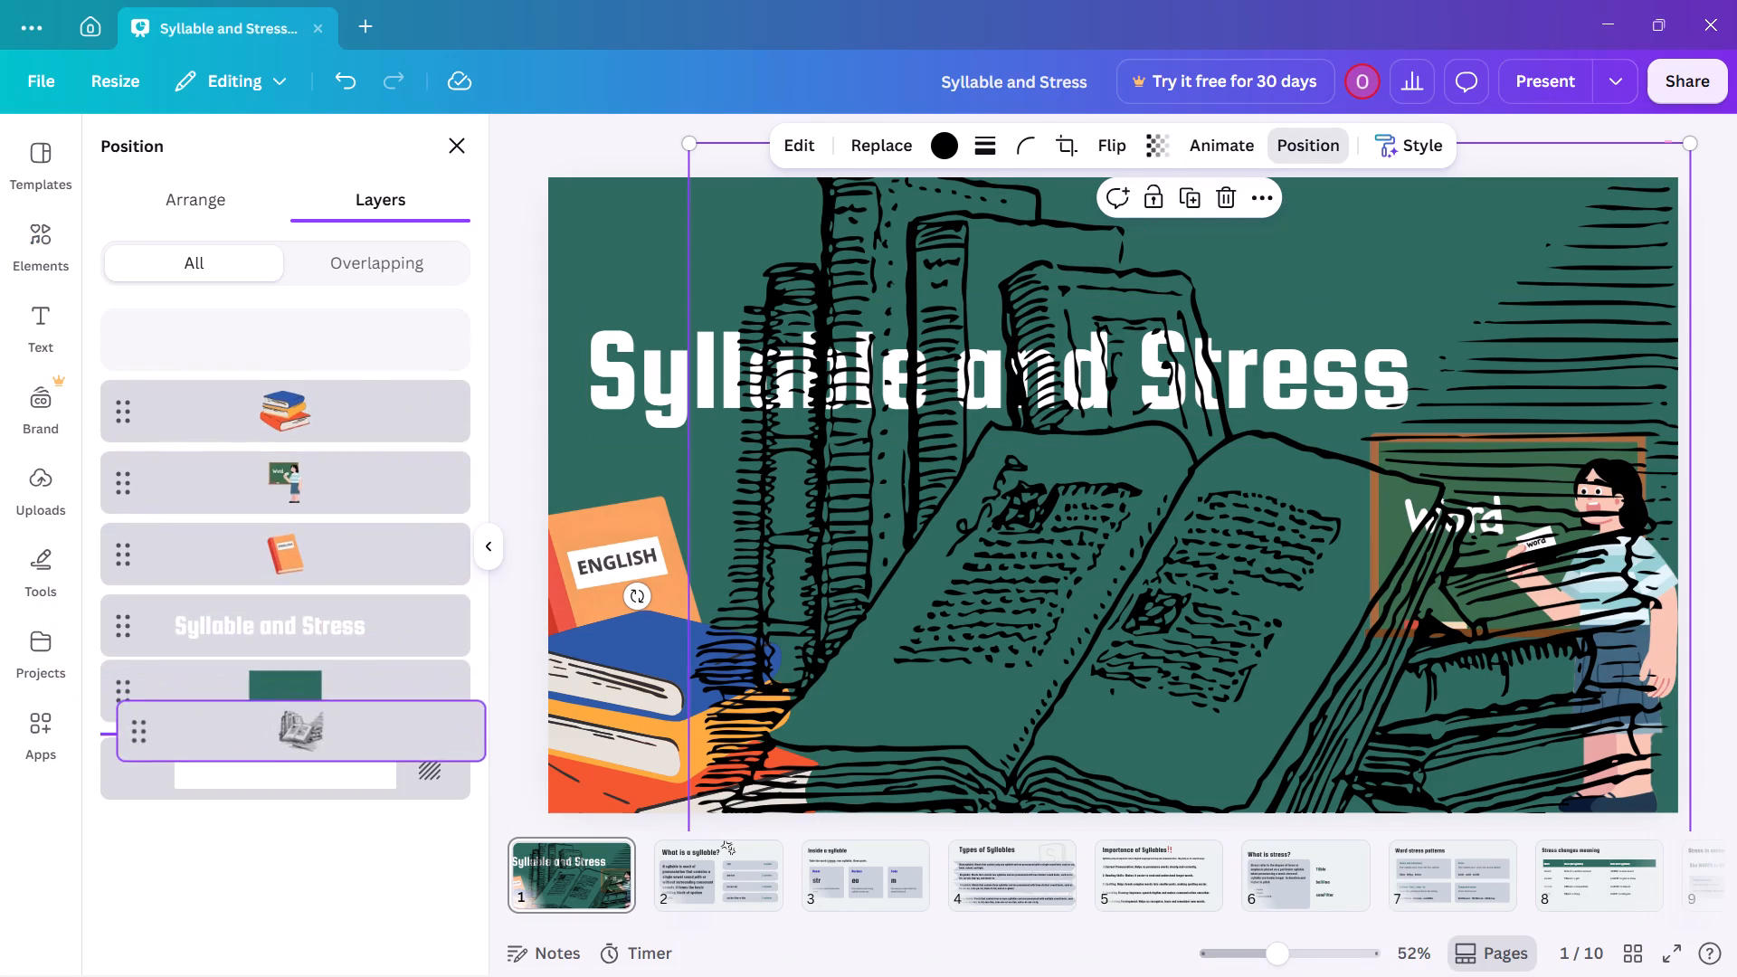
left_click_drag(333, 708, 334, 662)
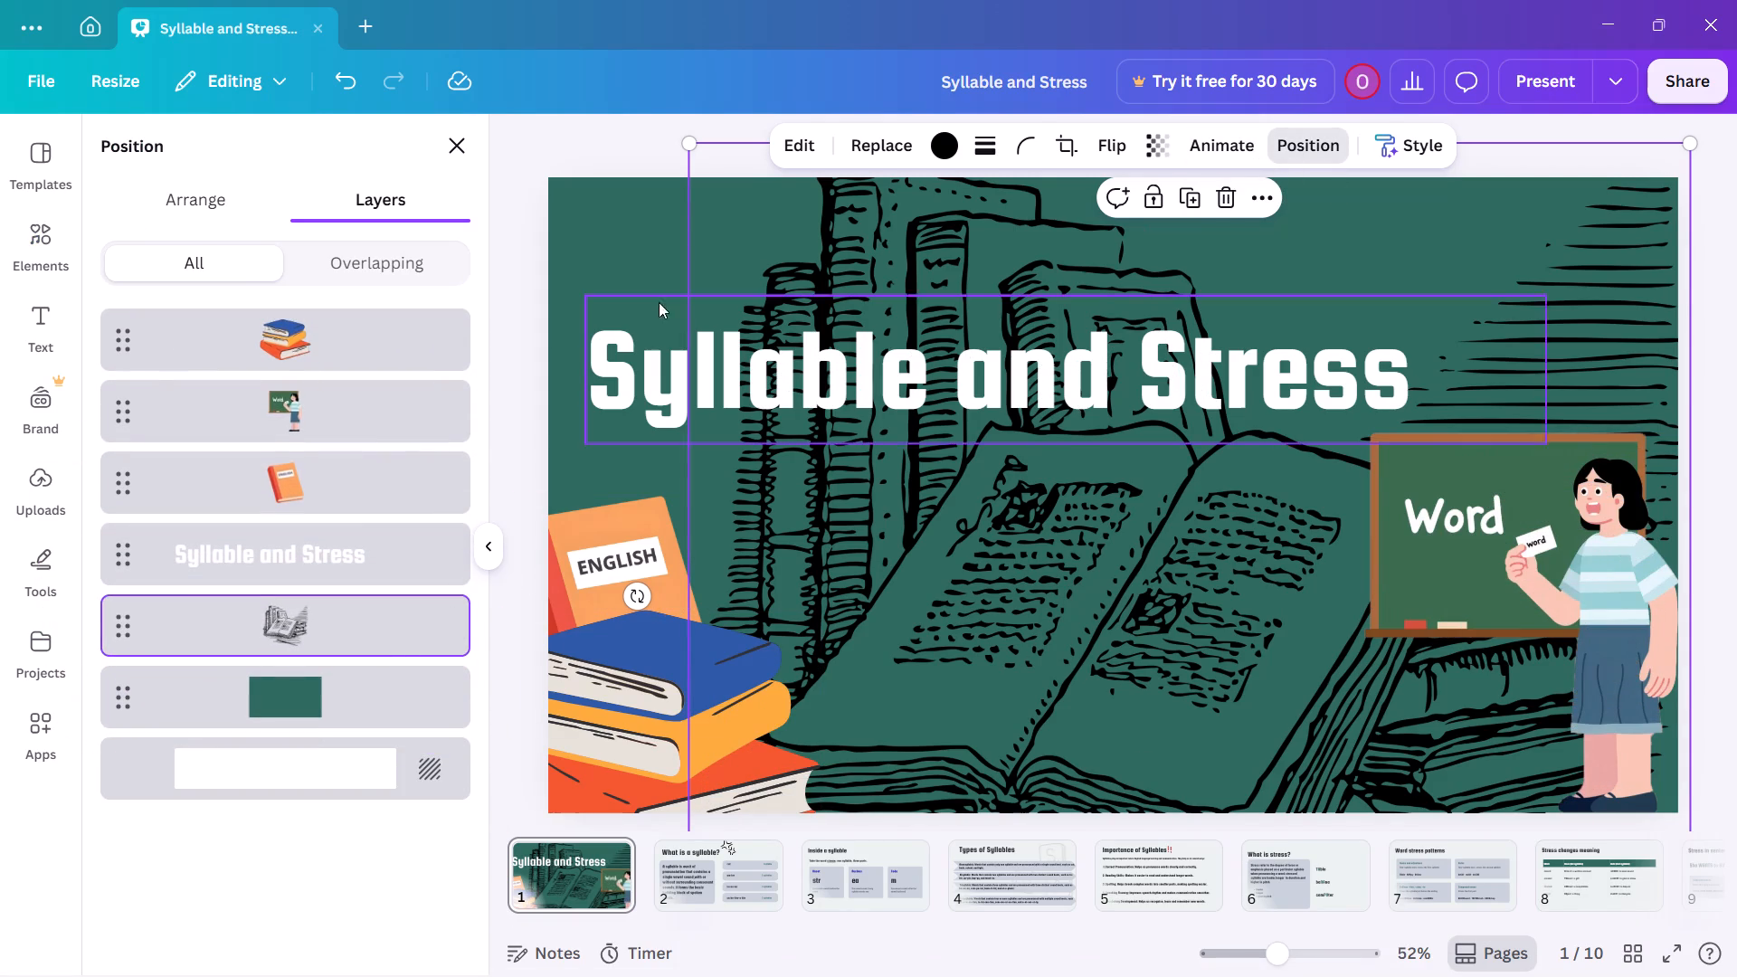
left_click(622, 164)
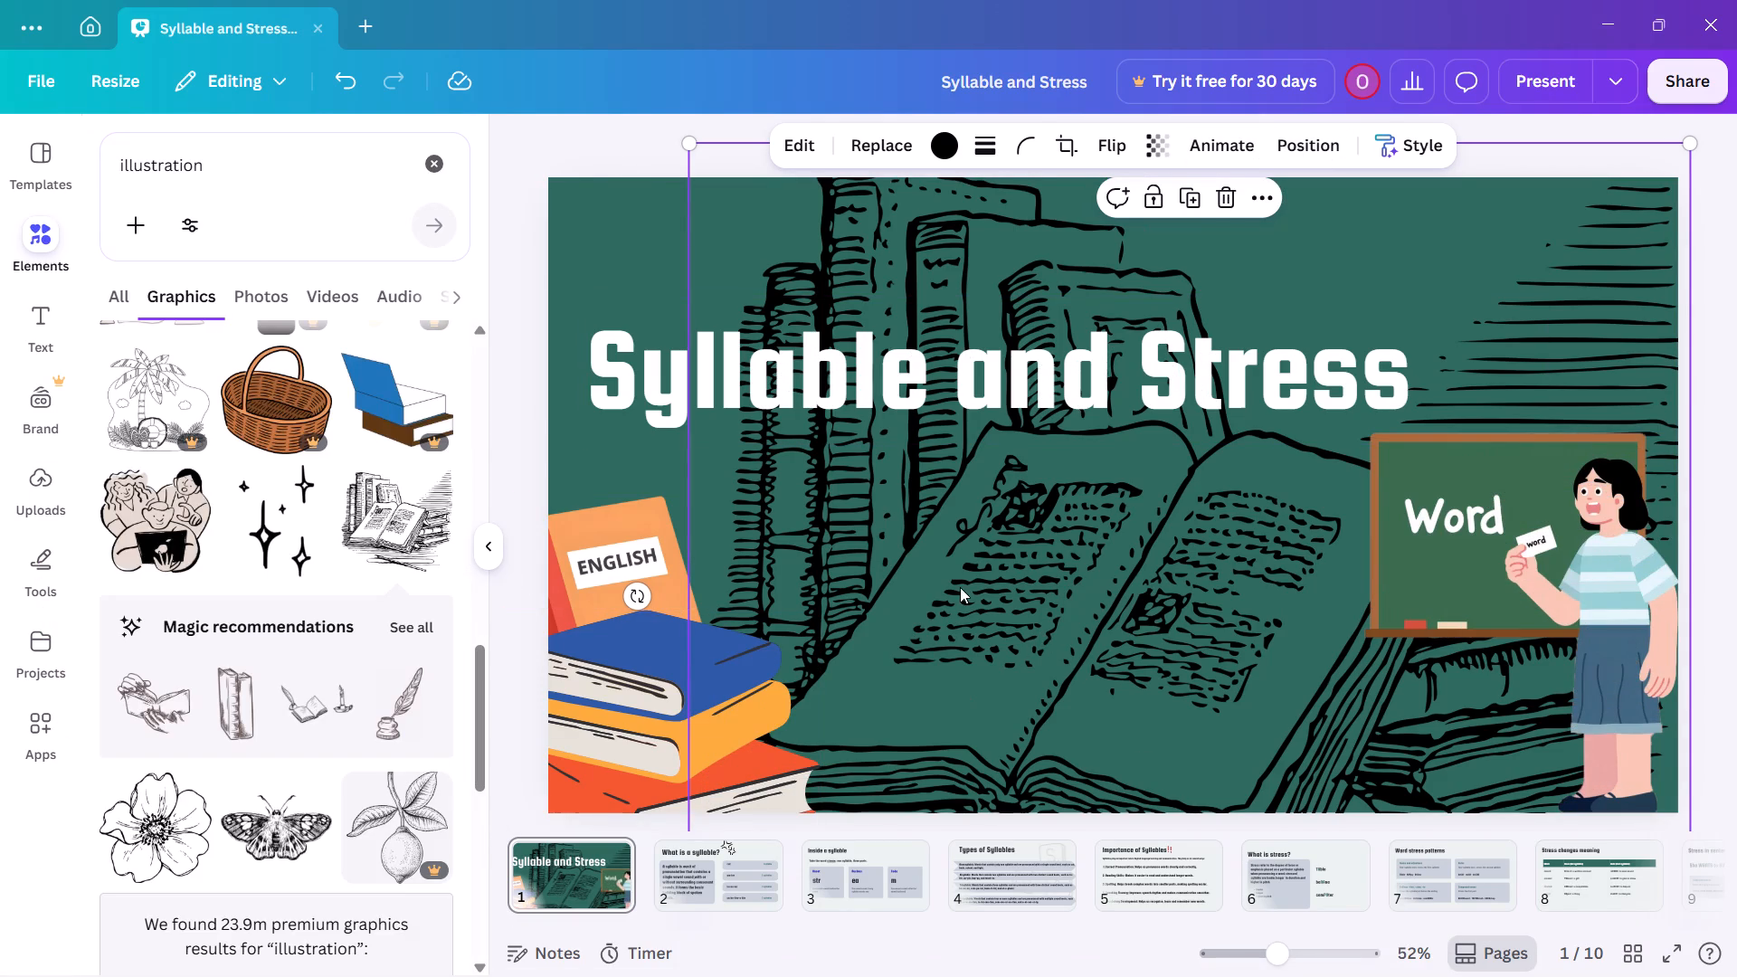
Enlarge the line drawing of books to about 2,040 by 1,850 and position it so it spans the full slide width.
left_click(960, 587)
left_click(874, 570)
left_click_drag(800, 575, 755, 581)
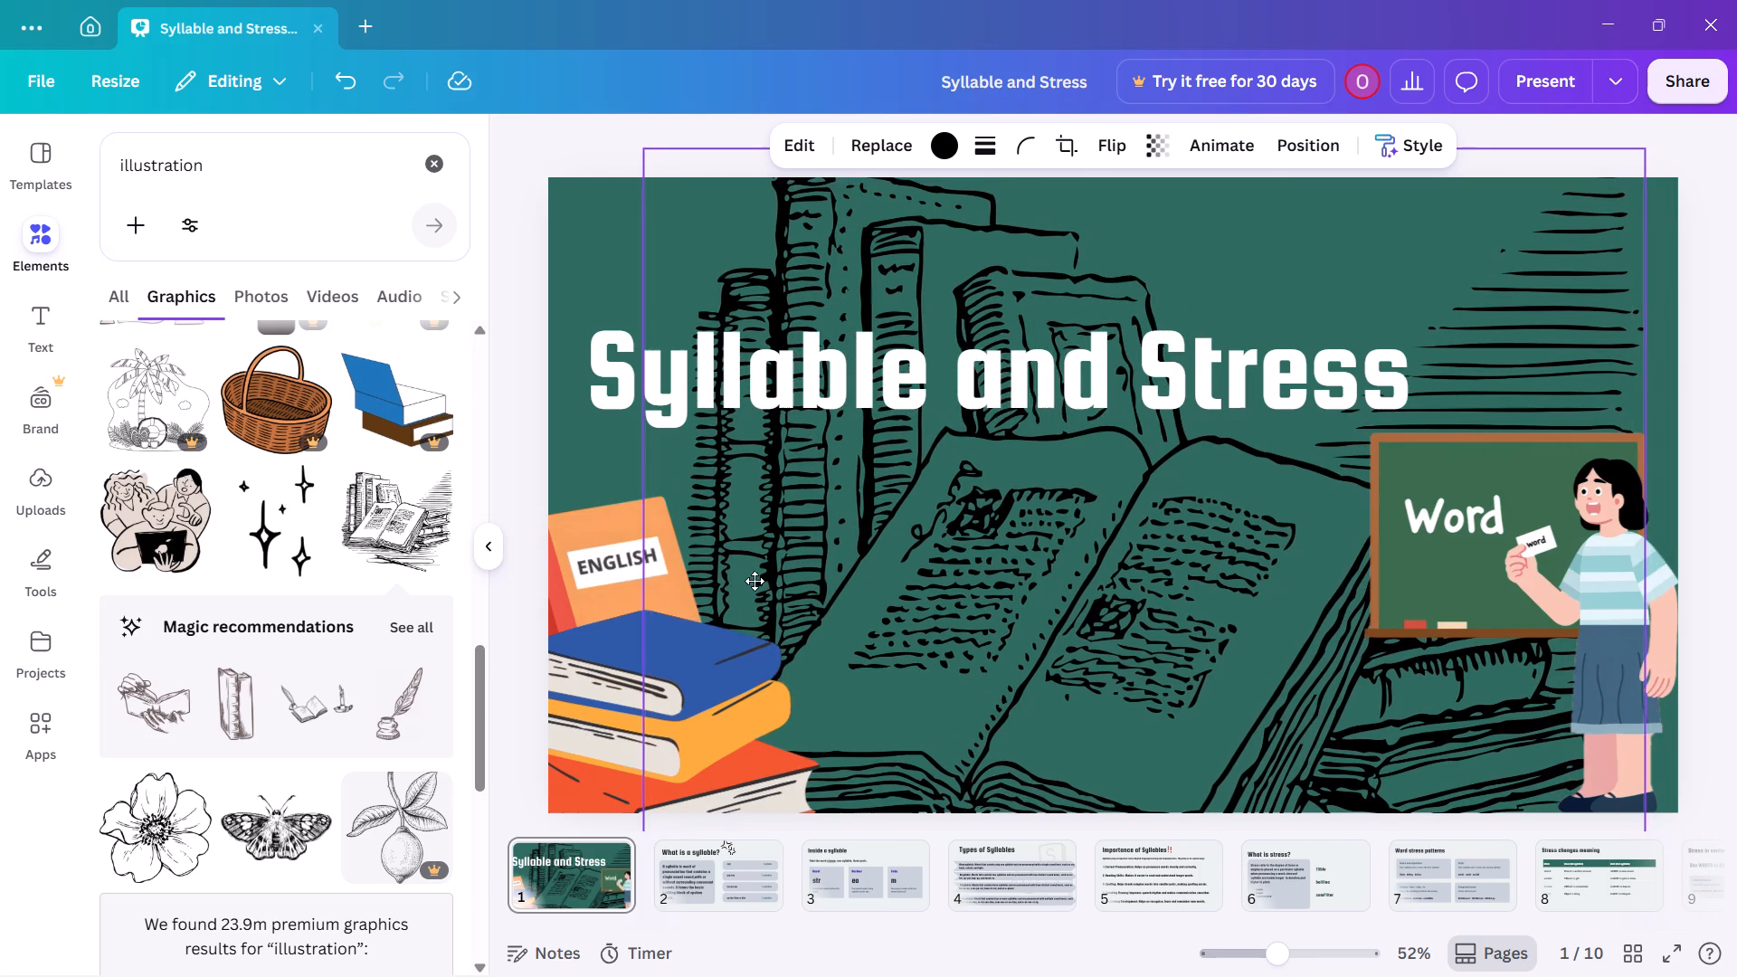
left_click_drag(755, 581, 842, 602)
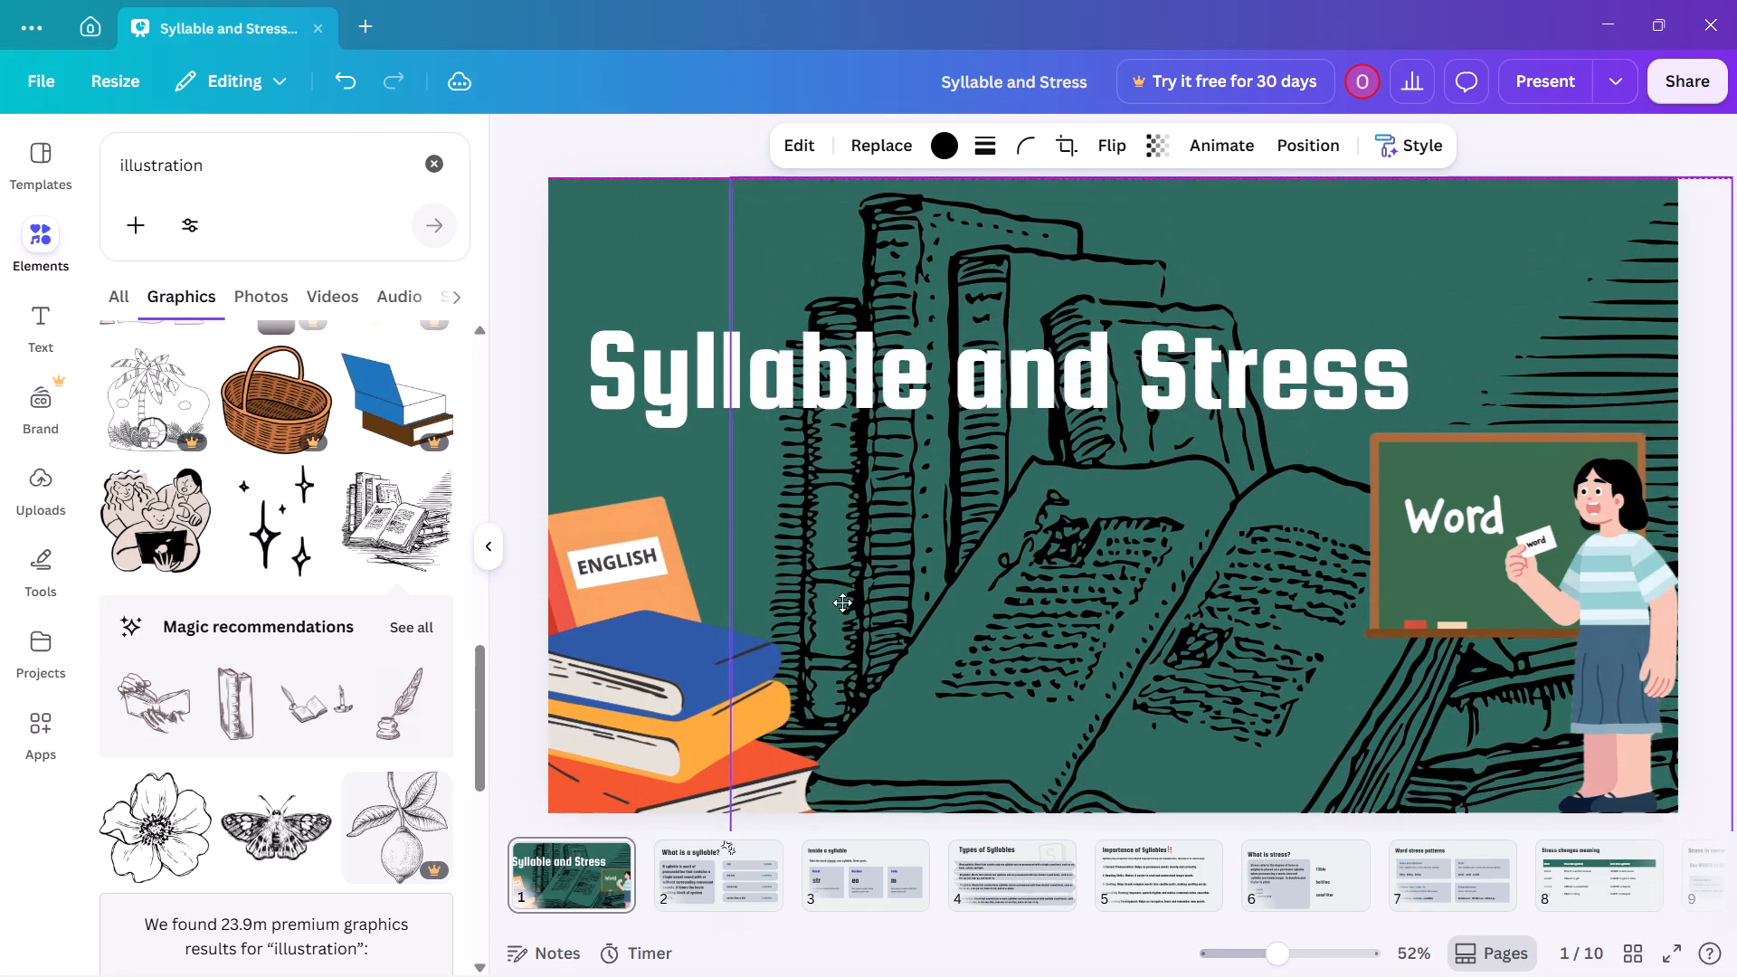
left_click_drag(842, 602, 799, 596)
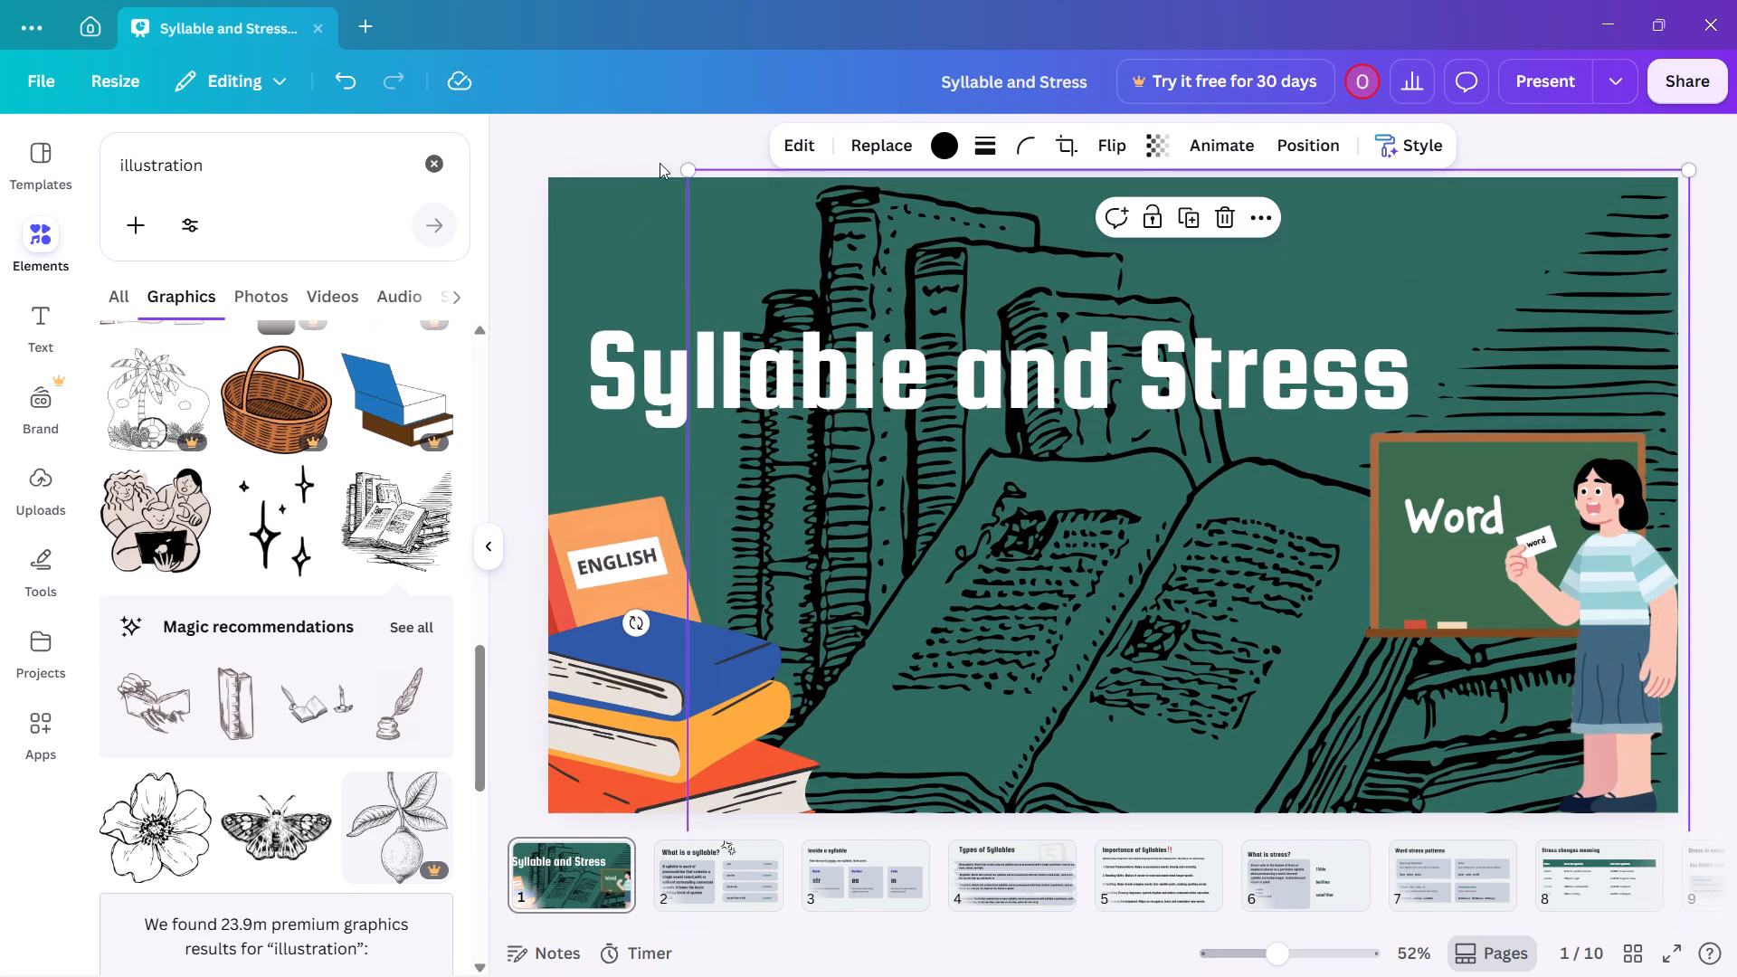
left_click_drag(688, 171, 321, 174)
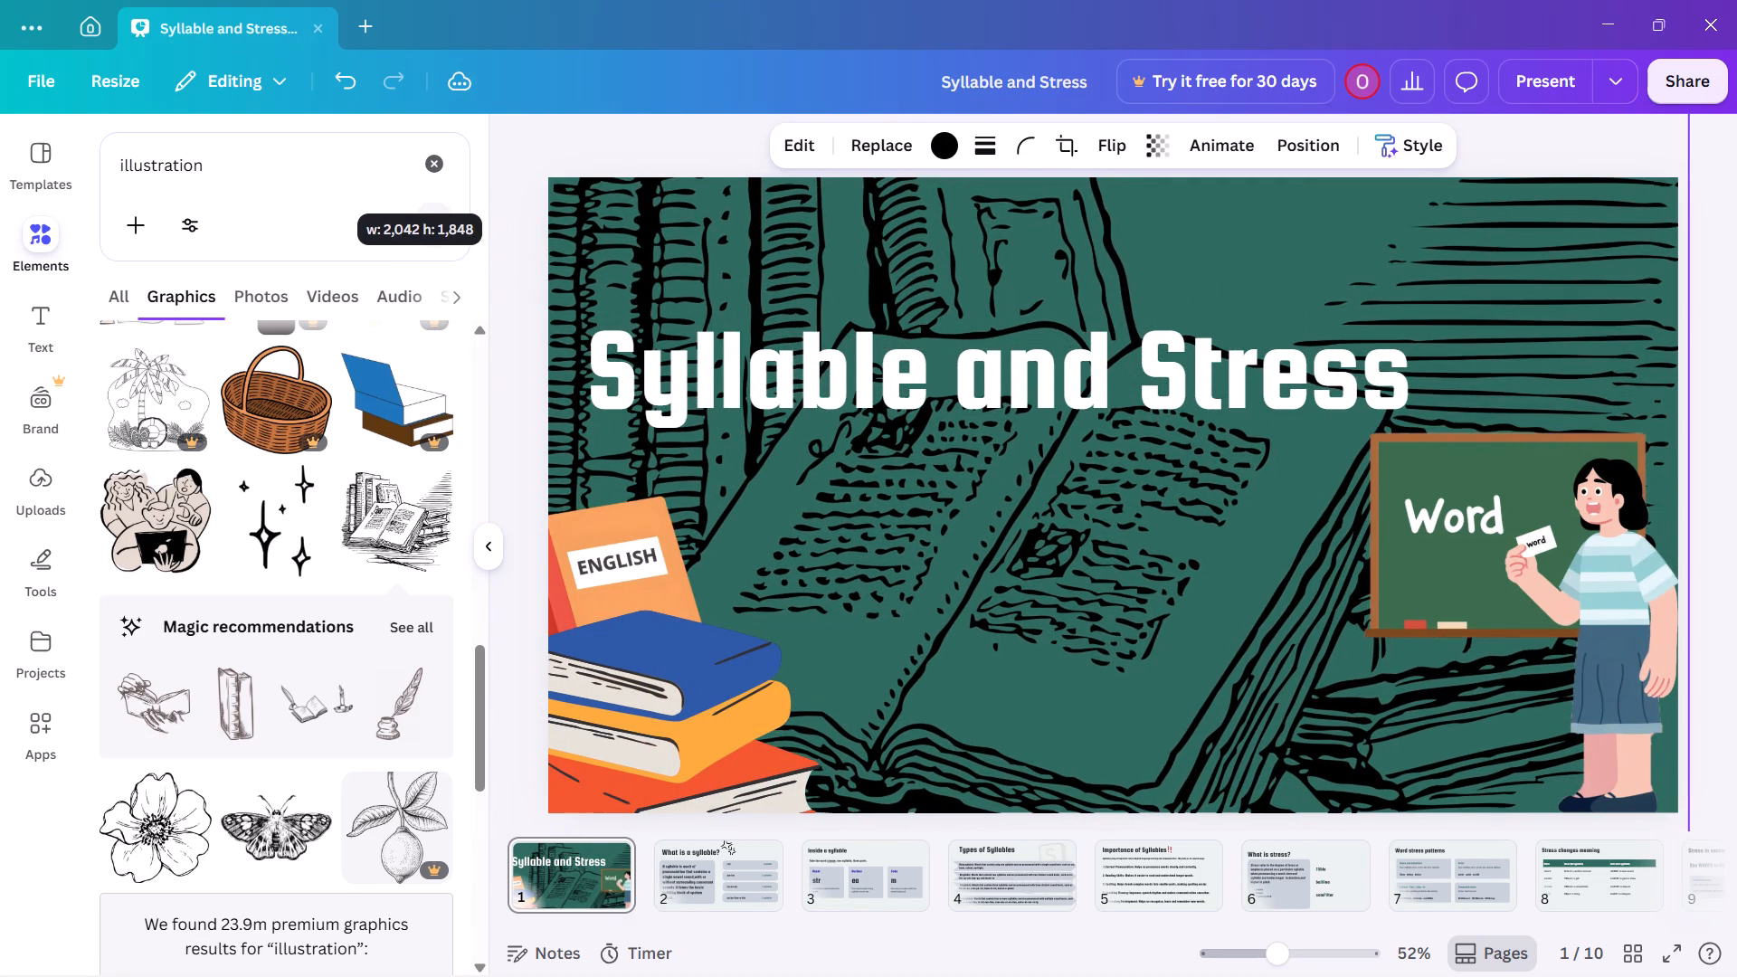
left_click_drag(321, 174, 313, 171)
left_click_drag(997, 571, 999, 706)
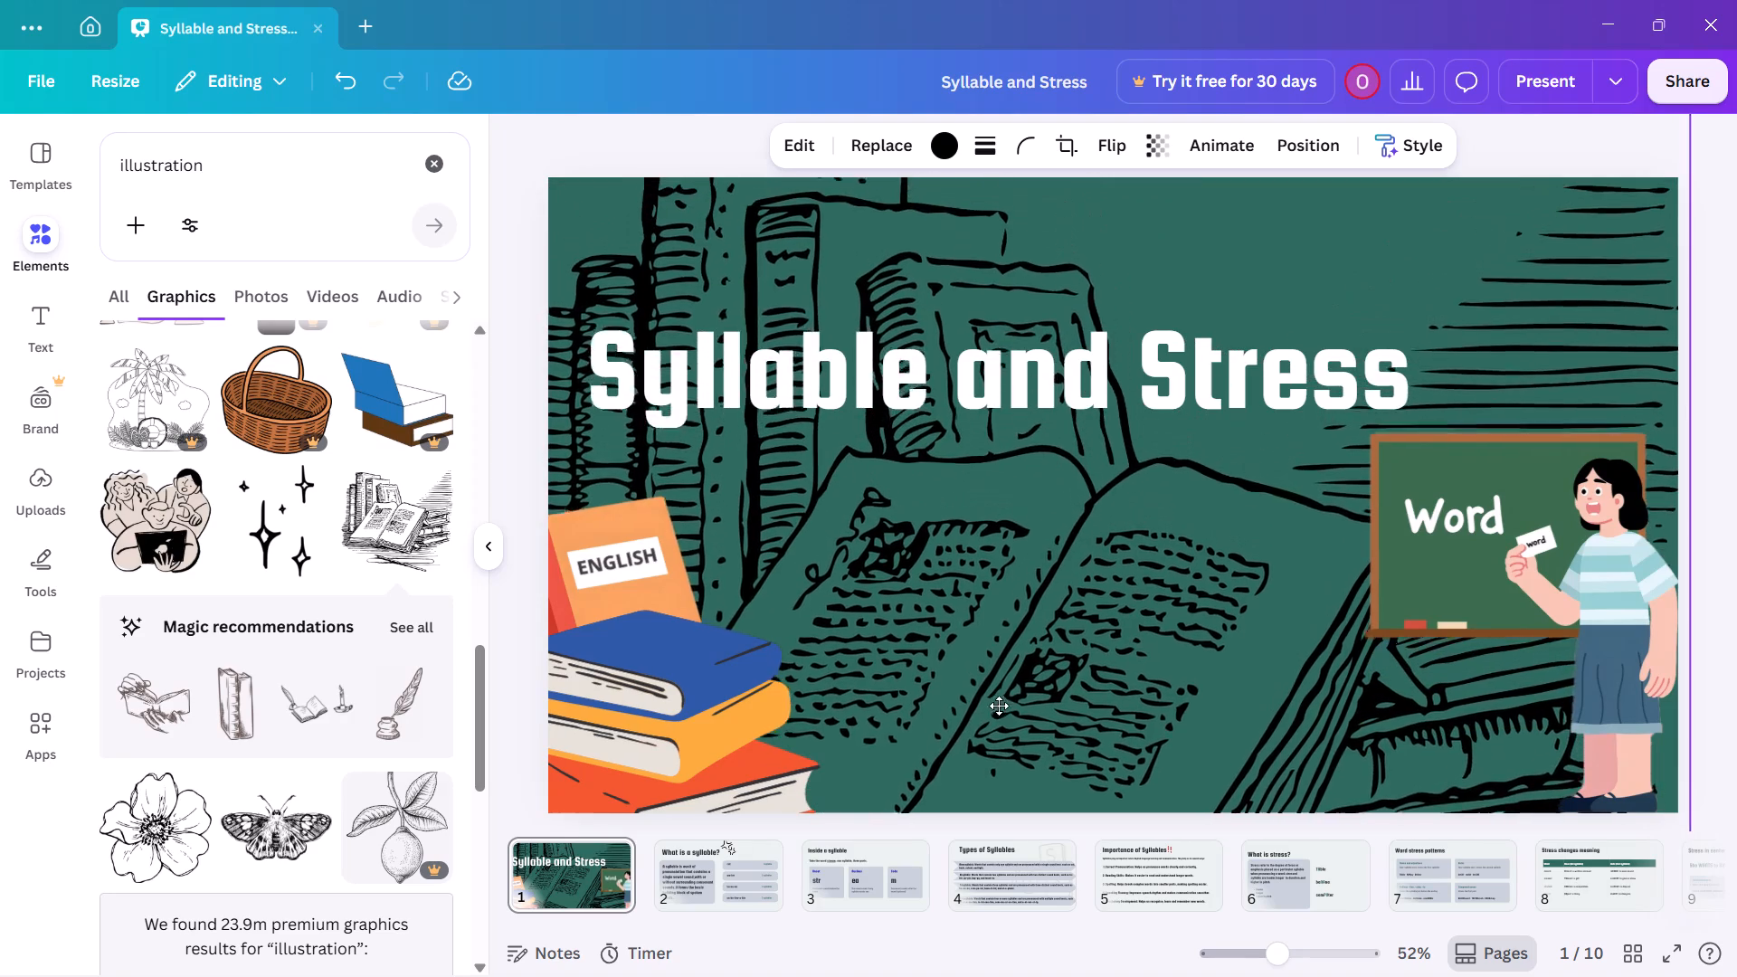
left_click_drag(999, 706, 1001, 752)
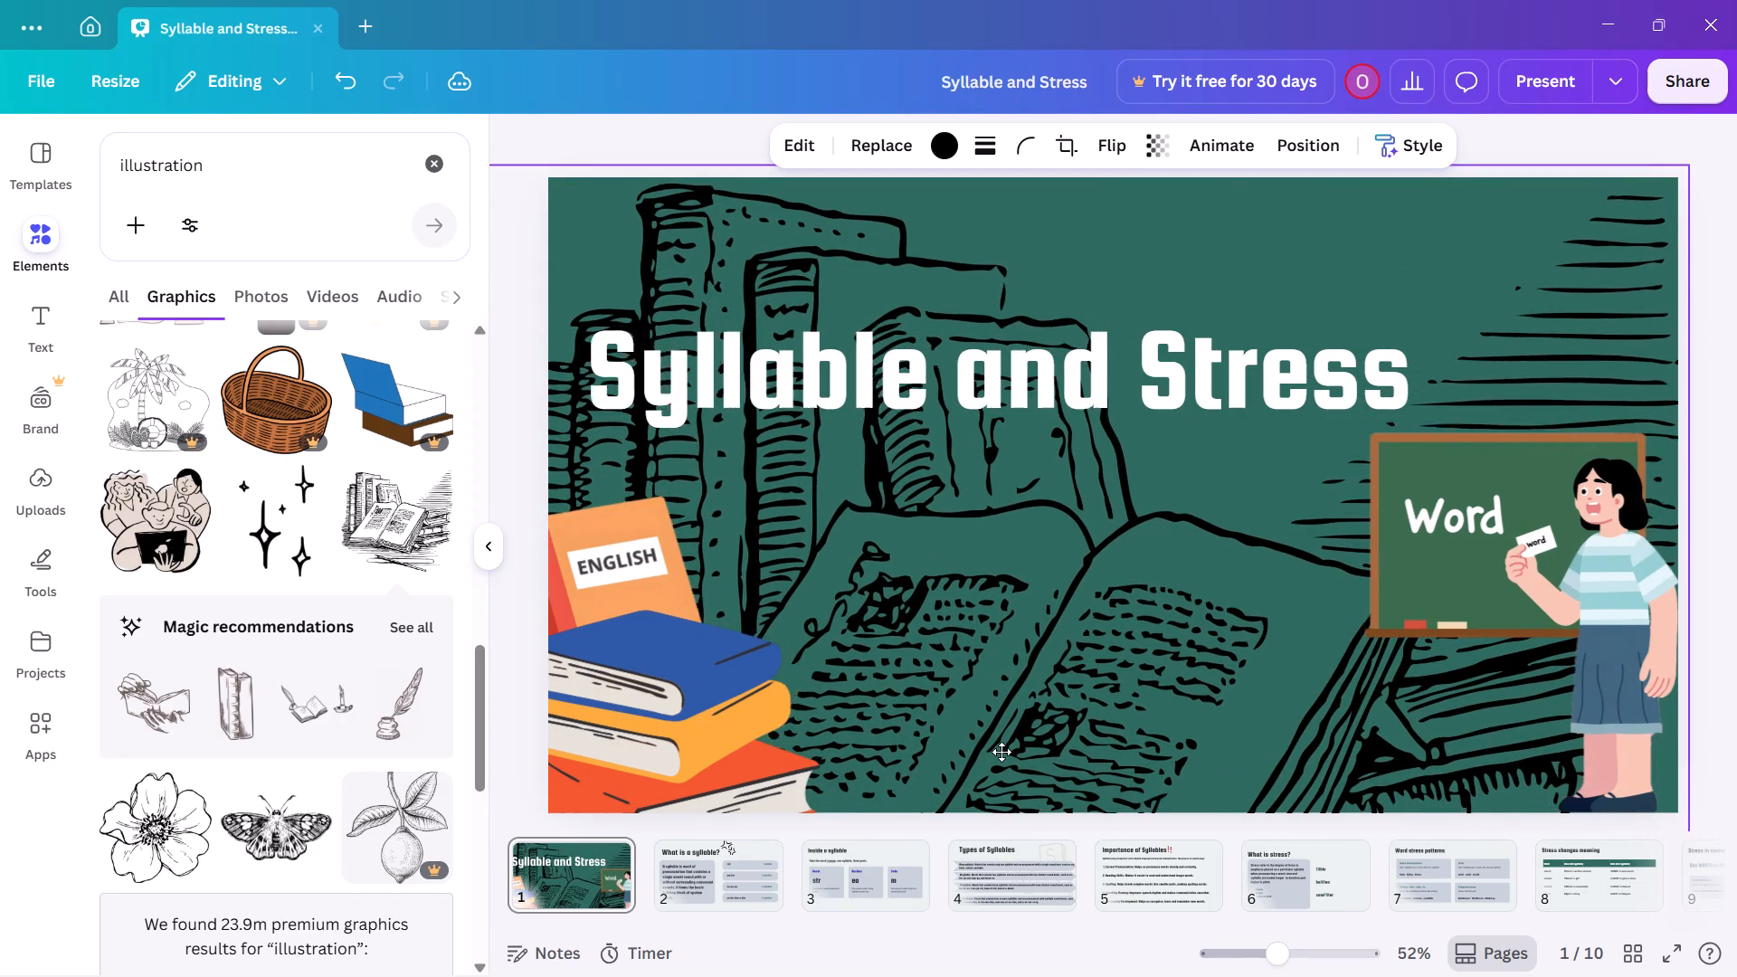
left_click_drag(1001, 752, 1001, 753)
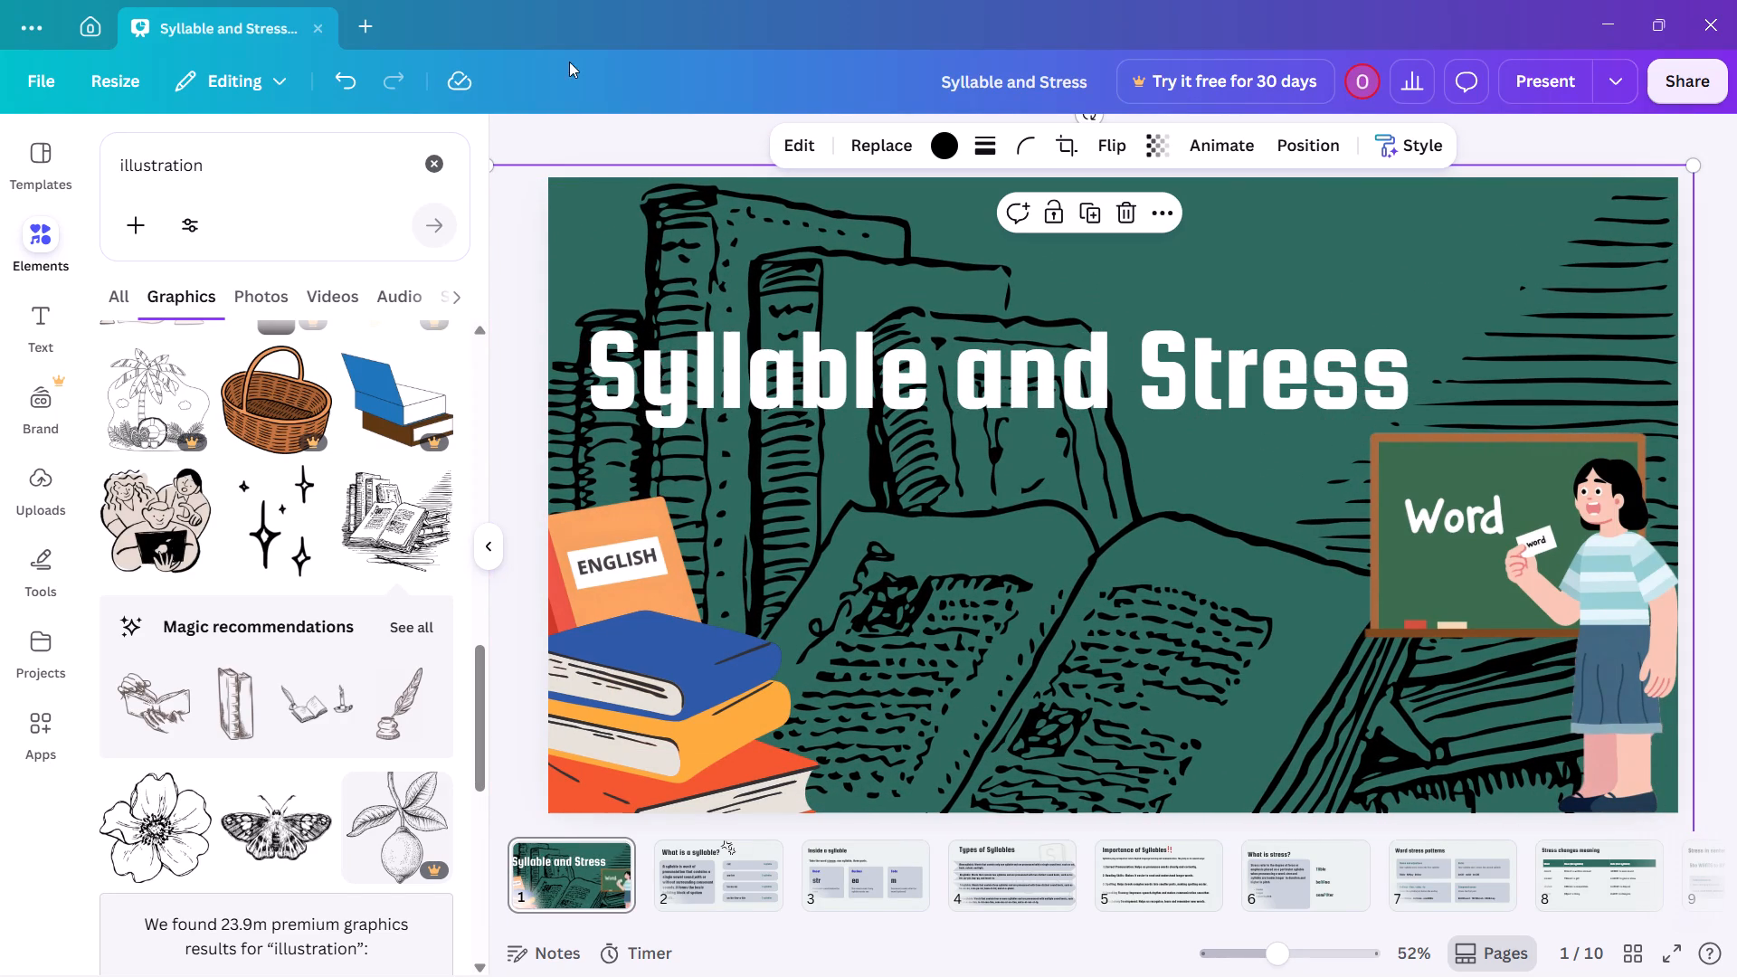
left_click(643, 143)
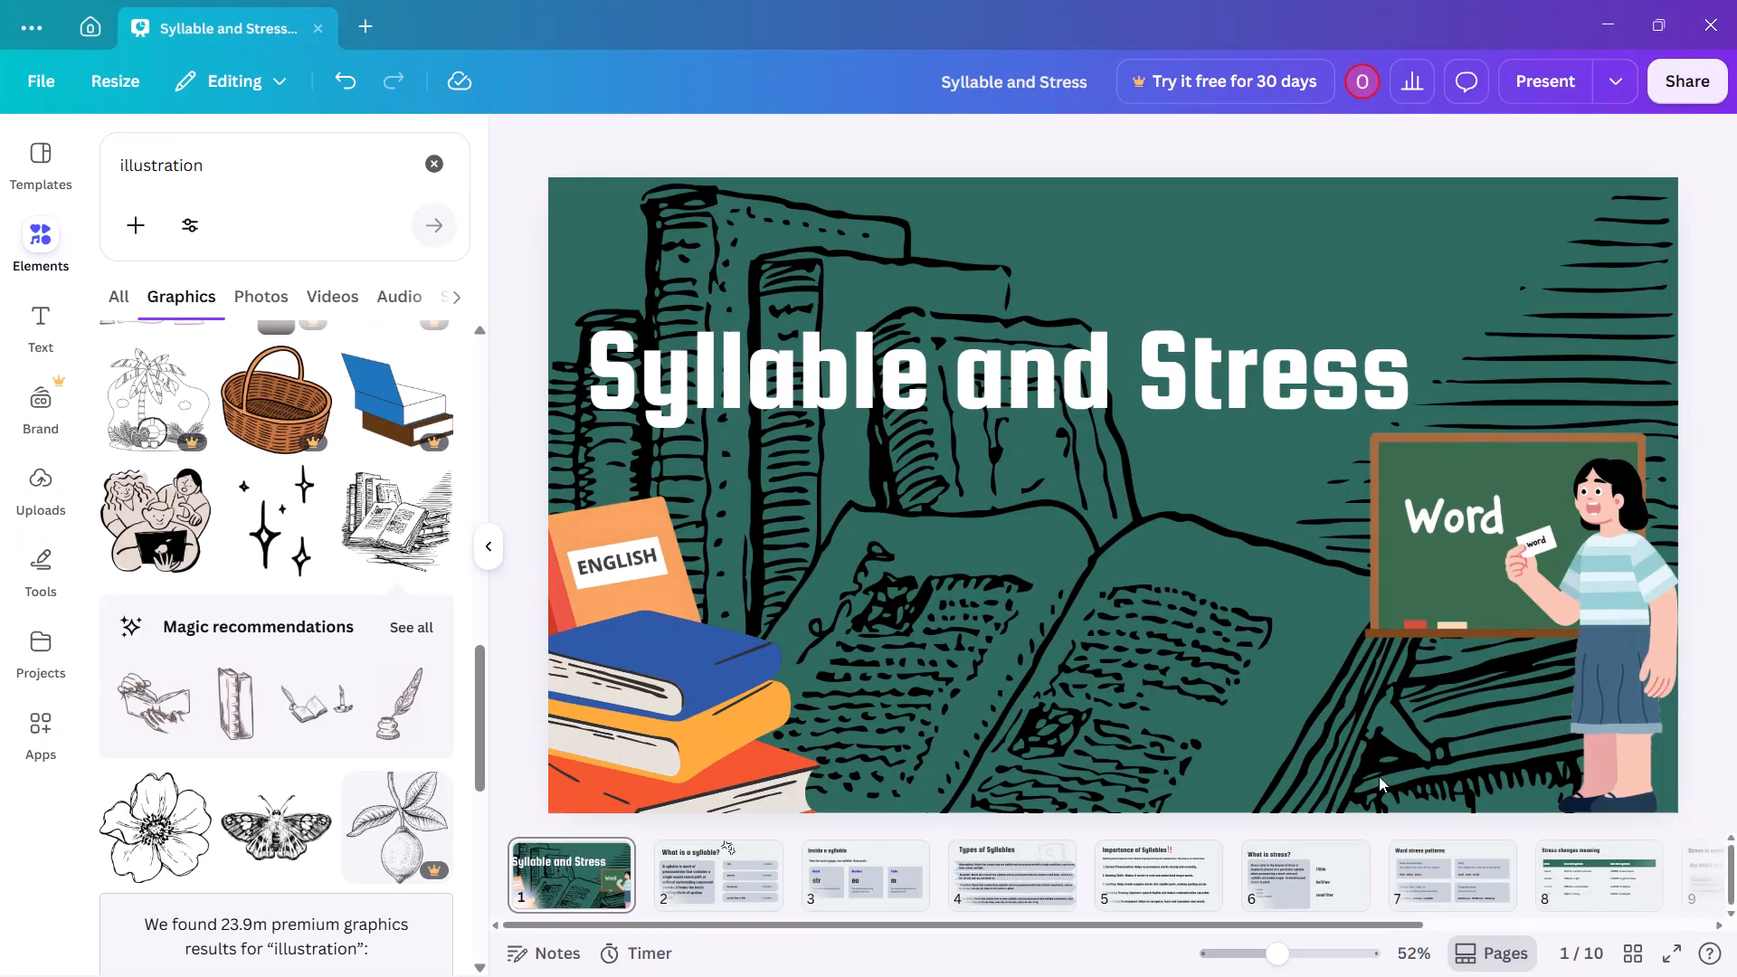
Delete the illustration of the teacher beside the "Word" blackboard from page 1.
left_click(1513, 559)
key("Delete")
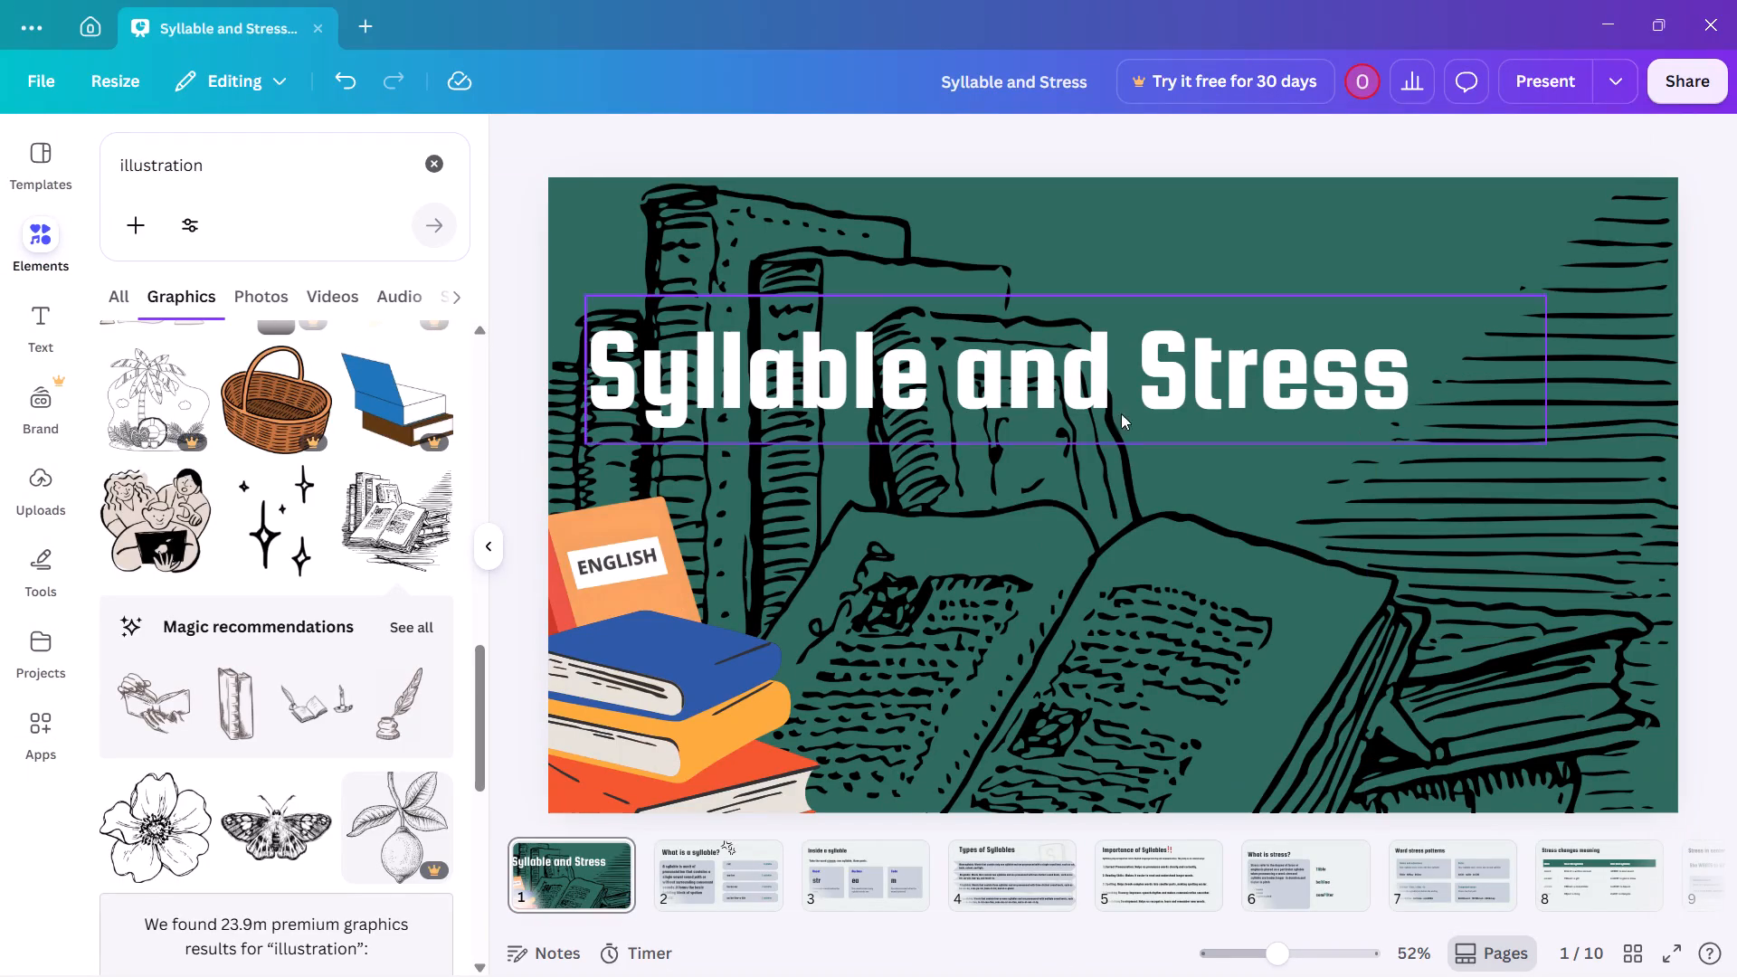
Move the "Syllable and Stress" title toward the right, near the slide's horizontal centre.
left_click_drag(1087, 375, 1211, 390)
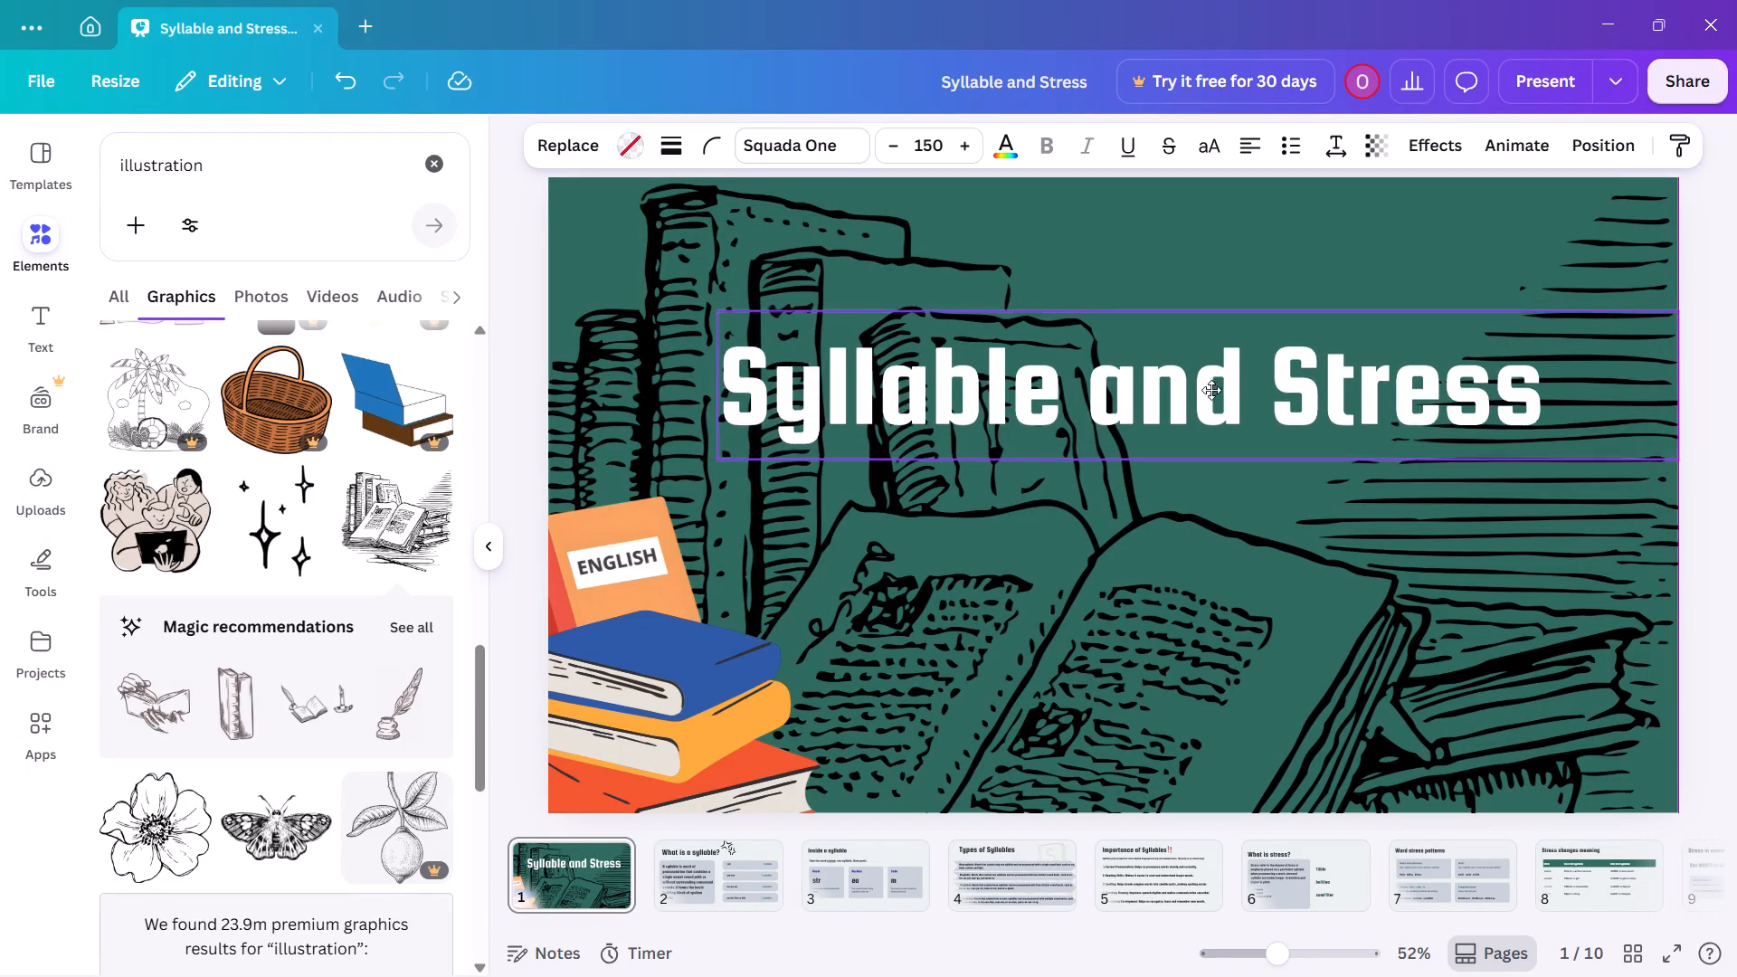
left_click_drag(1211, 390, 1205, 384)
scroll(322, 696, "down", 5)
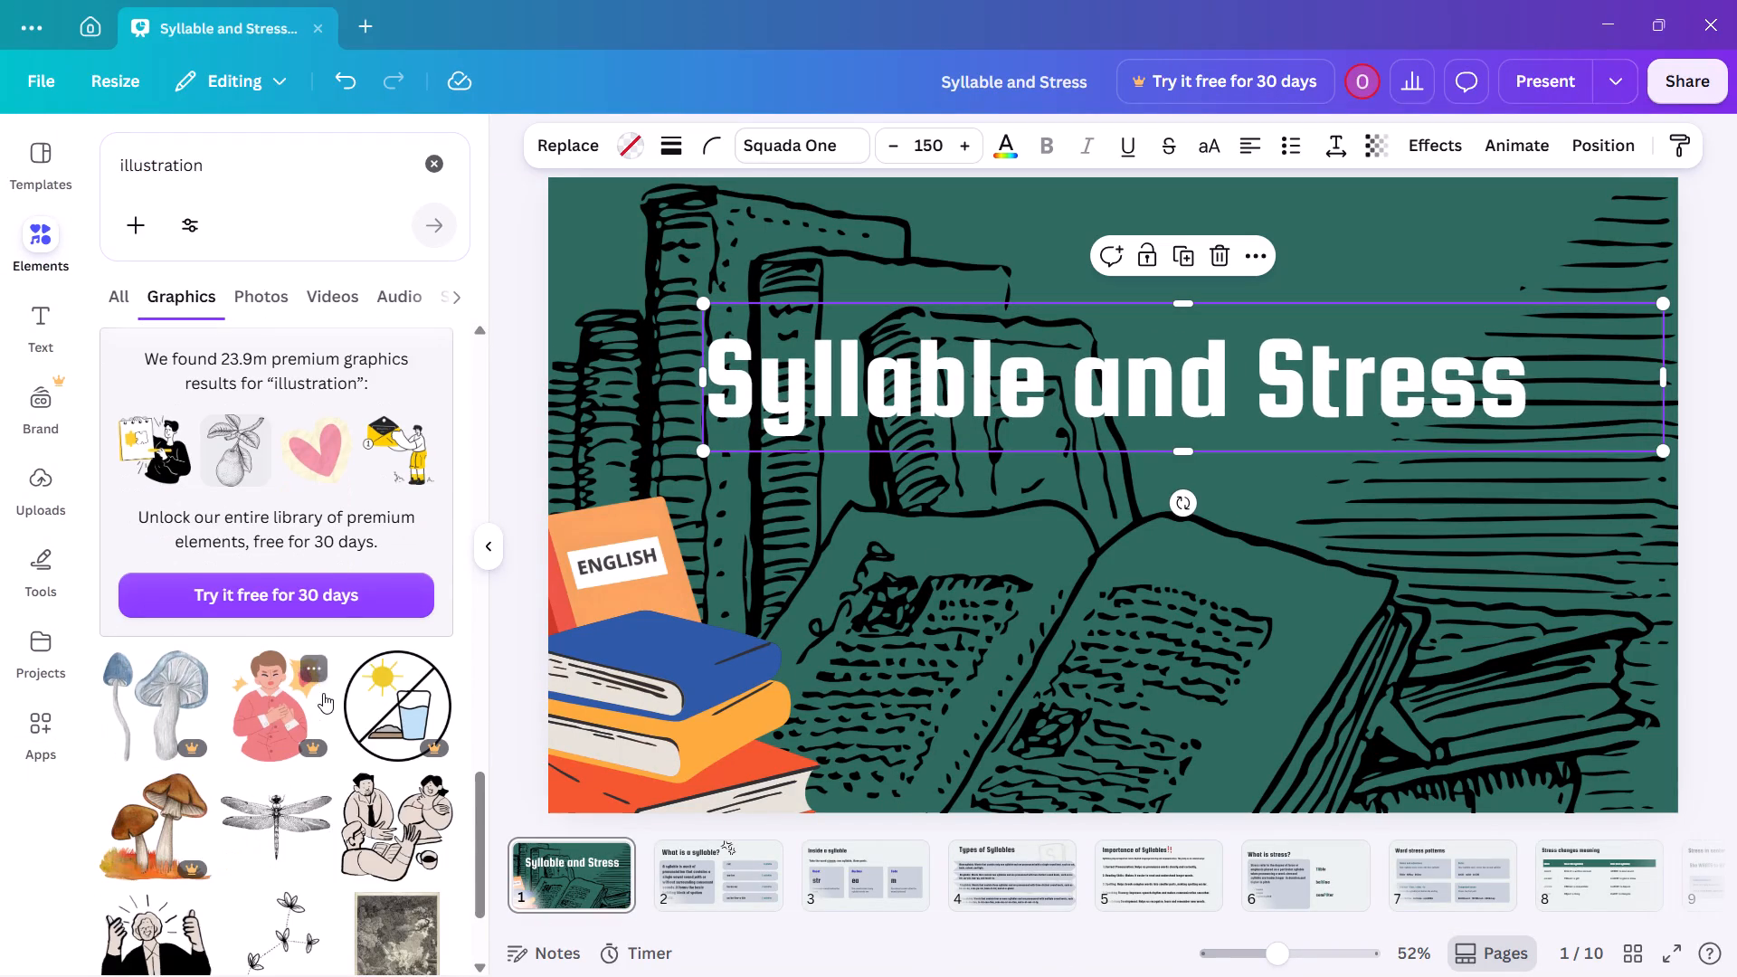
scroll(323, 692, "down", 8)
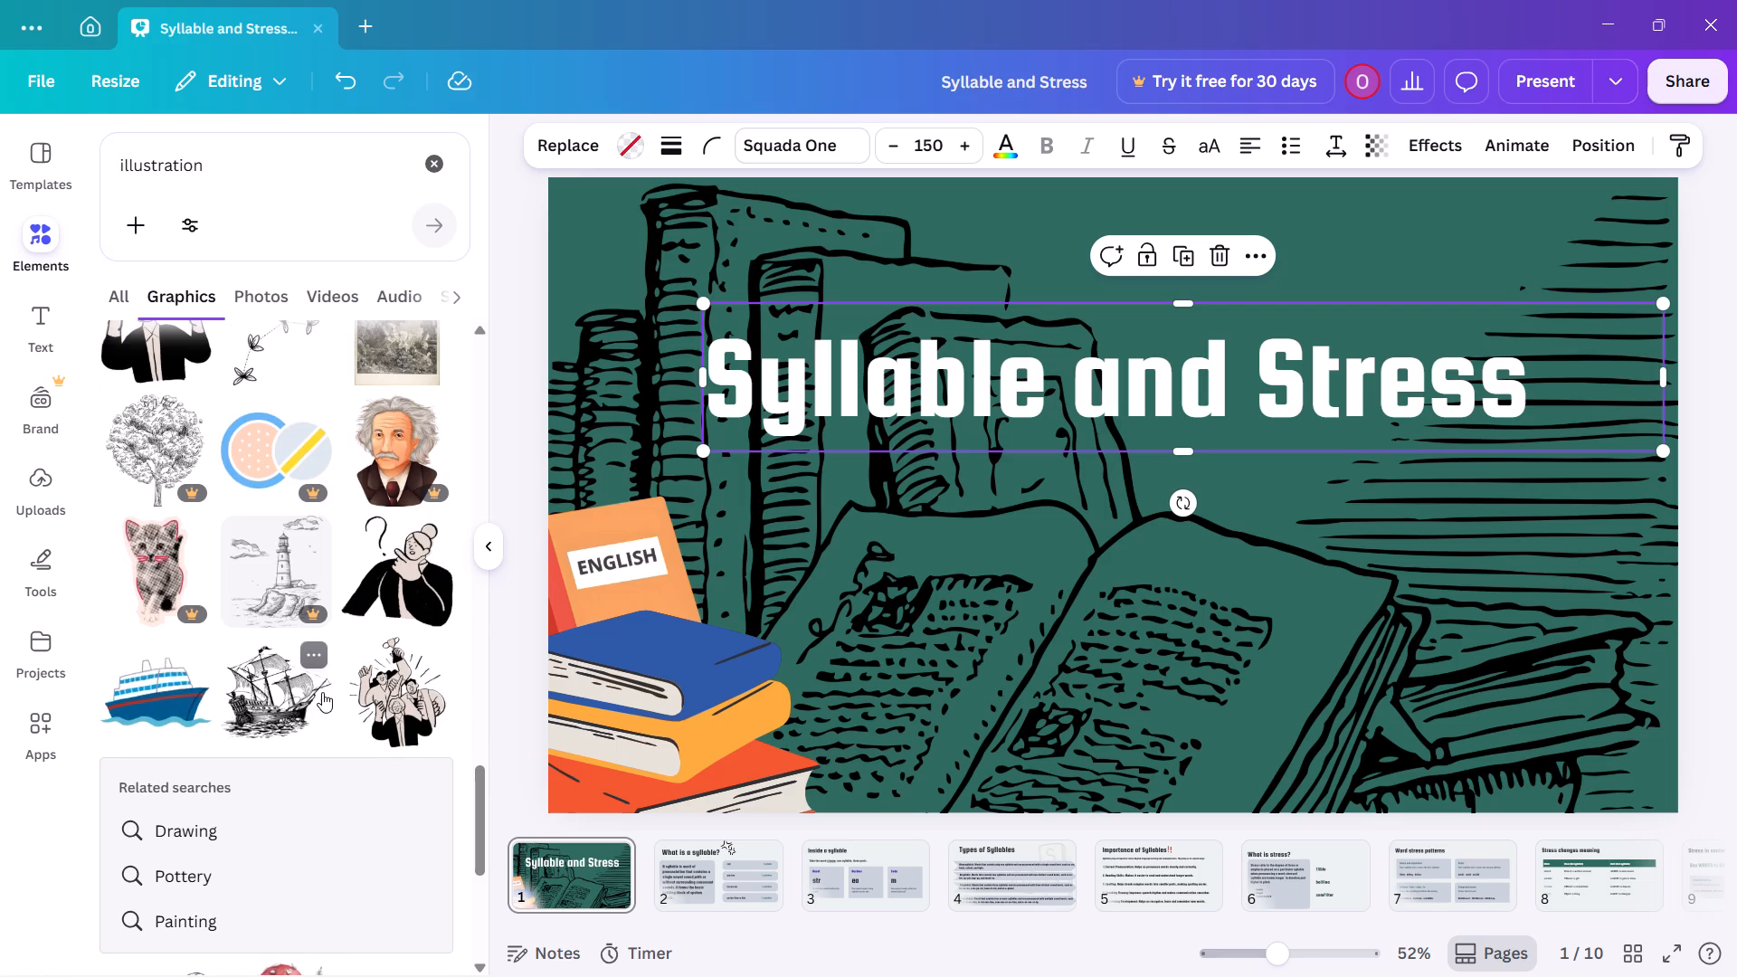
scroll(318, 697, "down", 7)
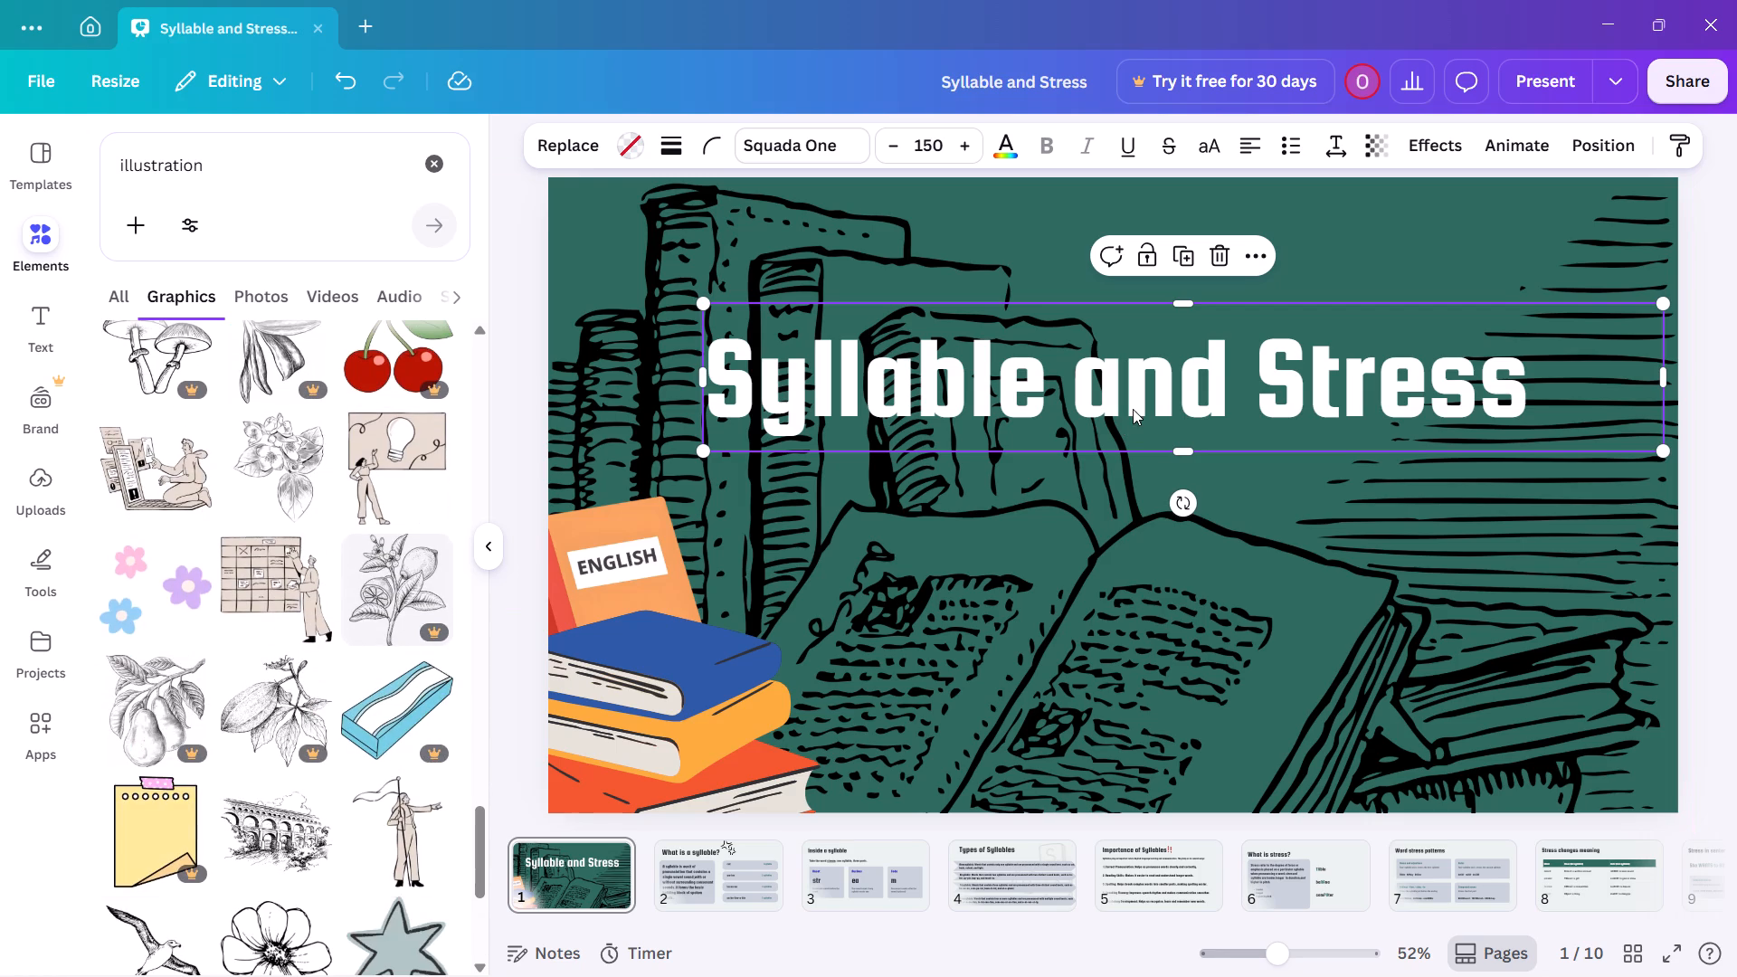
left_click_drag(1136, 408, 1087, 408)
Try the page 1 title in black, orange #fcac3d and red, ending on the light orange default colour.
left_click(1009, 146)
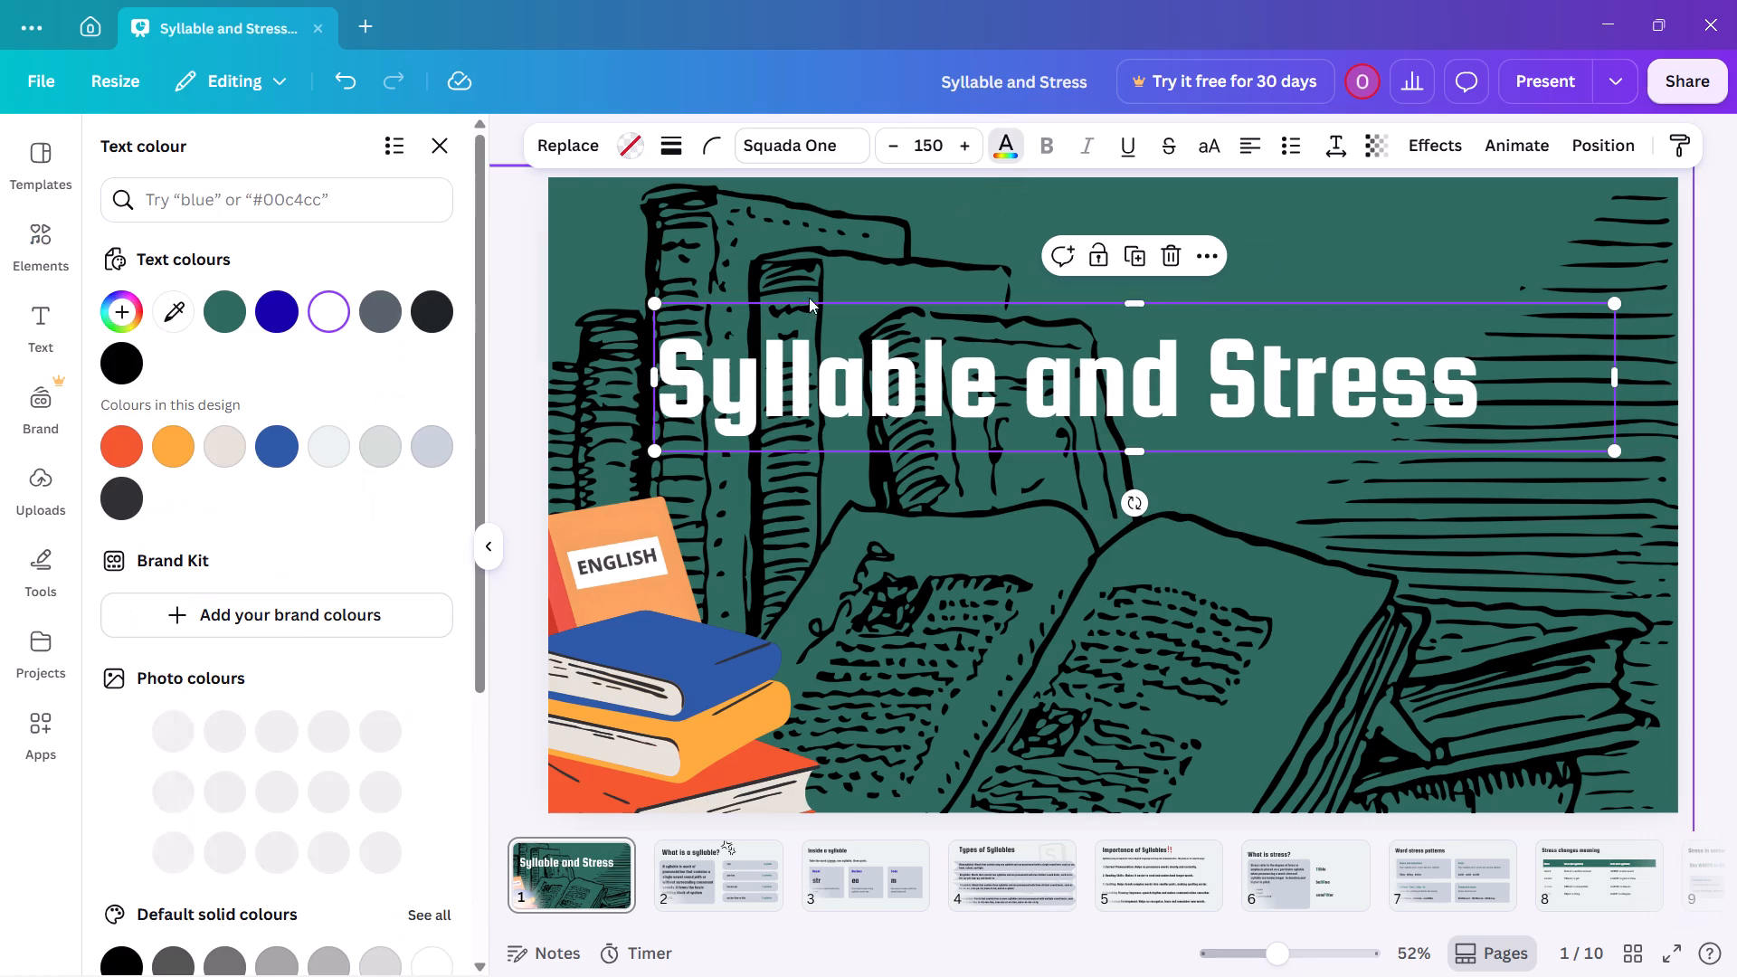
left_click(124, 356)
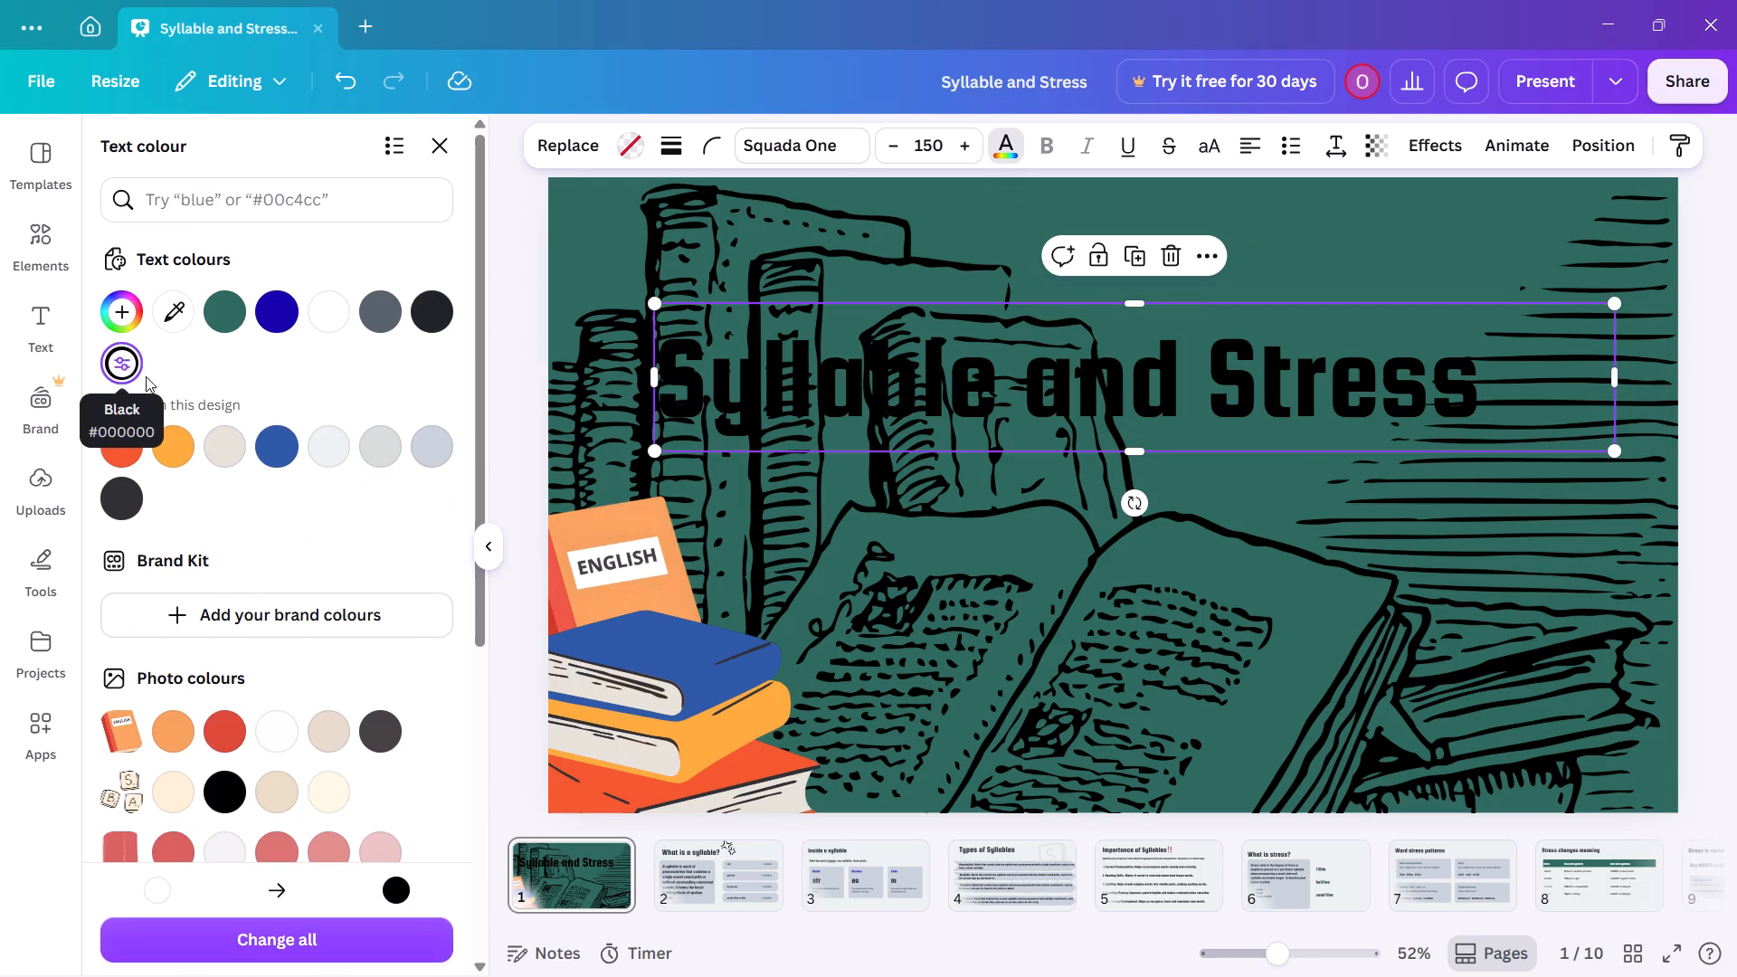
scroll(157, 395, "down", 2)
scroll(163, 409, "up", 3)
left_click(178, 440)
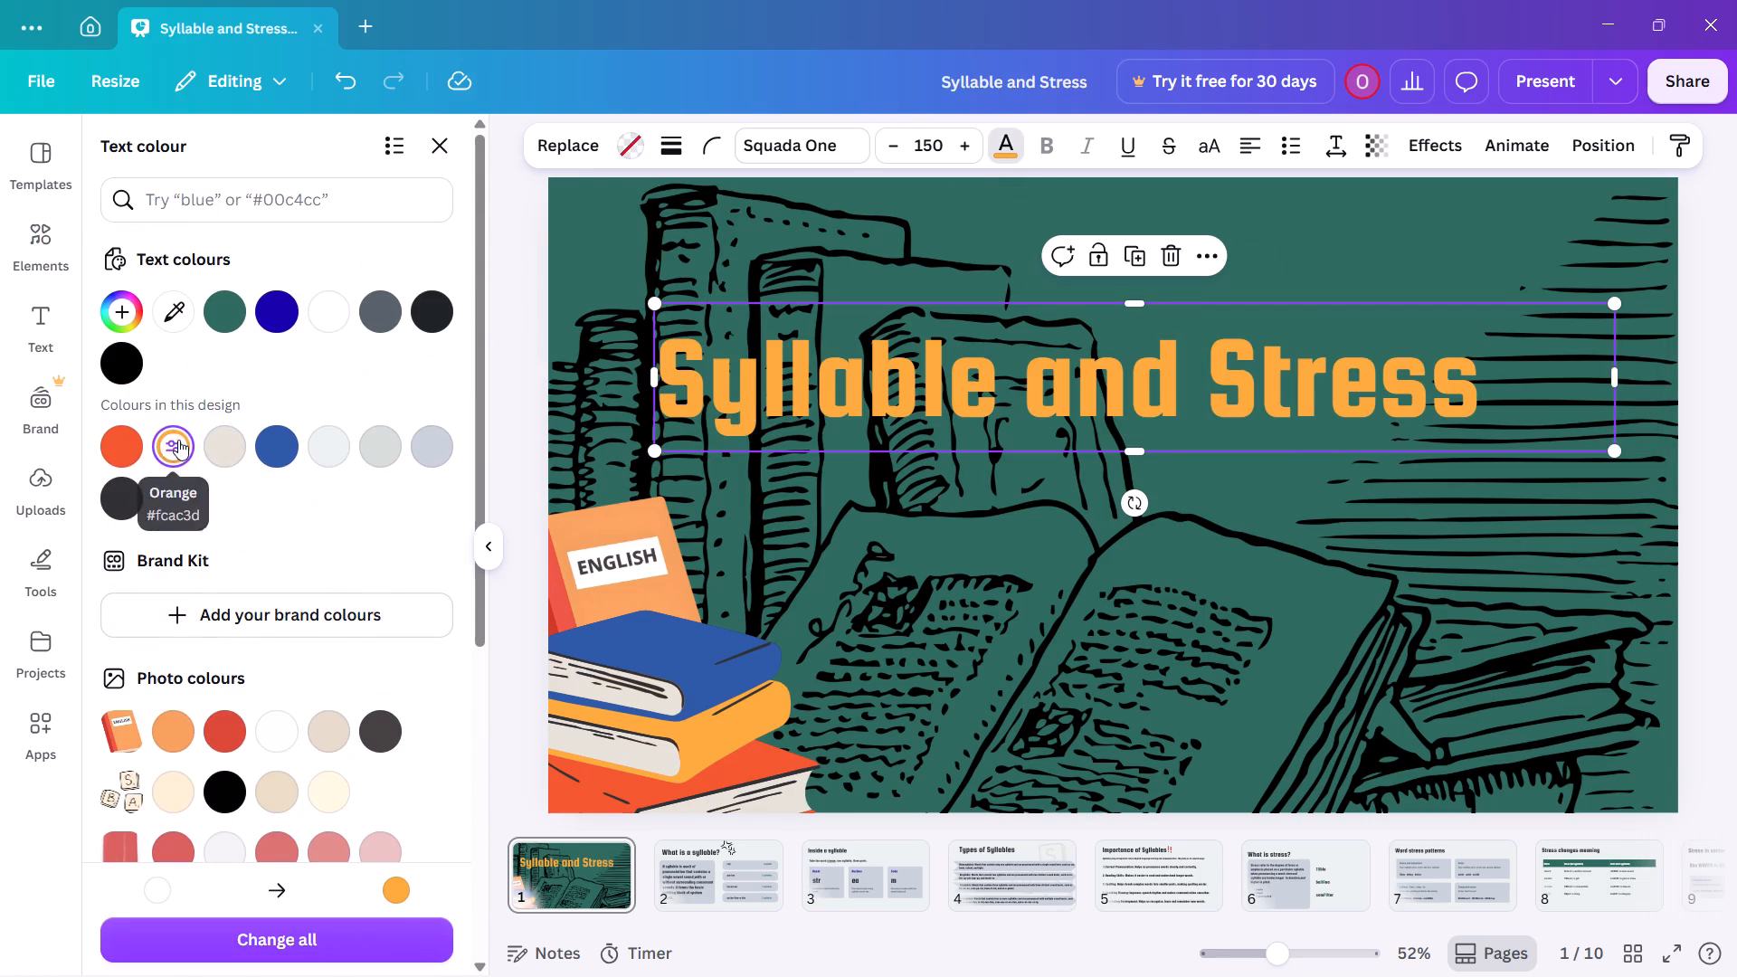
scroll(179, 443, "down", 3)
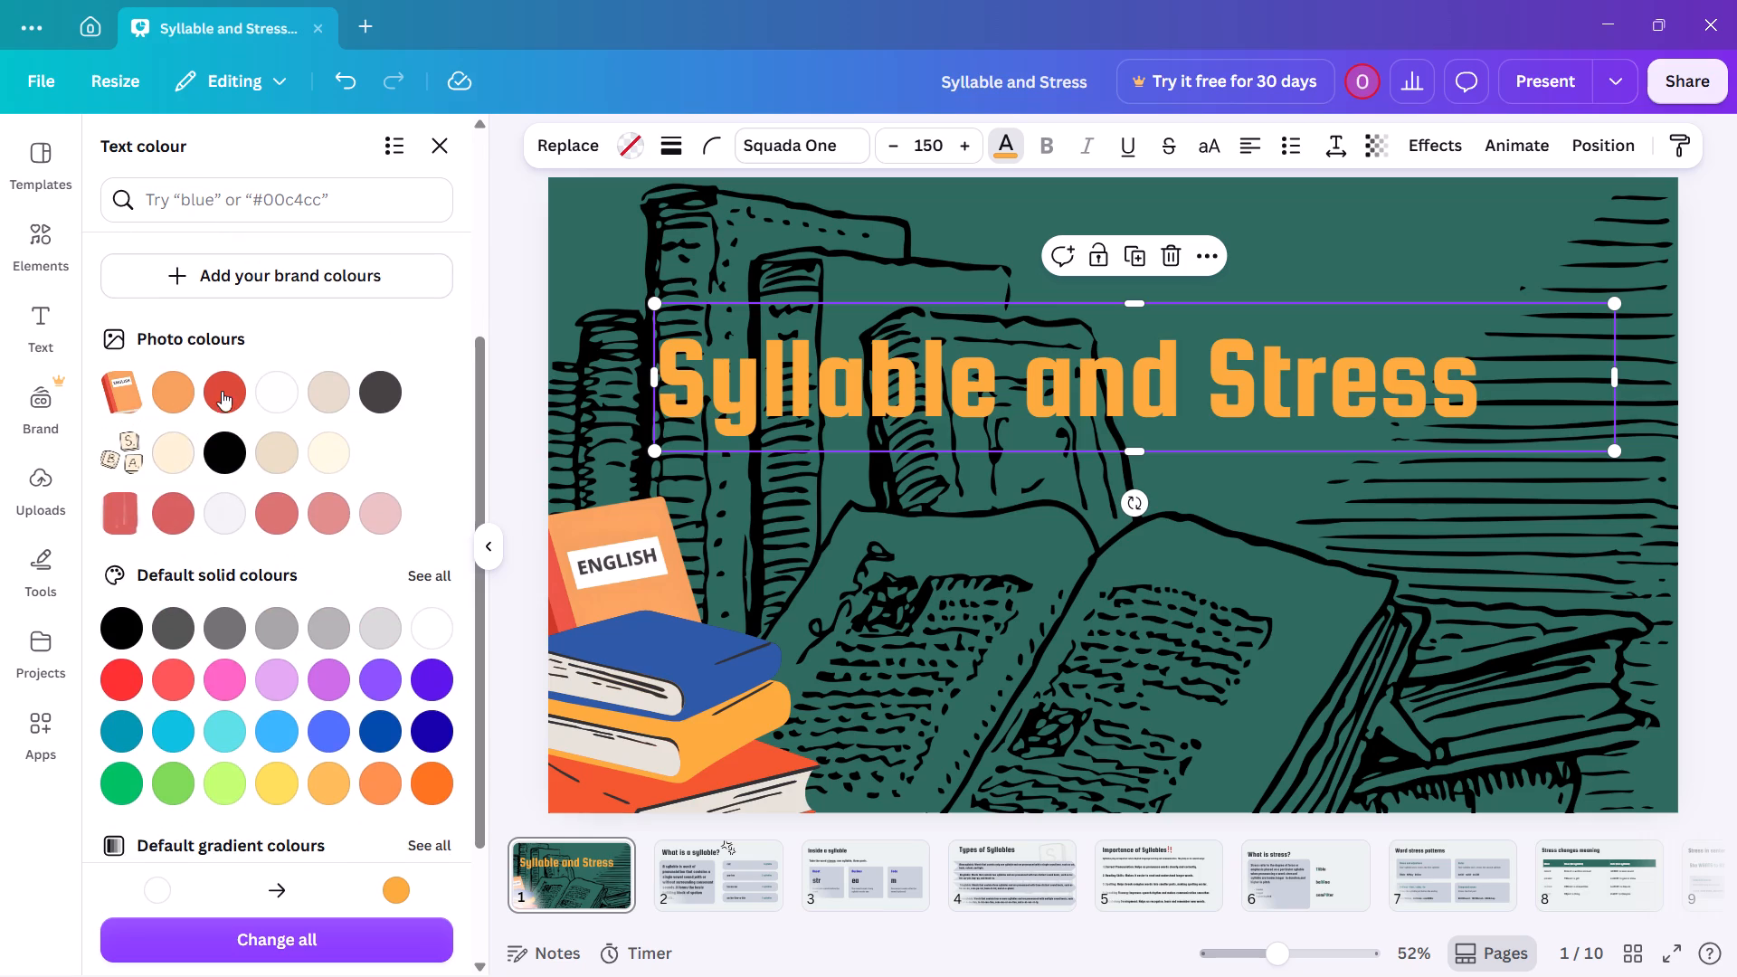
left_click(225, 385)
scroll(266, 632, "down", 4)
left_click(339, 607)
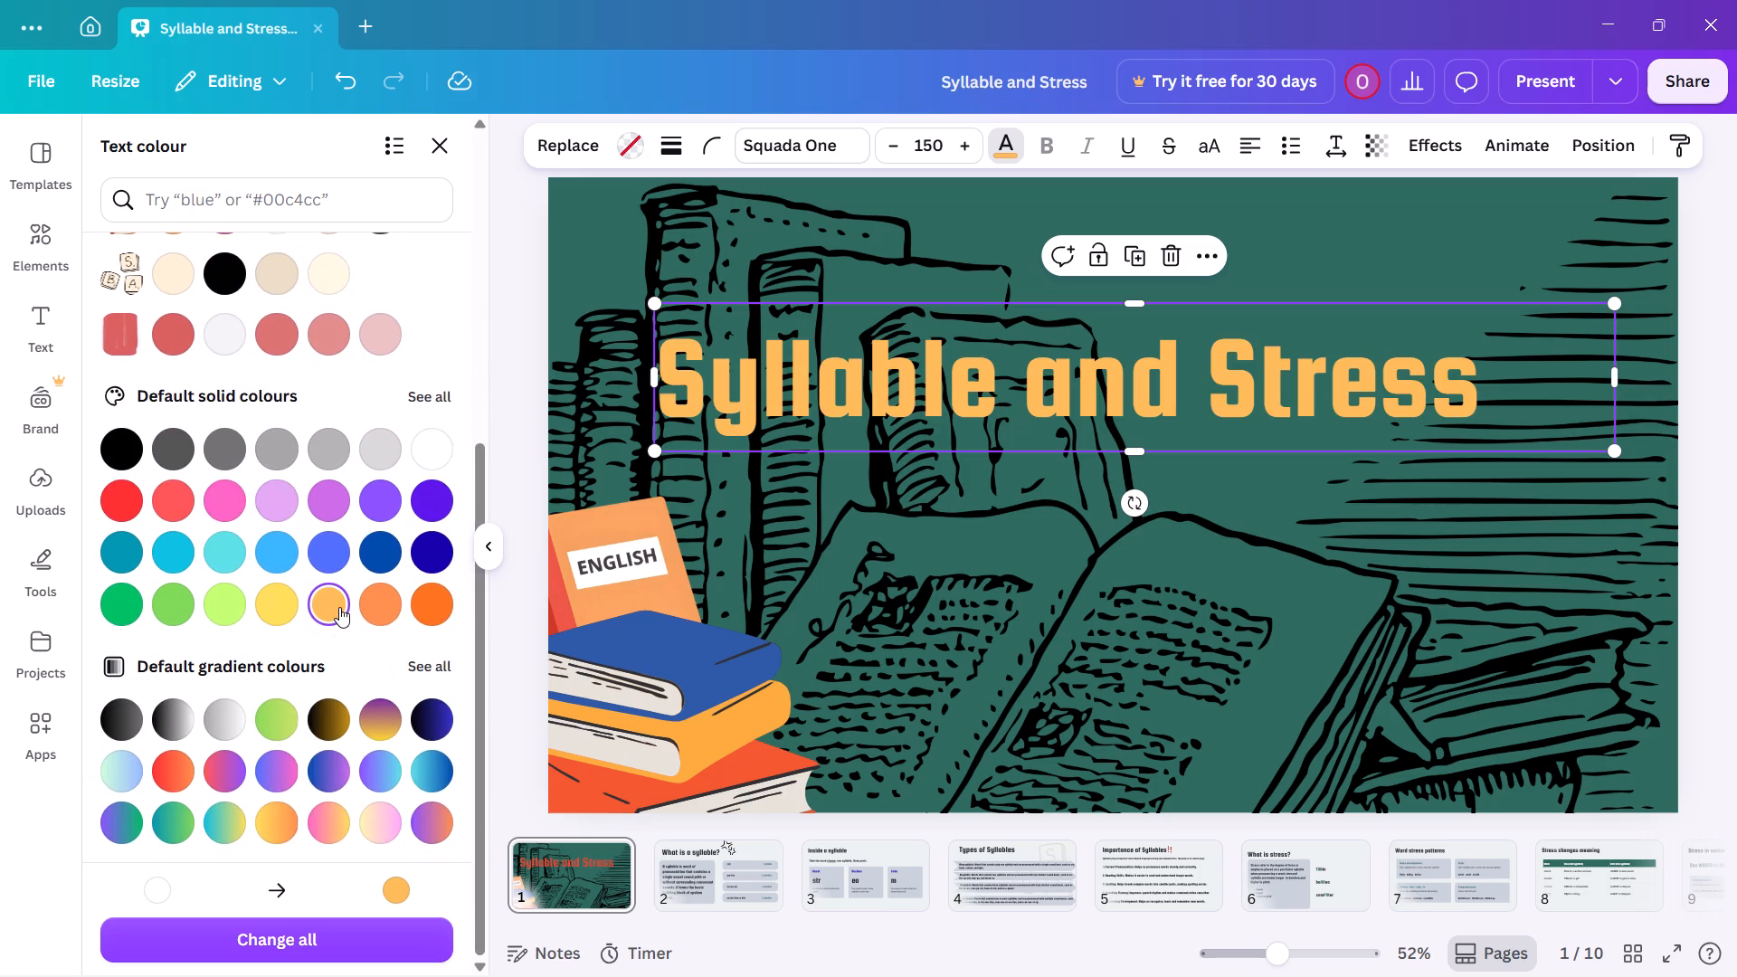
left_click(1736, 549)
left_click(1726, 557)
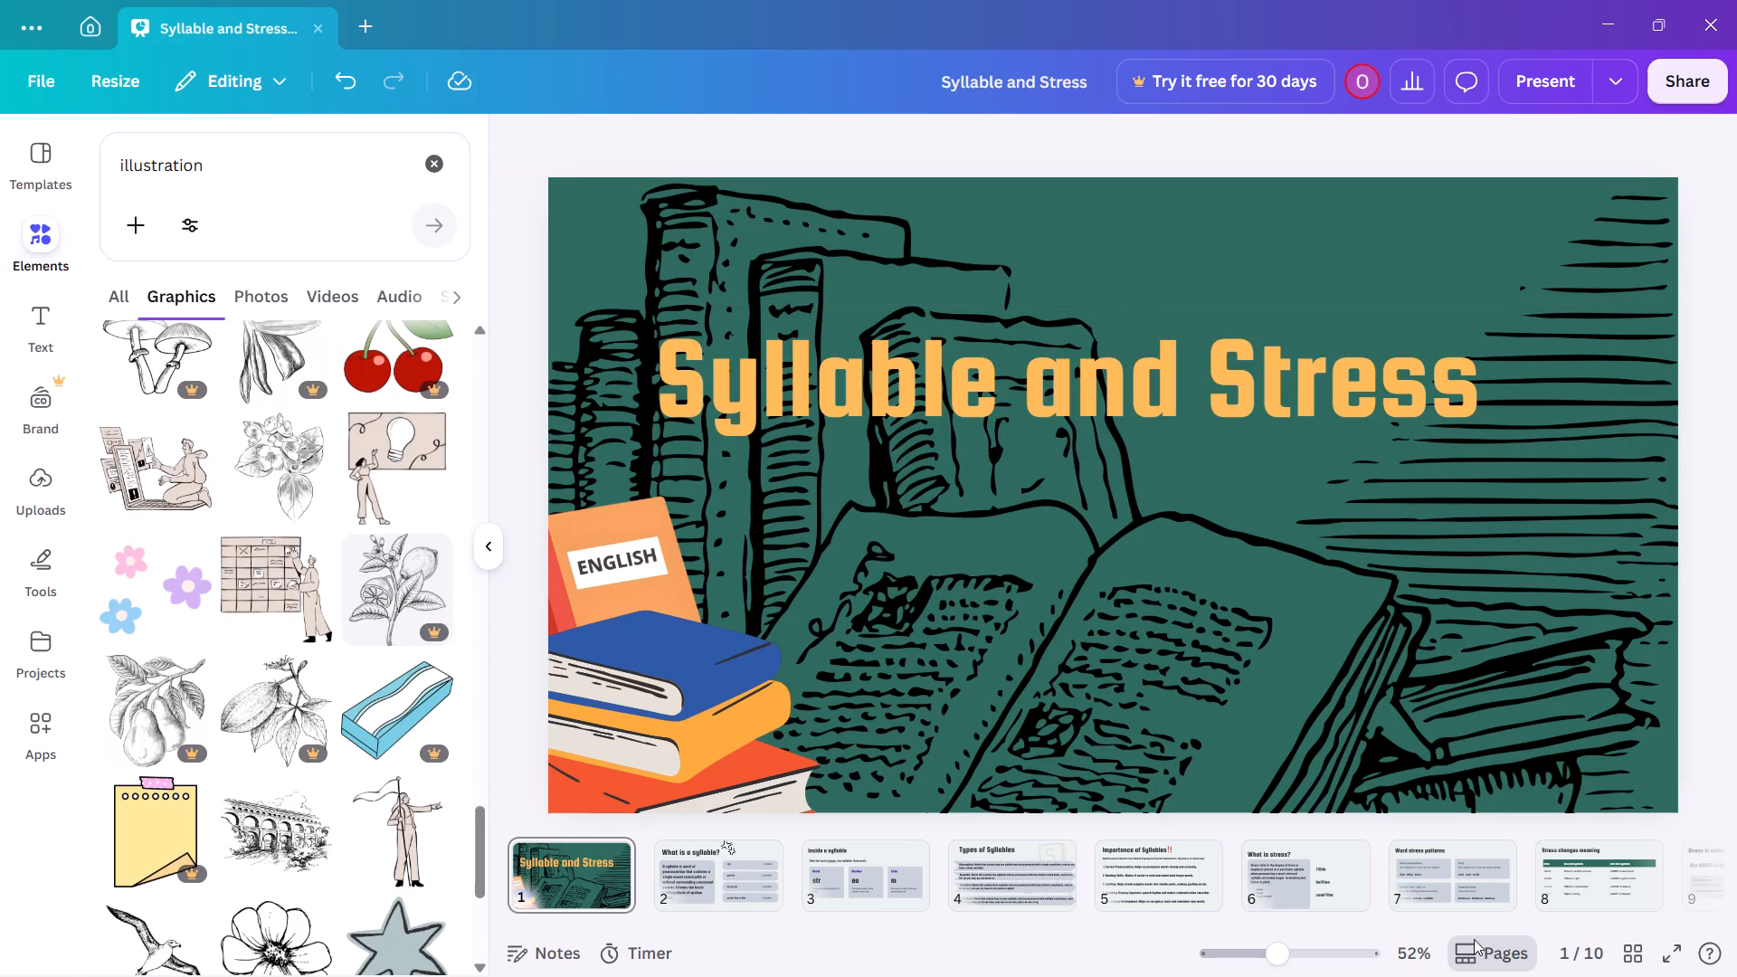
Nudge the page 1 title slightly right and up.
left_click_drag(872, 391, 898, 380)
Find the green flowered meadow graphic among the illustration results and use it to replace page 1's green background.
scroll(285, 694, "up", 4)
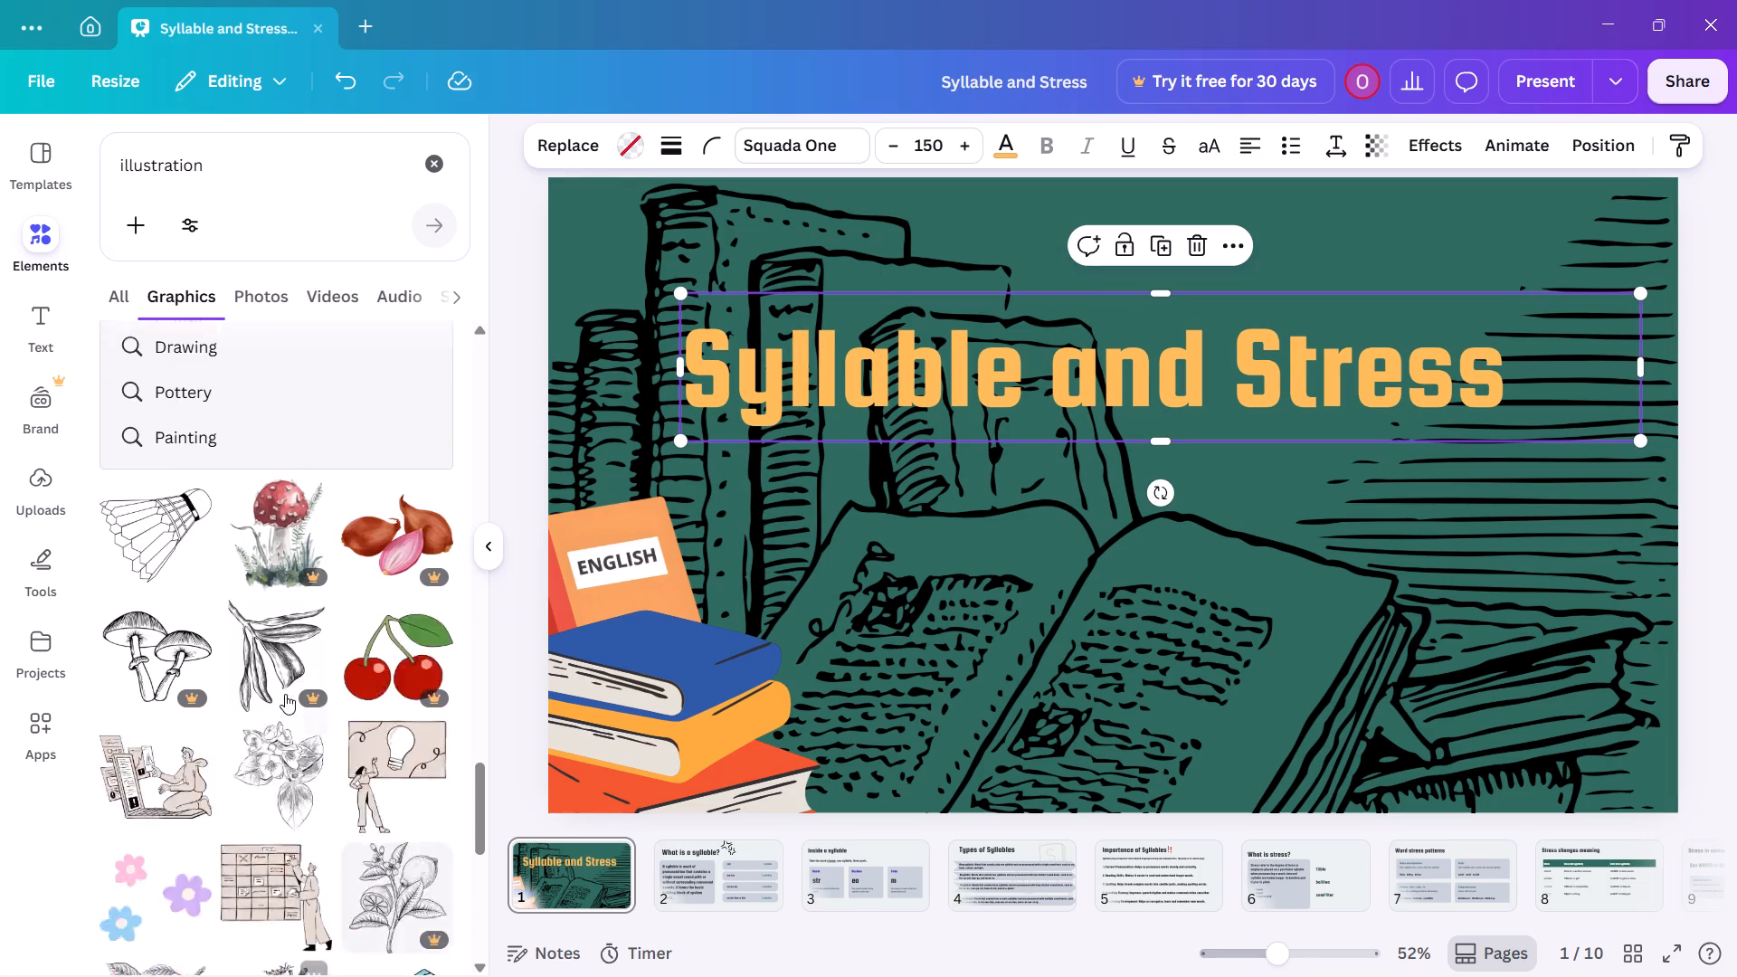
scroll(288, 693, "down", 8)
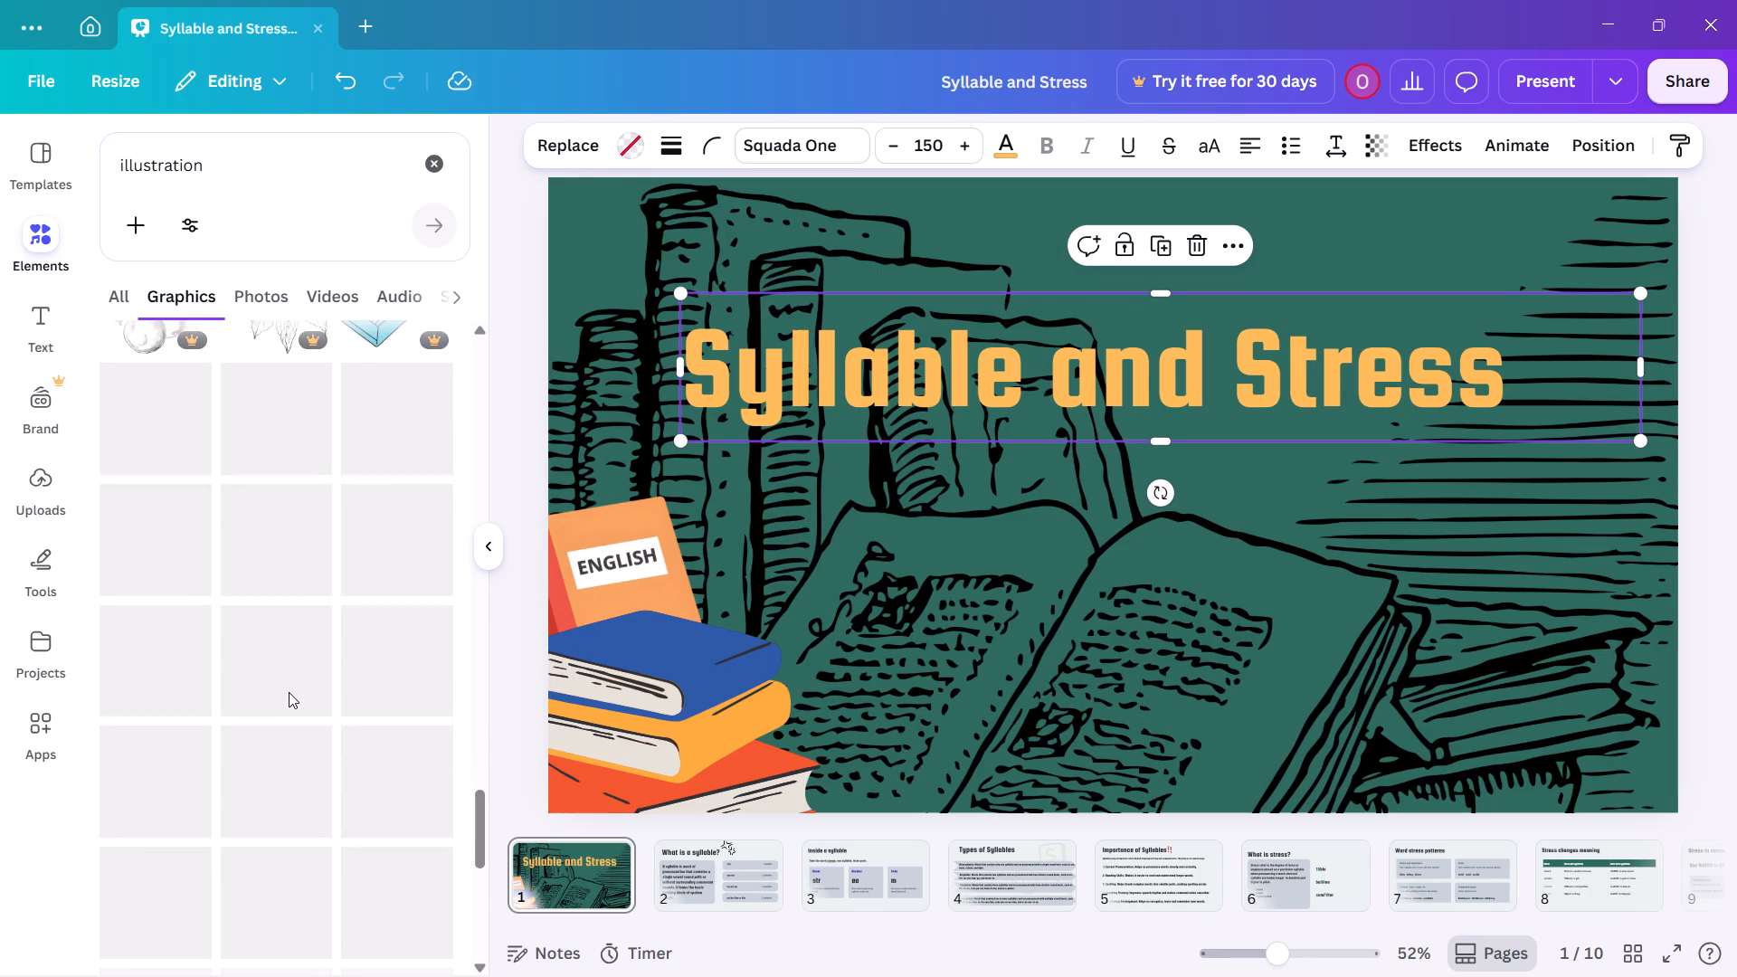
scroll(289, 692, "up", 6)
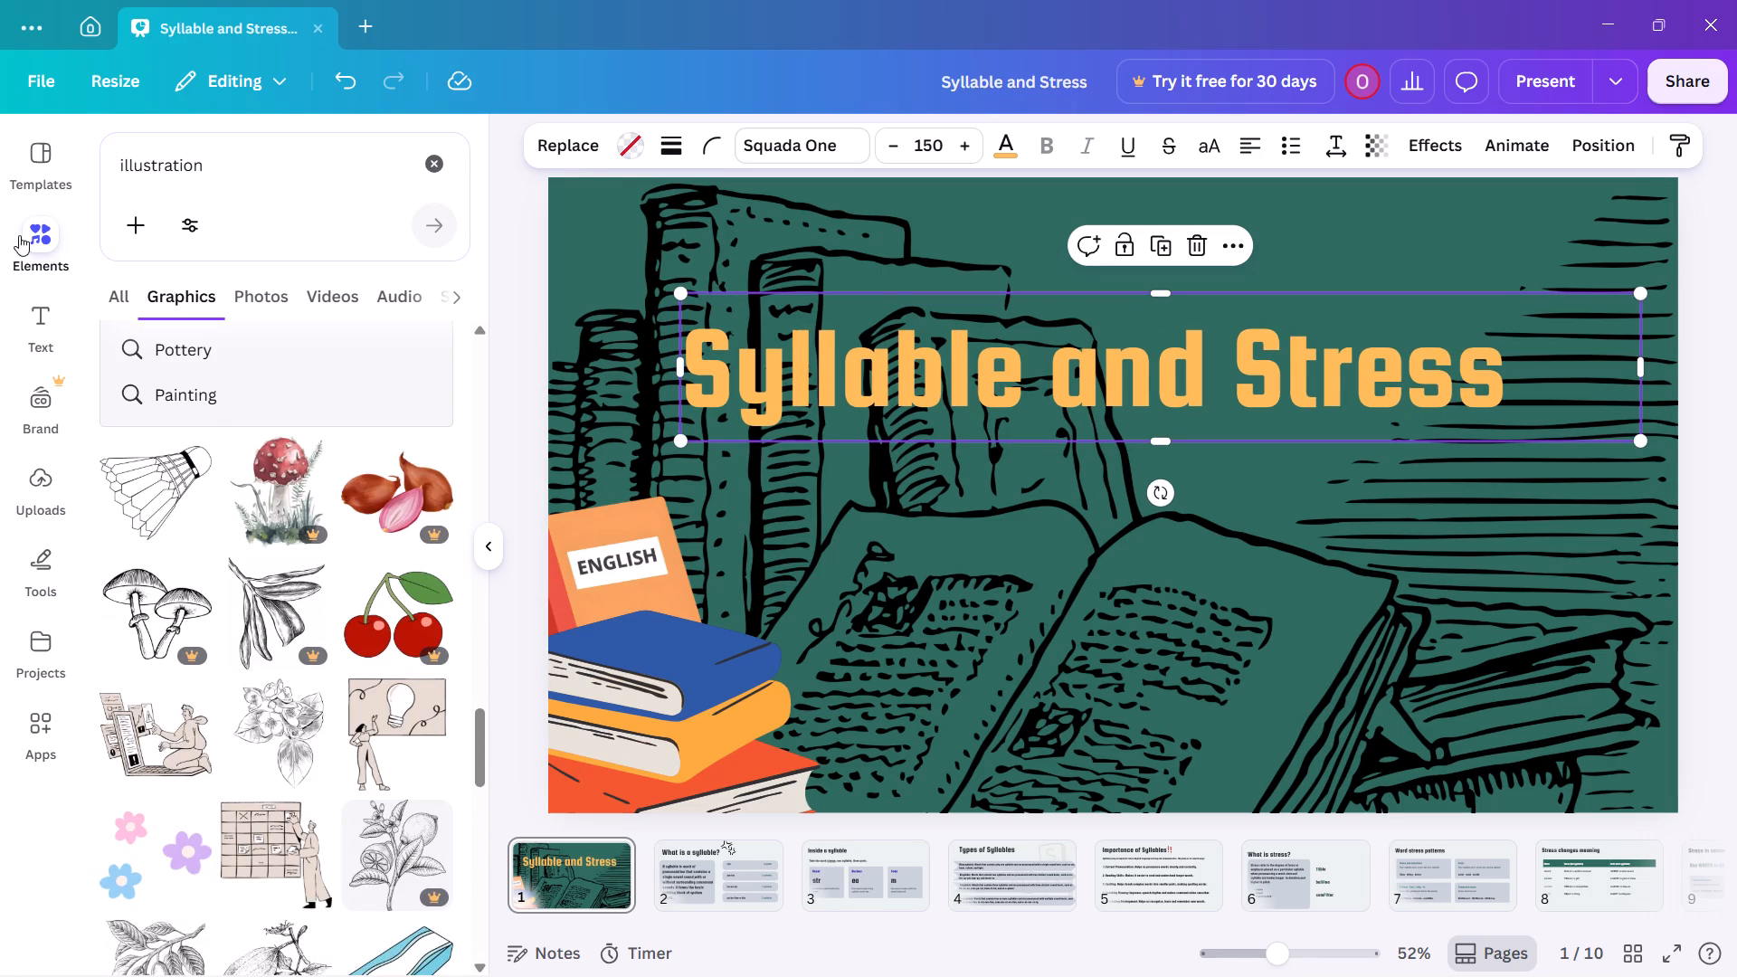
left_click(27, 309)
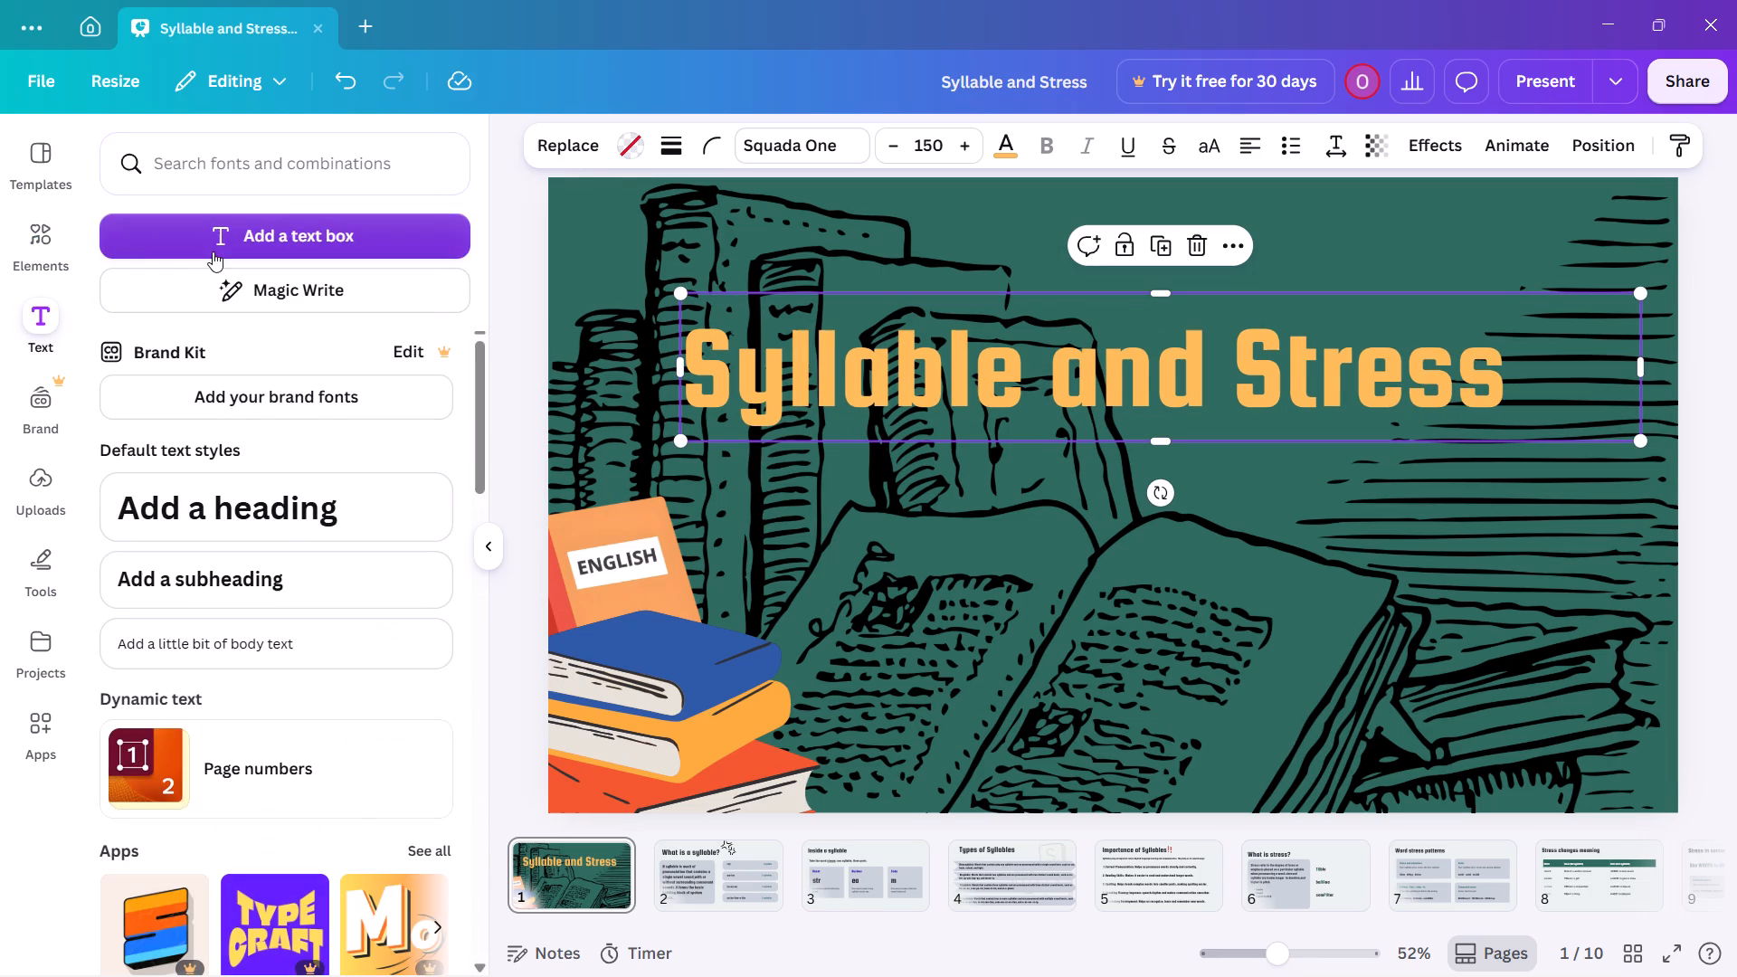
left_click(49, 235)
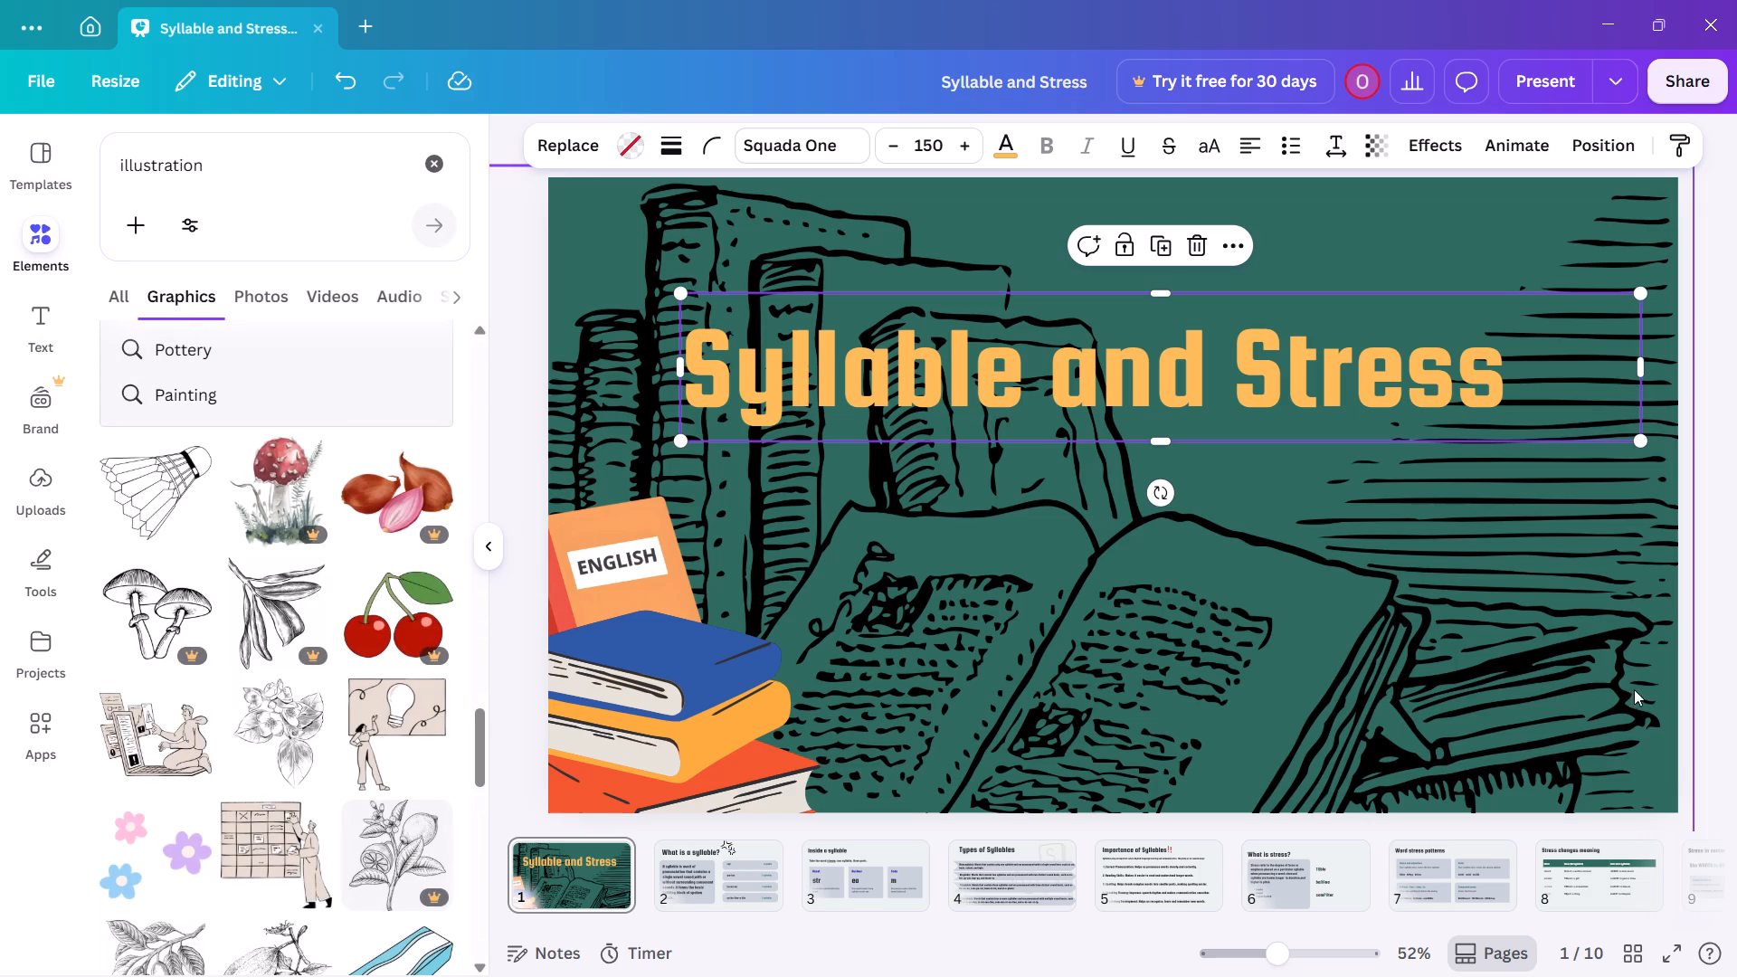
scroll(220, 783, "down", 7)
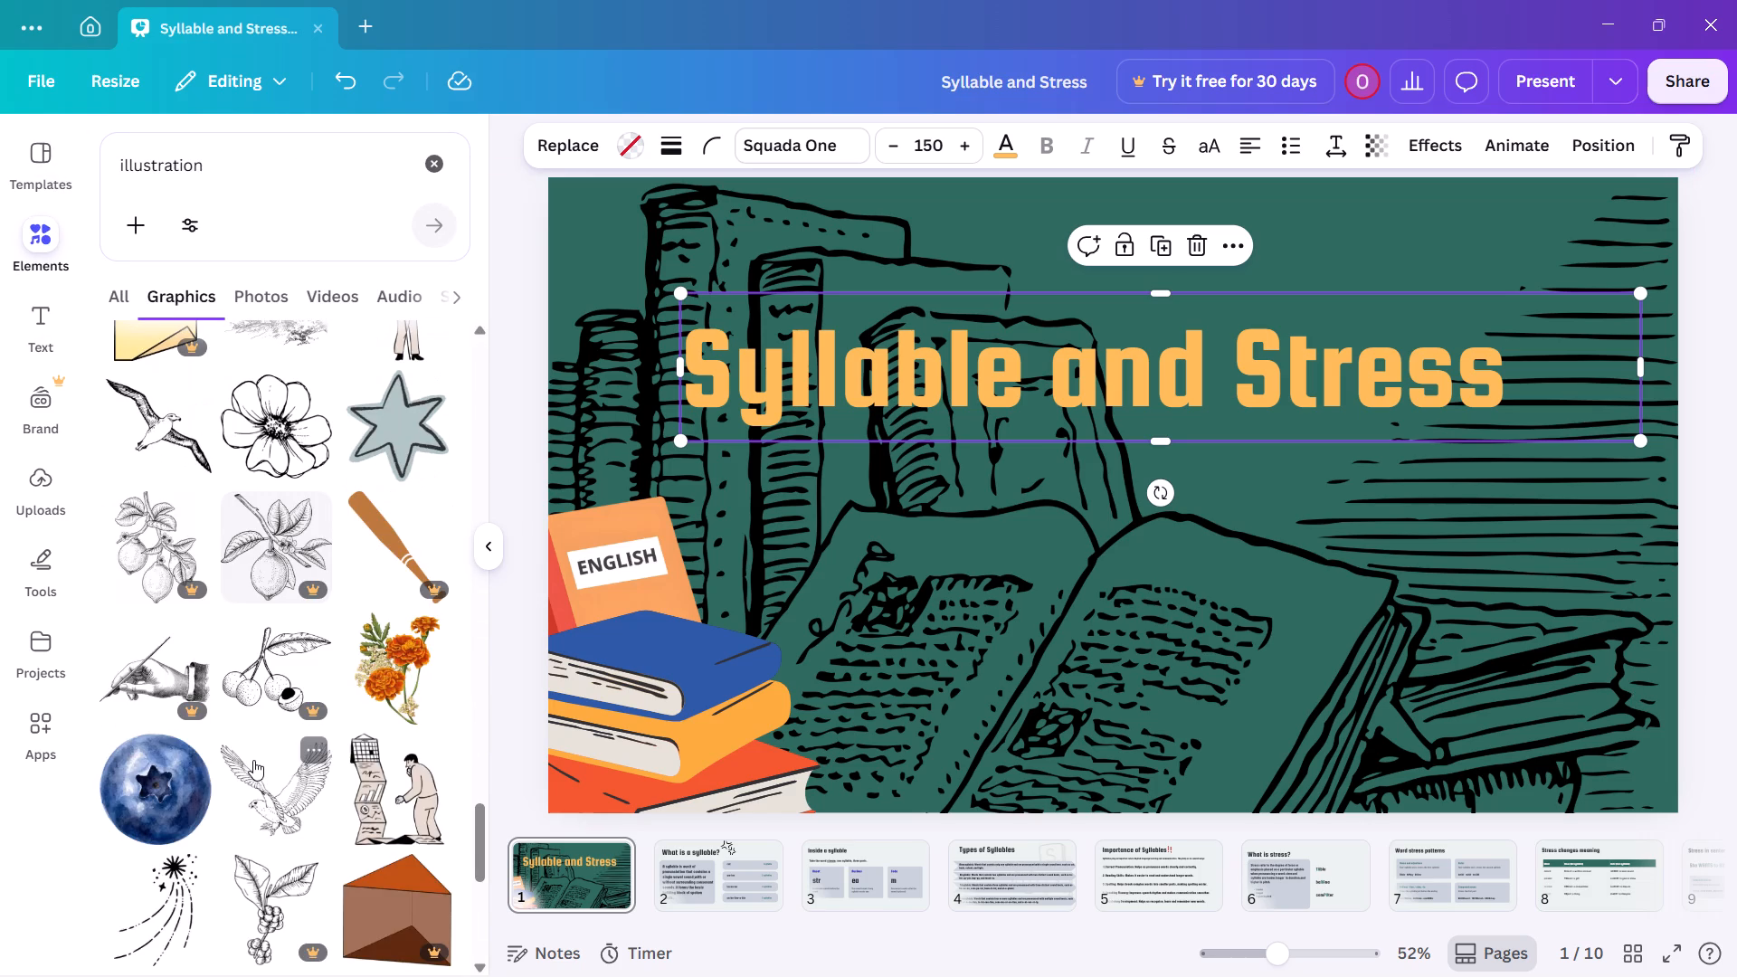
scroll(253, 760, "down", 6)
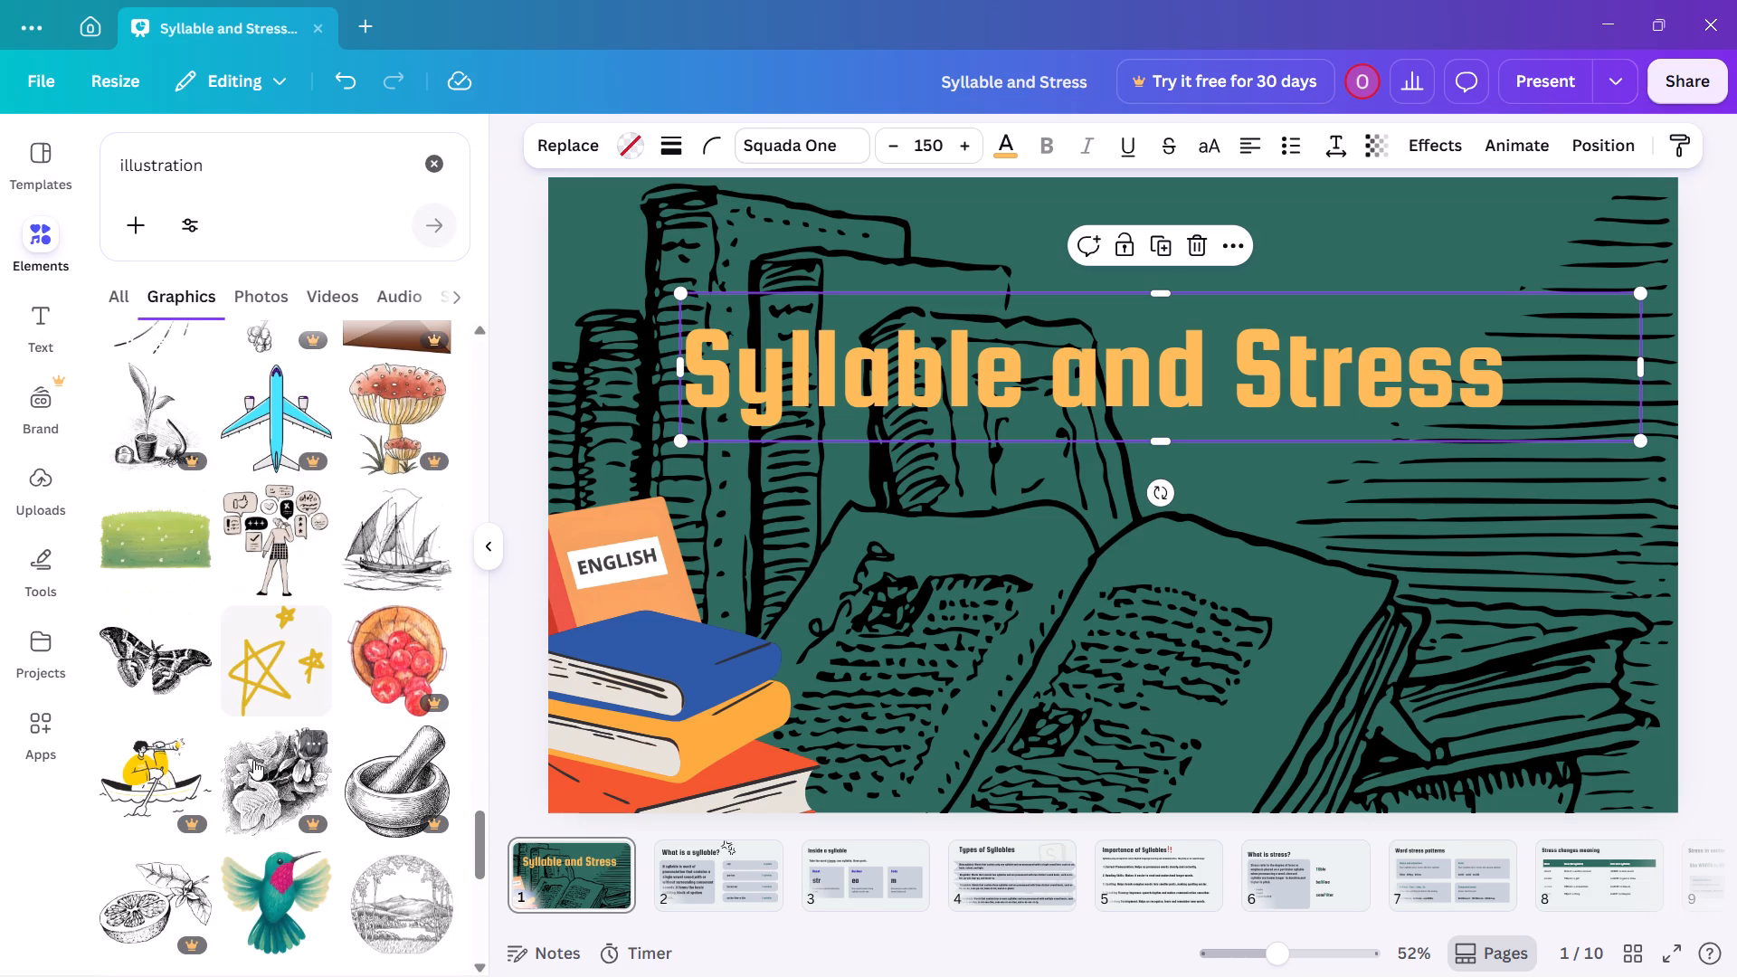
left_click(157, 566)
left_click_drag(953, 554, 1039, 731)
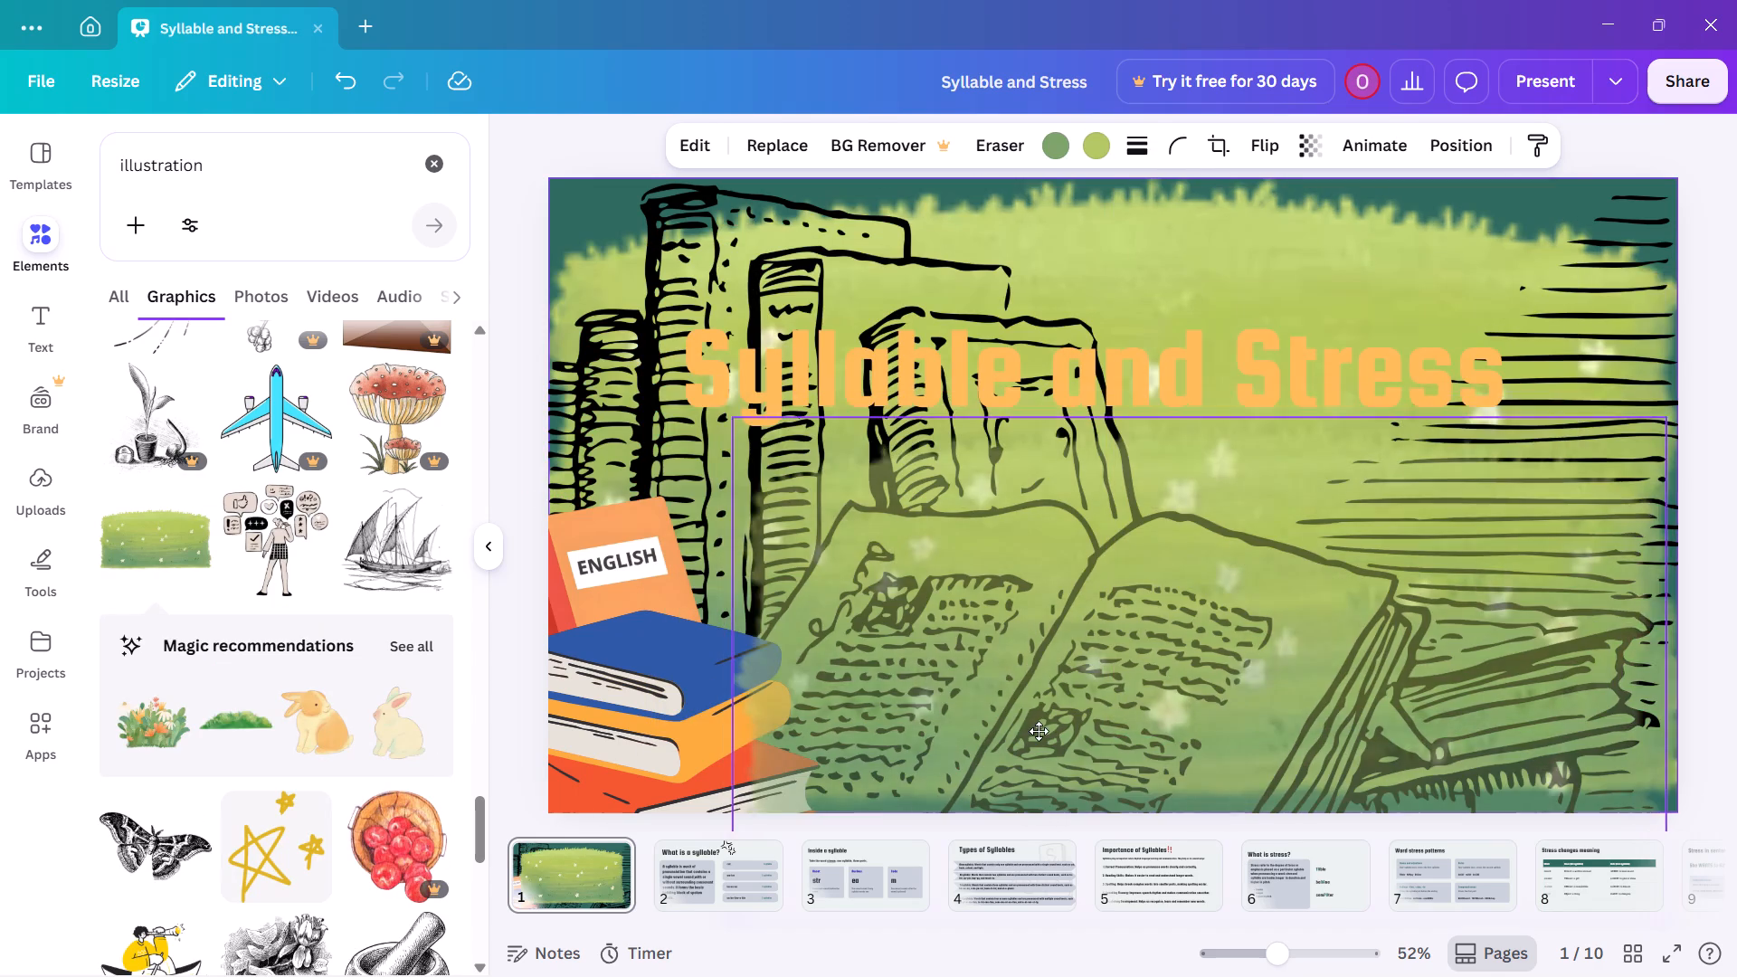
left_click_drag(1039, 731, 973, 646)
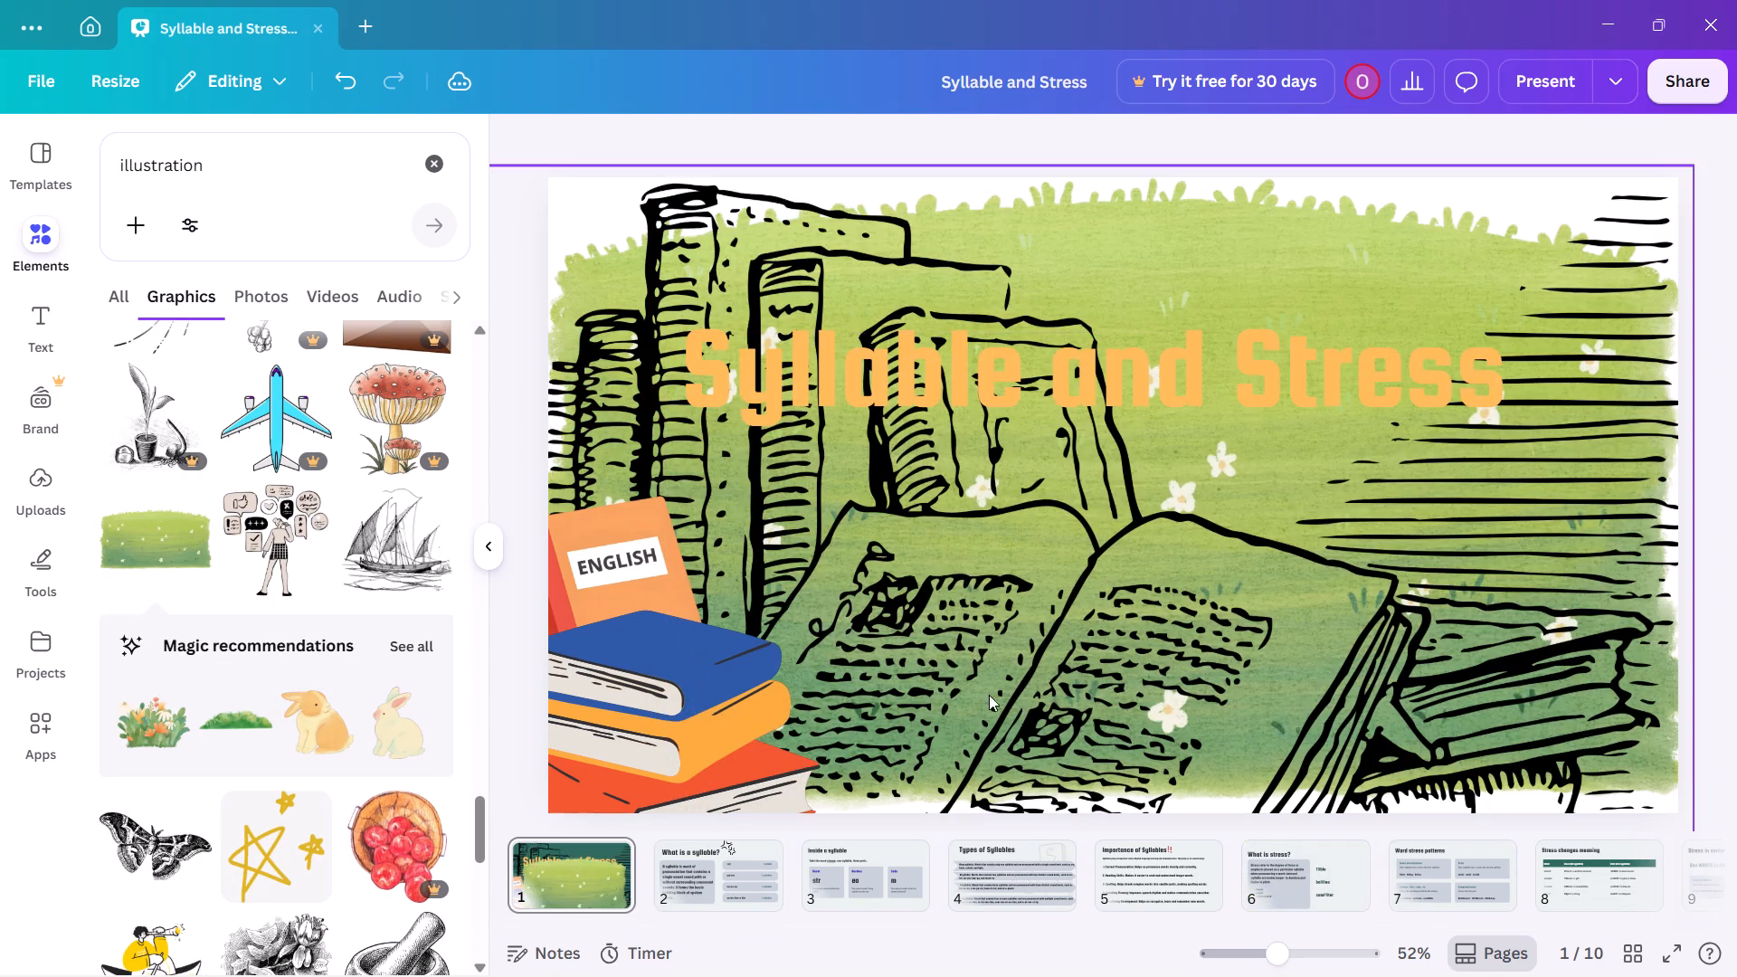
left_click(1736, 763)
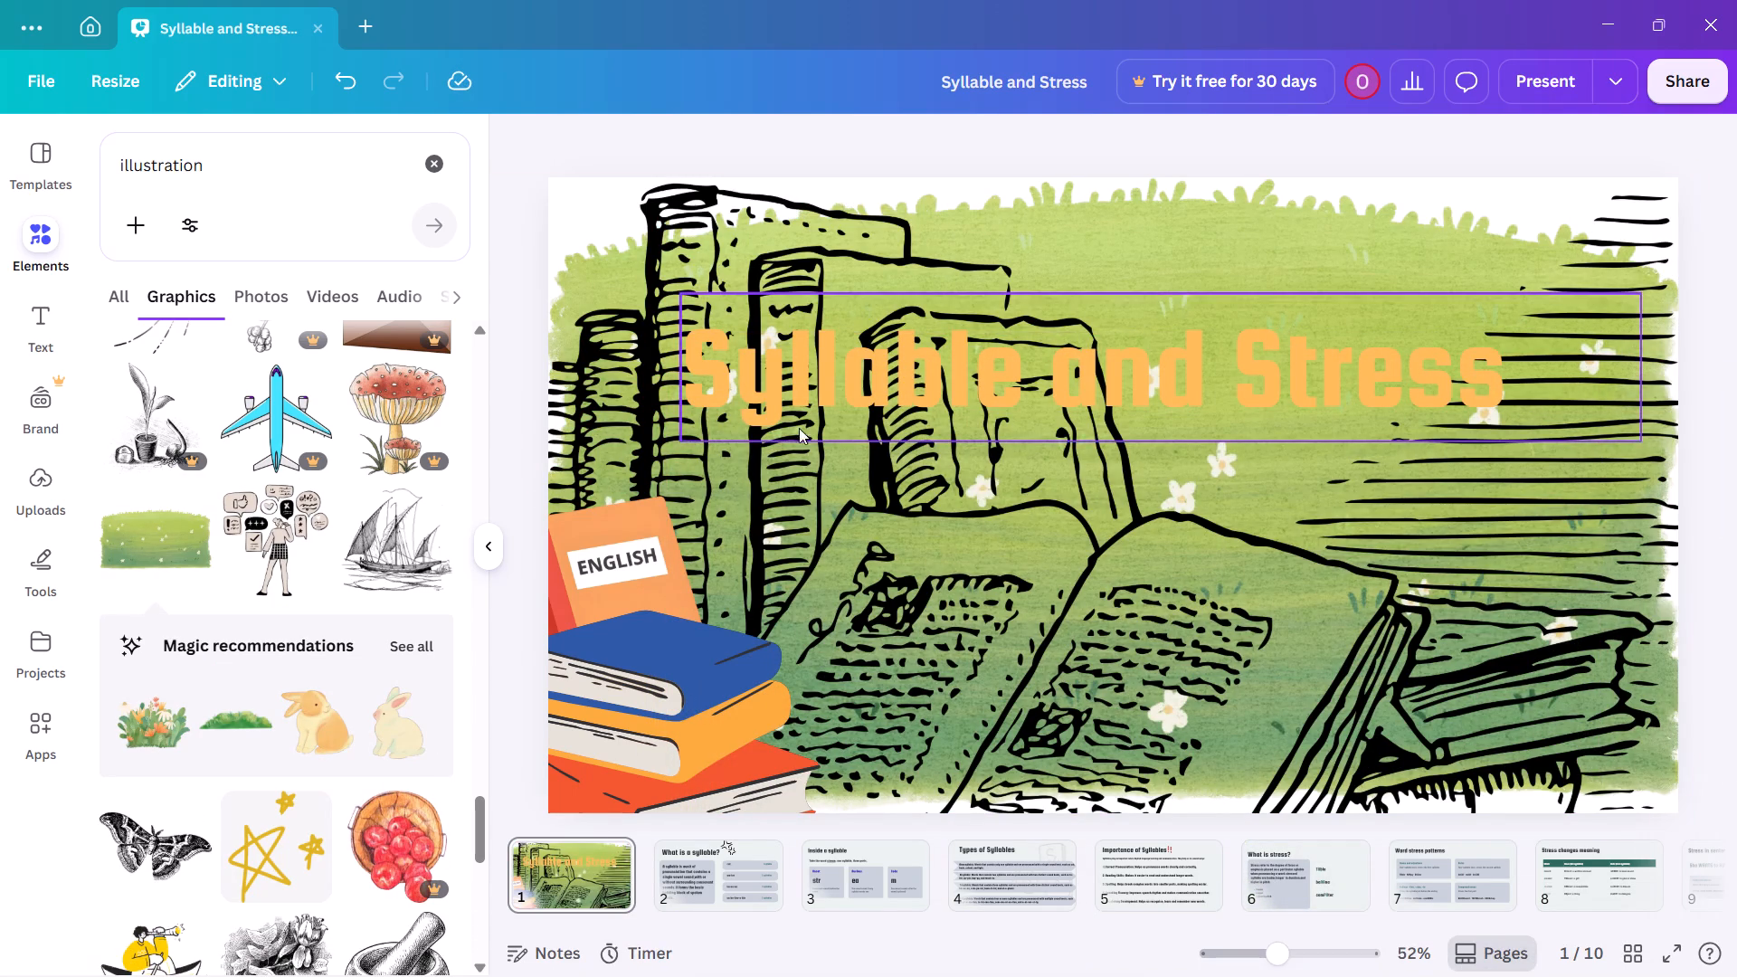
Set the page 1 title's text colour to white #ffffff.
left_click(865, 409)
left_click(1006, 148)
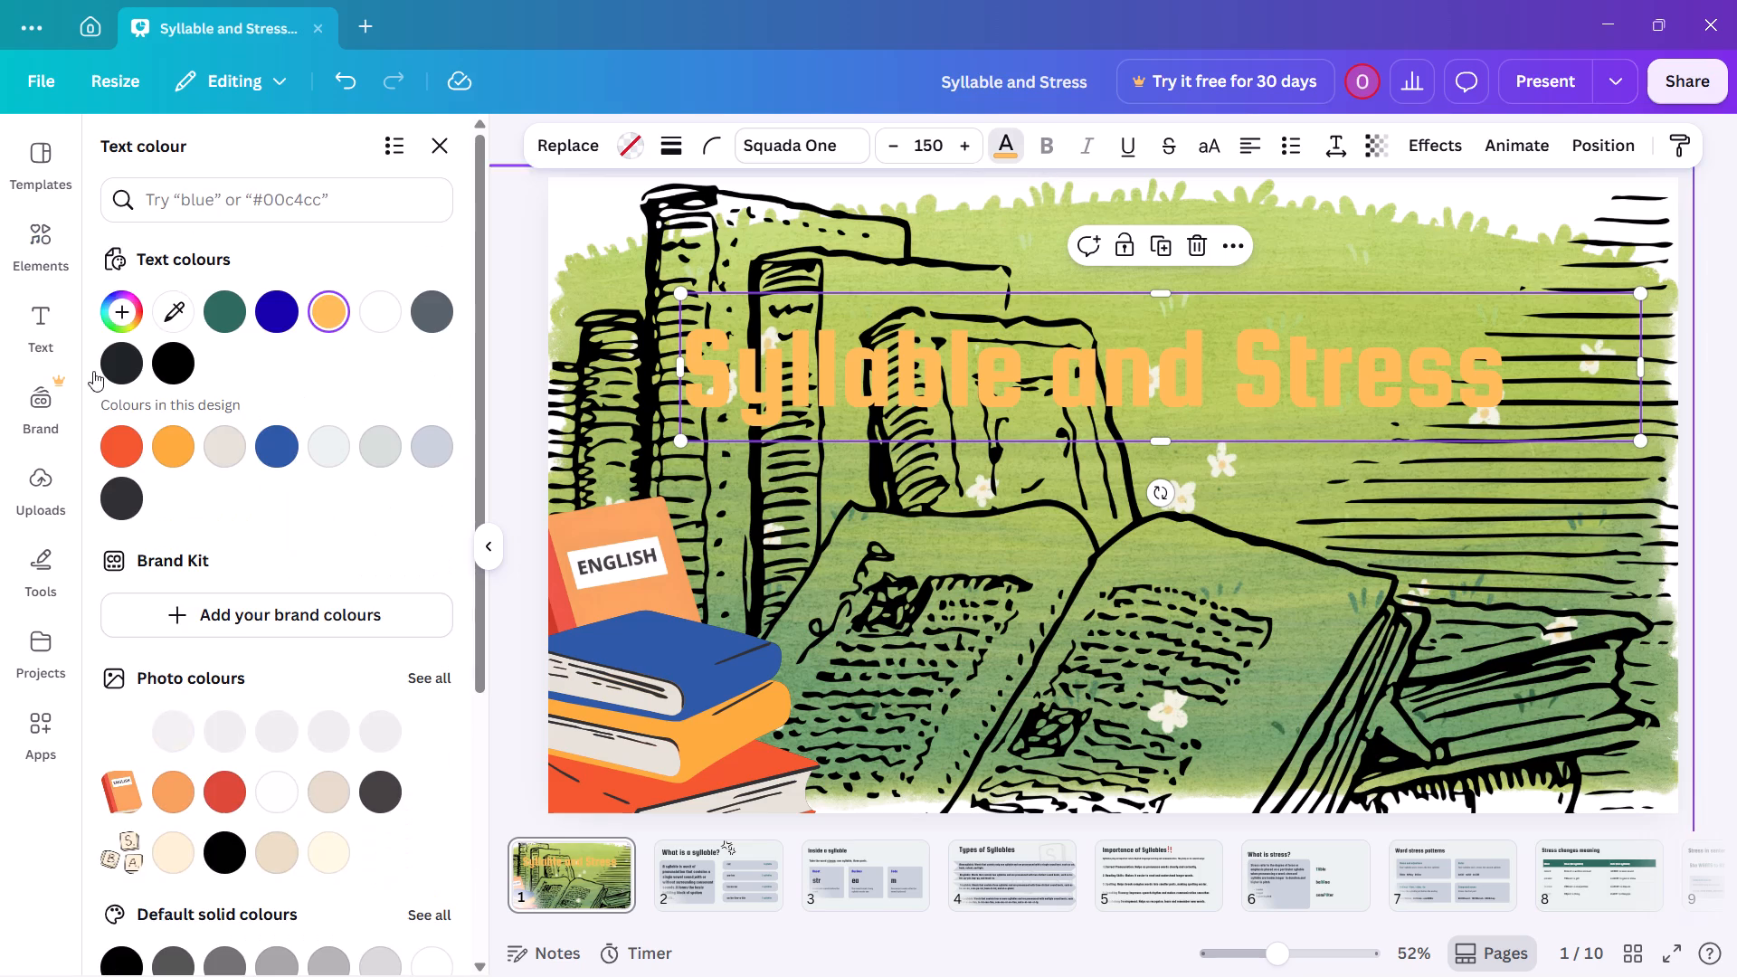
left_click(383, 308)
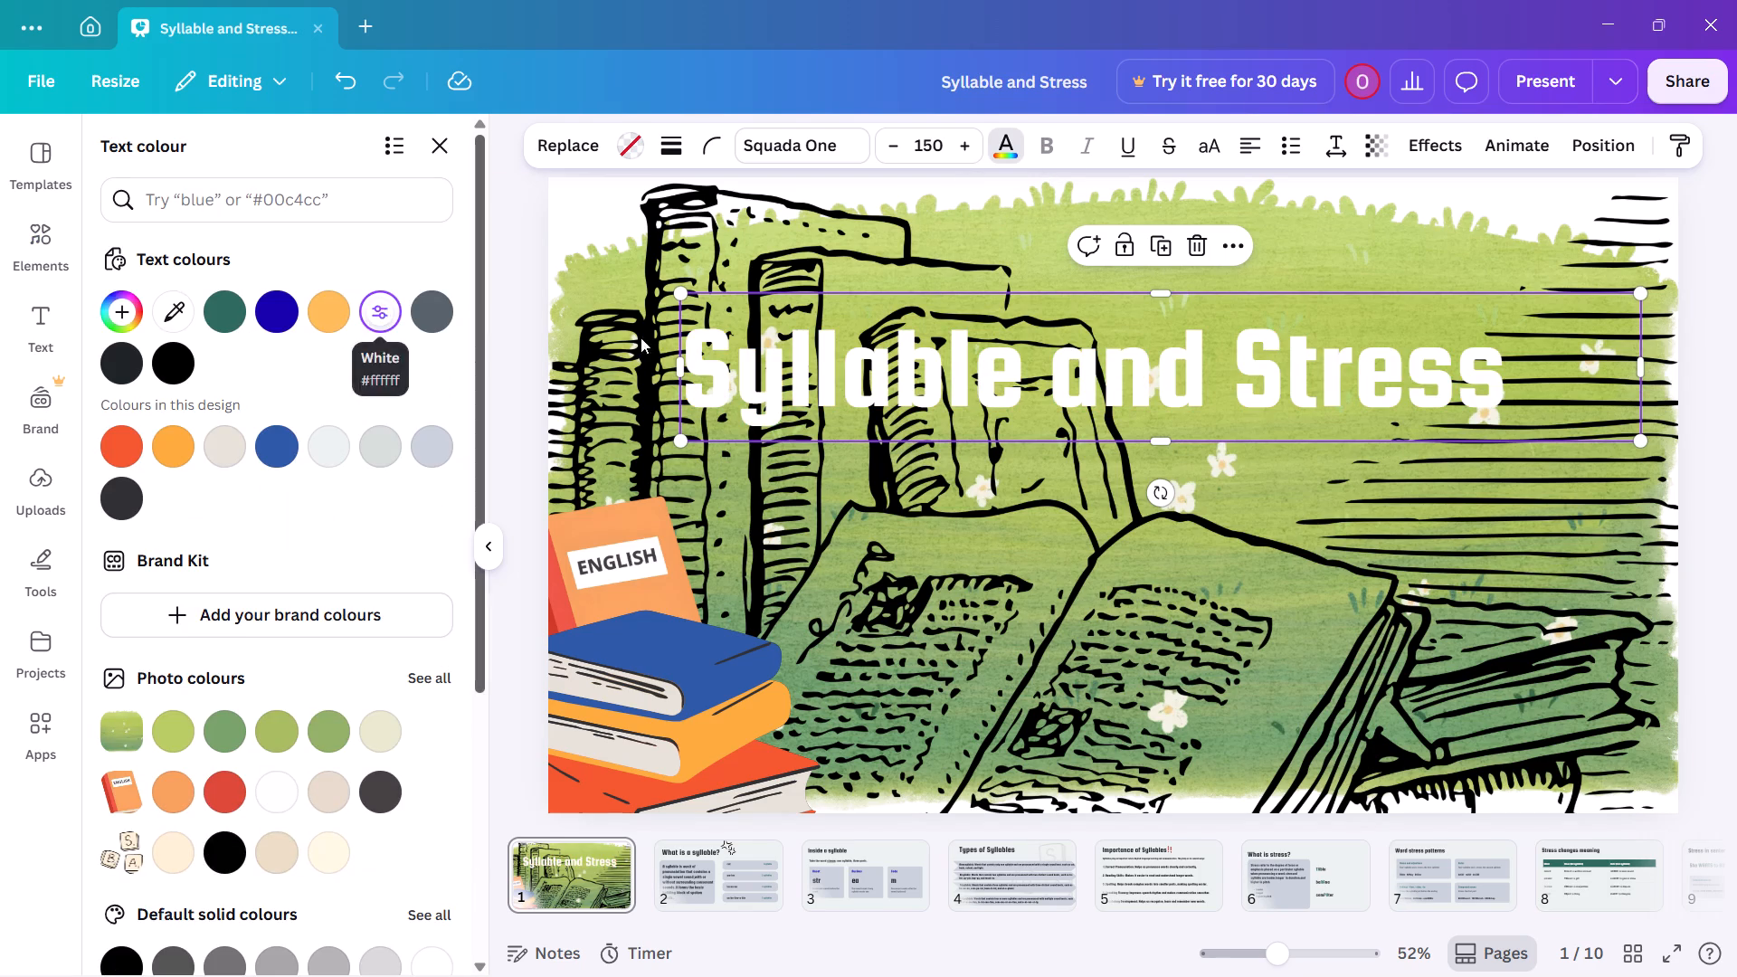
Add a new text box to page 1 and place it over the lower part of the open book drawing.
left_click(1733, 619)
left_click(1726, 647)
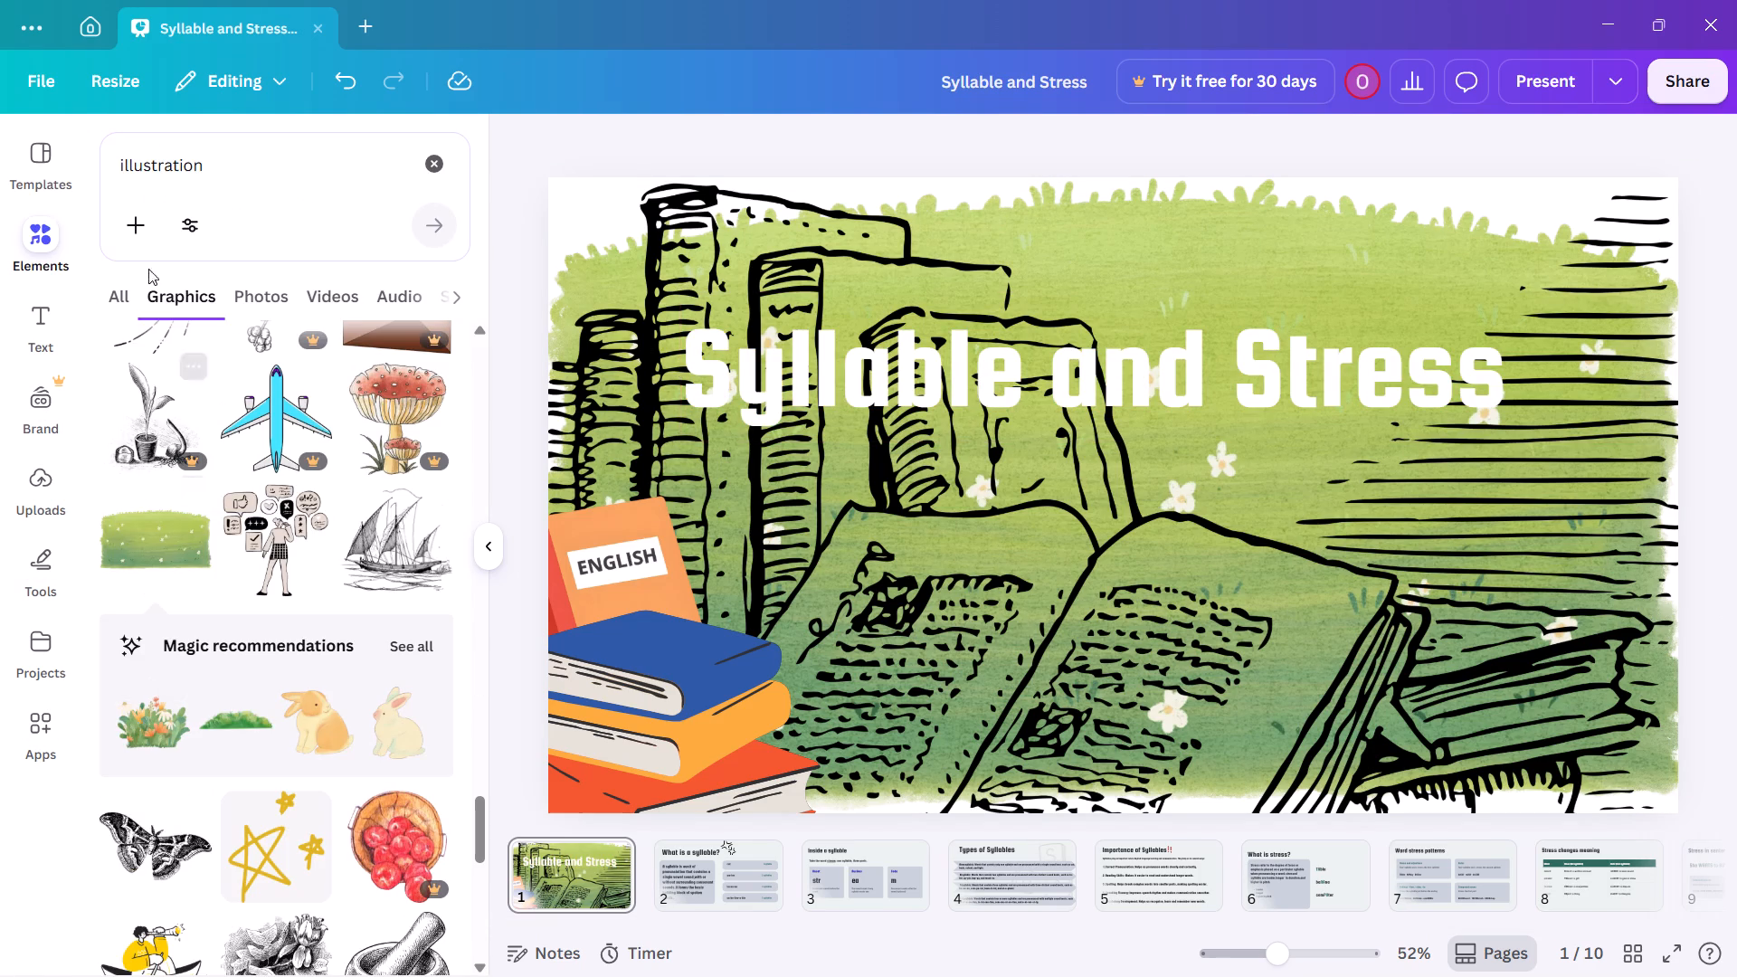
left_click_drag(264, 181, 54, 174)
left_click(30, 319)
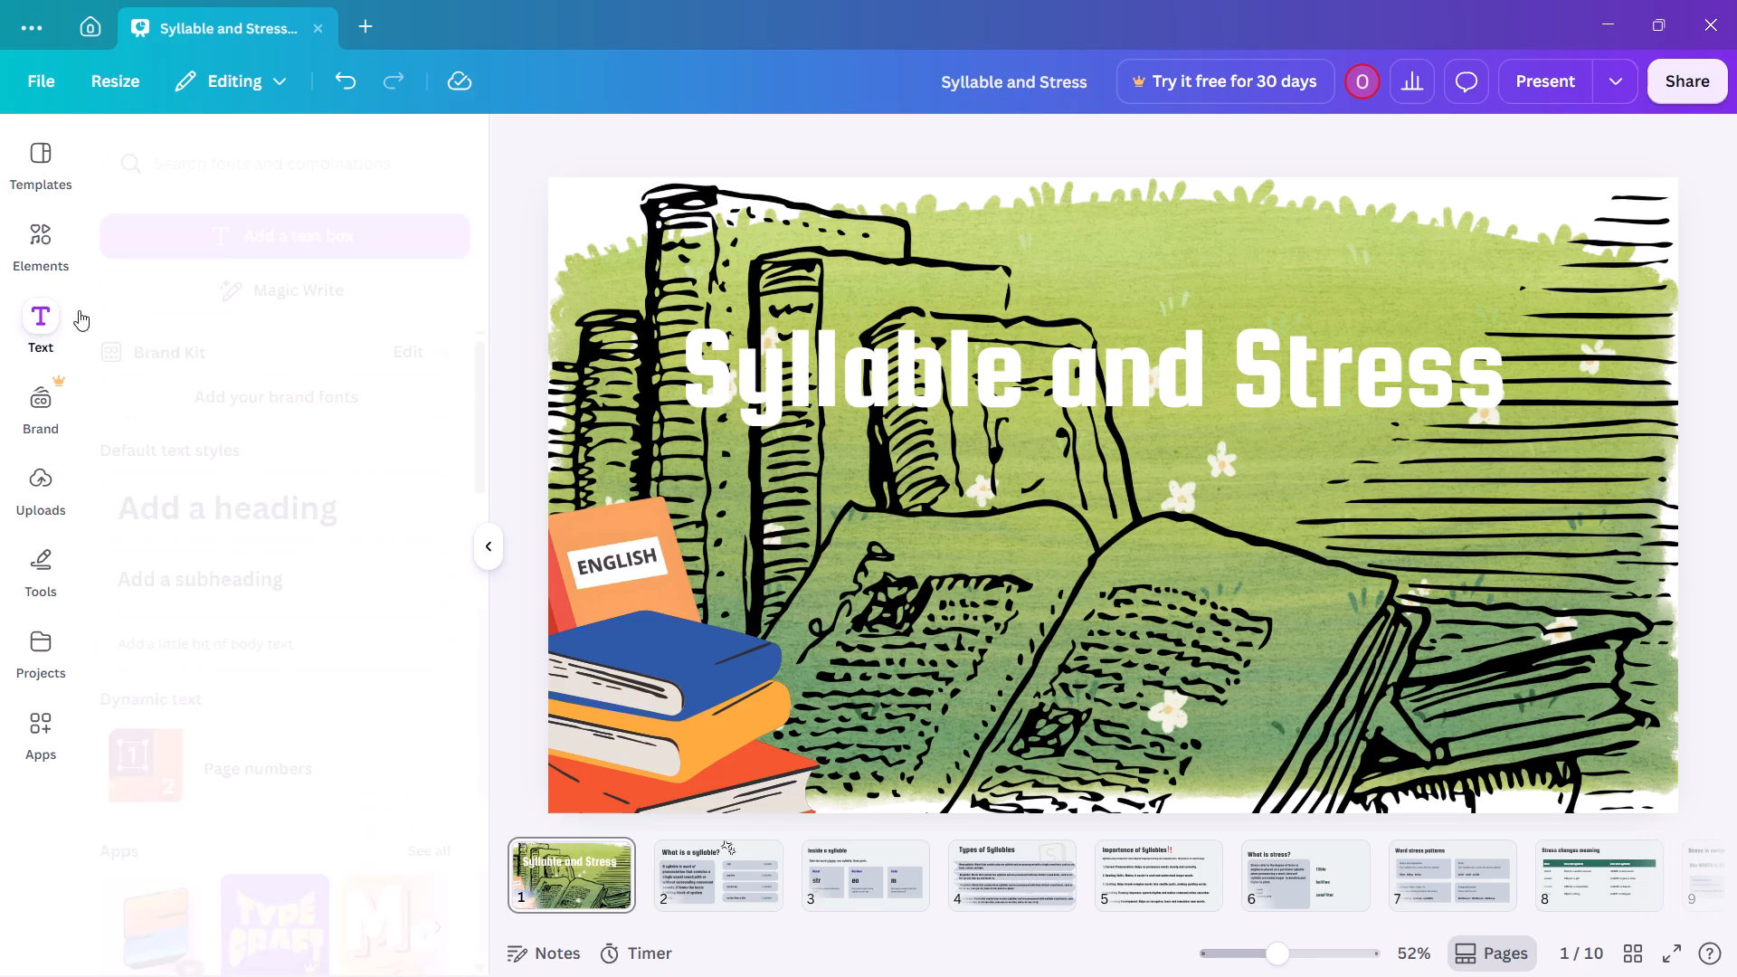
left_click(333, 246)
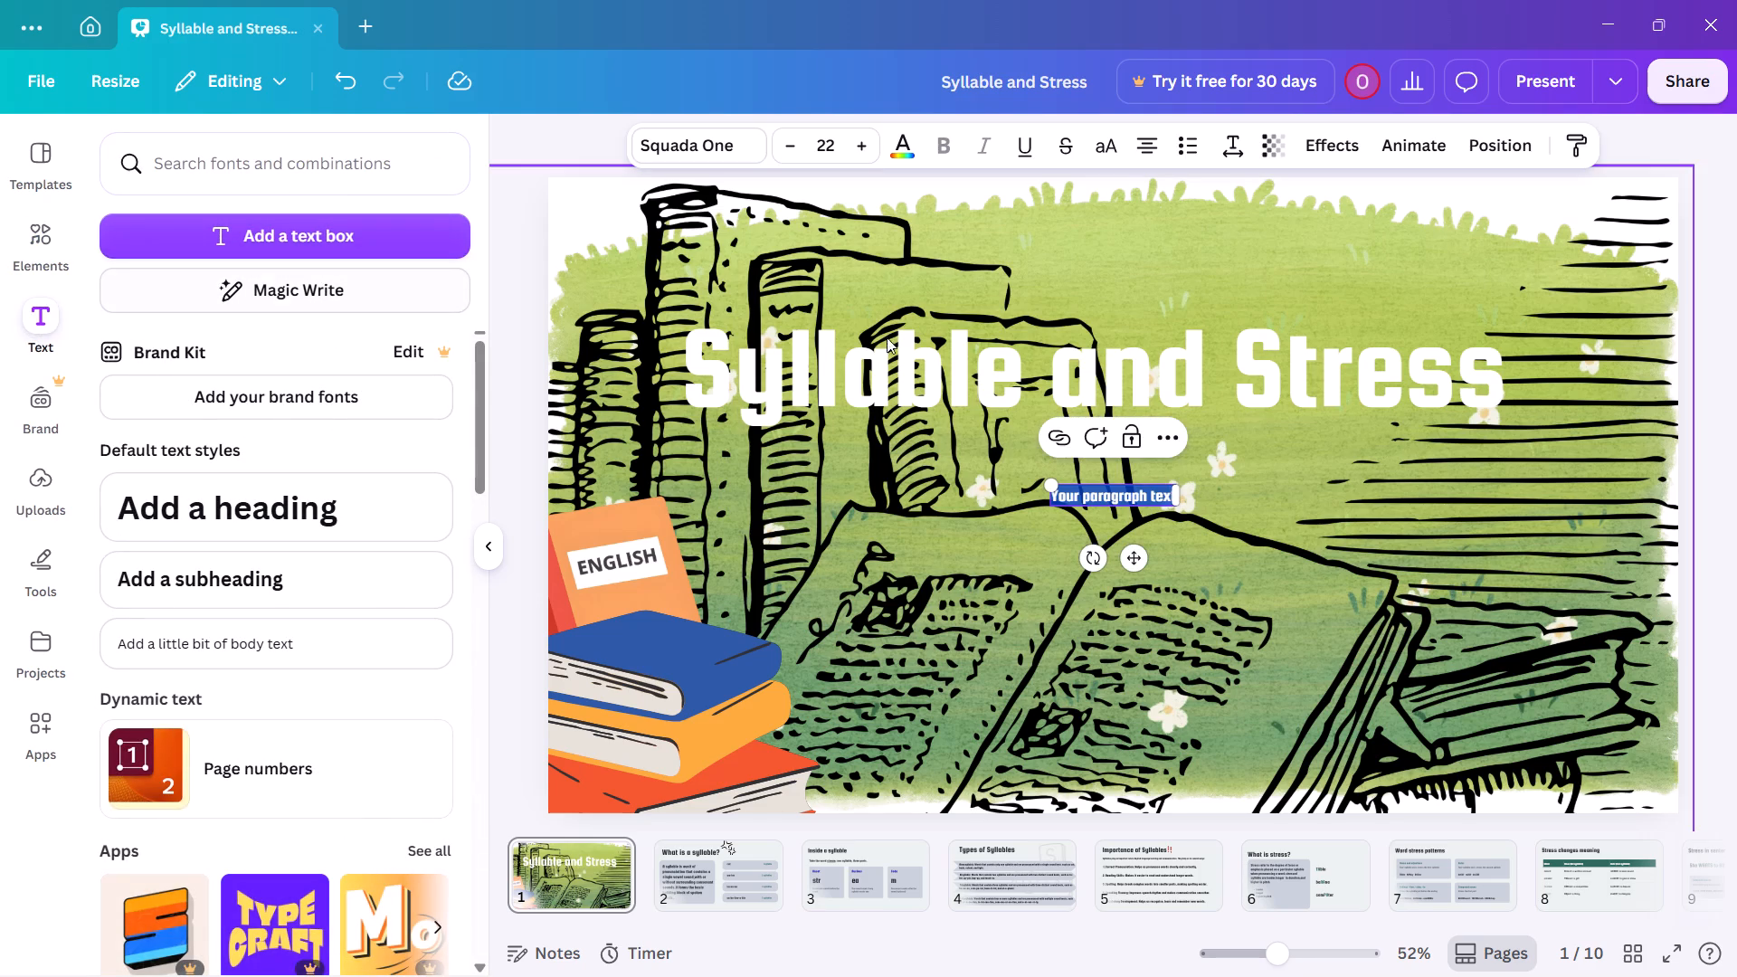
left_click_drag(1136, 561, 1149, 654)
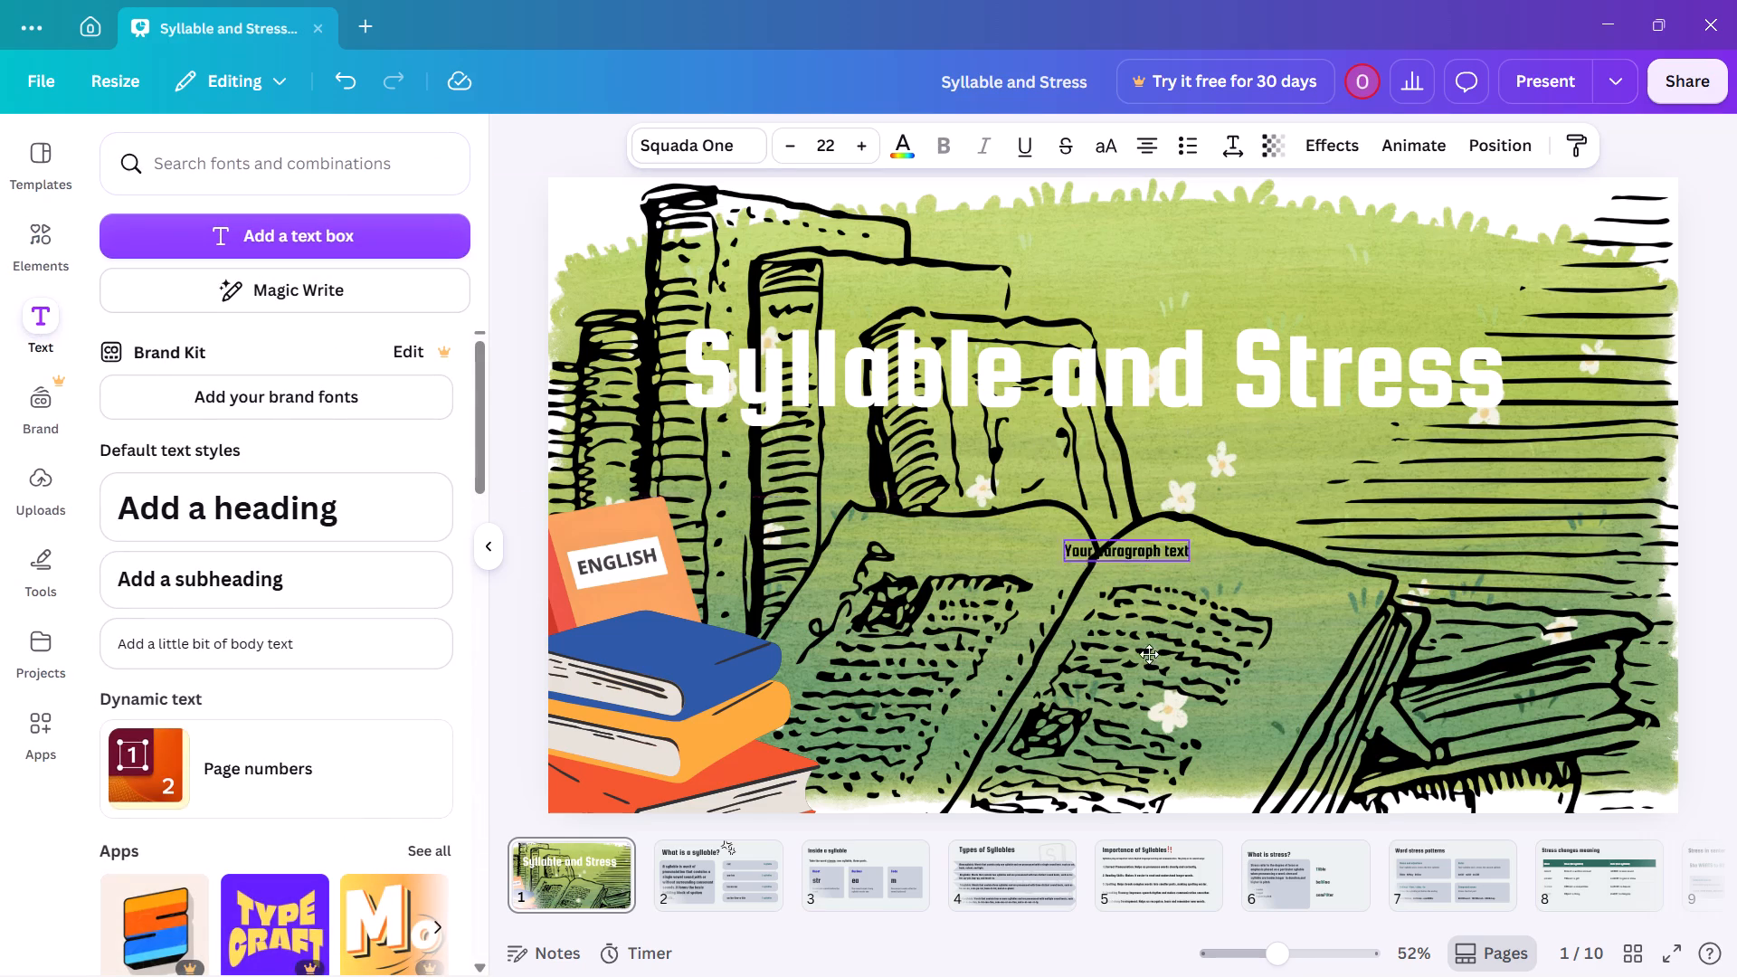
left_click_drag(1149, 654, 1223, 799)
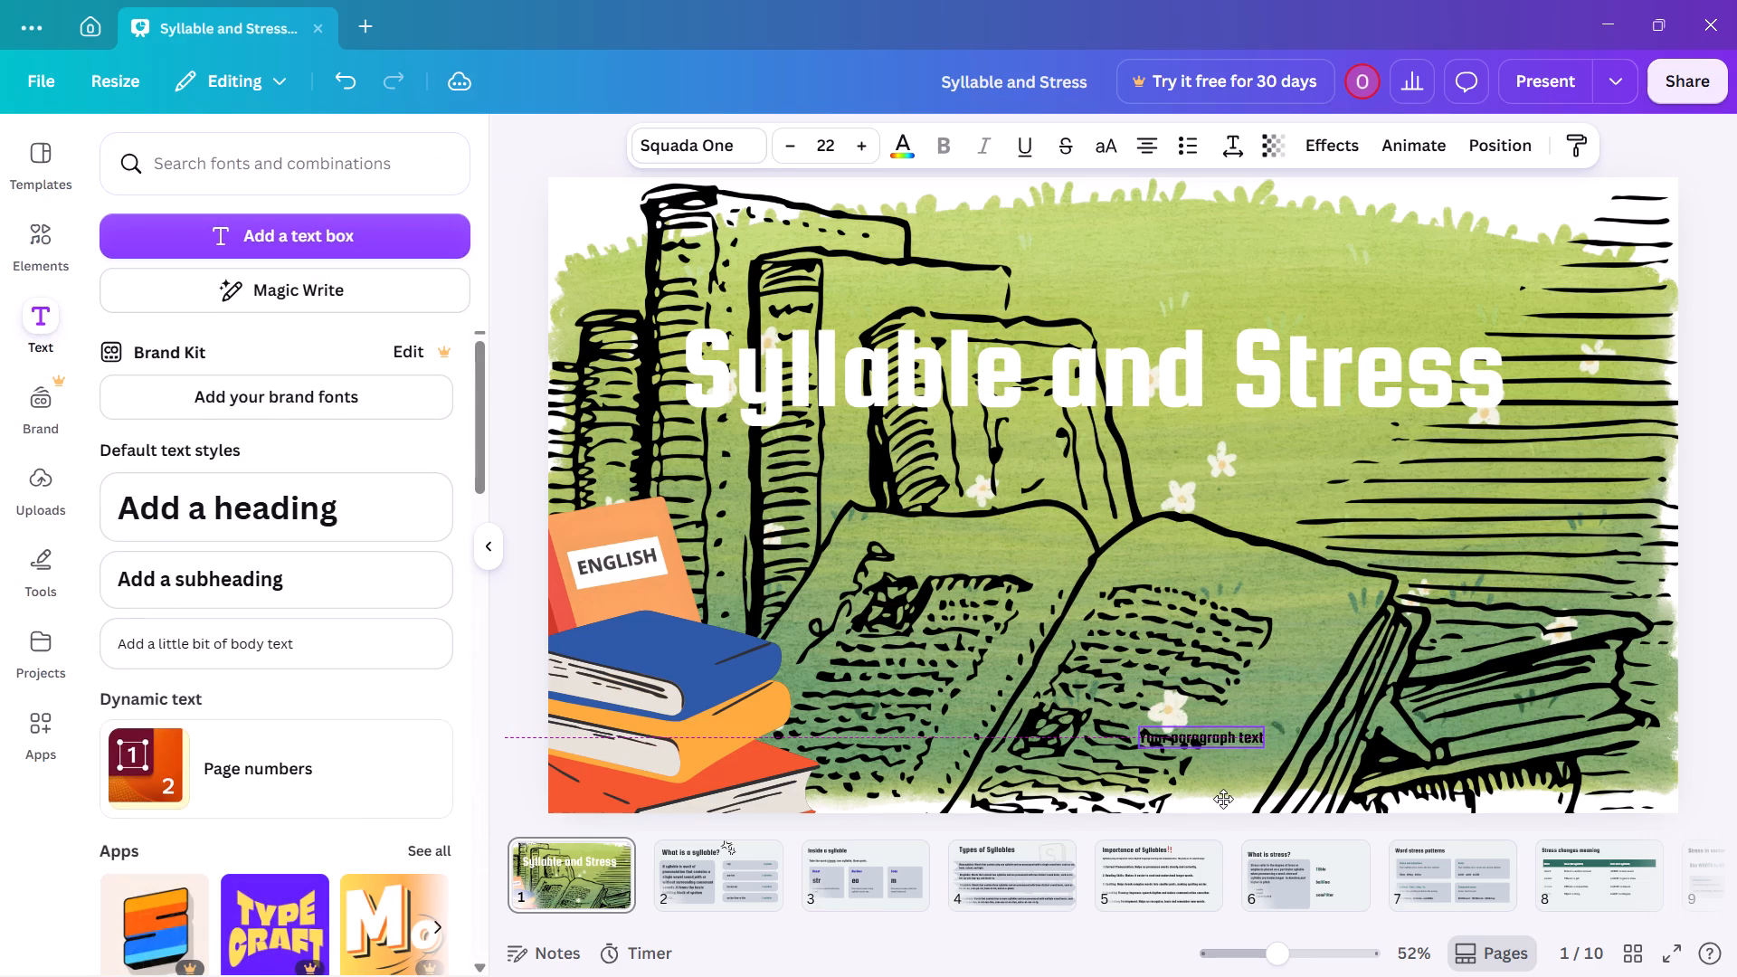
left_click_drag(1223, 799, 1076, 702)
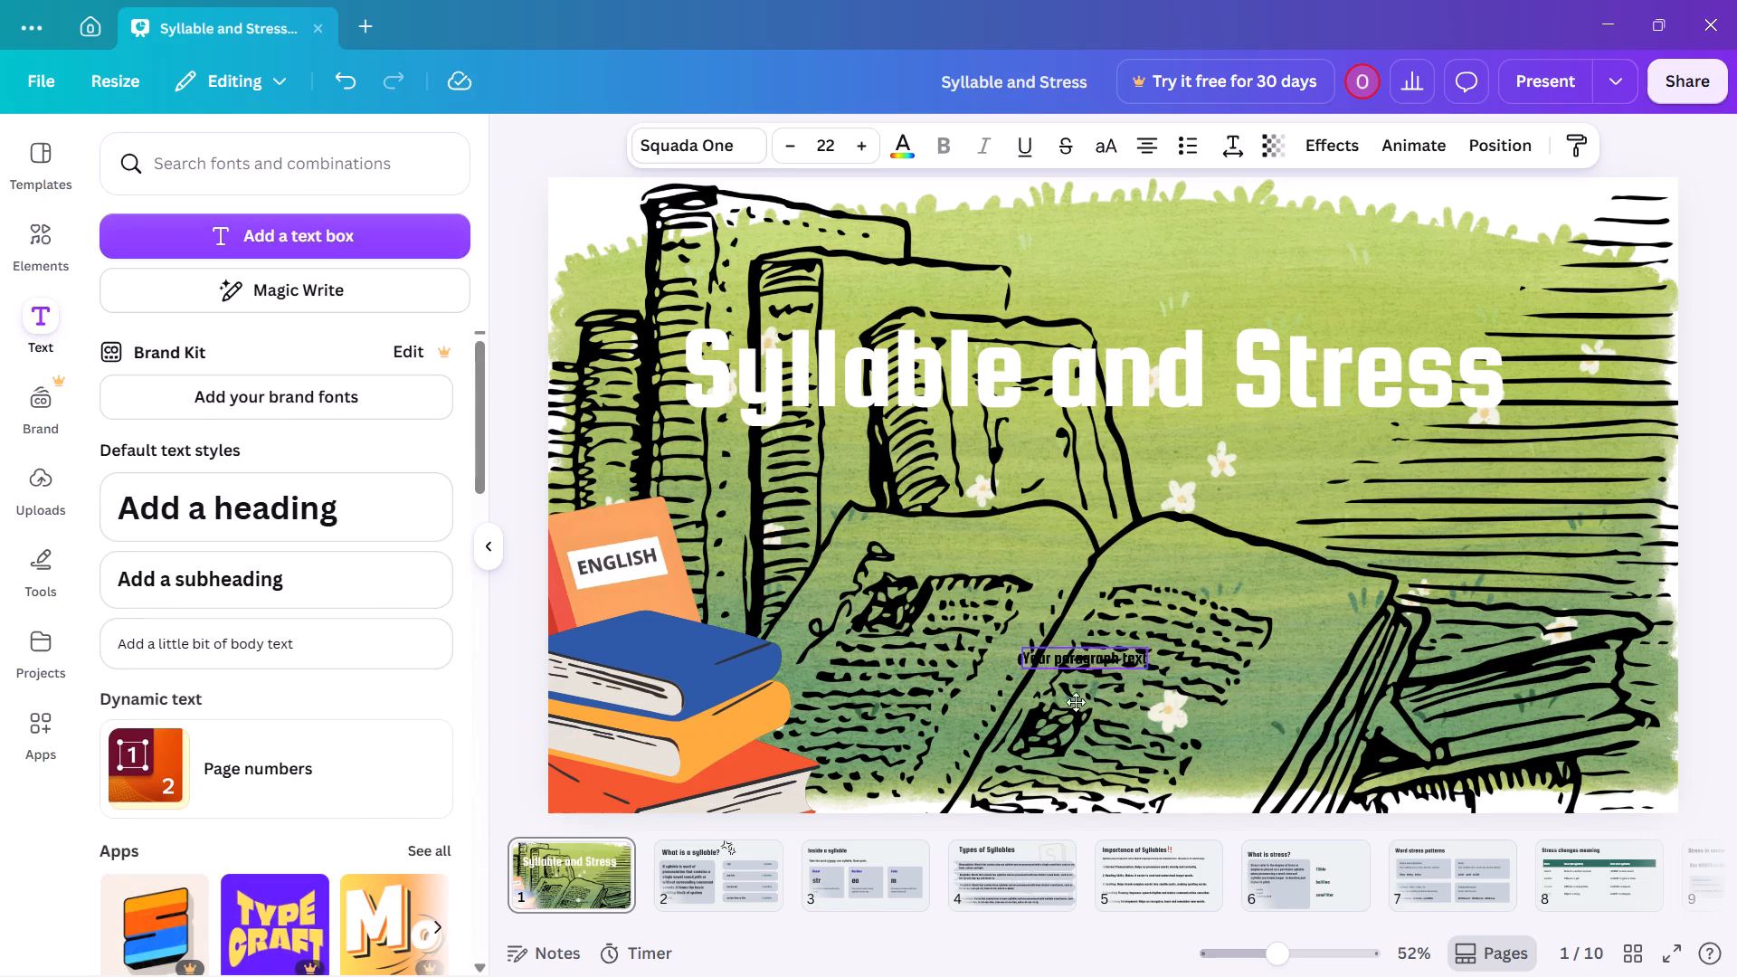
left_click_drag(1076, 702, 1133, 708)
left_click(1150, 640)
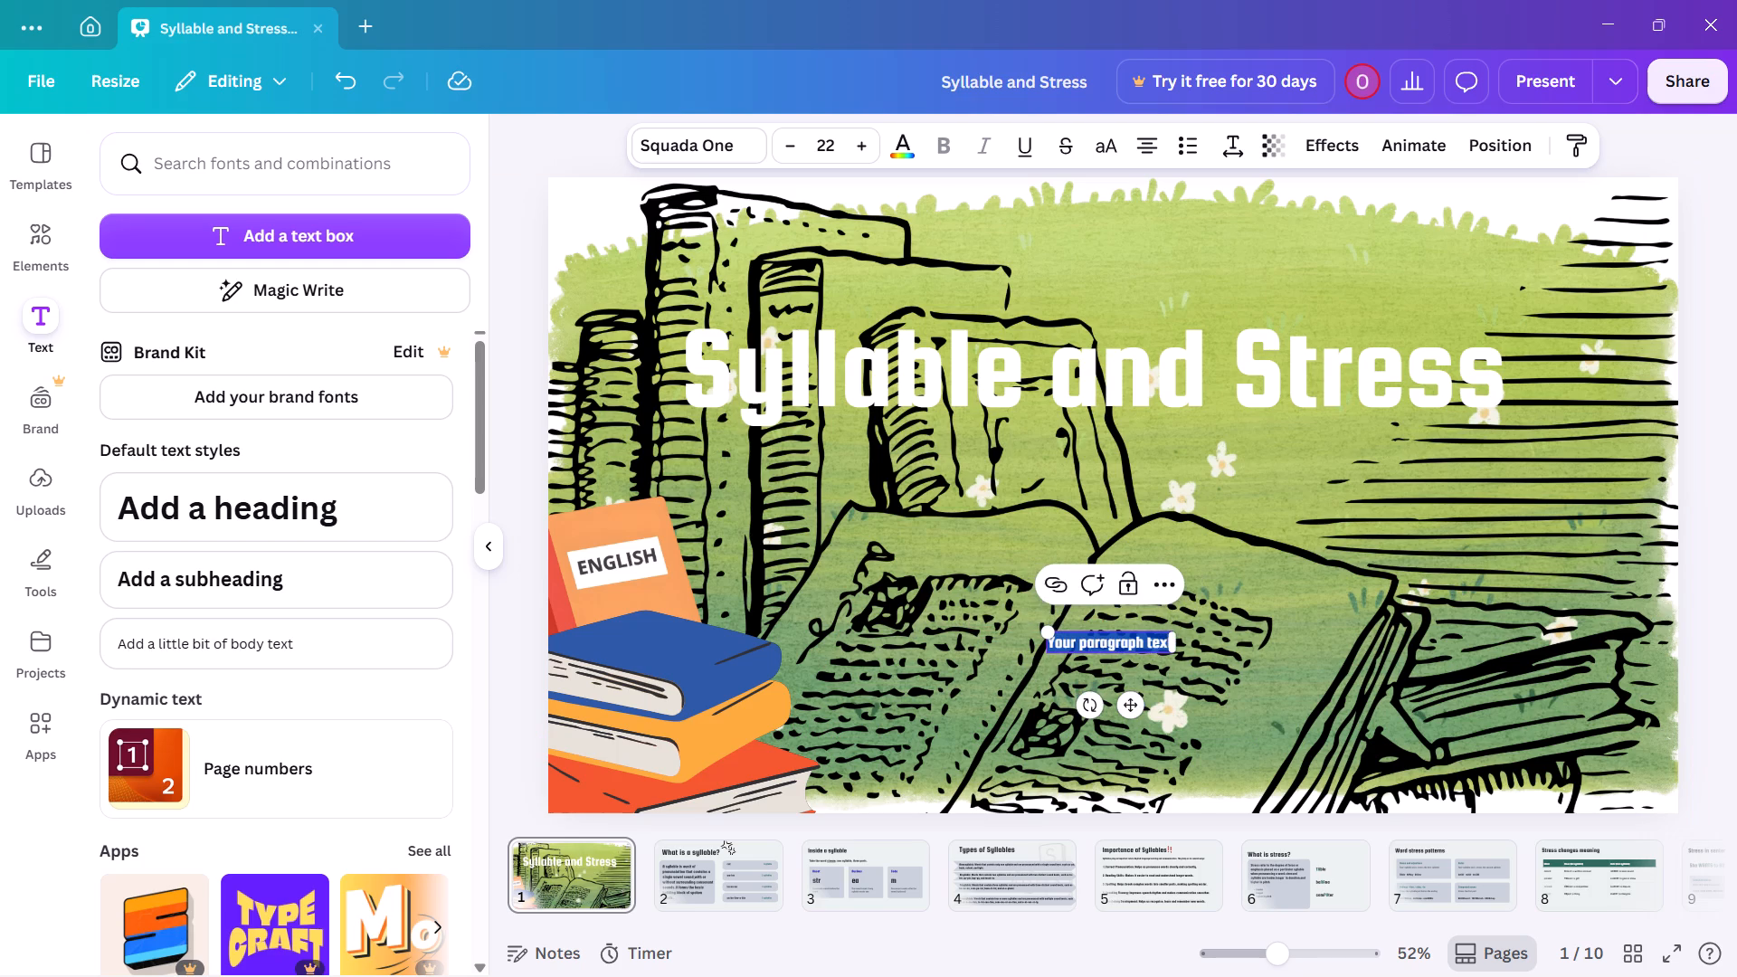
Fill the new text box with three lines: the student's name, the student's ID number and "B.com A".
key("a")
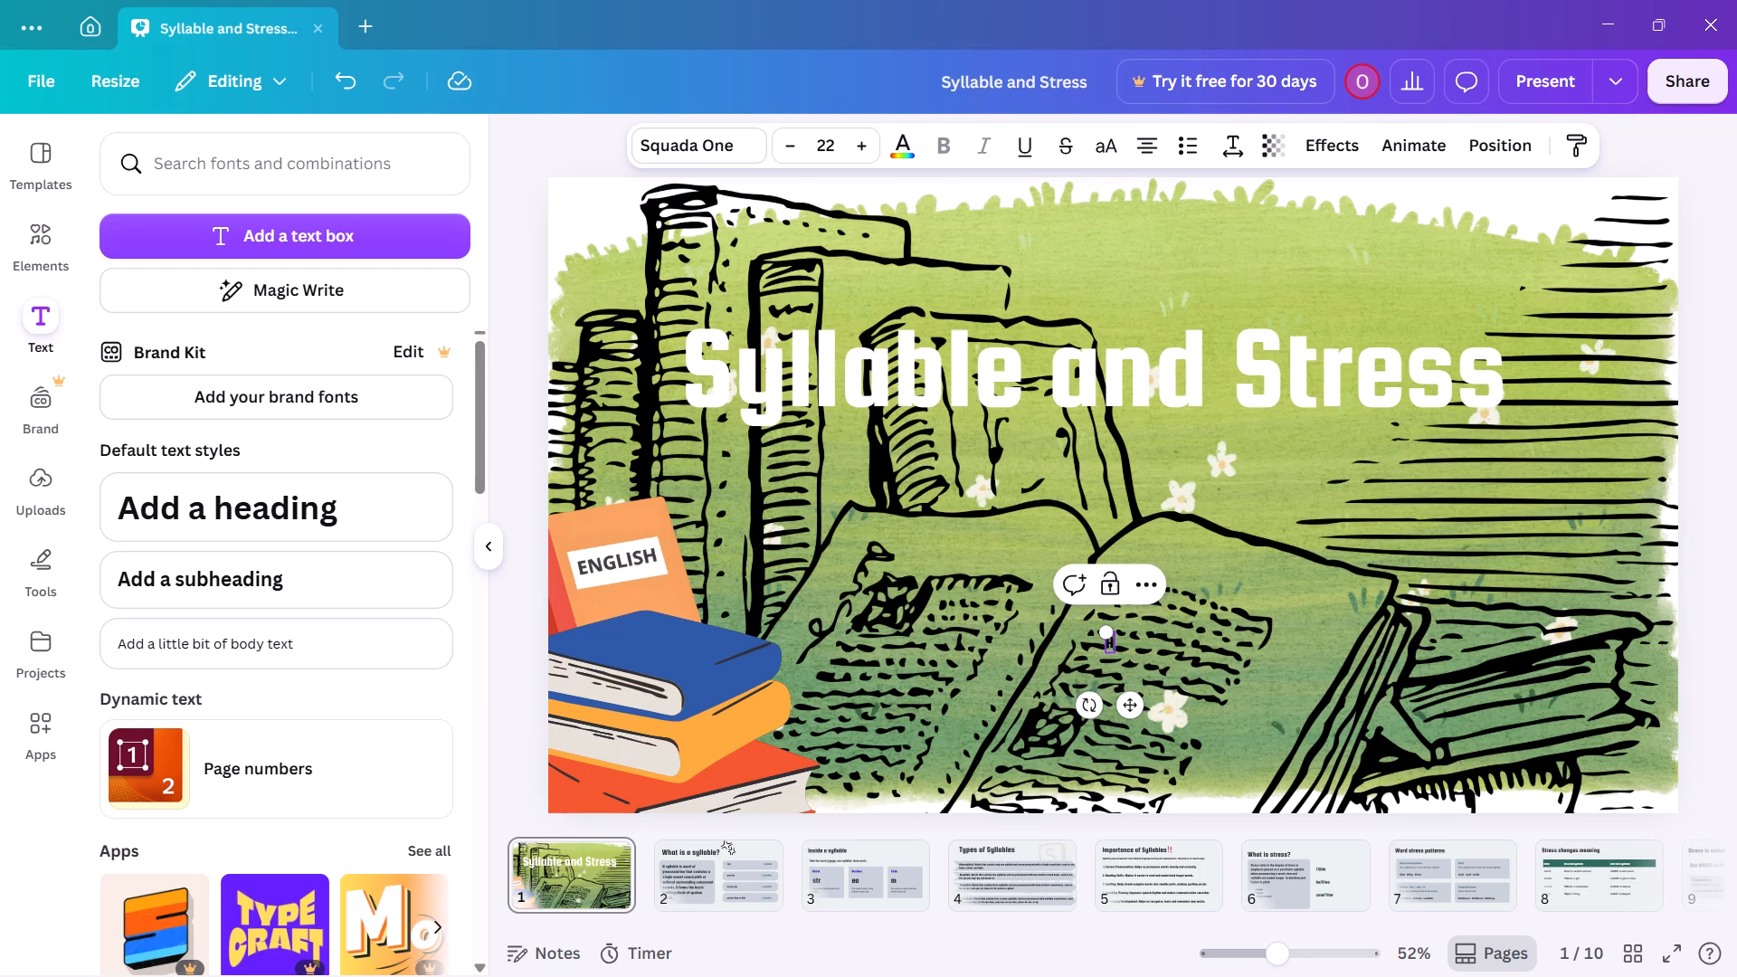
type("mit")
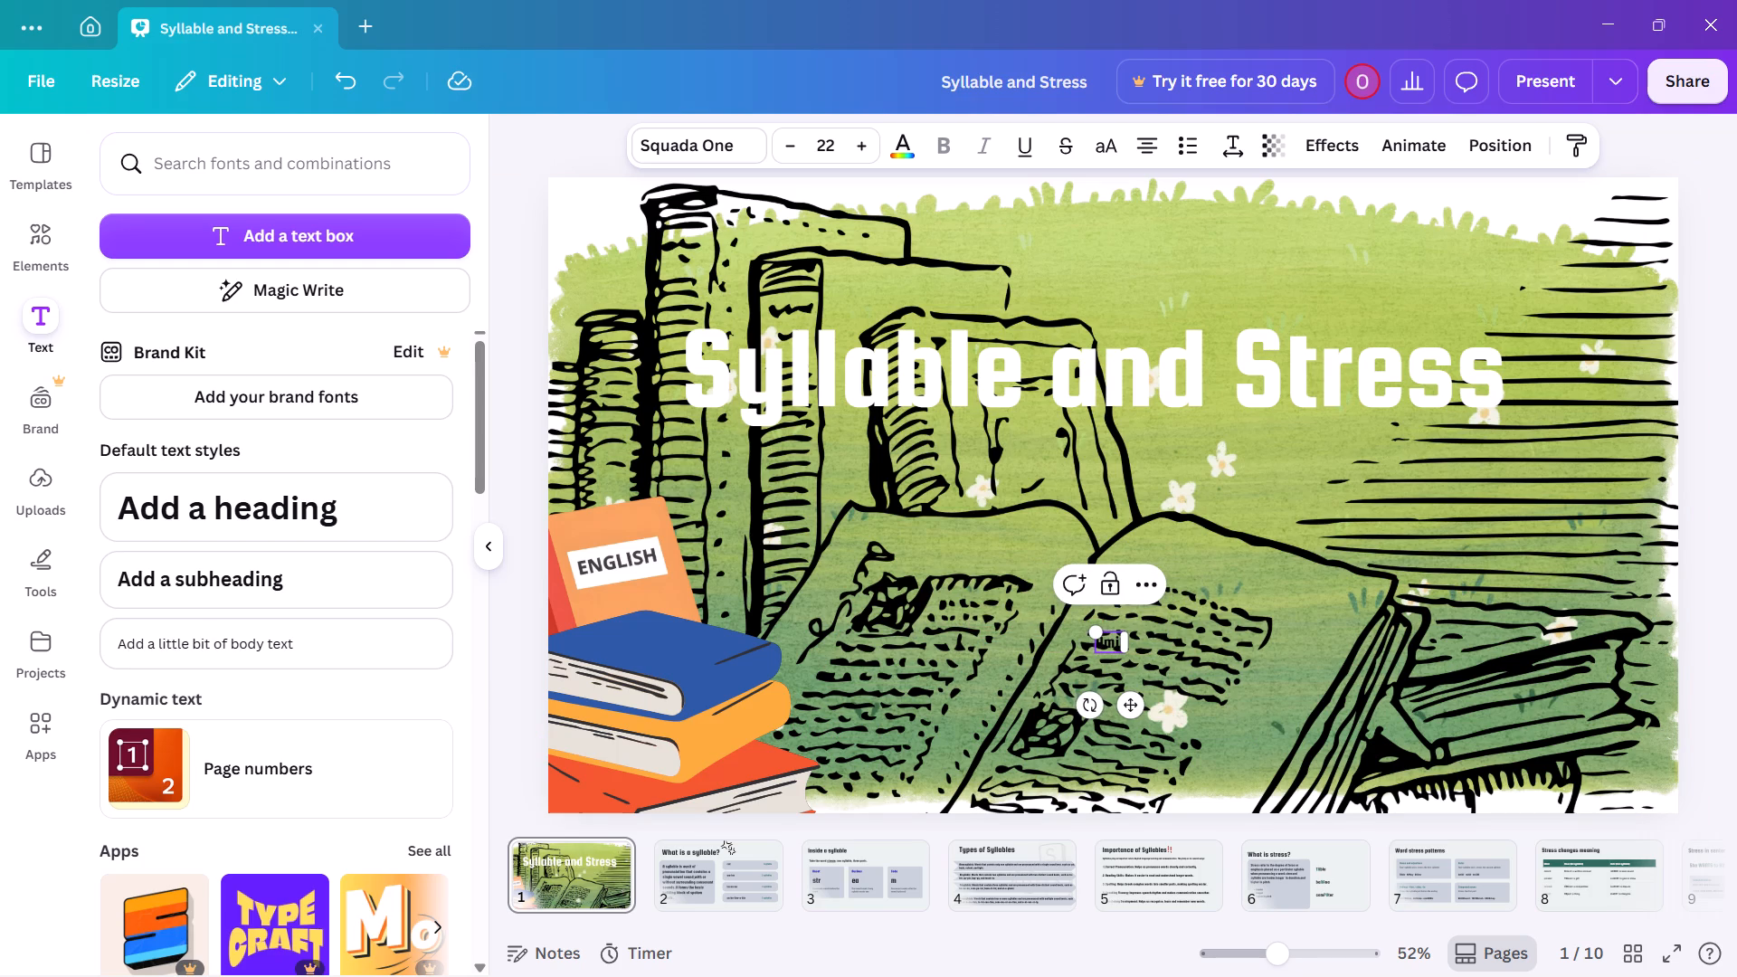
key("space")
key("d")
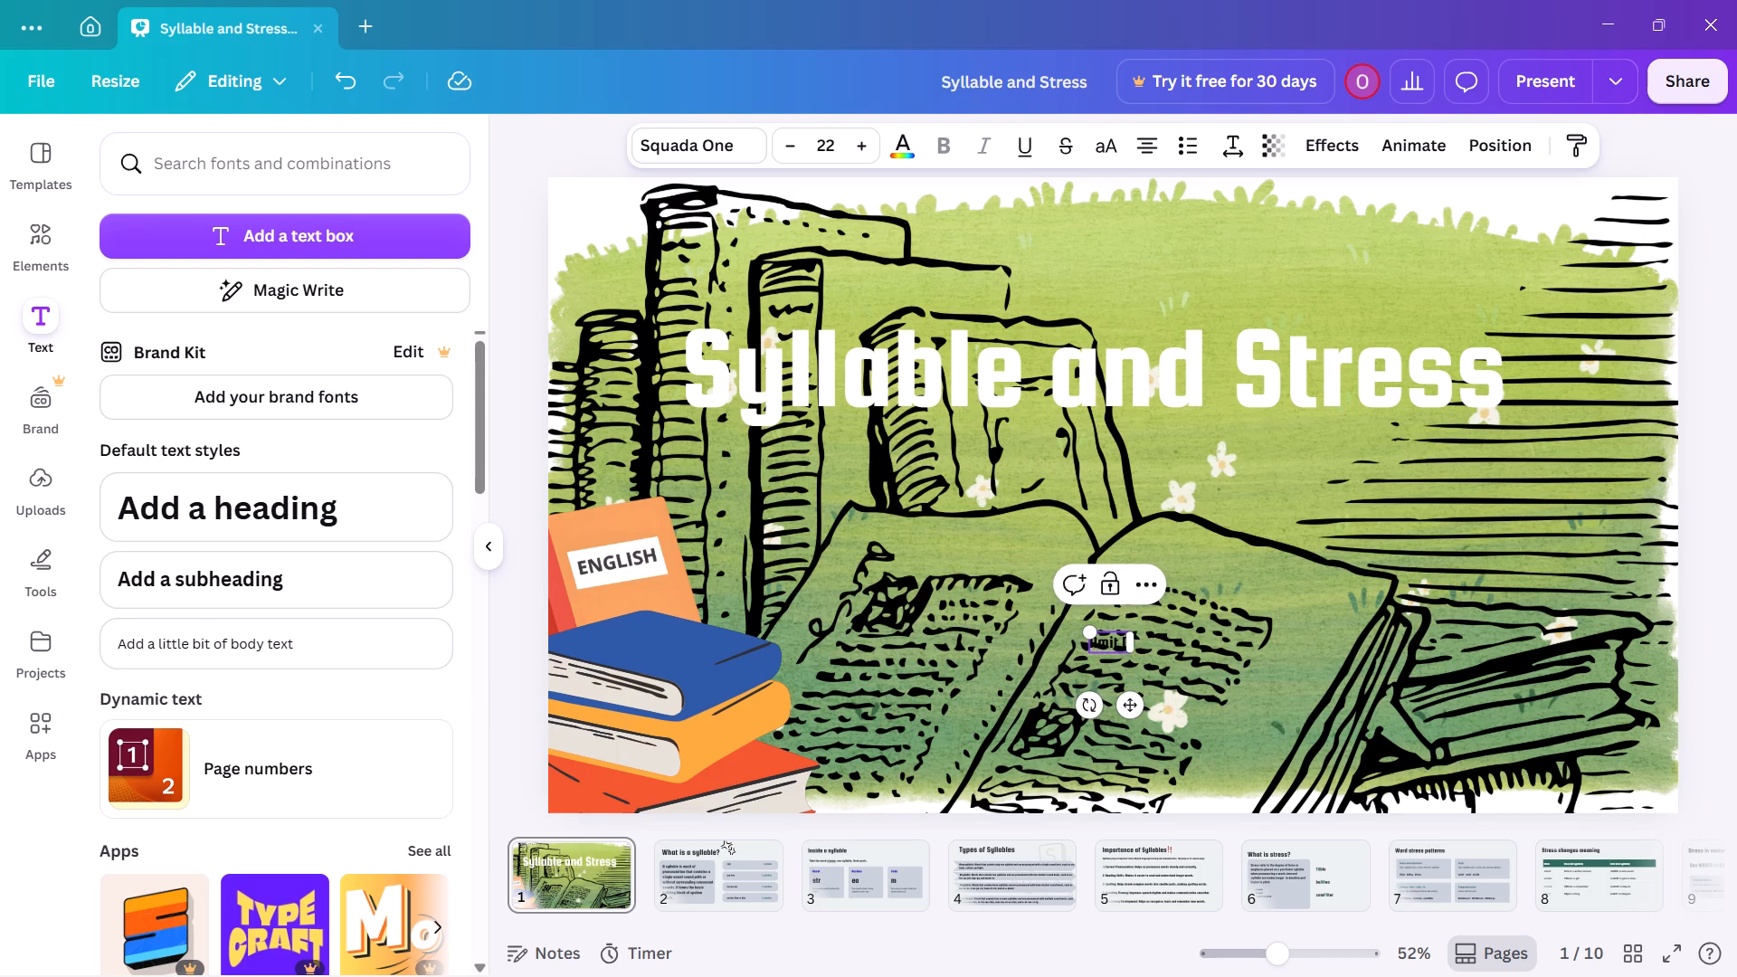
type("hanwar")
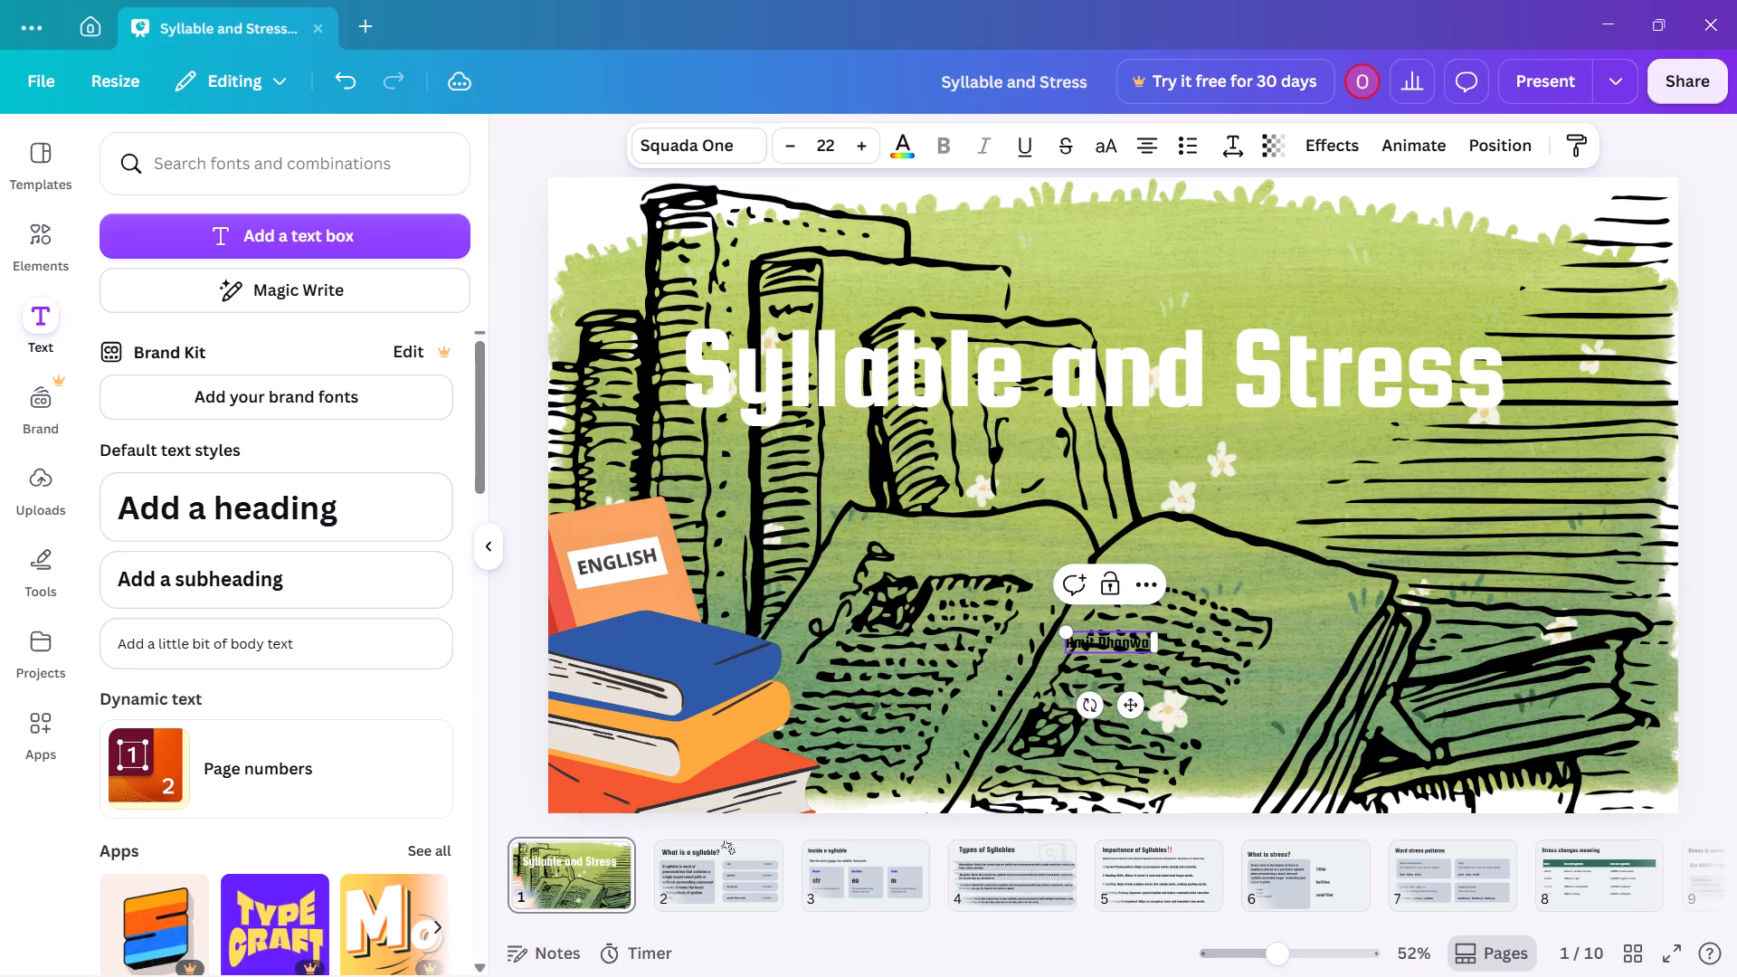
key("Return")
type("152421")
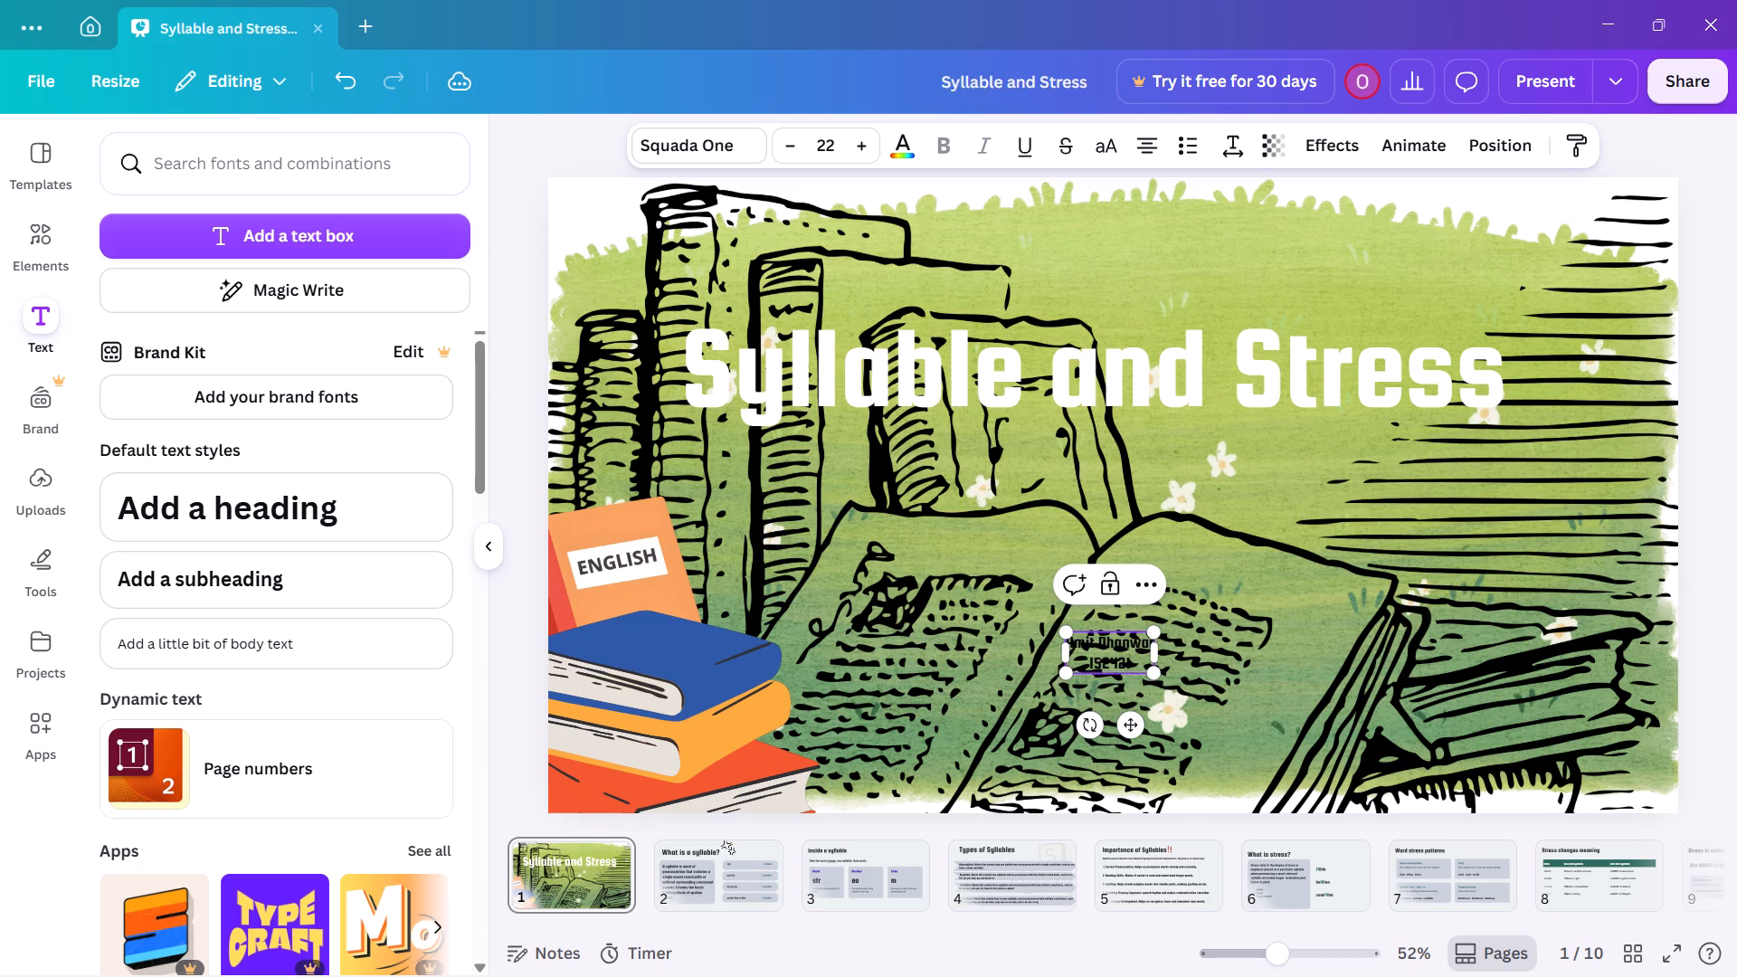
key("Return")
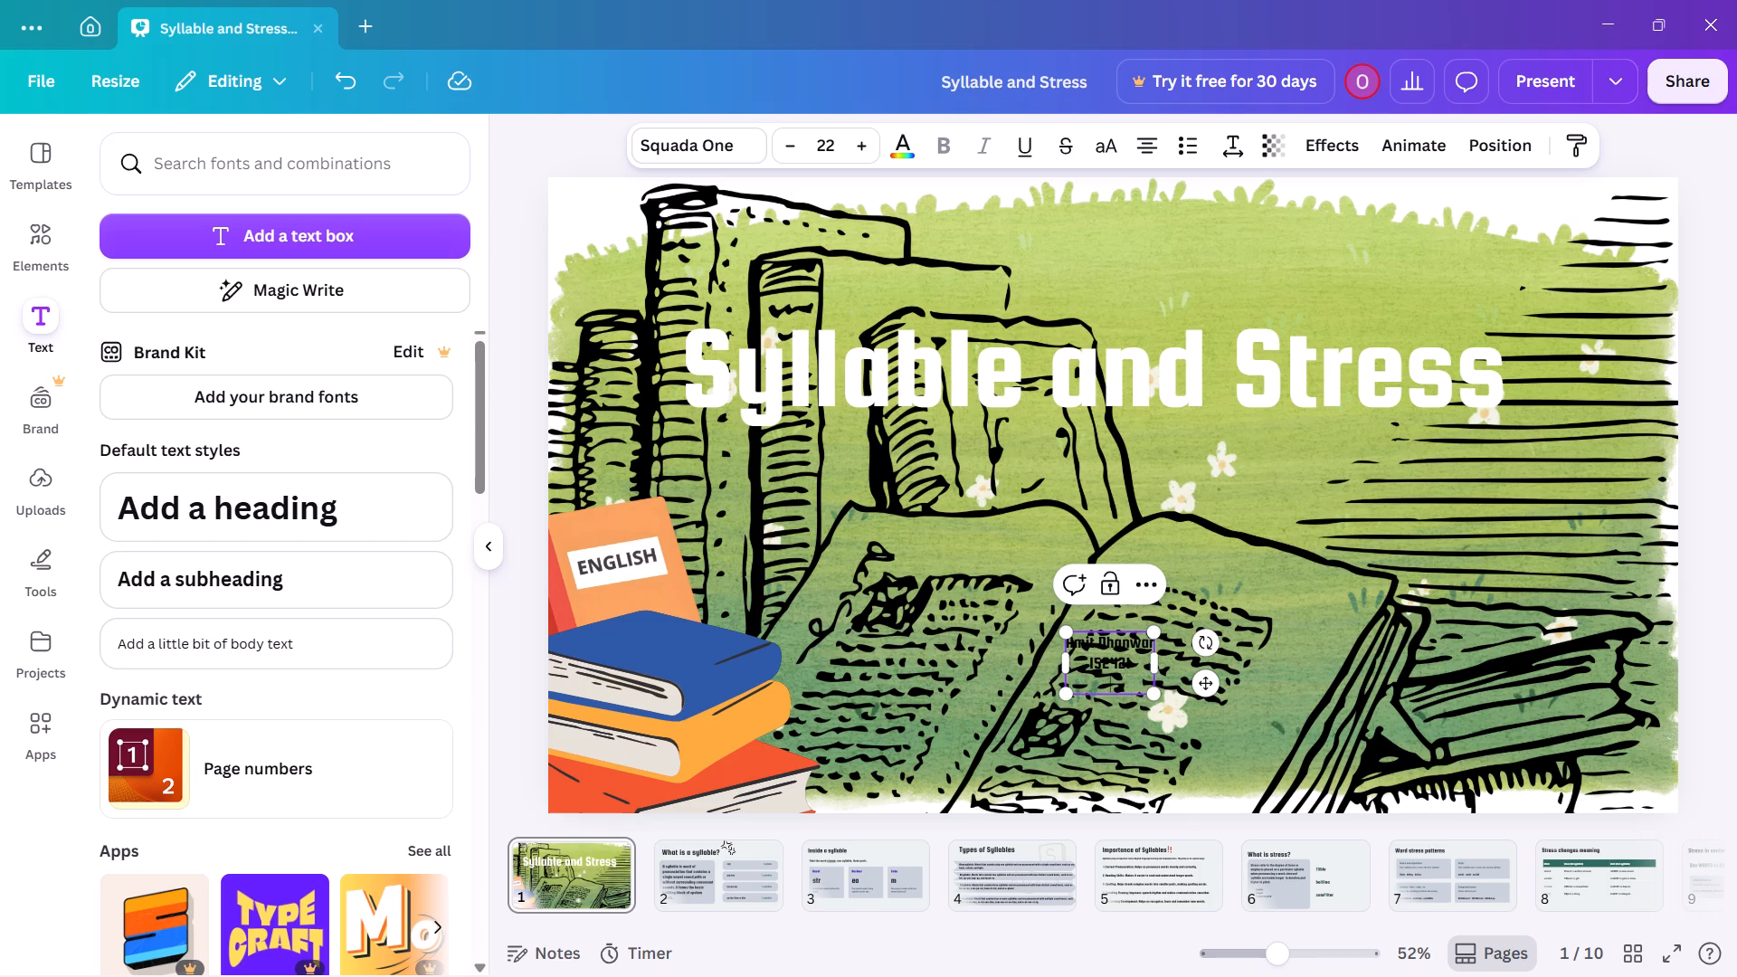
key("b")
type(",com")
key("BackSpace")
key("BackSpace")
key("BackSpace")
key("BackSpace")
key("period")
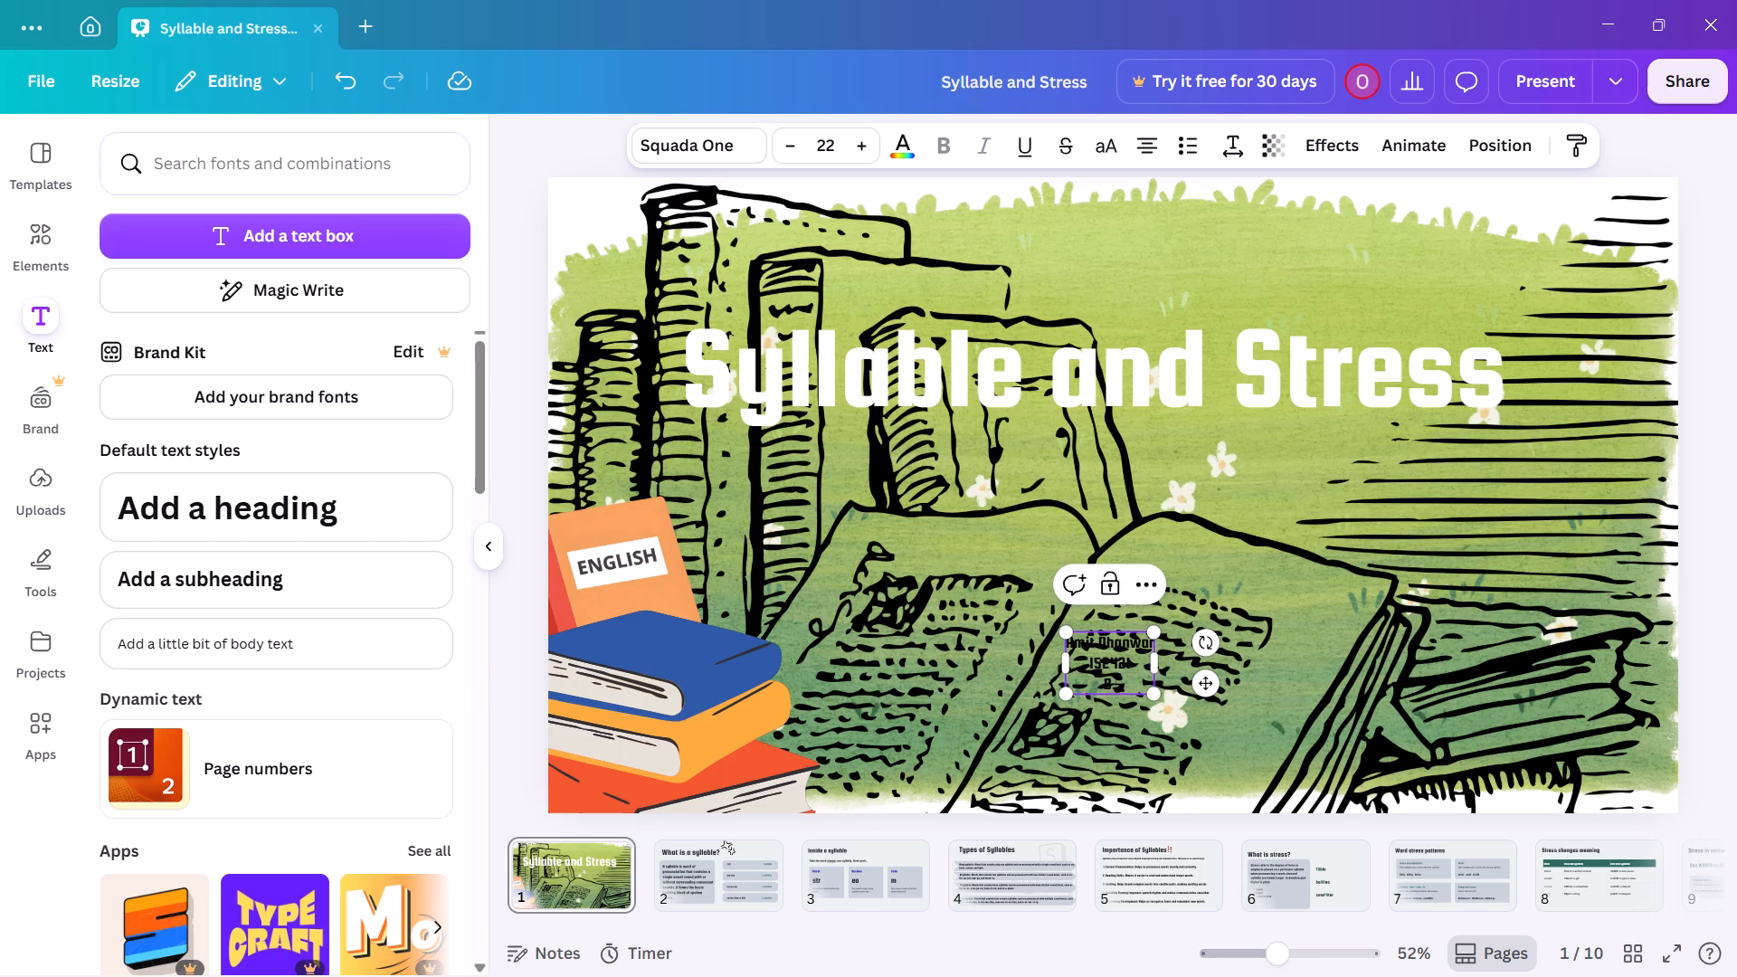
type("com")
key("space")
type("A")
Format all the student details text in white with left alignment.
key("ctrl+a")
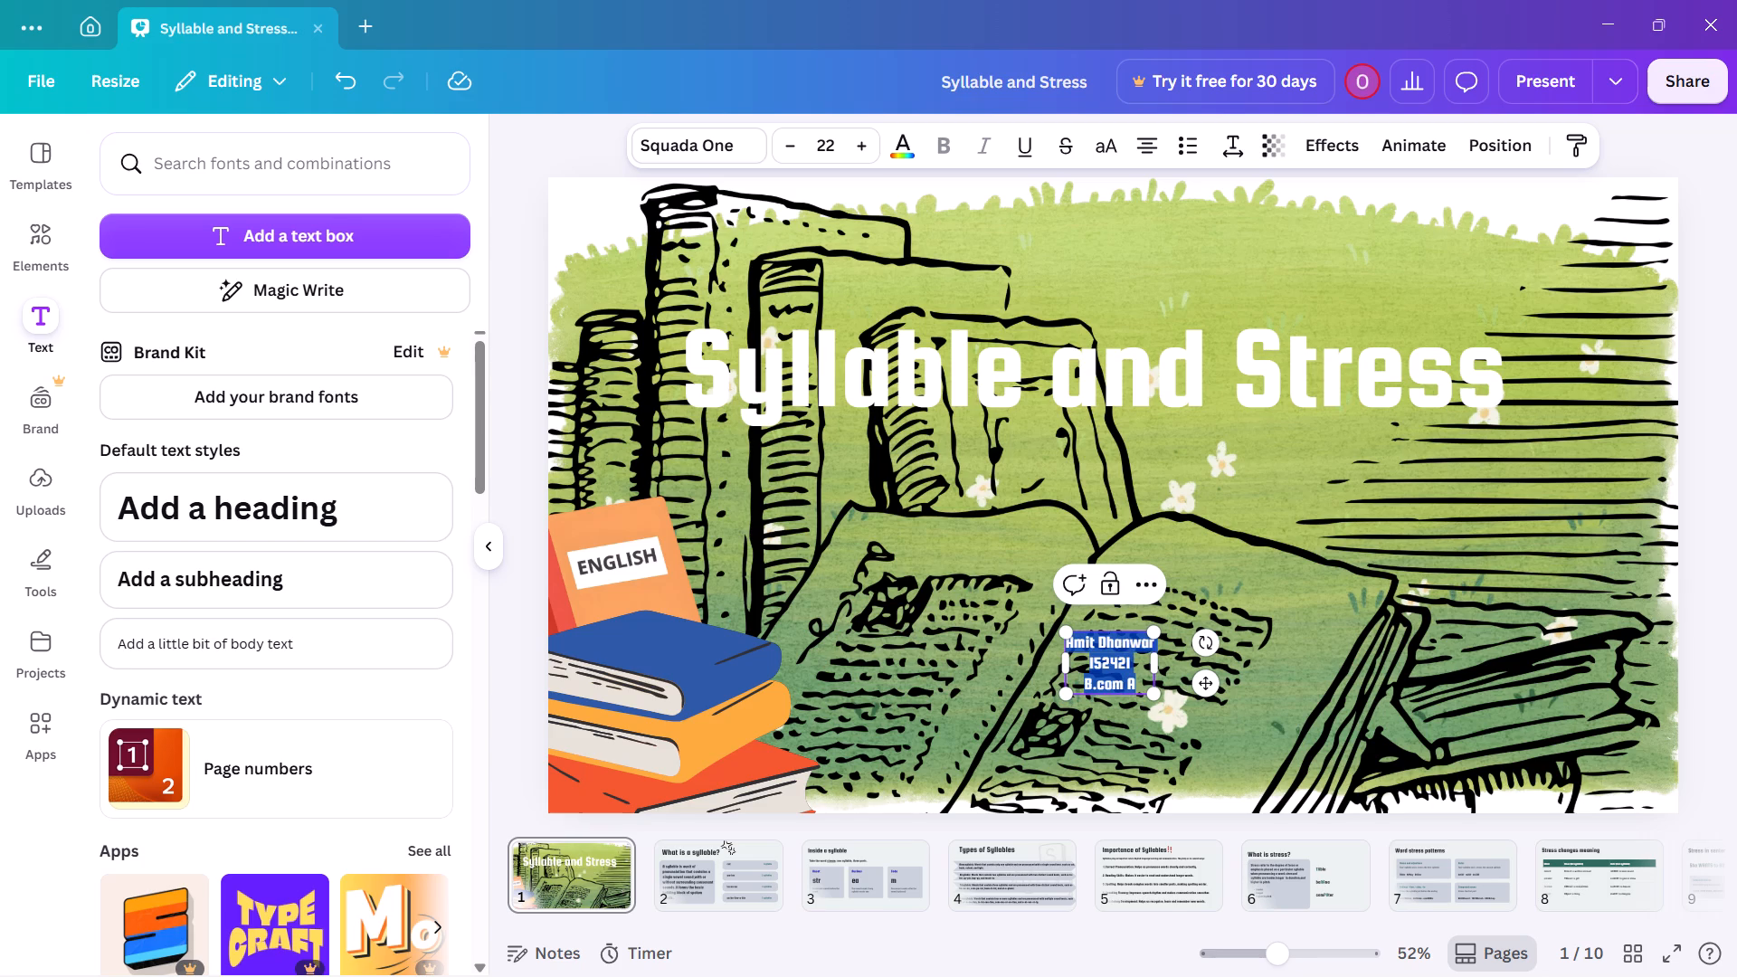
left_click(907, 147)
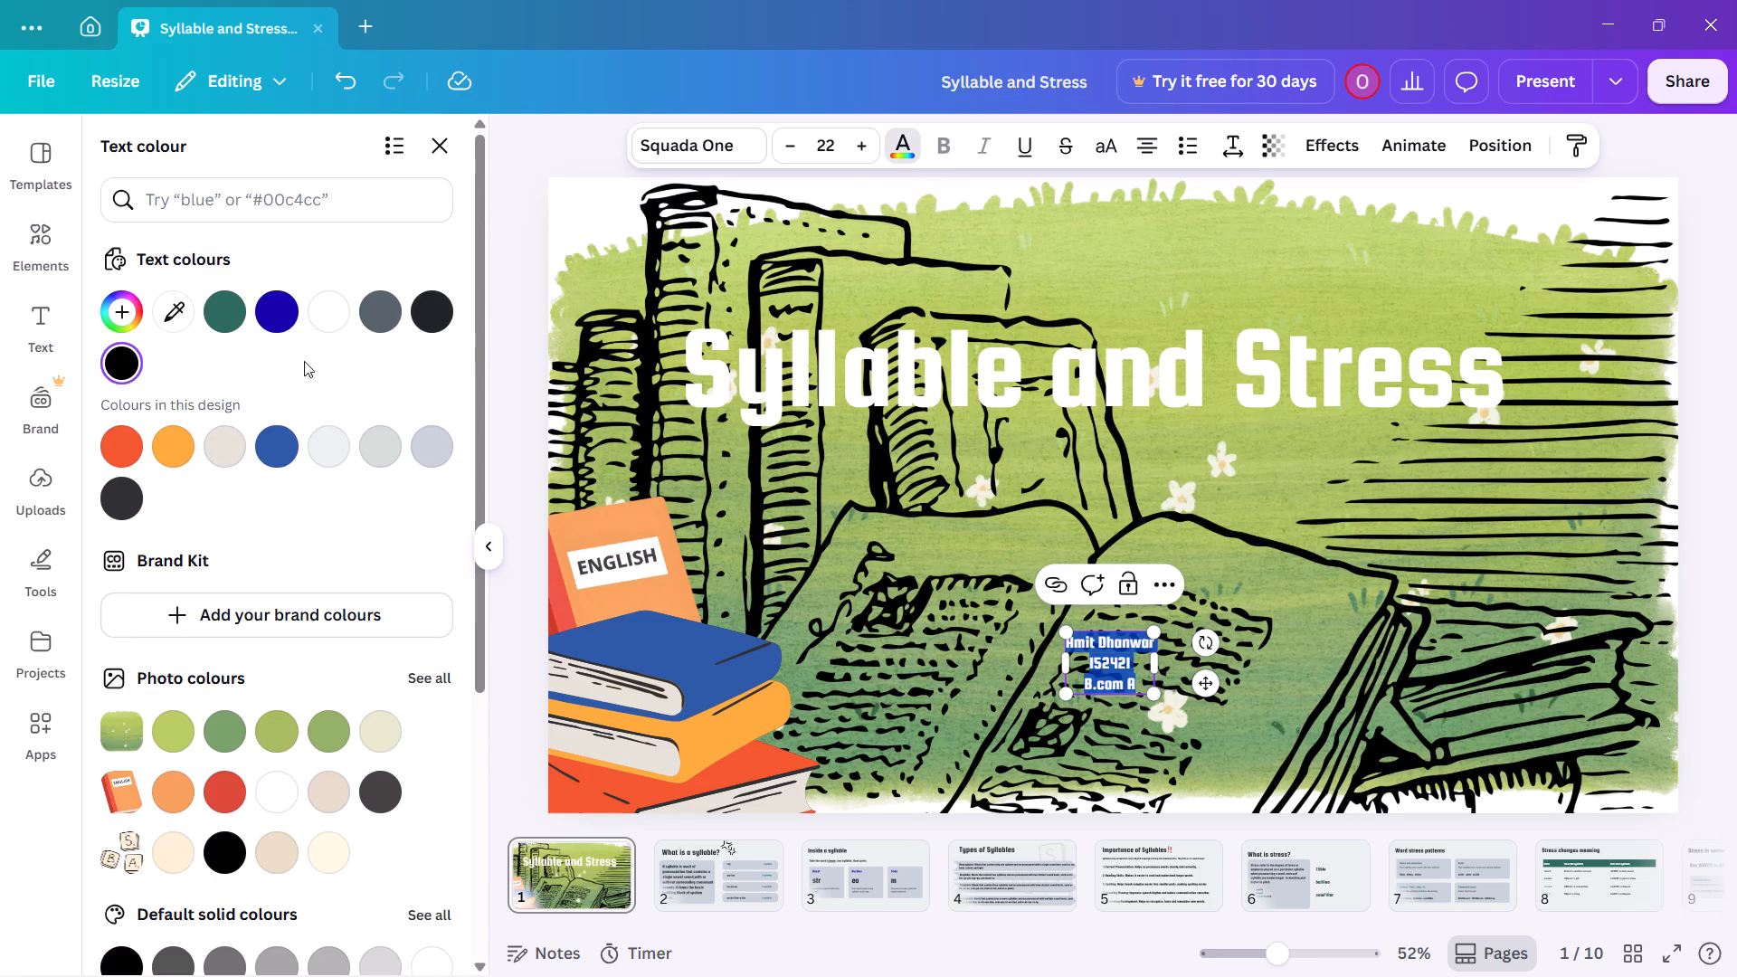
left_click(327, 314)
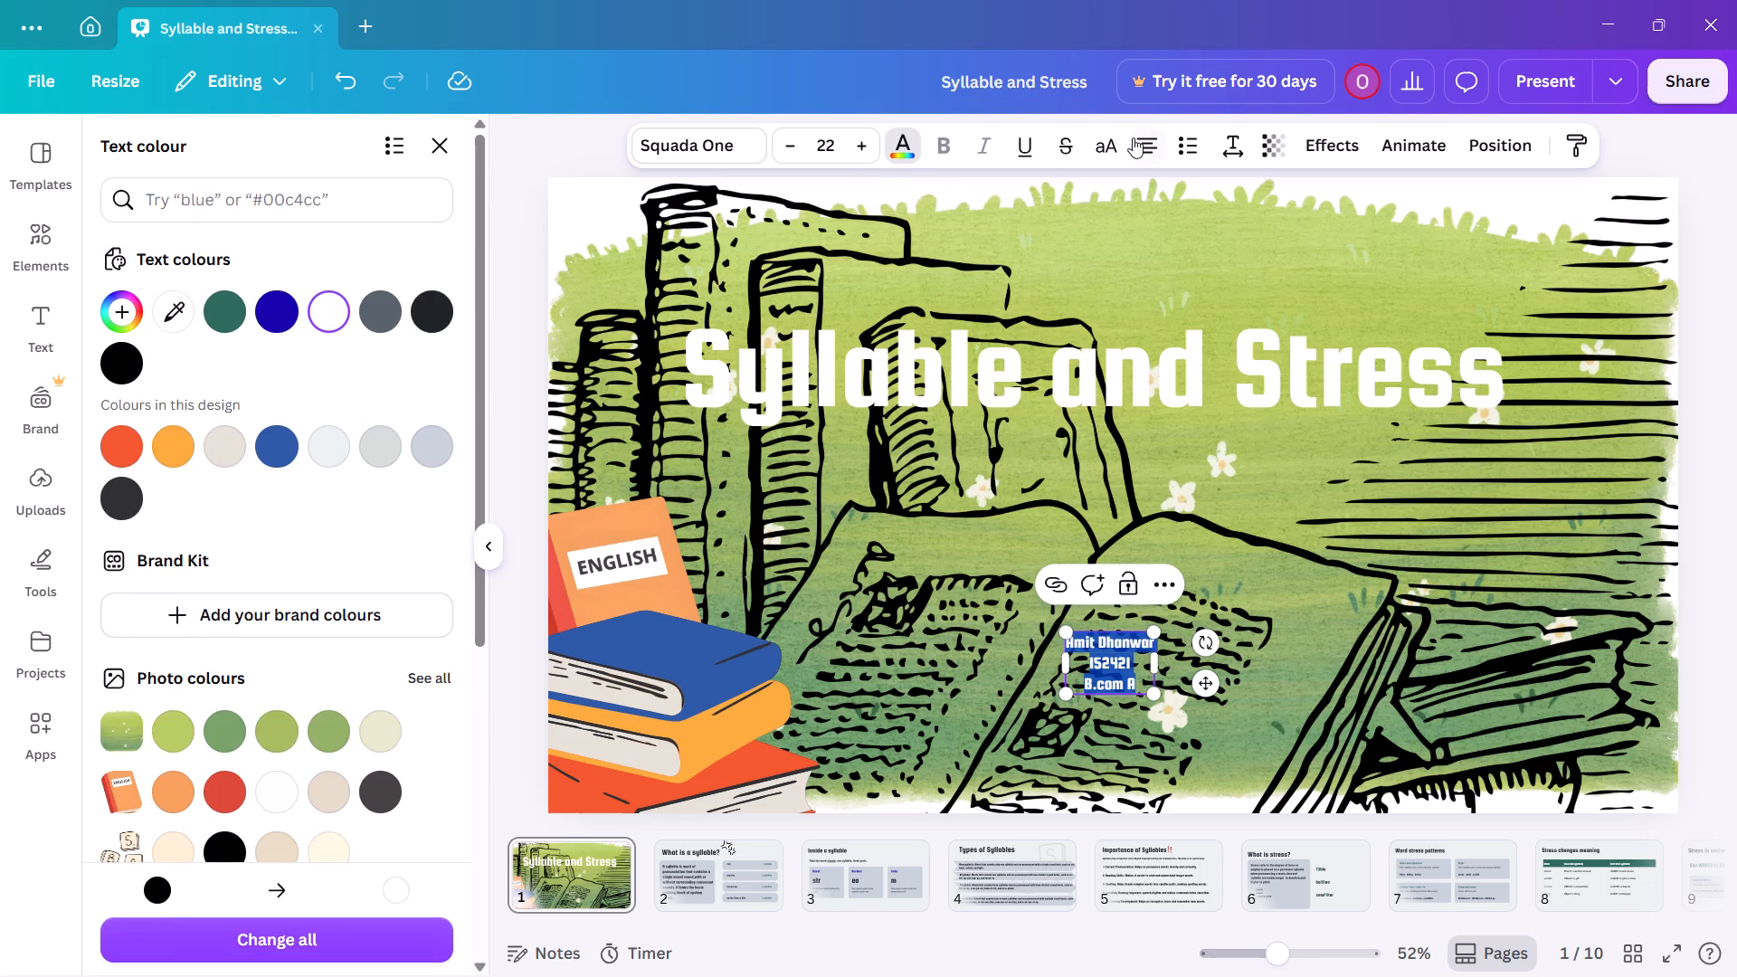
left_click(1144, 132)
left_click(1736, 549)
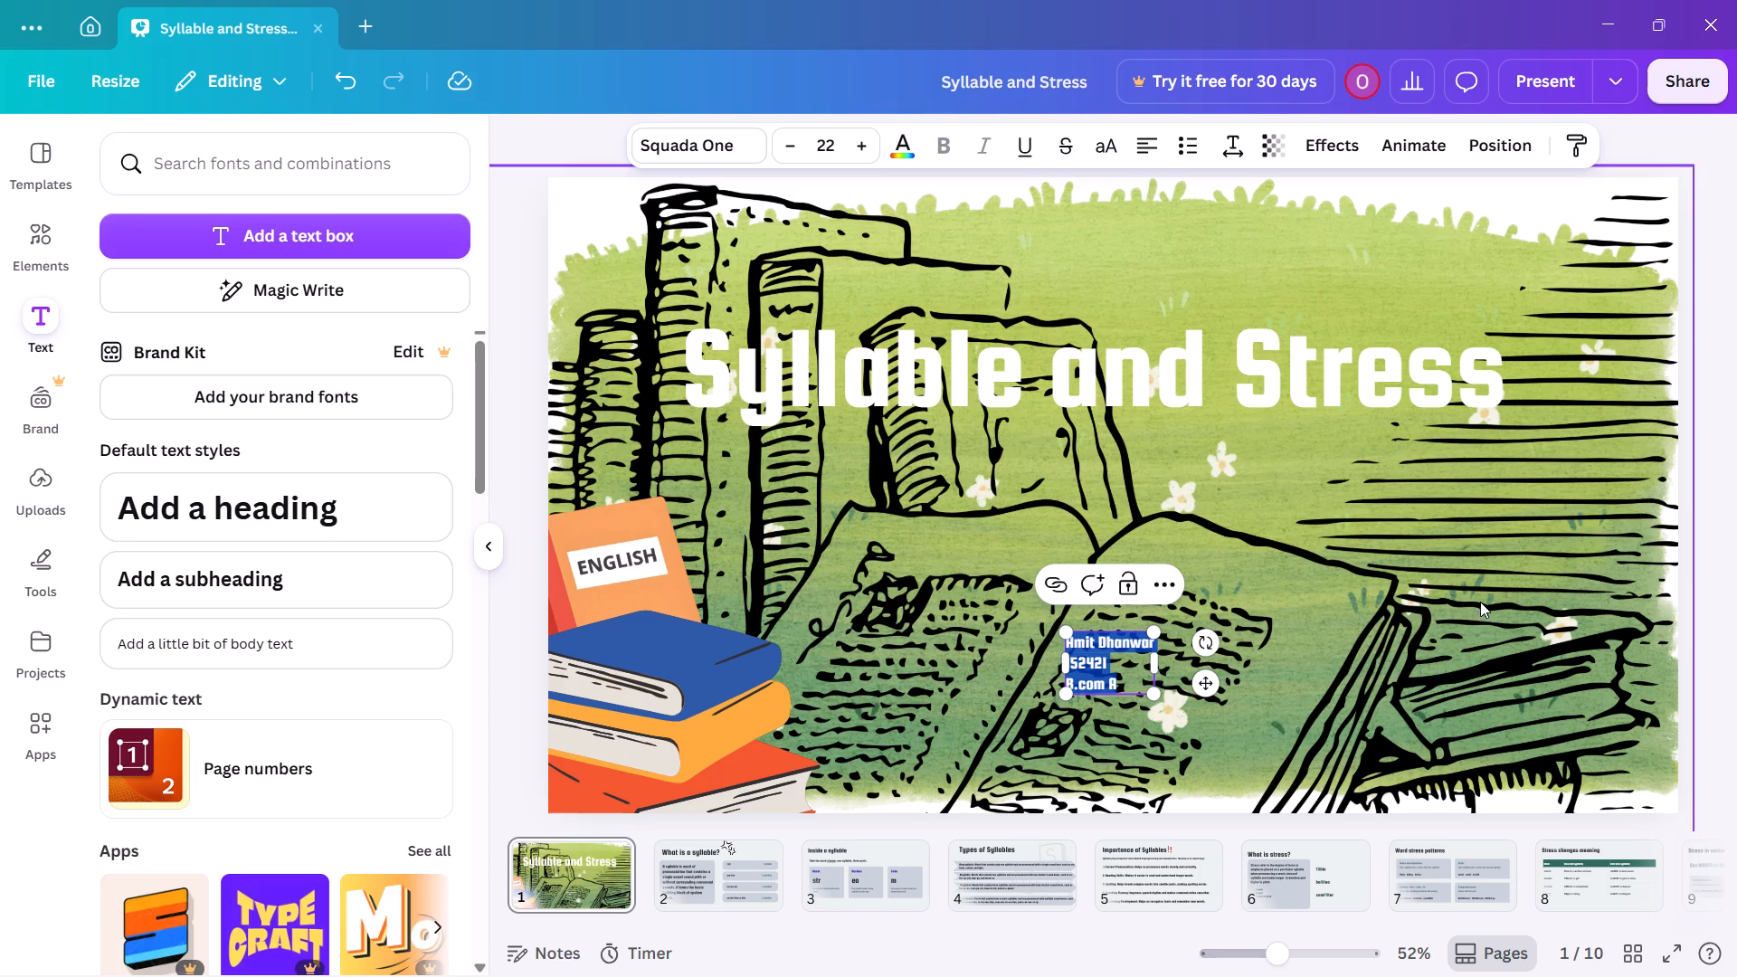
left_click(1736, 534)
Move the student details to the lower right of page 1, over the drawn book stack.
left_click_drag(1079, 665, 1077, 717)
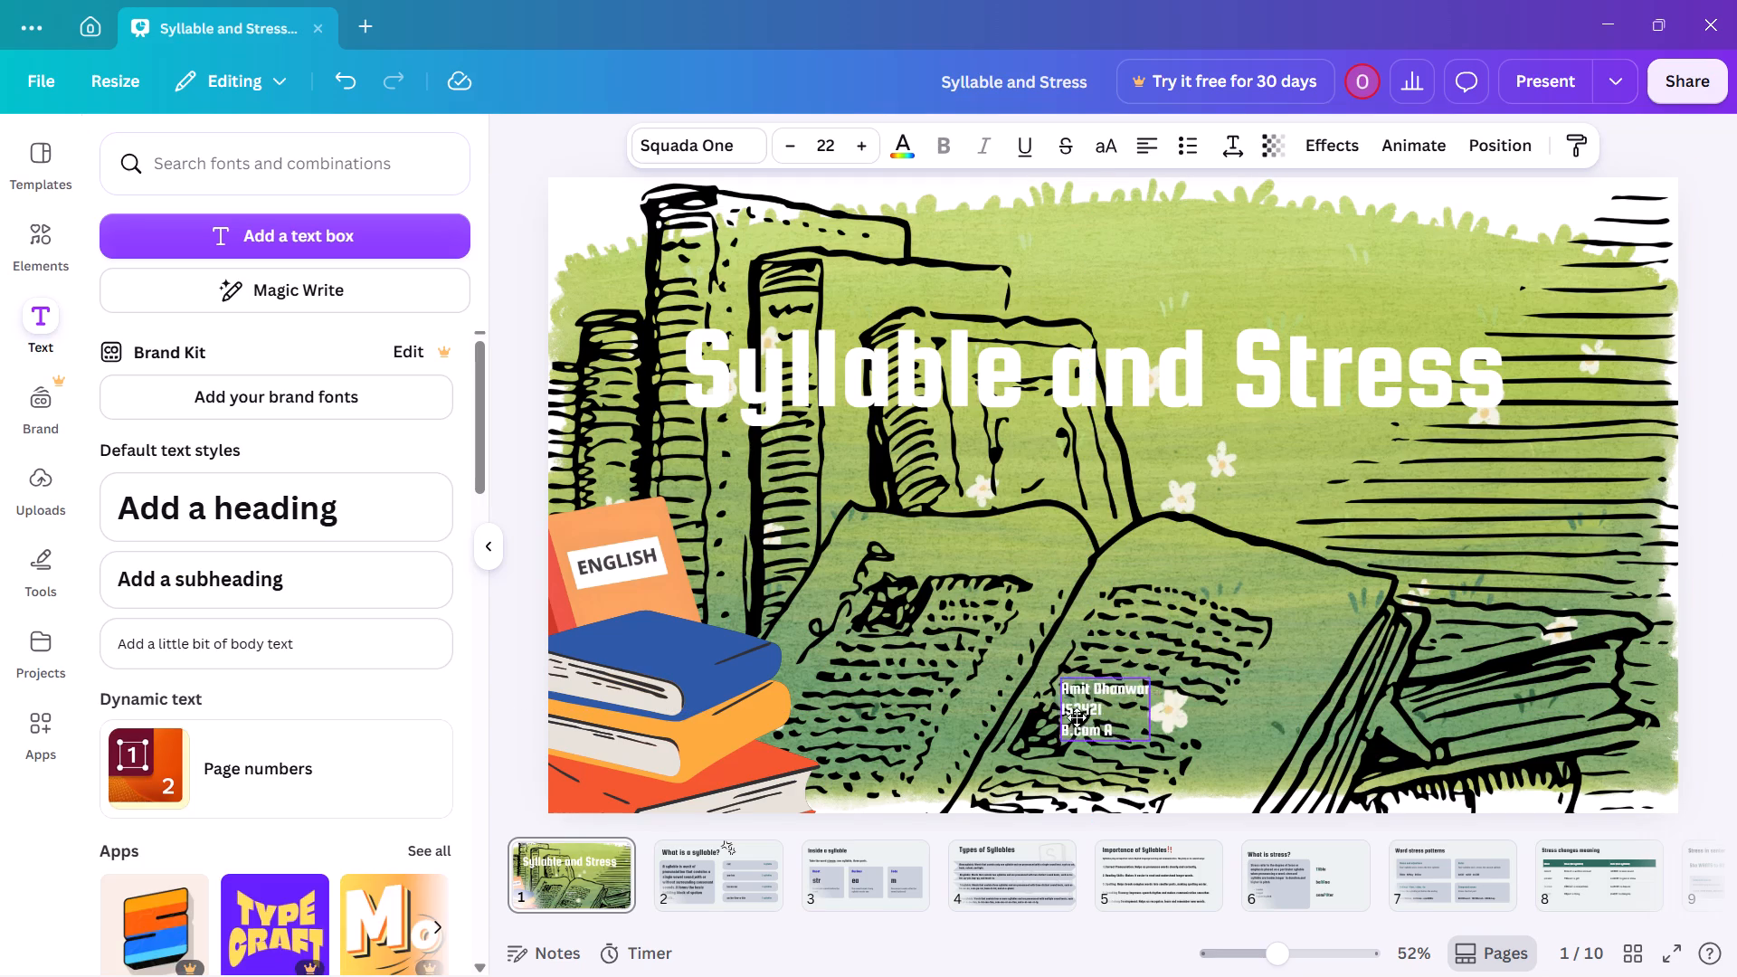
left_click_drag(1077, 717, 1400, 694)
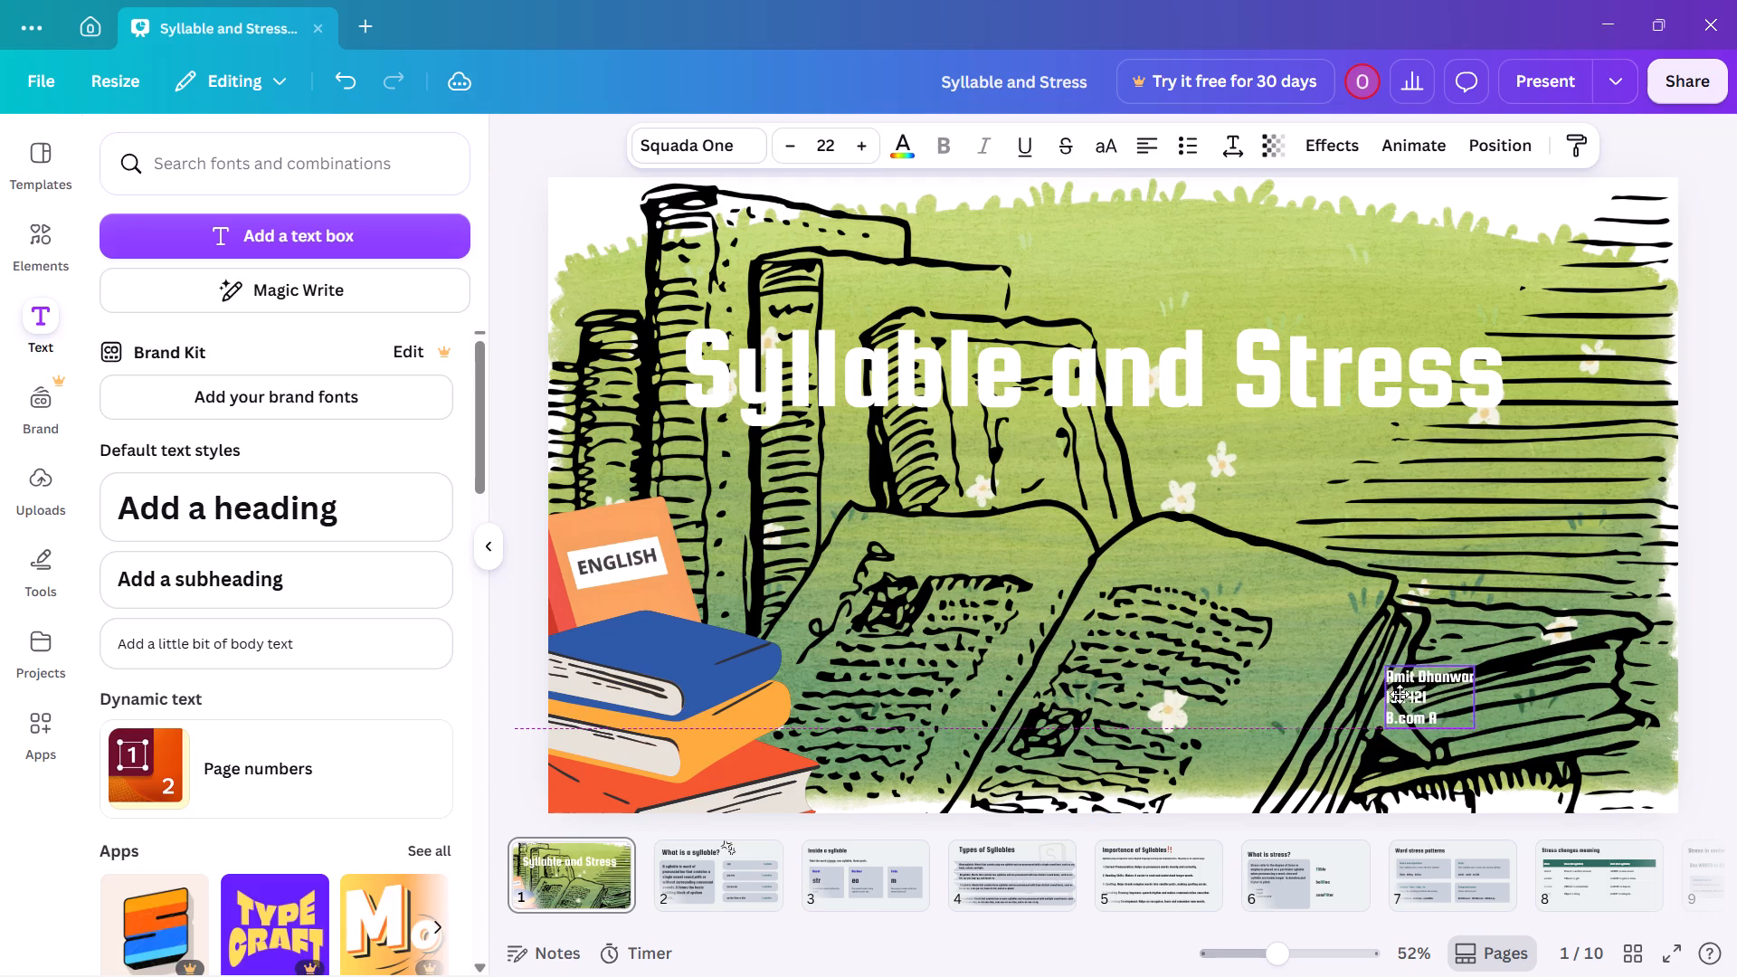
left_click_drag(1400, 694, 1398, 683)
scroll(165, 659, "down", 4)
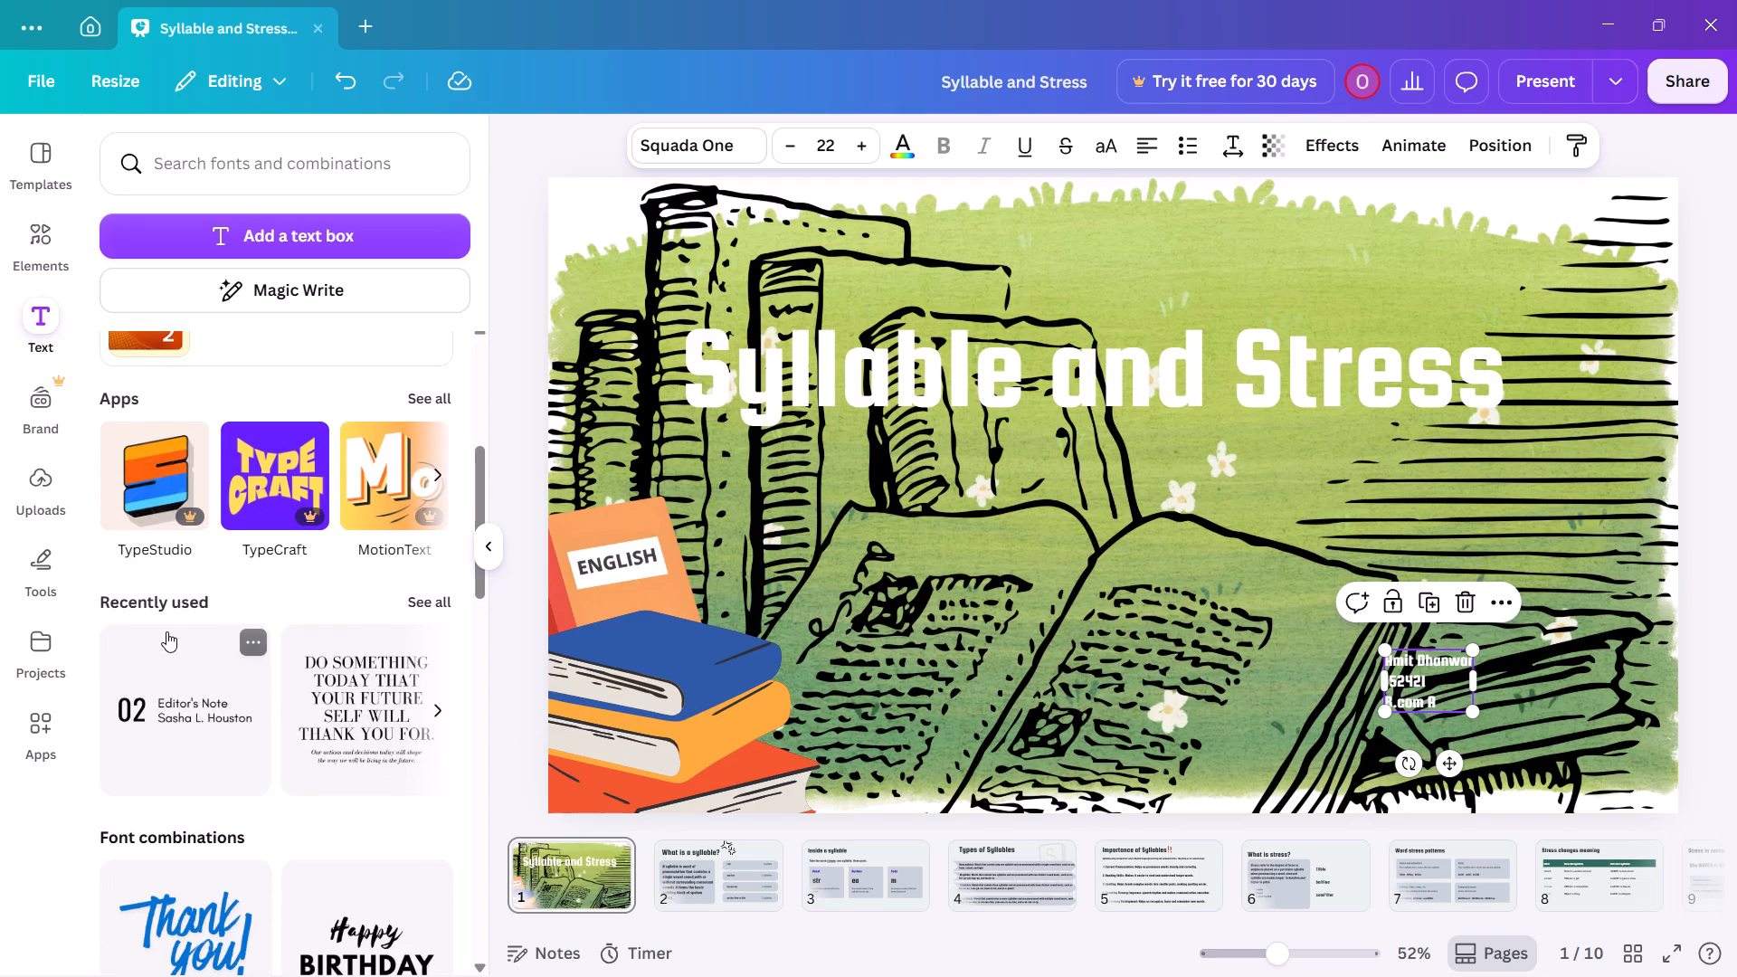
Try the Bubble text effect on the student details and settle on the '70s effect.
left_click(1449, 665)
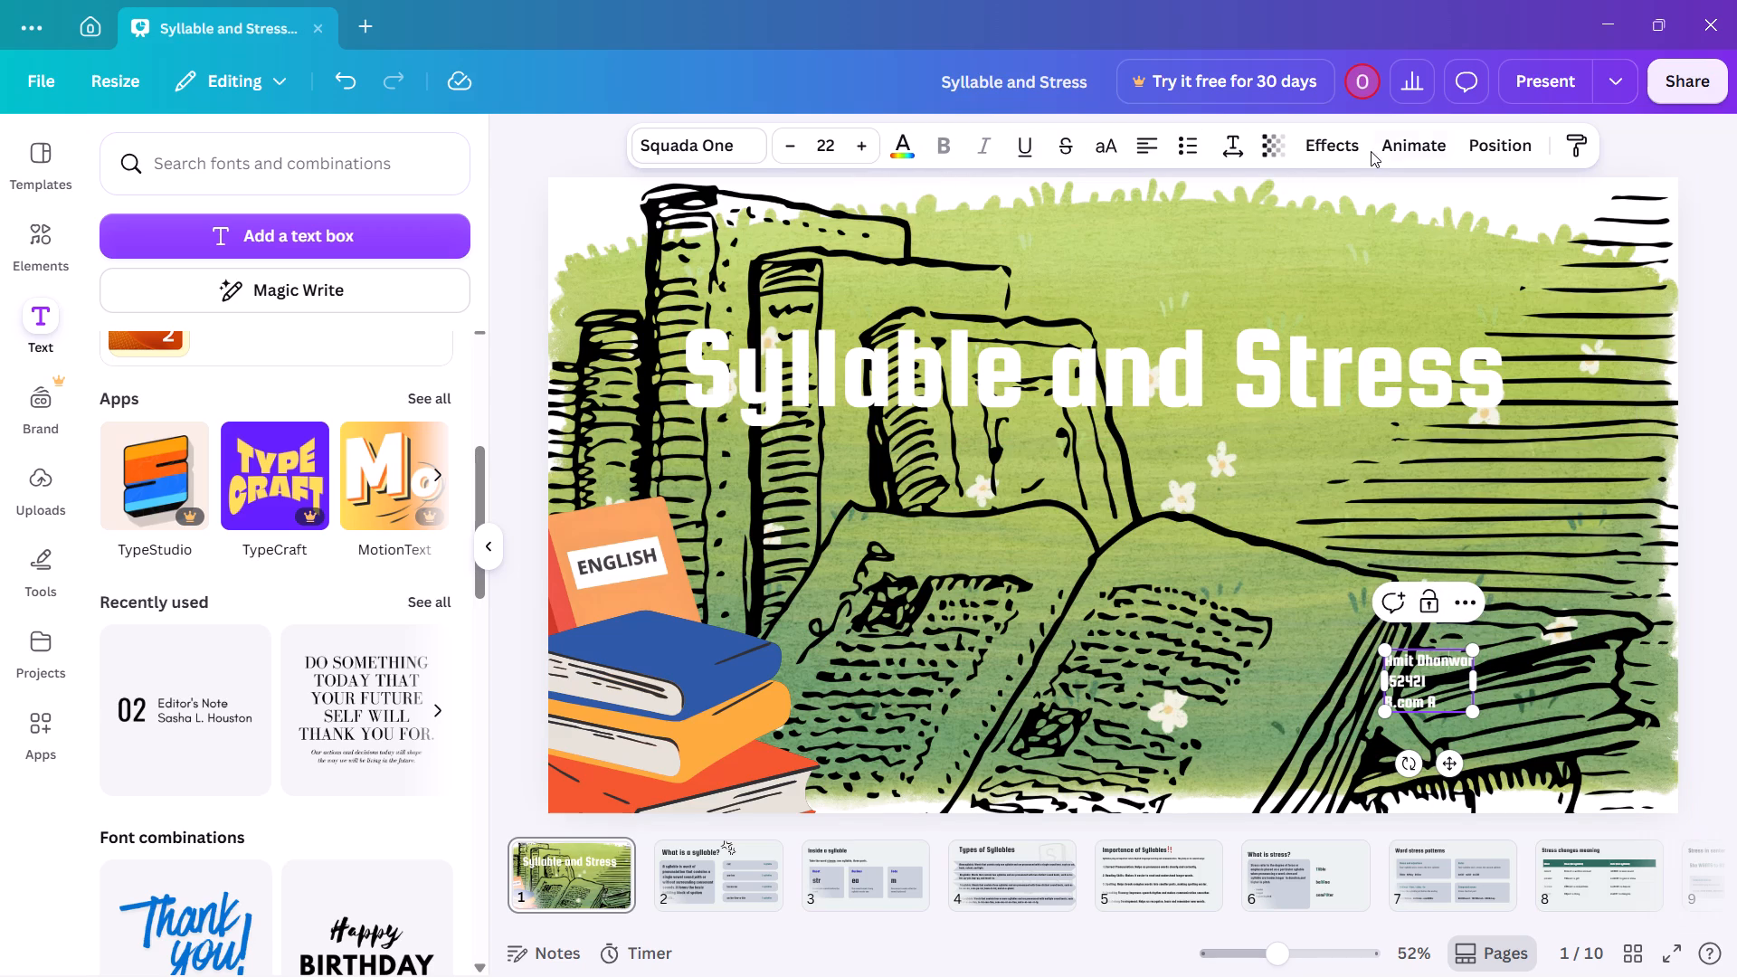
left_click(1334, 143)
scroll(229, 486, "down", 7)
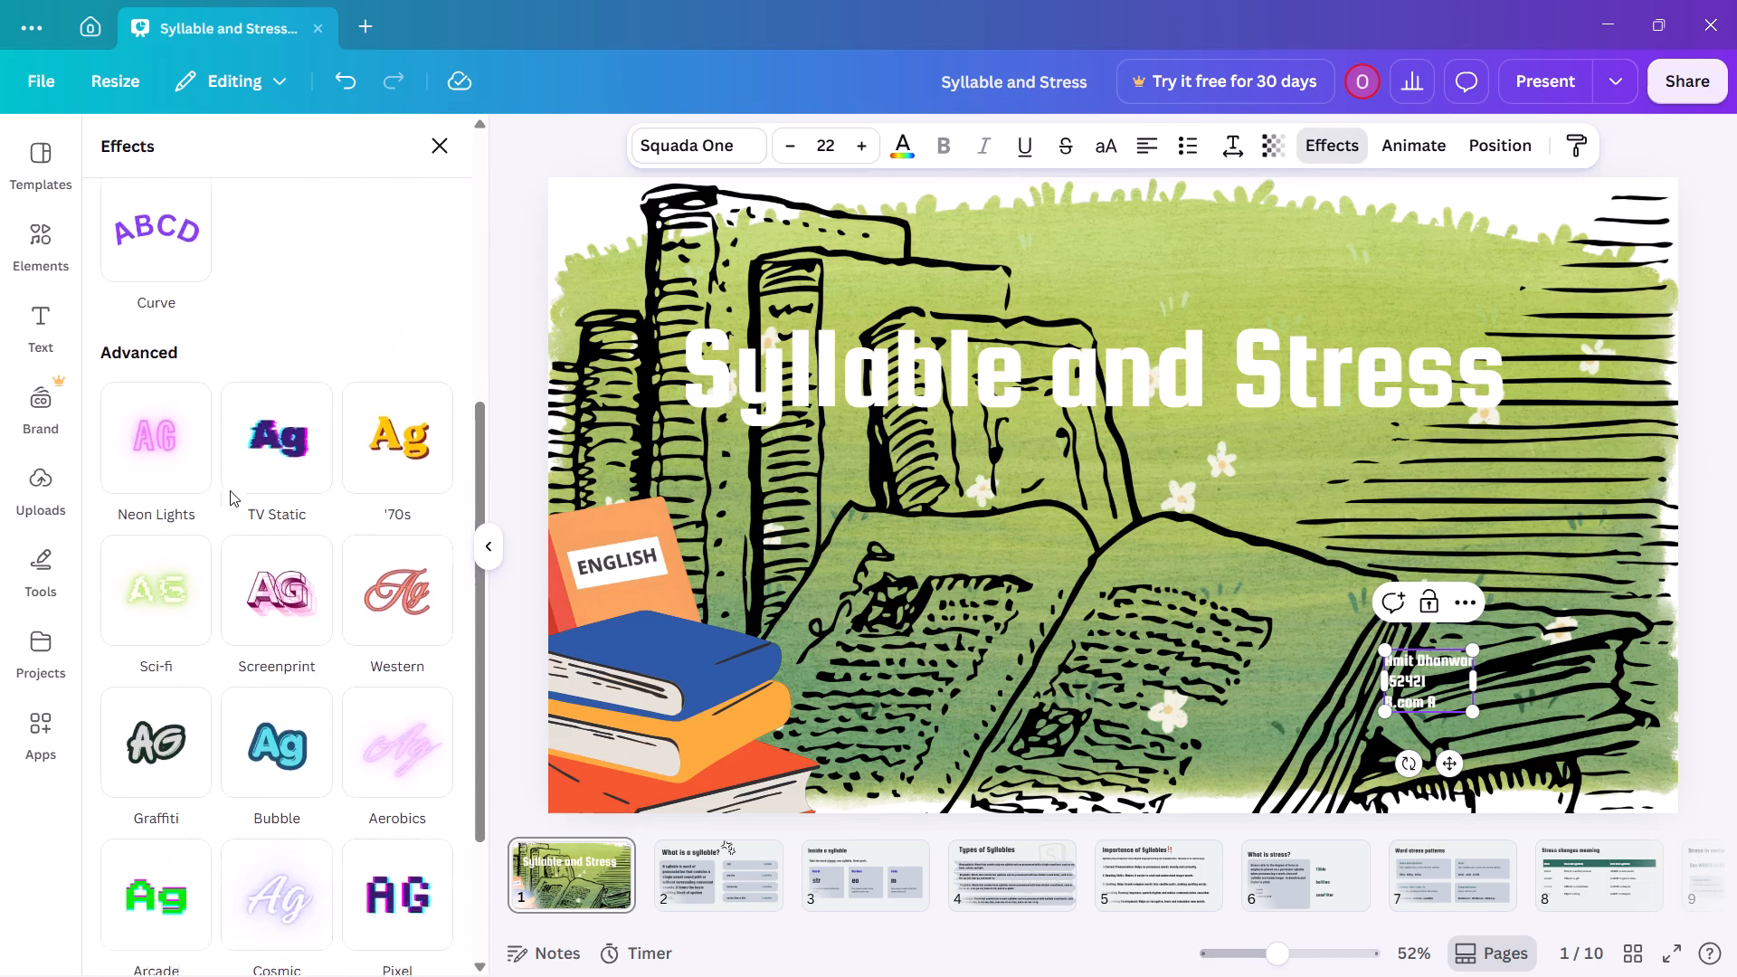
left_click(239, 536)
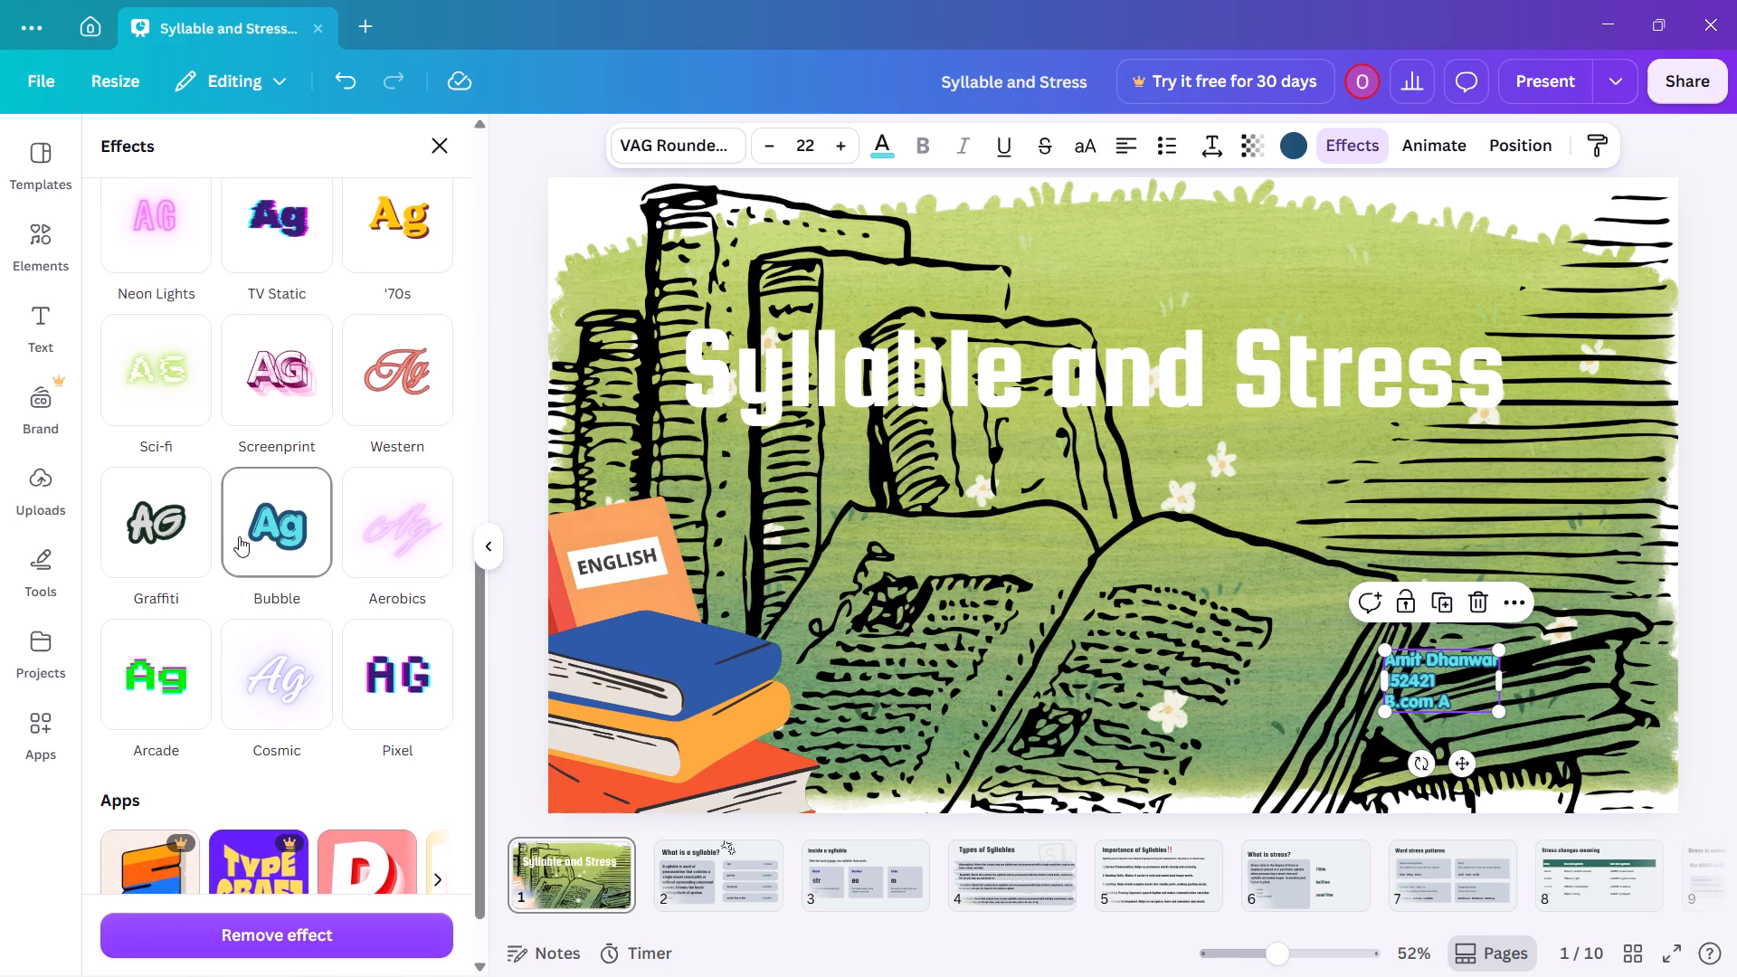
scroll(243, 634, "down", 5)
scroll(242, 635, "up", 6)
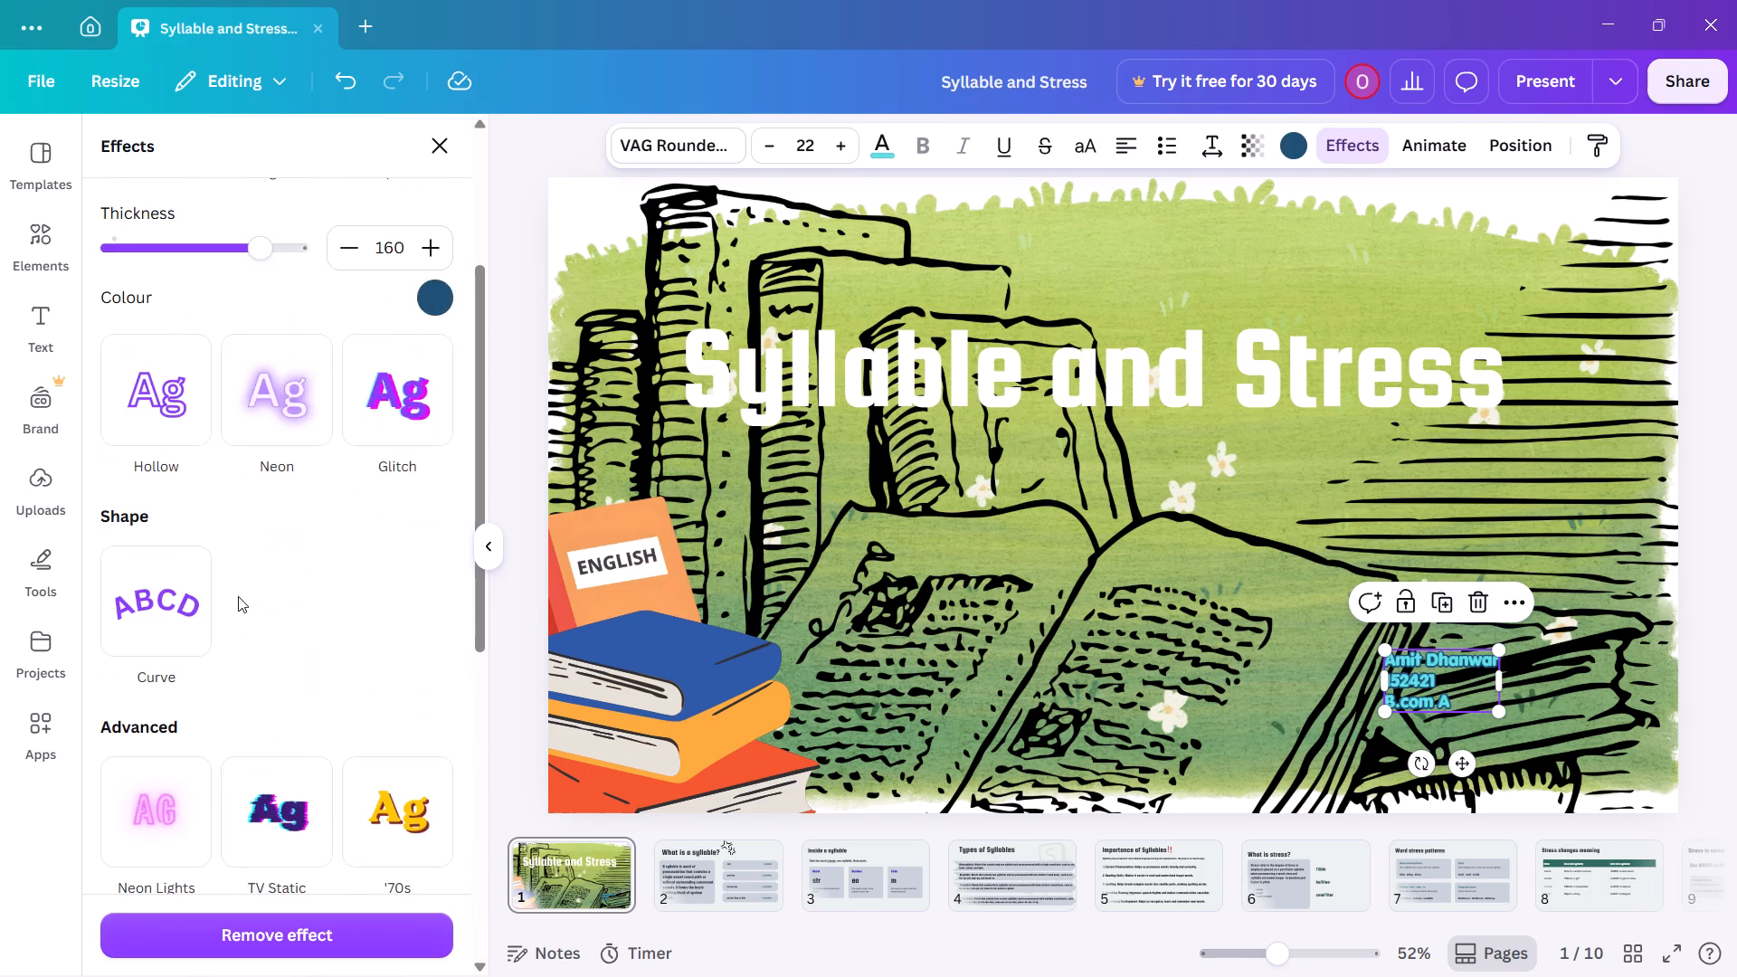
scroll(238, 593, "down", 3)
left_click(373, 496)
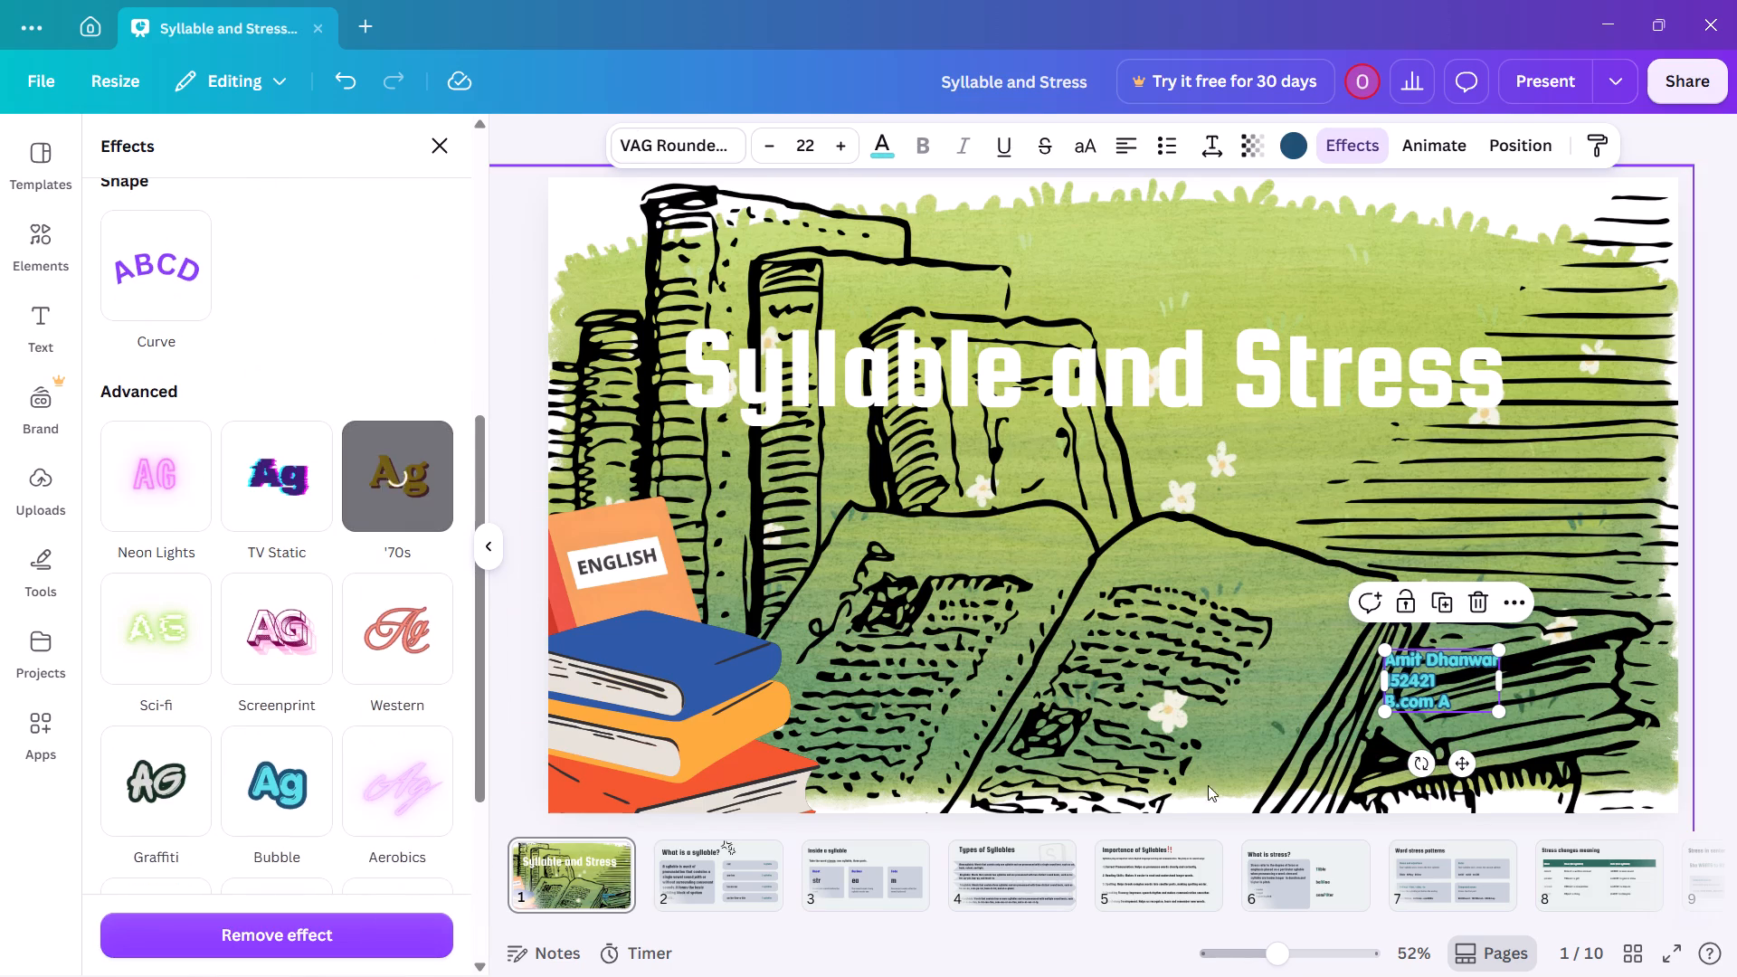
Enlarge the student details to font size 64.5 and position them in page 1's lower-right corner area.
left_click_drag(1444, 680, 1136, 666)
left_click_drag(1209, 696, 1487, 743)
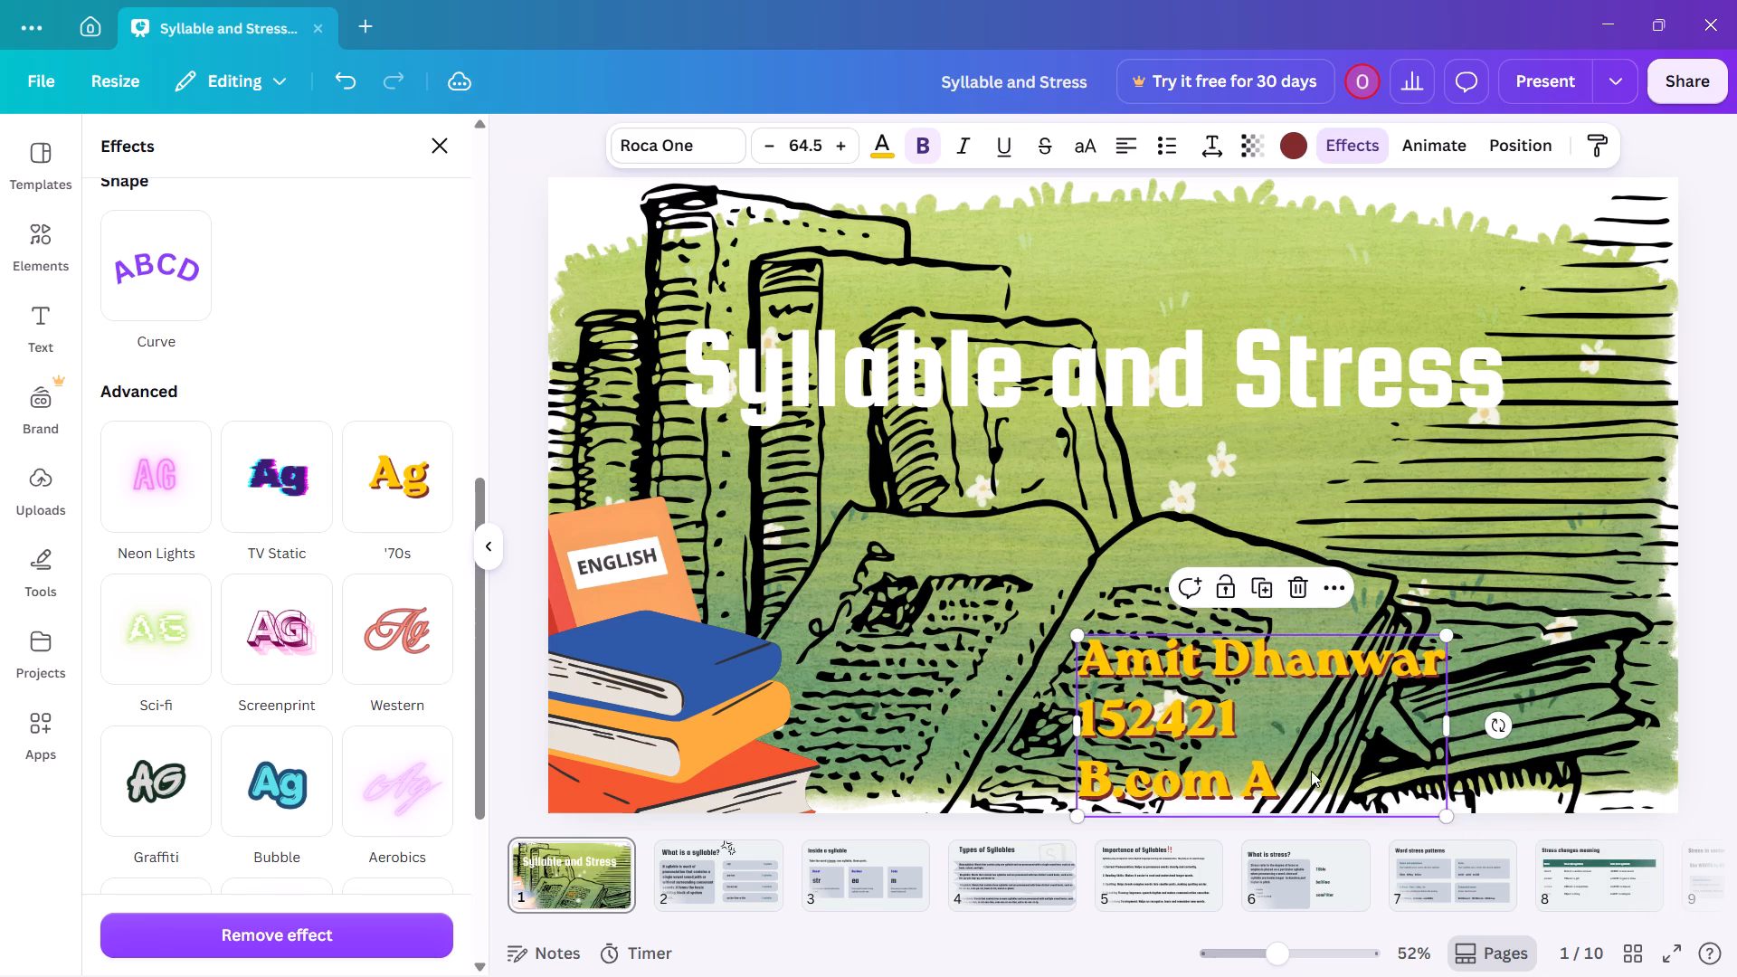
left_click_drag(1308, 766, 1461, 724)
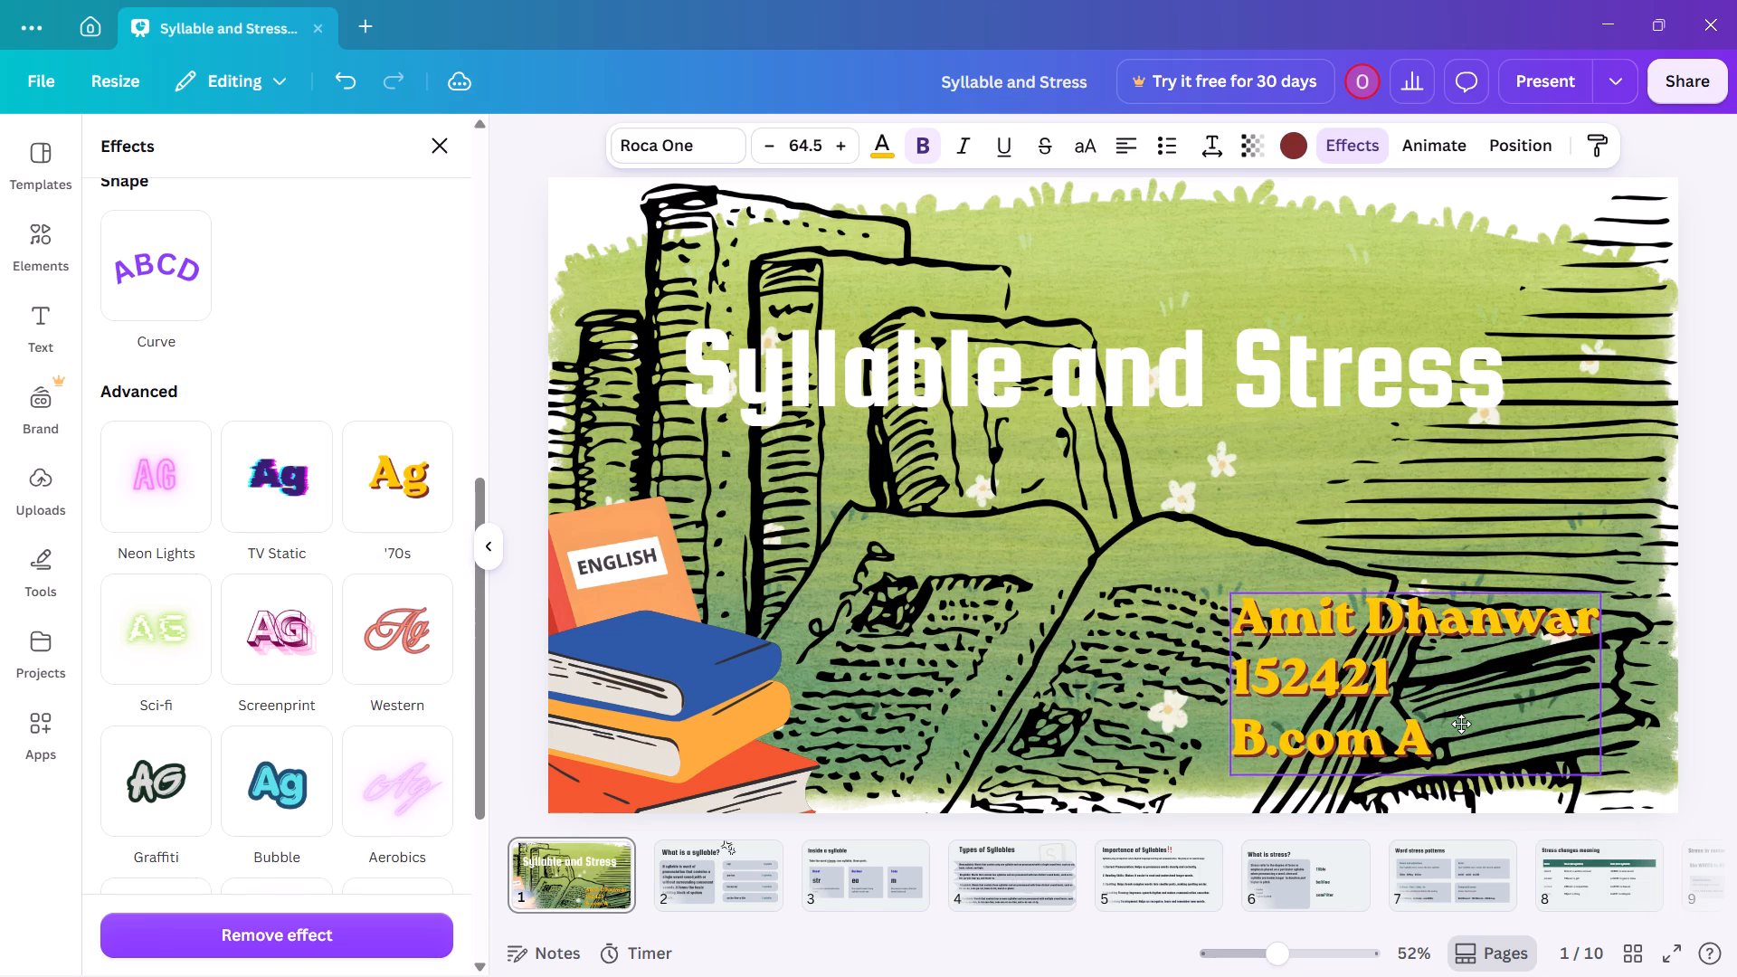
left_click_drag(1461, 724, 1465, 725)
left_click(1726, 692)
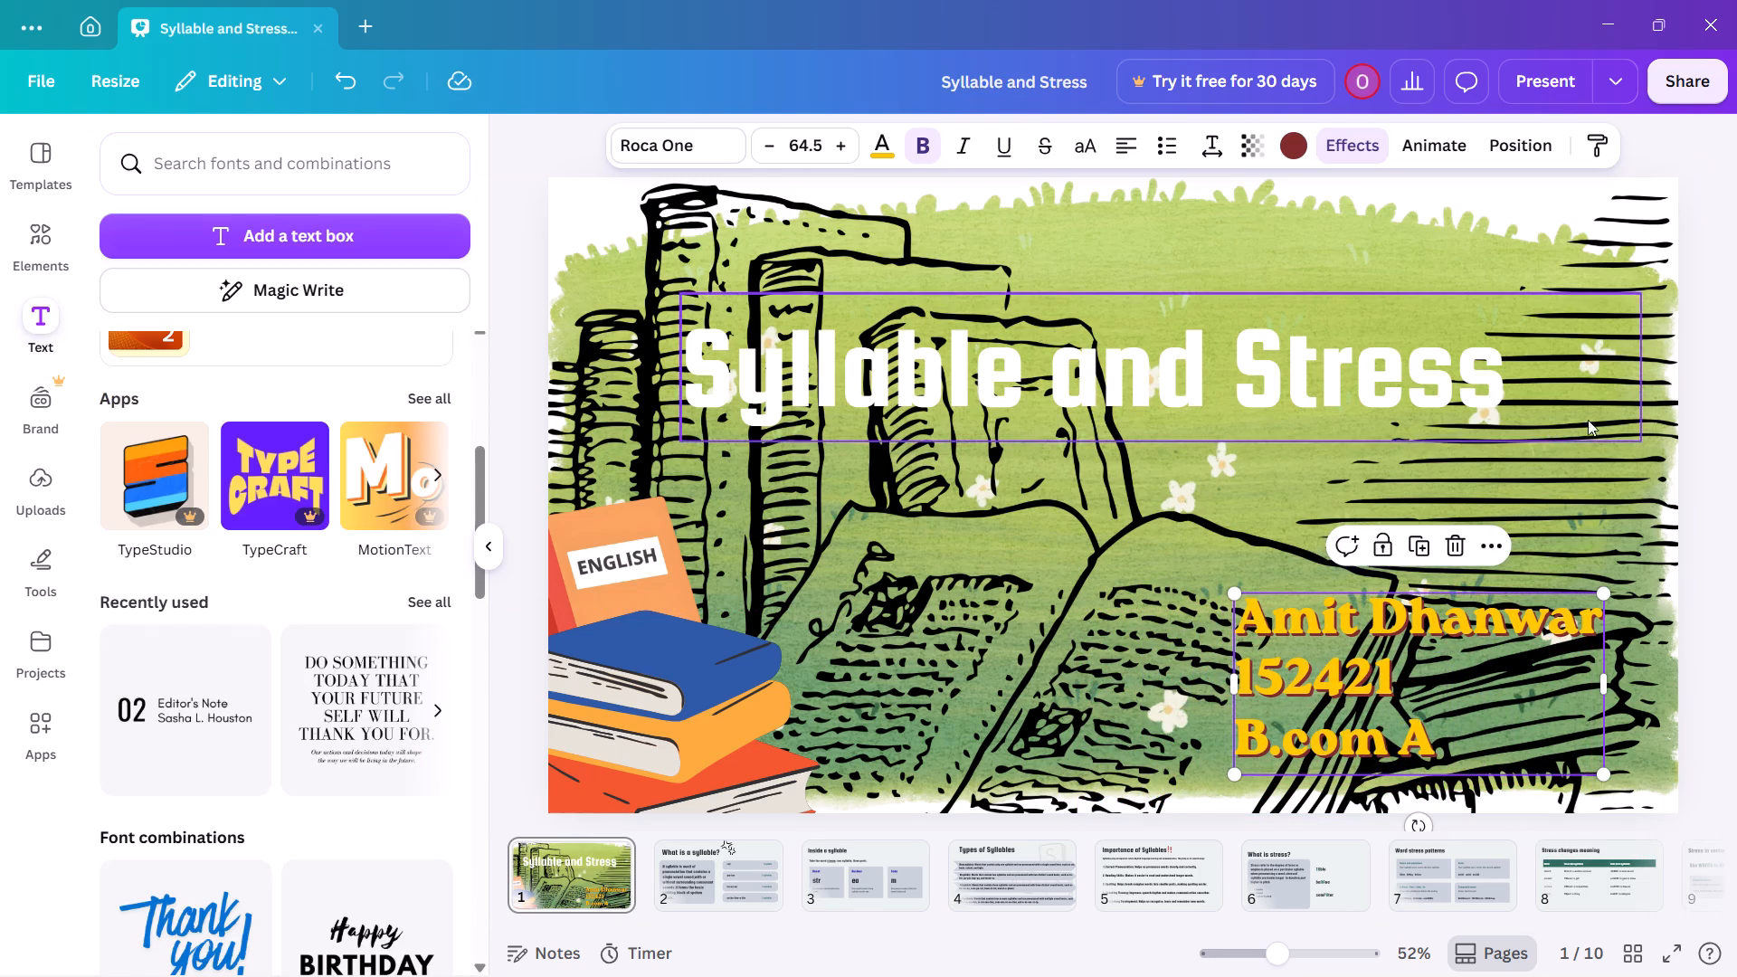
left_click(1735, 426)
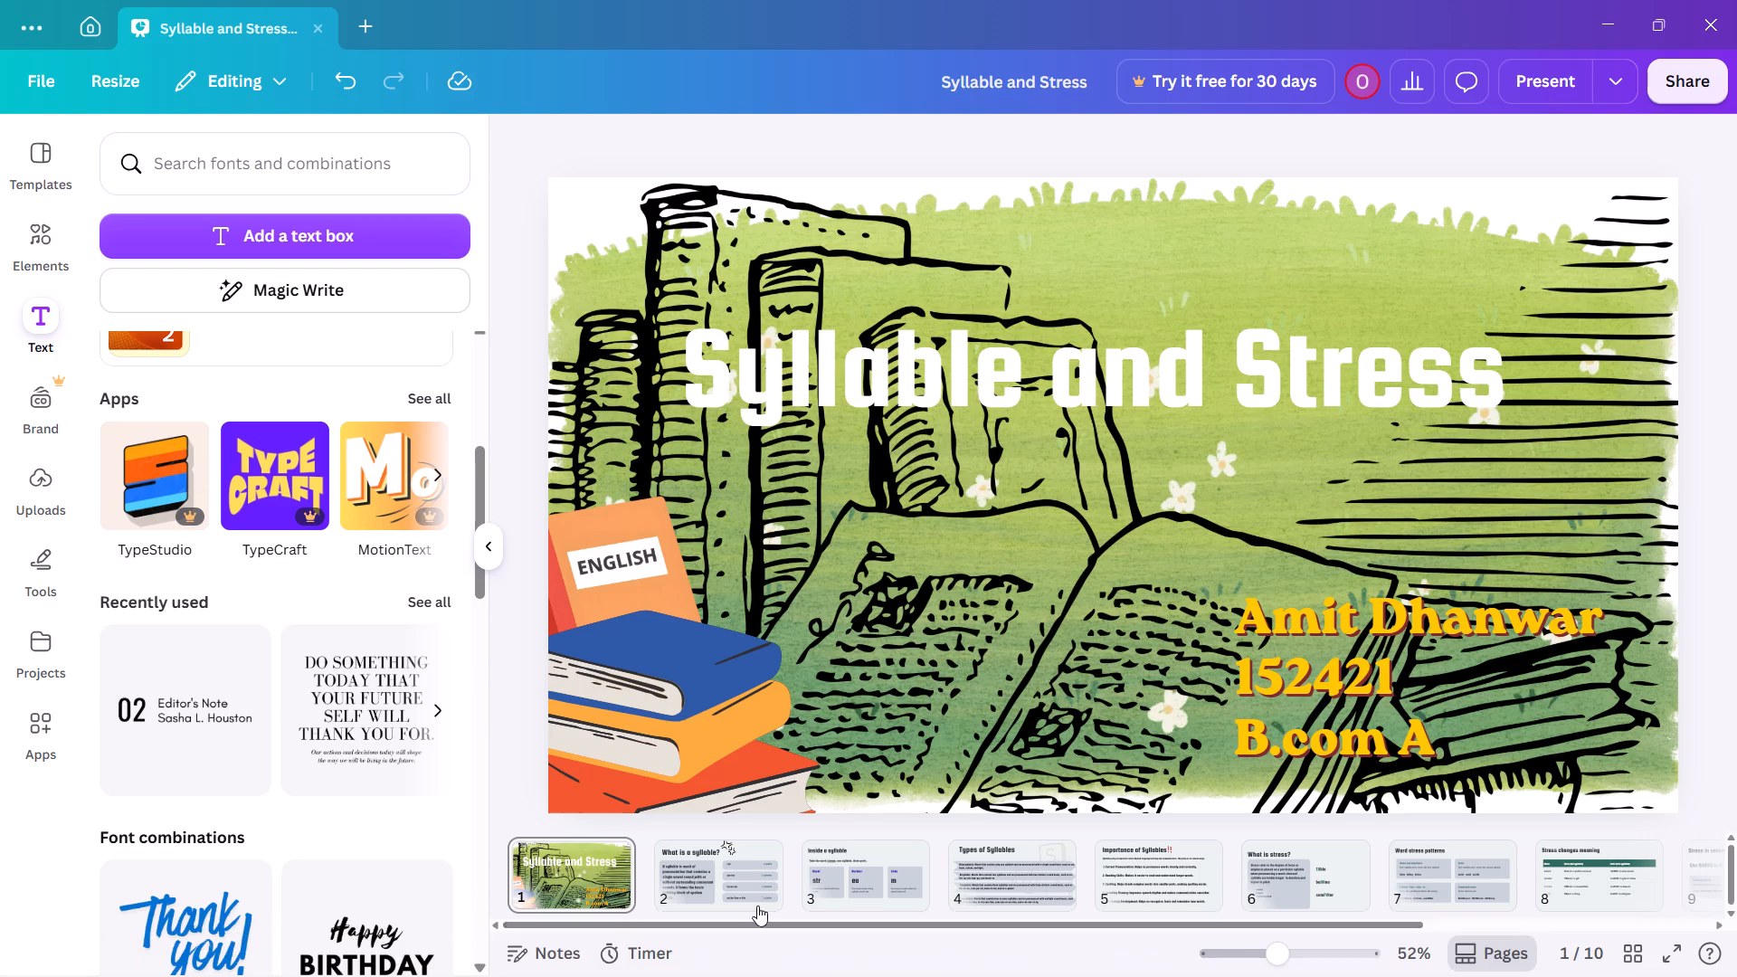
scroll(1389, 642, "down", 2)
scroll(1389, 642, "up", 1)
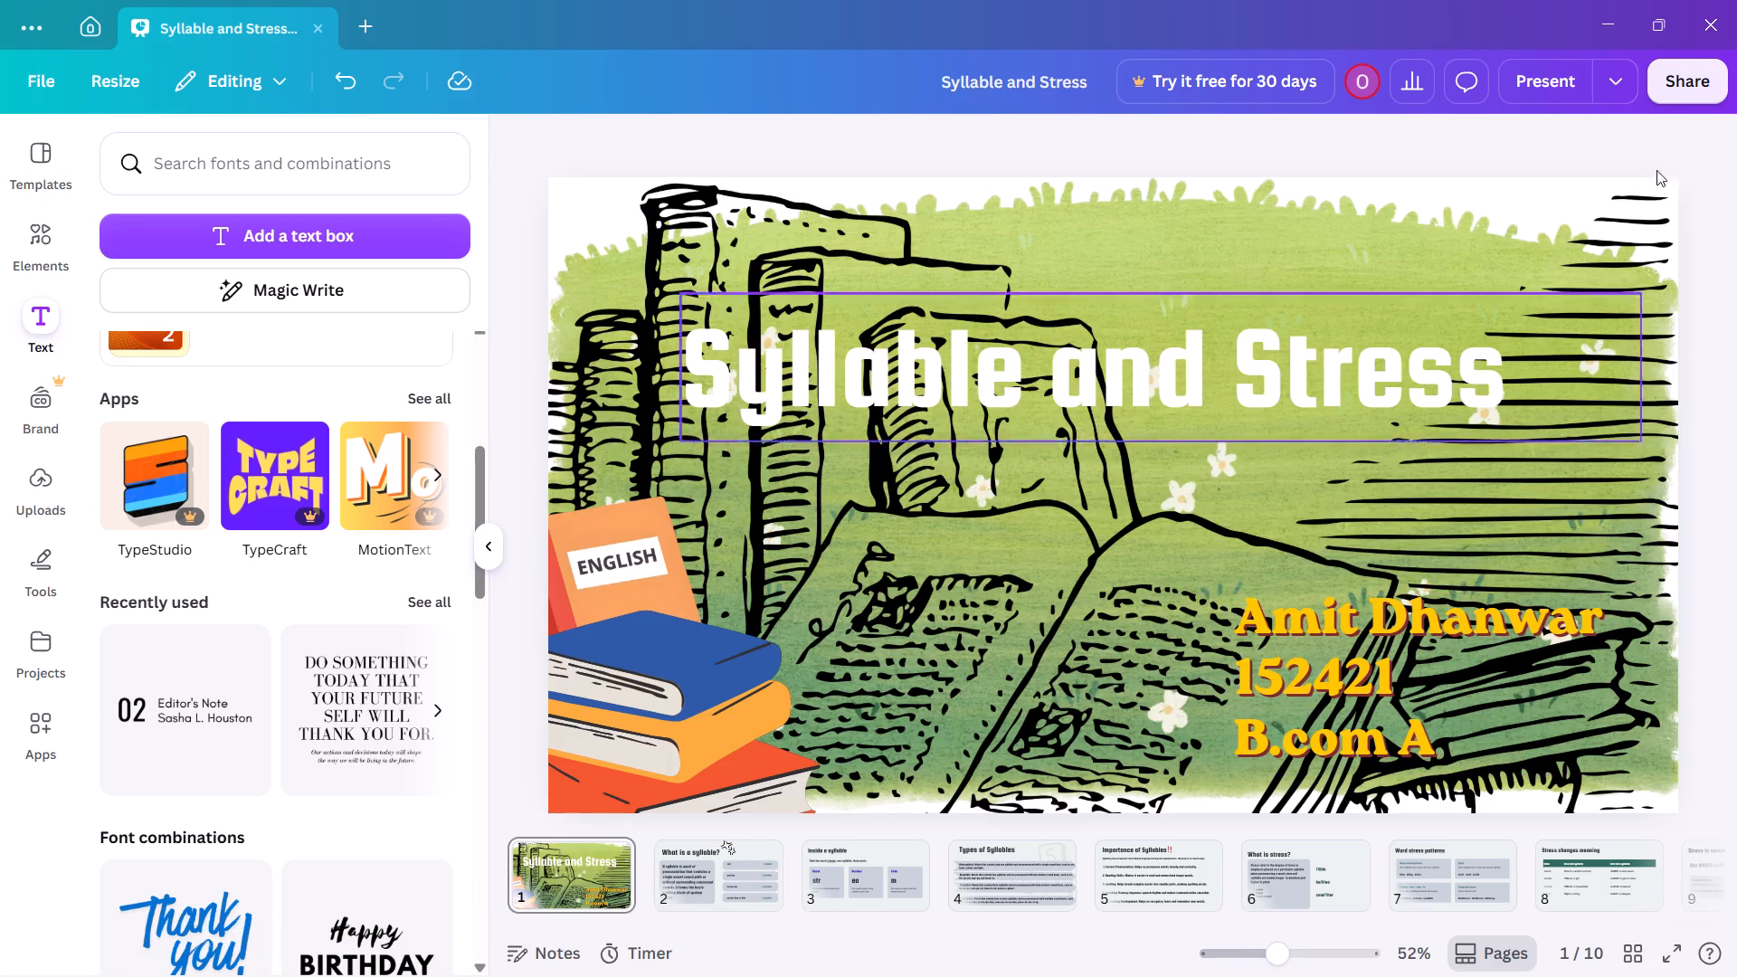
Download all pages as a PDF and save it in Downloads as Syllable and Stress.
left_click(1694, 70)
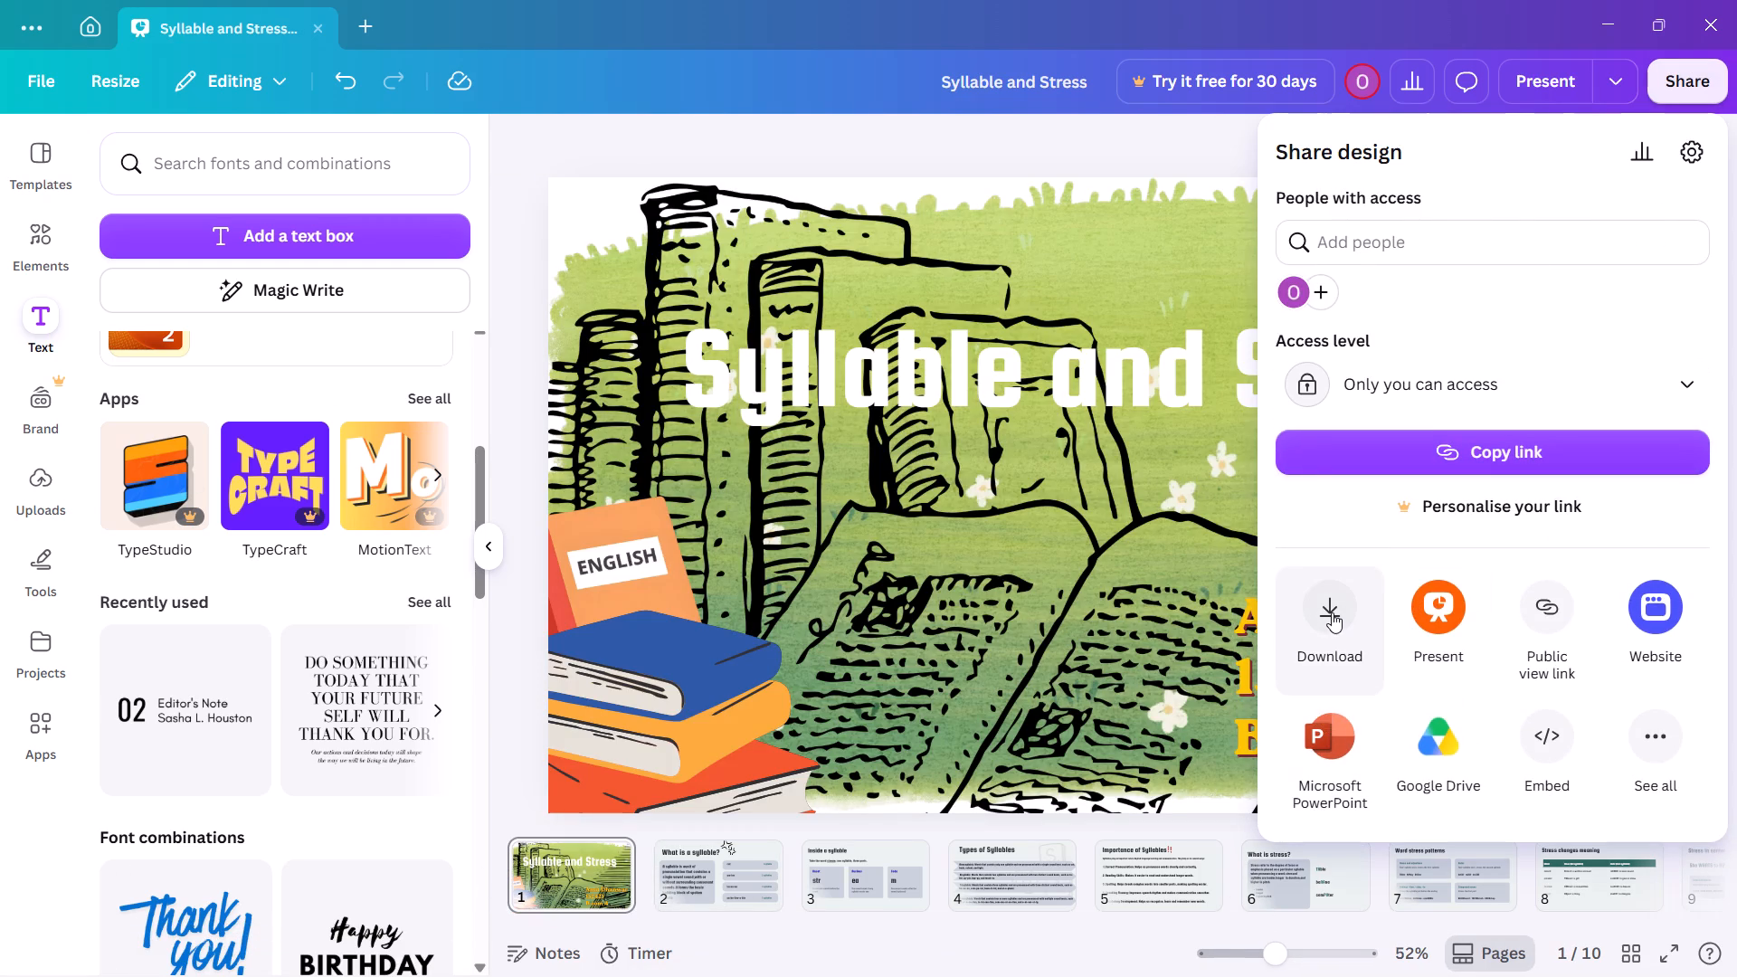
left_click(1332, 621)
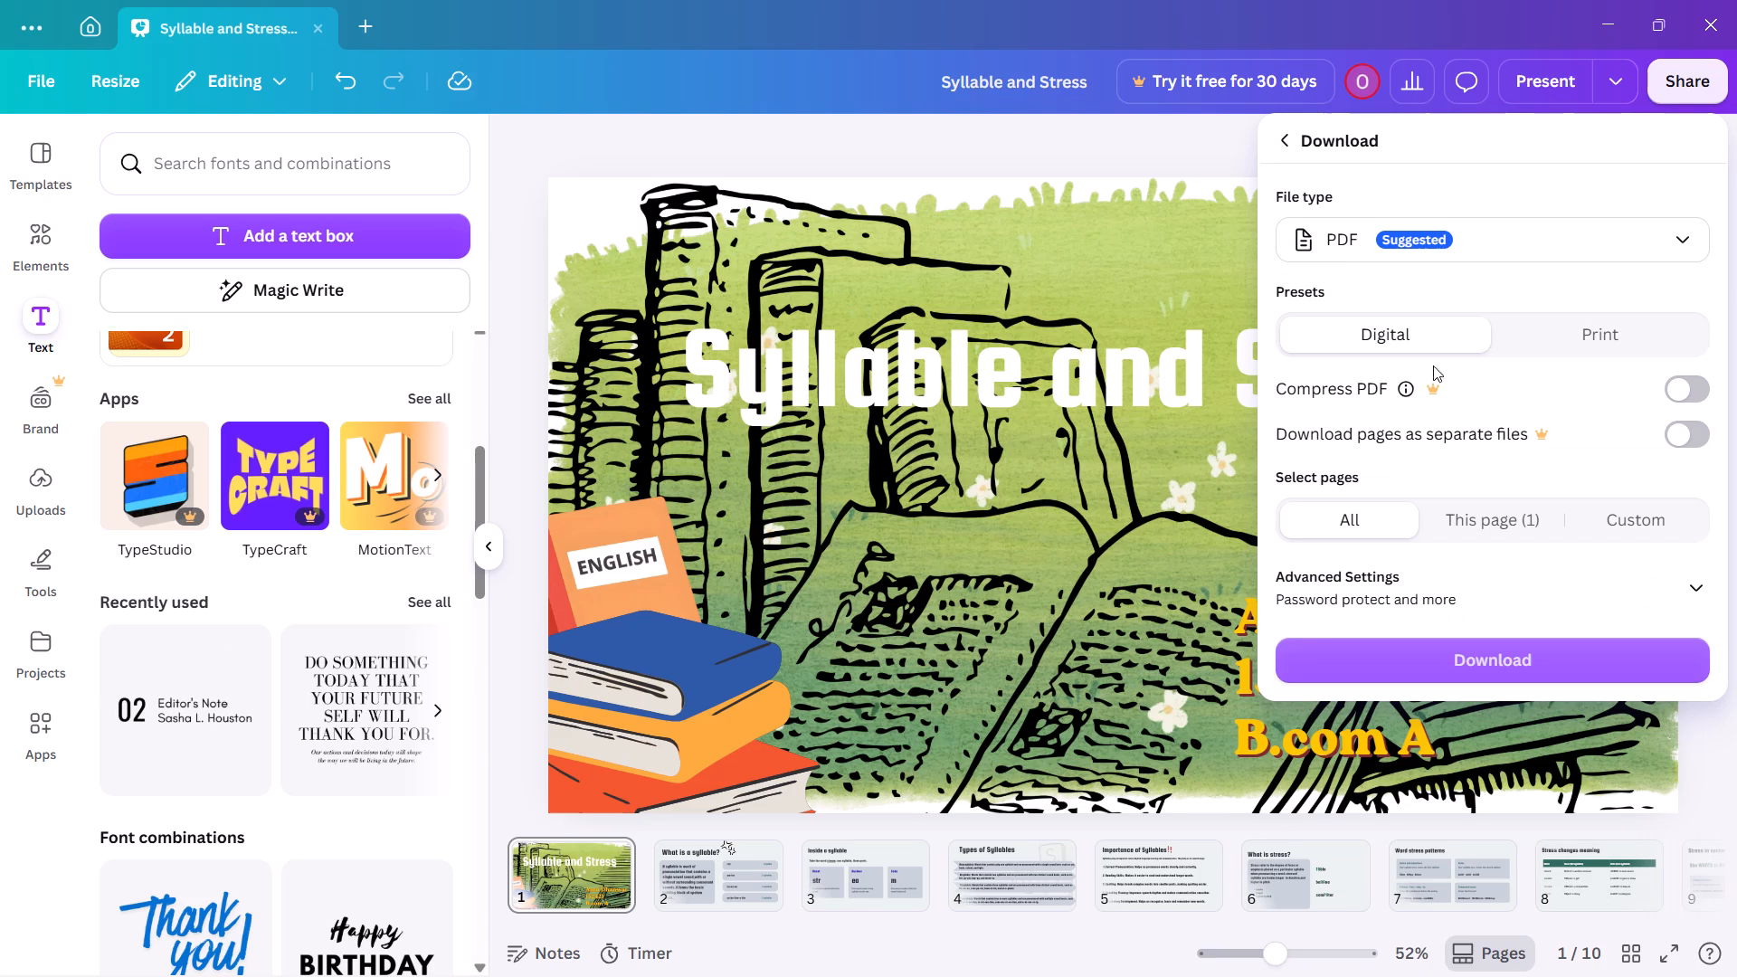
left_click(1465, 660)
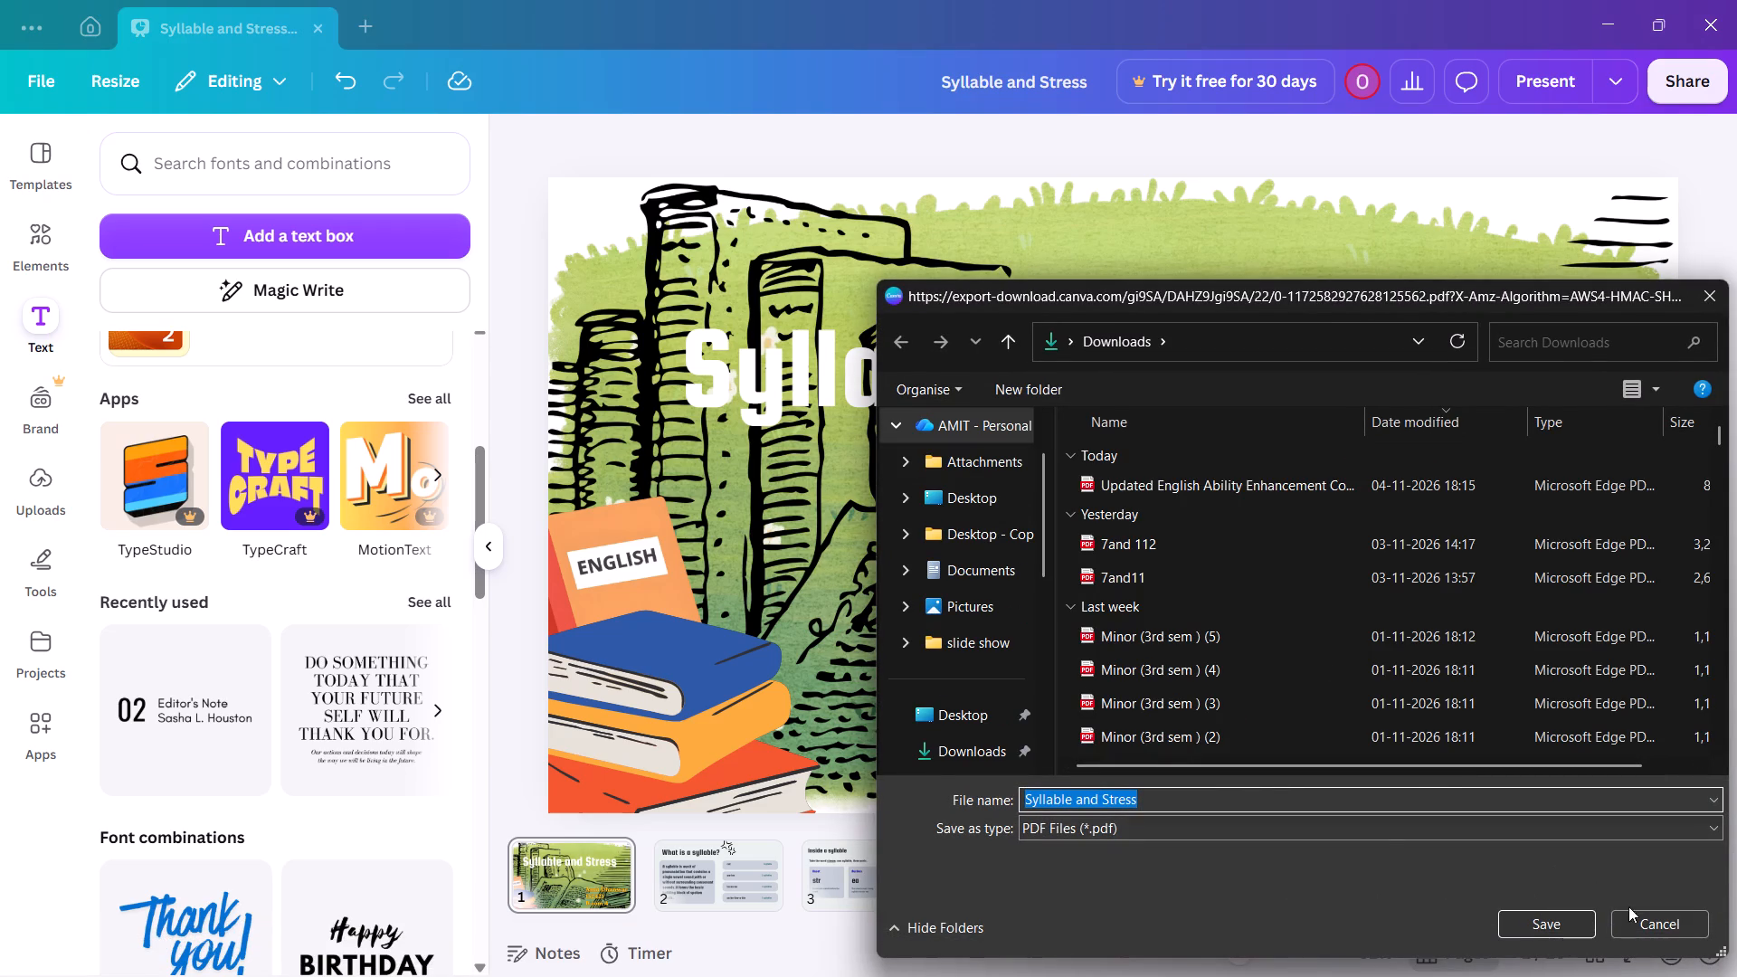
left_click(1549, 931)
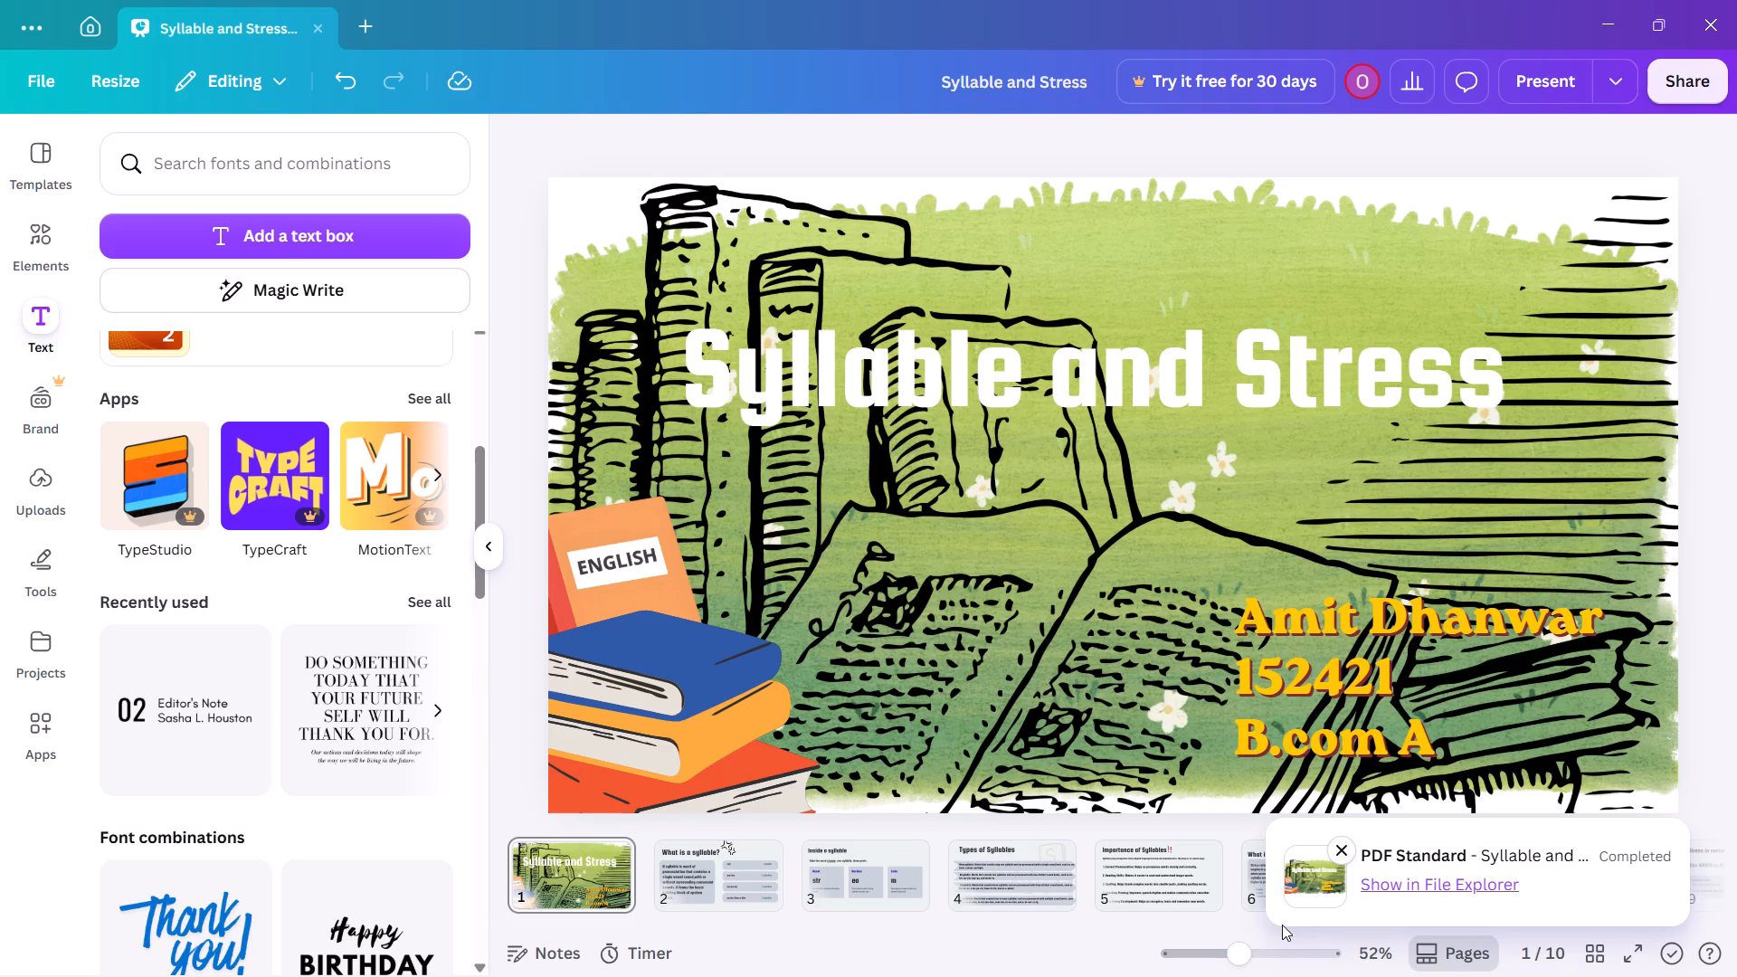
Replace the student name and ID number on page 1 with the second student's details, keeping the B.com A line.
left_click(1422, 624)
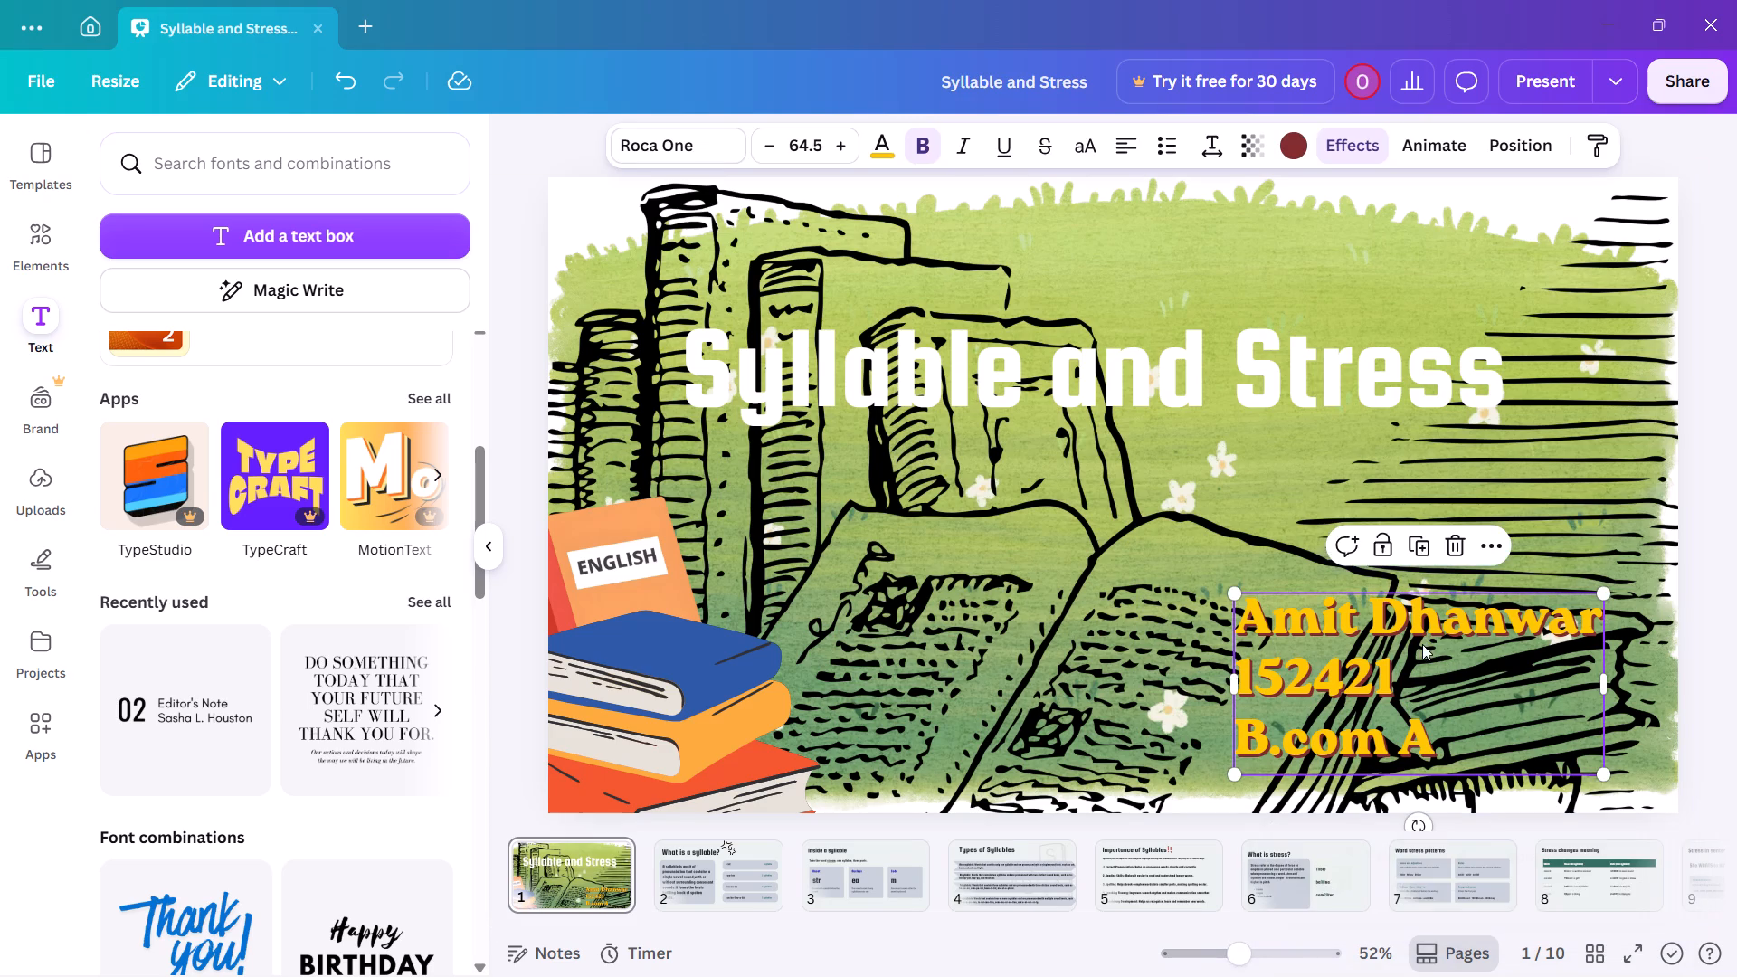
left_click(1422, 649)
left_click(1417, 674)
left_click_drag(1418, 678, 1243, 609)
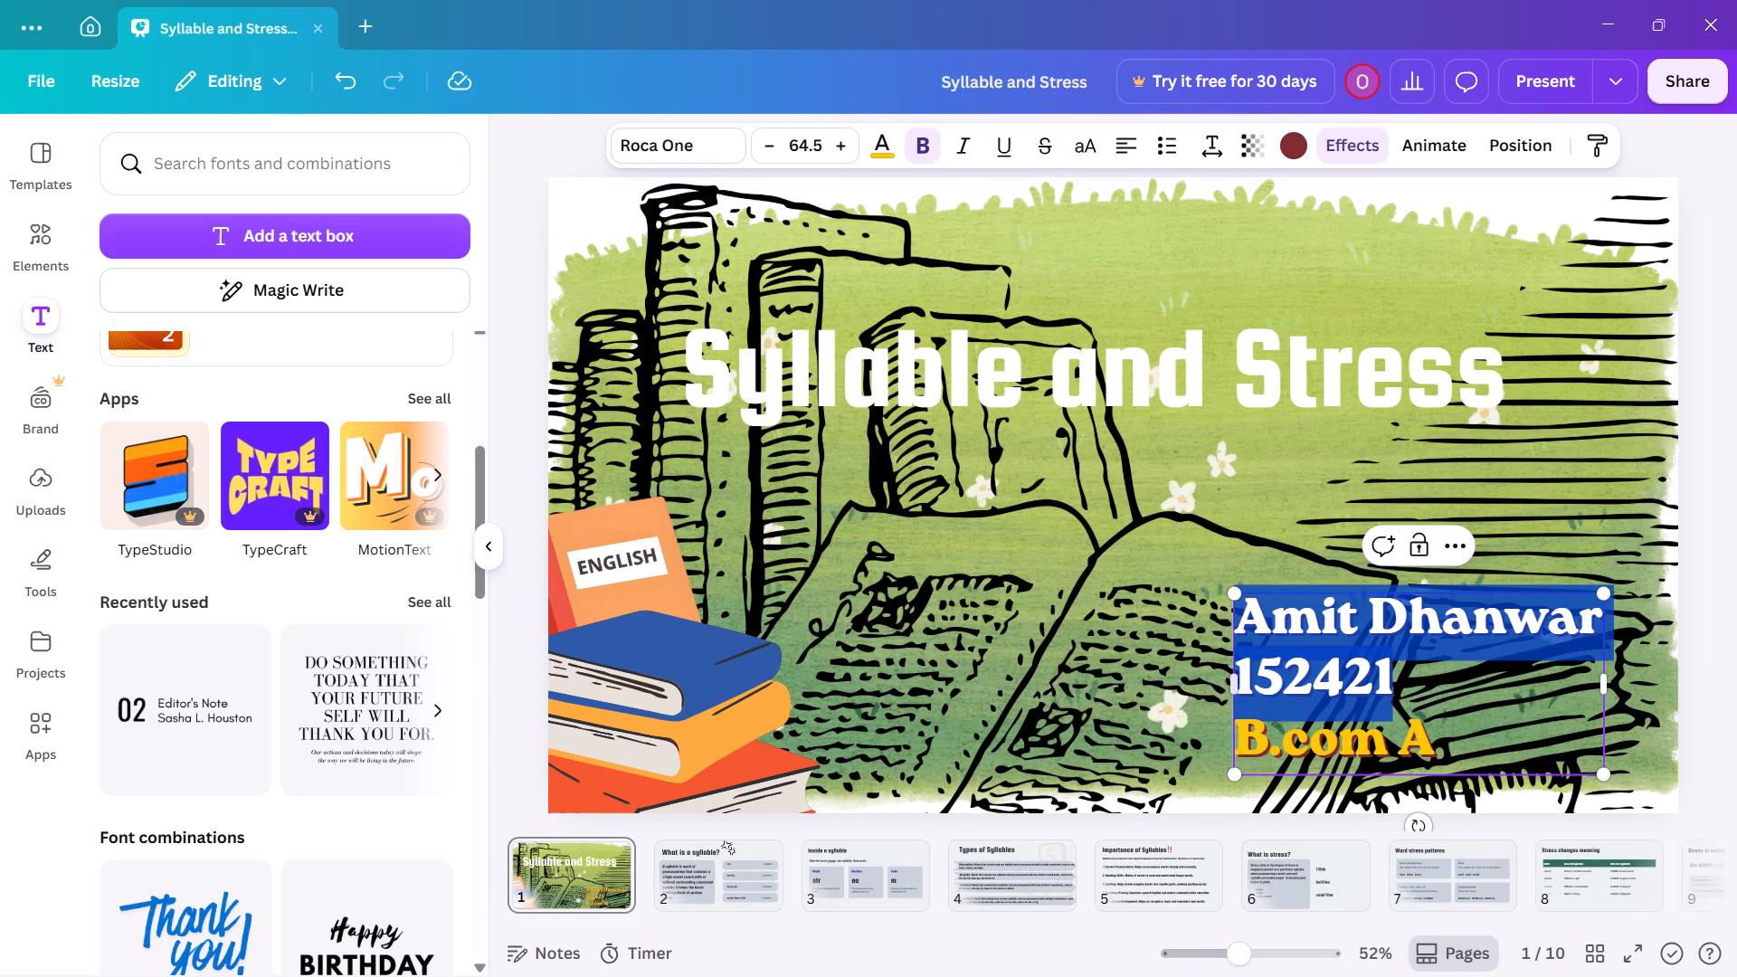
left_click_drag(1243, 609, 1244, 612)
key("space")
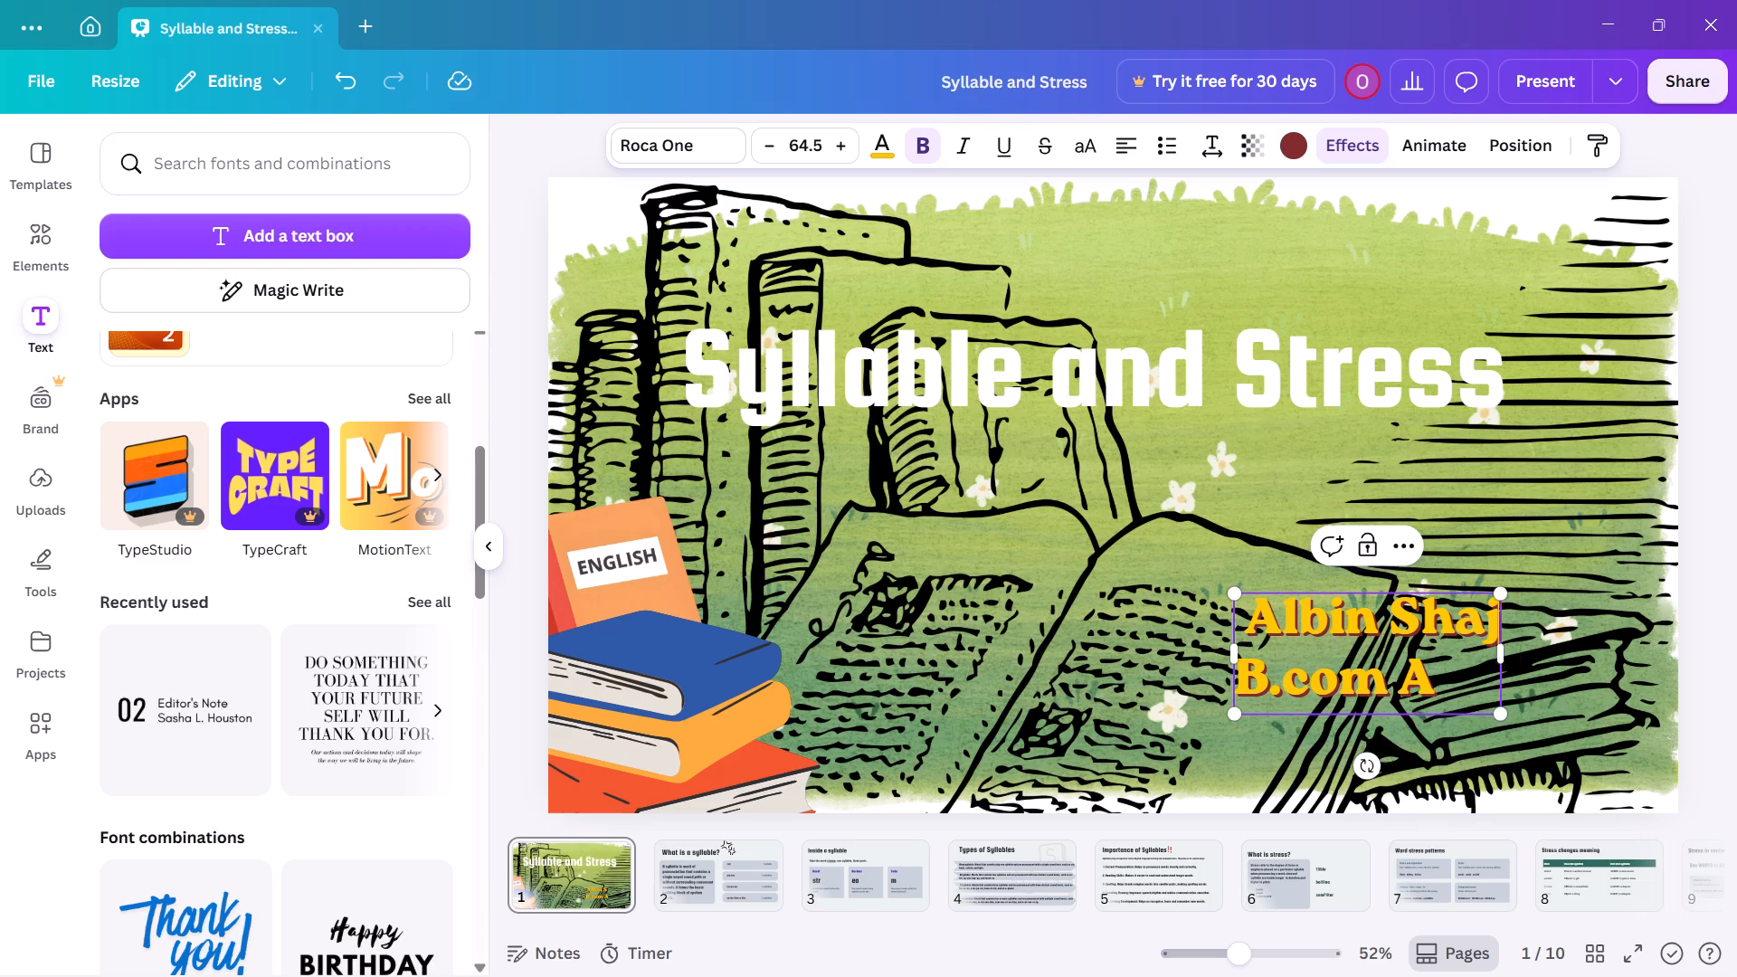
key("Return")
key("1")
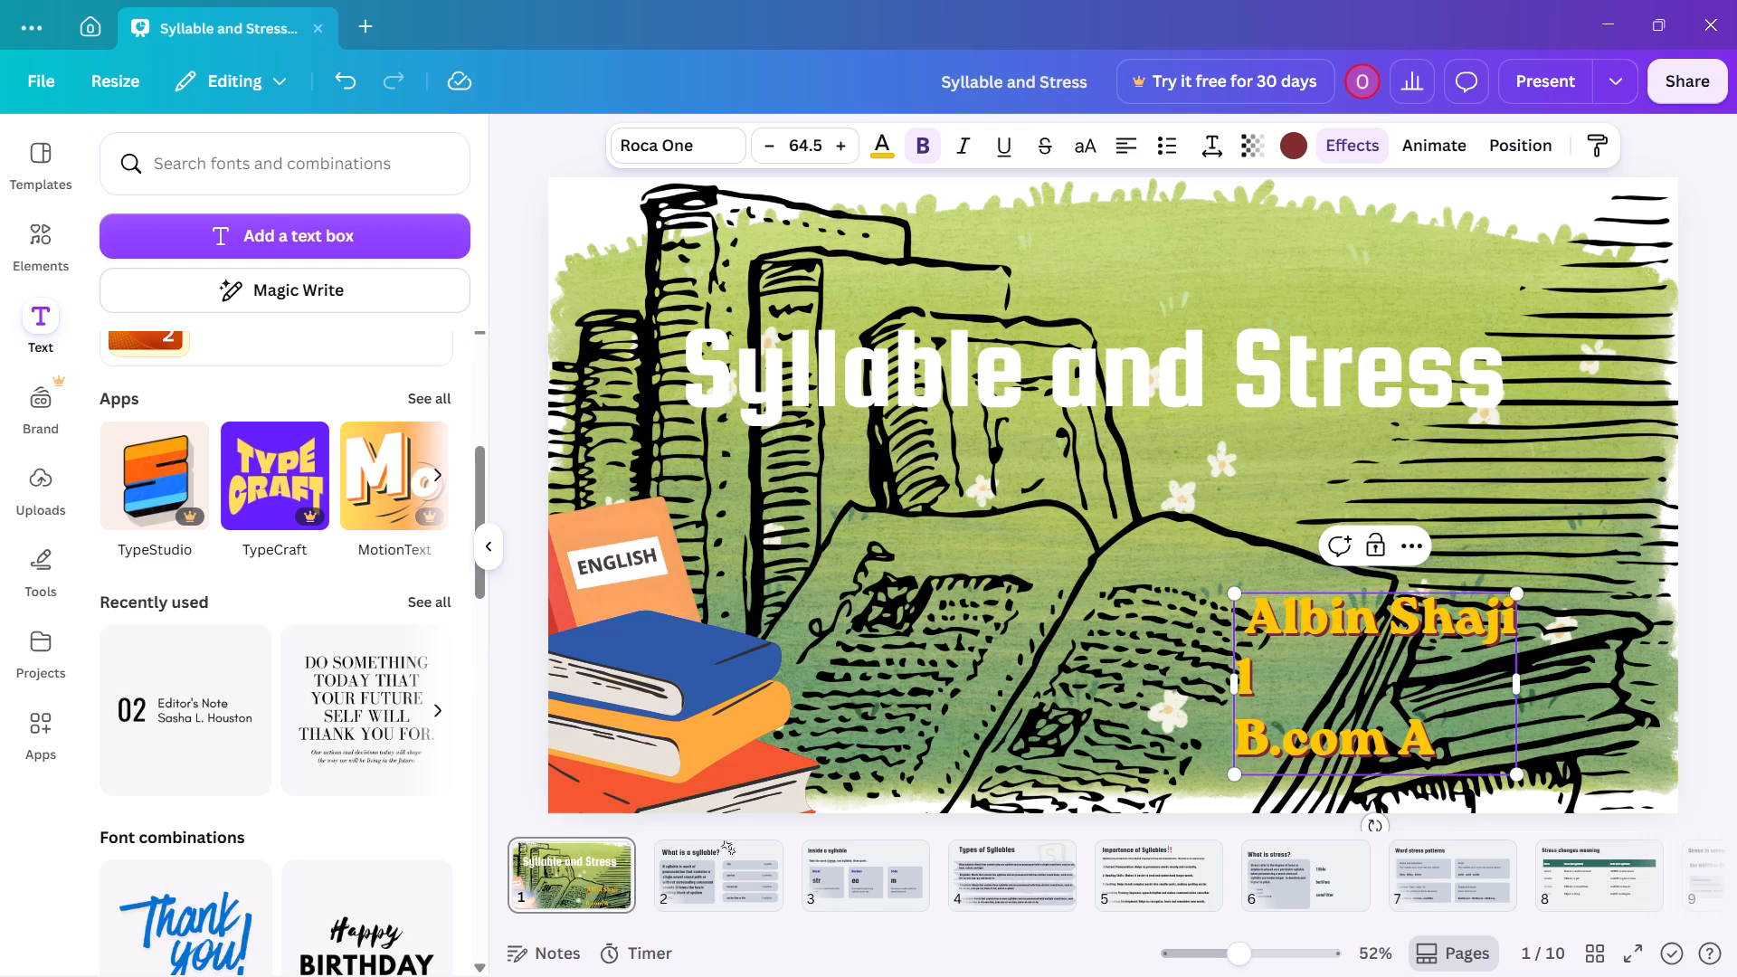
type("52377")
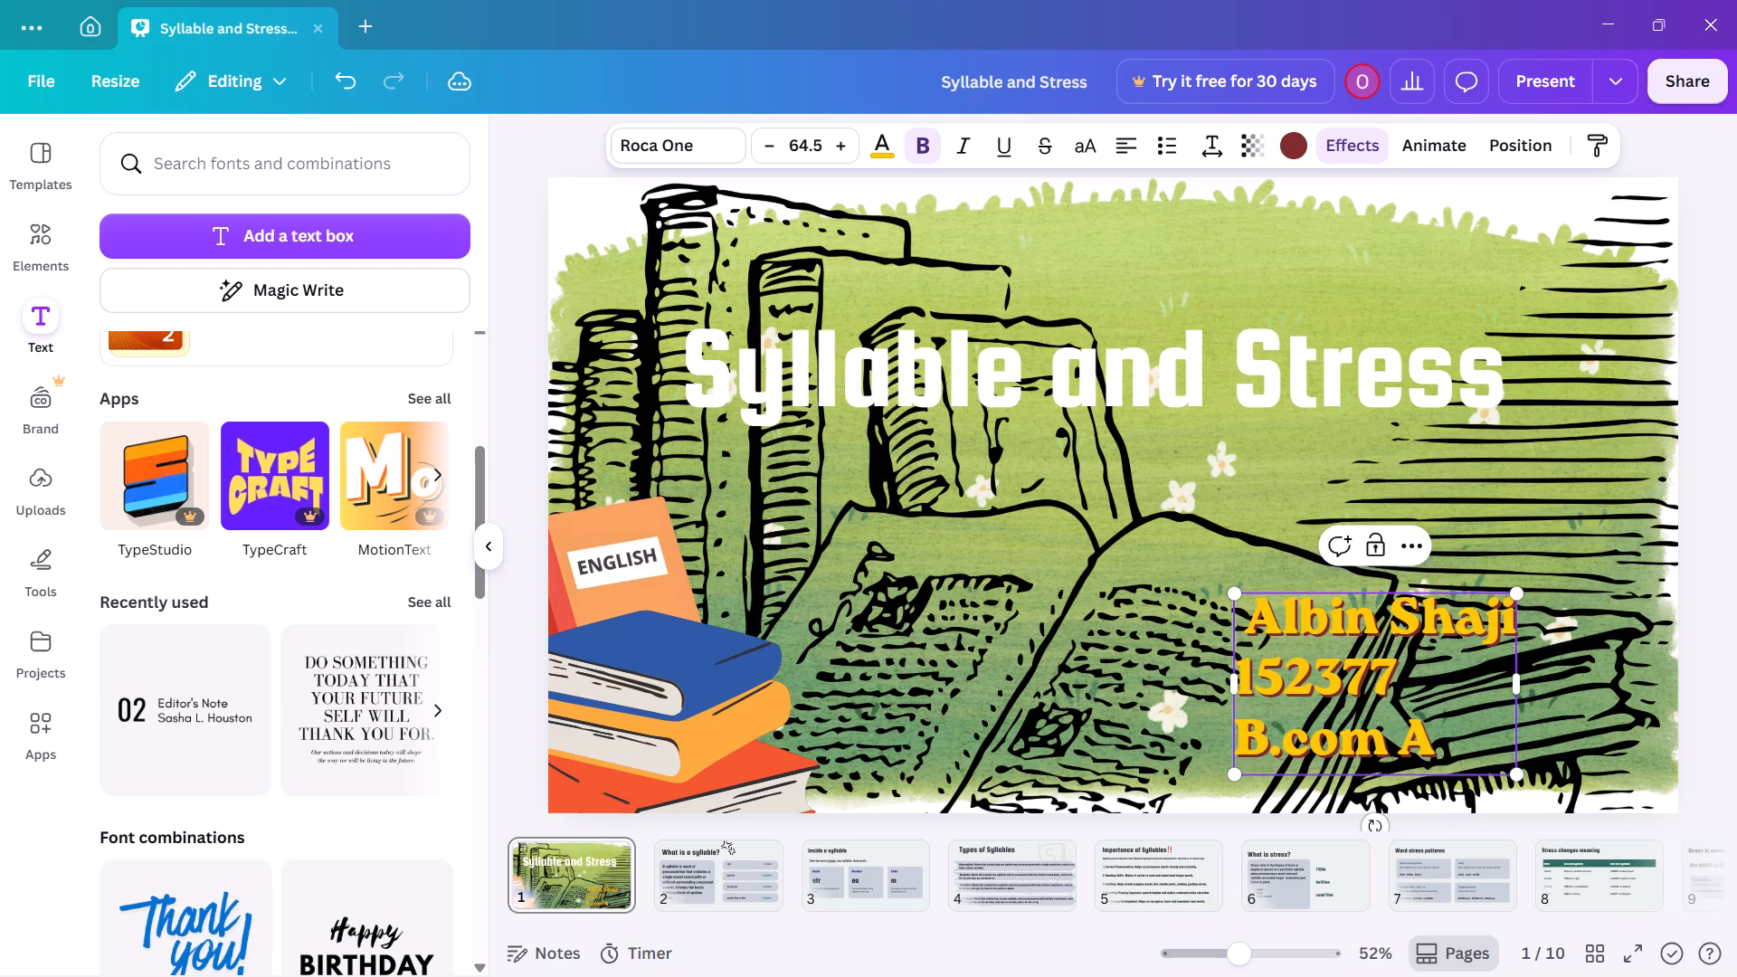
left_click(1728, 507)
Download all pages of the edited version as a PDF and save it in Downloads as Syllable and Stress2.
left_click(1686, 89)
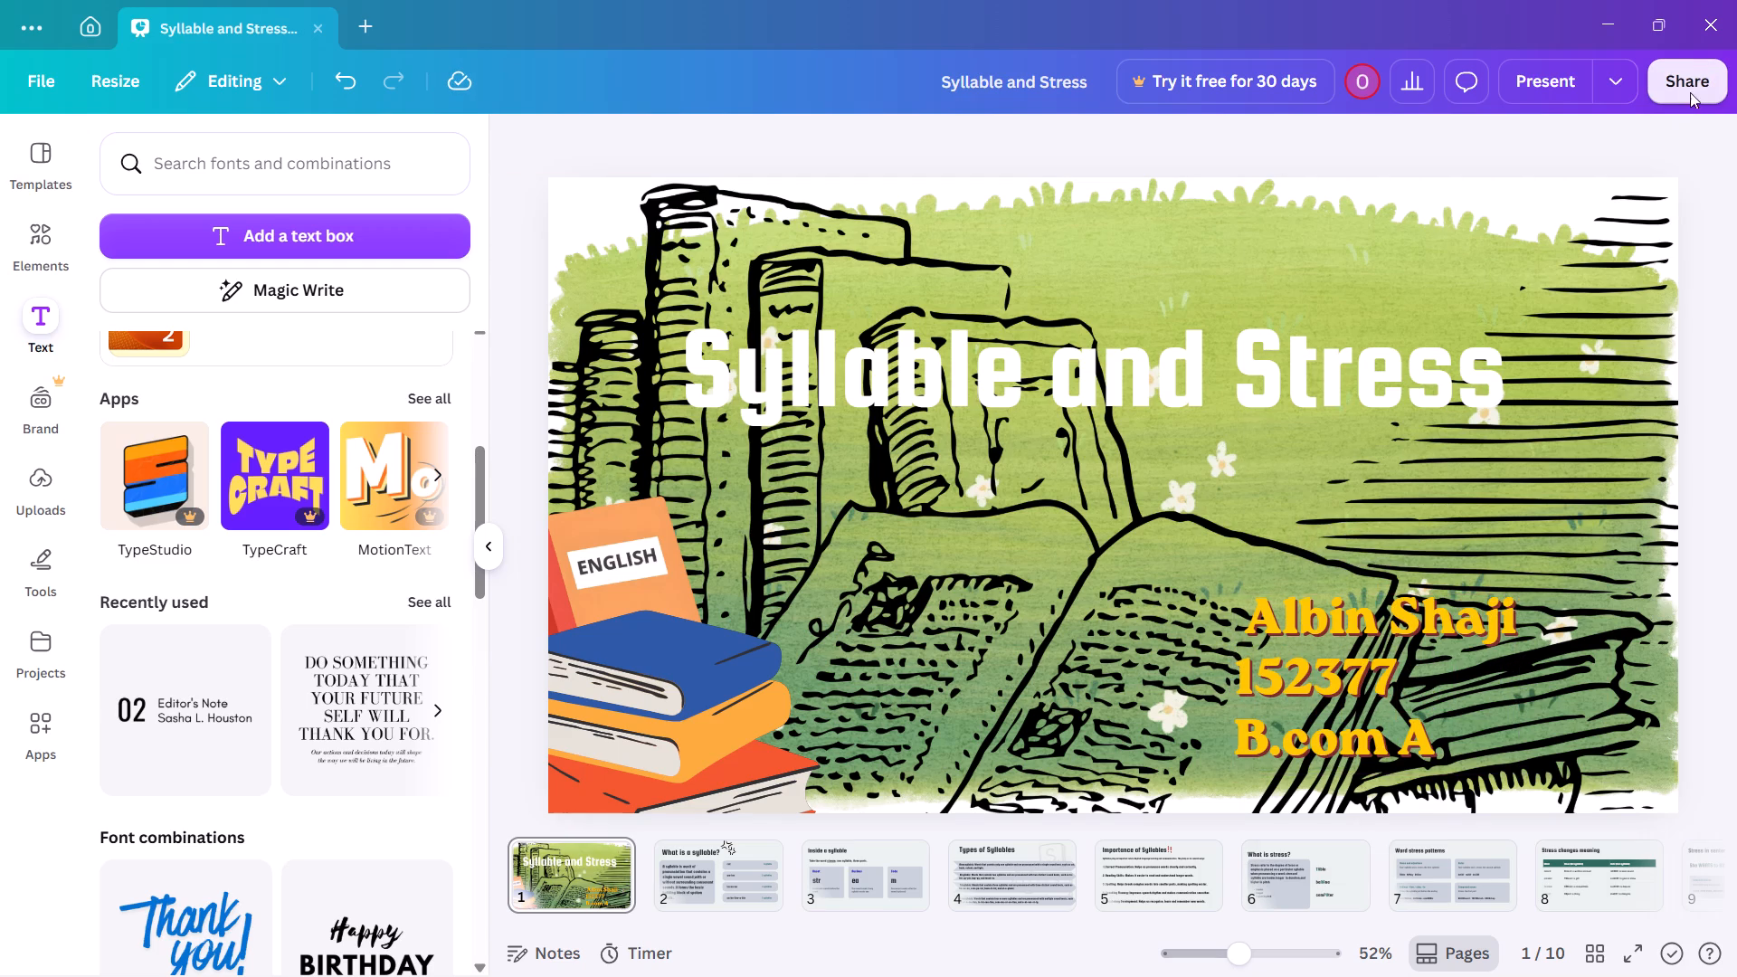
left_click(1328, 596)
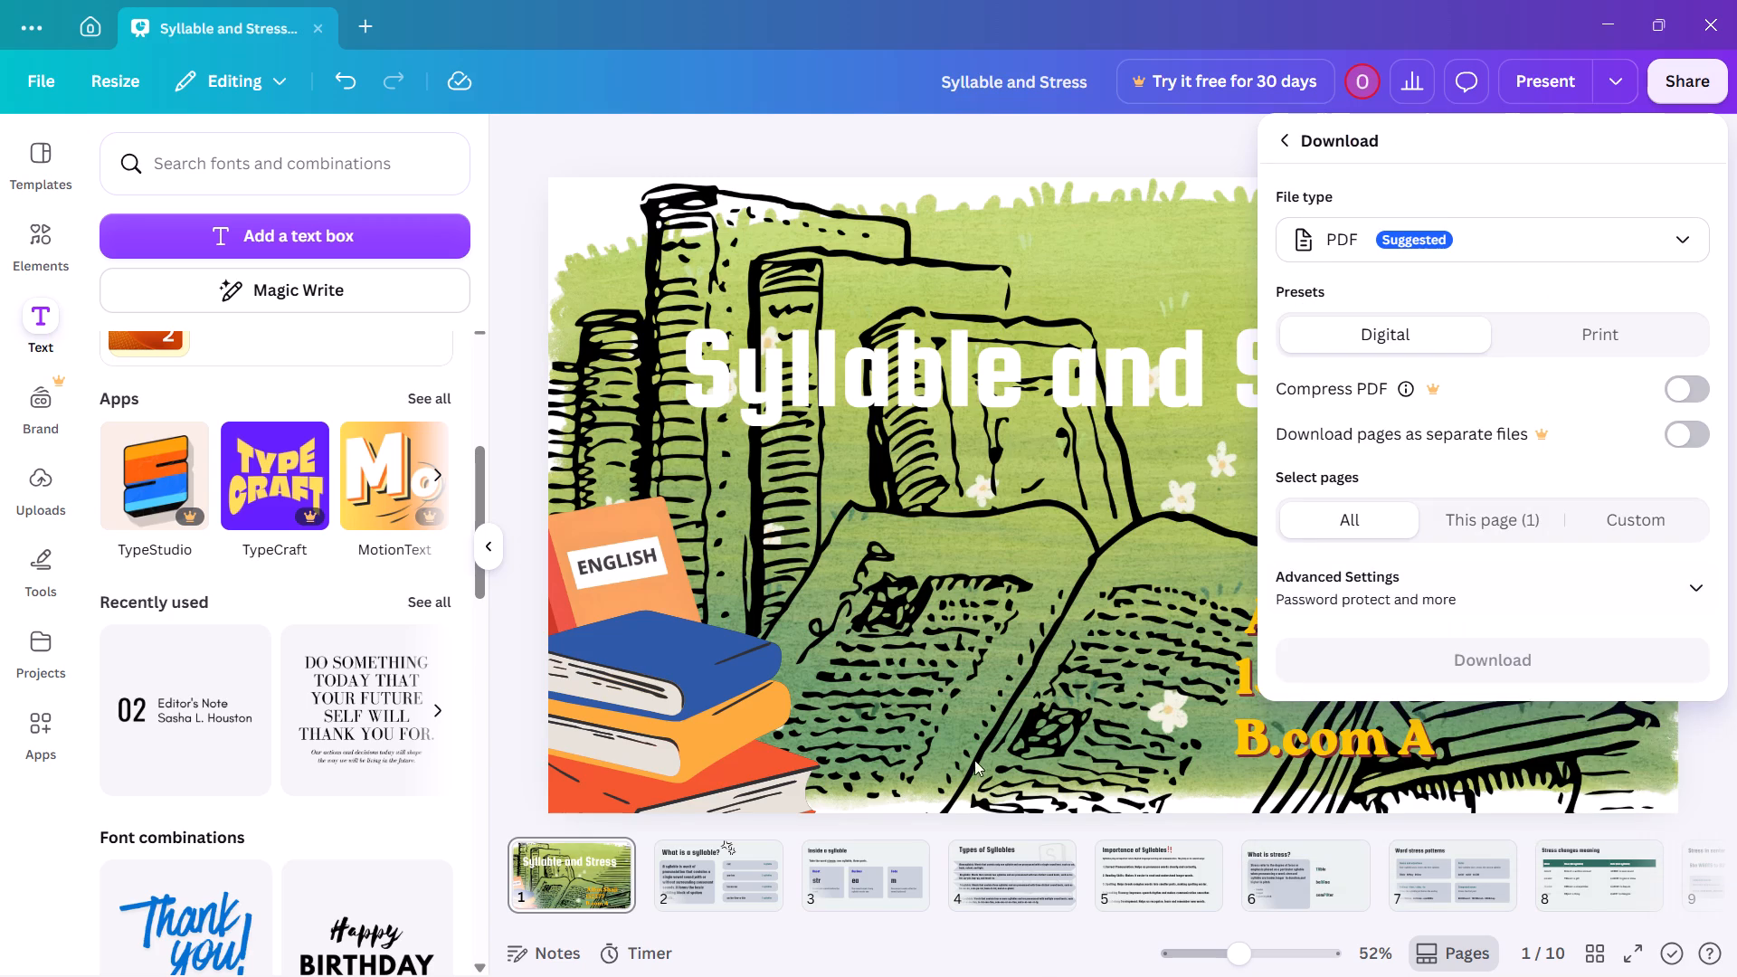
left_click(1343, 242)
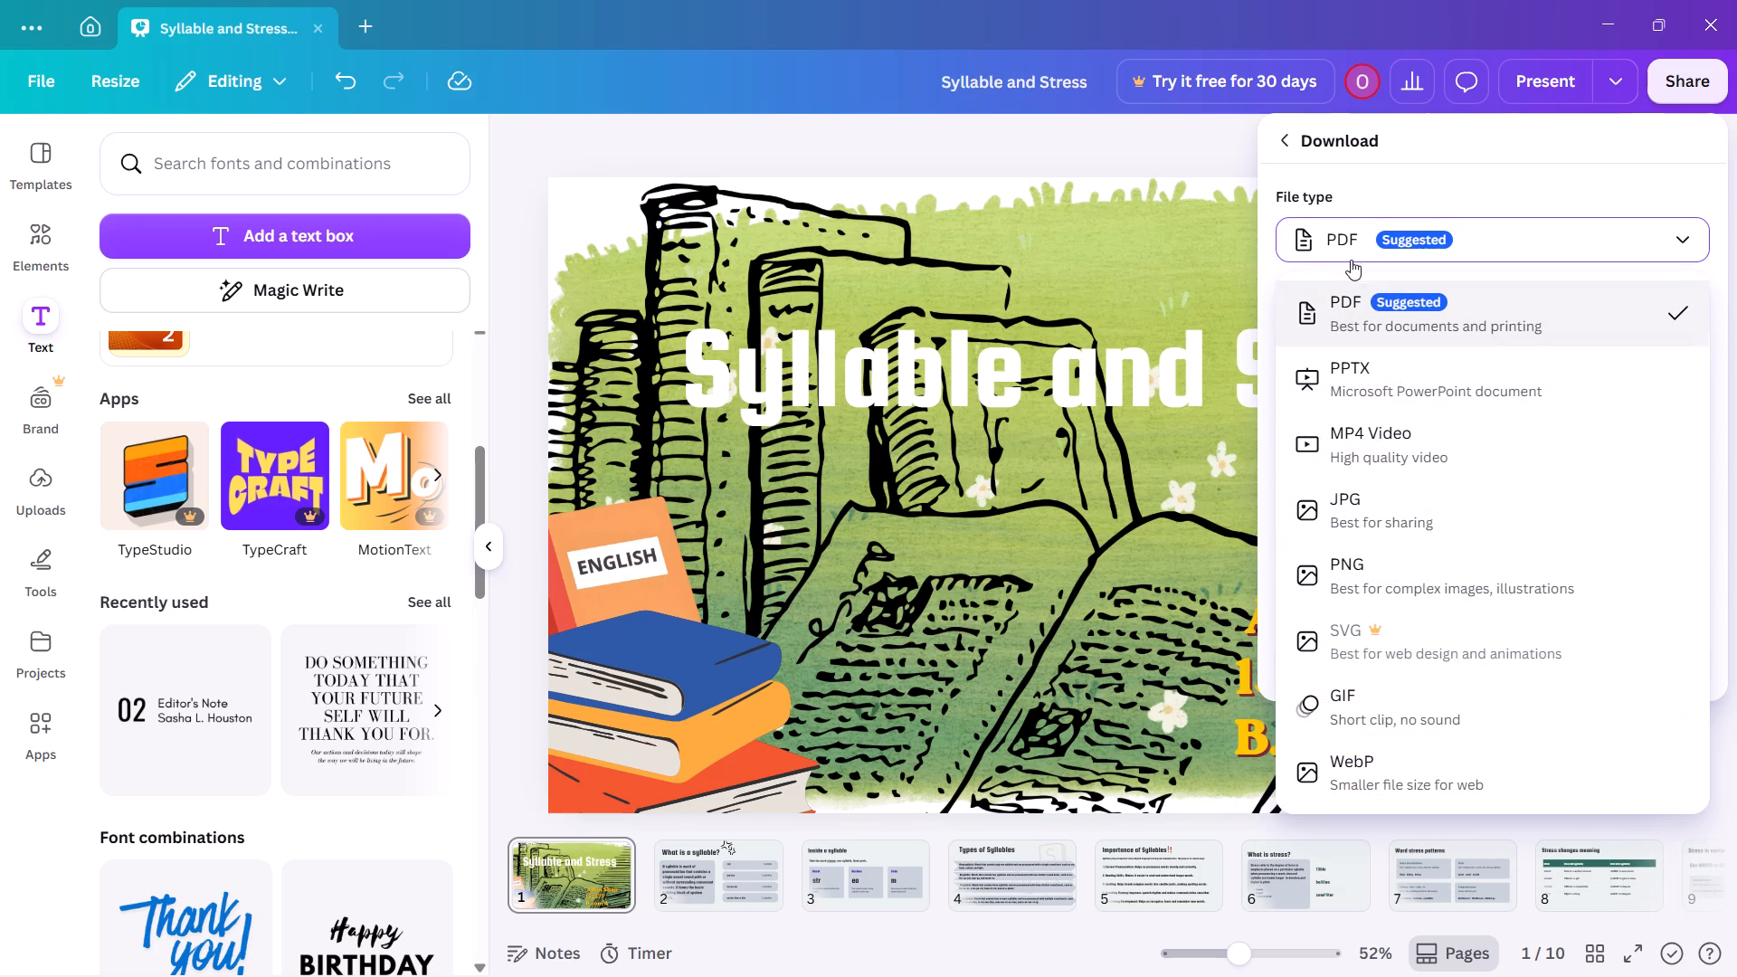
left_click(1358, 247)
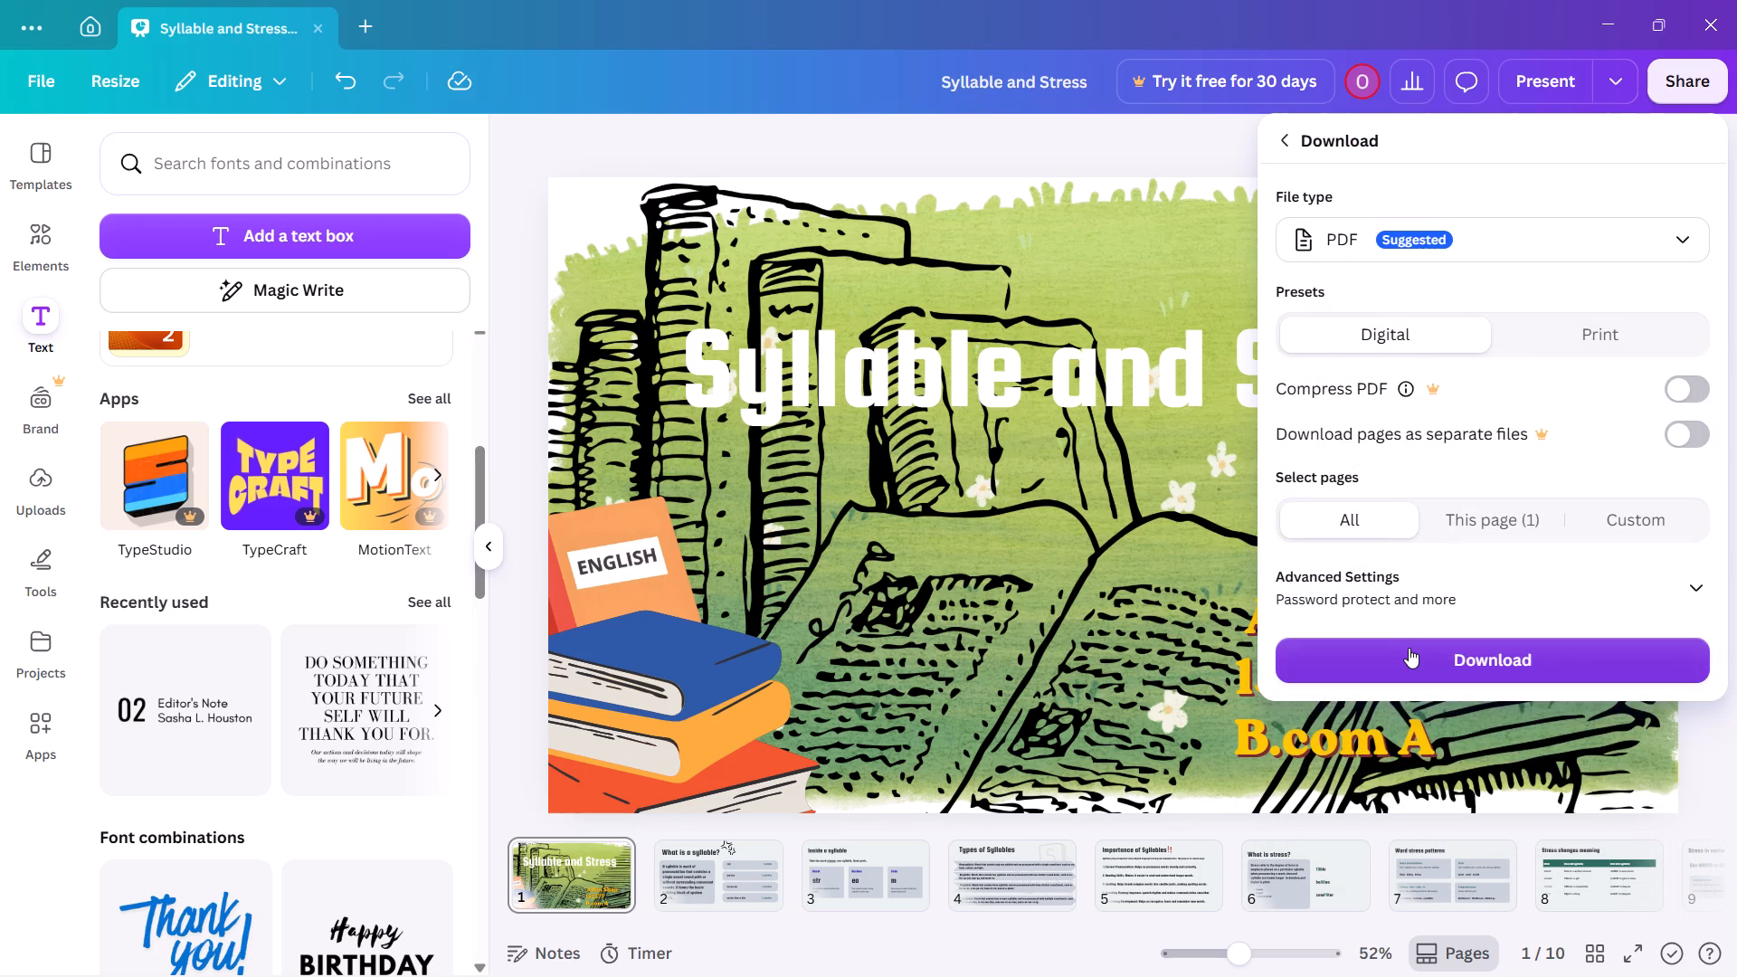
left_click(1411, 649)
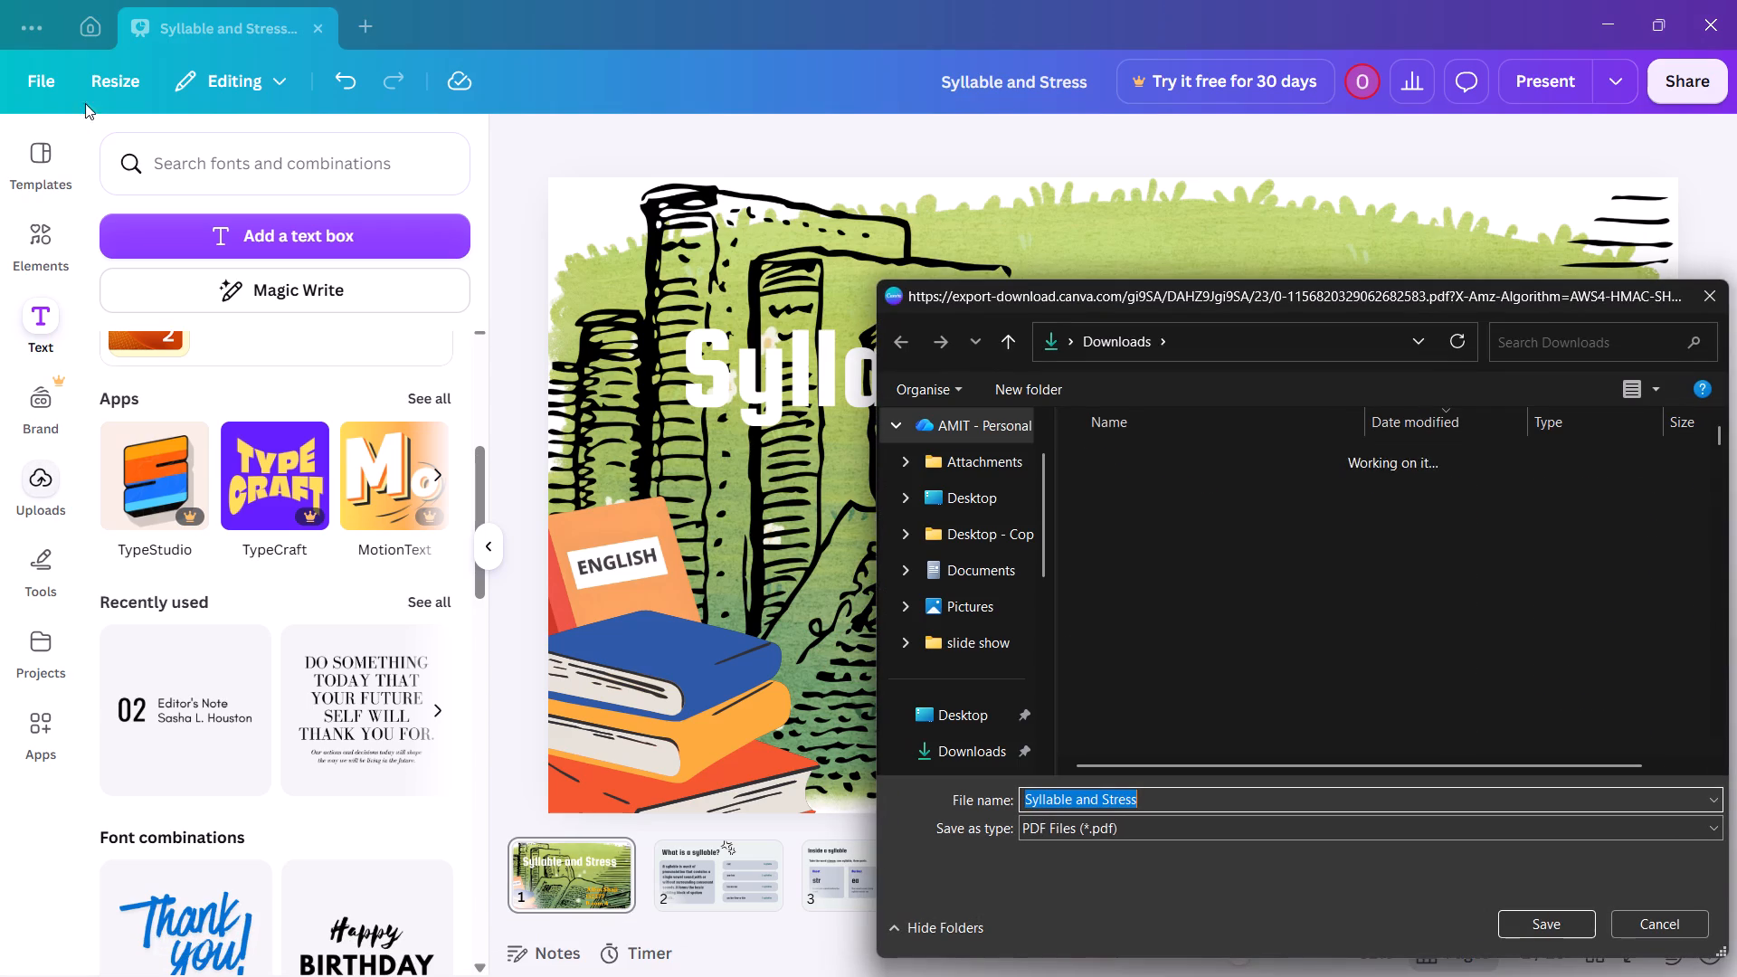
left_click(1180, 799)
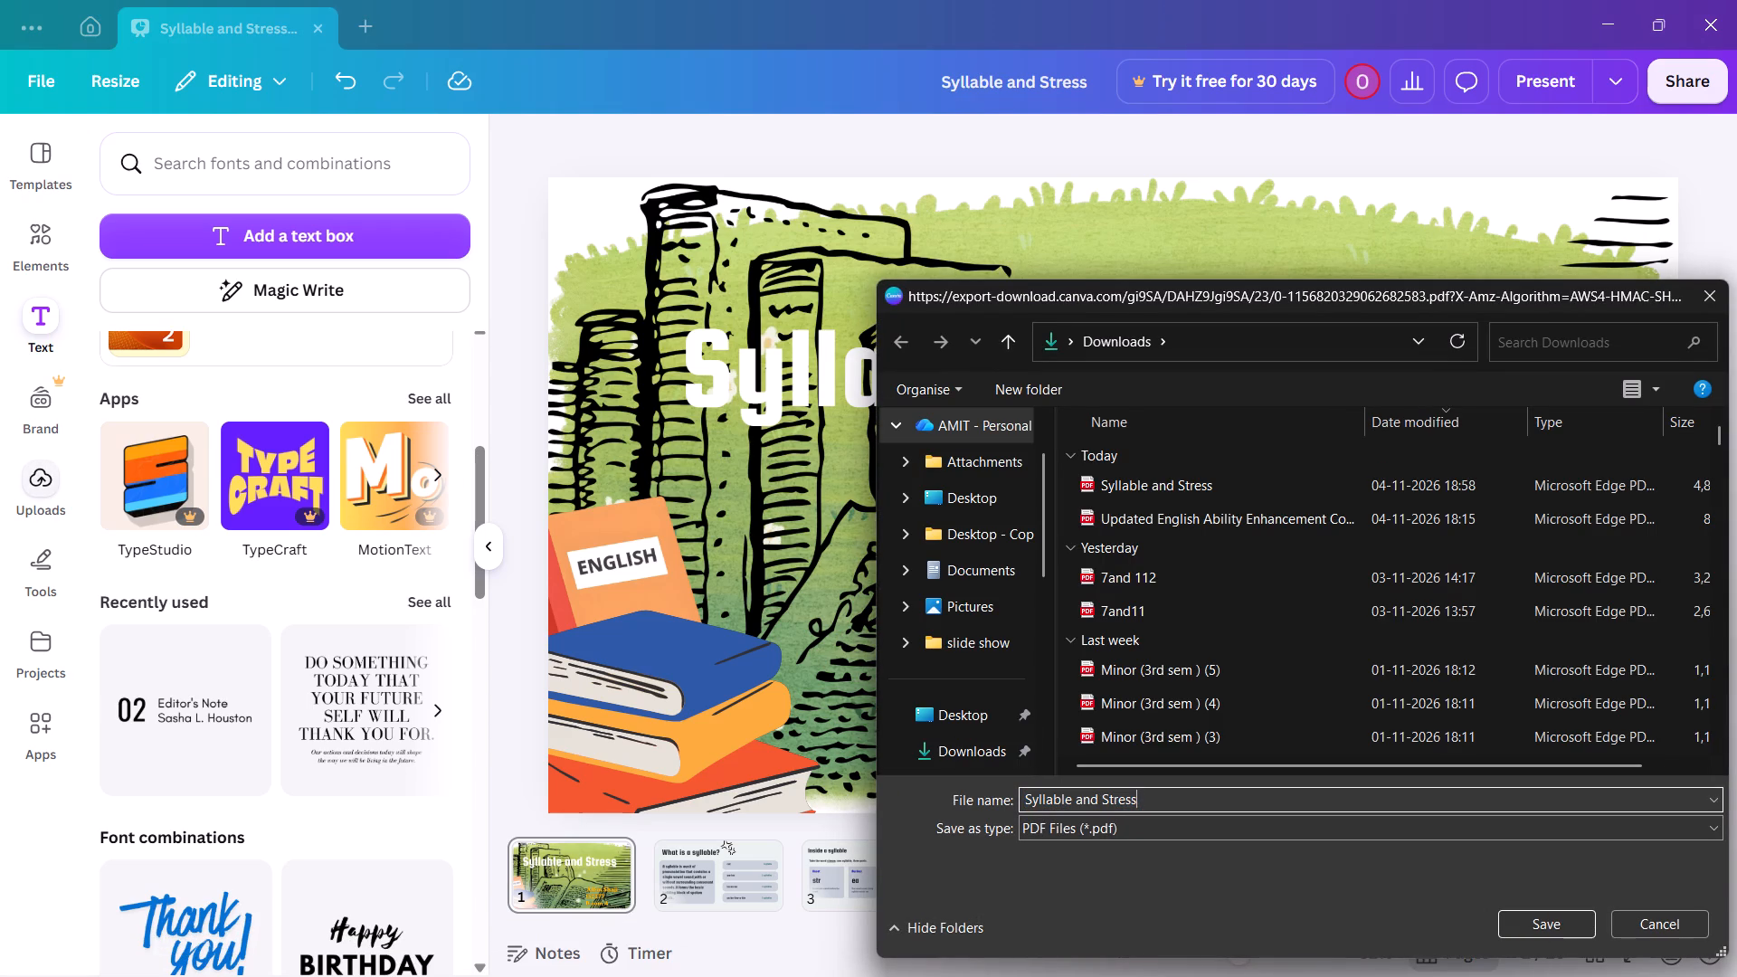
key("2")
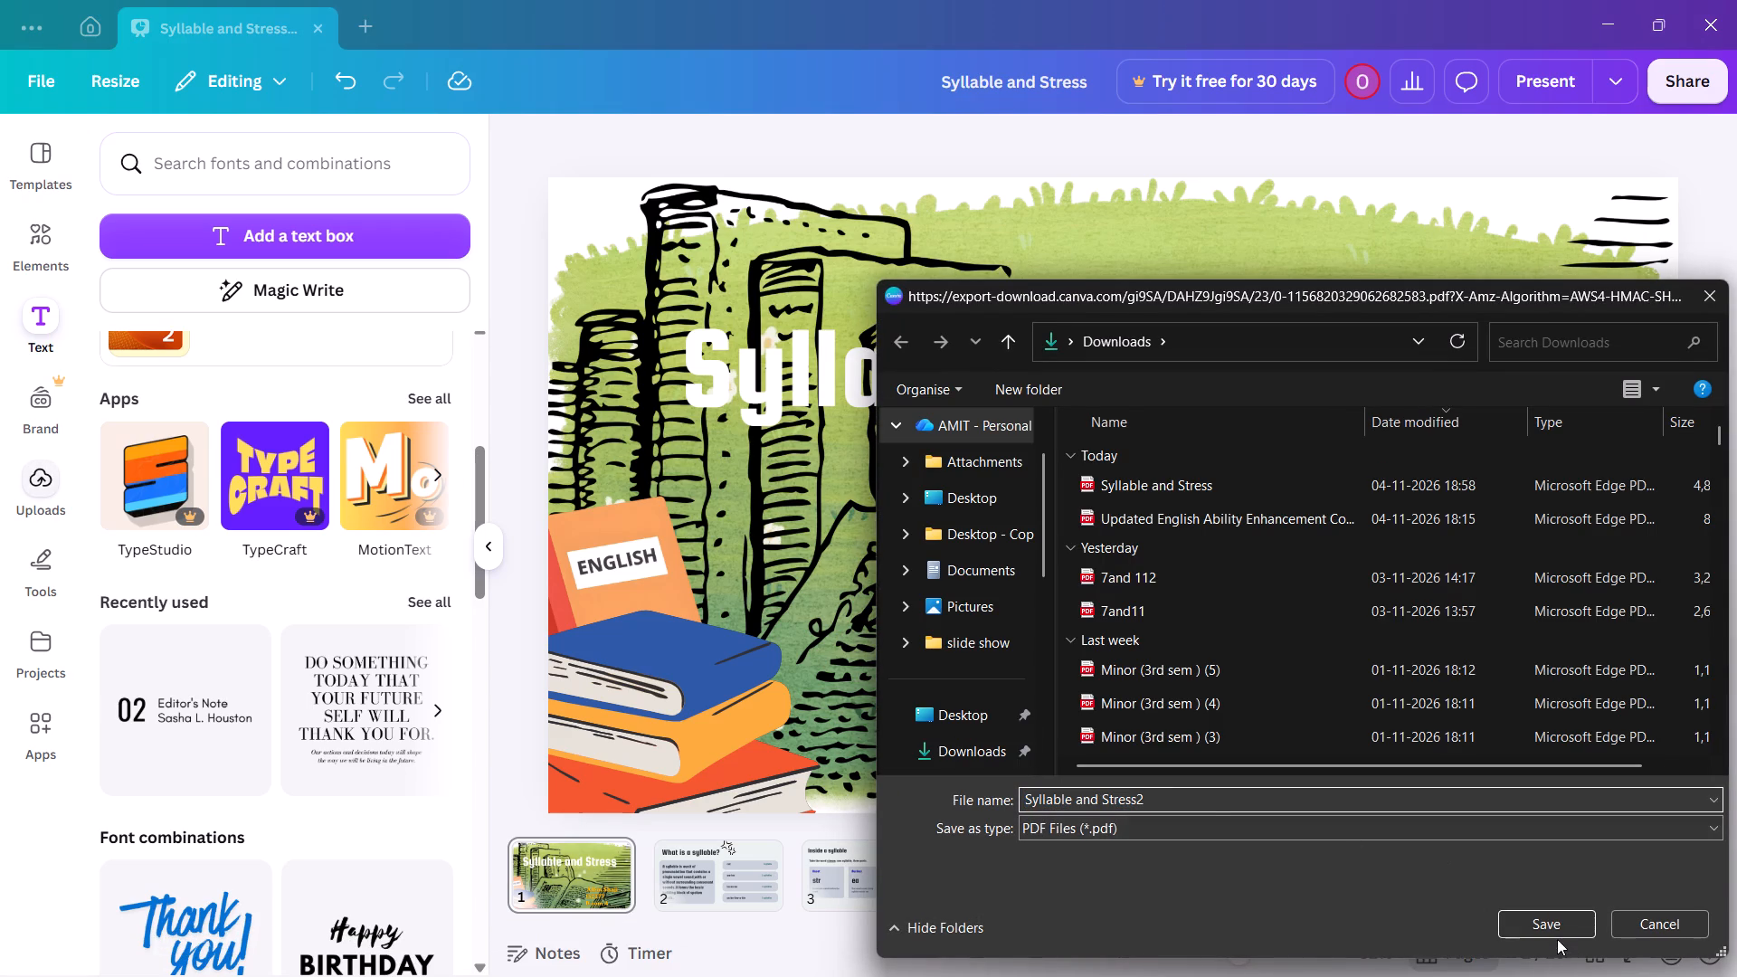
left_click(1557, 930)
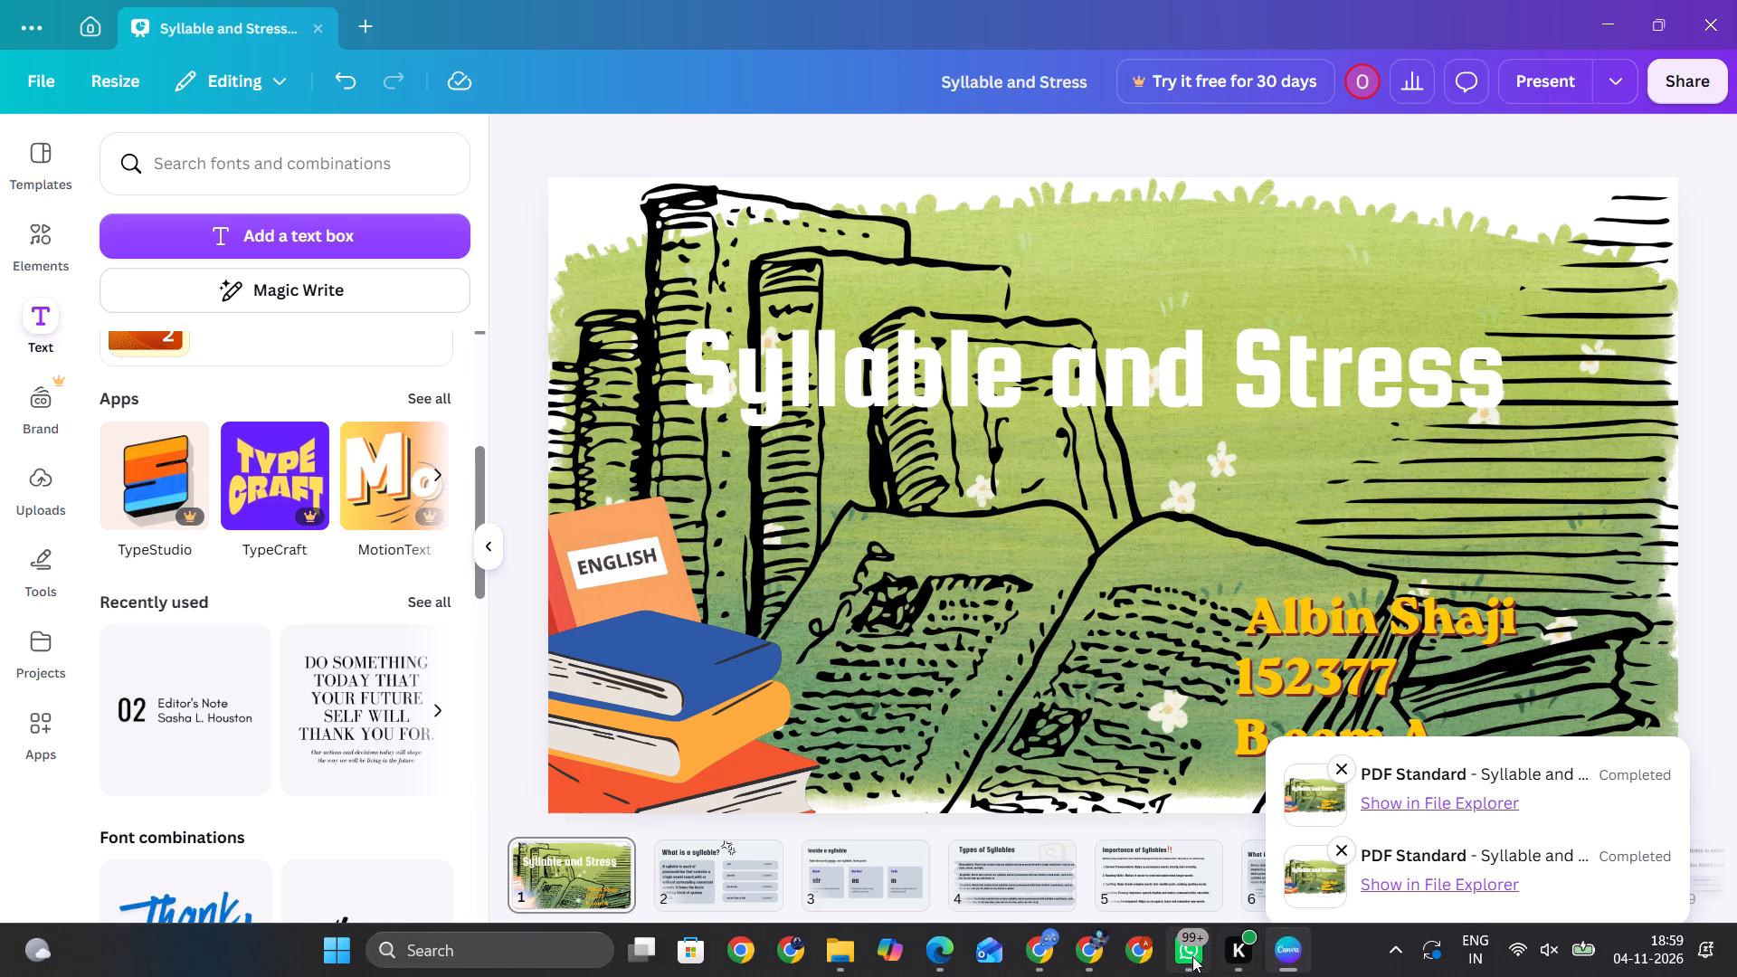